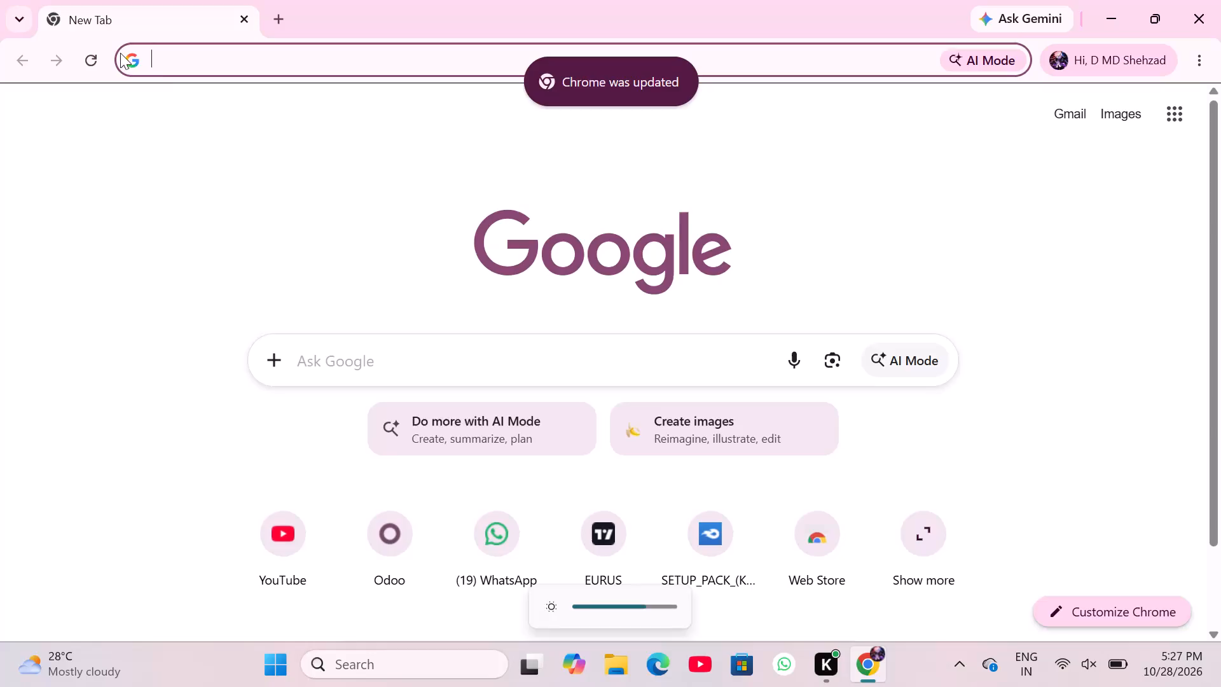
Search Google for backtestingmax and open the BacktestingMax website.
left_click(401, 359)
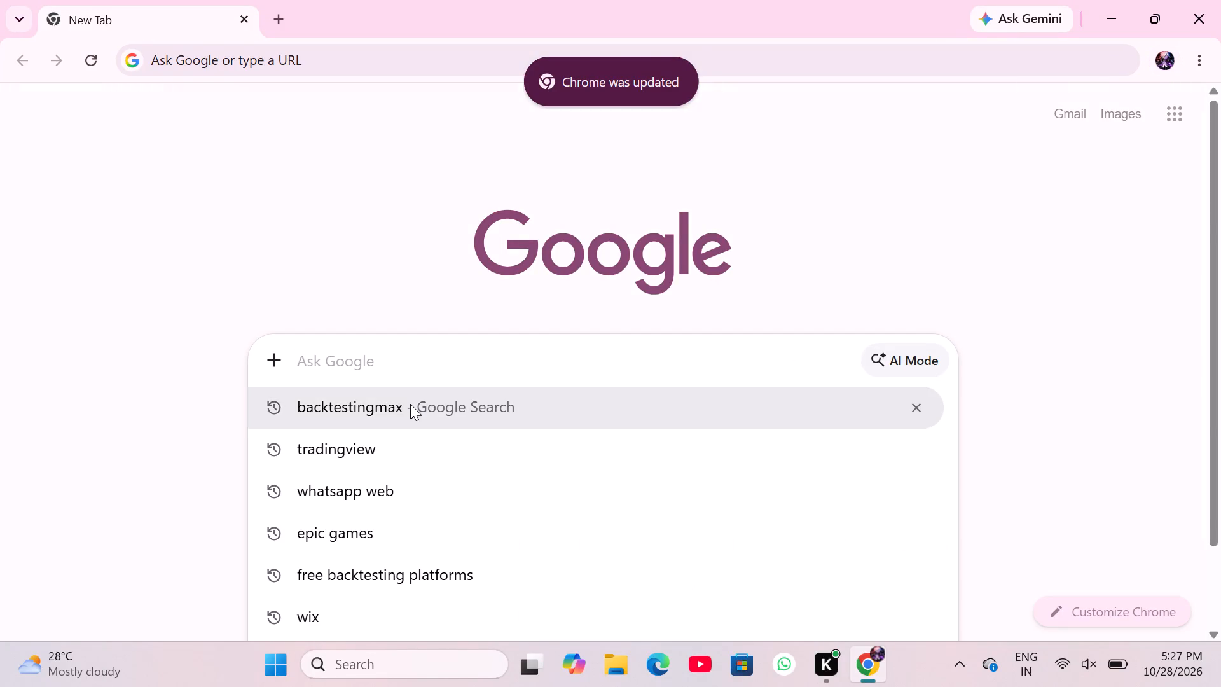
double_click(410, 404)
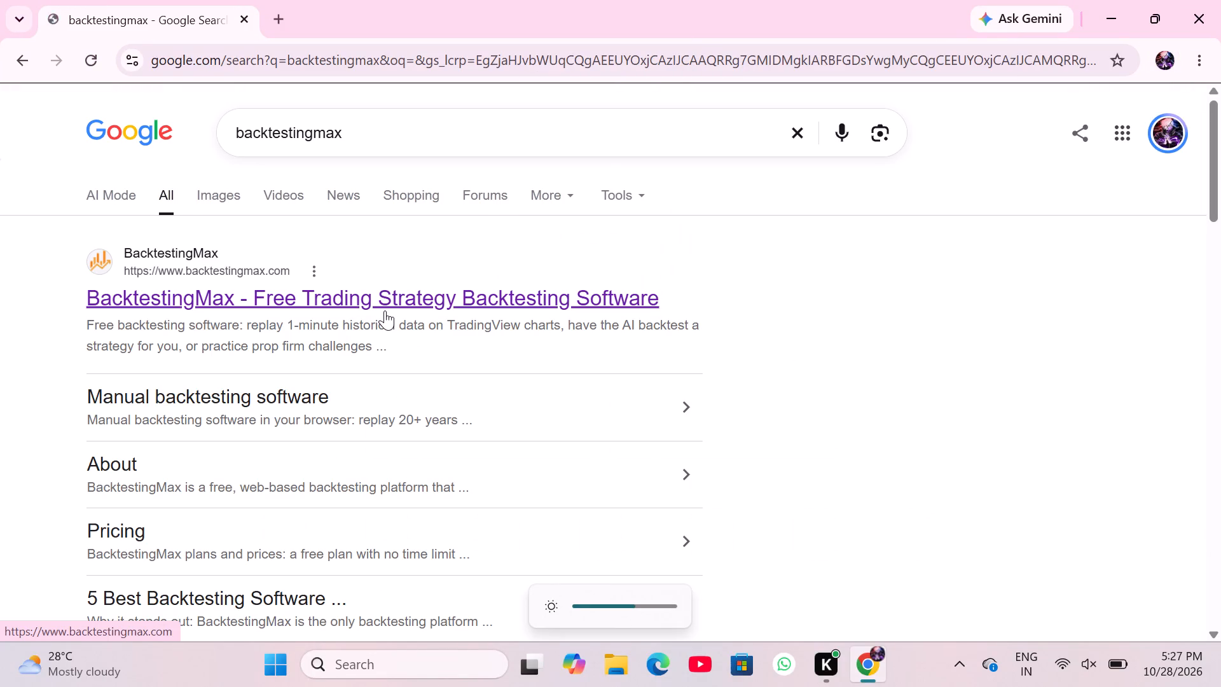
double_click(385, 310)
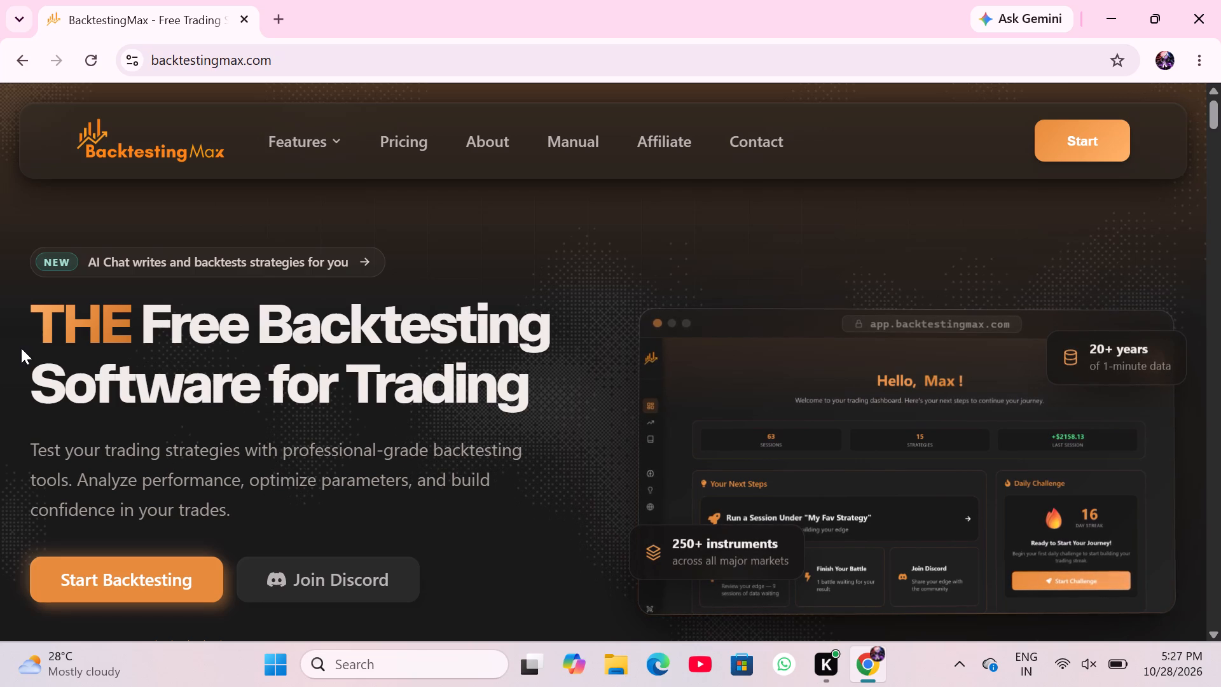
Start the backtesting app and continue playback of the XAUUSD NY SESSION STRATEGY session.
left_click(84, 562)
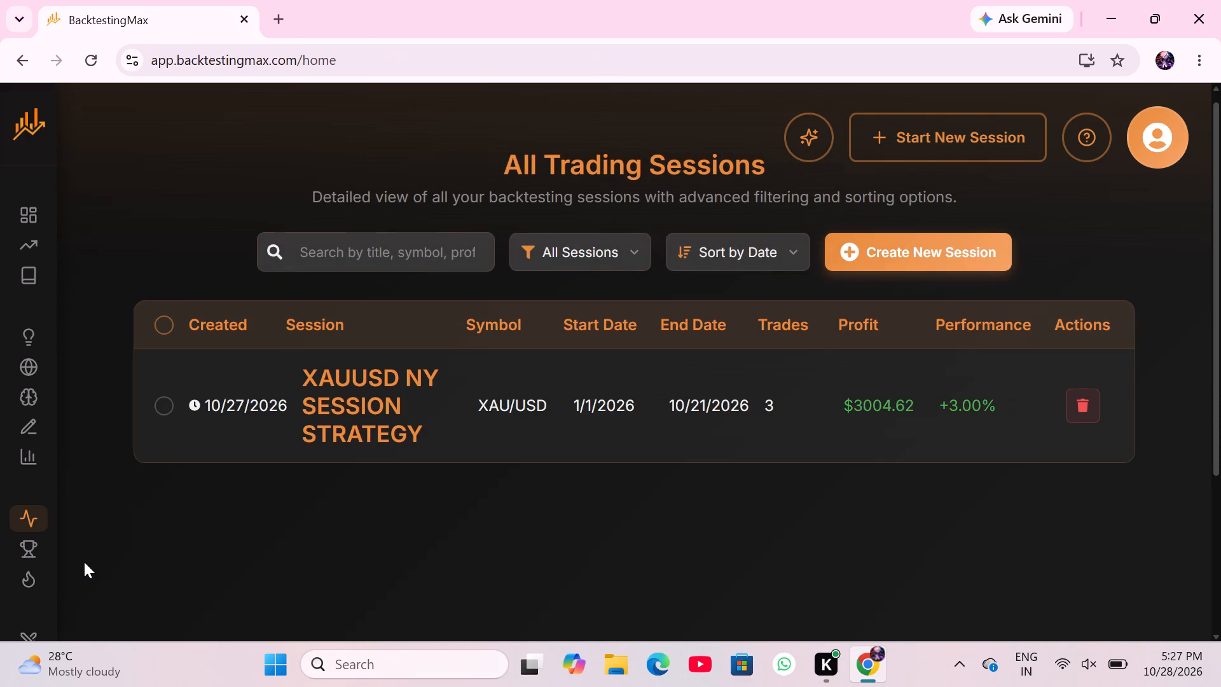
double_click(843, 392)
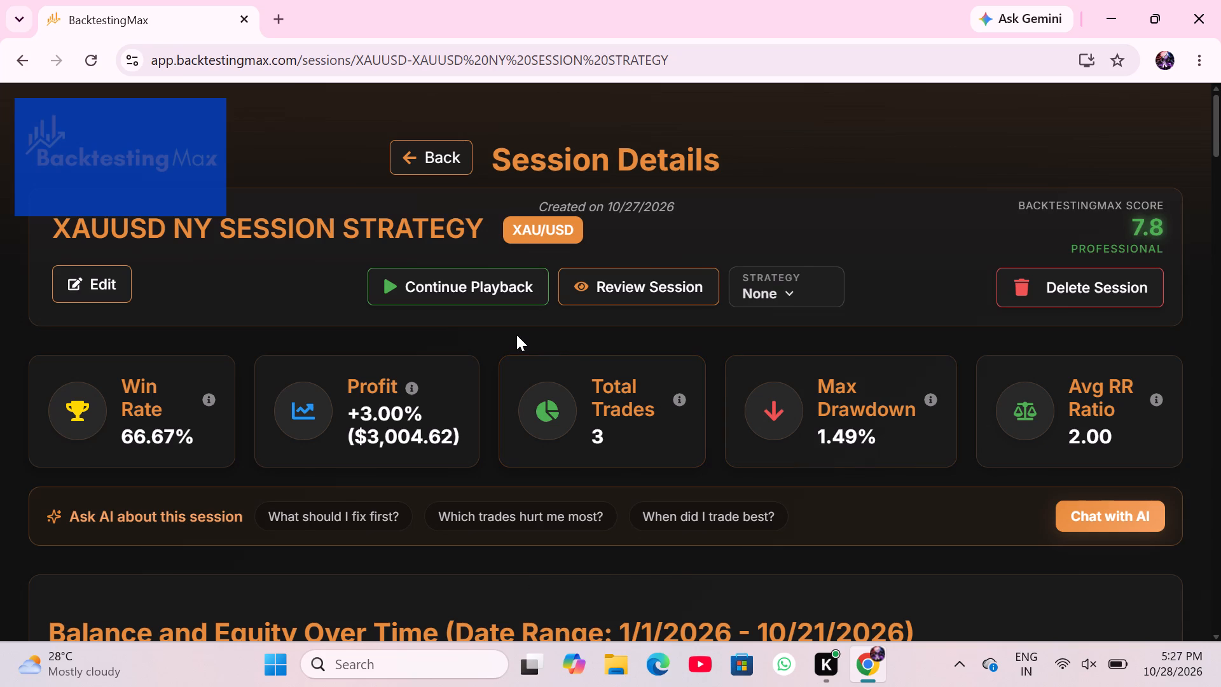
left_click(498, 300)
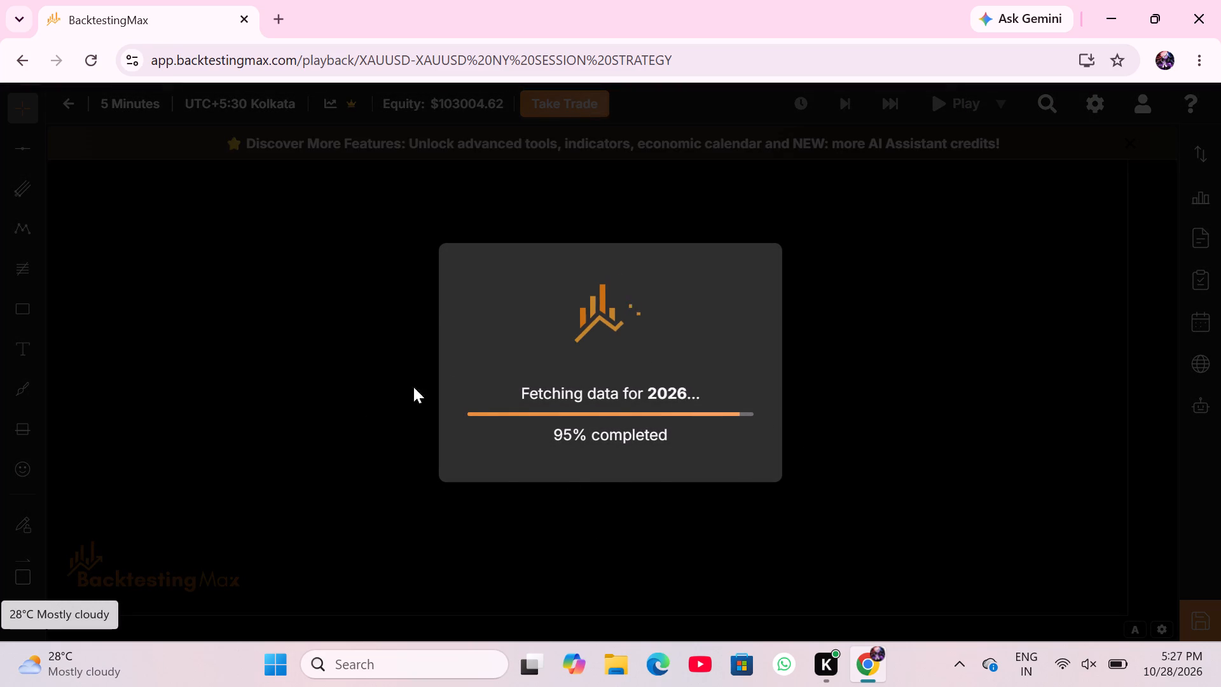
Dismiss the feature promotion banner above the XAUUSD chart and show the chart in full screen.
left_click_drag(977, 501, 650, 464)
left_click_drag(1168, 532, 1159, 460)
left_click_drag(849, 389, 731, 340)
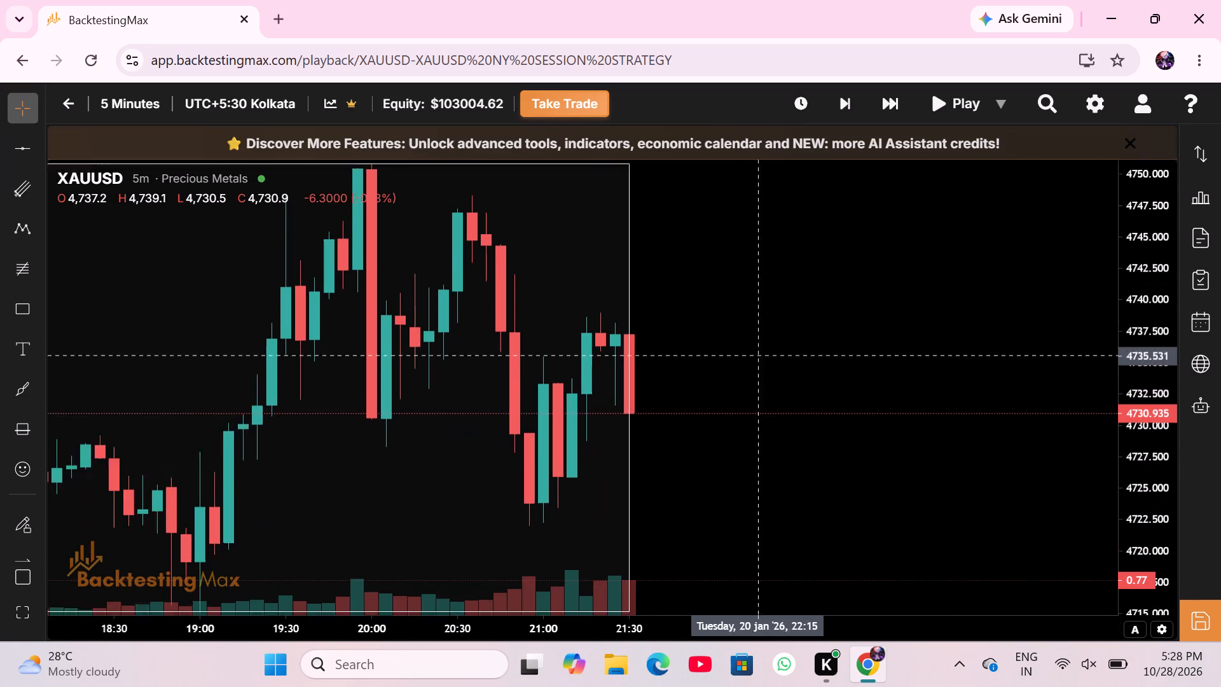
left_click_drag(731, 340, 723, 335)
left_click(1132, 149)
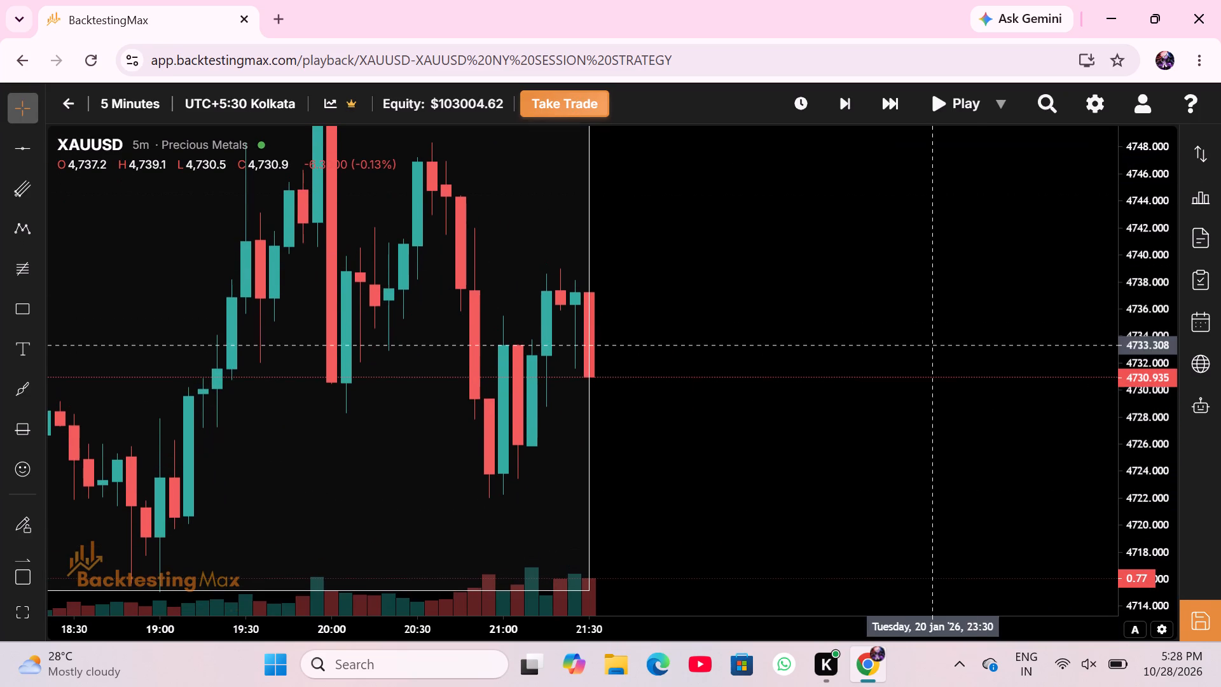
left_click_drag(935, 345, 972, 402)
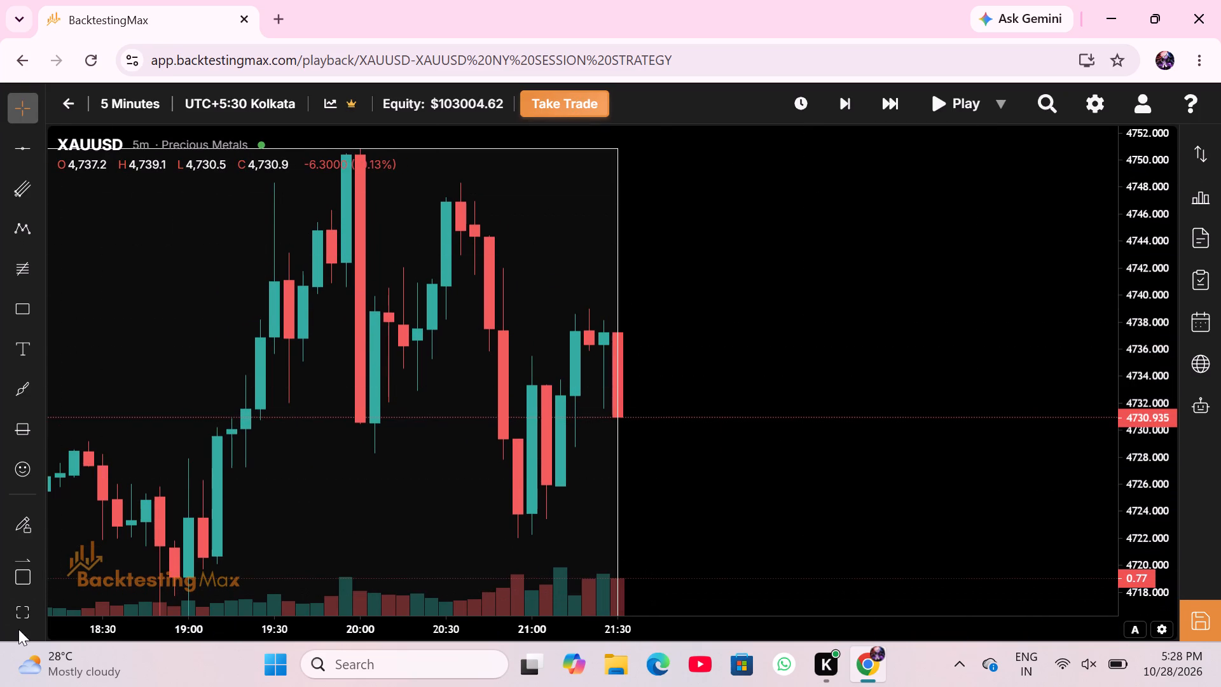
left_click(20, 618)
Examine the XAUUSD 5-minute price action back through the 20 and 19 January session boxes and the green zones.
left_click_drag(282, 453, 506, 407)
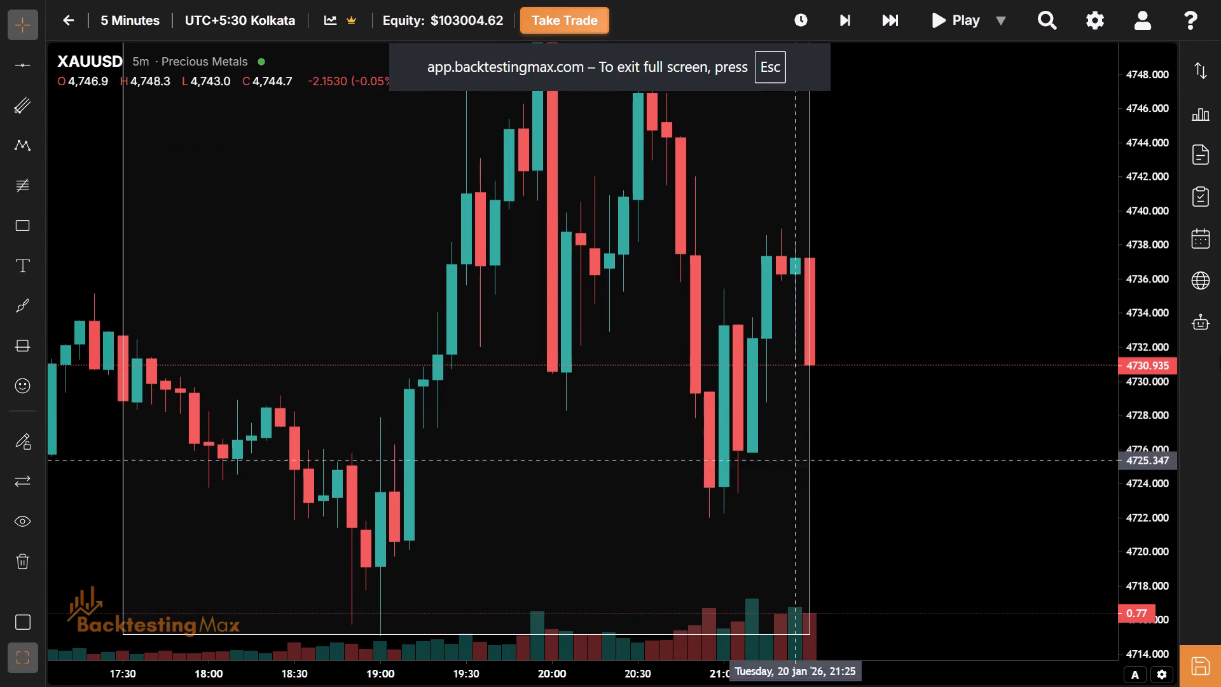
left_click_drag(1168, 127, 1175, 267)
left_click_drag(600, 285, 610, 304)
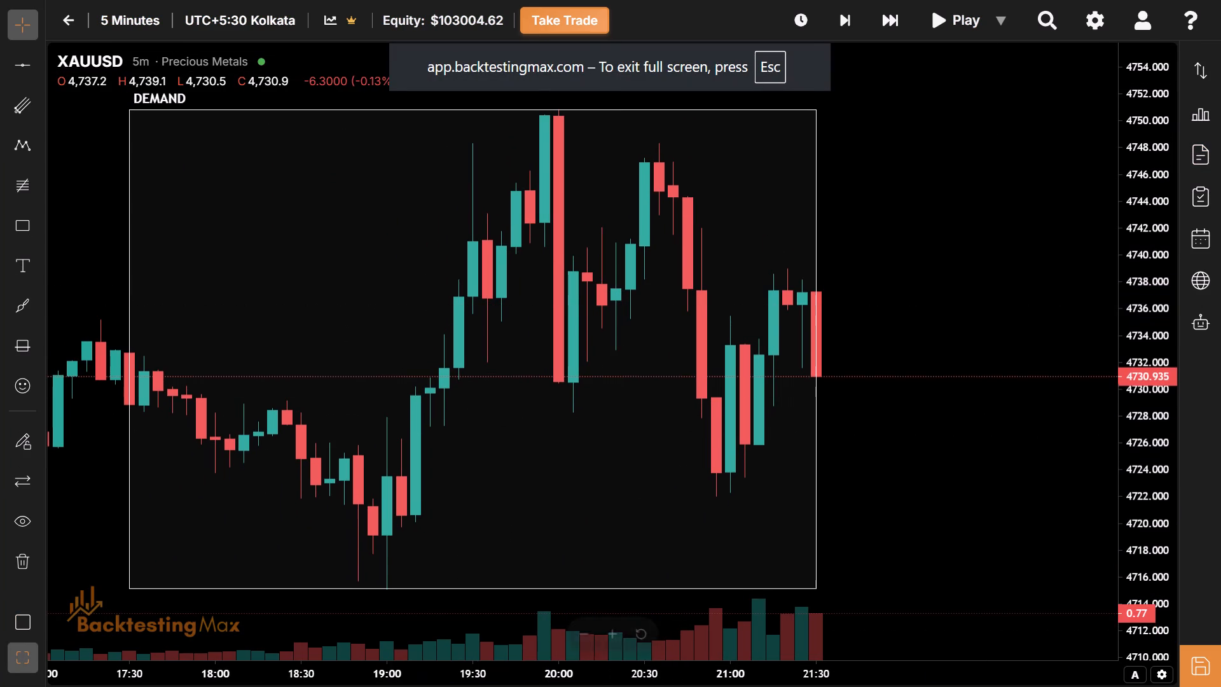
left_click_drag(483, 686, 479, 672)
left_click_drag(479, 672, 878, 684)
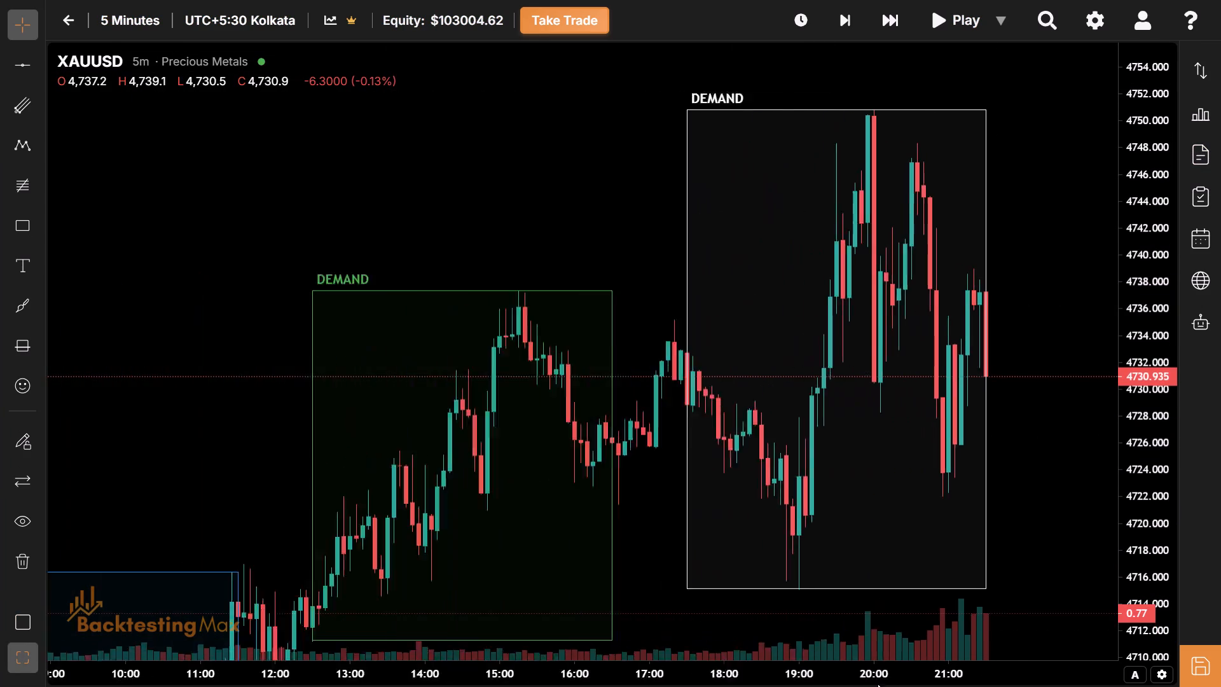
left_click_drag(878, 684, 901, 677)
left_click_drag(955, 431, 435, 435)
left_click_drag(661, 490, 984, 297)
left_click_drag(608, 543, 966, 130)
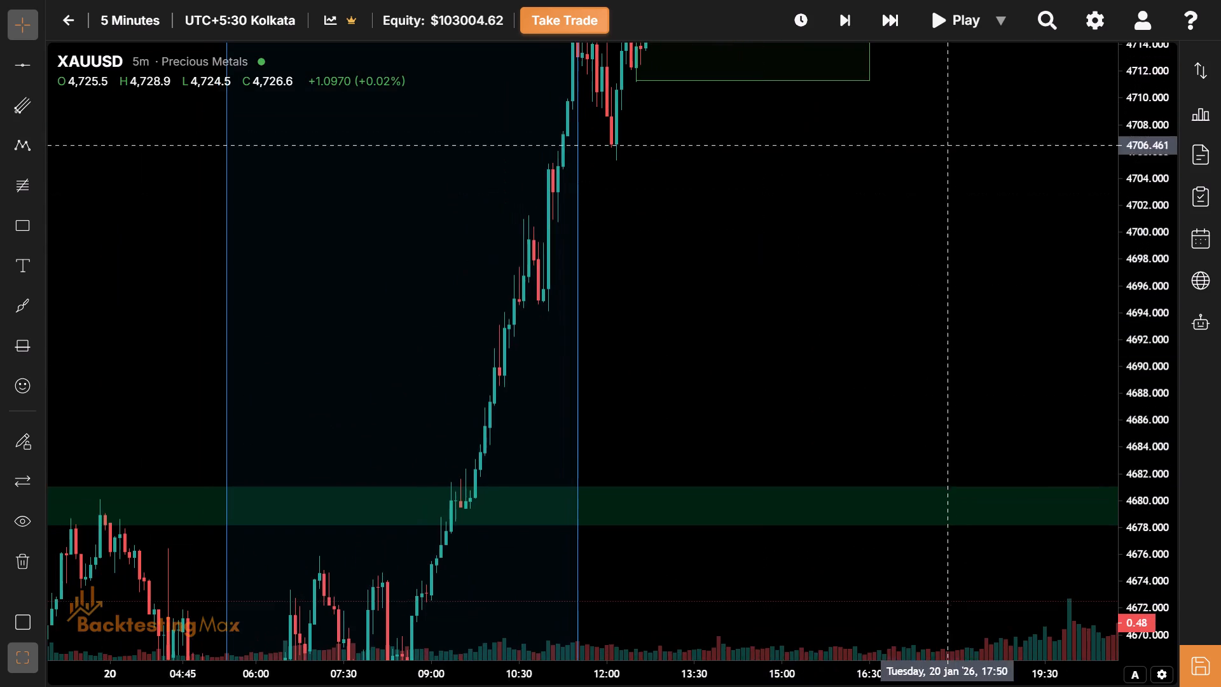
left_click_drag(677, 453, 1120, 214)
left_click_drag(524, 218, 415, 315)
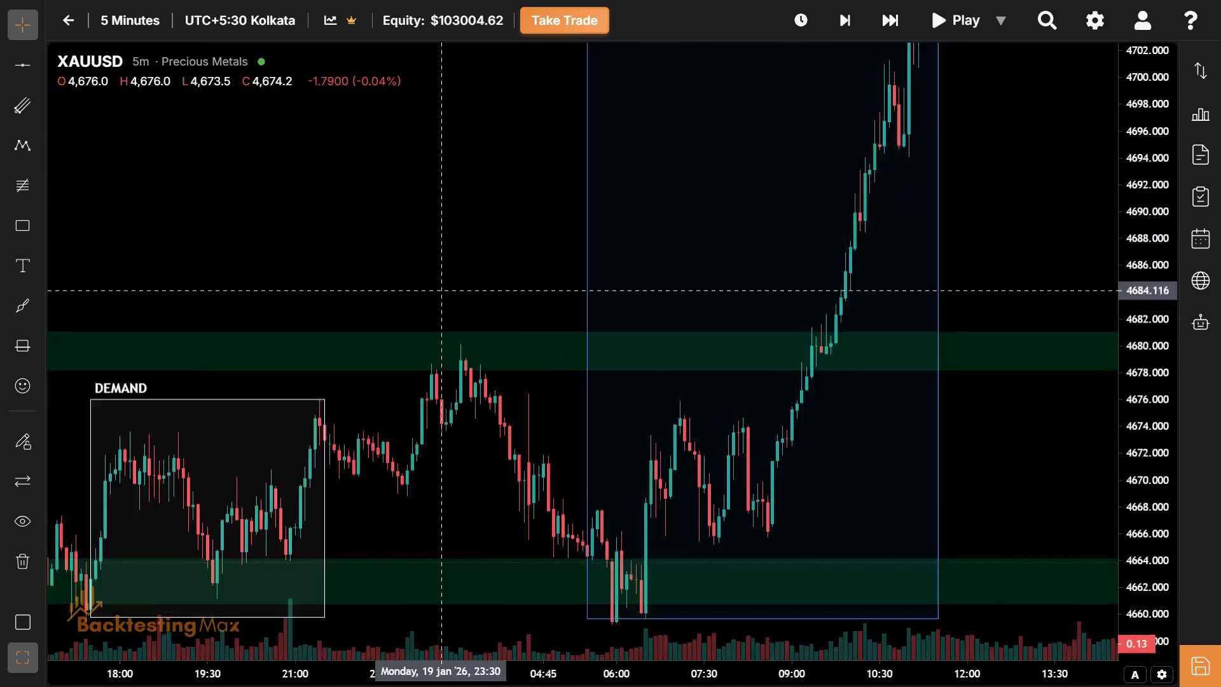
left_click_drag(415, 315, 375, 346)
left_click_drag(902, 314, 1124, 321)
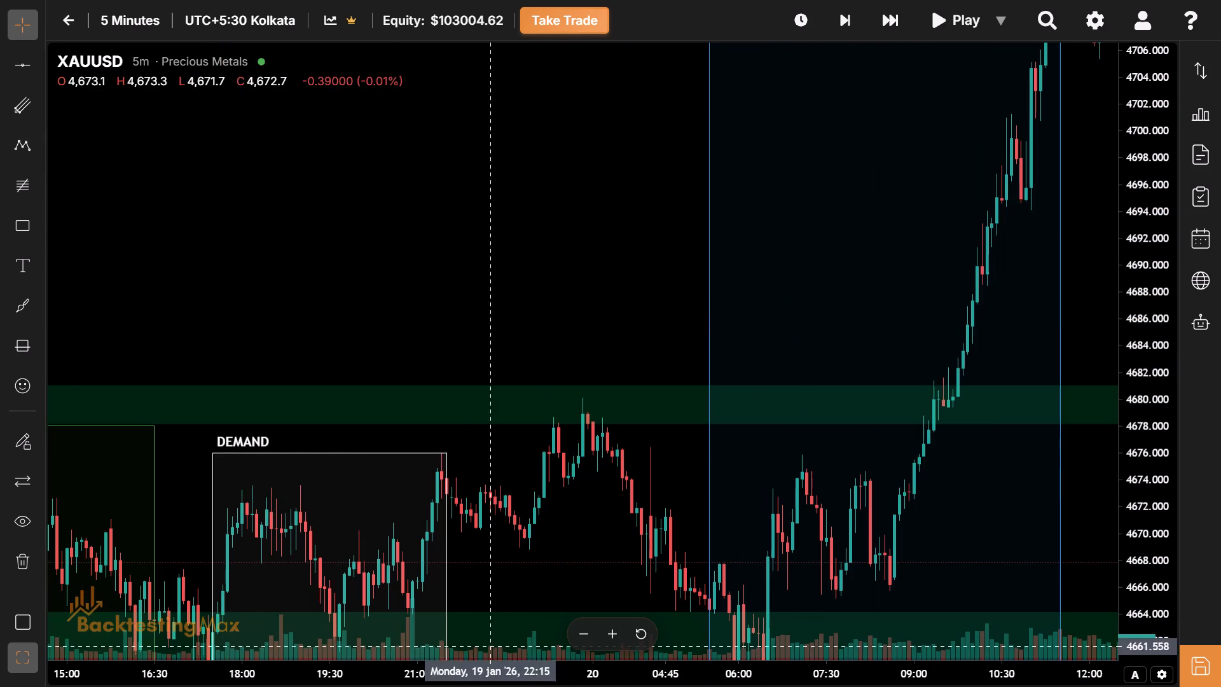
left_click_drag(485, 667, 820, 667)
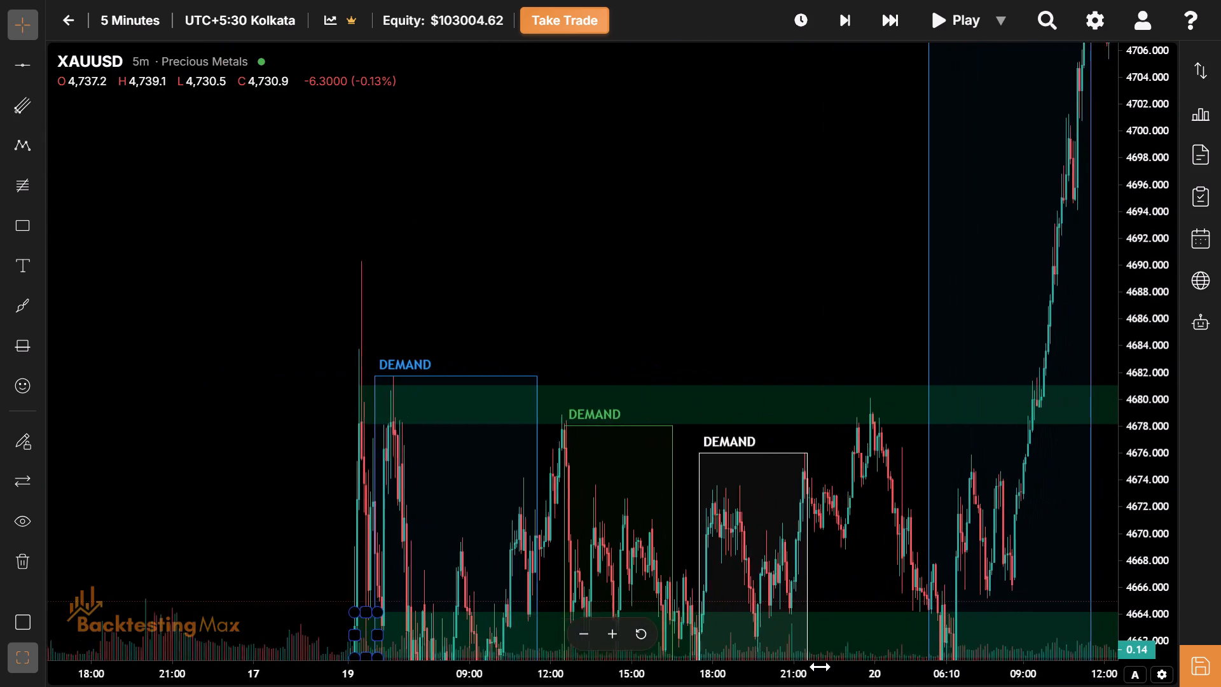
left_click_drag(820, 667, 712, 657)
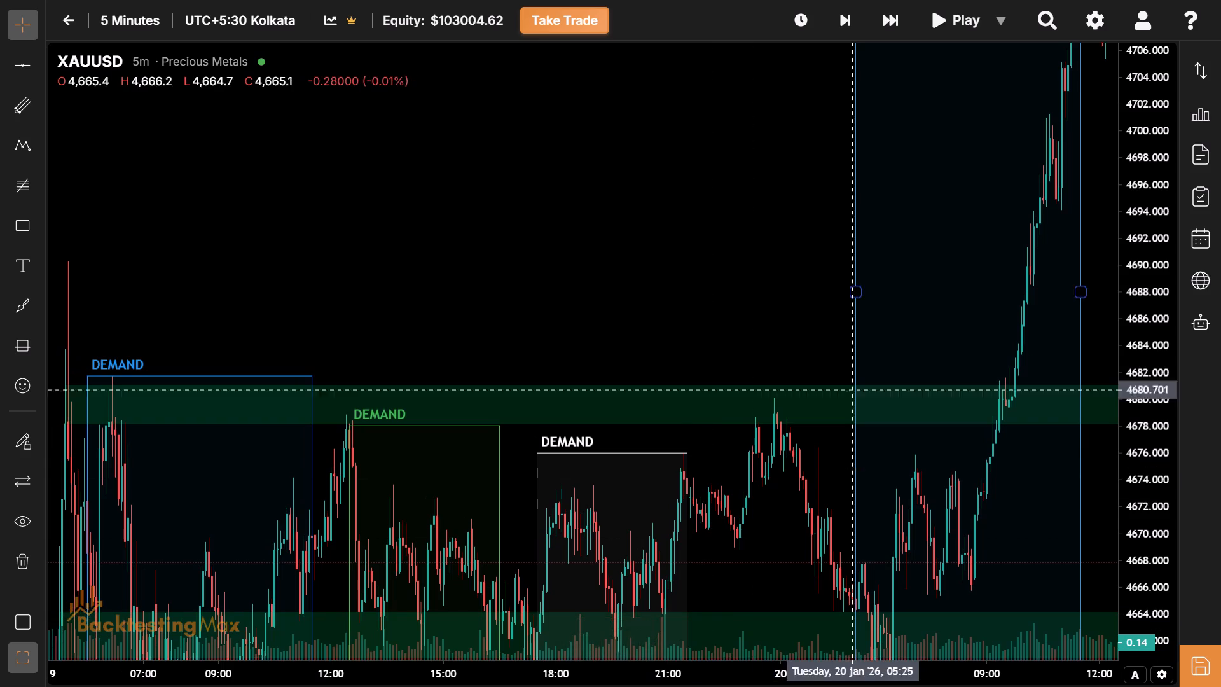
Return to the latest candles and examine the price action in and around the white box of 20 January.
left_click_drag(682, 317, 343, 359)
left_click_drag(857, 314, 557, 385)
left_click_drag(711, 328, 613, 604)
left_click_drag(734, 346, 591, 554)
left_click_drag(785, 438, 631, 602)
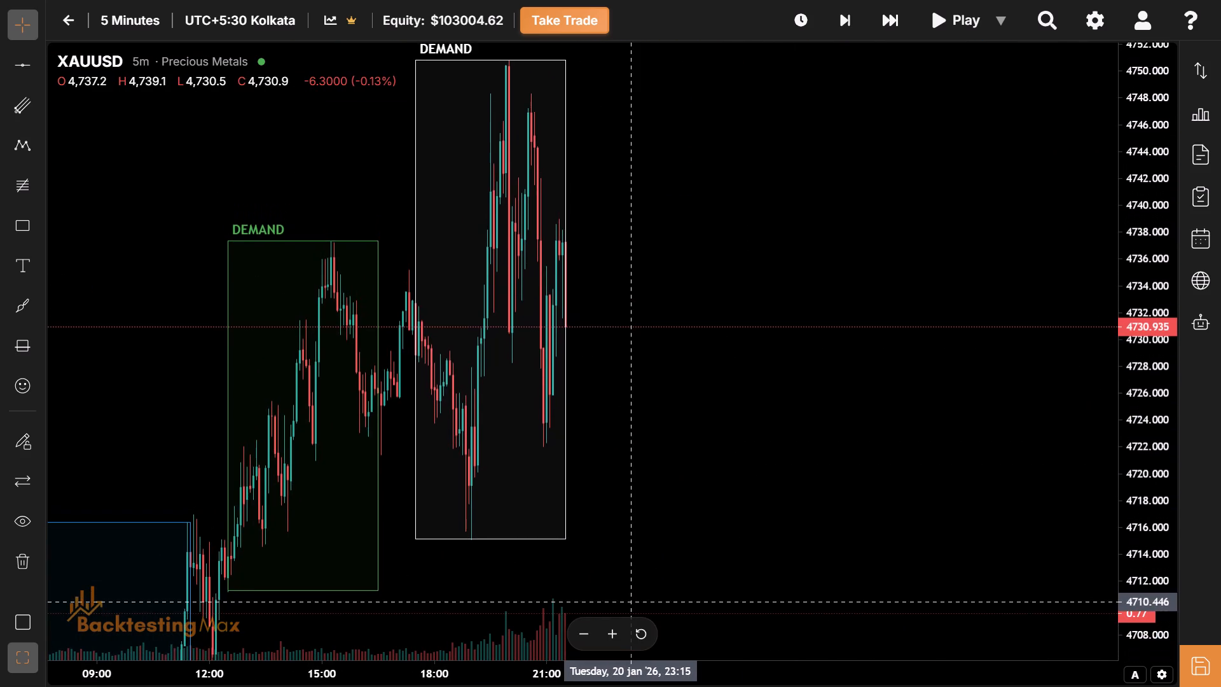
left_click_drag(631, 602, 647, 530)
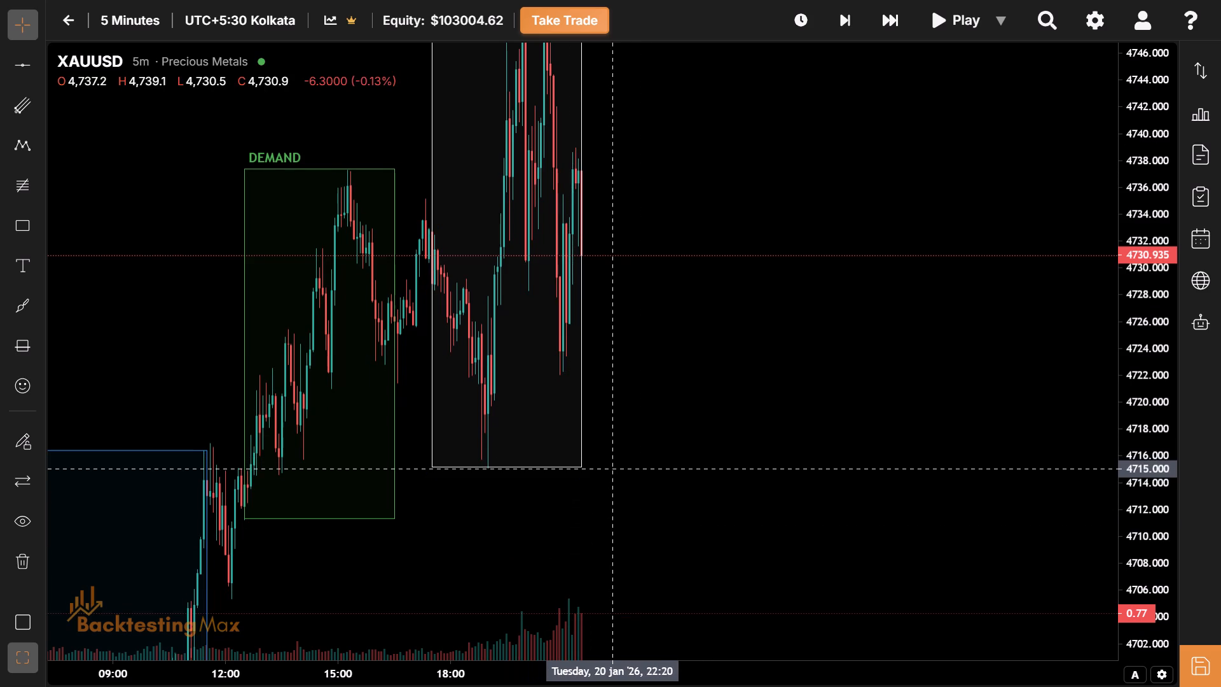
left_click_drag(689, 433, 685, 527)
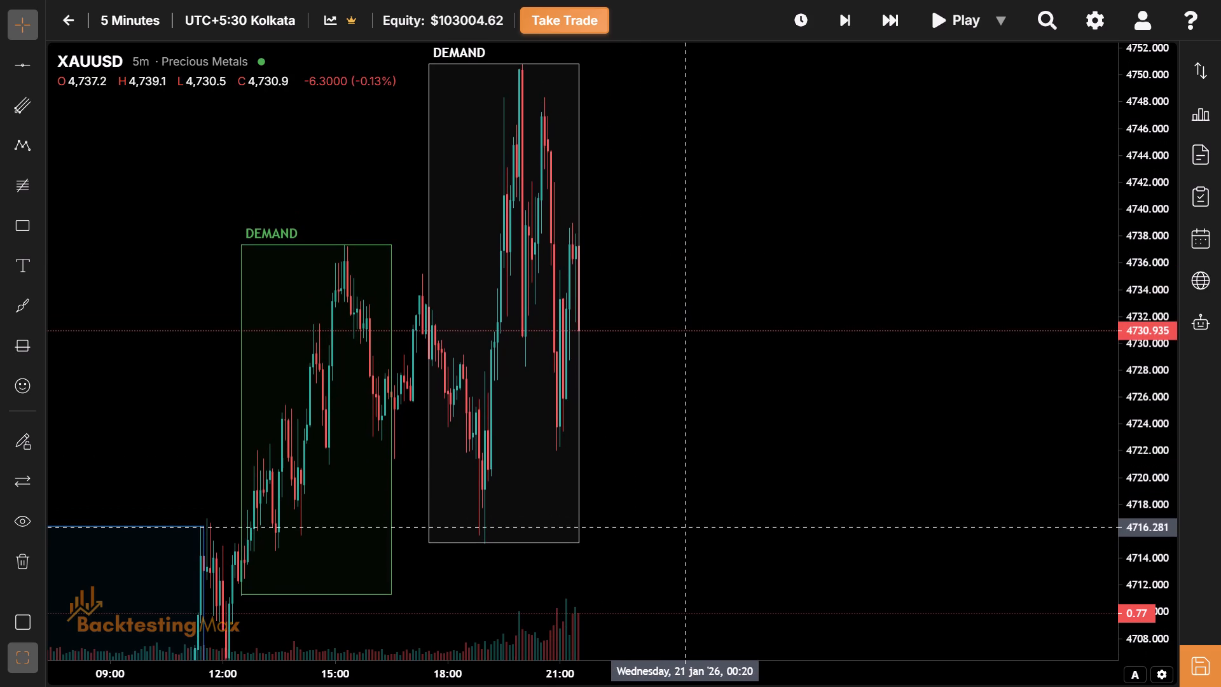
left_click(685, 527)
left_click_drag(685, 527, 474, 324)
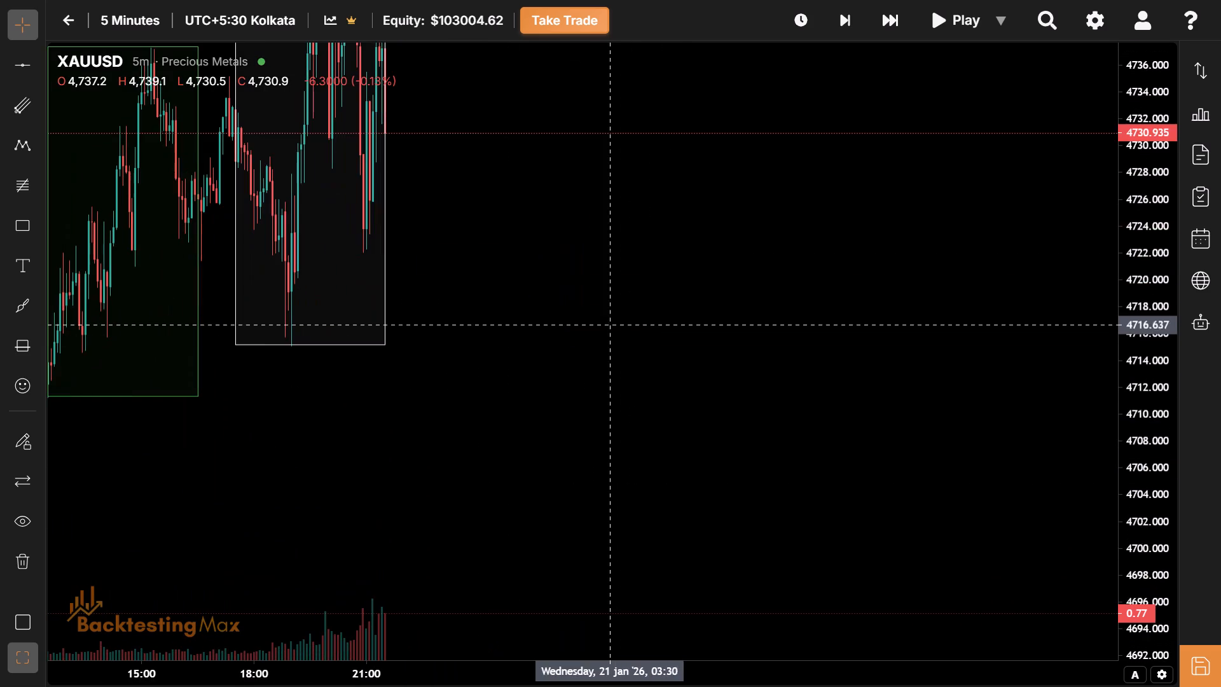
left_click_drag(551, 218, 733, 412)
left_click_drag(568, 676, 383, 682)
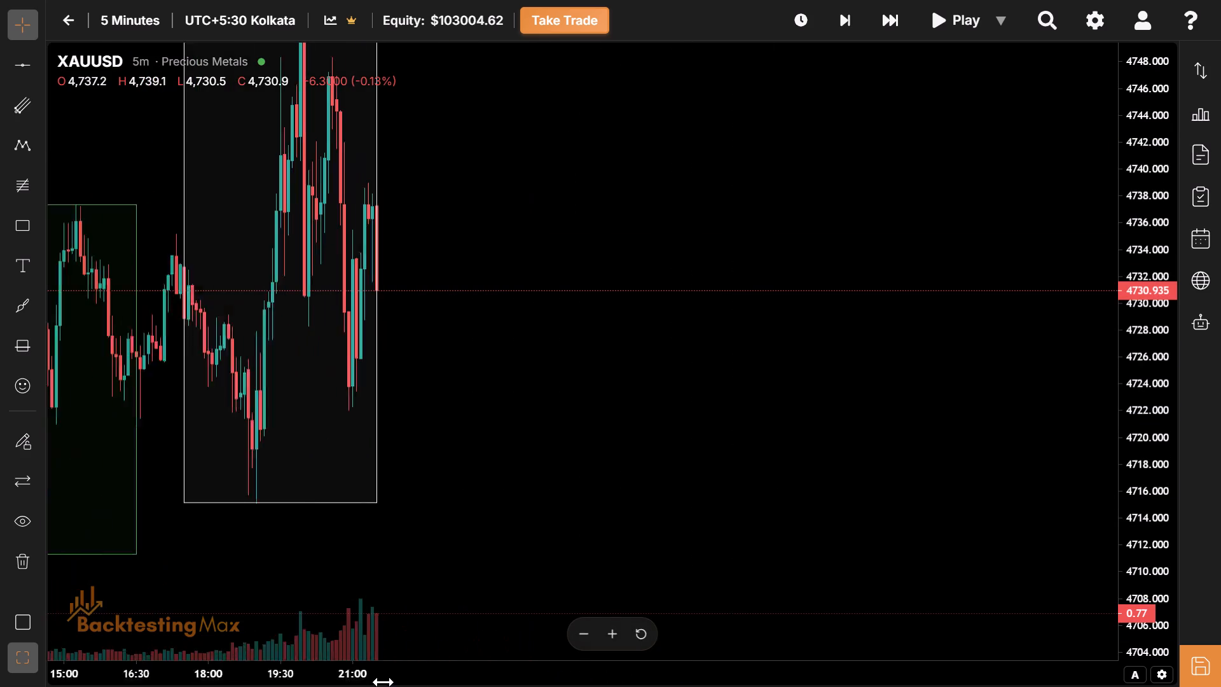
left_click_drag(383, 682, 350, 679)
left_click_drag(486, 281, 808, 438)
left_click_drag(767, 515, 689, 395)
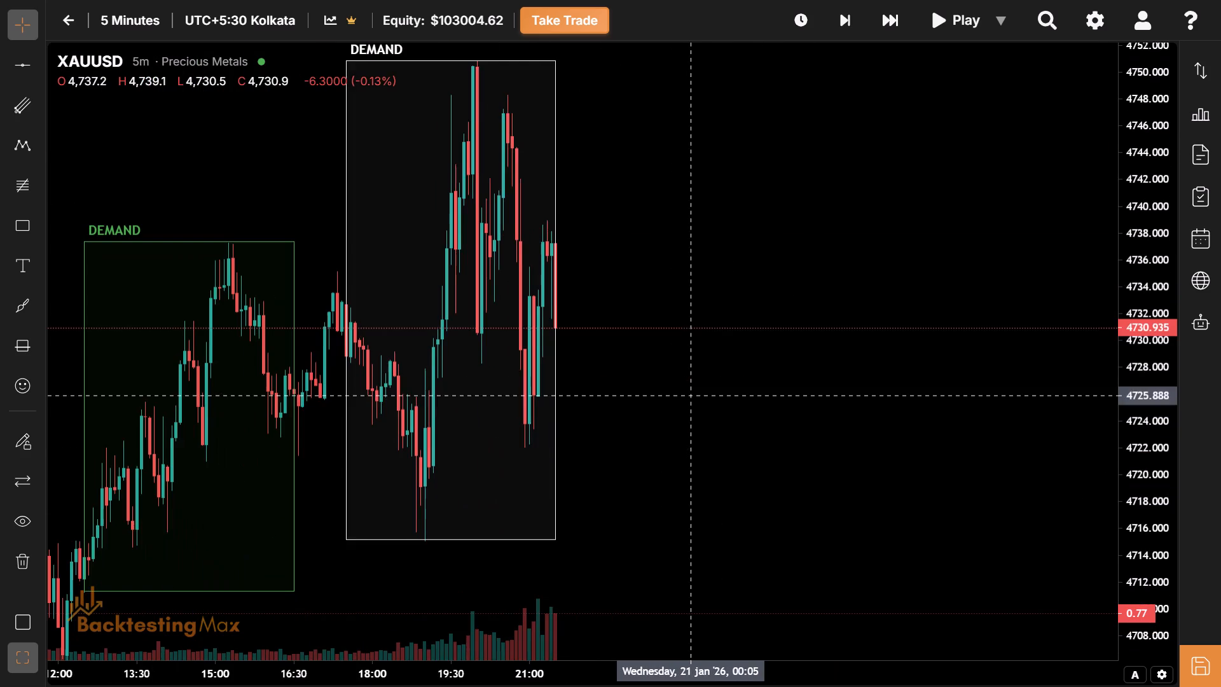
left_click_drag(520, 671, 473, 676)
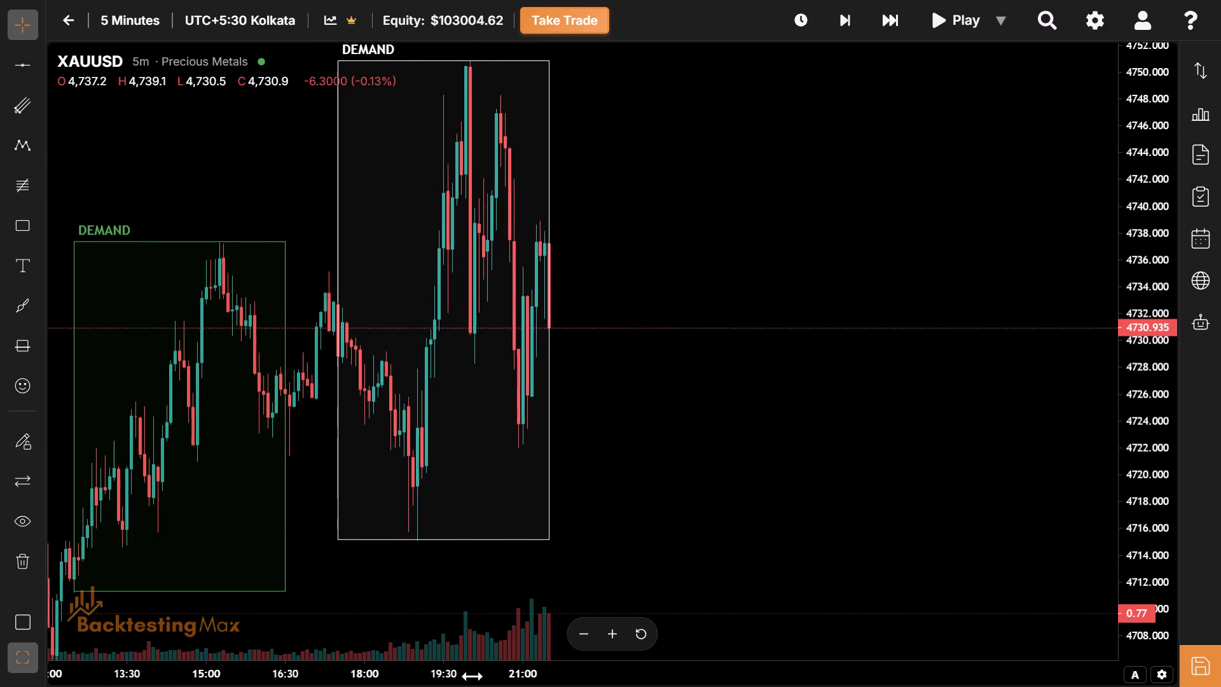
left_click_drag(473, 676, 409, 683)
left_click_drag(653, 415, 697, 433)
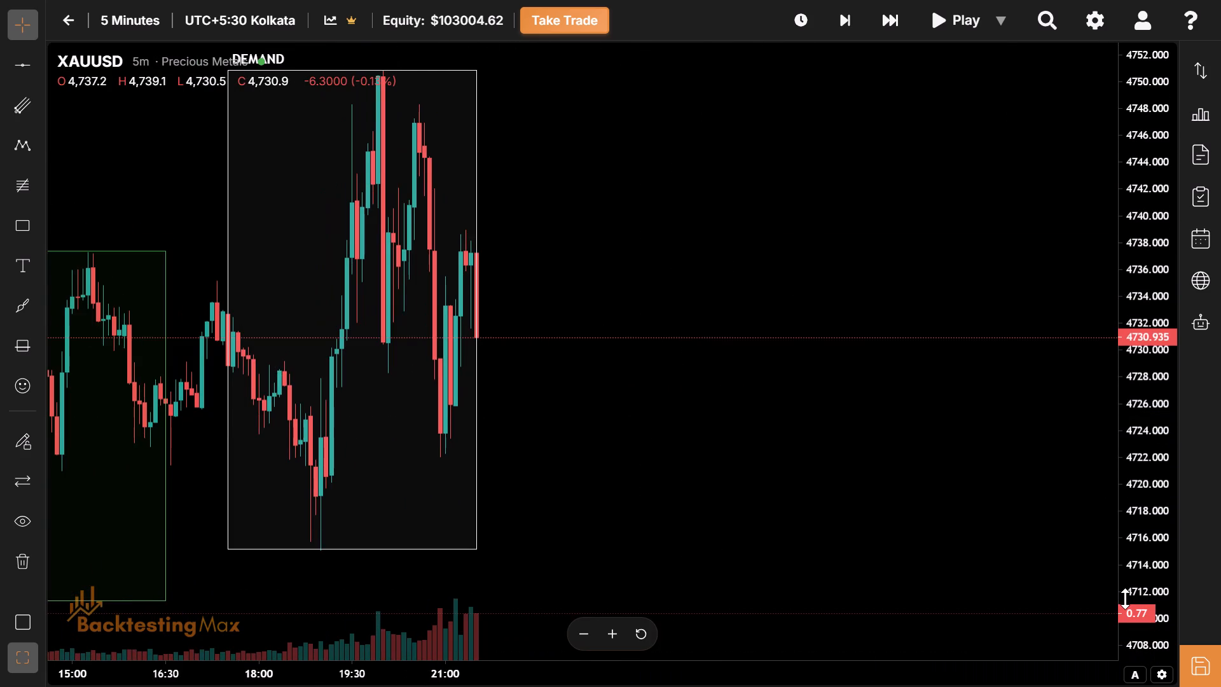
left_click_drag(1128, 598, 1123, 590)
left_click_drag(678, 376, 633, 434)
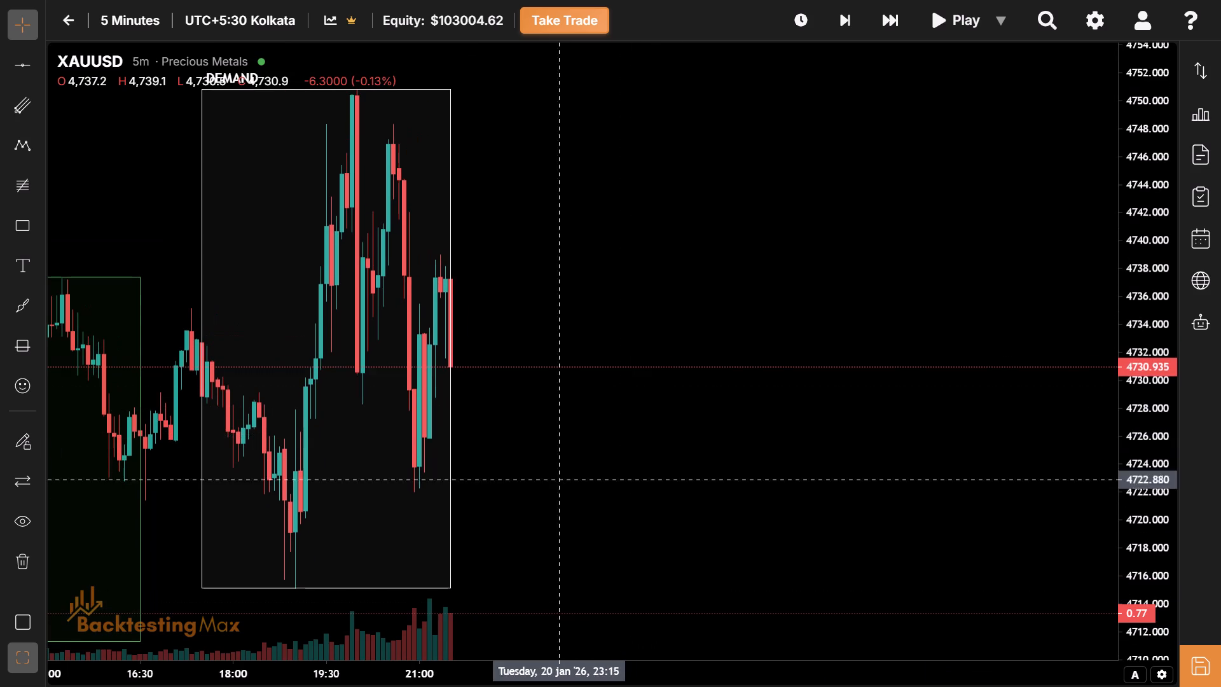
Advance the replay in 5-bar skips from the evening of 20 January to about 06:15 on 21 January 2026.
triple_click(878, 29)
double_click(878, 29)
left_click(878, 29)
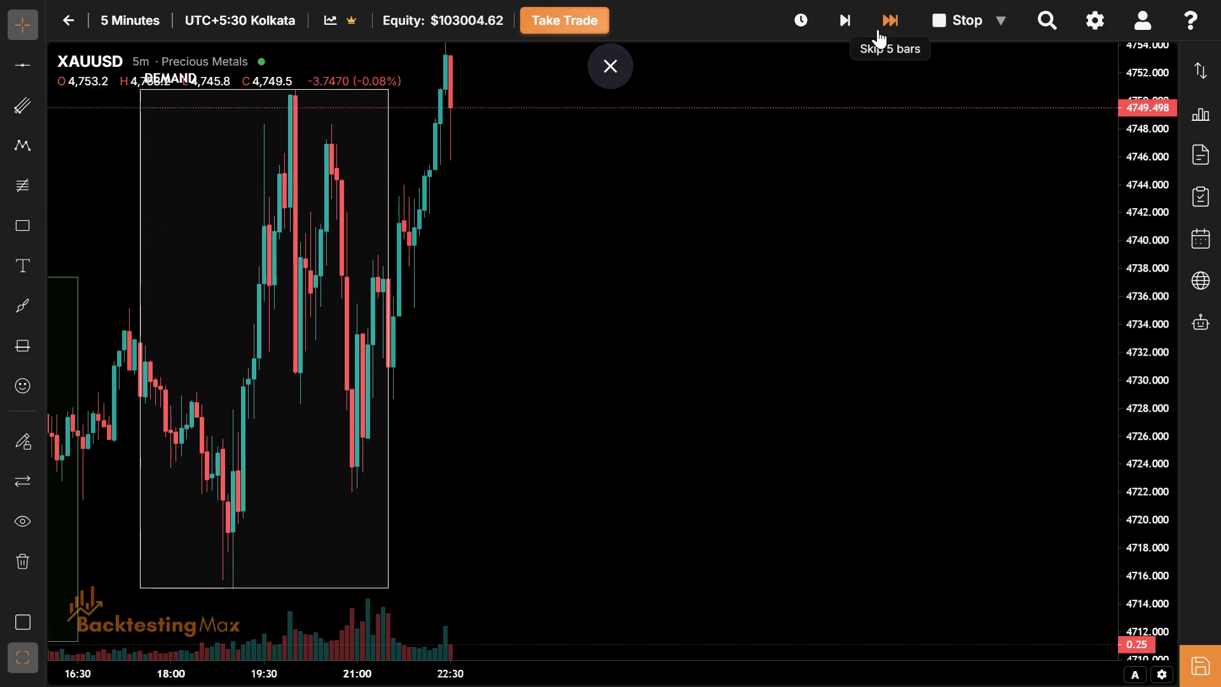
left_click_drag(878, 29, 664, 209)
left_click_drag(664, 209, 591, 520)
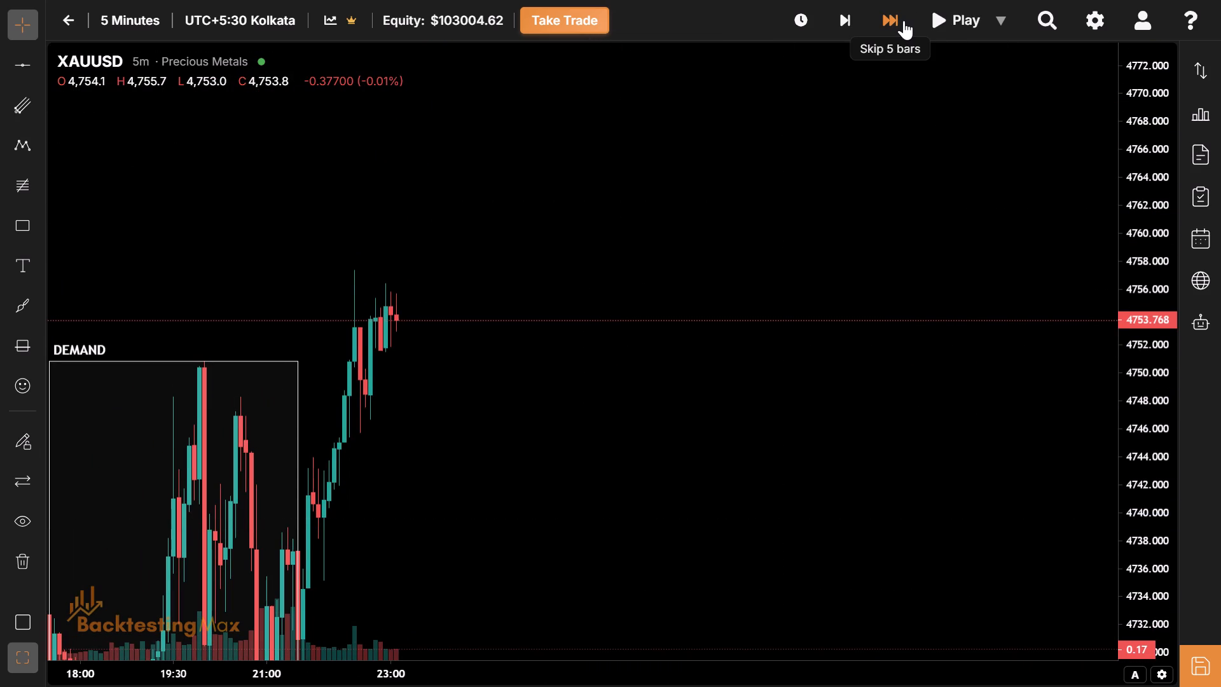
triple_click(904, 20)
triple_click(904, 20)
triple_click(904, 20)
triple_click(904, 20)
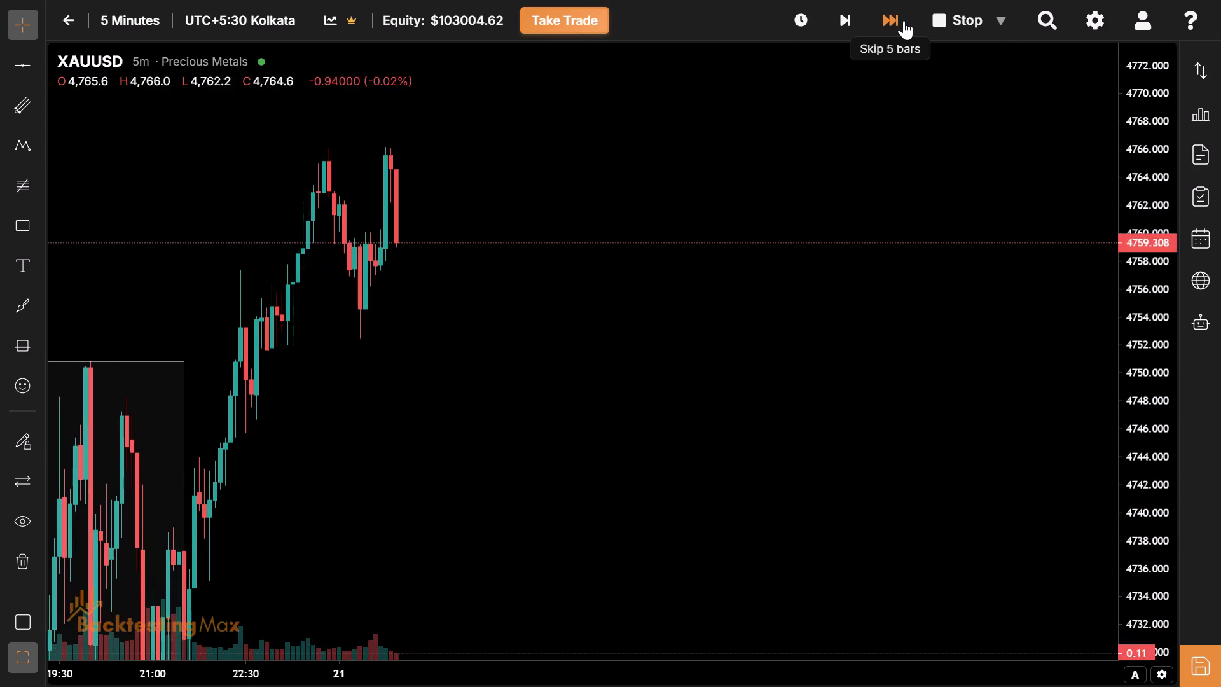
triple_click(904, 20)
triple_click(904, 20)
triple_click(904, 20)
triple_click(904, 20)
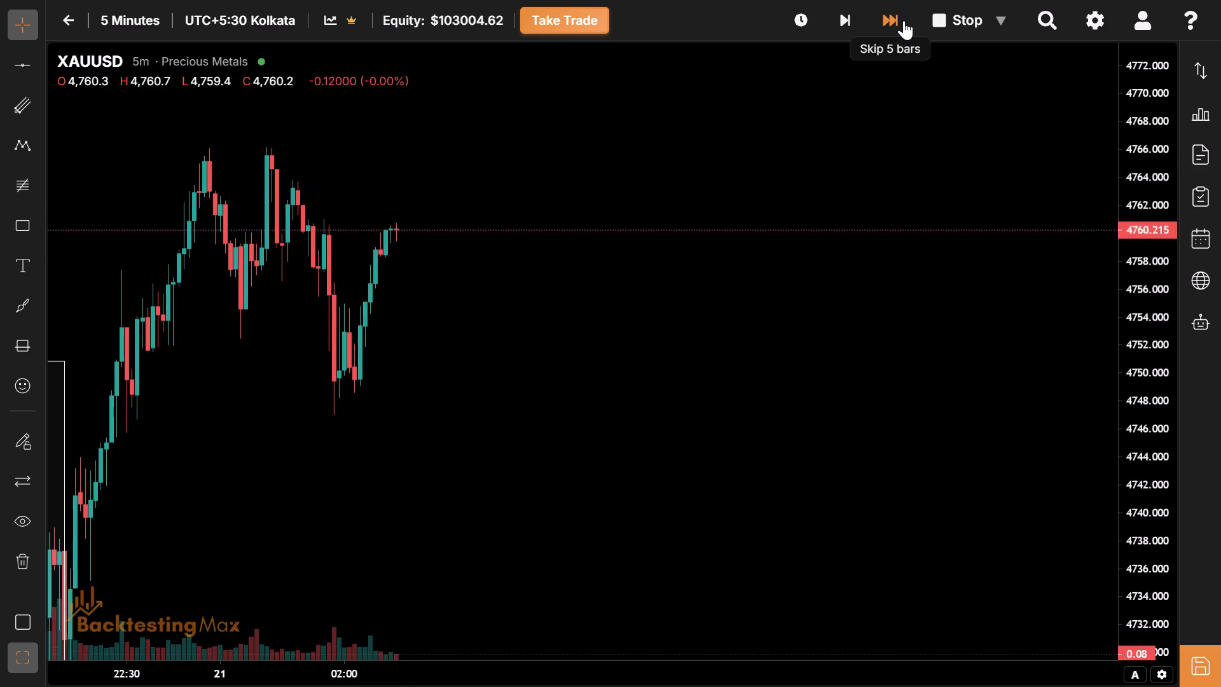
triple_click(904, 20)
triple_click(904, 20)
triple_click(904, 20)
double_click(904, 20)
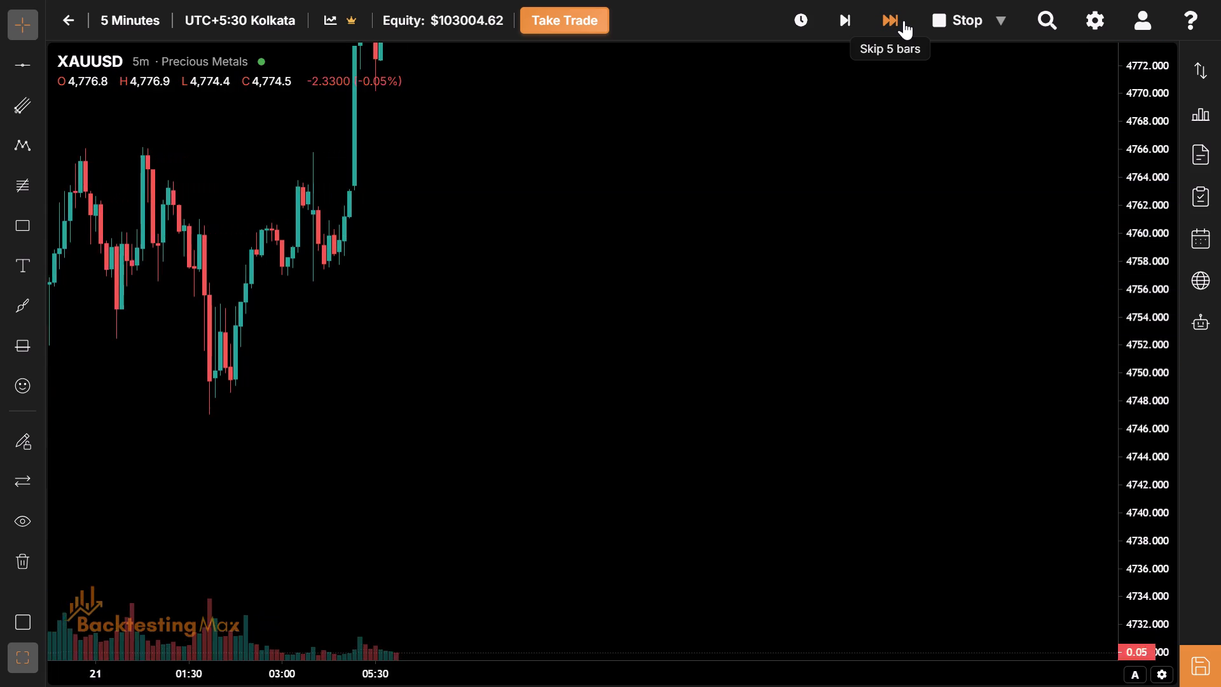
Draw a rectangle on the XAUUSD chart from 05:30 to 11:30 on 21 January, spanning about 4766 to 4776.
left_click_drag(904, 20, 442, 188)
left_click_drag(442, 188, 486, 514)
left_click_drag(550, 169, 369, 380)
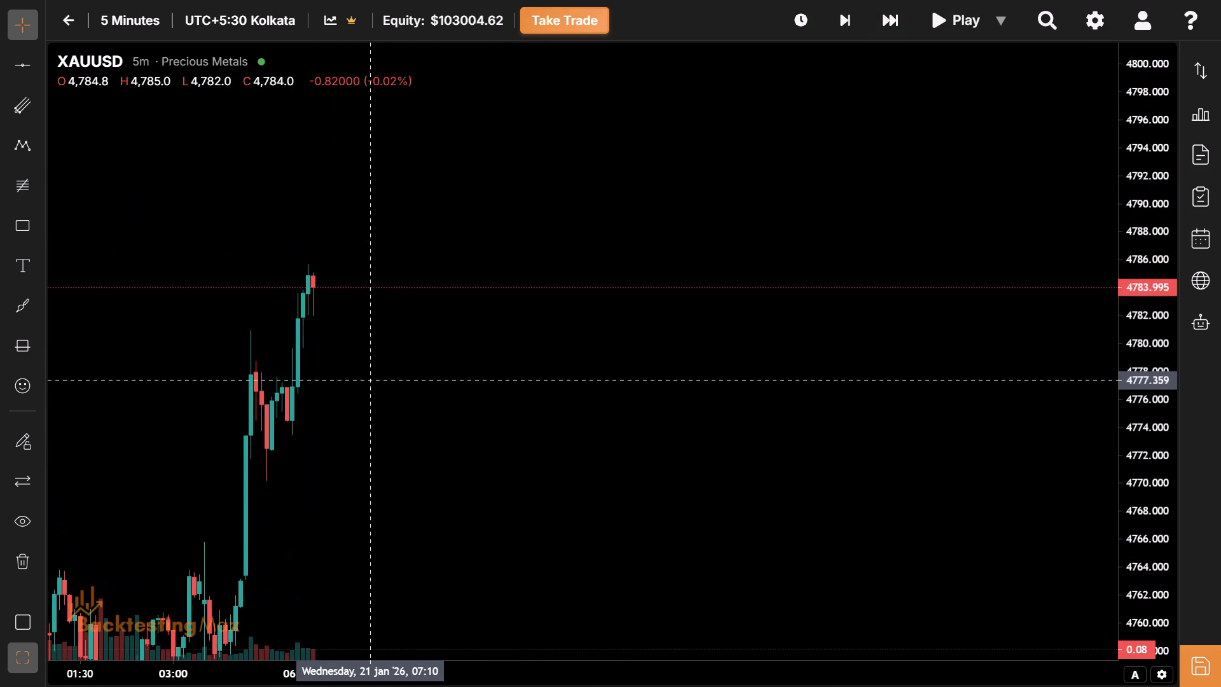
left_click_drag(404, 462, 303, 438)
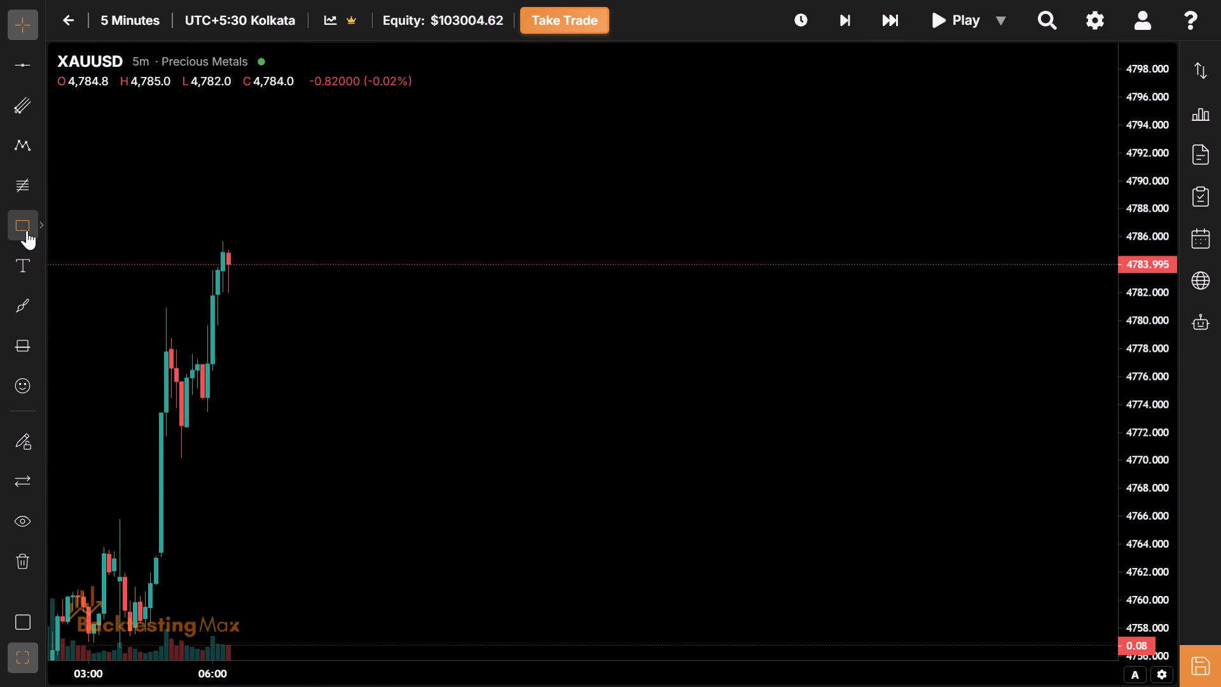
left_click(27, 230)
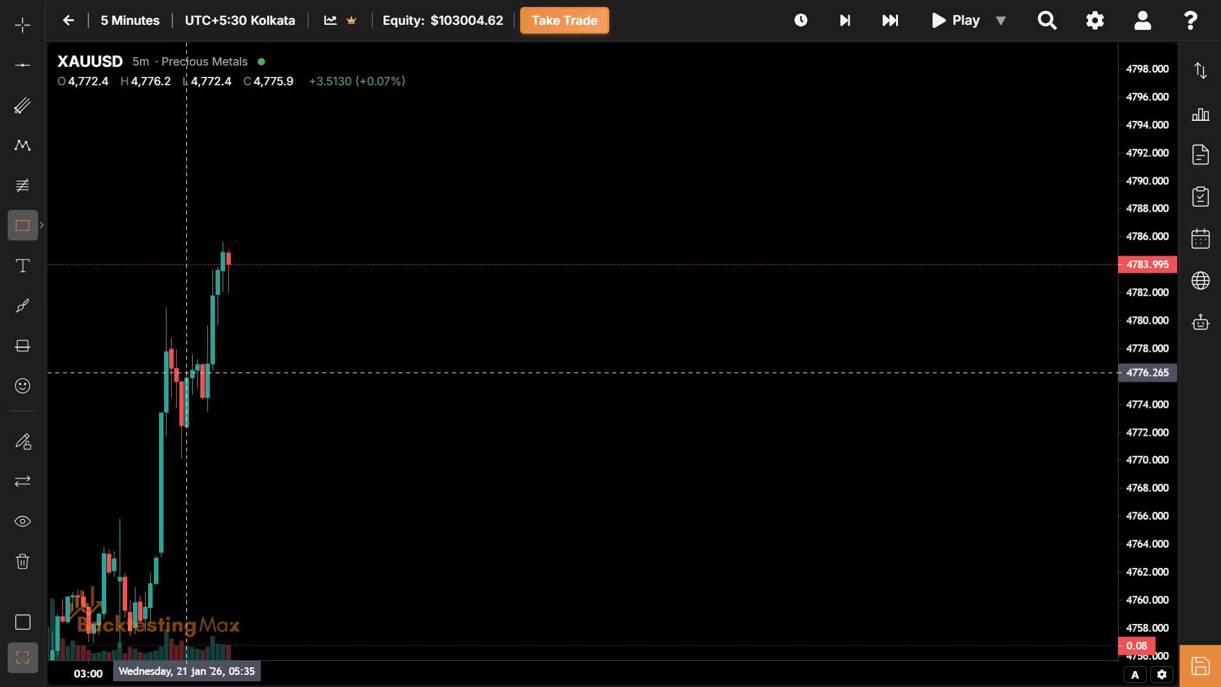
left_click_drag(180, 381, 666, 498)
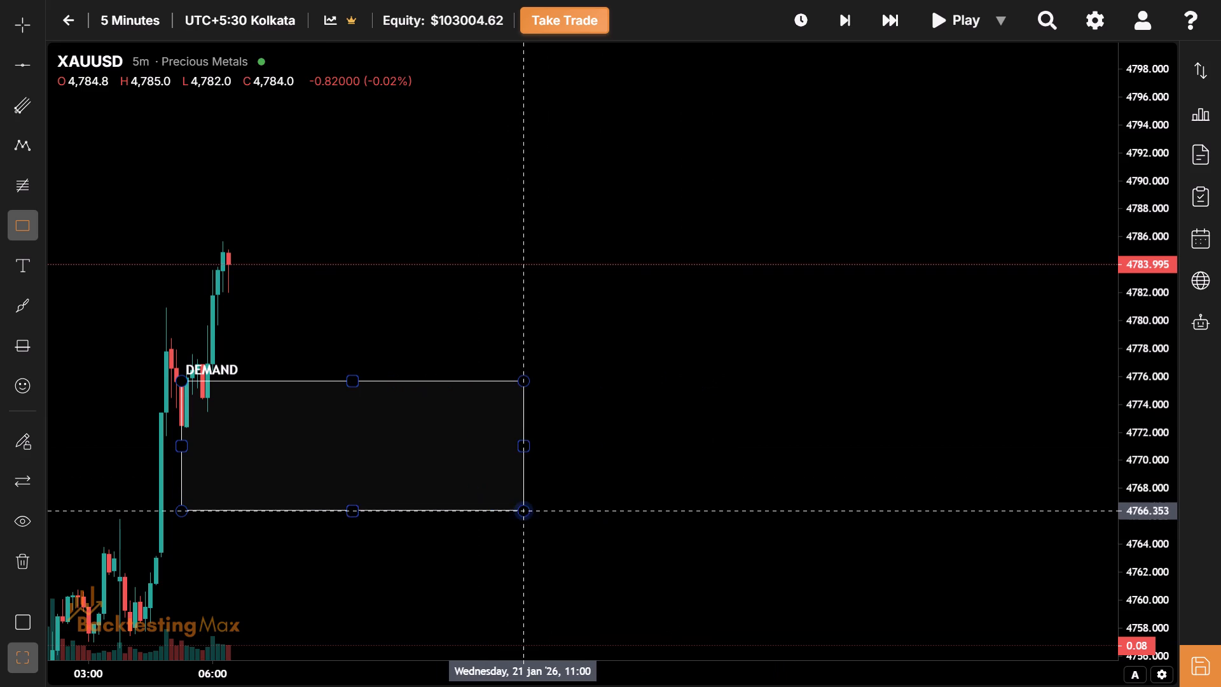
left_click(553, 512)
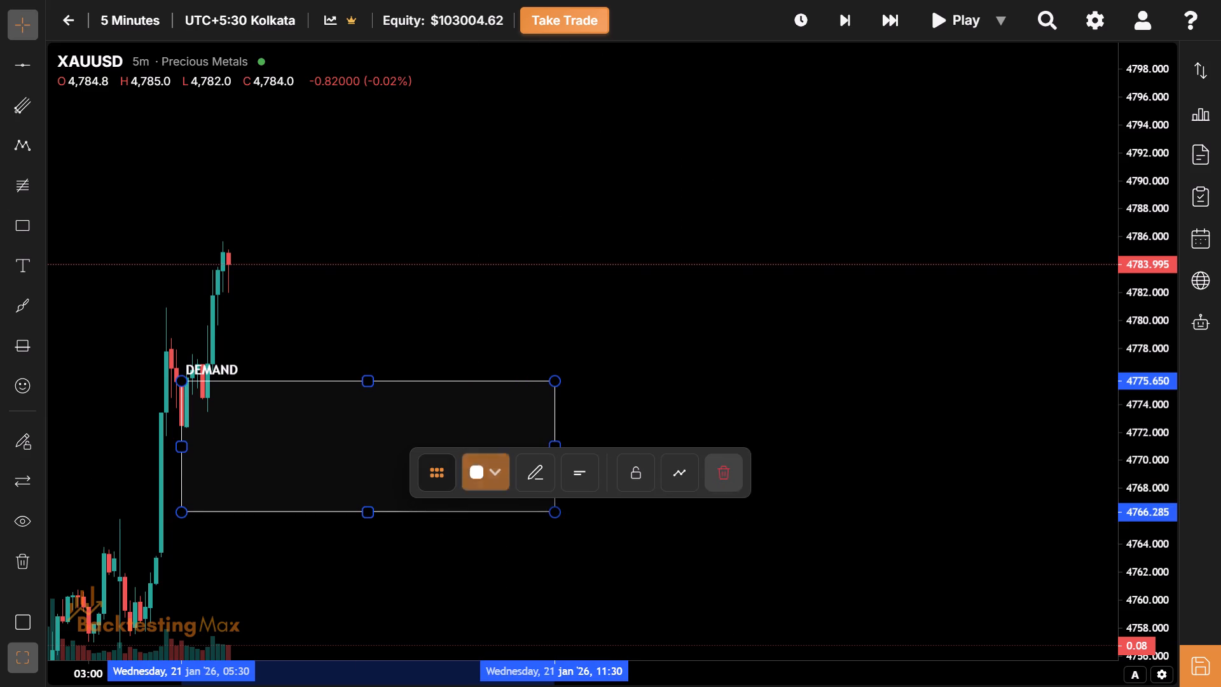
Apply the Asian Session template to the new 21 January rectangle.
left_click_drag(436, 464, 88, 113)
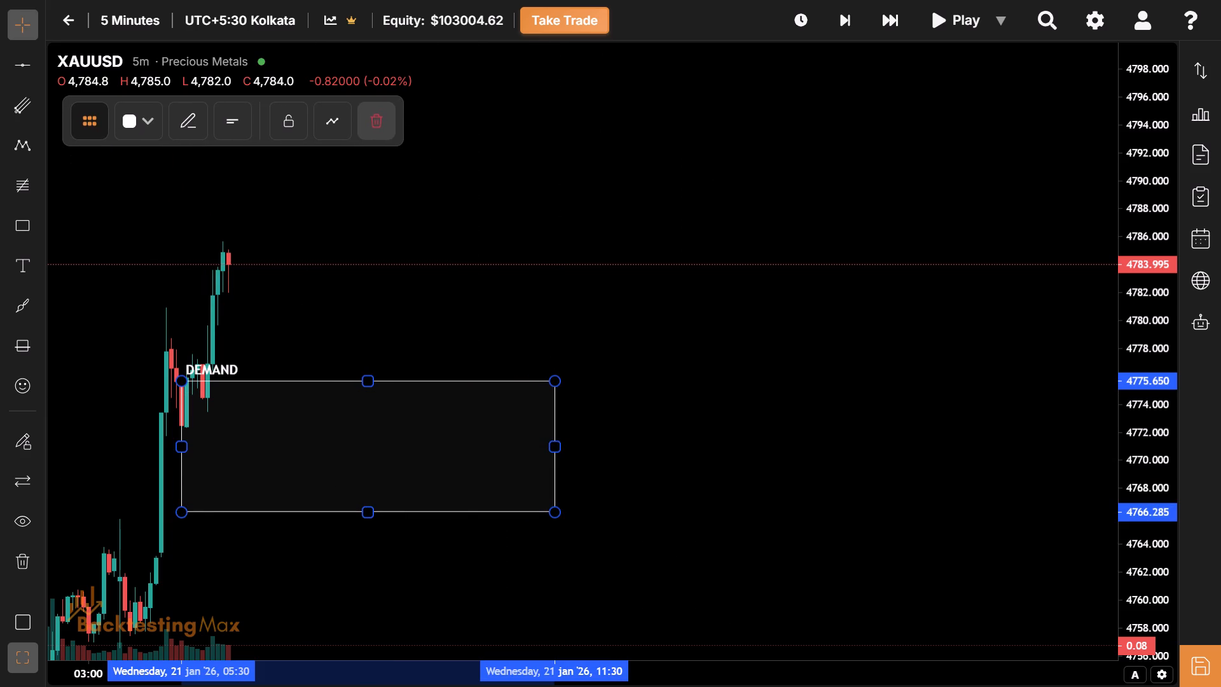
left_click(131, 122)
left_click(210, 481)
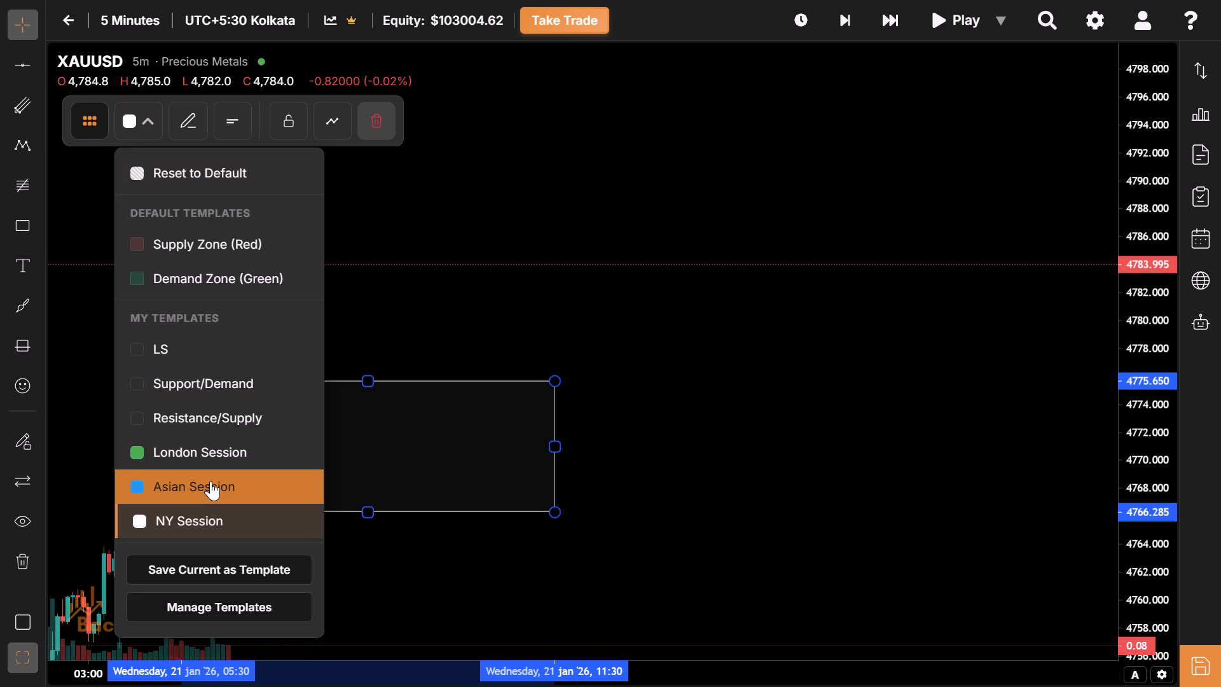
Raise the top edge of the blue 21 January session box to the session high, about 4786.
left_click_drag(296, 440, 546, 438)
left_click(1137, 590)
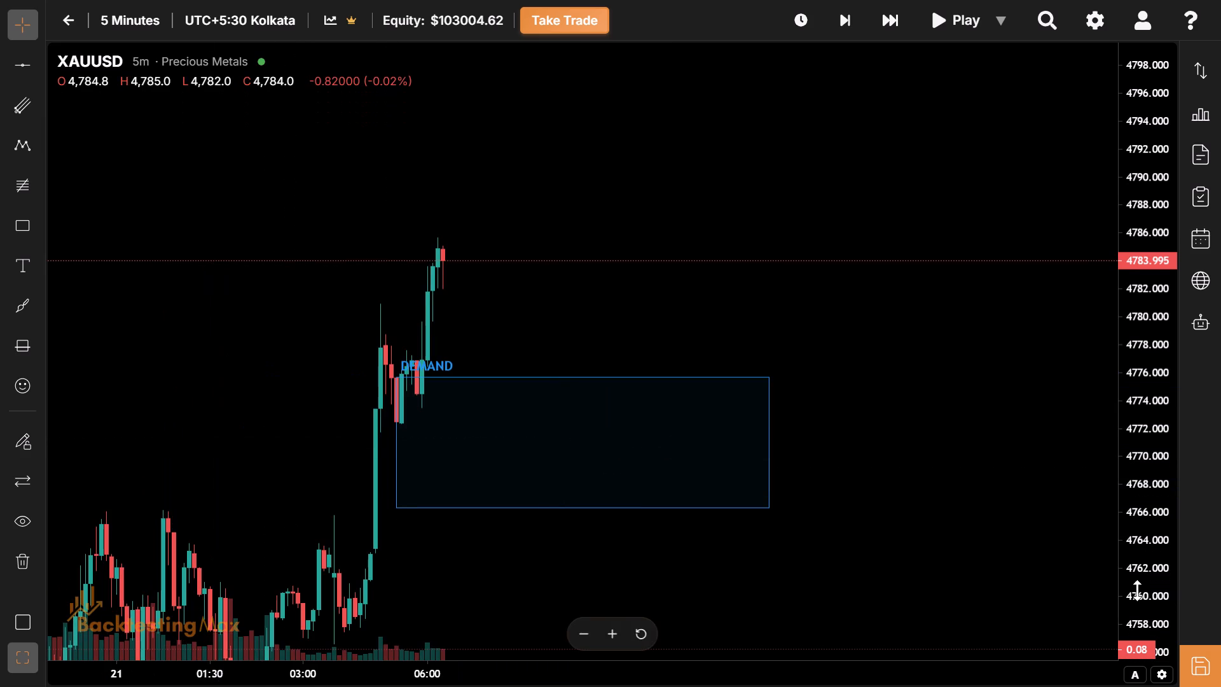
left_click_drag(1140, 586, 1138, 552)
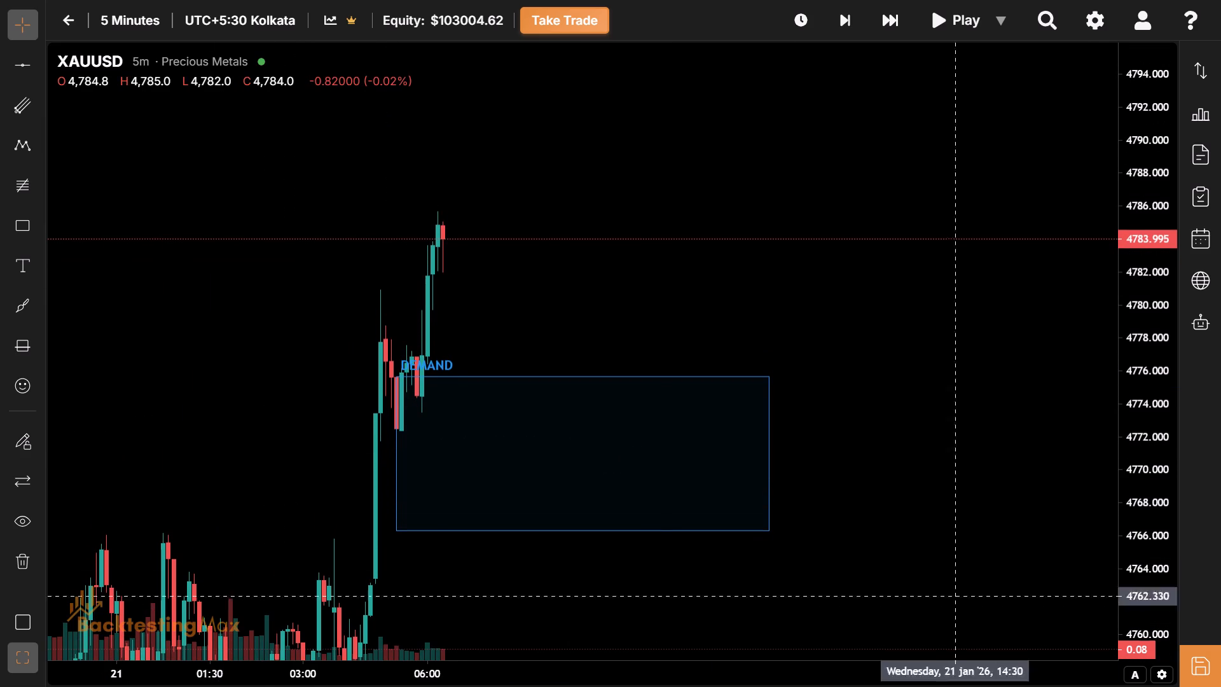
left_click(647, 686)
left_click_drag(647, 682, 478, 679)
left_click(419, 527)
left_click_drag(419, 527, 386, 464)
left_click_drag(386, 464, 514, 540)
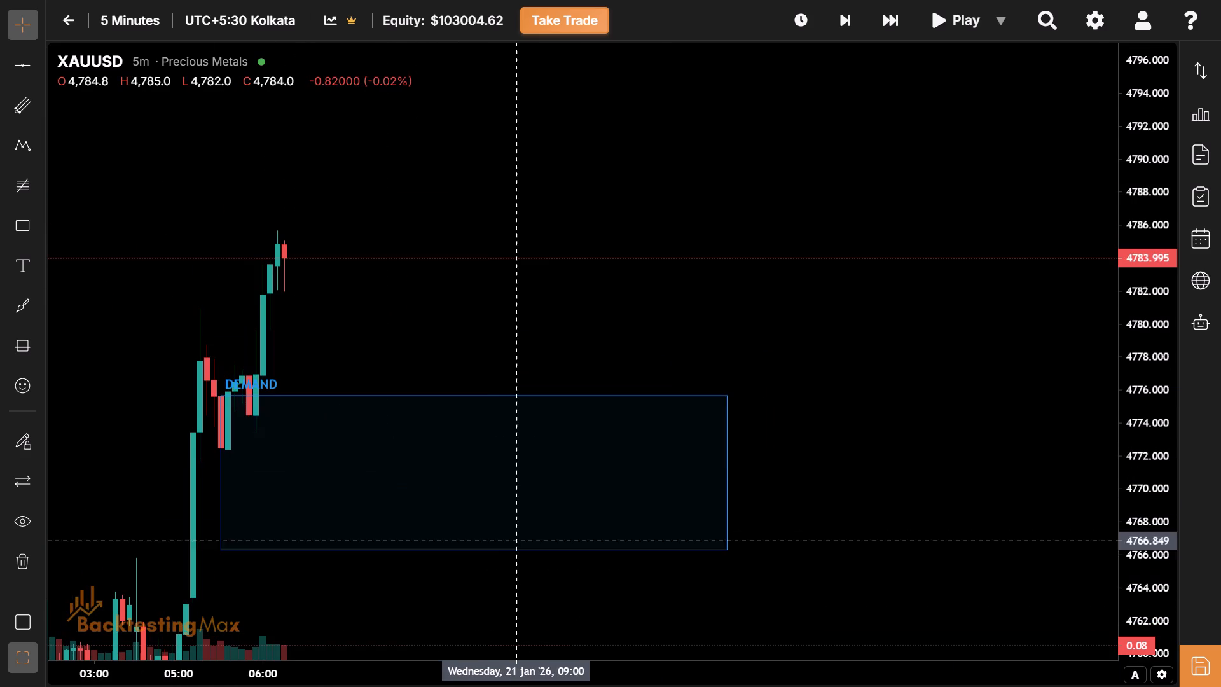
left_click_drag(478, 397, 459, 235)
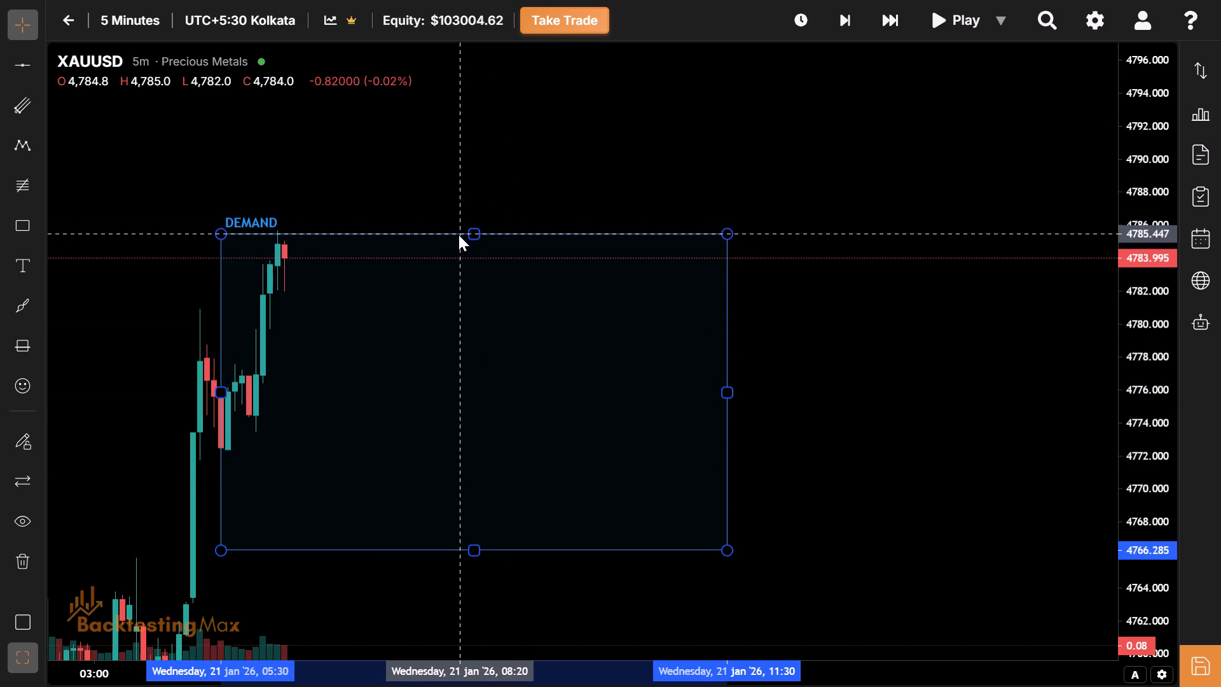
left_click_drag(459, 235, 460, 230)
Raise the bottom edge of the blue session box to the lowest price in the session, about 4770.
left_click_drag(453, 348, 787, 228)
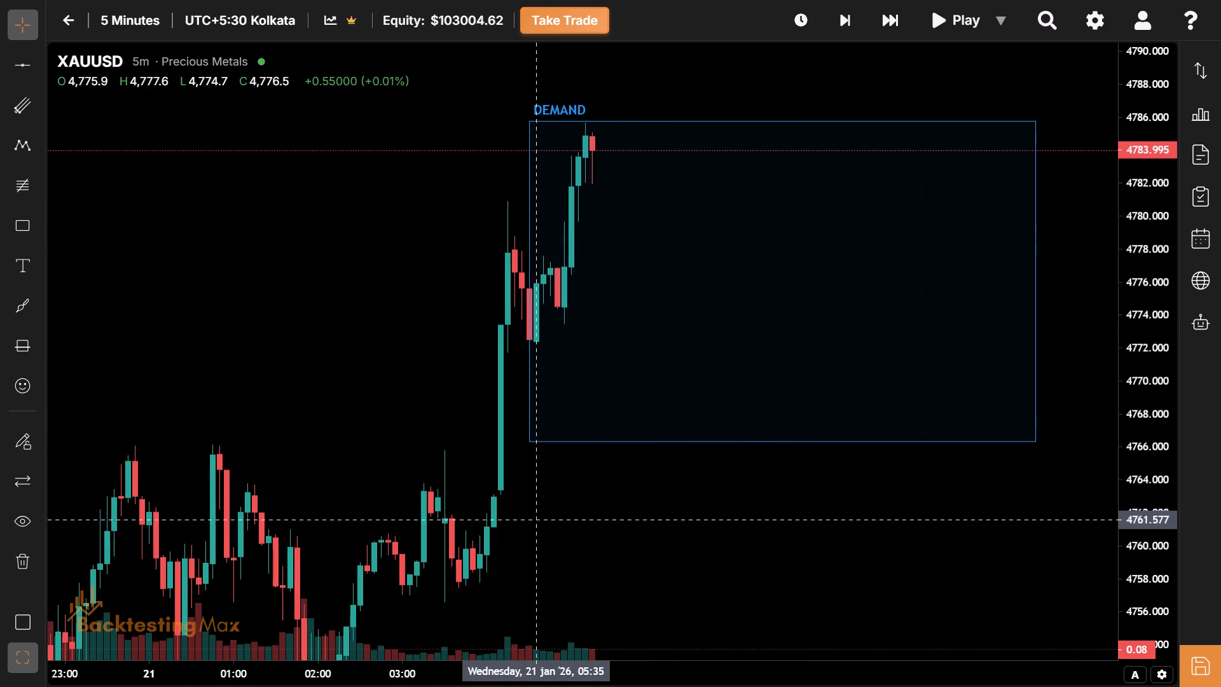
left_click_drag(528, 524, 516, 447)
left_click_drag(660, 307, 654, 309)
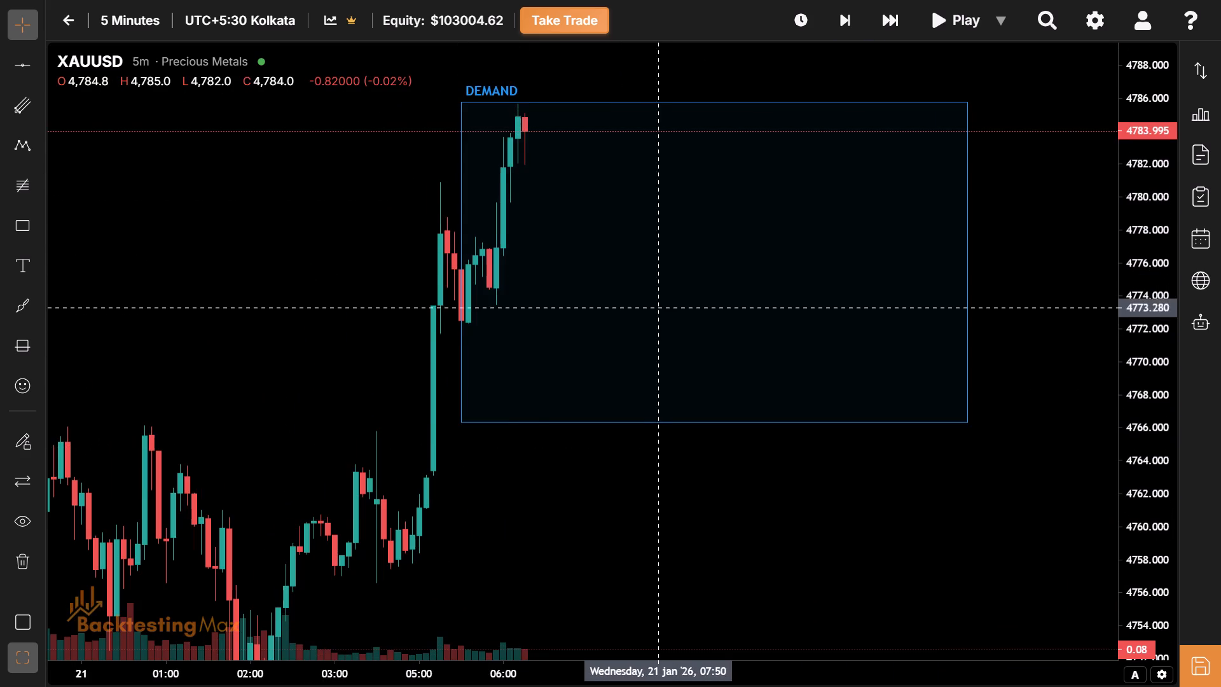
left_click_drag(654, 309, 444, 330)
left_click_drag(521, 443, 715, 378)
left_click_drag(520, 211, 539, 237)
left_click_drag(539, 237, 586, 270)
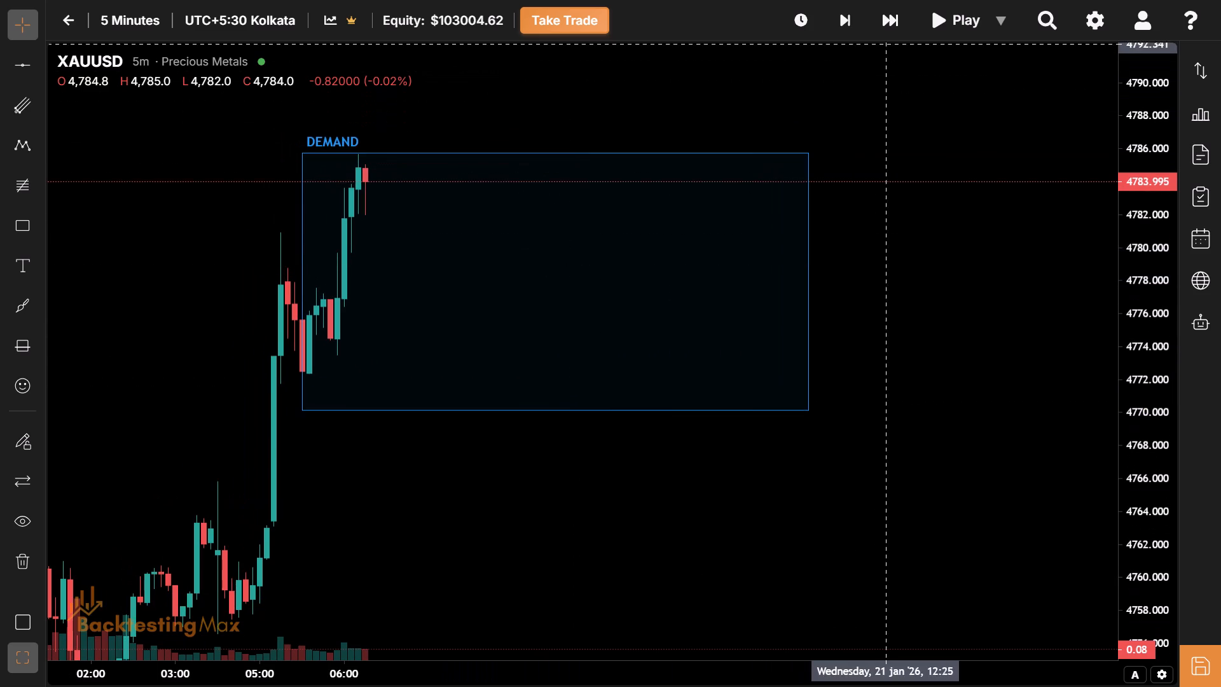
Advance the replay with two 5-bar skips to 07:05 on 21 January.
left_click(885, 25)
left_click(885, 25)
Extend the blue session box upward so its top edge meets the spike's wick high, about 4836.
left_click_drag(583, 90, 585, 397)
left_click_drag(571, 317, 544, 358)
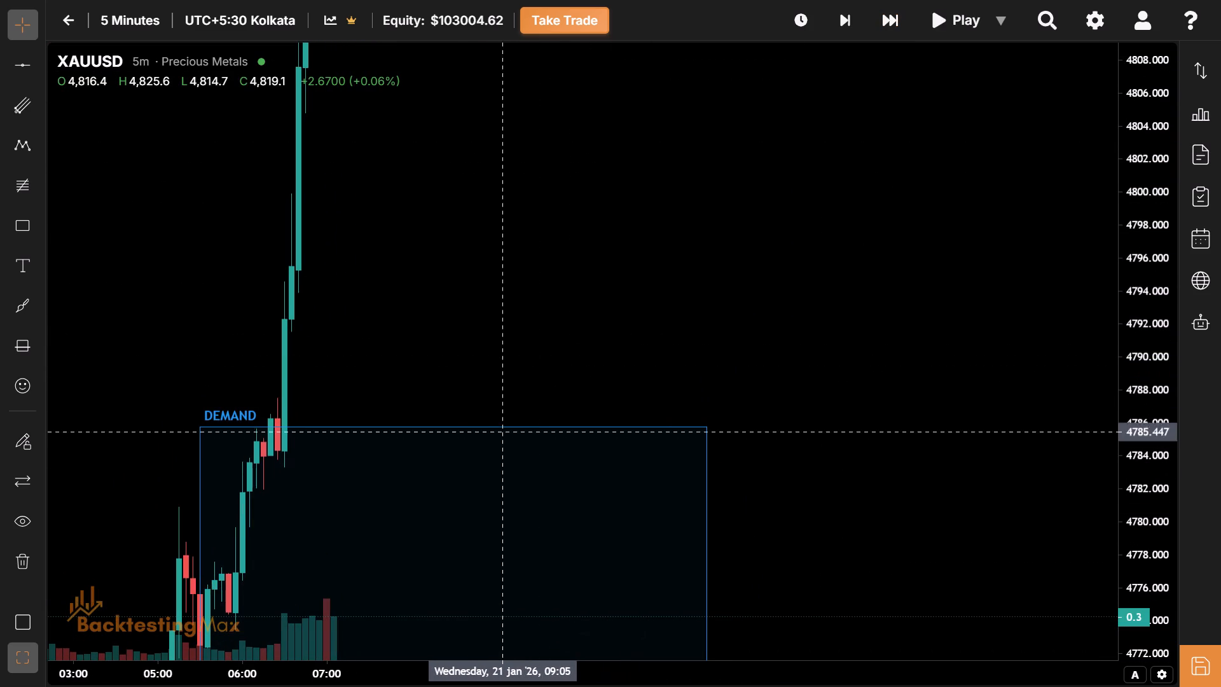
left_click_drag(457, 427, 425, 162)
left_click_drag(428, 265, 453, 506)
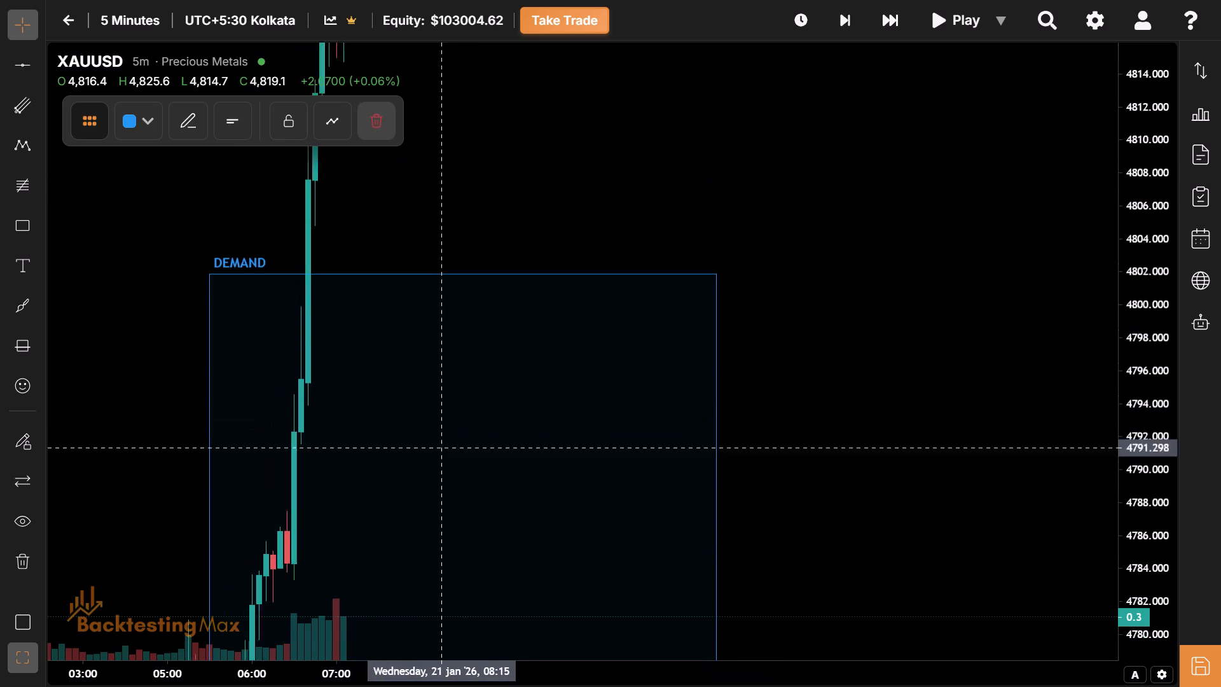
left_click_drag(528, 141, 509, 399)
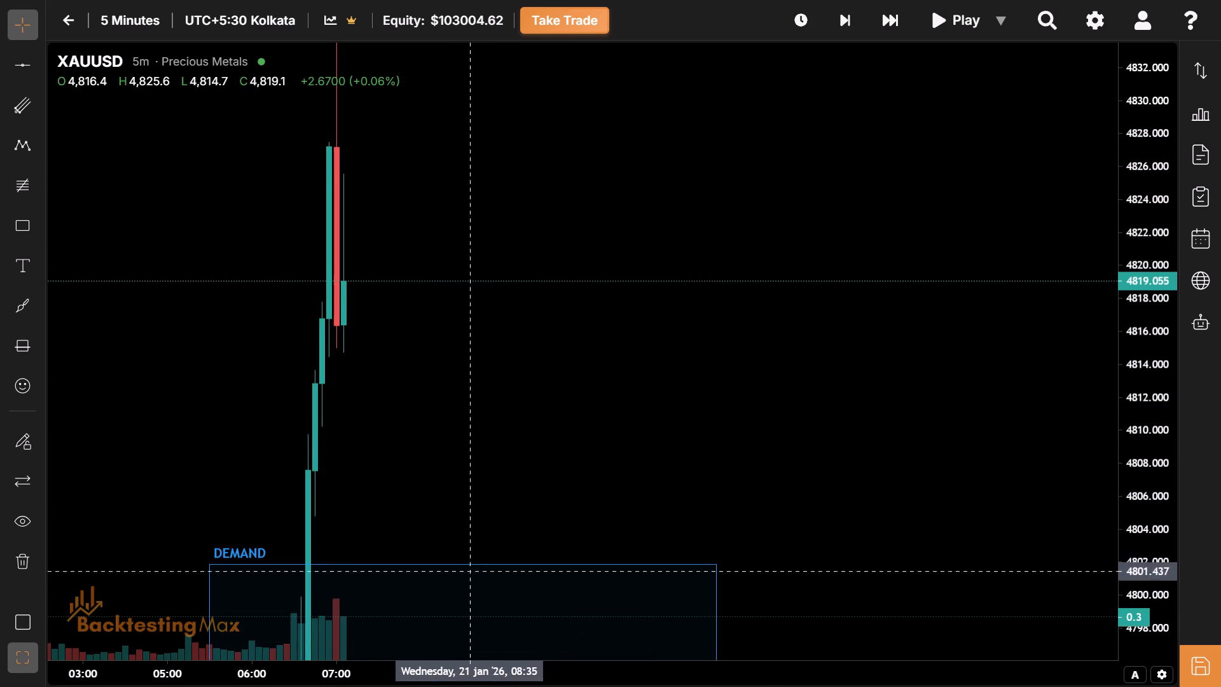
left_click_drag(466, 567, 395, 163)
left_click_drag(402, 299, 445, 604)
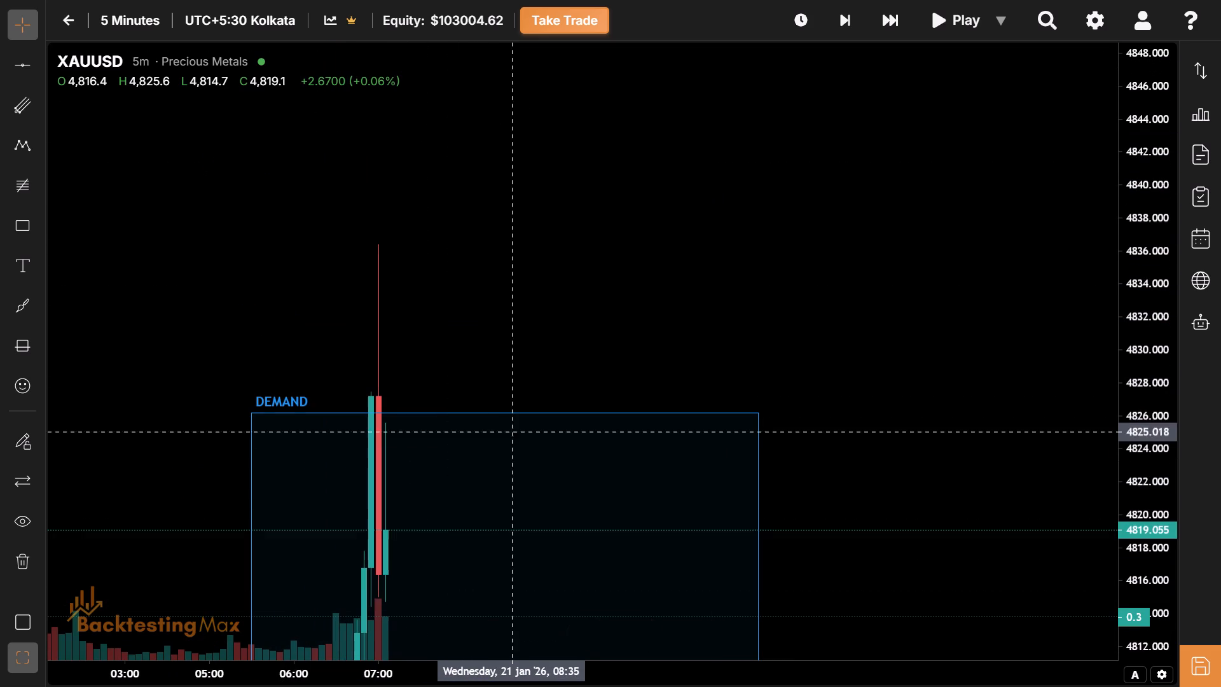
left_click_drag(504, 413, 499, 262)
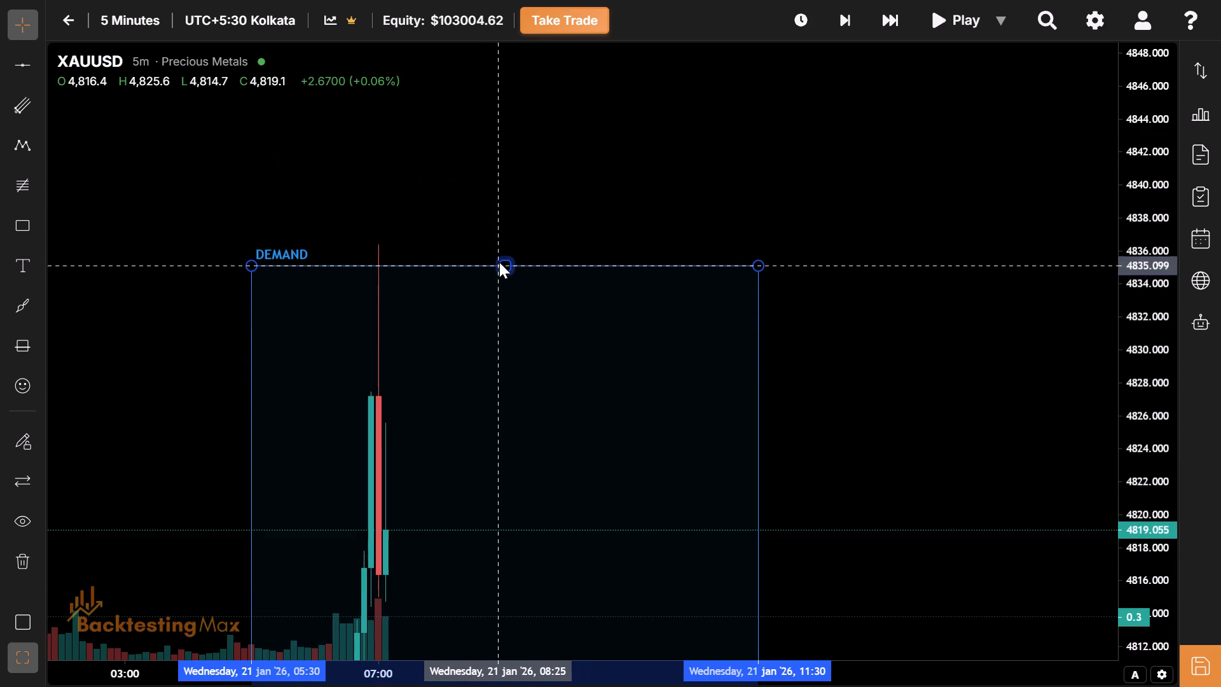
left_click_drag(499, 262, 499, 246)
Advance the replay by one 5-minute bar to 07:10 on 21 January.
left_click_drag(513, 557, 514, 528)
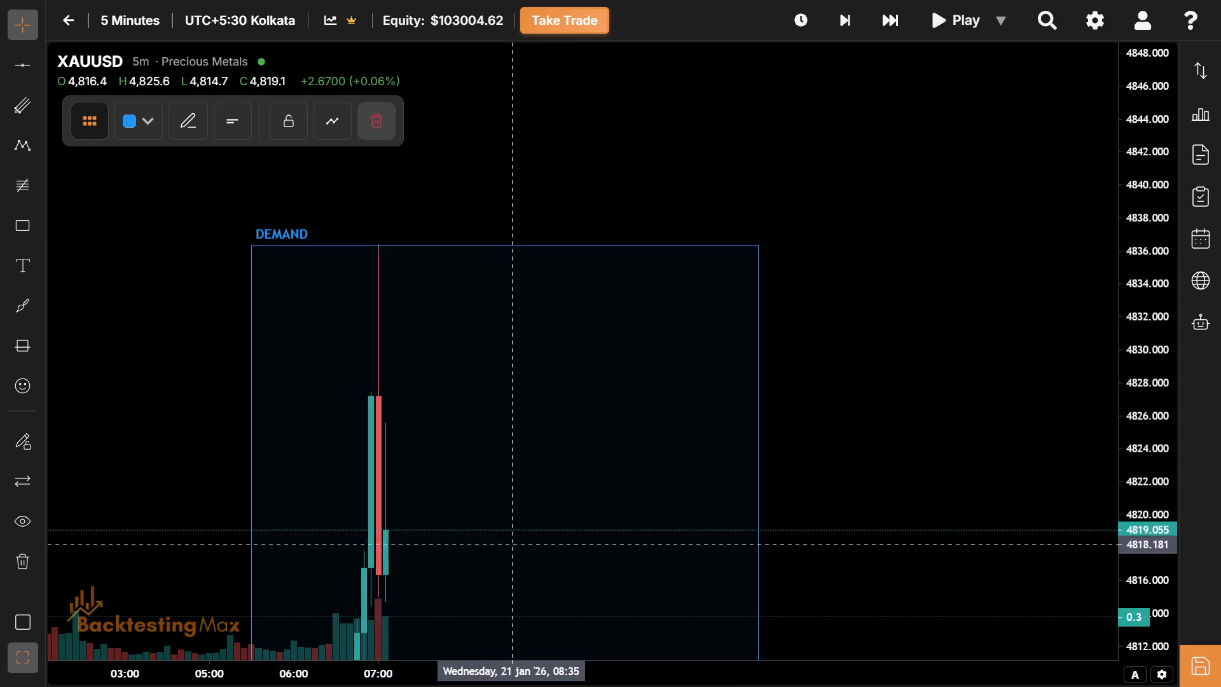
left_click_drag(514, 528, 512, 500)
left_click_drag(549, 525, 544, 284)
left_click_drag(516, 397, 505, 487)
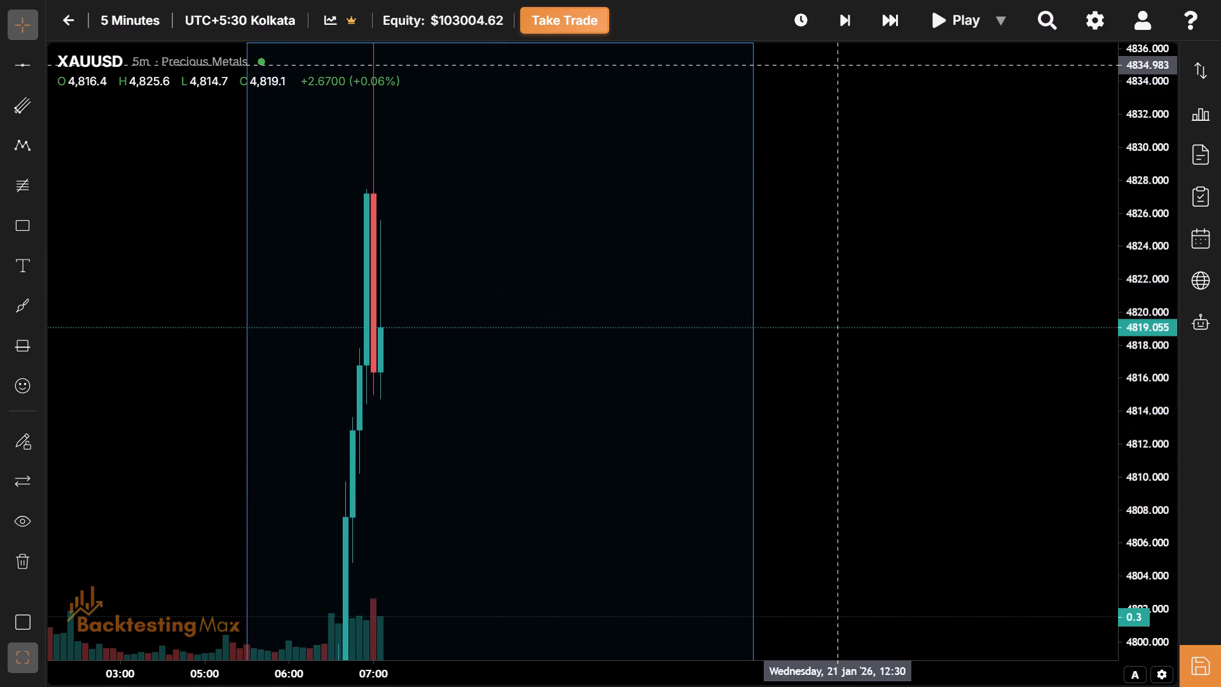
left_click(848, 22)
left_click_drag(848, 22, 637, 266)
left_click_drag(637, 266, 668, 377)
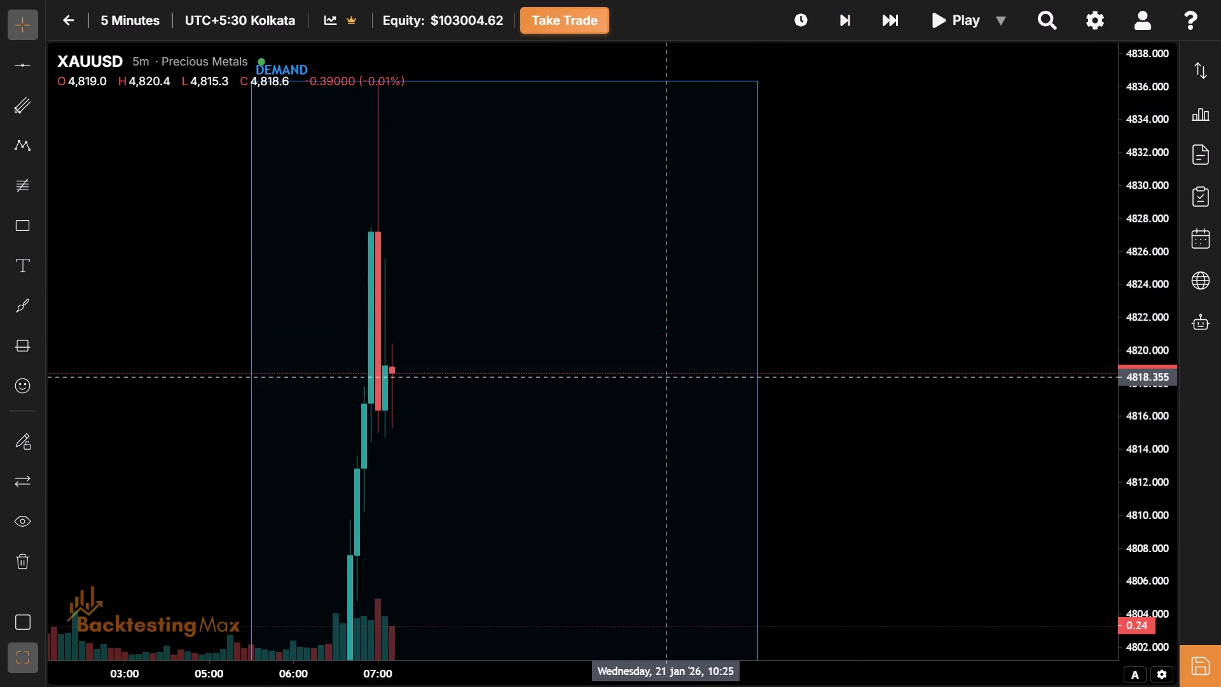
Look back through the XAUUSD 5-minute chart history from 21 January to late December 2025.
left_click_drag(347, 671, 748, 686)
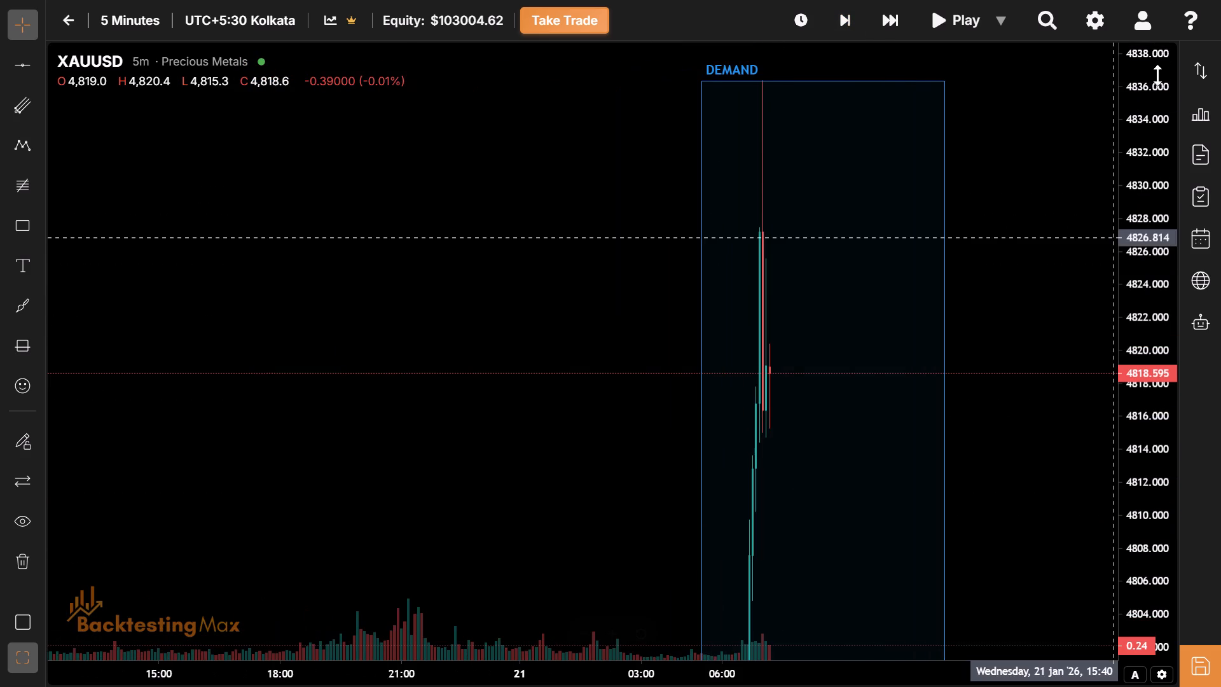
left_click_drag(1160, 72, 1143, 523)
left_click_drag(506, 663, 553, 677)
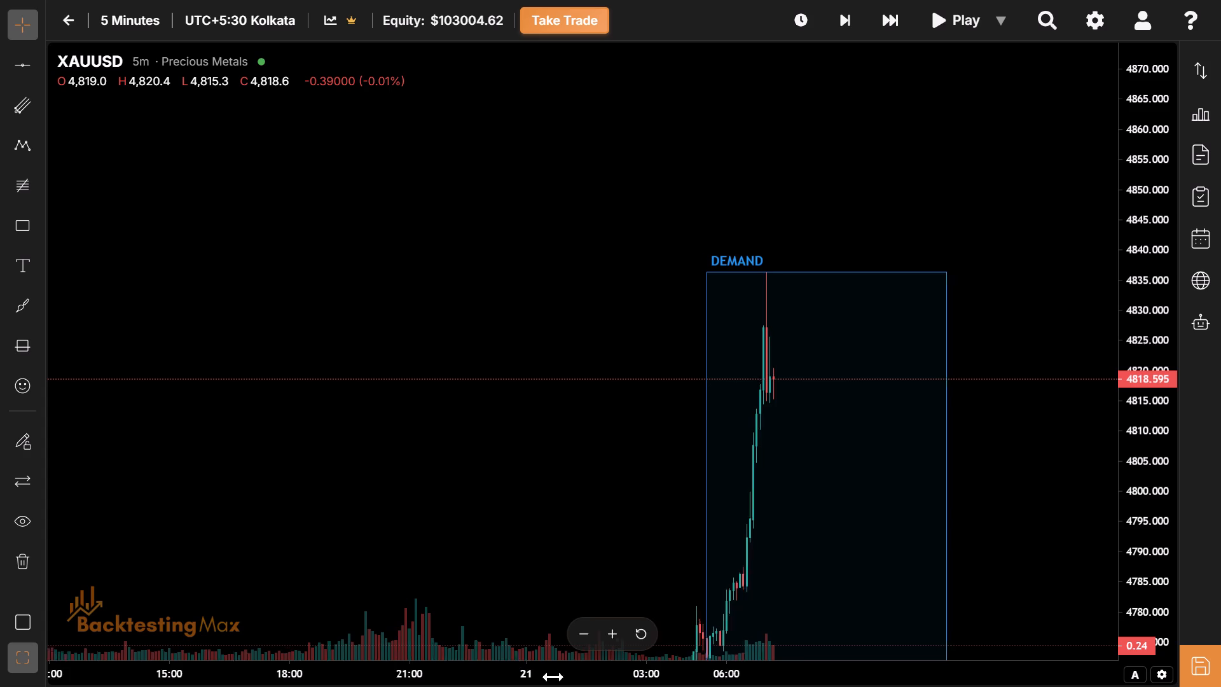
left_click_drag(553, 677, 988, 685)
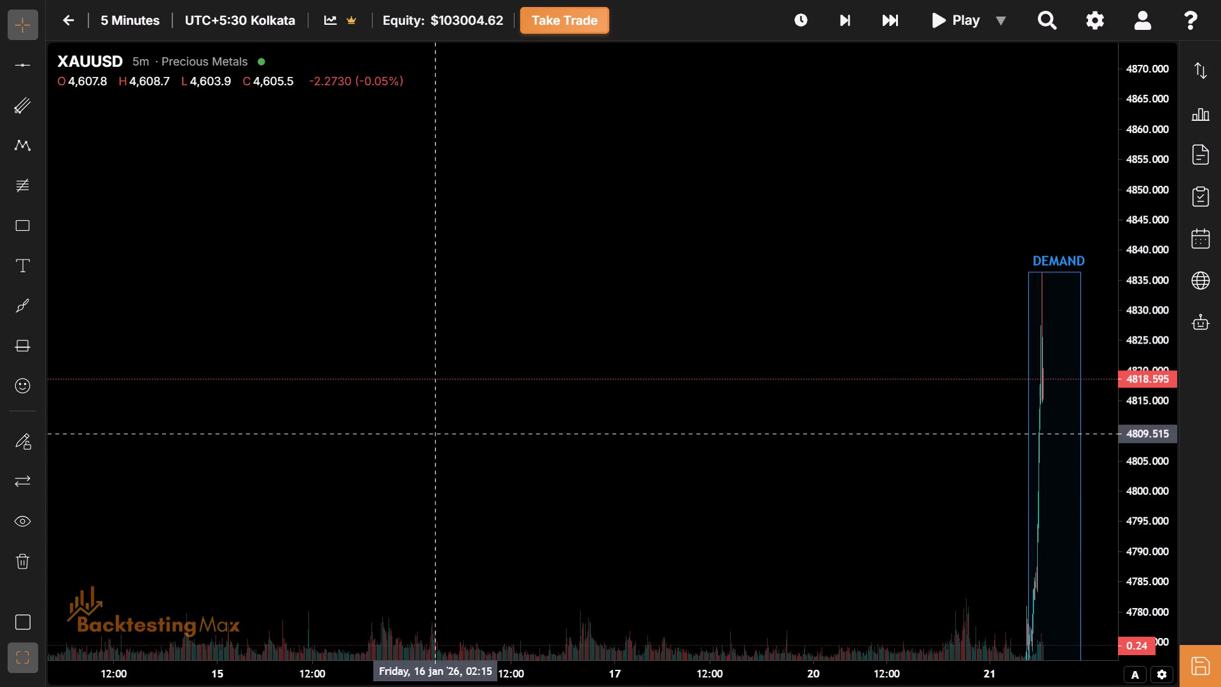
left_click_drag(435, 433, 956, 562)
left_click_drag(278, 391, 969, 364)
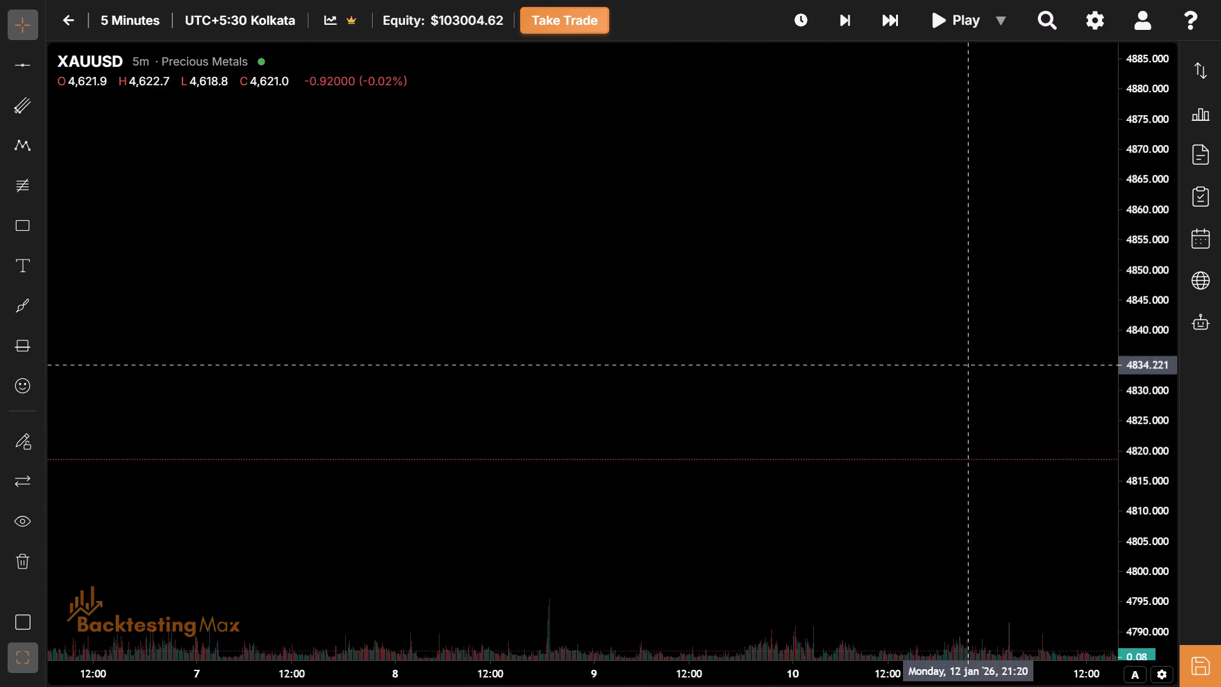
left_click_drag(305, 379, 990, 432)
left_click_drag(267, 448, 933, 444)
left_click_drag(345, 679, 404, 686)
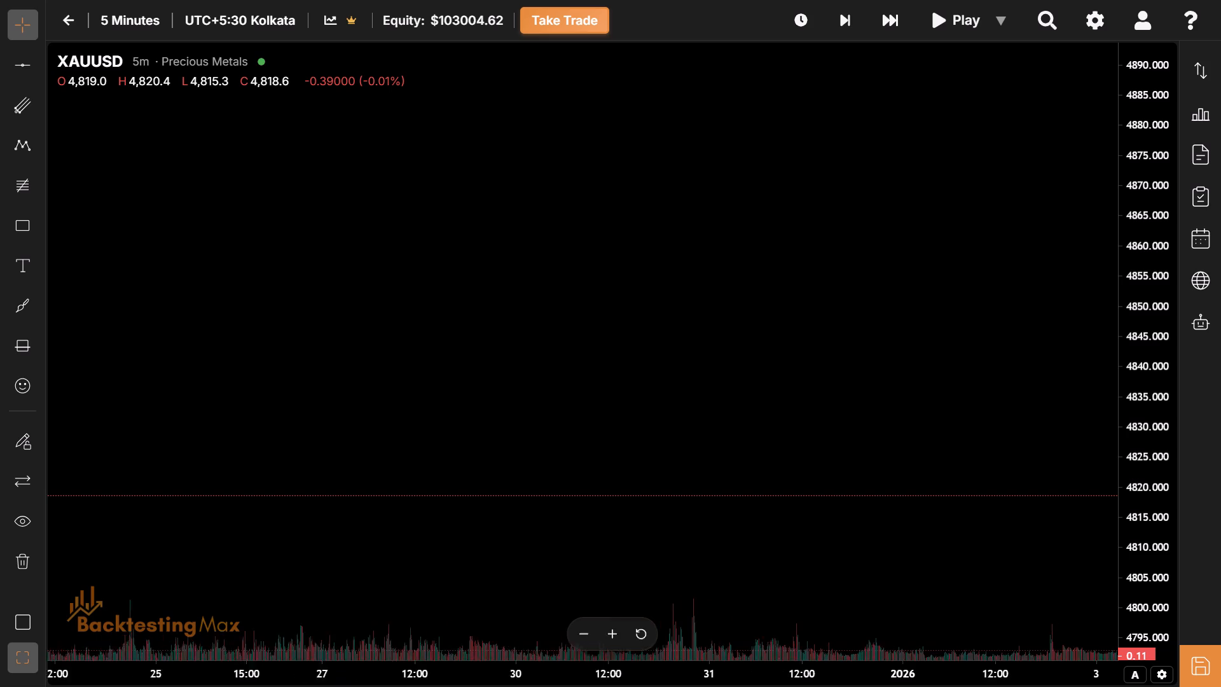
left_click_drag(404, 686, 873, 676)
Switch the chart timeframe to 4 Hours.
left_click(149, 37)
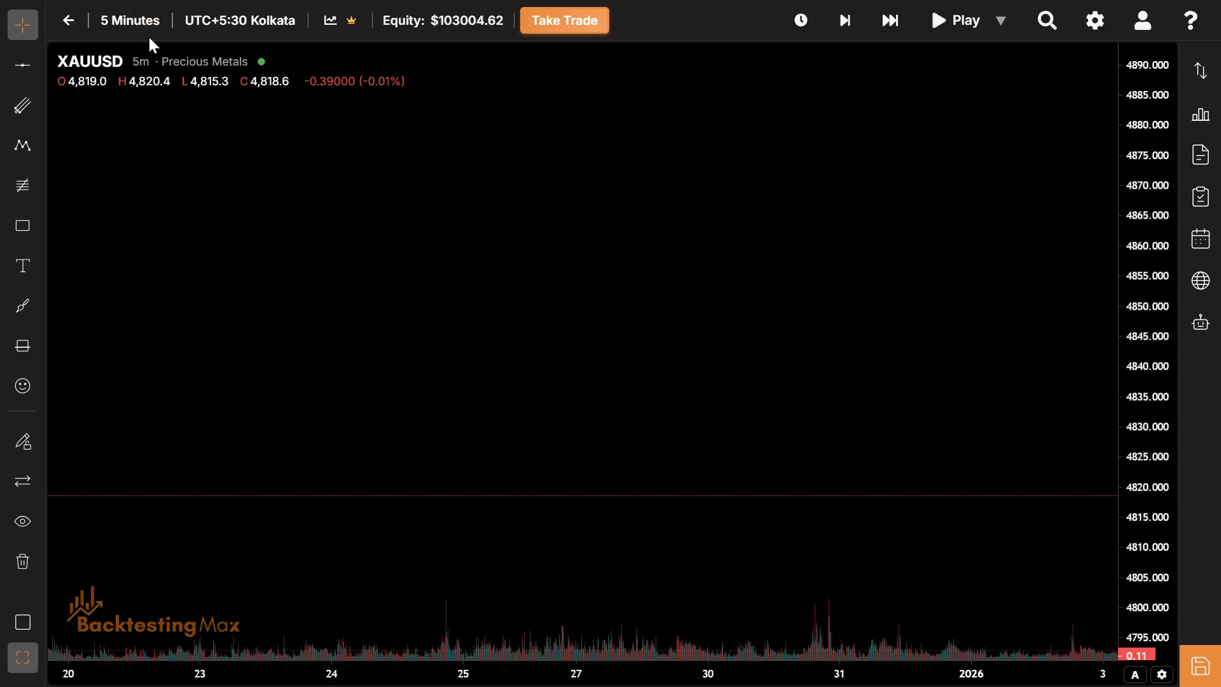
left_click(149, 31)
left_click(198, 350)
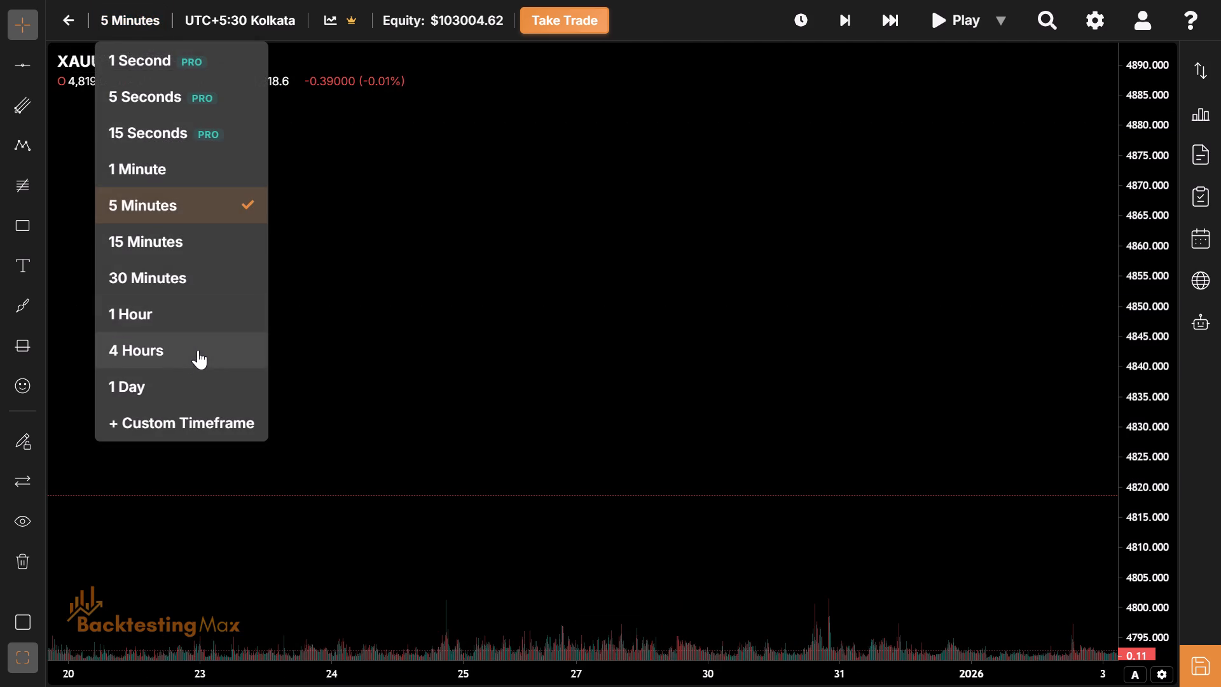
Examine the latest 4-hour XAUUSD candles and the marked session boxes around 20 and 21 January.
left_click_drag(911, 548, 346, 239)
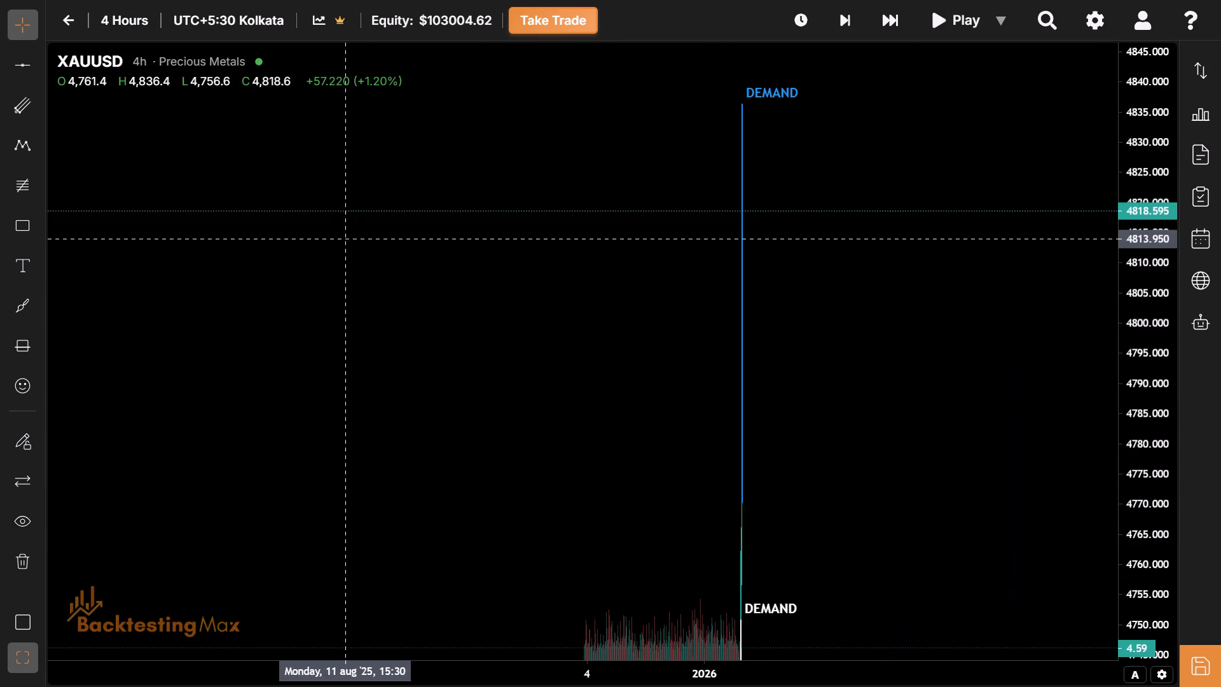
left_click_drag(799, 392, 655, 359)
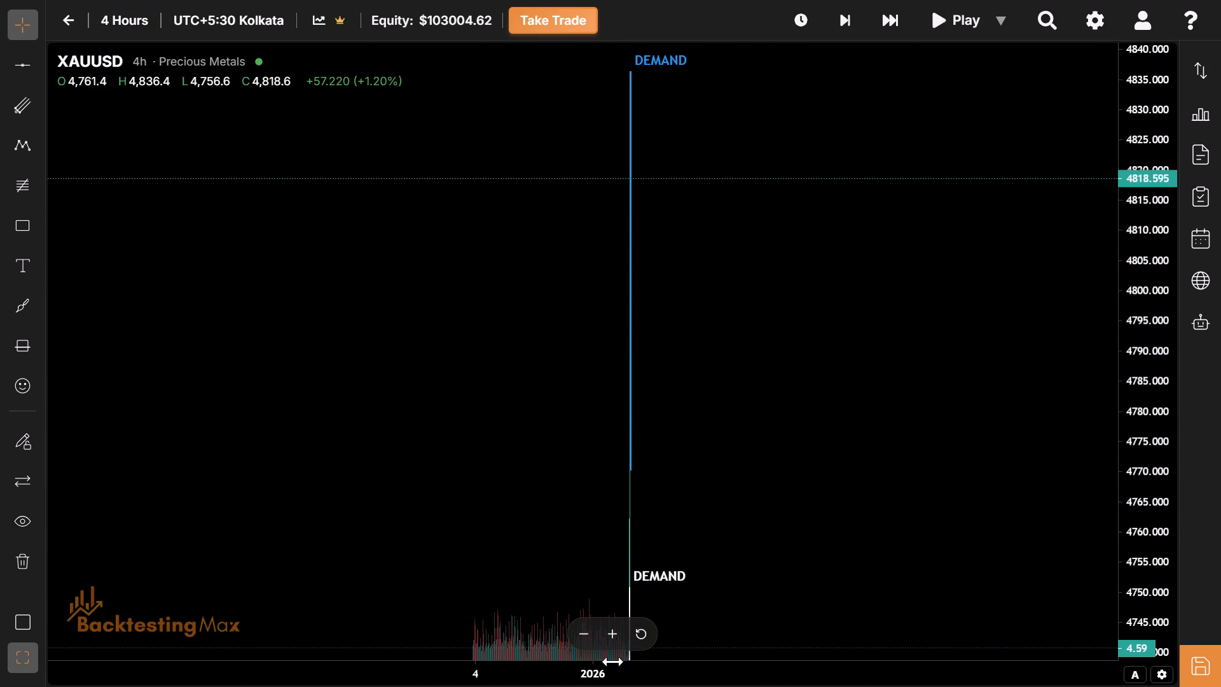
left_click_drag(612, 676, 96, 655)
left_click_drag(314, 362, 830, 239)
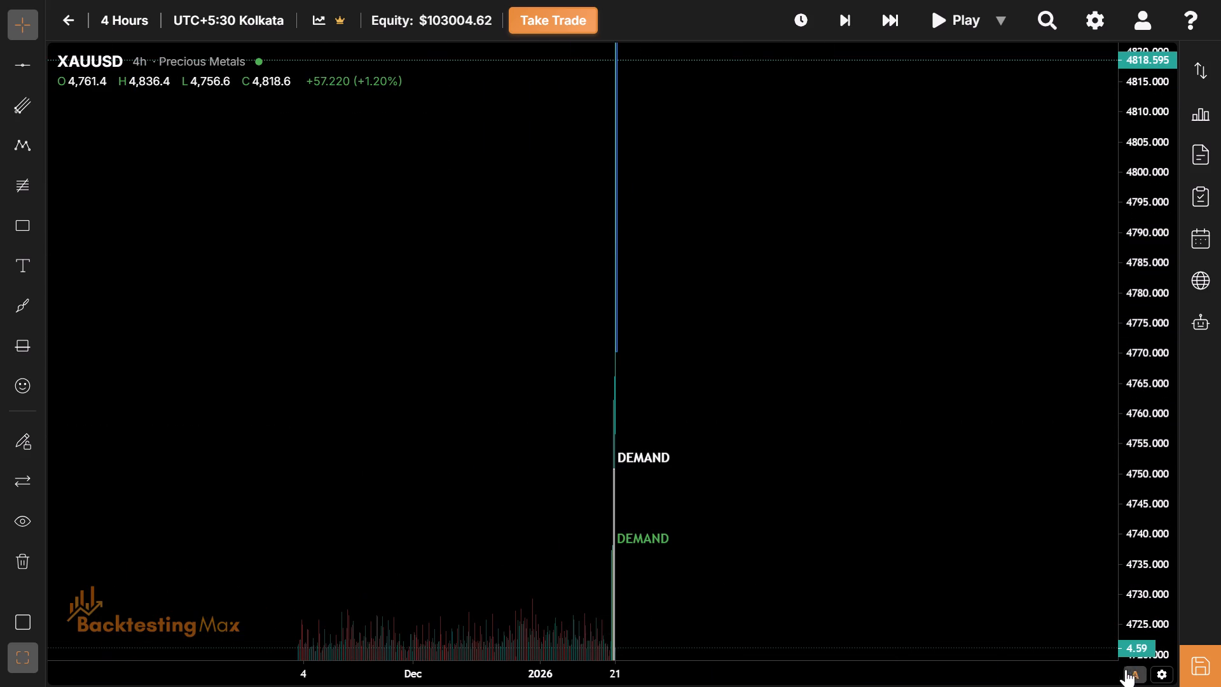
left_click_drag(1107, 669, 511, 672)
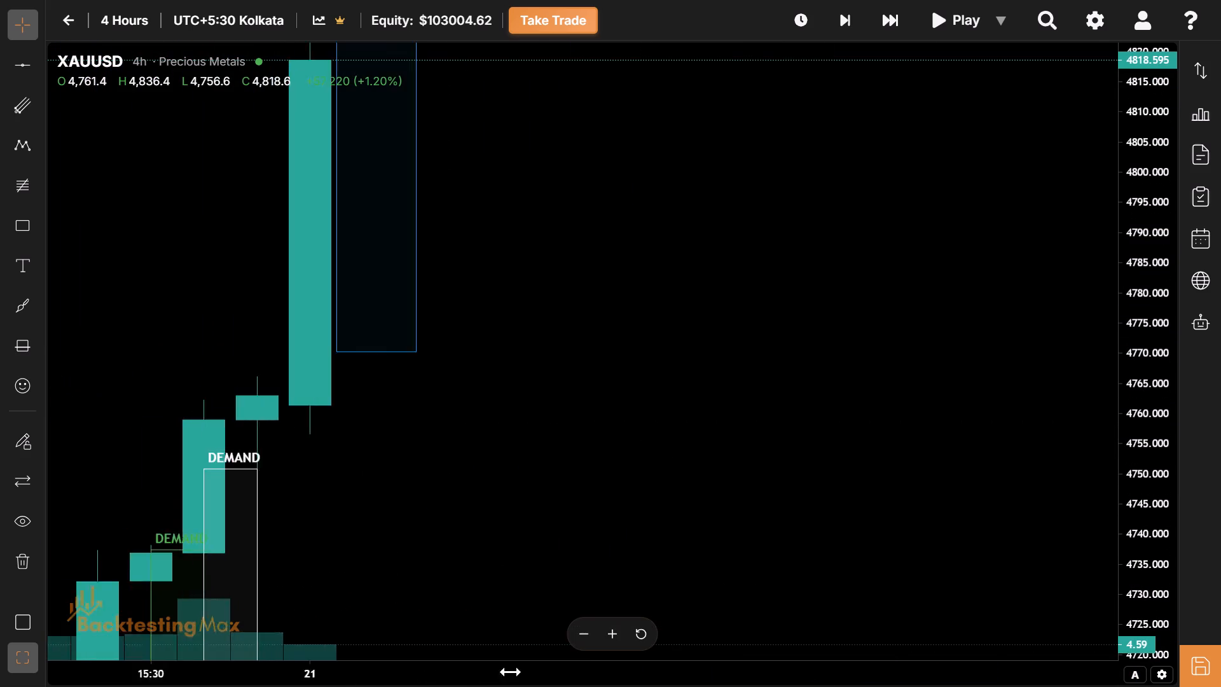
left_click_drag(511, 672, 1001, 665)
left_click_drag(1038, 403, 673, 271)
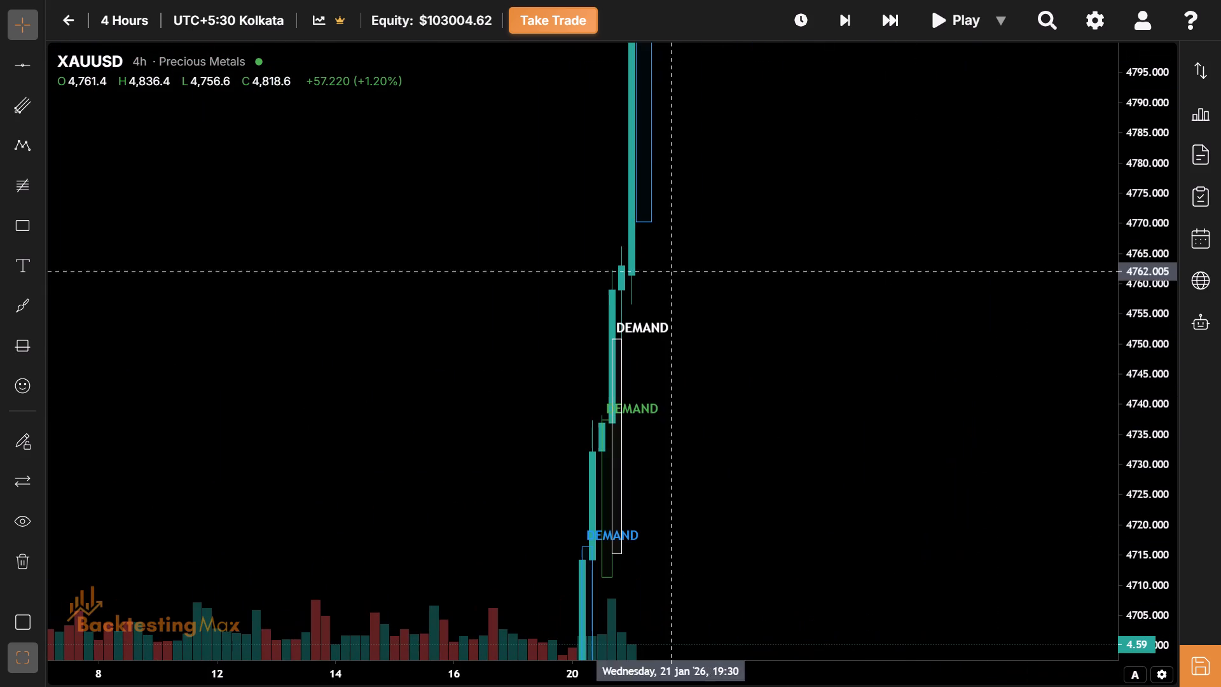
left_click_drag(1129, 108, 1113, 543)
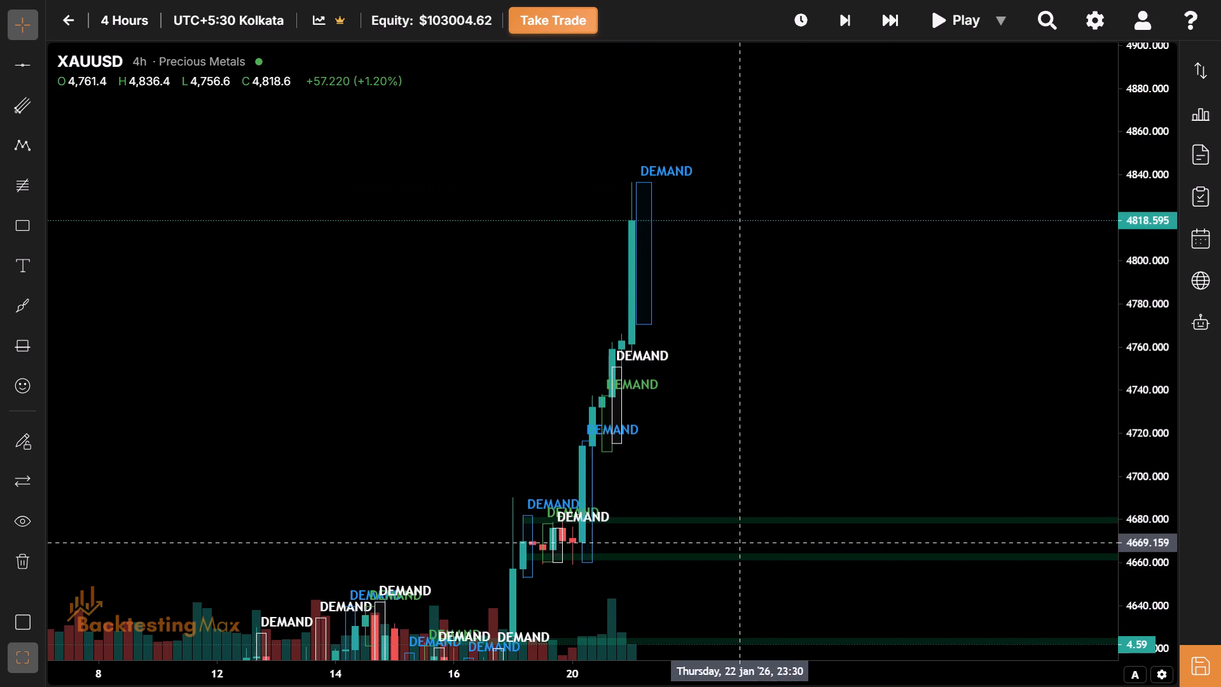
Look back through the 4-hour XAUUSD history to early November 2025 and return to the latest candles of 21 January 2026.
left_click_drag(272, 296, 924, 422)
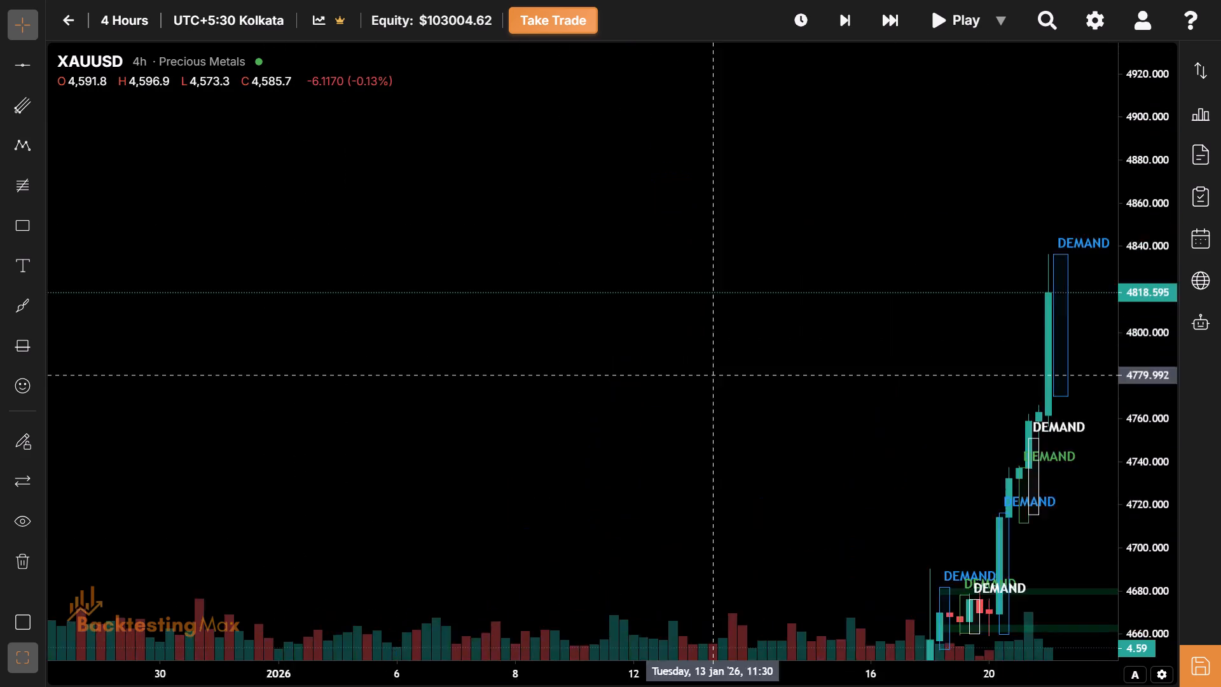
left_click_drag(924, 422, 1173, 454)
left_click_drag(280, 445, 1216, 351)
left_click_drag(635, 354, 1220, 396)
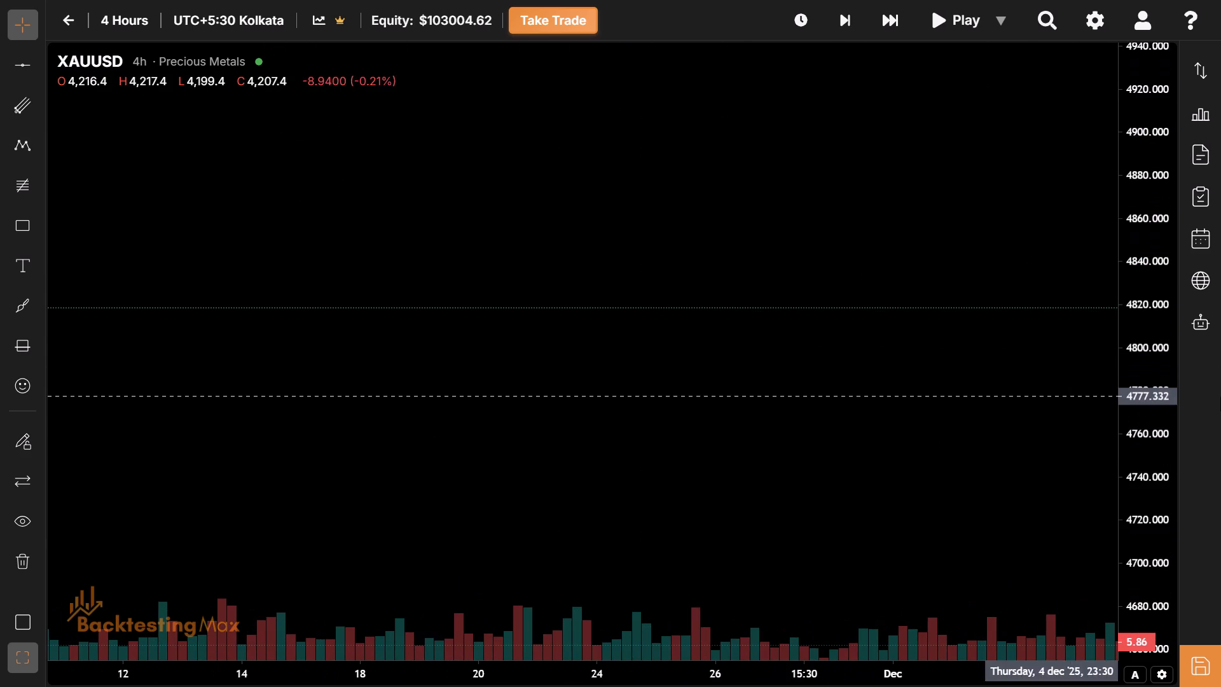
left_click(589, 434)
left_click_drag(589, 434, 1220, 443)
left_click_drag(174, 297, 308, 310)
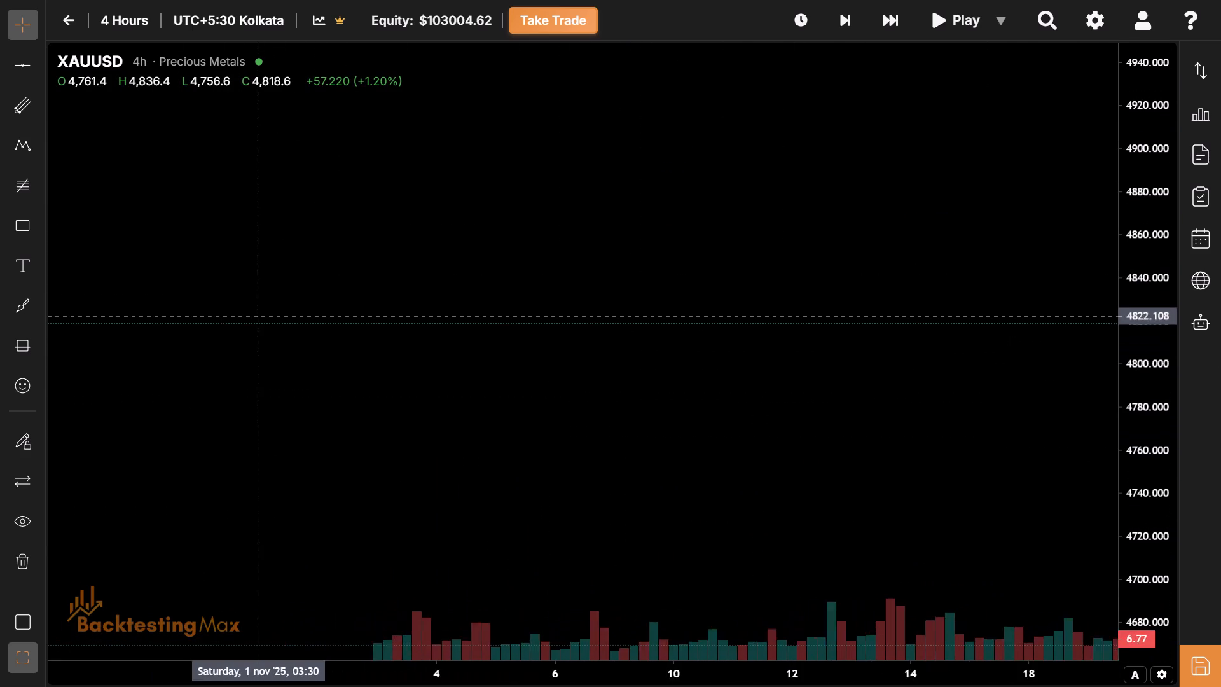
left_click_drag(308, 310, 0, 67)
left_click_drag(748, 153, 88, 417)
left_click_drag(639, 361, 240, 282)
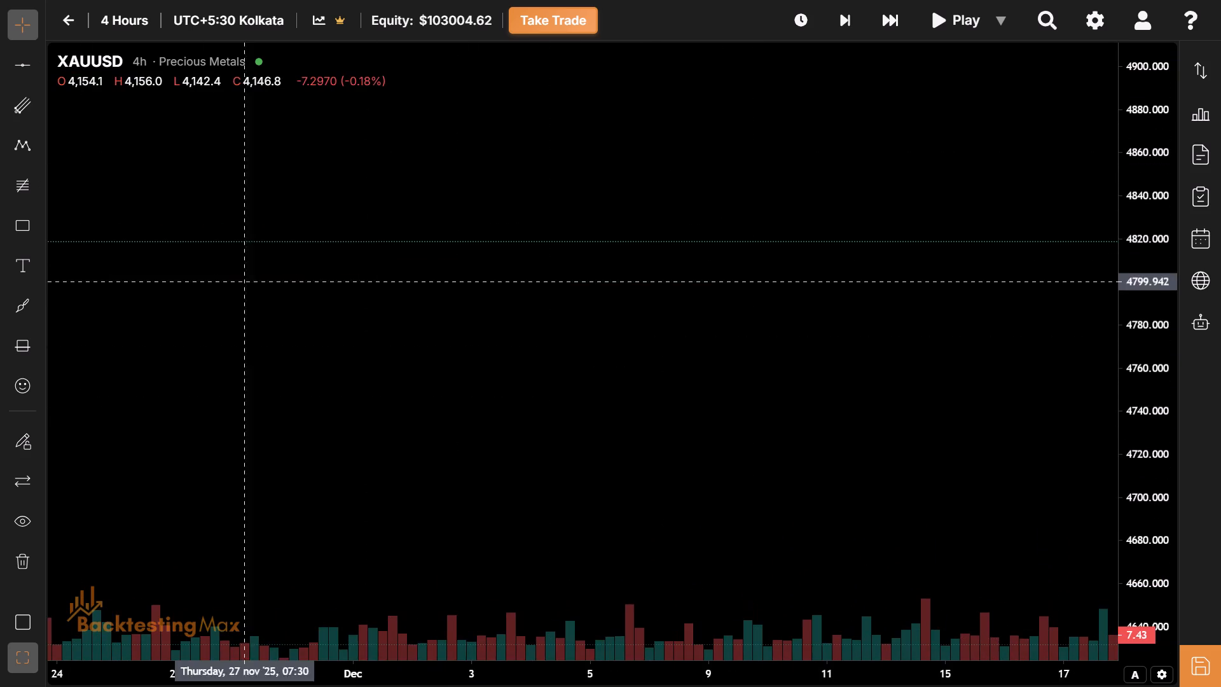
left_click_drag(651, 331, 63, 258)
left_click_drag(636, 275, 2, 425)
left_click_drag(621, 429, 502, 427)
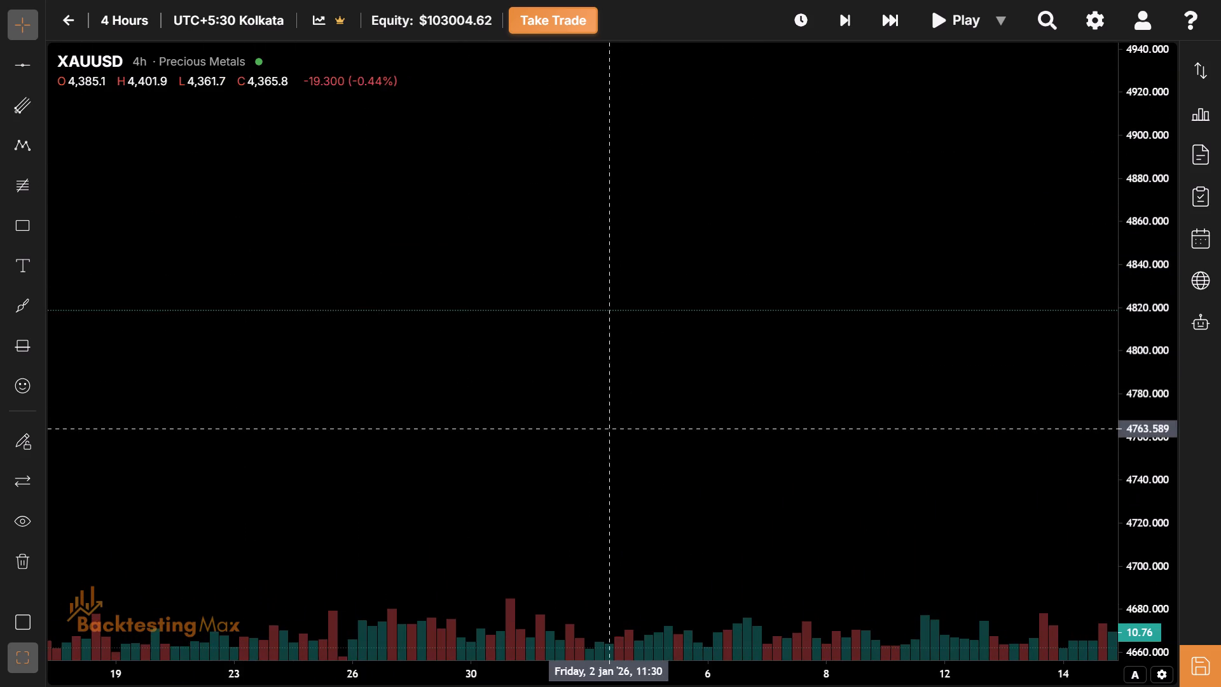
left_click_drag(502, 427, 27, 254)
left_click_drag(515, 292, 275, 359)
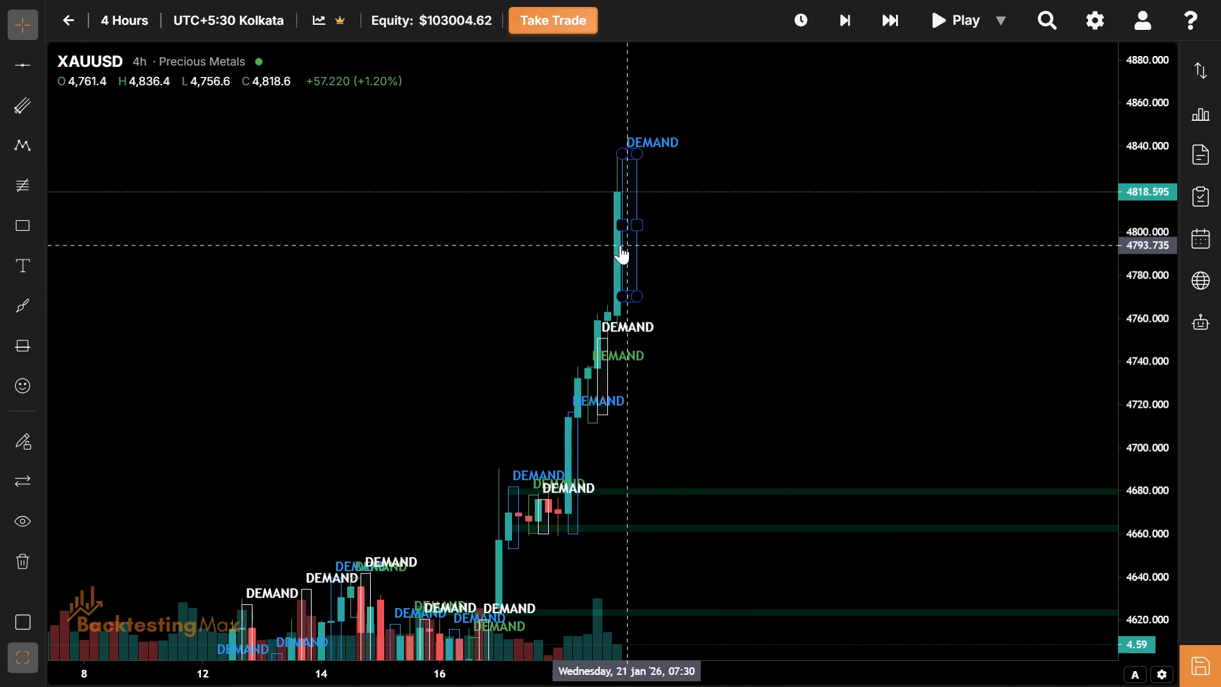
Switch the chart timeframe back to 5 Minutes.
left_click(109, 17)
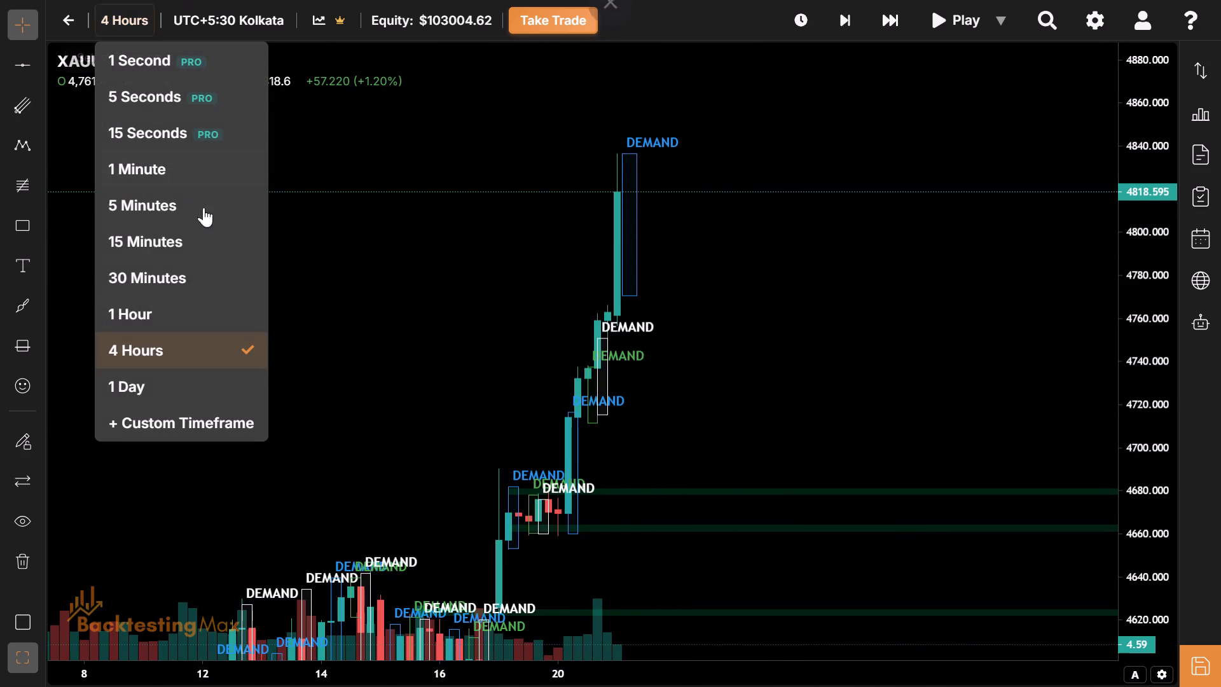
left_click(216, 216)
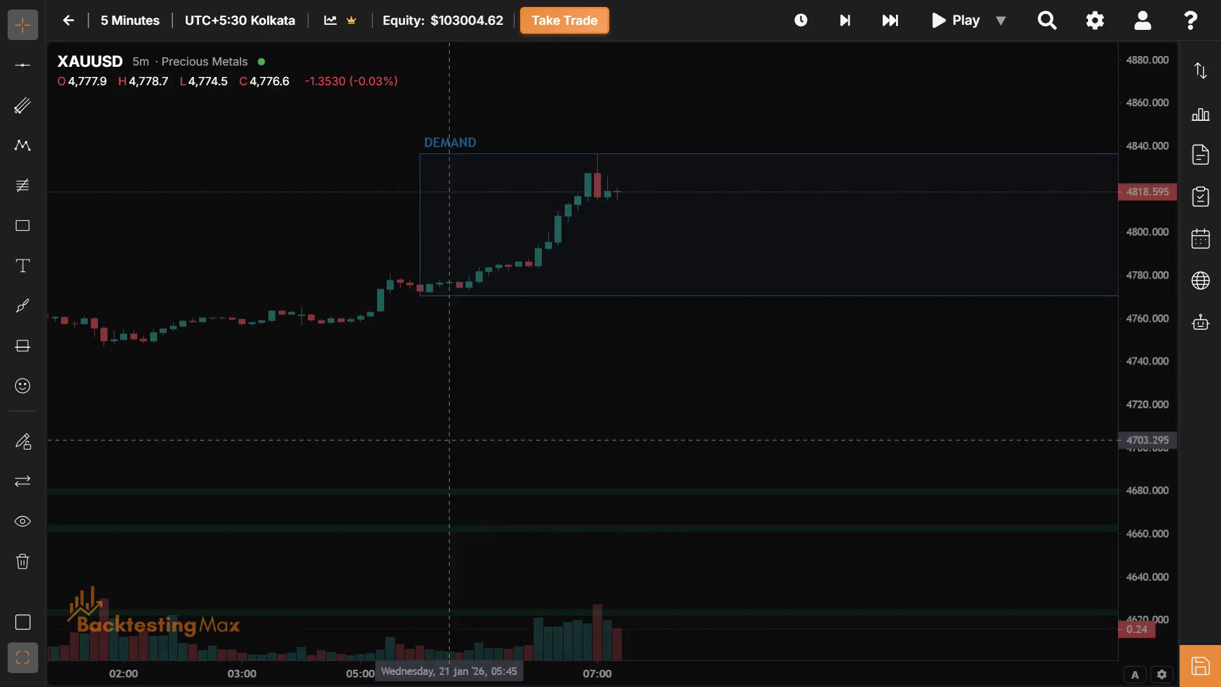
Examine the 5-minute price action from the blue 21 January session box back to the white 20 January session box.
left_click_drag(481, 377, 453, 458)
left_click_drag(1180, 590, 1176, 590)
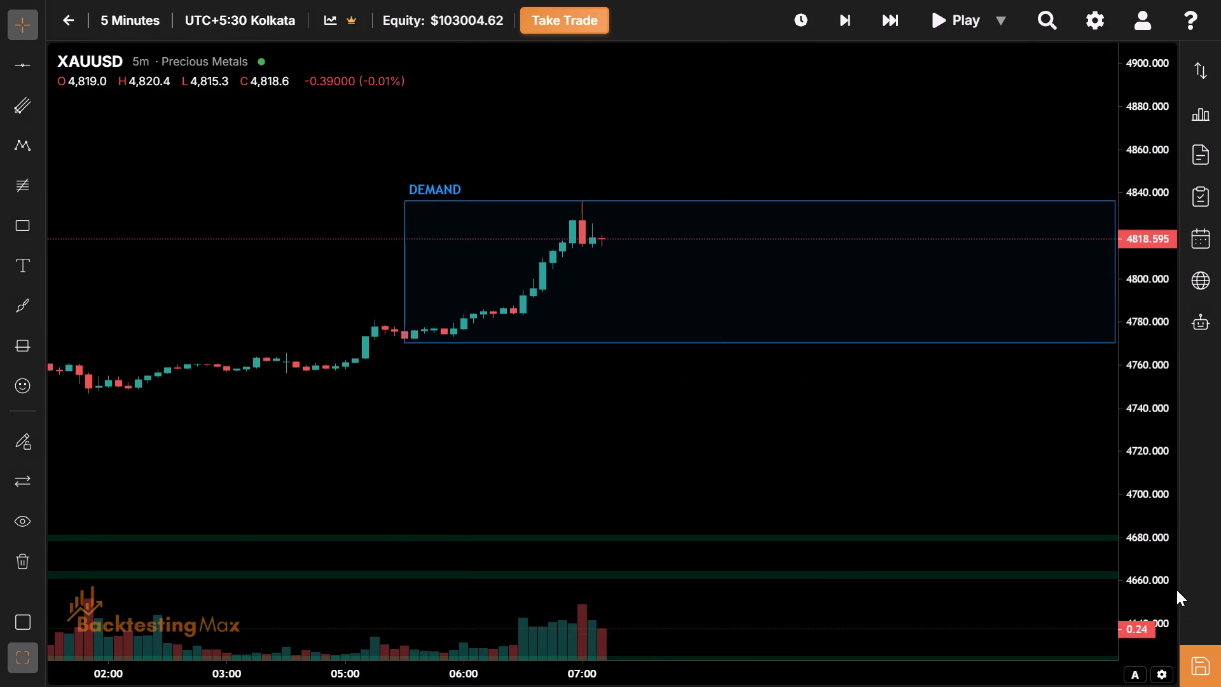
left_click_drag(1176, 590, 1142, 593)
left_click_drag(1142, 593, 1074, 256)
left_click_drag(715, 149, 506, 480)
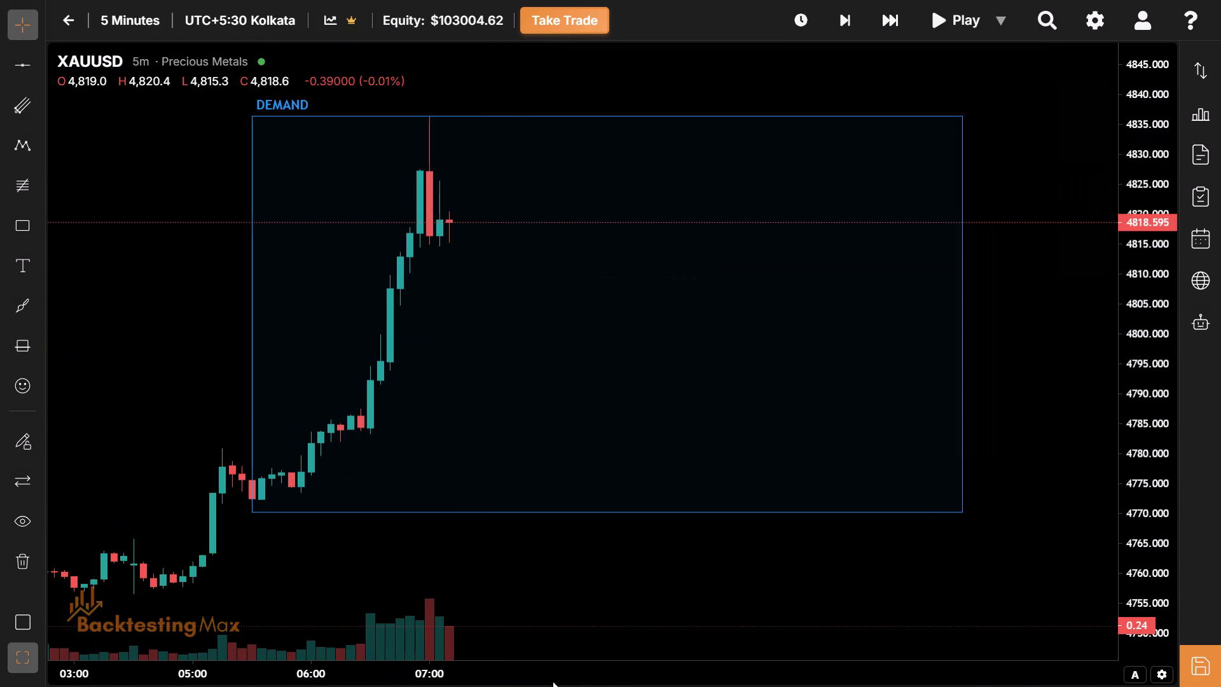
left_click_drag(486, 685, 453, 686)
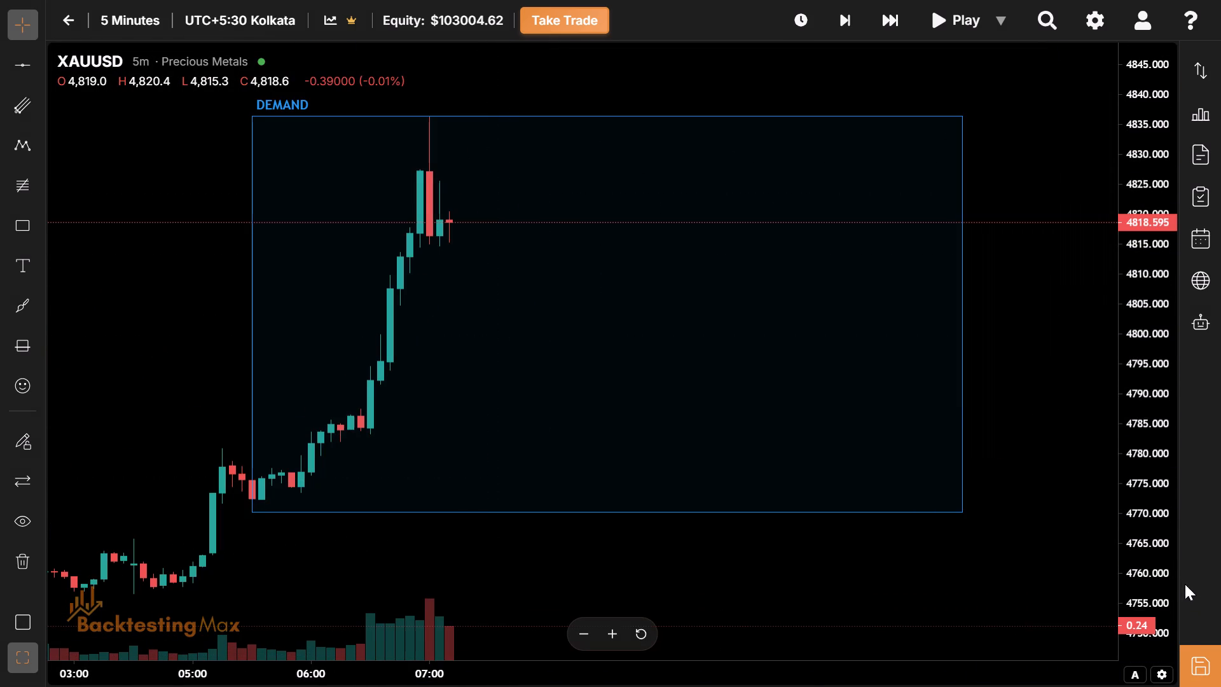
left_click_drag(1135, 634, 1113, 438)
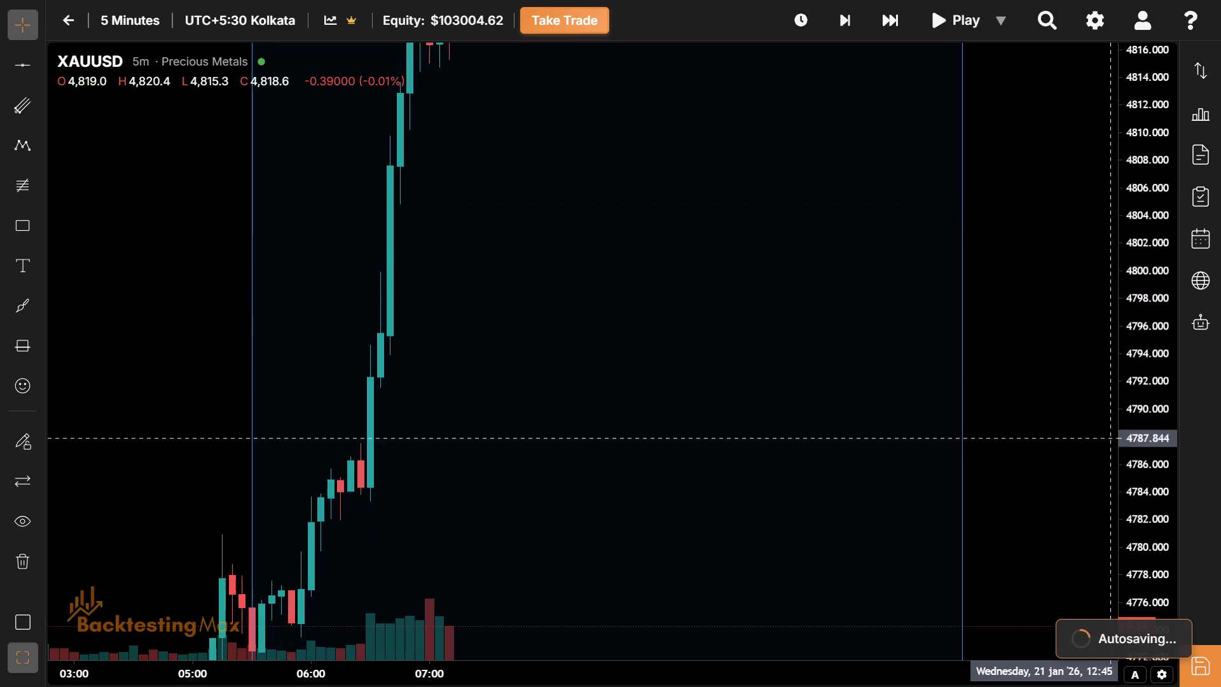
left_click_drag(445, 518, 1103, 138)
left_click_drag(455, 637, 1031, 157)
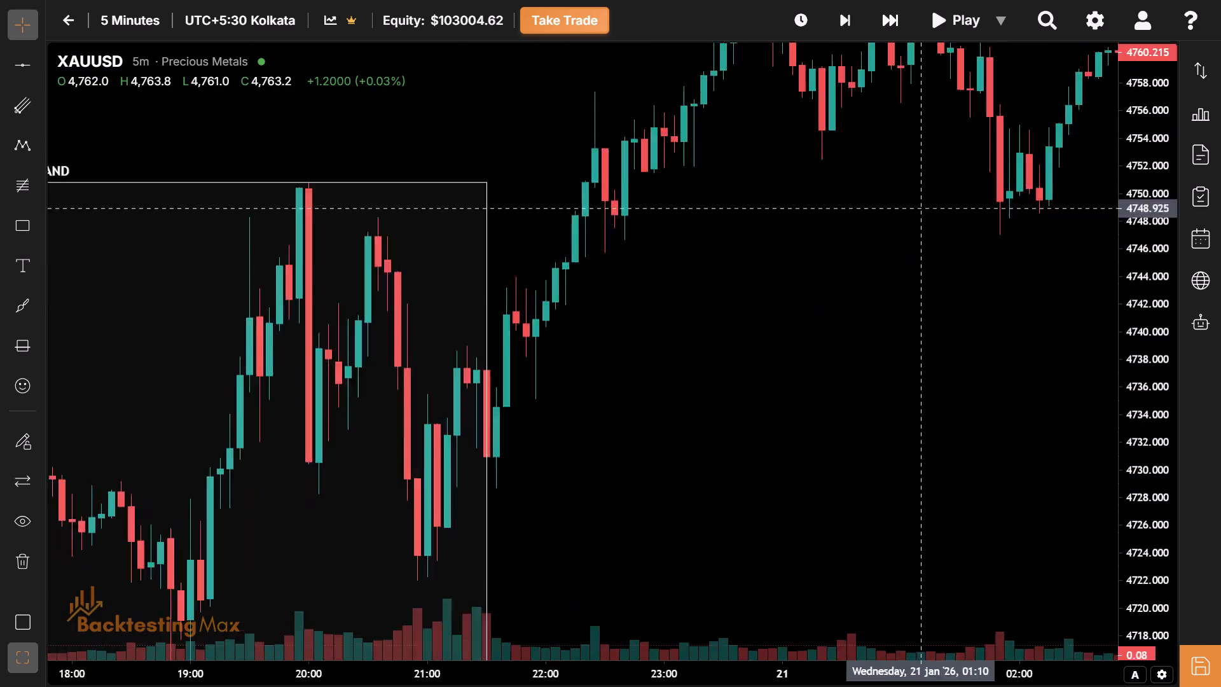
left_click_drag(1031, 157, 1107, 182)
left_click_drag(961, 350, 960, 263)
left_click_drag(1142, 511, 1124, 410)
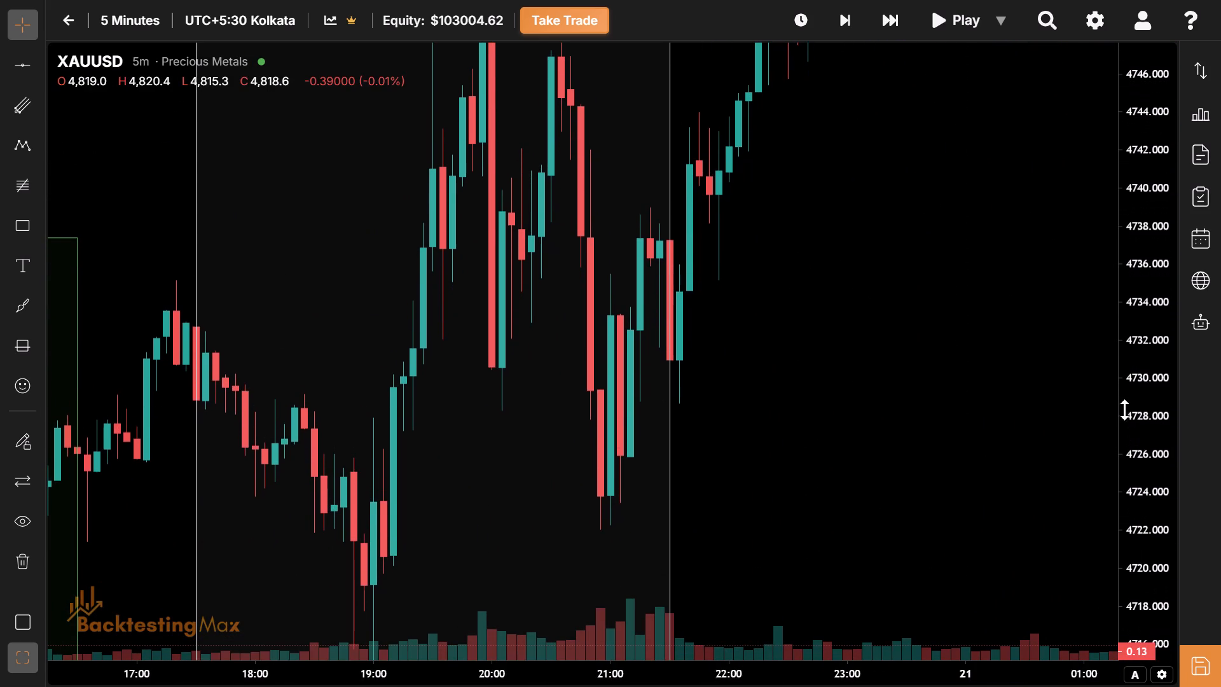
left_click_drag(668, 445, 815, 406)
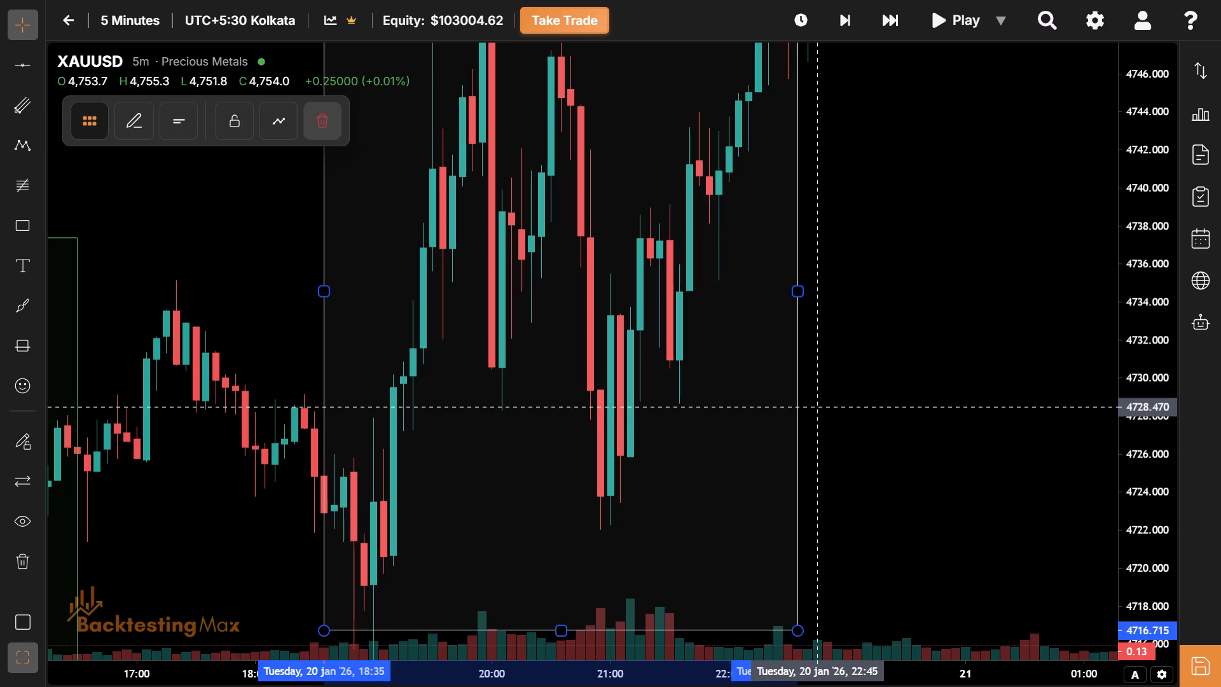
key("ctrl+z")
Examine the earlier 20 January session boxes back to about 11:00, and follow price forward to the latest 07:10 bar.
left_click(410, 473)
left_click_drag(410, 473, 1054, 249)
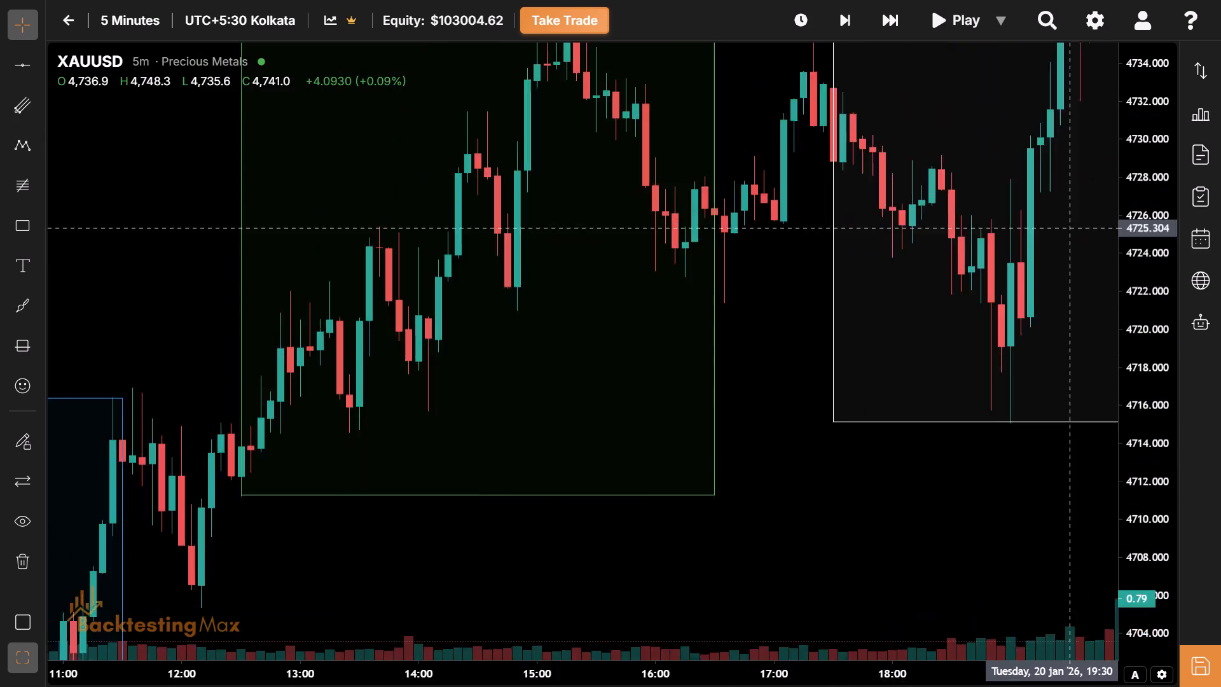
left_click_drag(1054, 249, 176, 592)
left_click_drag(771, 318, 404, 686)
left_click_drag(722, 402, 357, 686)
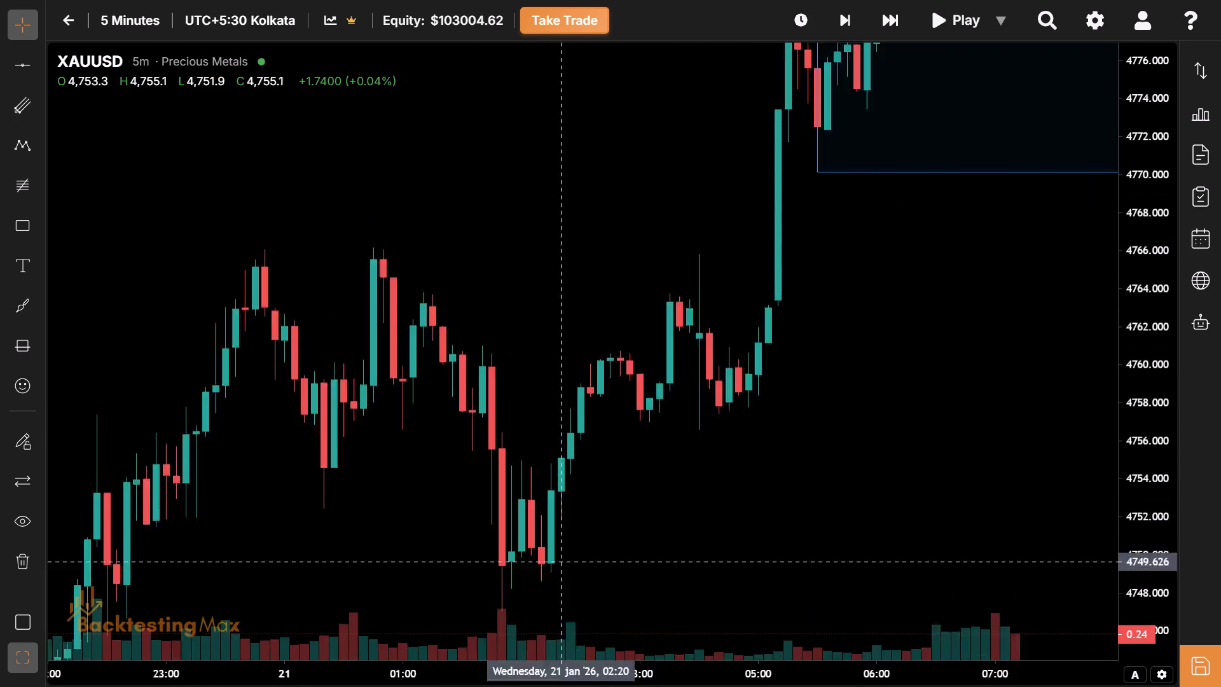
left_click_drag(357, 686, 310, 686)
left_click_drag(799, 121, 339, 452)
left_click_drag(574, 317, 709, 219)
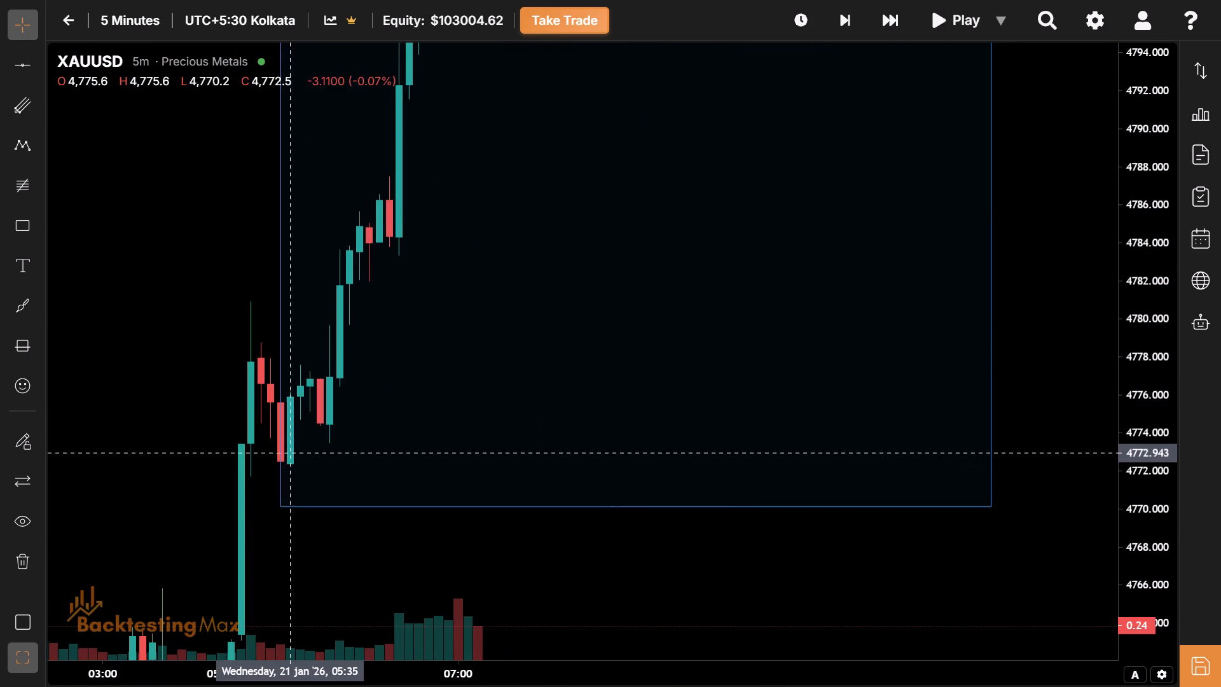
left_click_drag(848, 310, 623, 649)
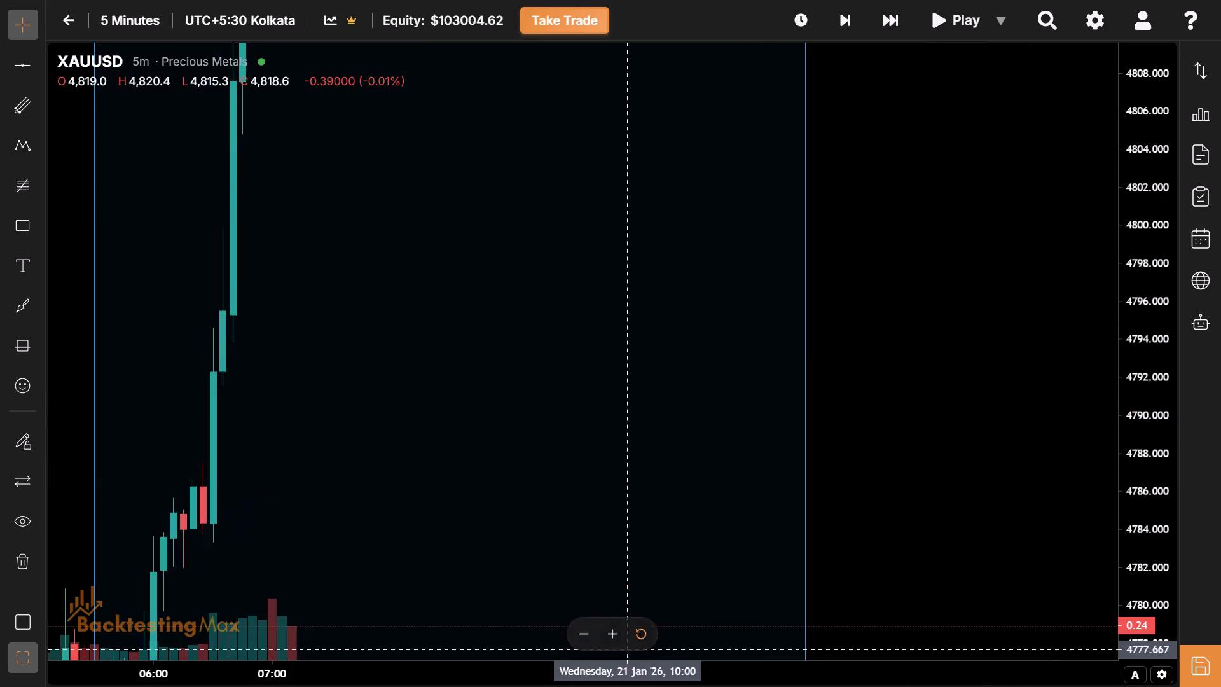
left_click_drag(739, 338, 685, 674)
left_click_drag(641, 242, 890, 463)
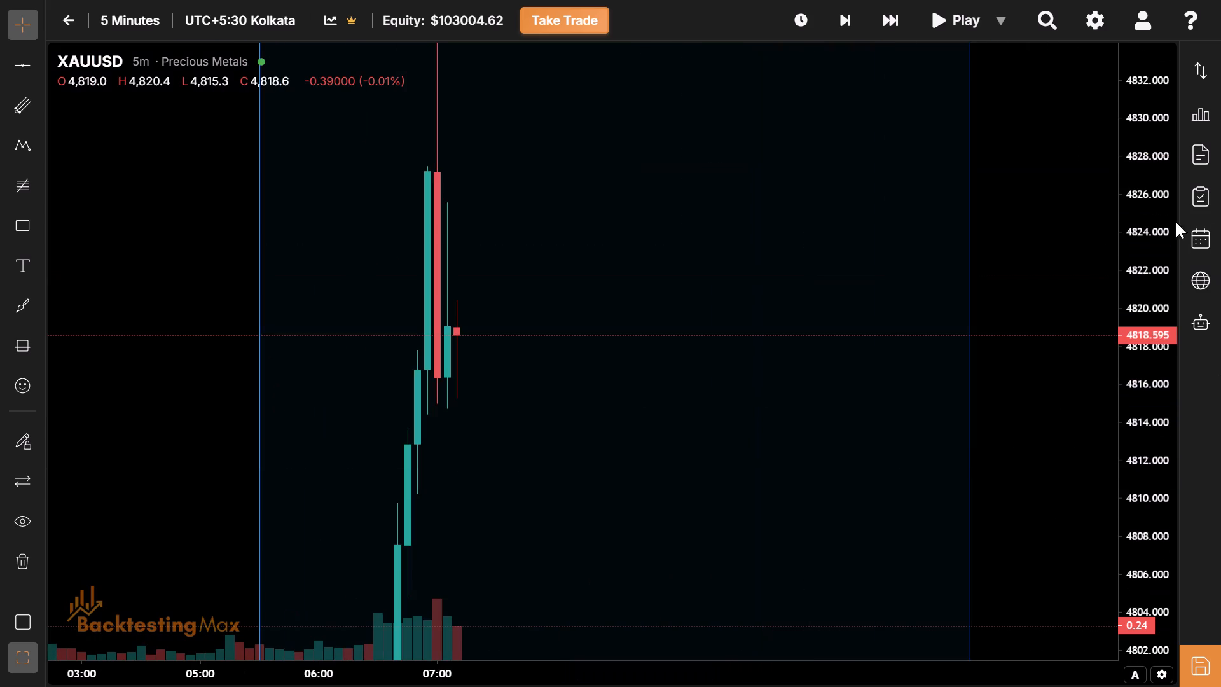
Advance the replay by one 5-minute bar to 07:15 on 21 January.
left_click_drag(1161, 66, 1161, 159)
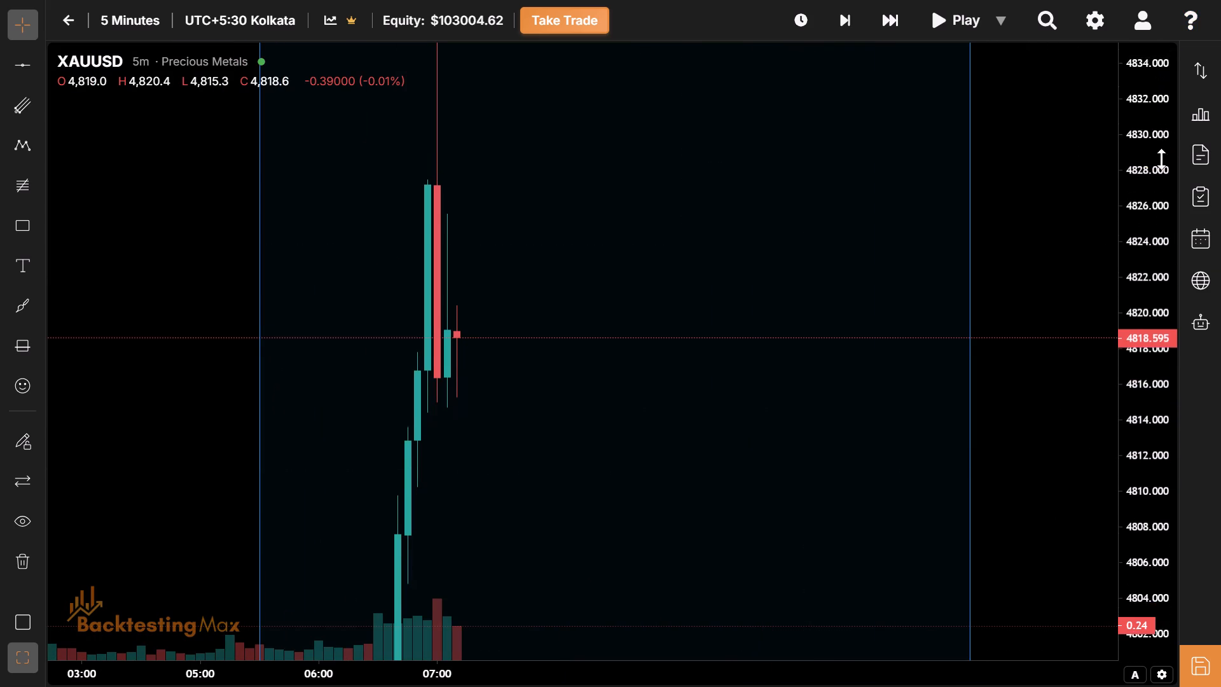
left_click_drag(1161, 159, 1154, 302)
left_click_drag(553, 432, 500, 359)
left_click_drag(695, 455, 537, 440)
left_click(841, 27)
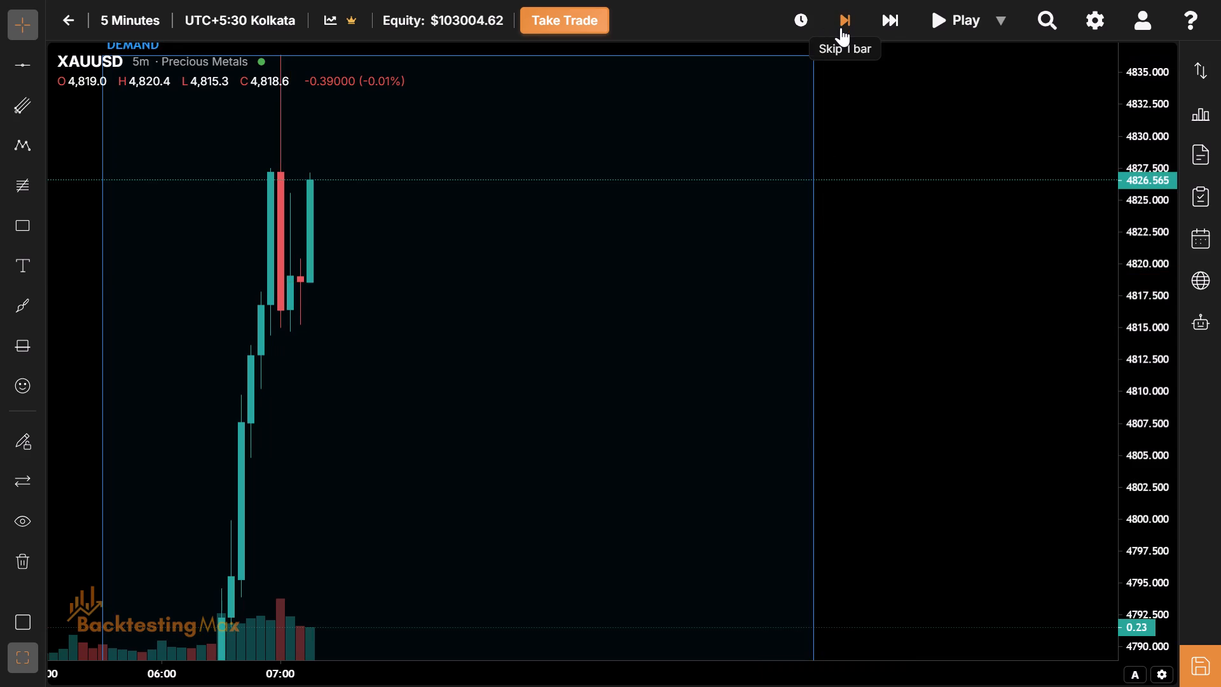
left_click(417, 291)
left_click_drag(417, 291, 460, 385)
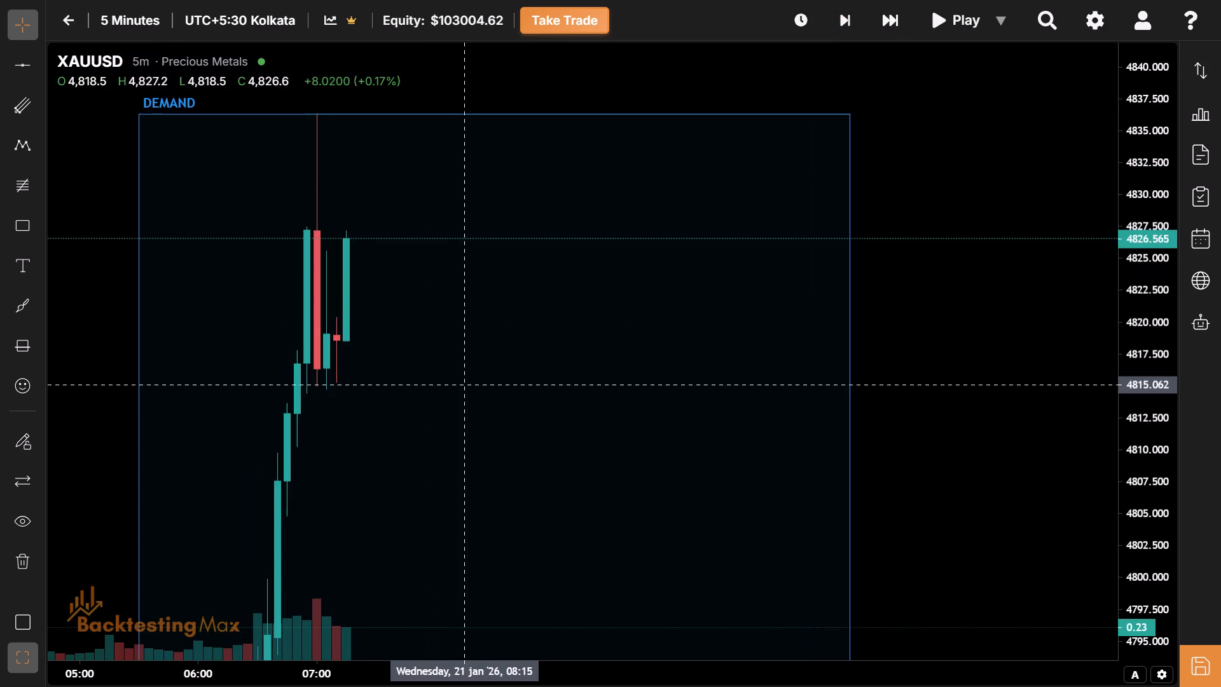
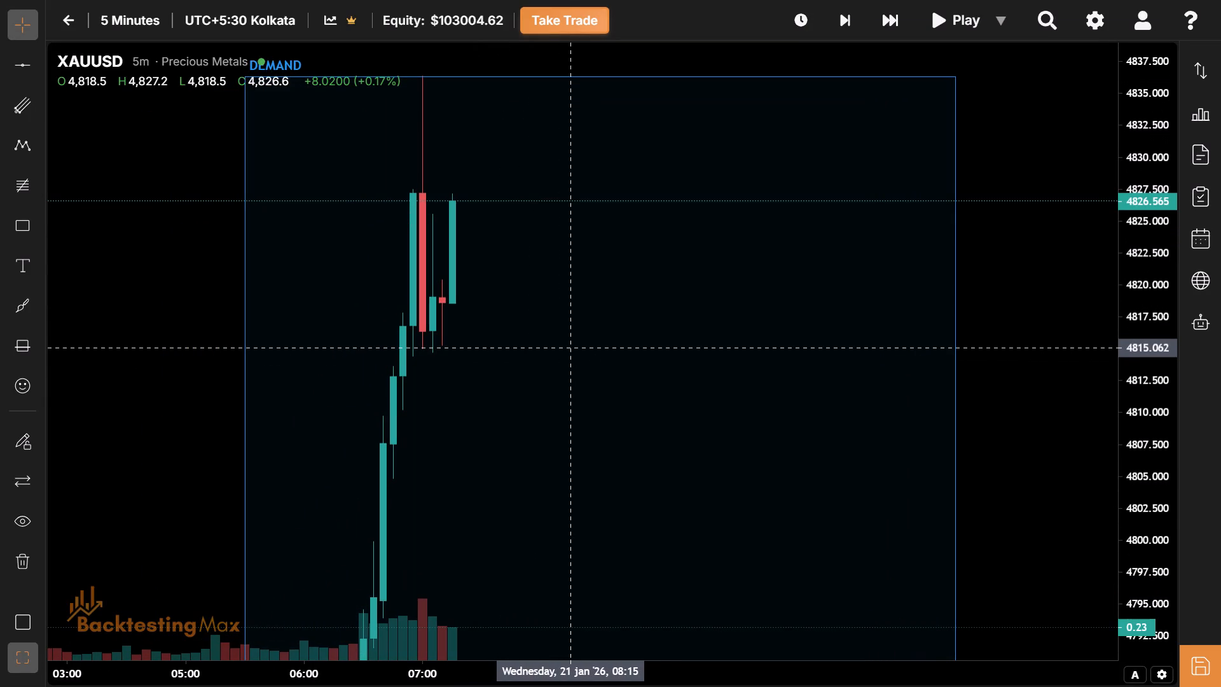
Examine the 5-minute price action from the latest 07:15 bar back to about 22:00 on 20 January.
left_click_drag(495, 446, 530, 390)
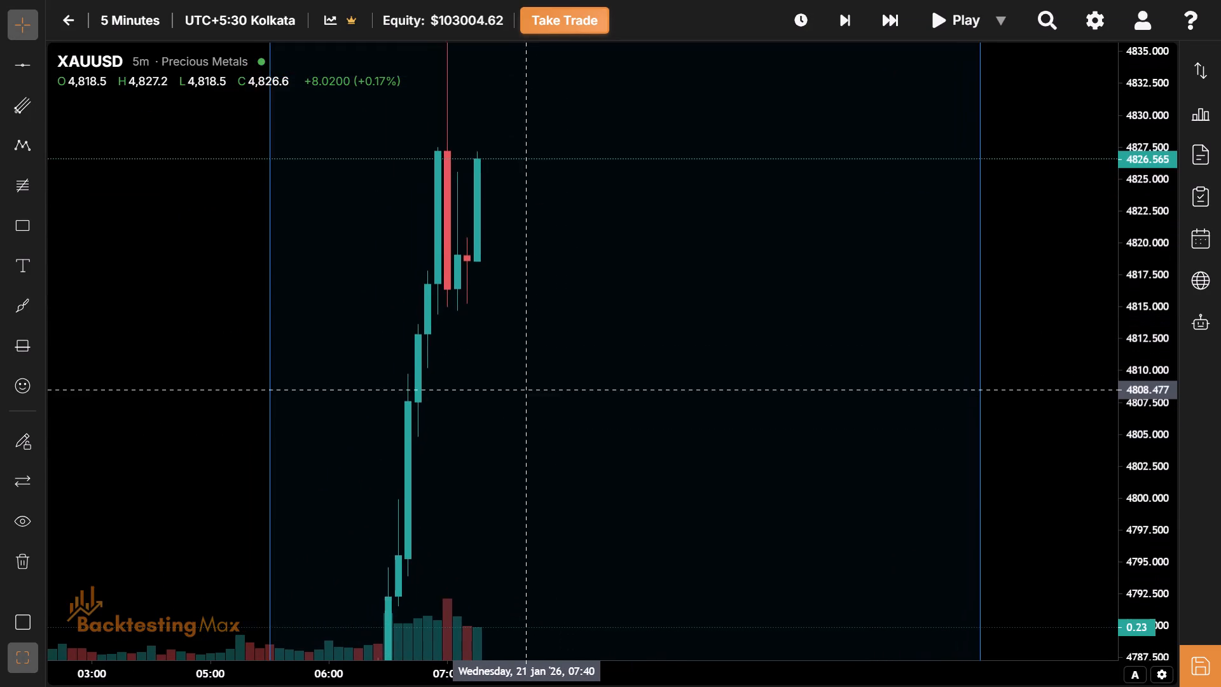
left_click_drag(530, 390, 455, 393)
left_click_drag(455, 393, 357, 536)
left_click_drag(476, 307, 490, 403)
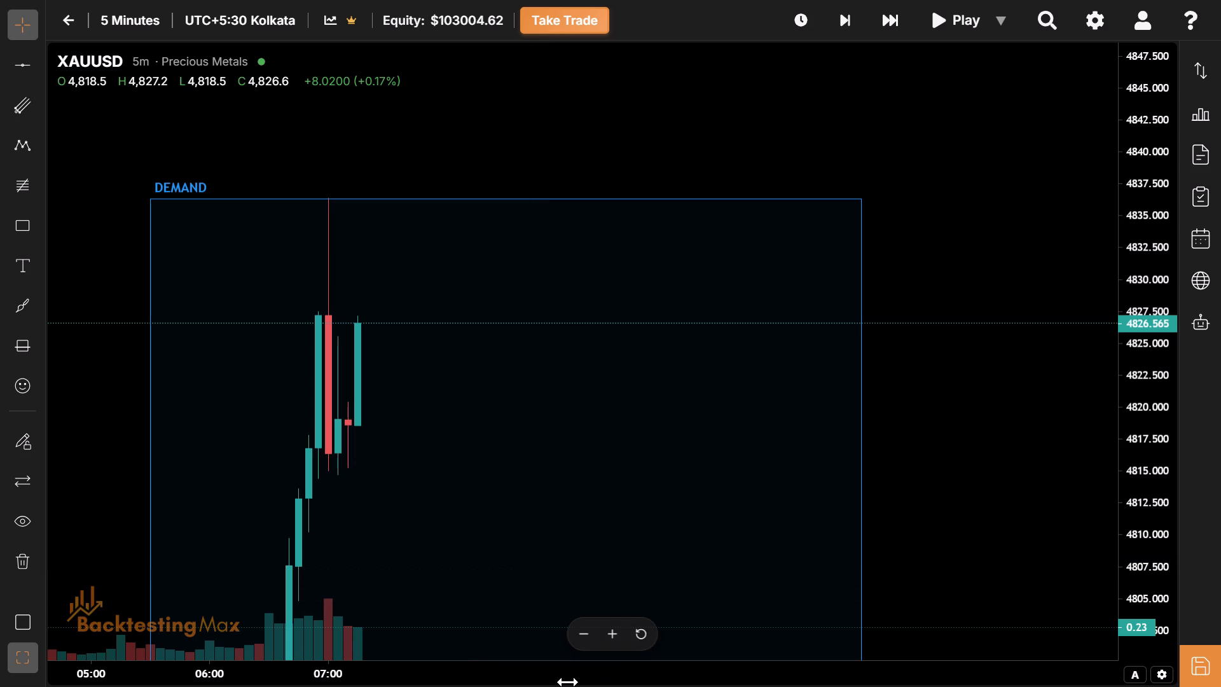
left_click_drag(409, 601, 471, 518)
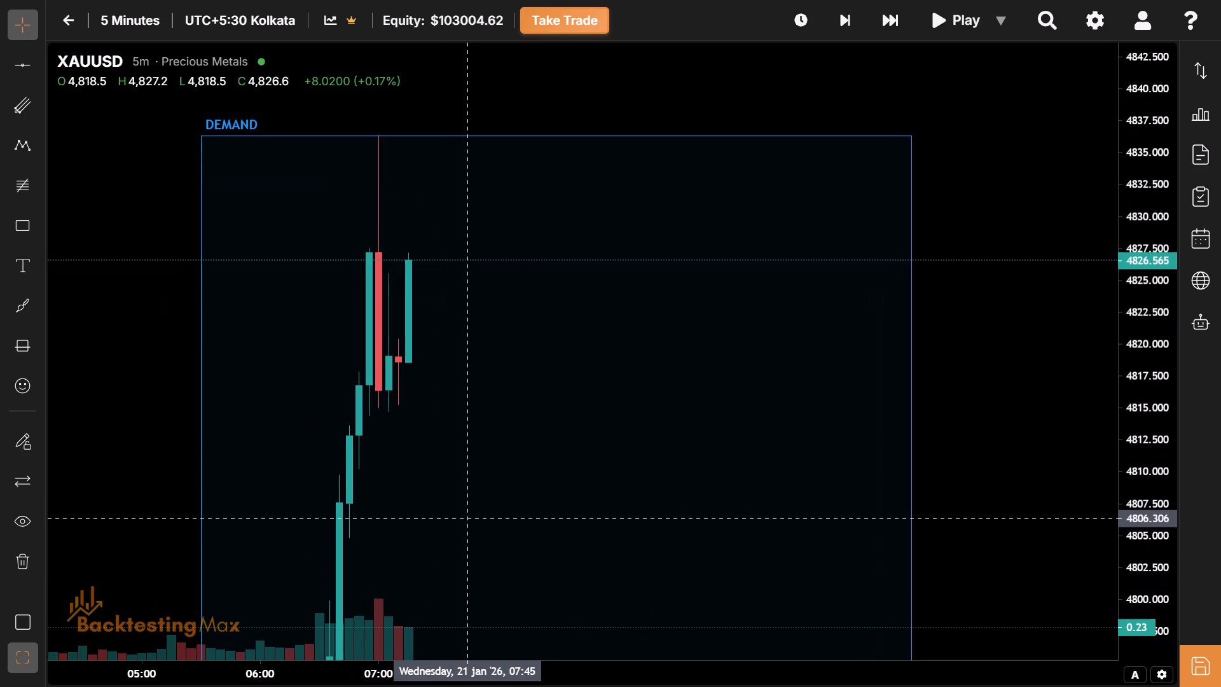
left_click_drag(471, 518, 468, 315)
left_click_drag(564, 478, 759, 245)
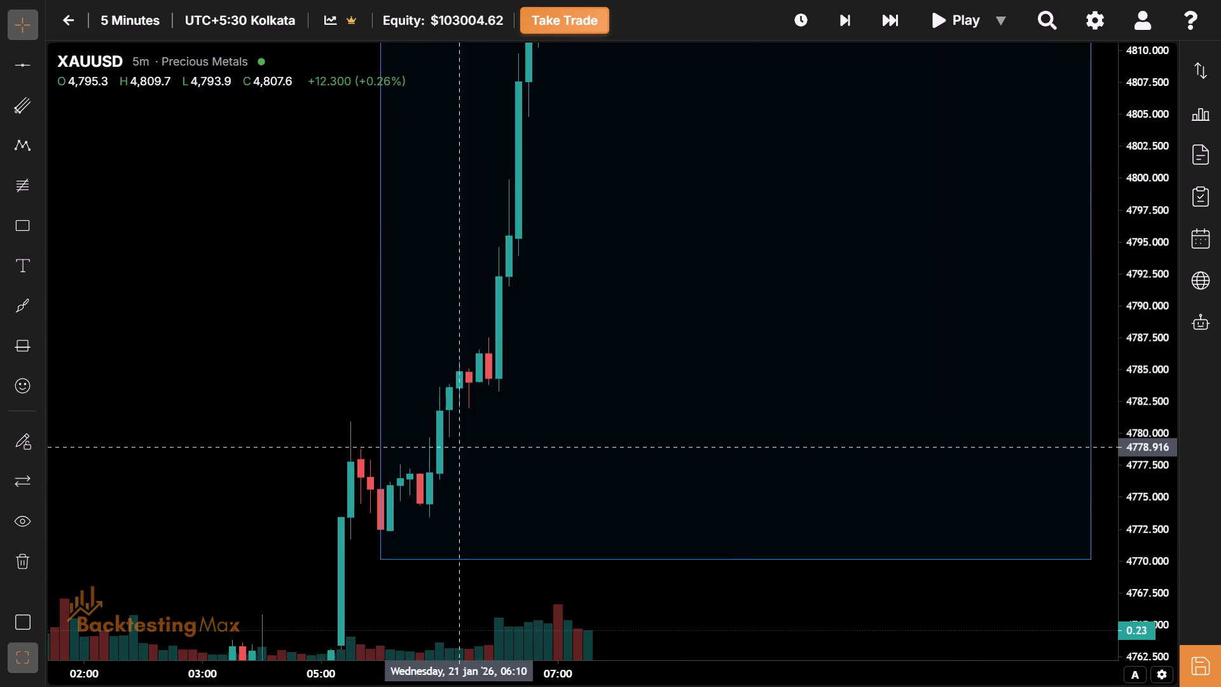
left_click_drag(459, 447, 708, 250)
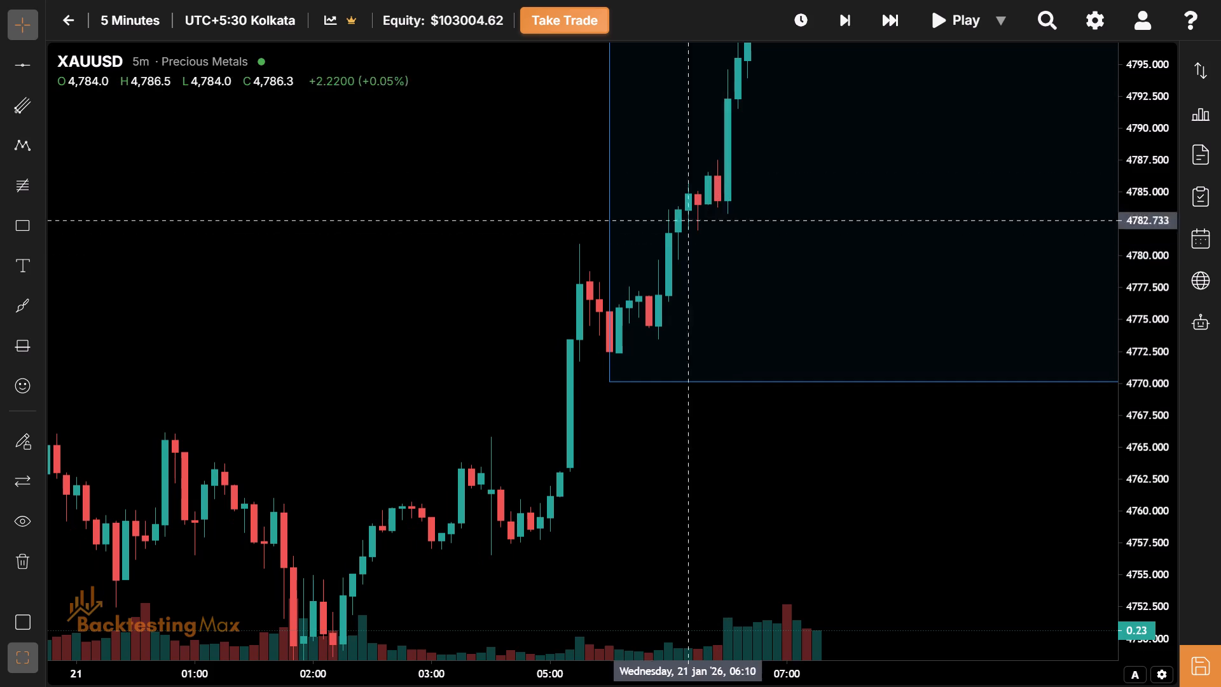
left_click_drag(507, 411, 642, 268)
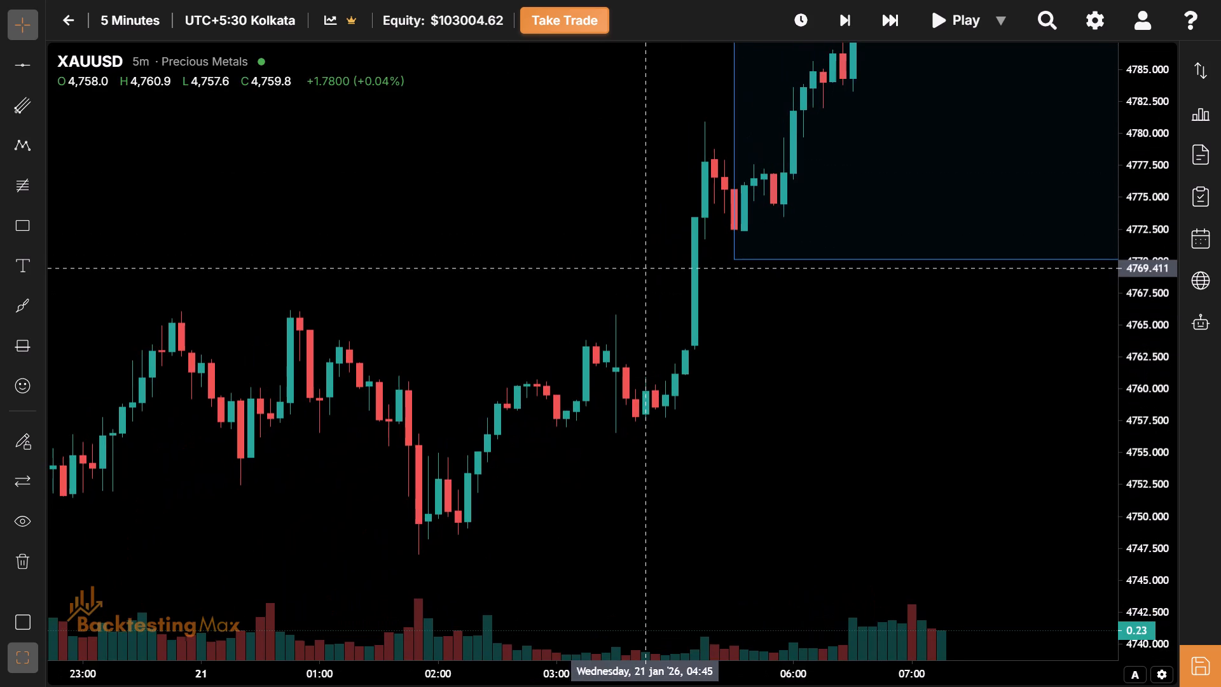
left_click_drag(356, 527, 520, 390)
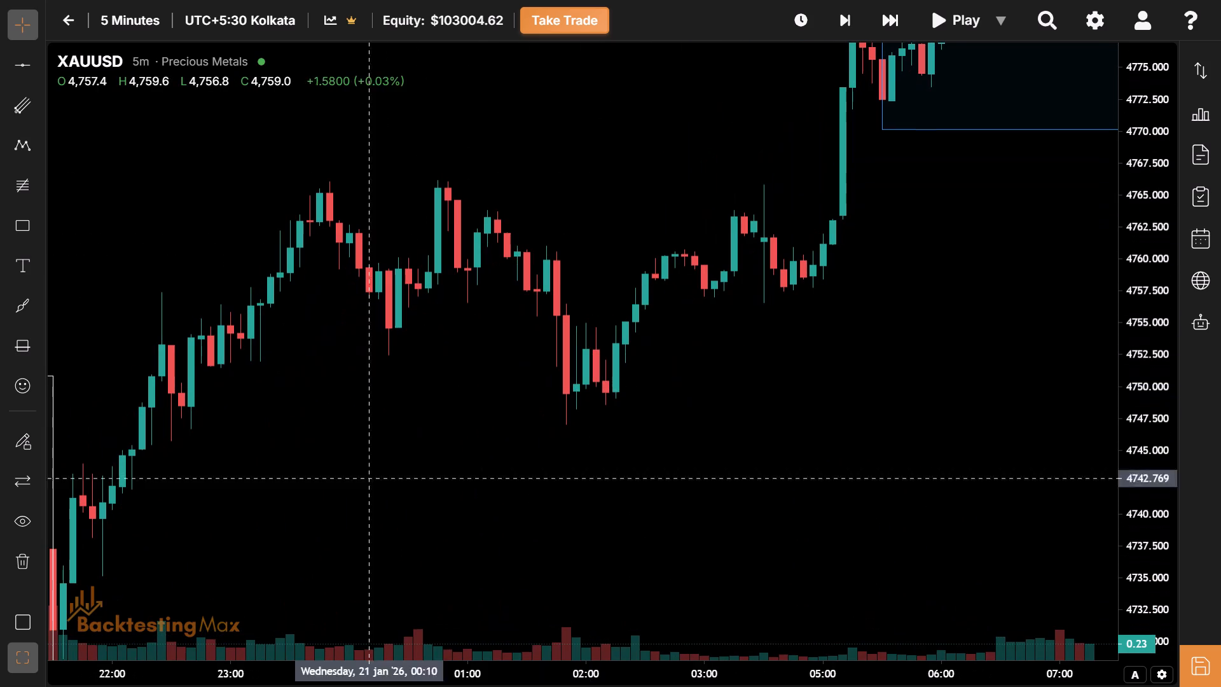
Follow the 5-minute price action forward through the blue 21 January session box to the latest 07:15 bar.
left_click_drag(355, 495, 145, 686)
left_click_drag(550, 423, 241, 677)
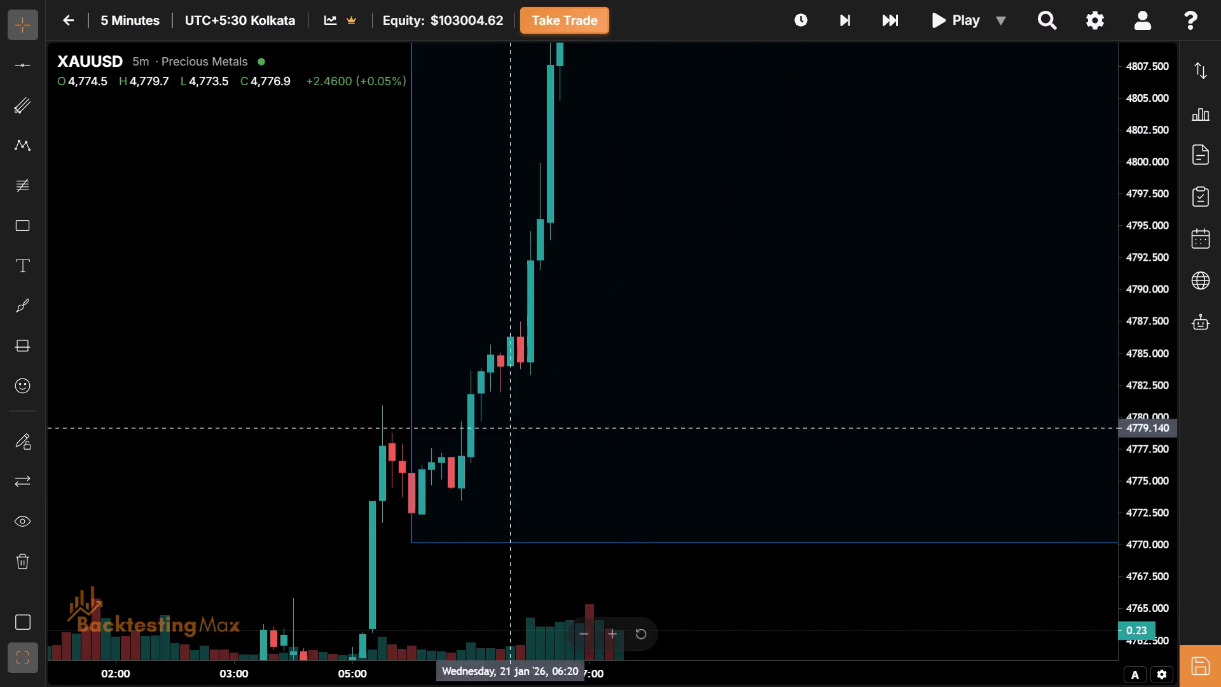
left_click_drag(641, 277, 504, 476)
left_click_drag(643, 392, 544, 596)
left_click_drag(546, 356, 740, 377)
left_click_drag(583, 441, 439, 361)
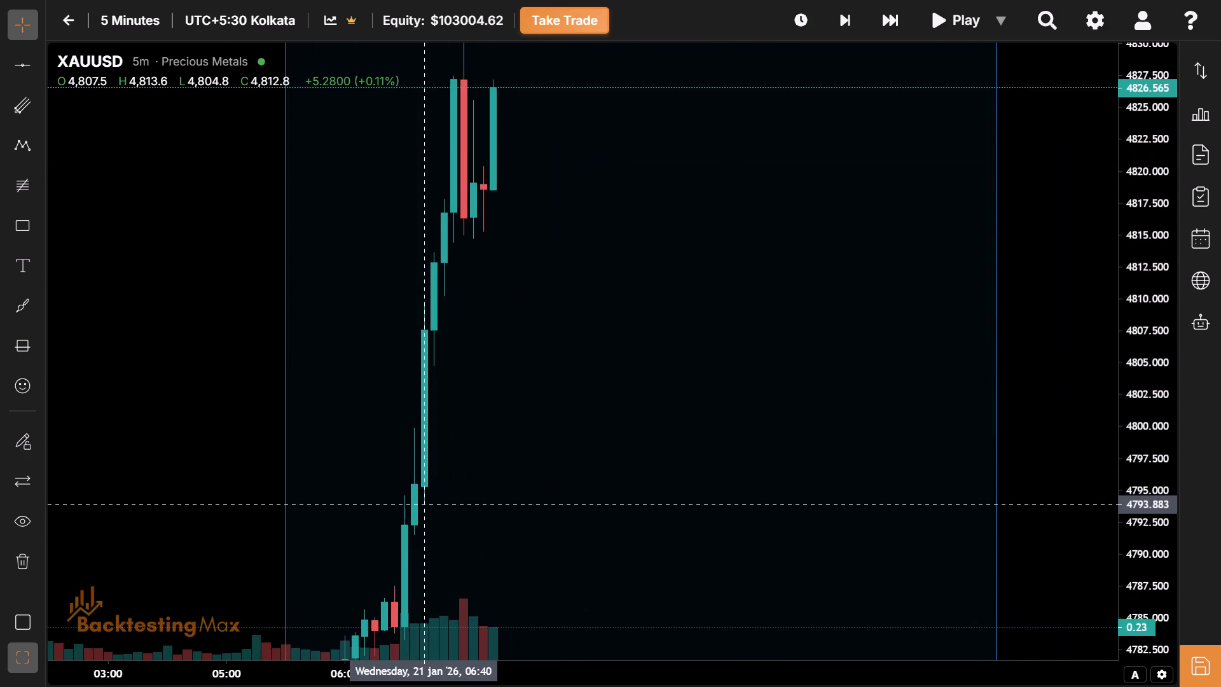
left_click_drag(488, 464, 405, 475)
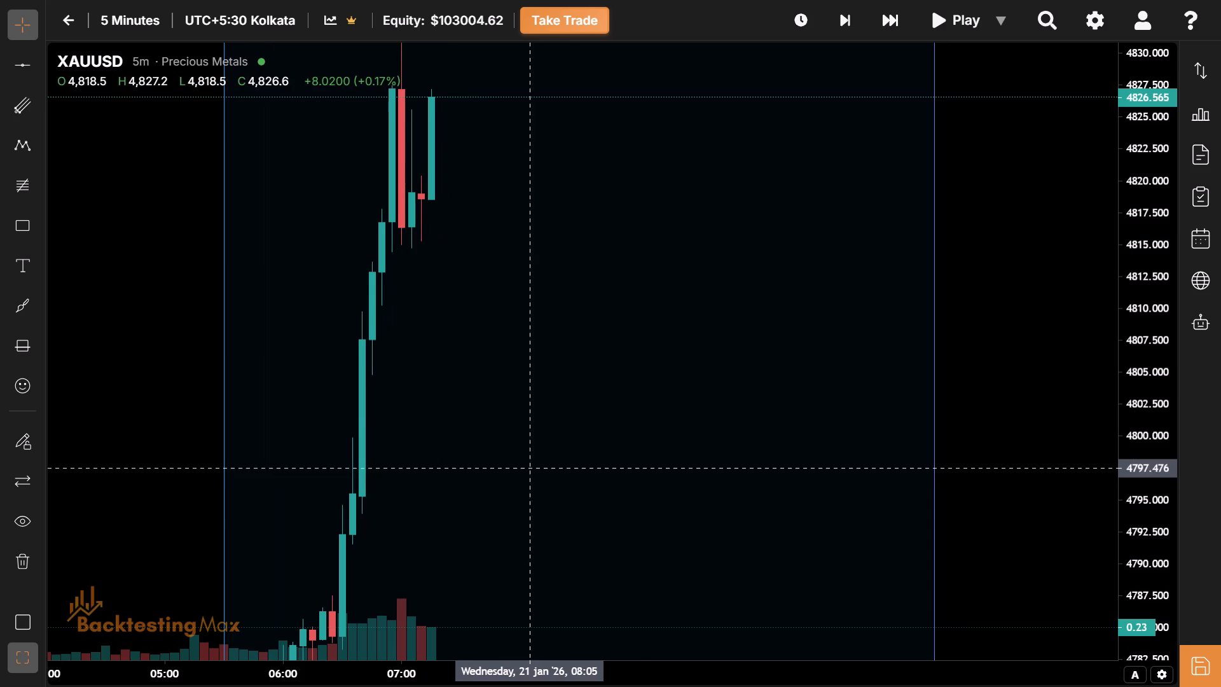
left_click_drag(569, 451, 575, 472)
left_click_drag(543, 316, 580, 468)
left_click_drag(520, 467, 498, 510)
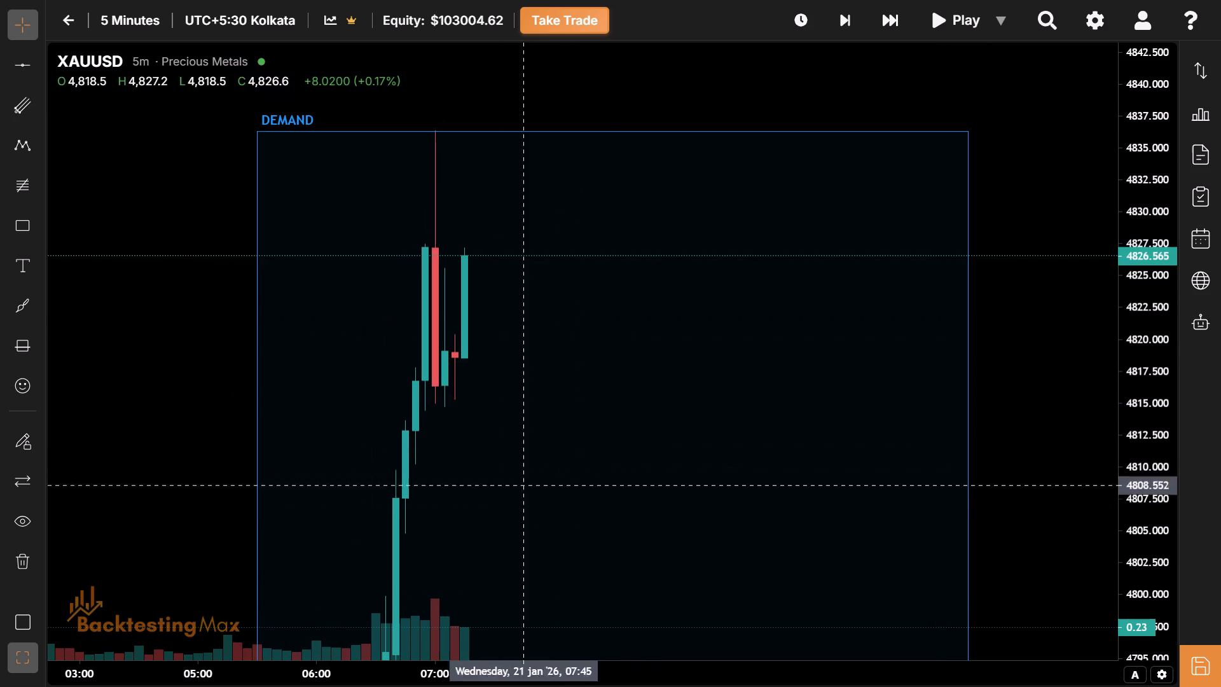
Skip the replay forward several bars at a time to about 11:50 on 21 January.
triple_click(889, 33)
triple_click(889, 33)
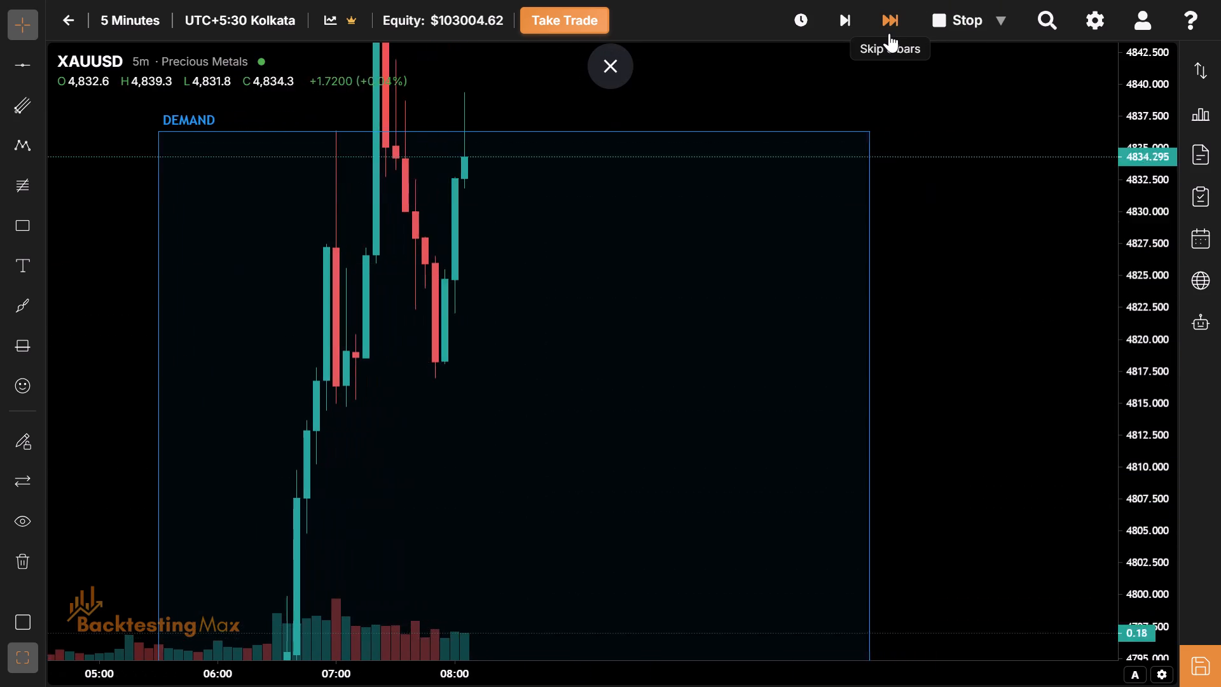
triple_click(889, 33)
triple_click(889, 33)
triple_click(889, 33)
triple_click(889, 33)
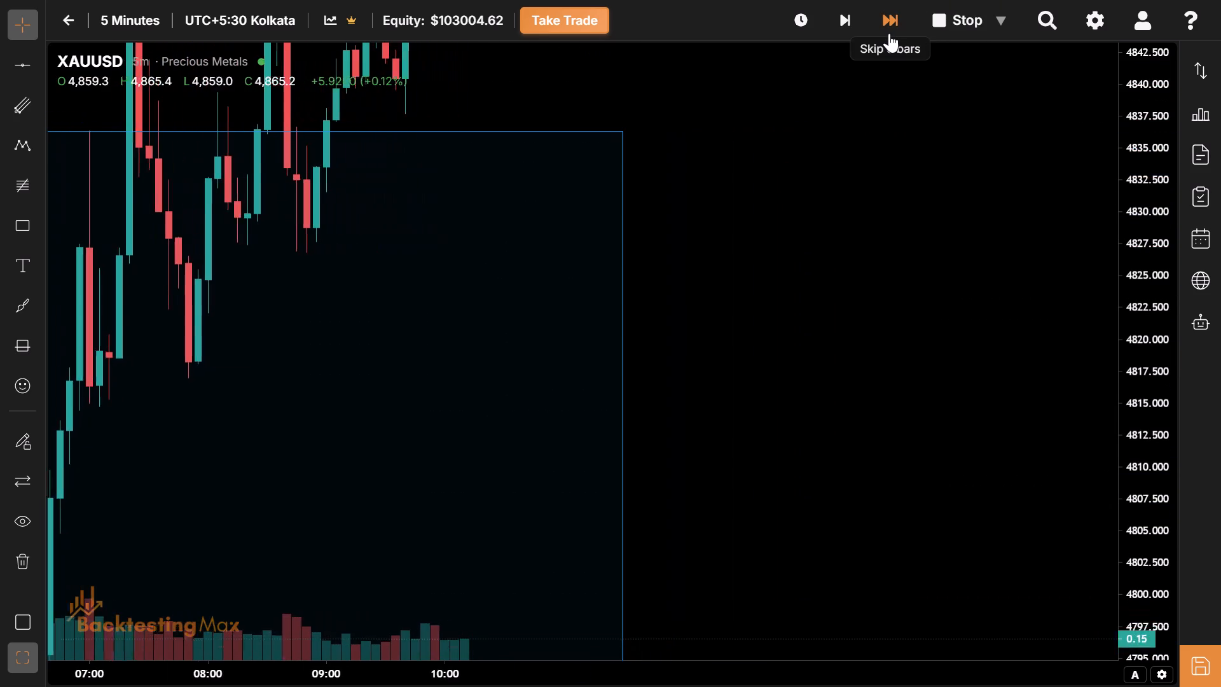
triple_click(889, 33)
triple_click(889, 33)
left_click(889, 33)
Raise the top edge of the blue 21 January session box to the session high at about 4878.
left_click_drag(293, 269, 349, 300)
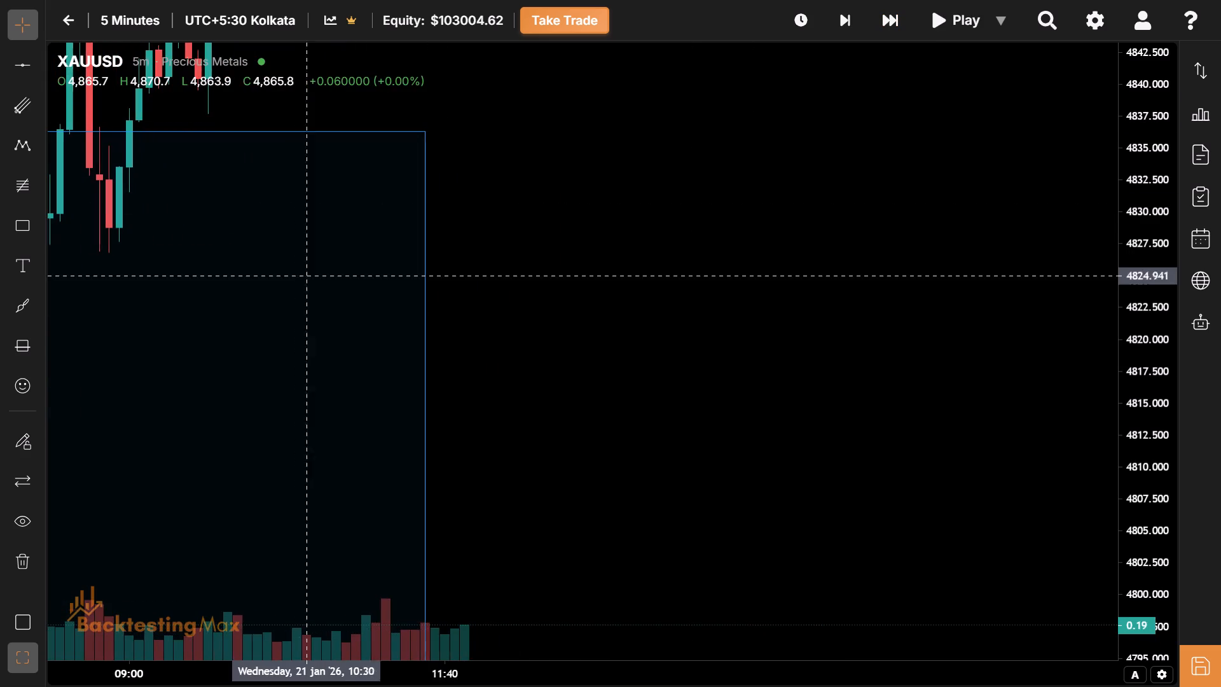
left_click_drag(349, 300, 813, 547)
left_click_drag(638, 446, 624, 570)
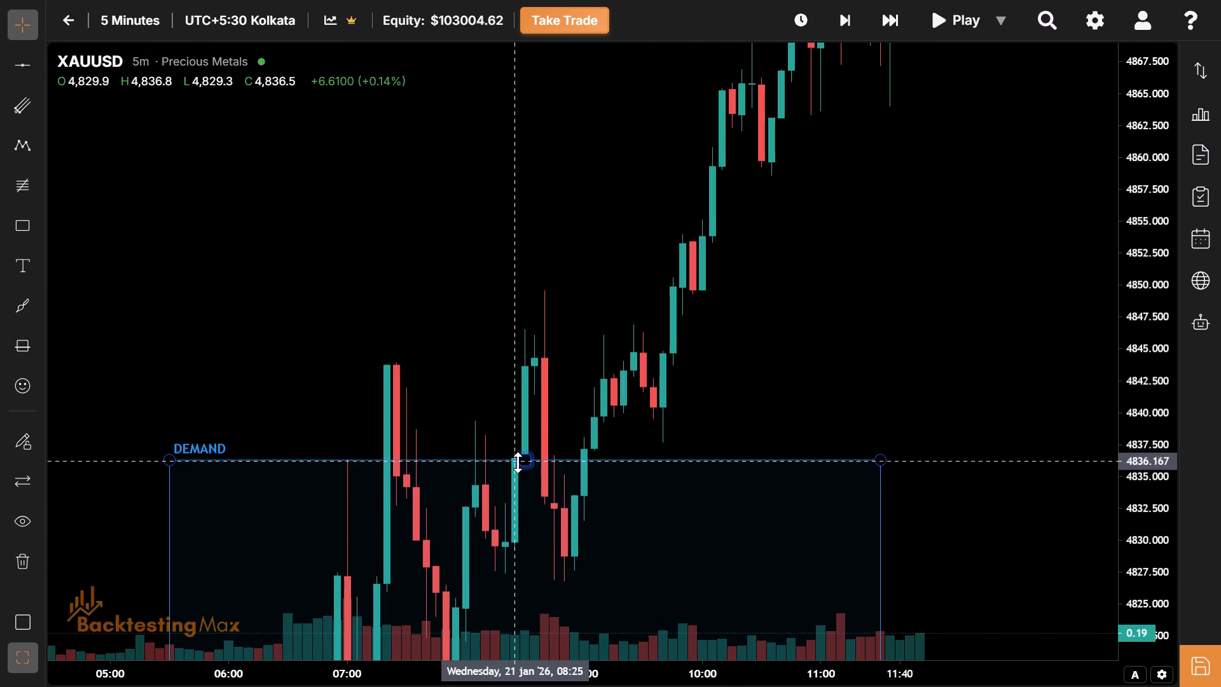
left_click_drag(520, 462, 476, 91)
left_click_drag(558, 158, 624, 528)
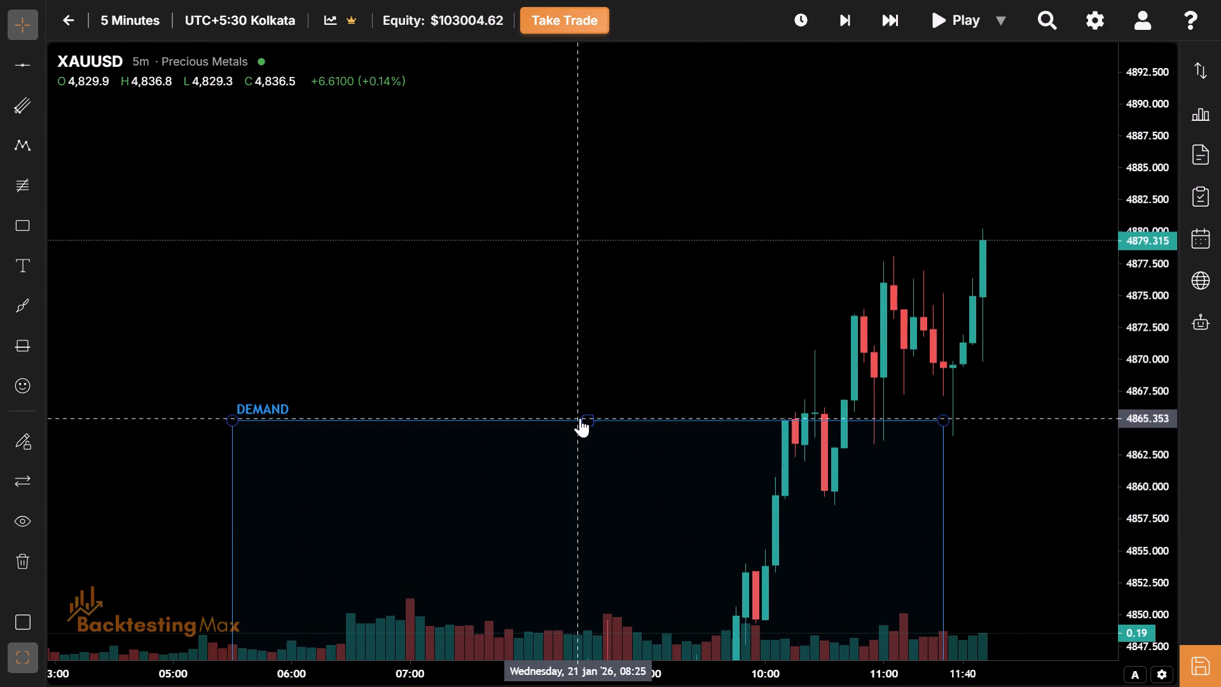
left_click(581, 417)
left_click_drag(589, 420, 570, 335)
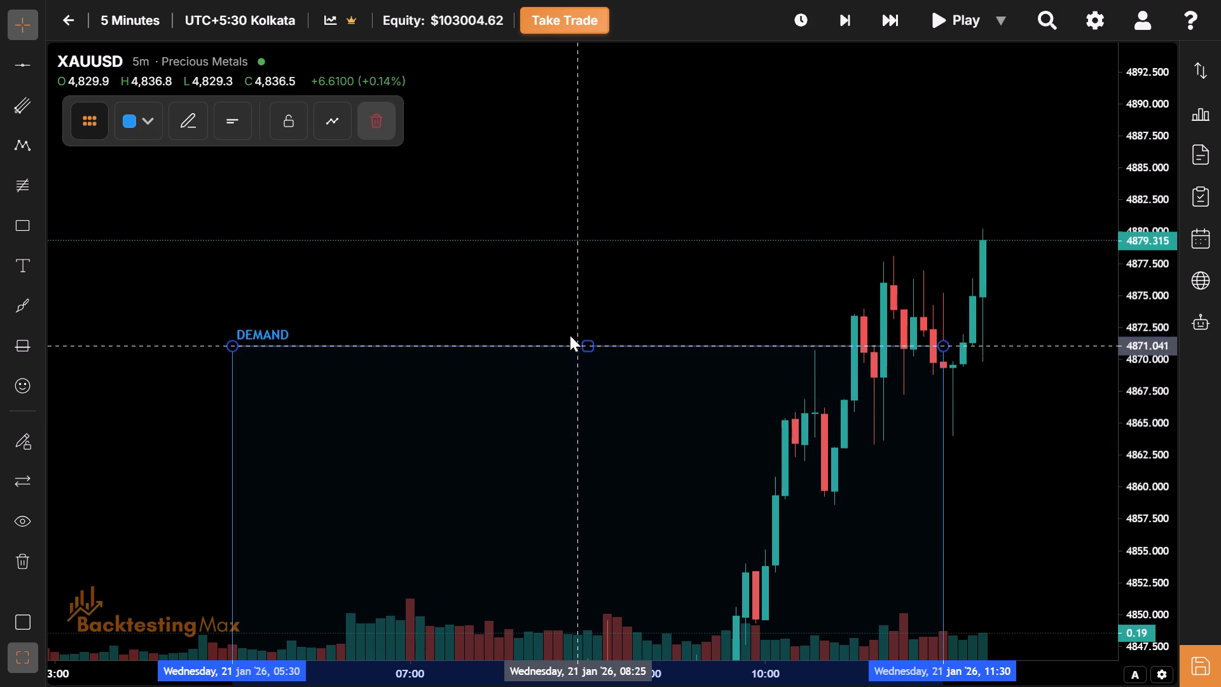
left_click_drag(570, 335, 549, 257)
Examine the 5-minute price action inside the blue 21 January session box between its high and low.
left_click_drag(635, 449, 522, 304)
left_click_drag(561, 448, 556, 0)
left_click_drag(616, 275, 711, 92)
left_click_drag(524, 356, 811, 62)
left_click(701, 307)
left_click_drag(701, 307, 863, 68)
left_click_drag(776, 360, 566, 482)
left_click_drag(770, 143, 602, 497)
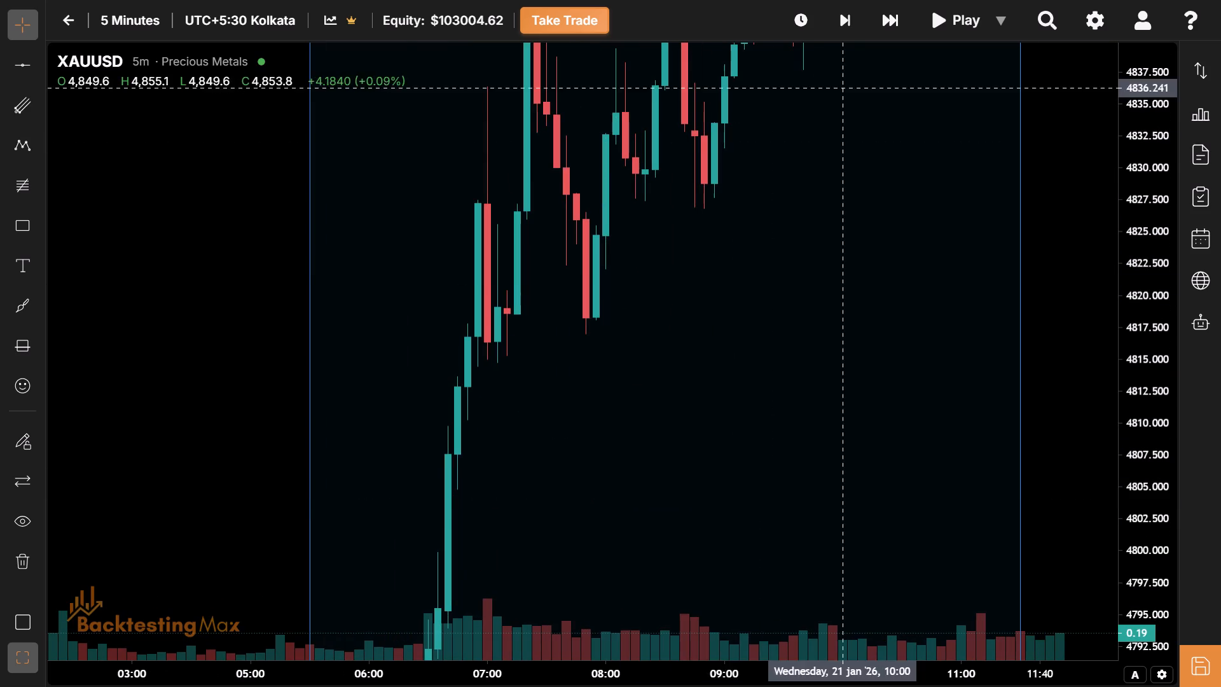
Draw a long position near the base of the blue session box at 05:55, with entry 4779.534 and stop 4771.317.
left_click_drag(572, 677, 911, 686)
left_click_drag(1155, 76, 1162, 397)
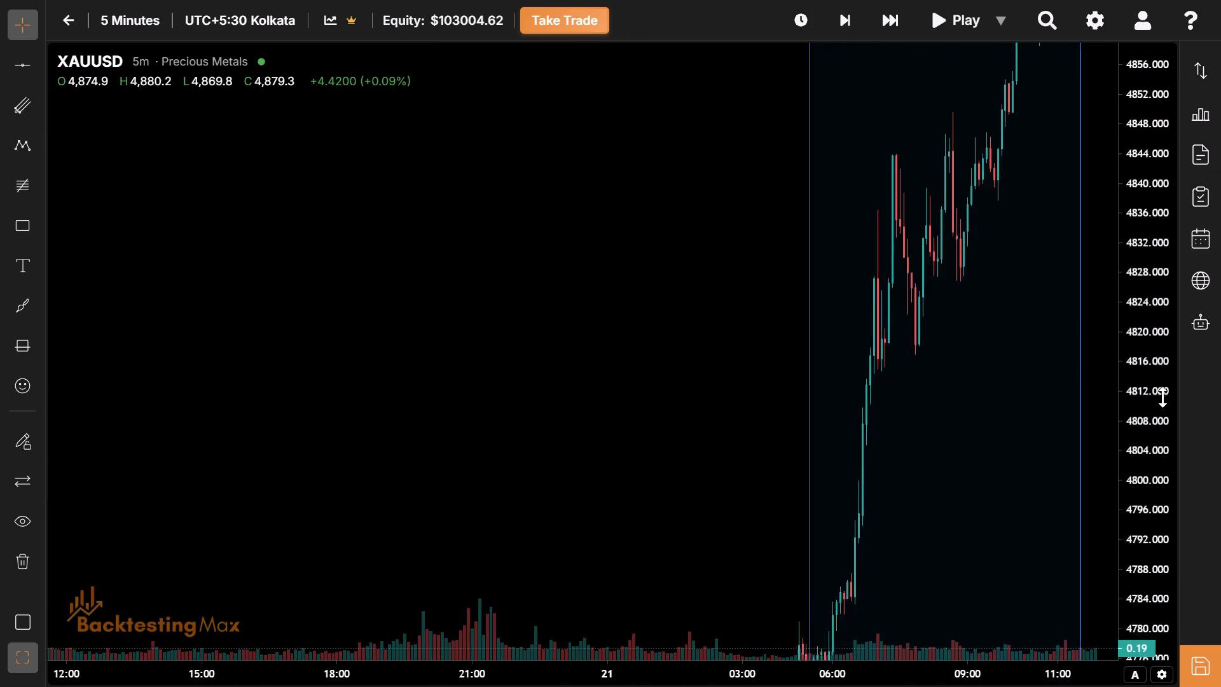
left_click_drag(1162, 397, 1157, 448)
left_click_drag(935, 522, 531, 226)
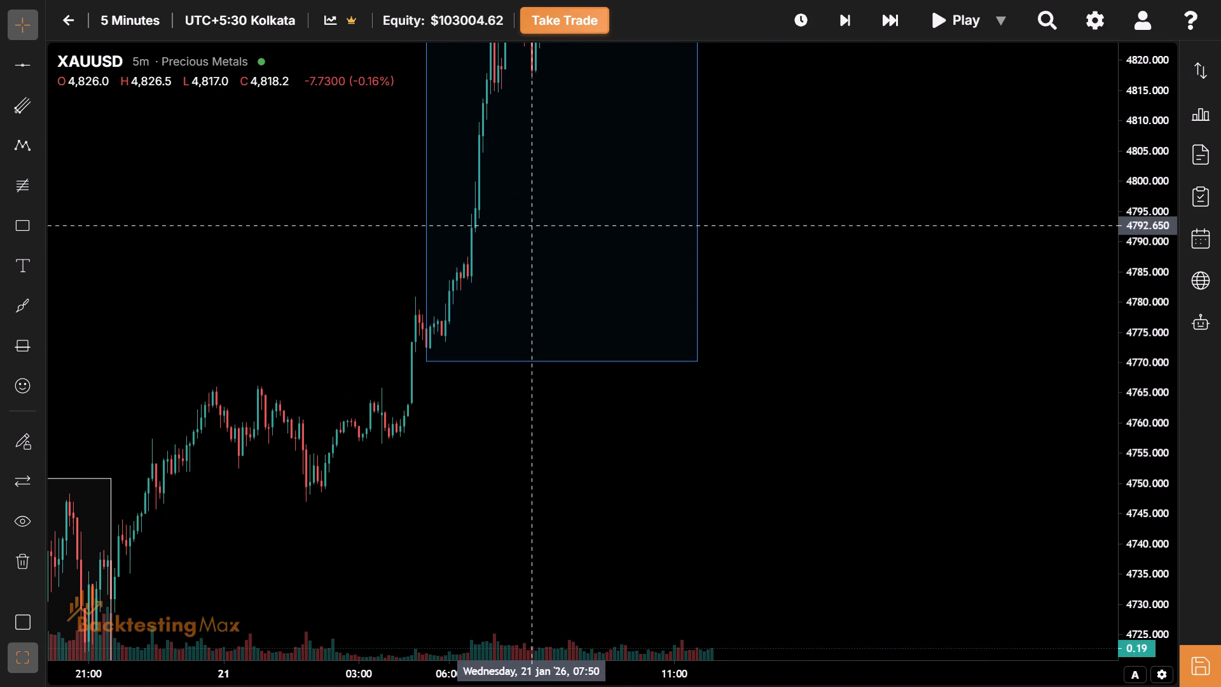
left_click_drag(507, 300, 488, 372)
left_click_drag(719, 328, 680, 397)
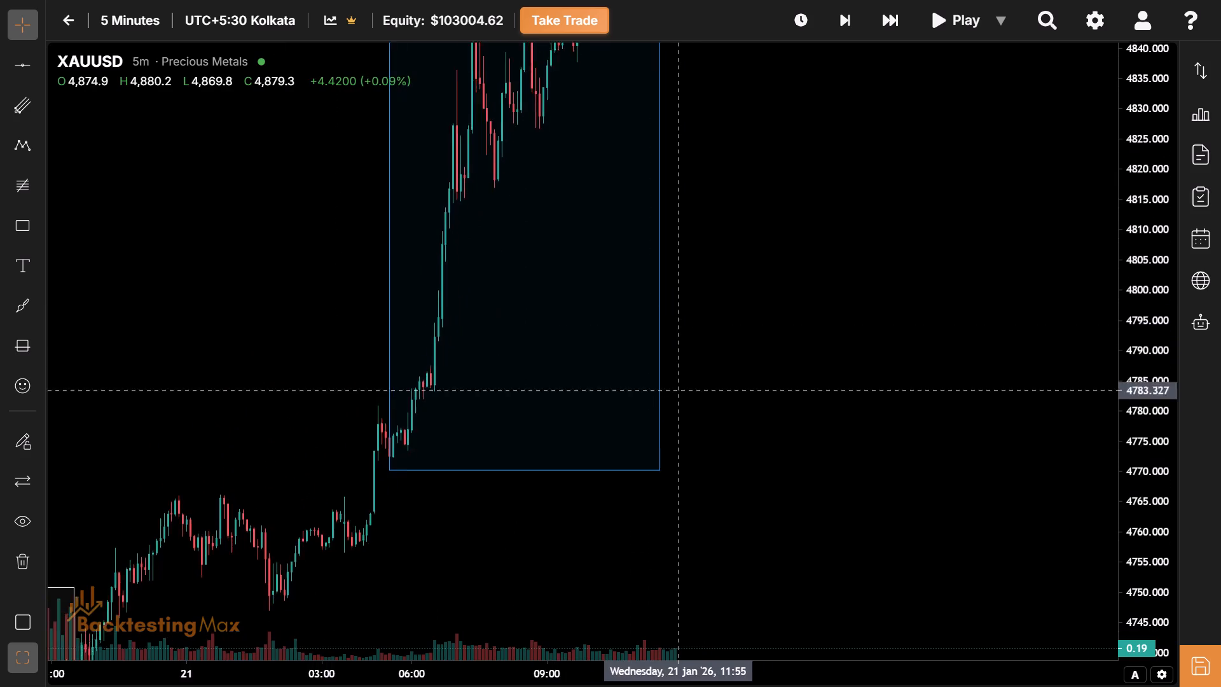
left_click_drag(680, 397, 651, 489)
left_click(24, 346)
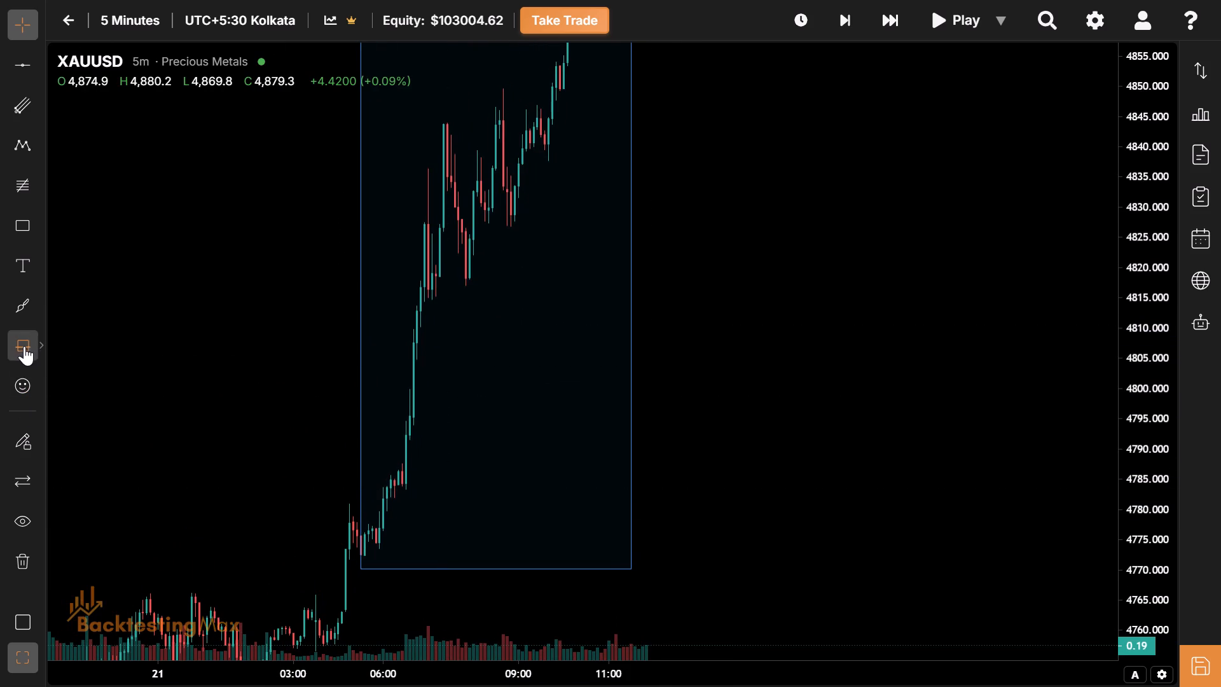
left_click(378, 511)
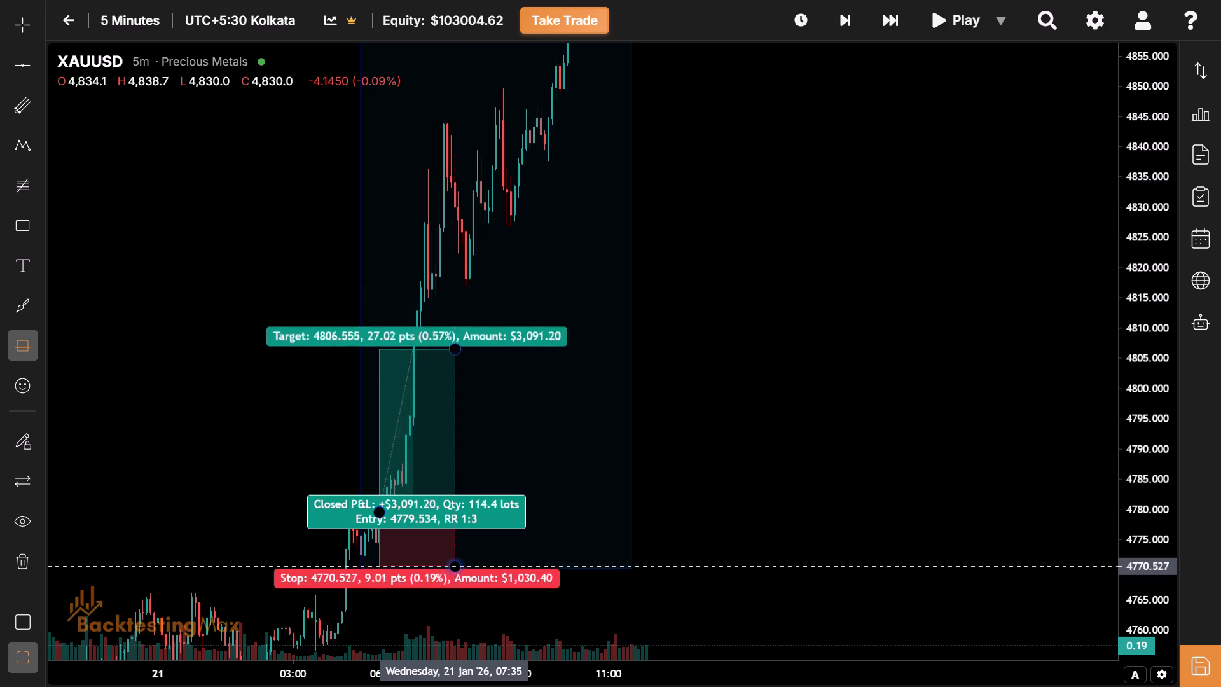
left_click(454, 562)
Raise the long position's target to 4876.876, near the top of the blue session box.
left_click_drag(549, 457, 552, 478)
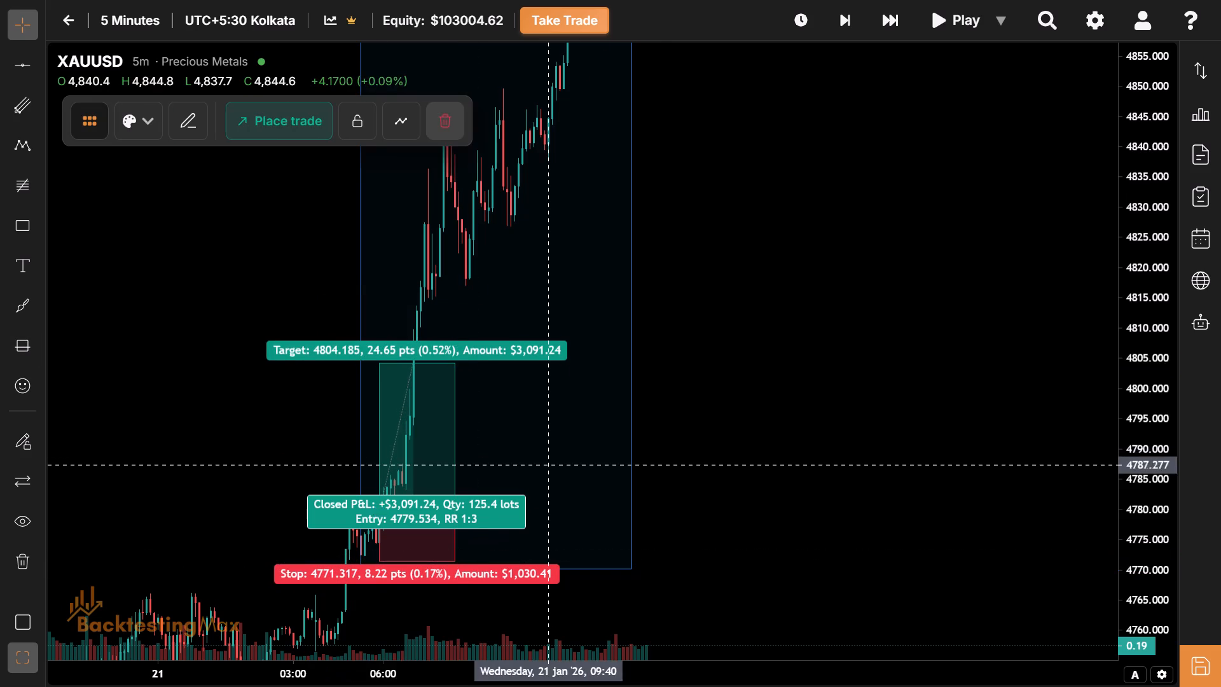
left_click_drag(552, 478, 570, 679)
left_click_drag(473, 563, 422, 188)
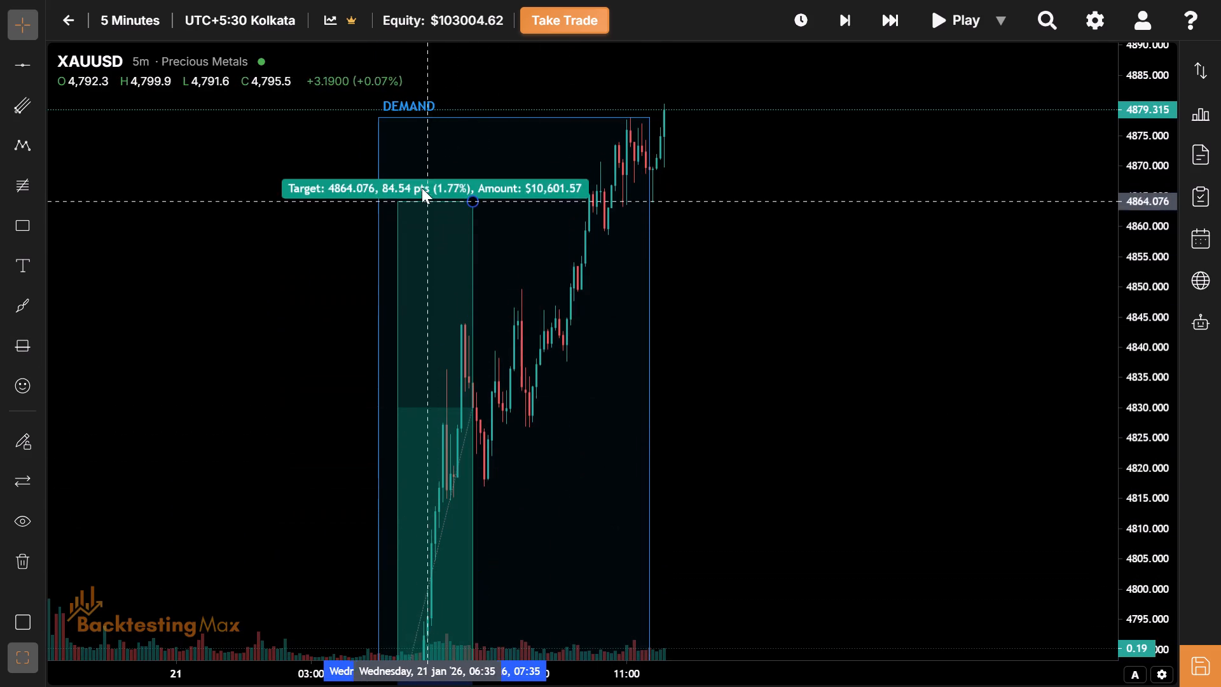
left_click_drag(422, 188, 401, 125)
Extend the long position to 13:30 on 21 January and set its stop to 4771.949.
left_click_drag(588, 485, 553, 235)
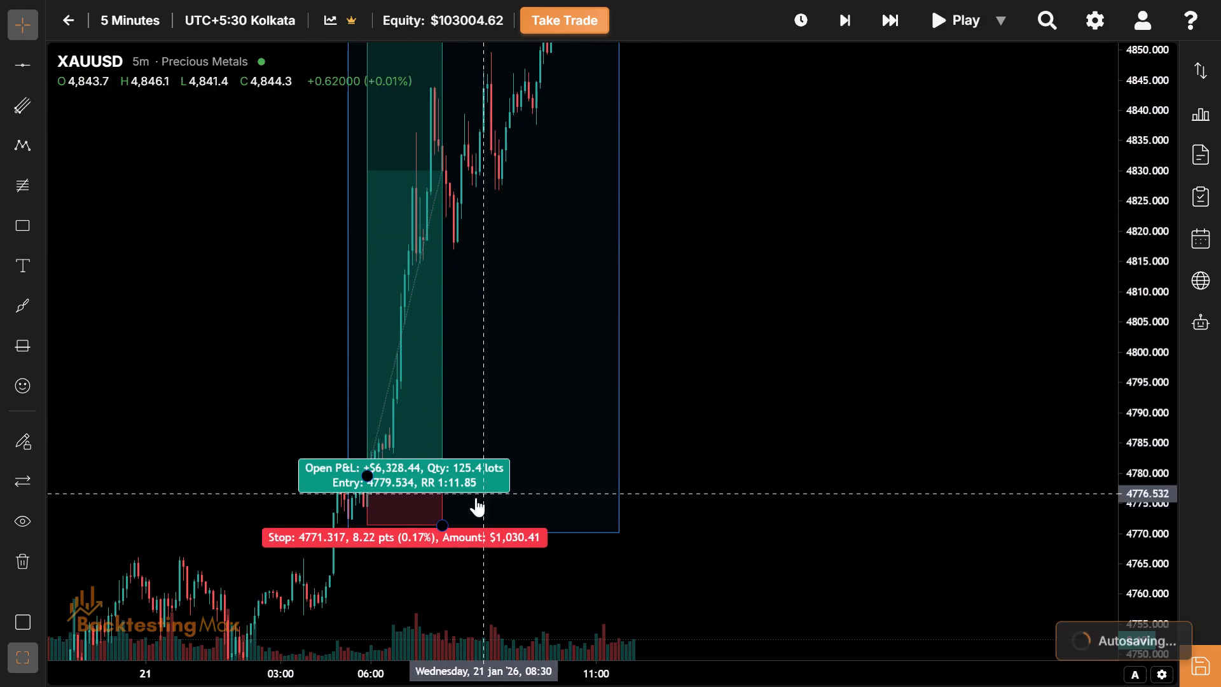
left_click_drag(445, 527, 708, 487)
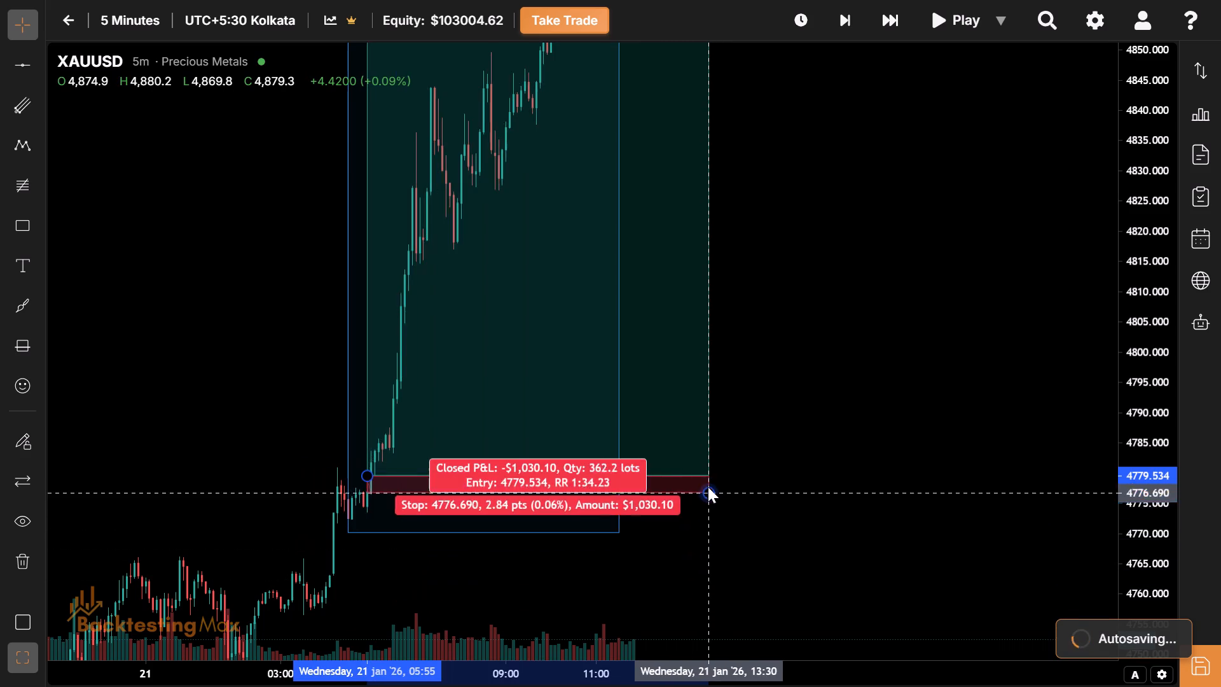
left_click_drag(708, 487, 708, 518)
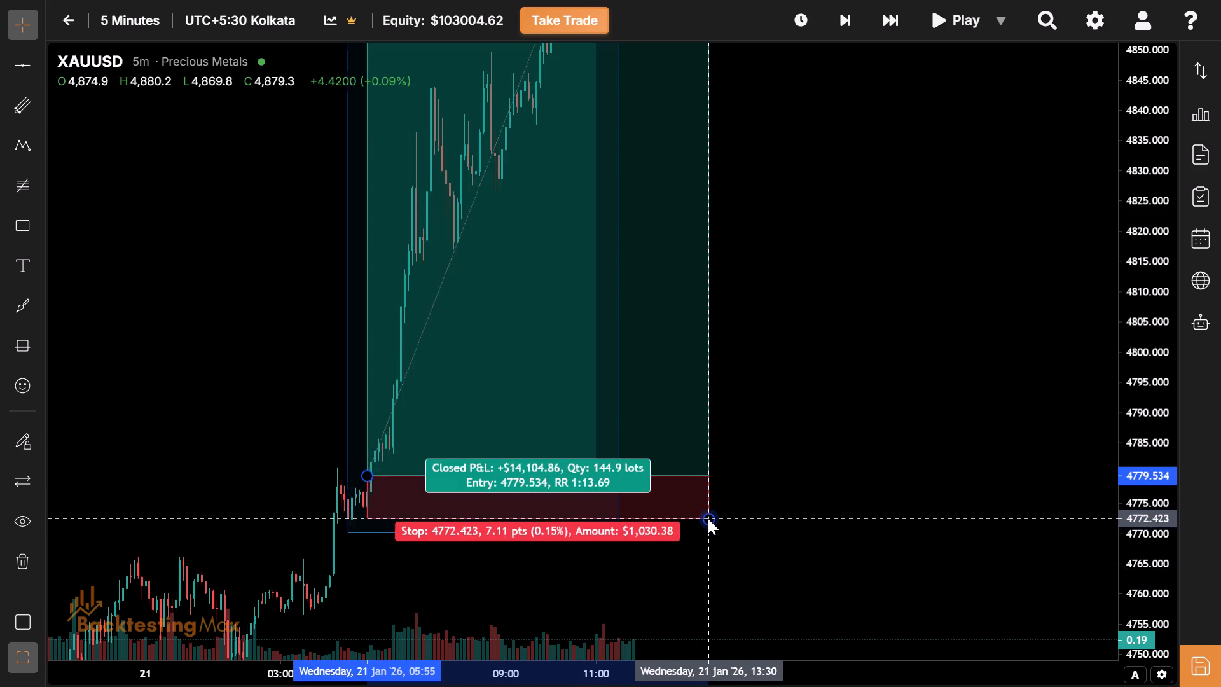
left_click_drag(708, 518, 708, 522)
Examine the whole long position alongside the white and green 20 January session boxes.
left_click_drag(799, 485, 843, 504)
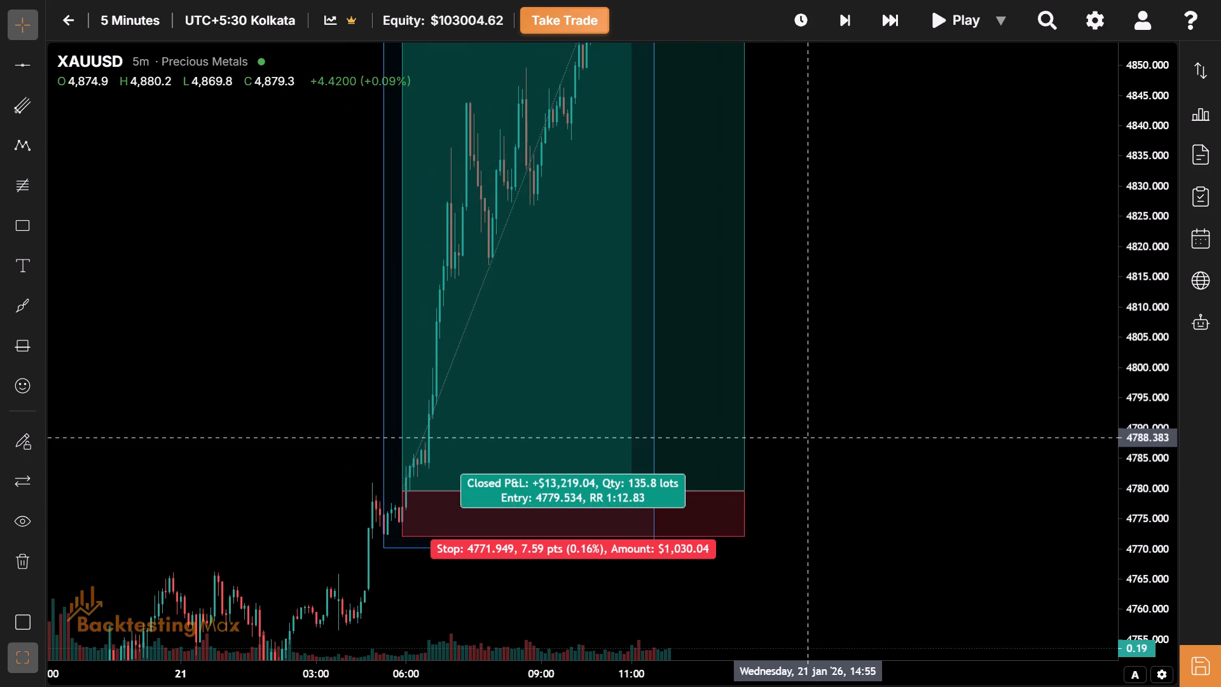
left_click_drag(809, 438, 823, 577)
left_click_drag(842, 475, 812, 333)
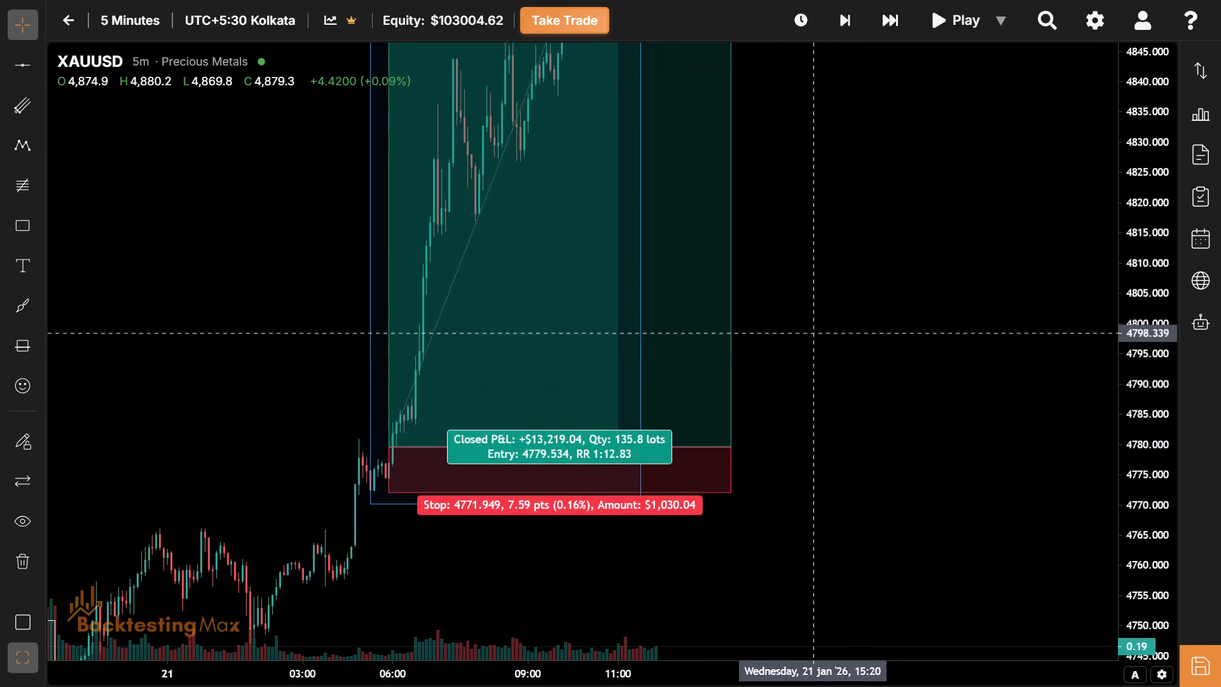
left_click_drag(459, 676, 501, 686)
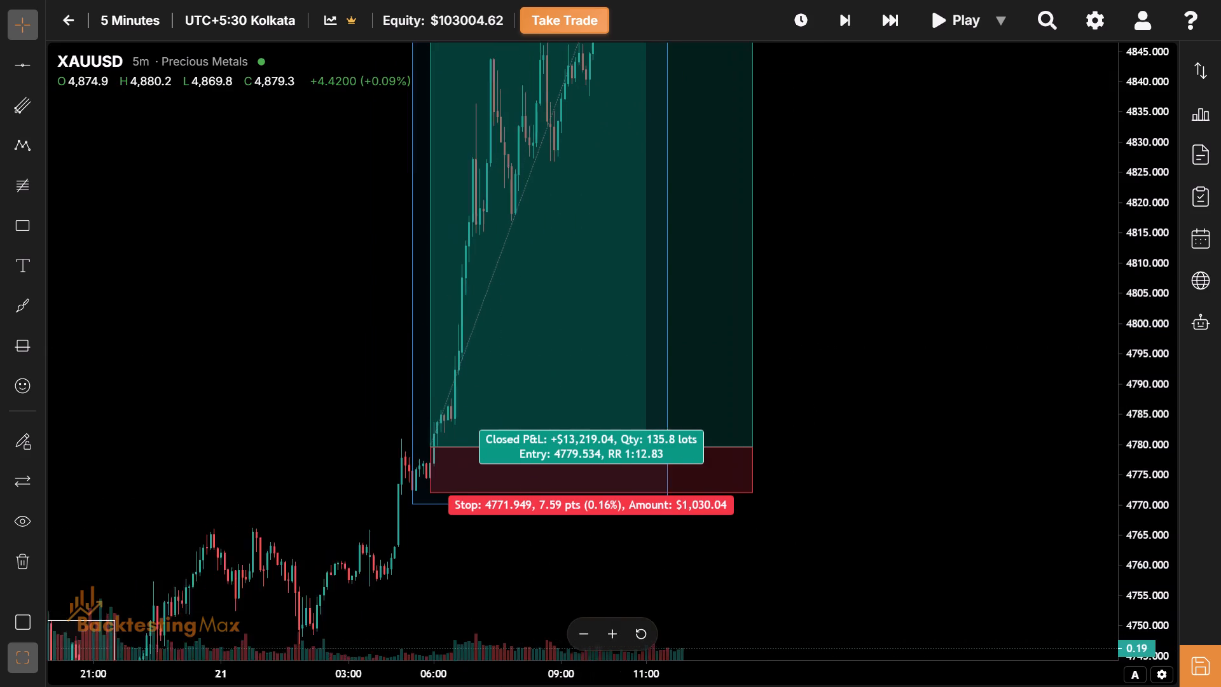
left_click_drag(501, 686, 638, 686)
left_click_drag(1142, 99, 1141, 230)
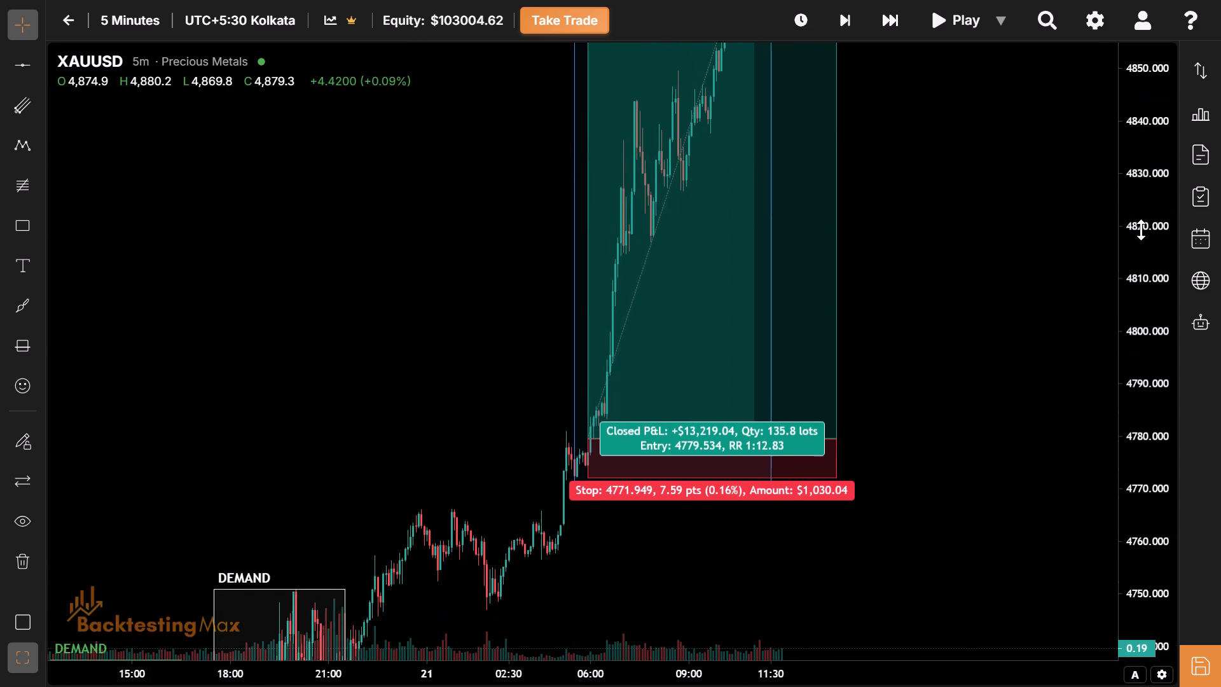
left_click_drag(1141, 230, 1140, 307)
left_click_drag(1159, 93, 1140, 214)
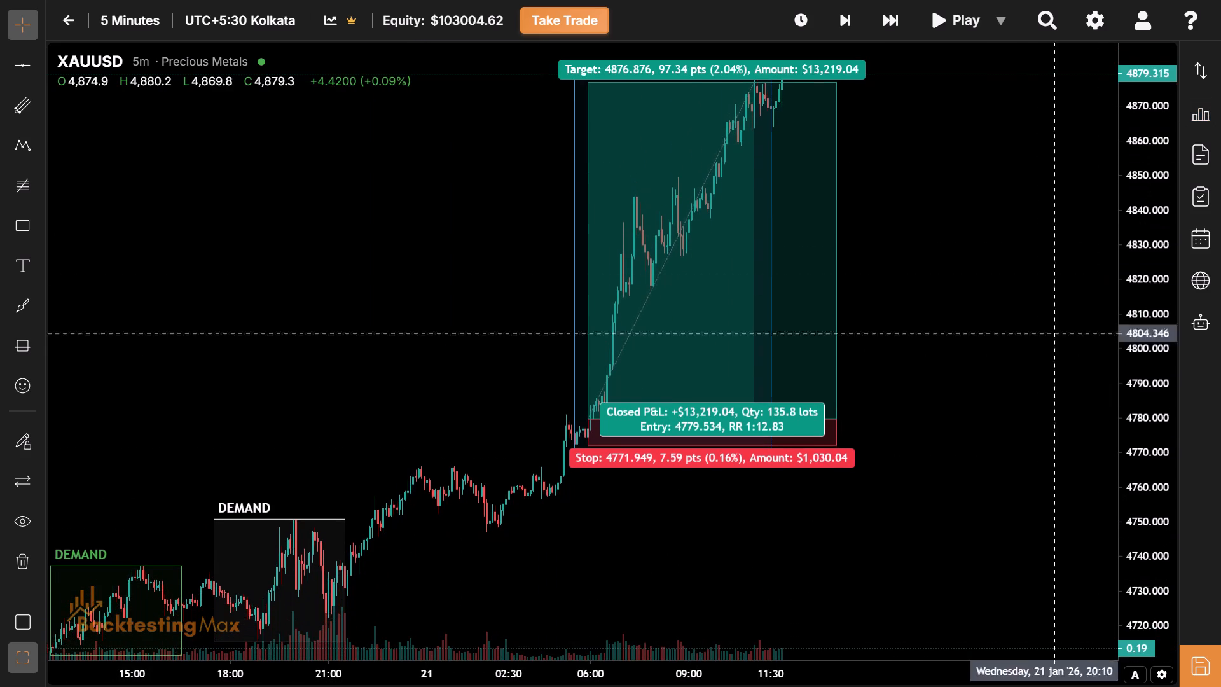
left_click_drag(667, 561, 601, 616)
left_click_drag(941, 473, 898, 526)
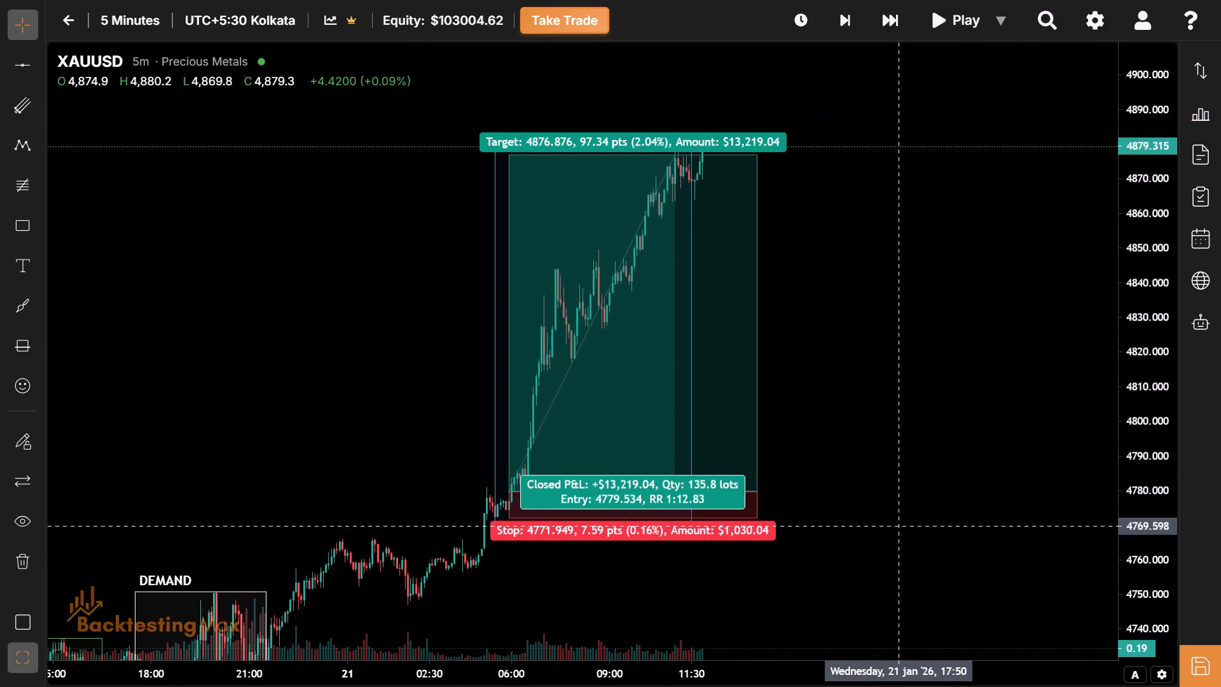
left_click_drag(898, 526, 883, 522)
left_click_drag(872, 391, 971, 270)
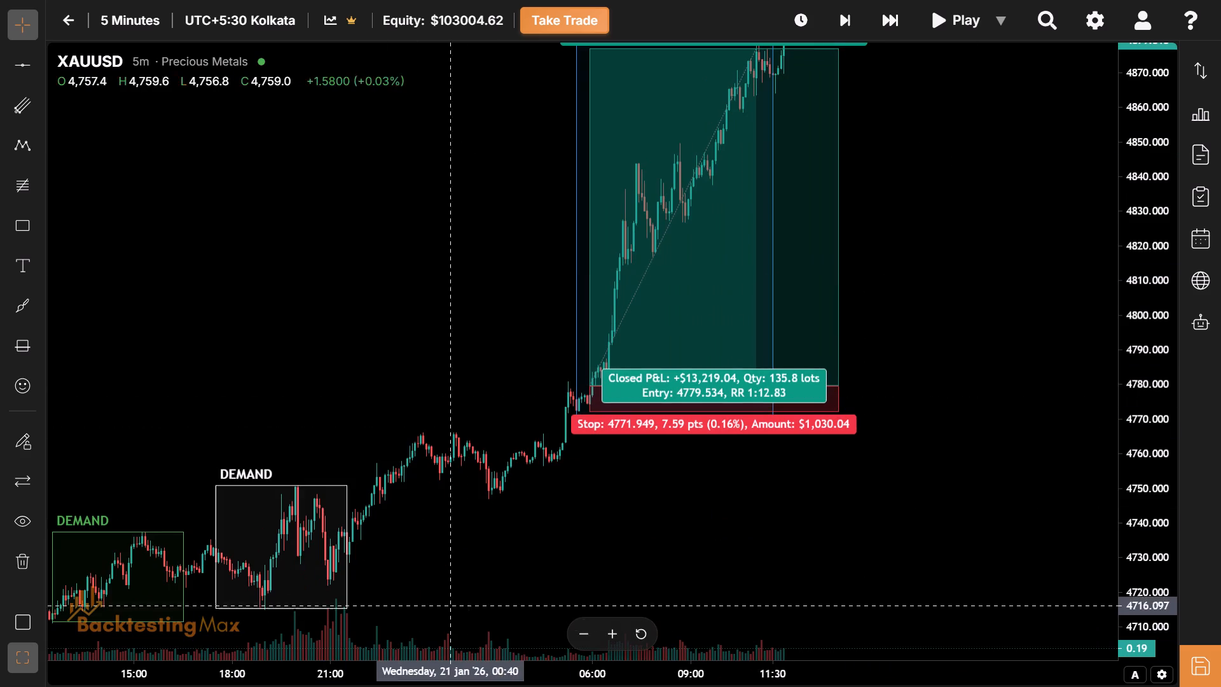
Delete the long position drawn over the blue 21 January session box.
left_click_drag(471, 599, 354, 672)
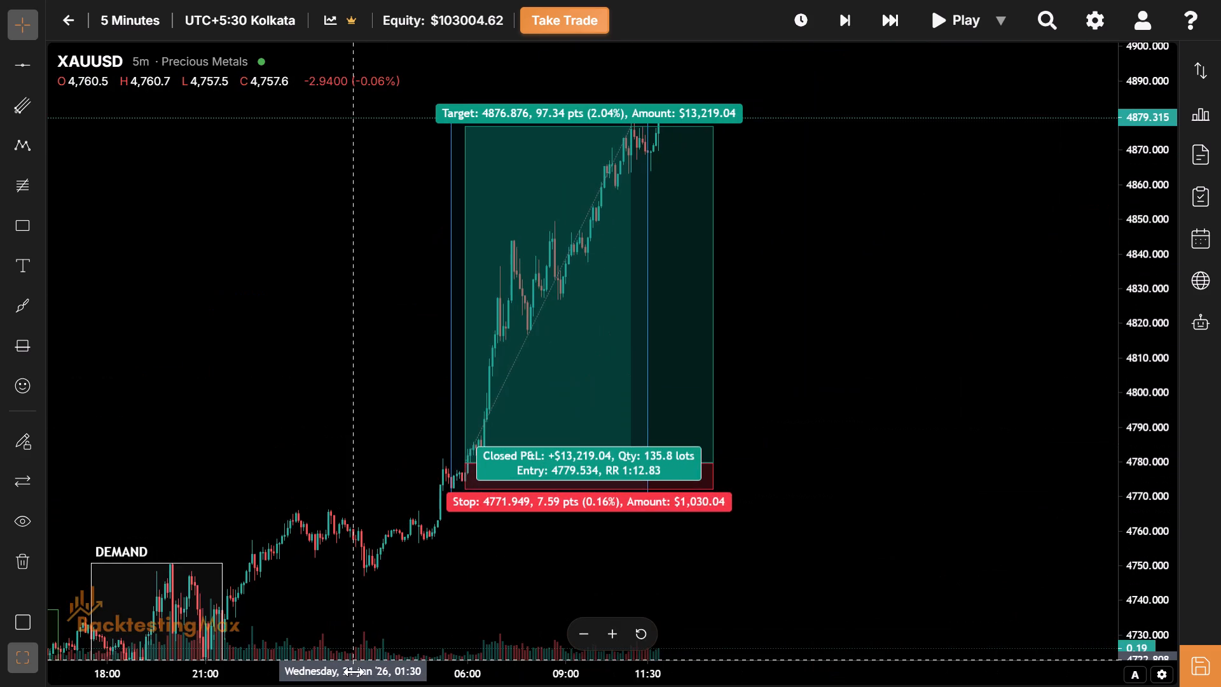
left_click(637, 682)
left_click_drag(765, 620, 743, 606)
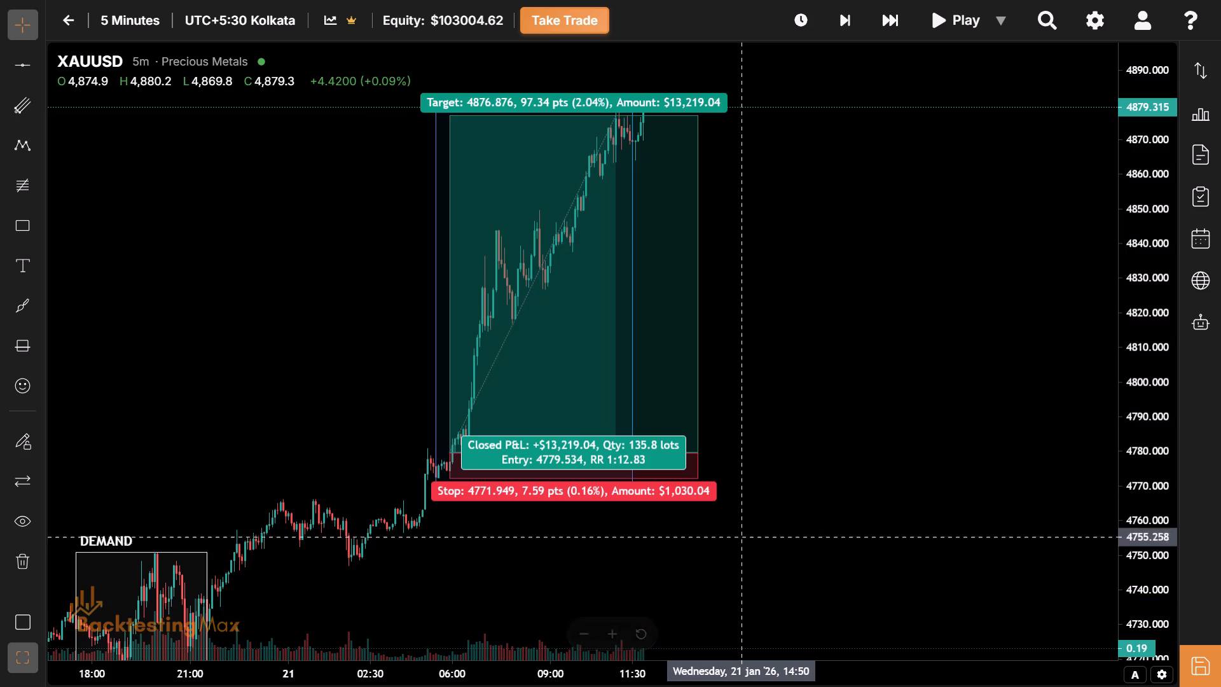
left_click(707, 483)
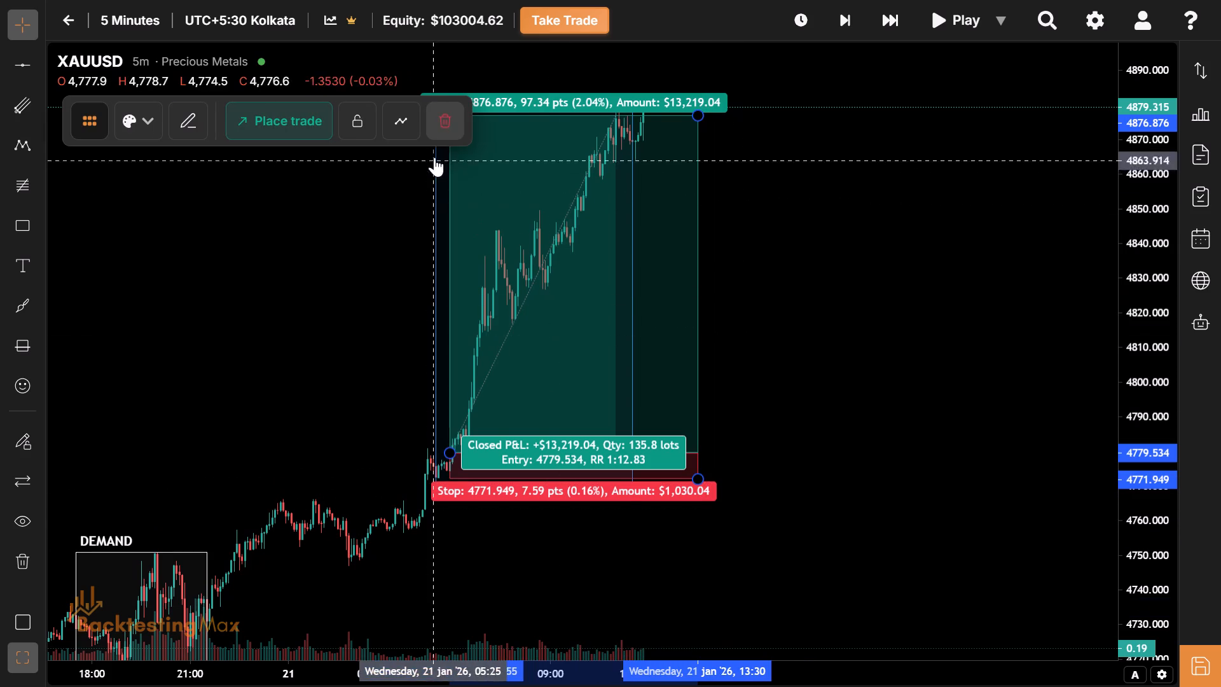
left_click(447, 132)
Advance the replay in five-bar skips to 12:35 on 21 January.
left_click_drag(565, 297, 595, 341)
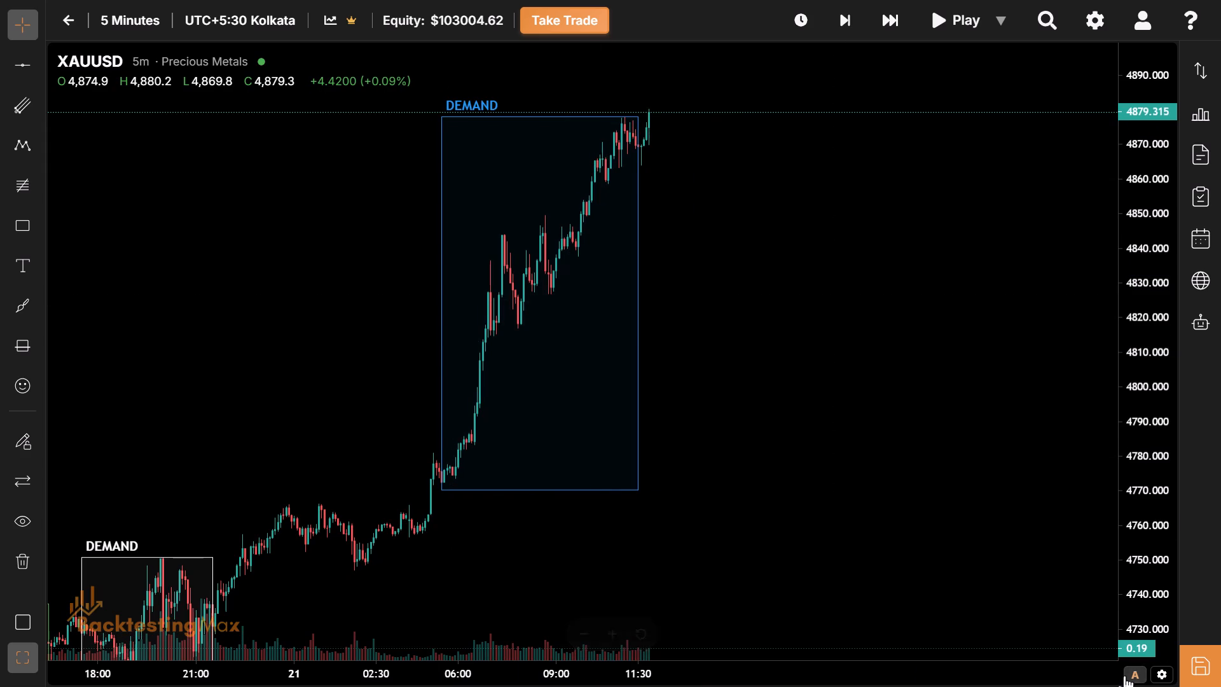
left_click_drag(1129, 573, 1126, 367)
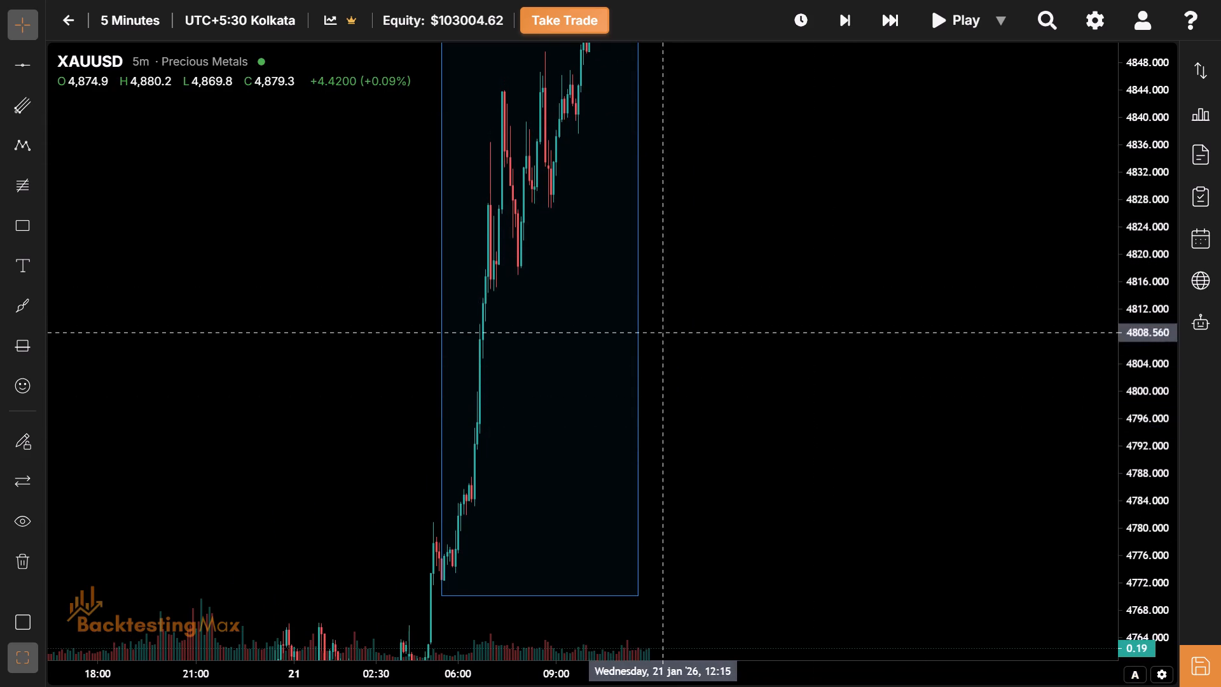
left_click_drag(580, 271, 537, 511)
left_click_drag(837, 341, 673, 489)
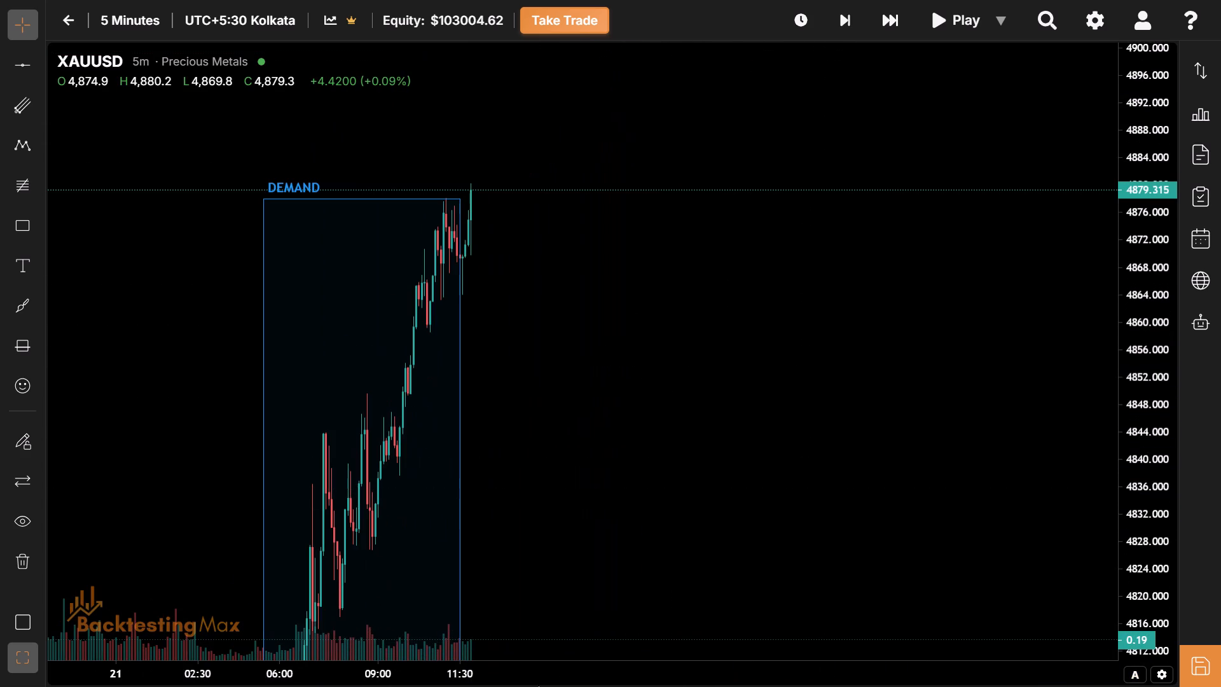
left_click_drag(473, 679, 289, 686)
left_click_drag(452, 444, 759, 334)
left_click_drag(658, 660, 381, 686)
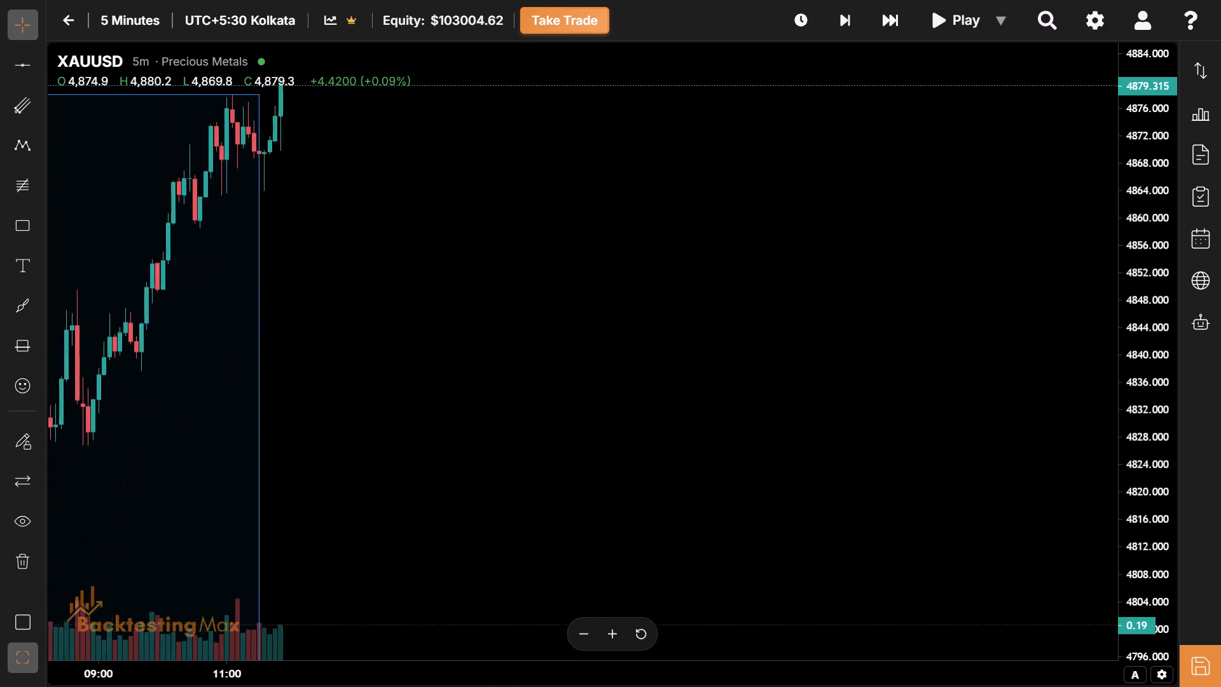
left_click_drag(381, 686, 205, 670)
left_click_drag(203, 352, 569, 479)
left_click_drag(439, 451, 312, 440)
triple_click(891, 16)
left_click_drag(891, 16, 570, 174)
left_click_drag(570, 174, 508, 182)
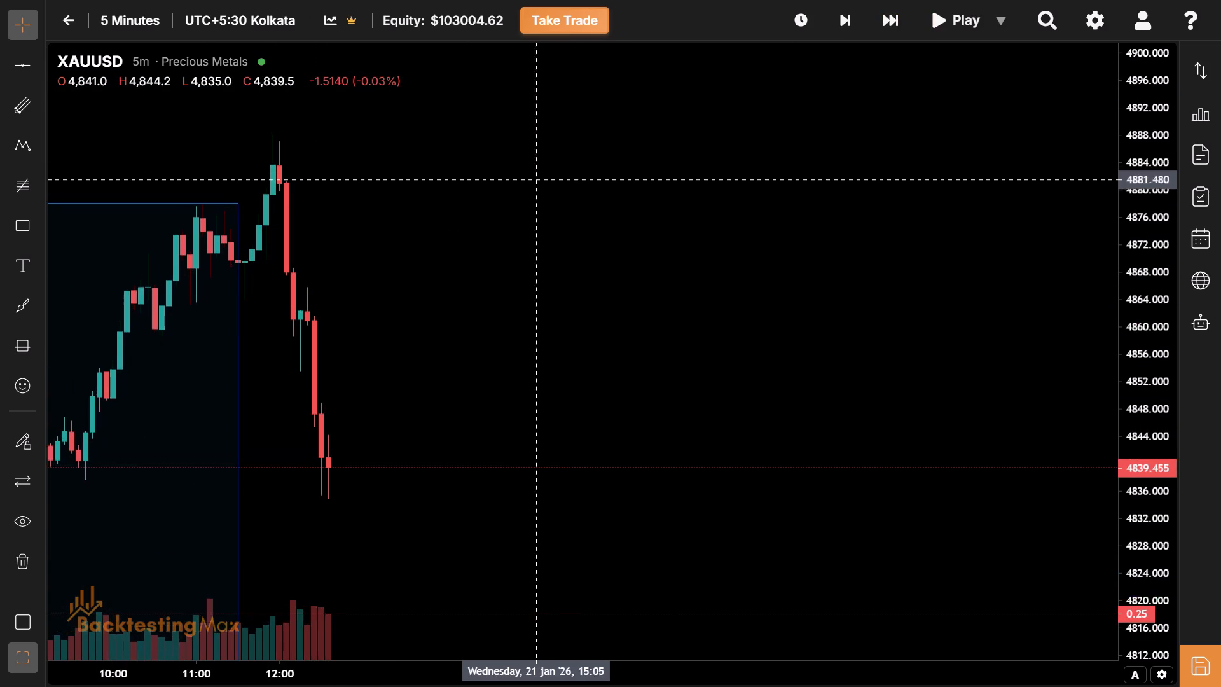
left_click_drag(508, 182, 383, 167)
Draw a session box from 12:30 to 16:30 on 21 January, between 4848.297 and 4835.888, and colour it green.
left_click(26, 222)
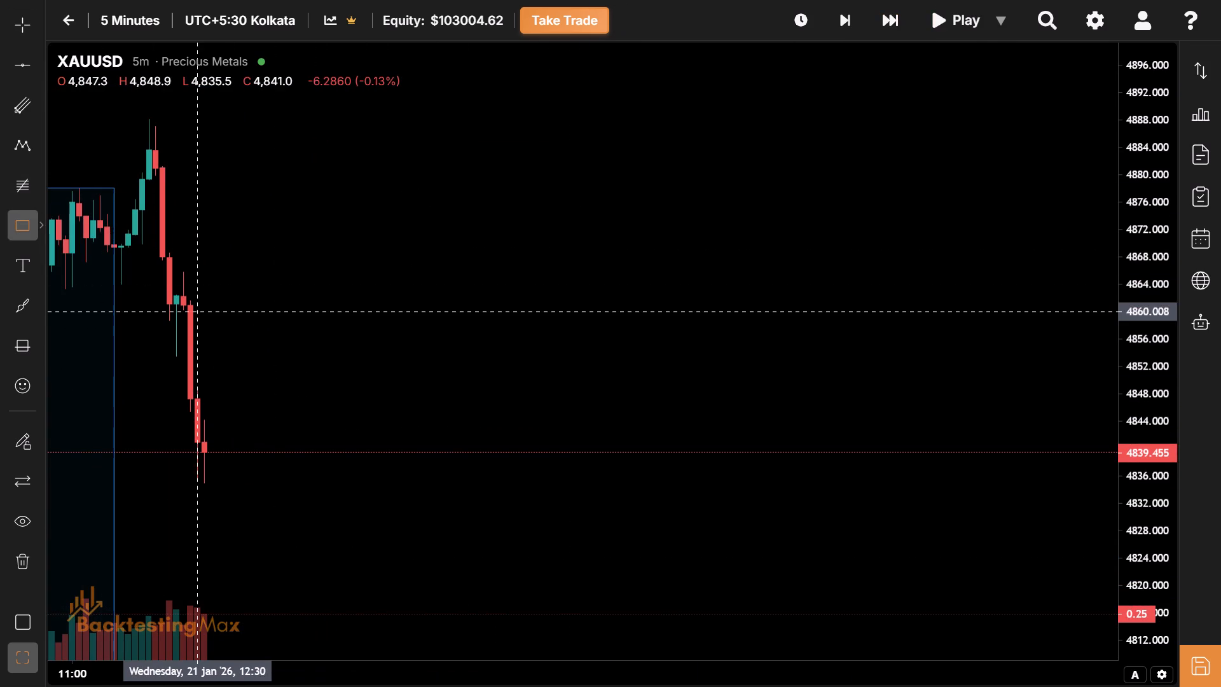
left_click(197, 391)
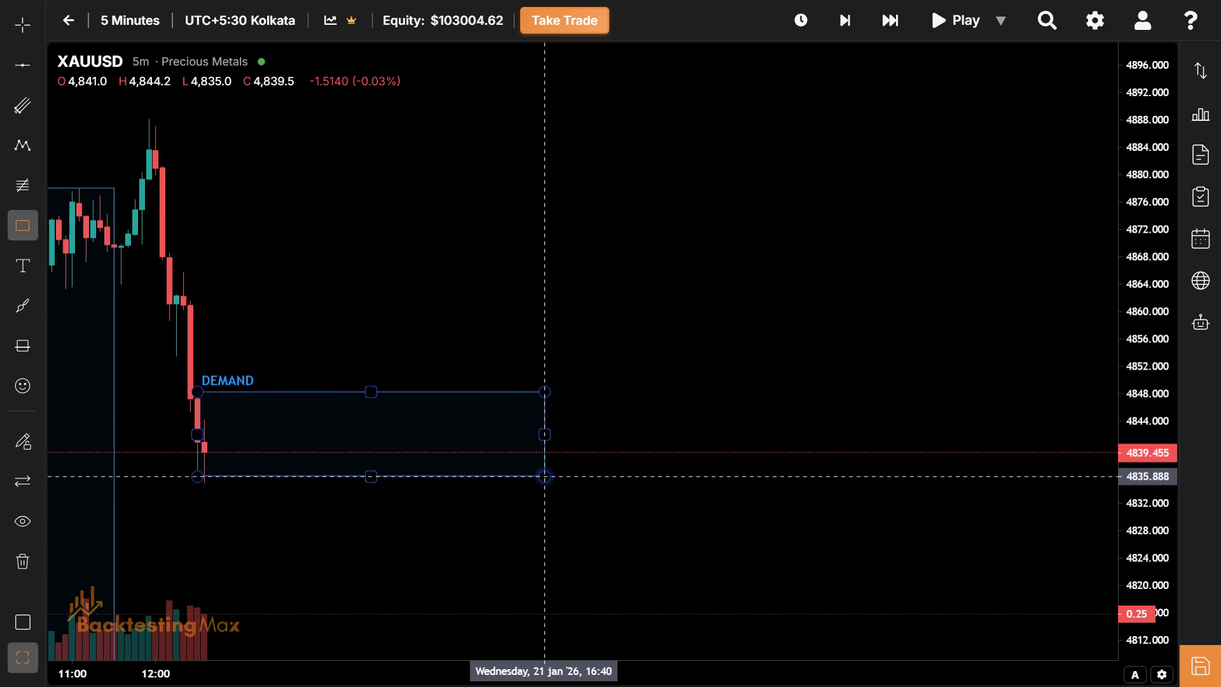
left_click(527, 476)
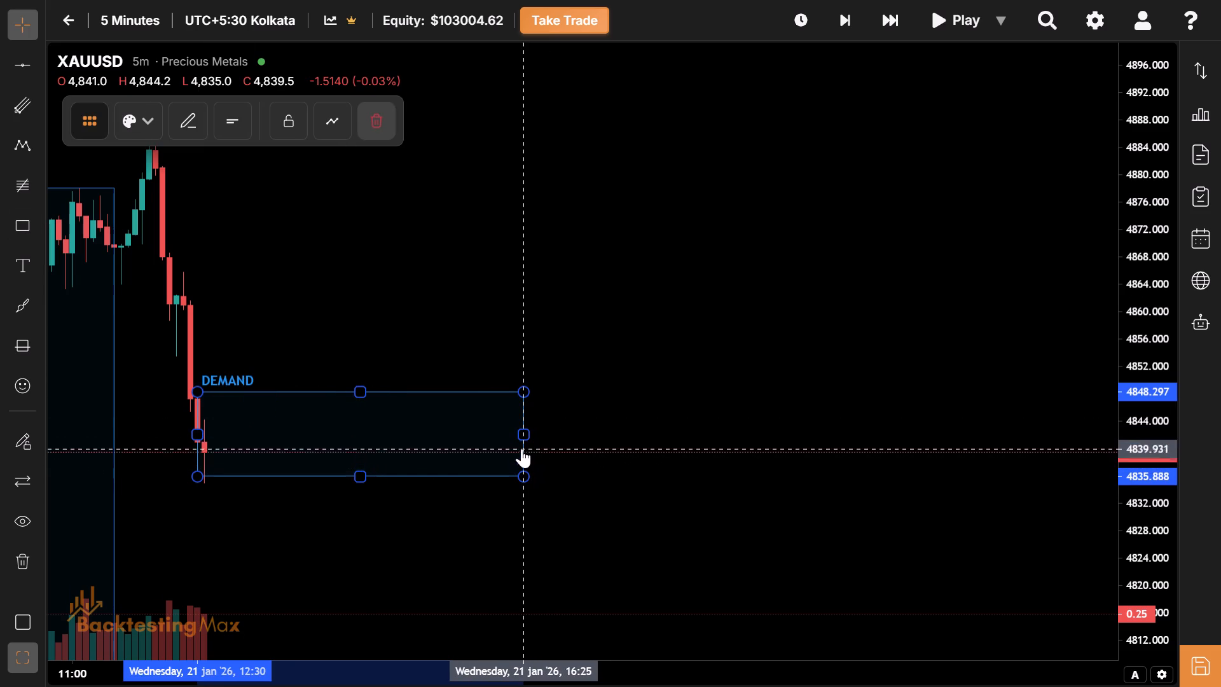
left_click_drag(521, 434, 530, 436)
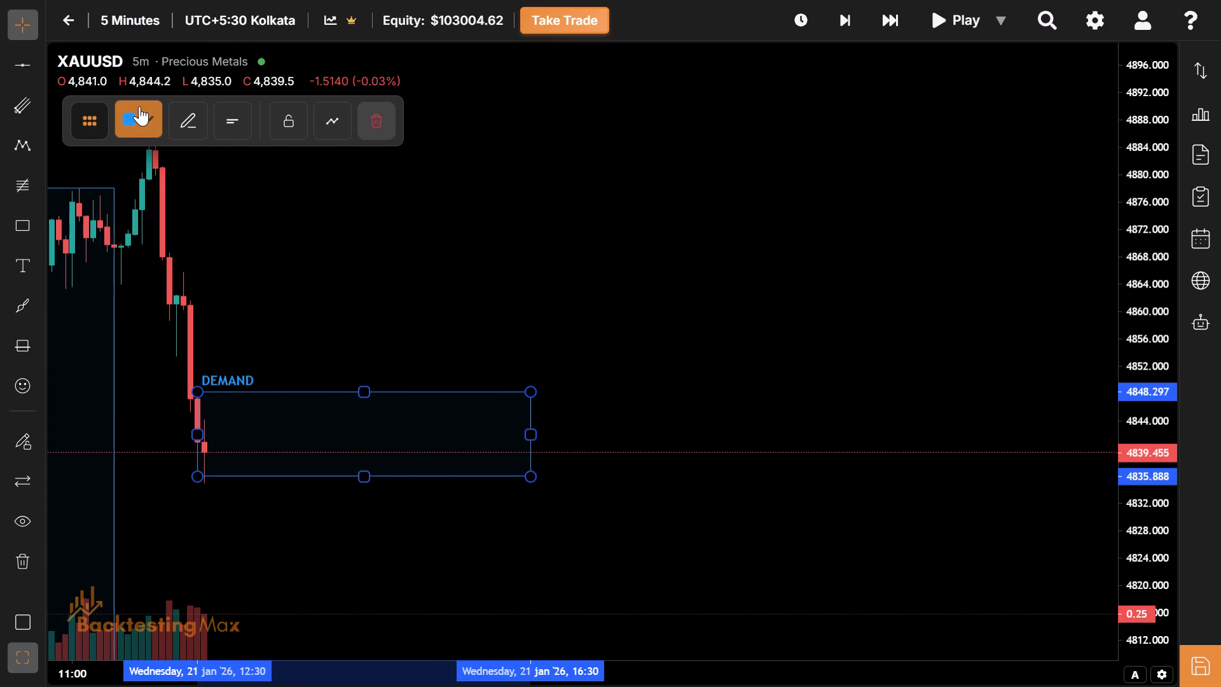
left_click(139, 106)
left_click(214, 456)
Adjust the green session box to end at 16:25, with its top at 4848.575 and bottom at 4835.191.
left_click_drag(344, 354, 363, 310)
left_click(371, 357)
left_click_drag(371, 357, 372, 354)
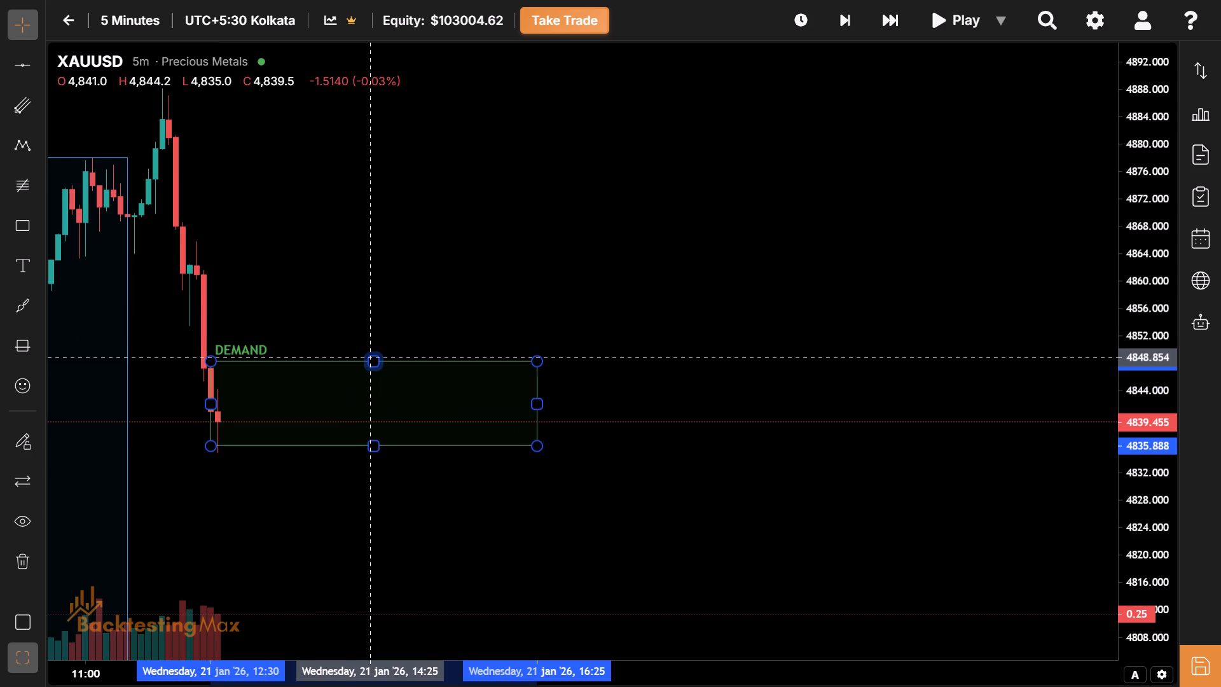
left_click_drag(372, 354, 443, 359)
left_click(384, 399)
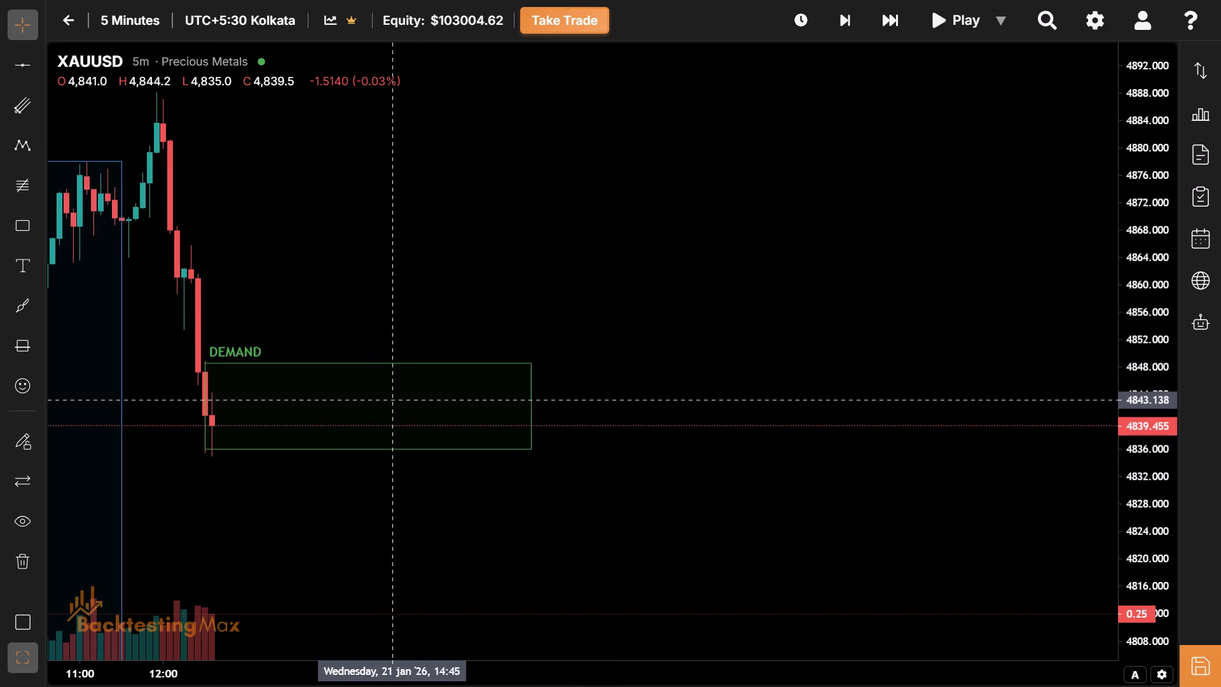
left_click_drag(361, 452, 473, 466)
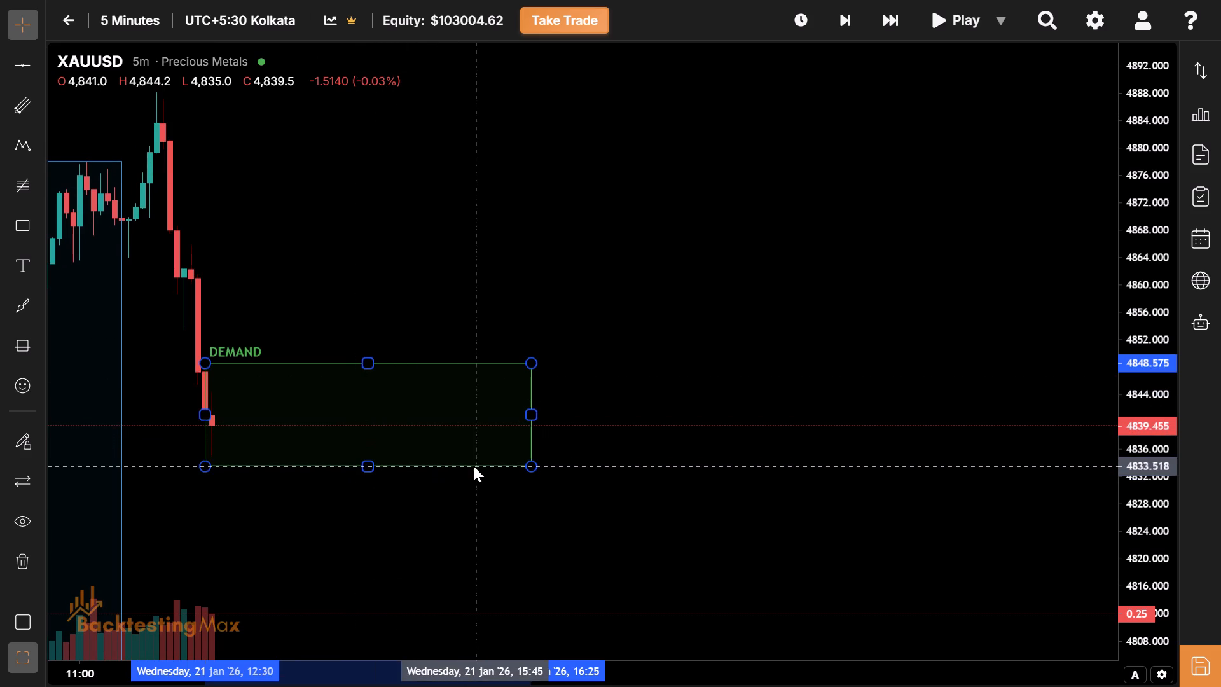
left_click_drag(473, 466, 471, 455)
left_click_drag(386, 405, 506, 405)
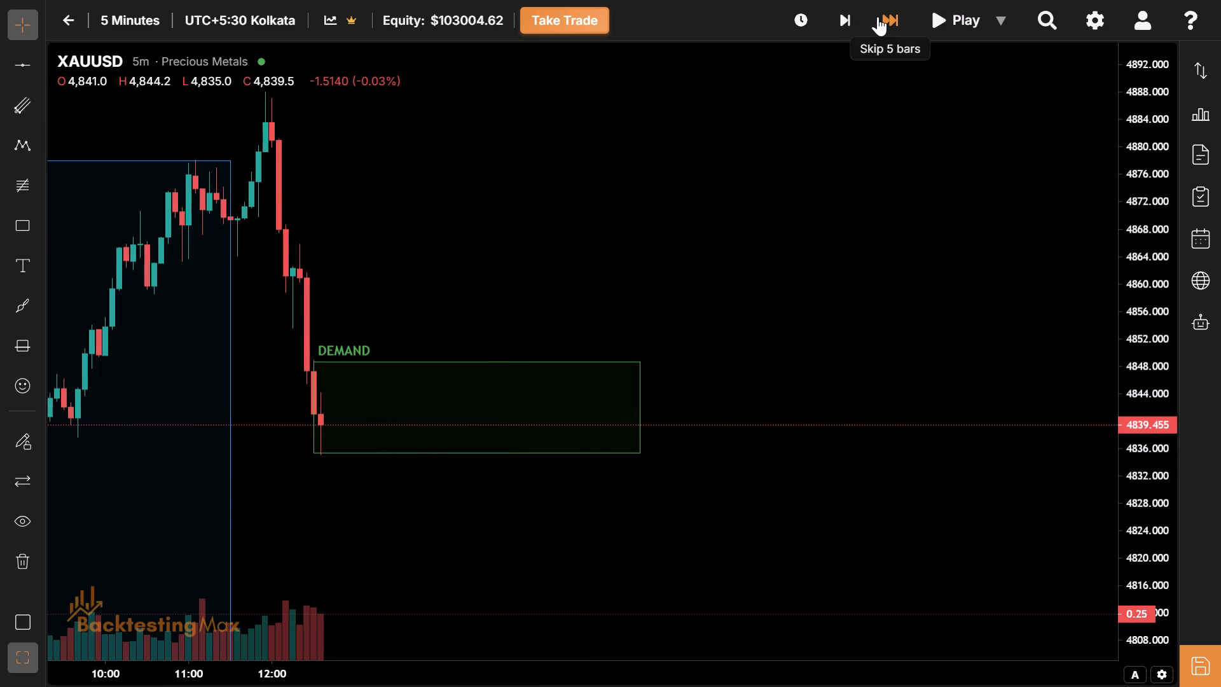
Advance the replay in five-bar skips to 16:35 on 21 January, past the end of the green box.
triple_click(878, 17)
triple_click(878, 17)
triple_click(878, 17)
triple_click(878, 17)
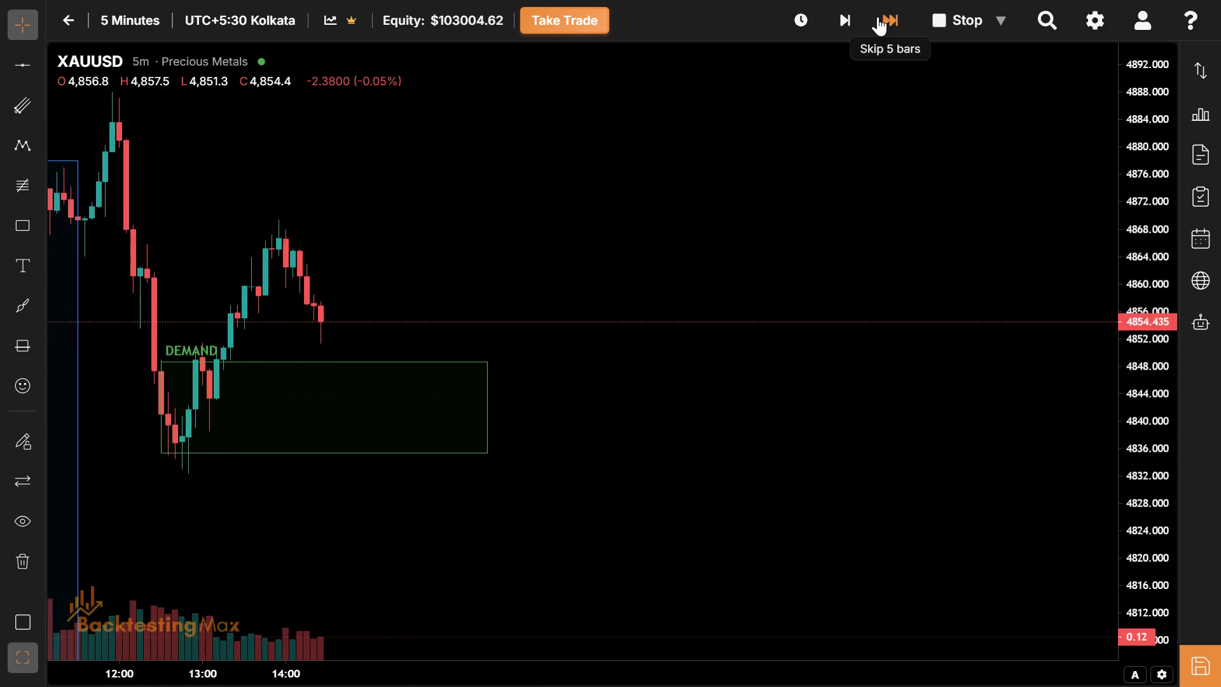
triple_click(878, 17)
triple_click(878, 17)
triple_click(878, 17)
left_click(878, 17)
left_click_drag(878, 17, 605, 161)
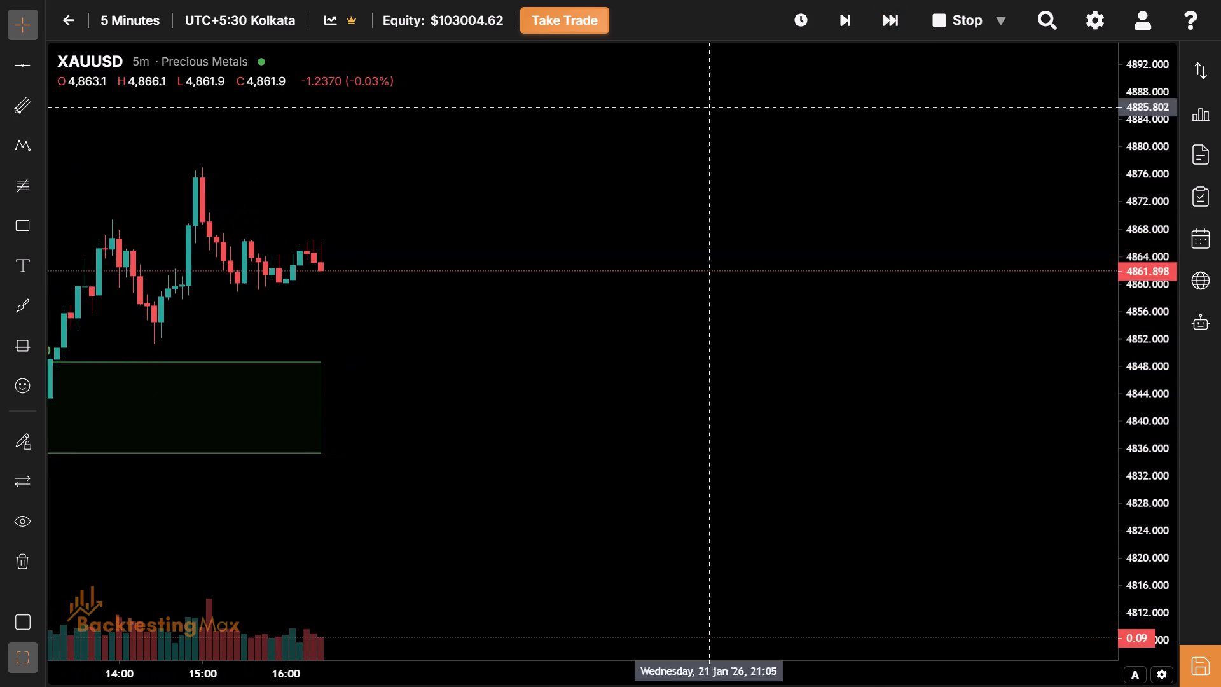
Fit the green session box to the session's high and low, with its top at 4876.739 and bottom at 4832.123.
left_click_drag(605, 161, 279, 330)
left_click_drag(279, 330, 642, 412)
left_click_drag(478, 439, 466, 372)
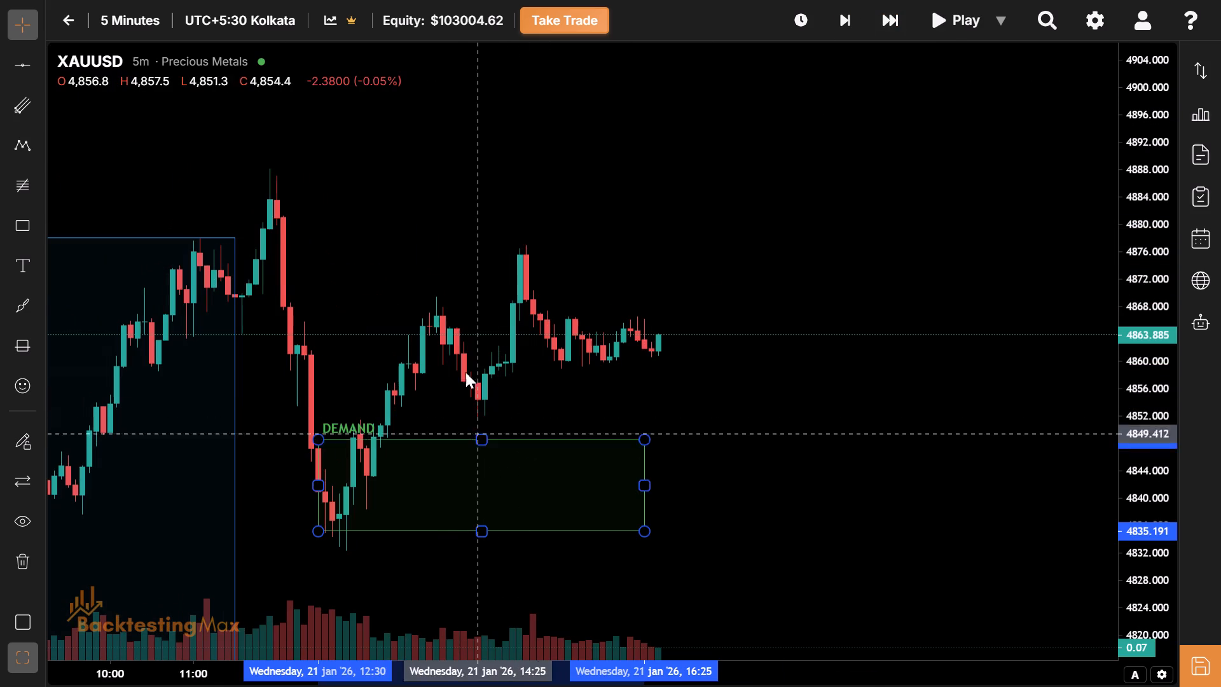
left_click_drag(466, 372, 433, 246)
left_click_drag(440, 372, 474, 286)
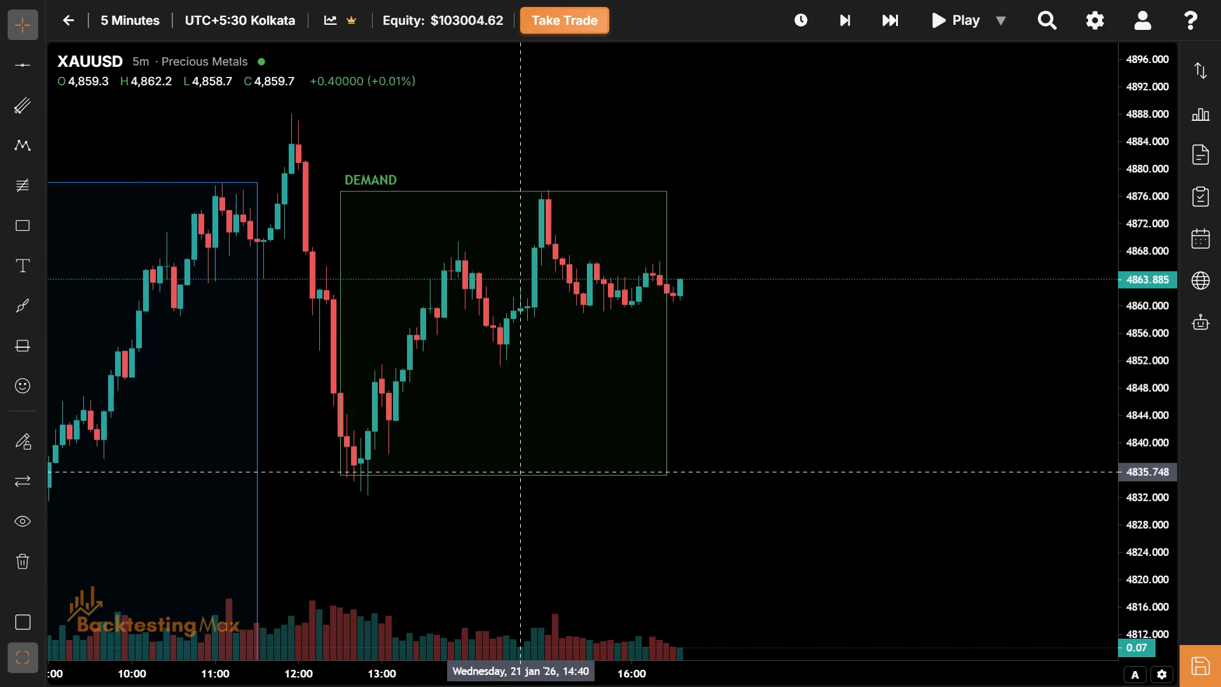
left_click_drag(506, 478, 546, 496)
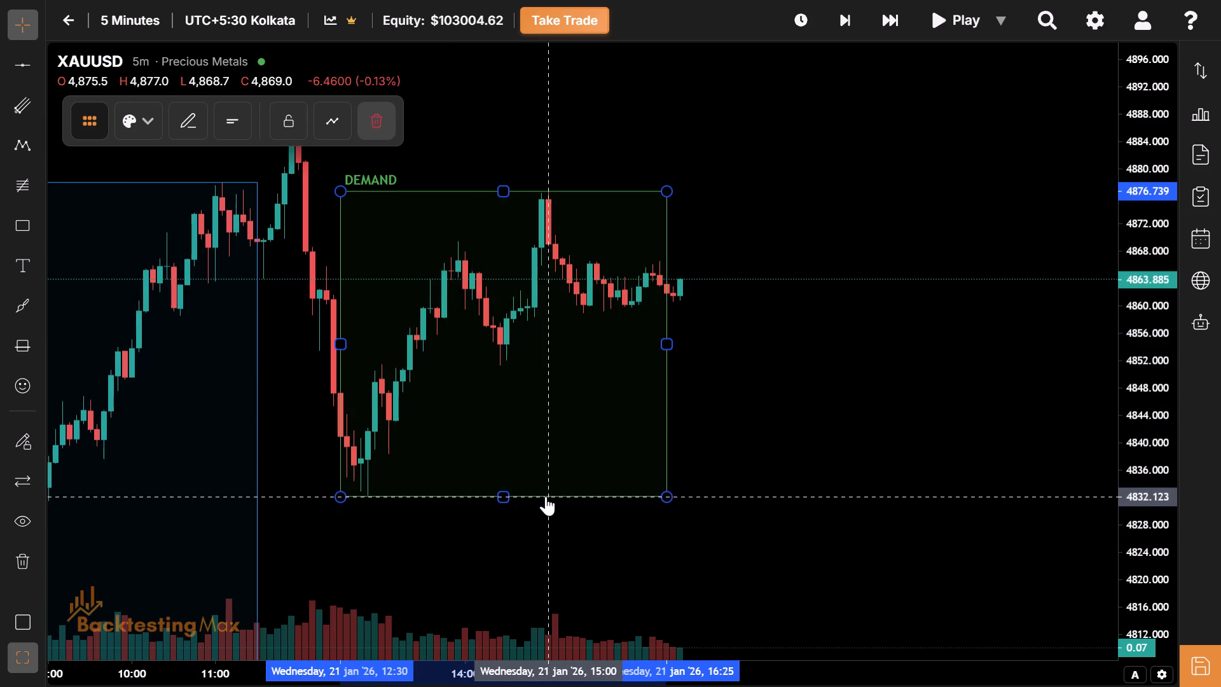
Examine price action across the blue and green 21 January session boxes, including the swing between them.
left_click_drag(497, 404, 686, 396)
left_click_drag(661, 399, 729, 412)
left_click_drag(689, 412, 871, 272)
left_click_drag(810, 535, 890, 420)
left_click_drag(859, 472, 966, 176)
left_click(919, 391)
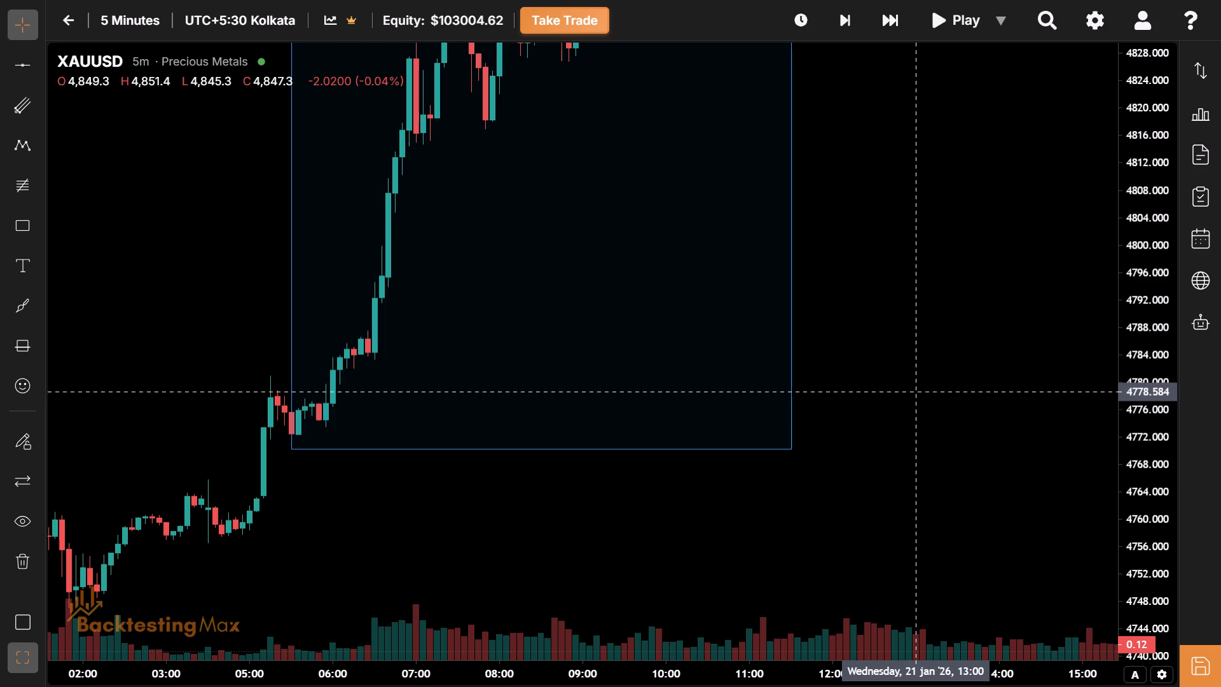
left_click_drag(611, 237, 397, 686)
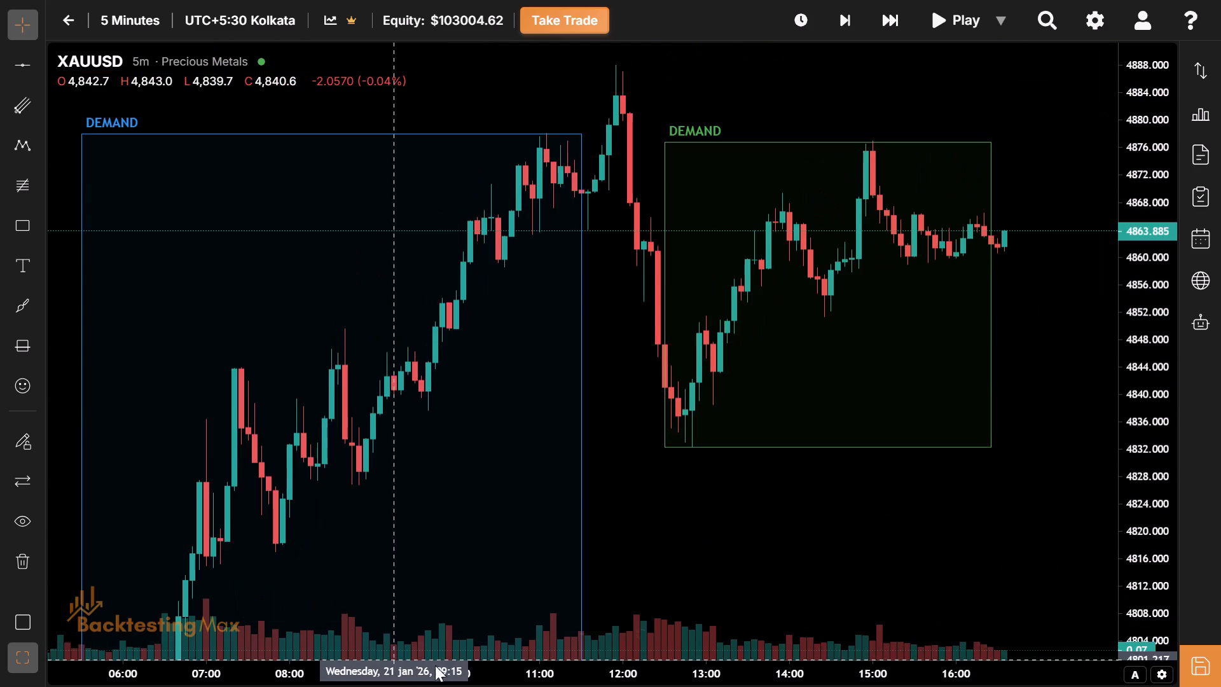
left_click_drag(1133, 546, 1133, 440)
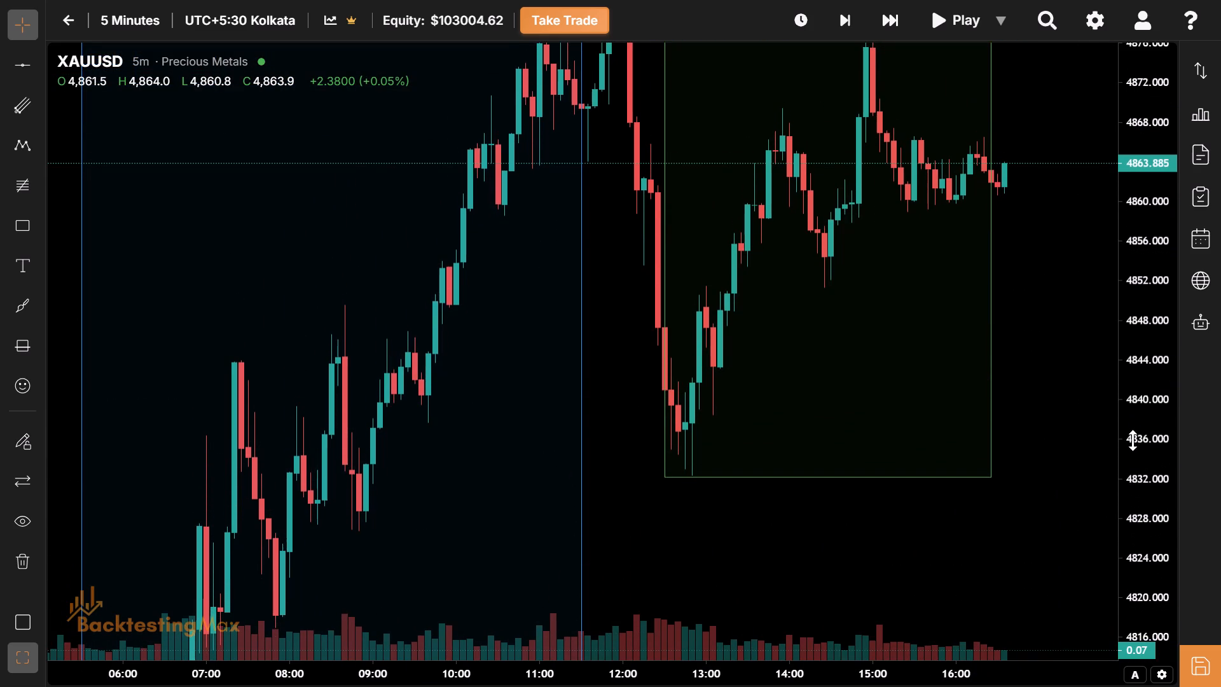
left_click(1021, 342)
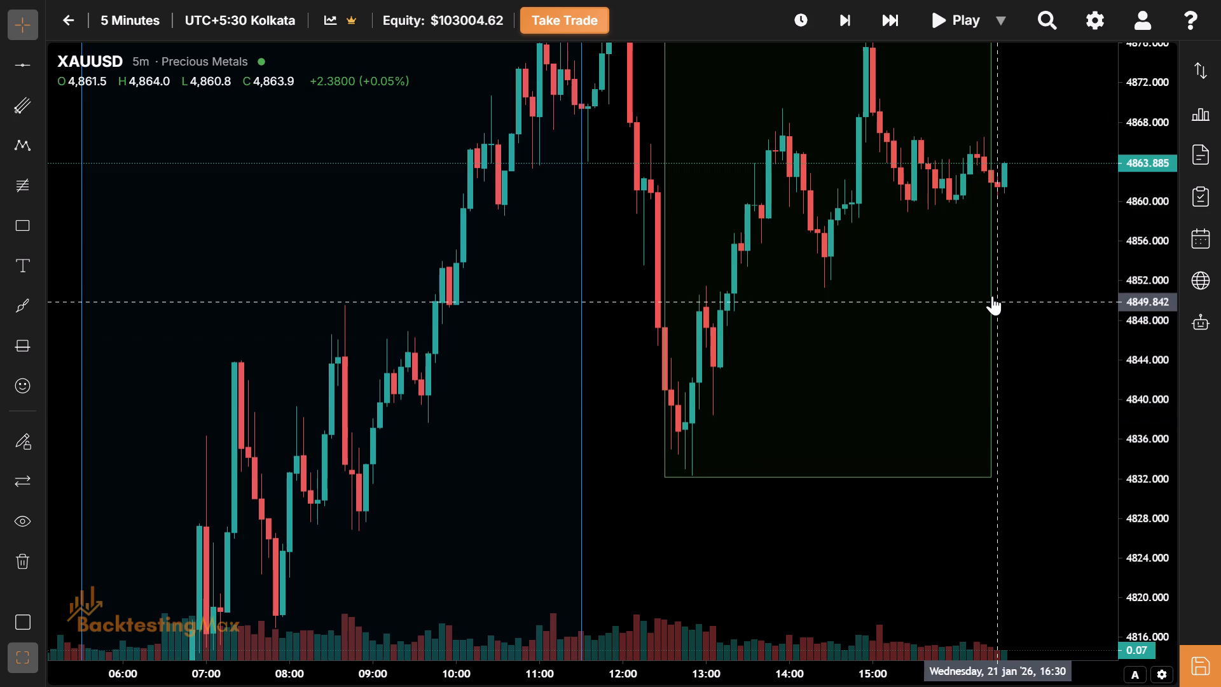
left_click_drag(1058, 320, 966, 434)
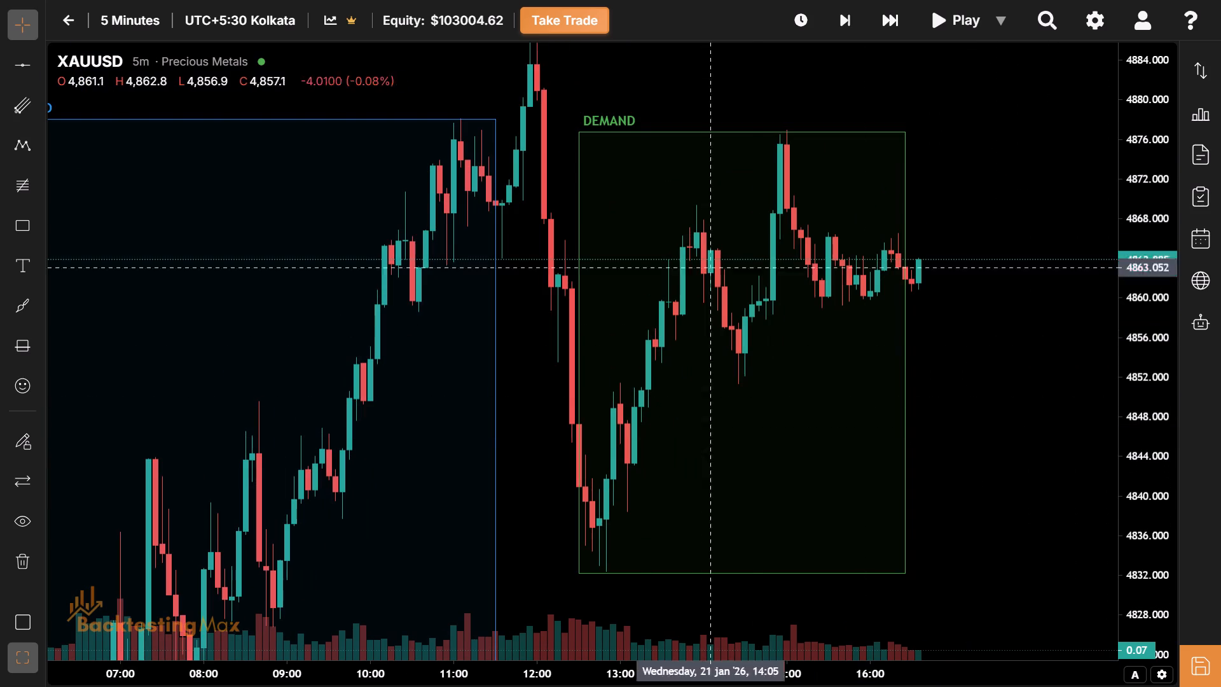
left_click_drag(524, 132, 484, 197)
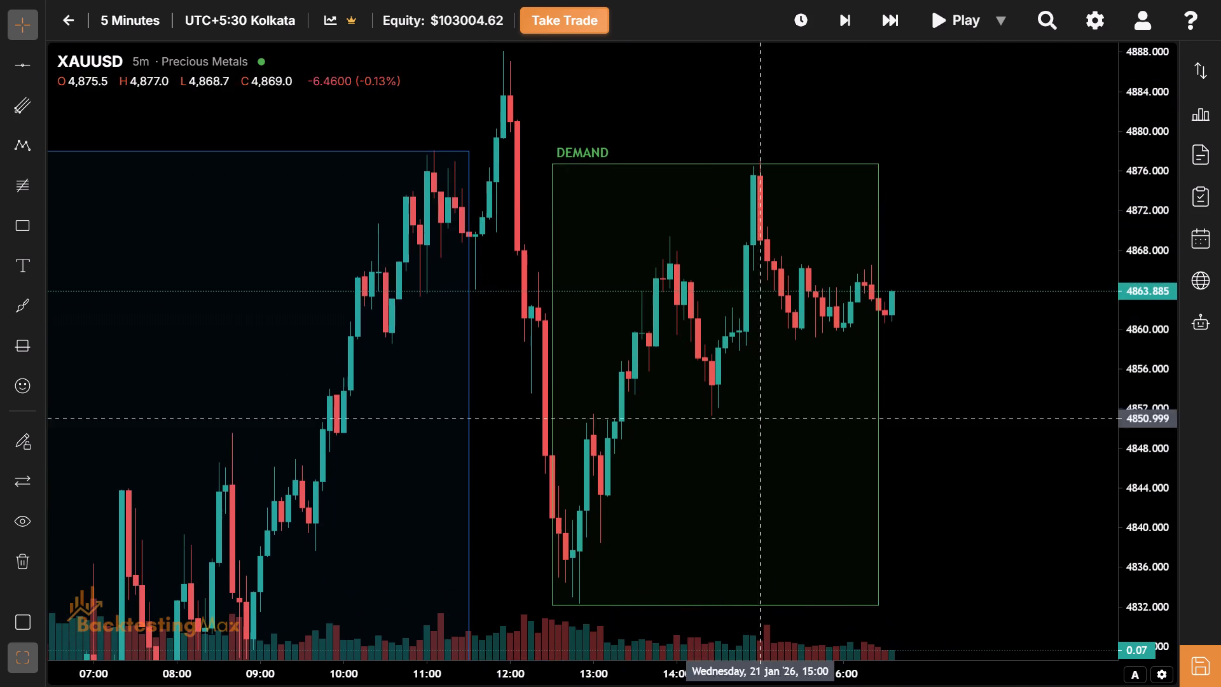
left_click_drag(758, 377, 728, 421)
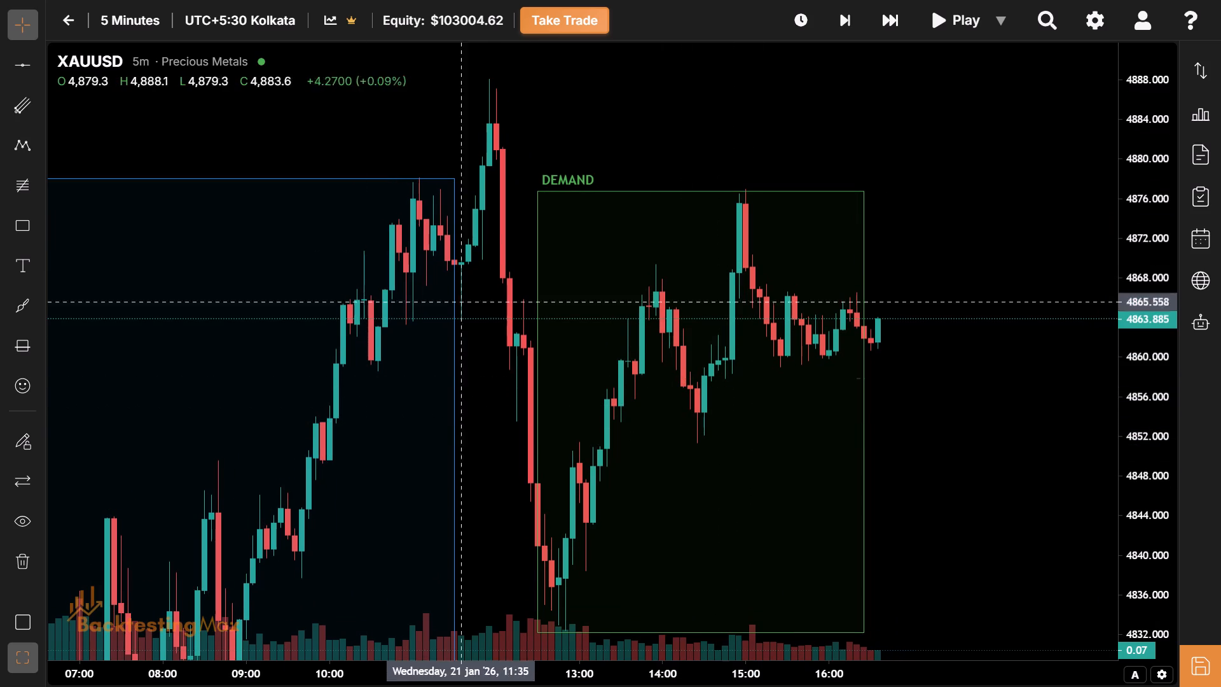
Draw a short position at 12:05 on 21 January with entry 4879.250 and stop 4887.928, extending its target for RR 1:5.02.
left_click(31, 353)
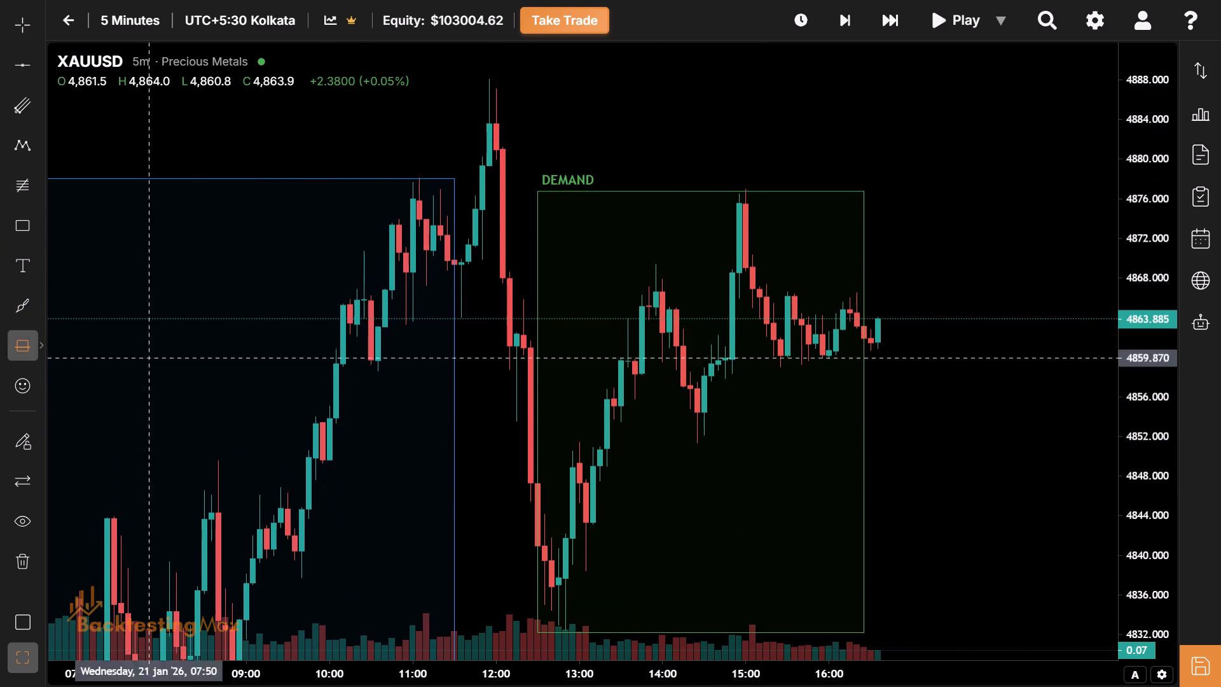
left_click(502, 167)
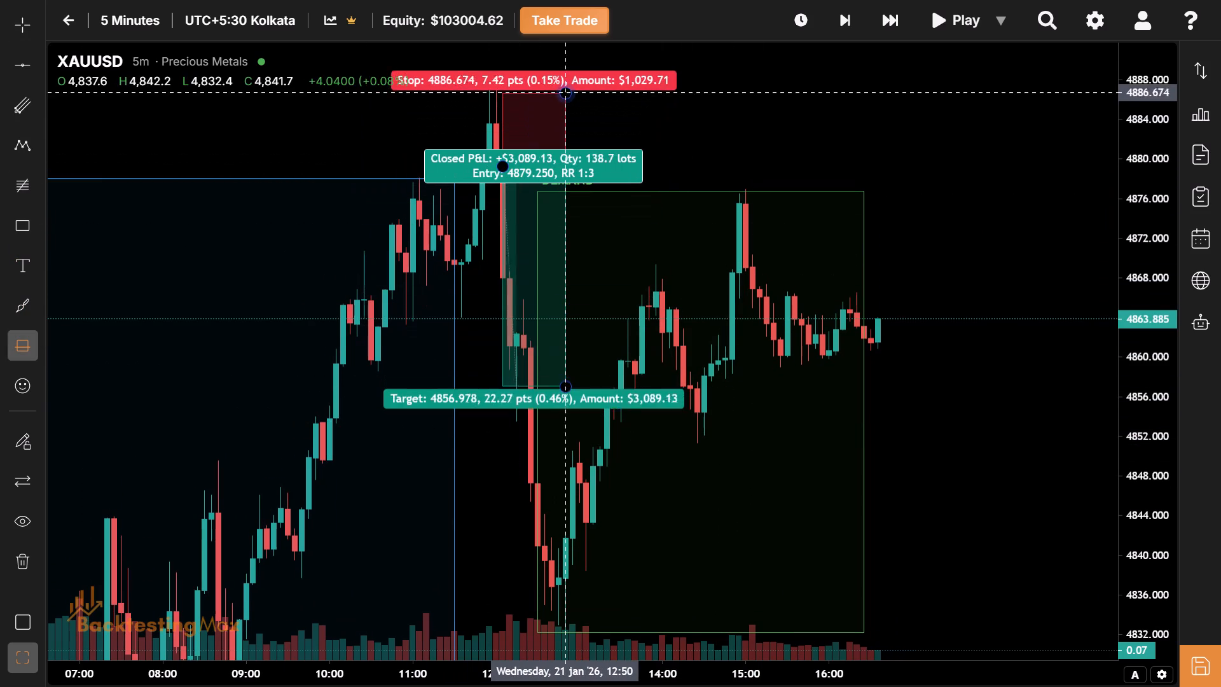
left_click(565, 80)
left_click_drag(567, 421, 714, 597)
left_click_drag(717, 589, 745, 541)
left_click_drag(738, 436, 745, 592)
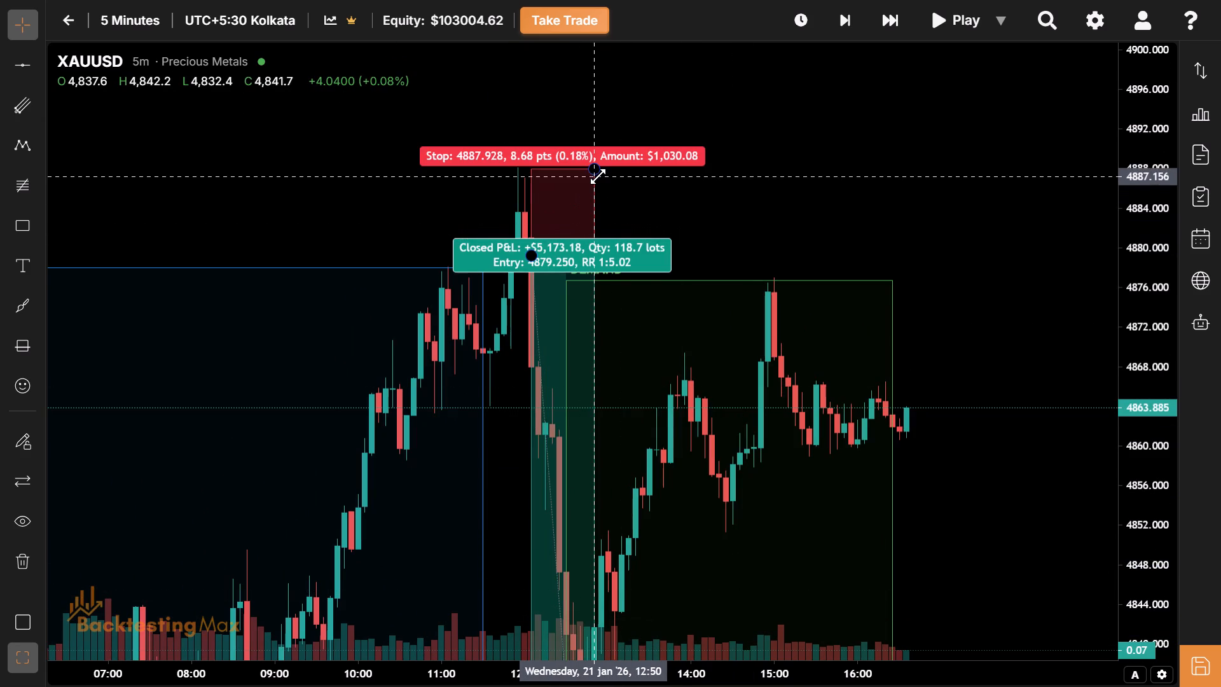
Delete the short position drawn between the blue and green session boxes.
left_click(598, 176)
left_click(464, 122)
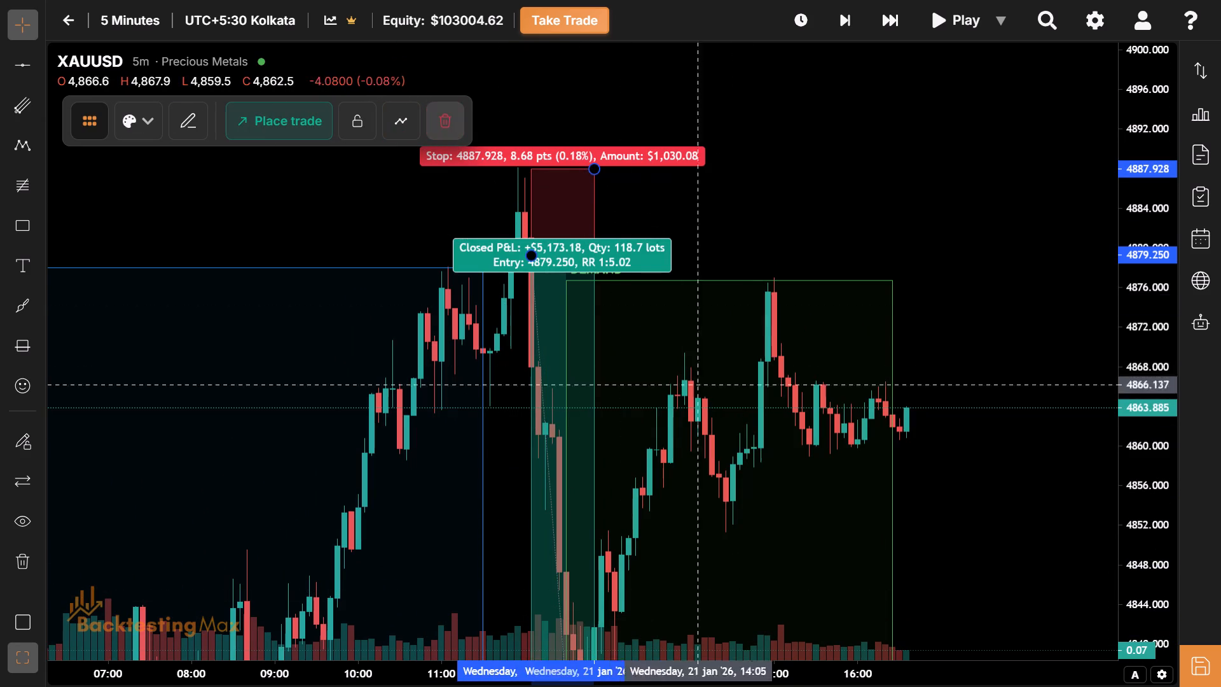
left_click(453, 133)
Examine price action from the 12:00 swing high through the green London session box on 21 January.
left_click_drag(848, 292, 721, 214)
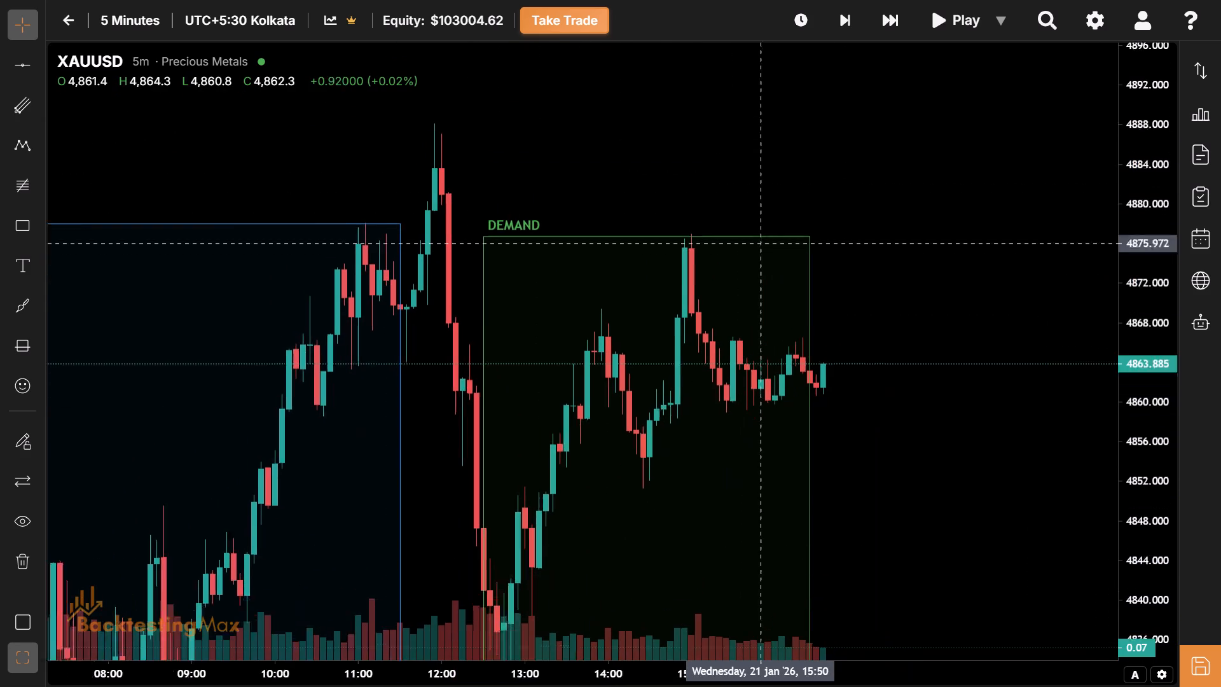
left_click_drag(721, 214, 653, 135)
left_click_drag(659, 308, 739, 279)
left_click_drag(625, 317, 998, 216)
left_click_drag(941, 244, 712, 366)
left_click(712, 366)
left_click_drag(712, 366, 652, 394)
left_click_drag(892, 457, 648, 422)
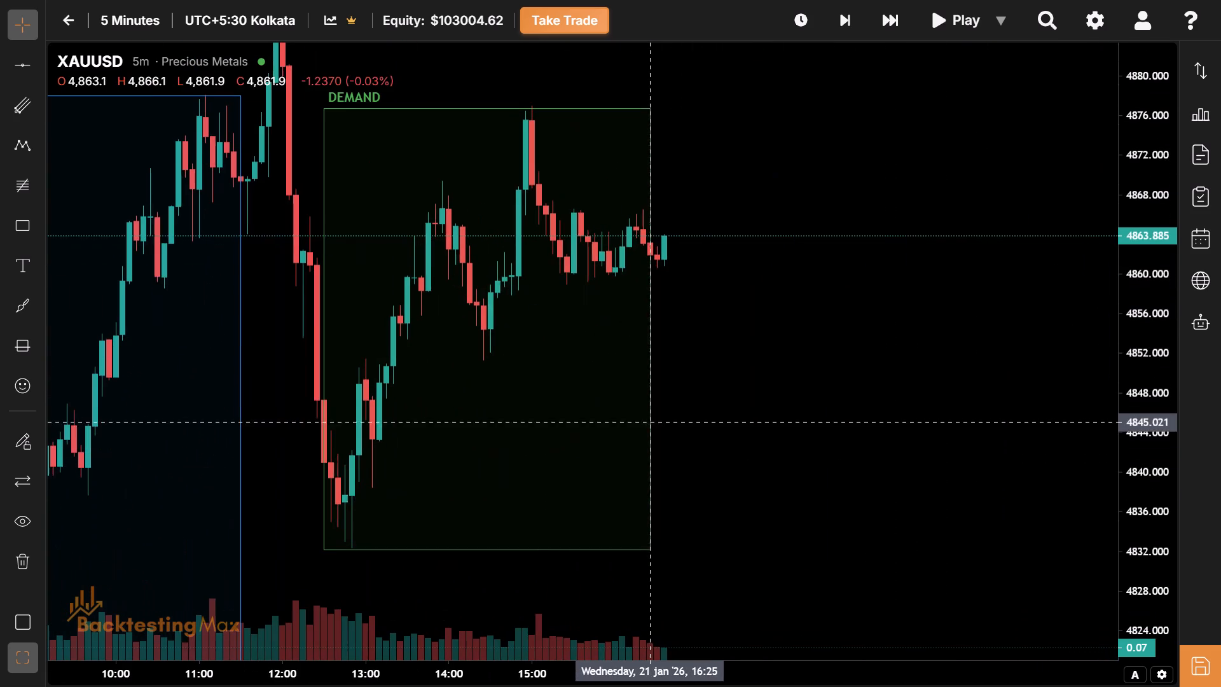
Advance the XAUUSD replay bar by bar to the 17:30 candle on 21 January.
left_click(836, 24)
left_click(836, 24)
triple_click(836, 24)
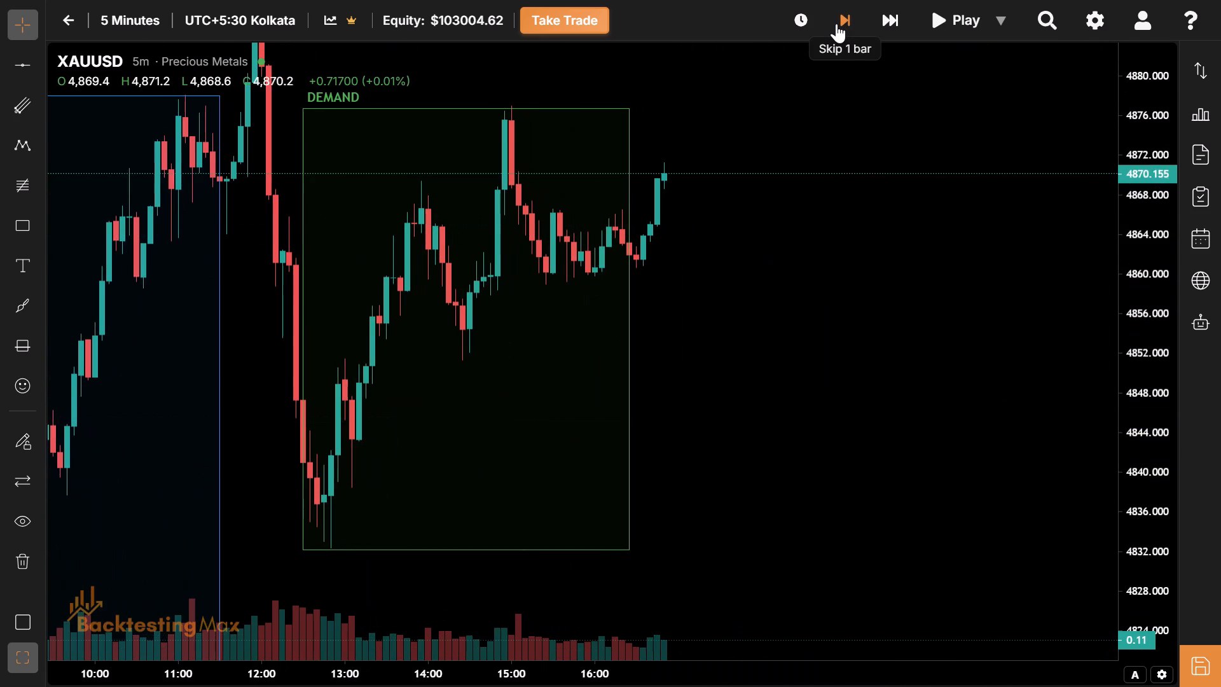
left_click(836, 24)
left_click(836, 24)
left_click(836, 24)
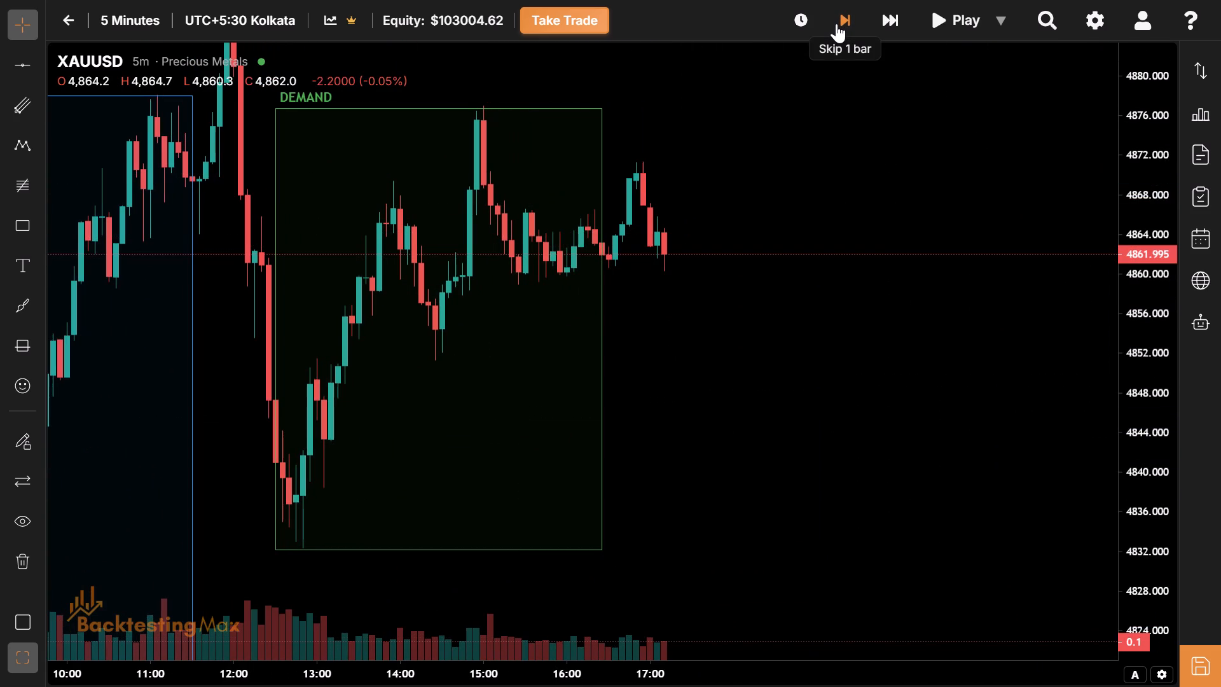
left_click(836, 24)
left_click(836, 24)
left_click_drag(748, 288, 644, 338)
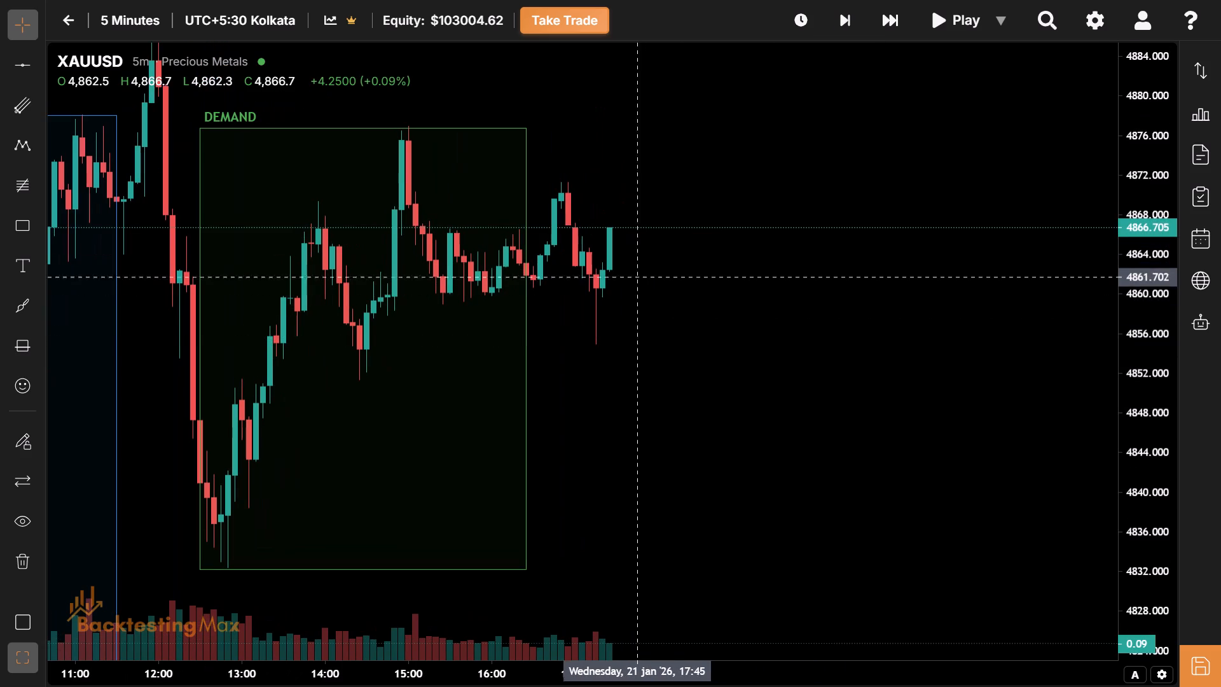
left_click_drag(614, 269, 604, 275)
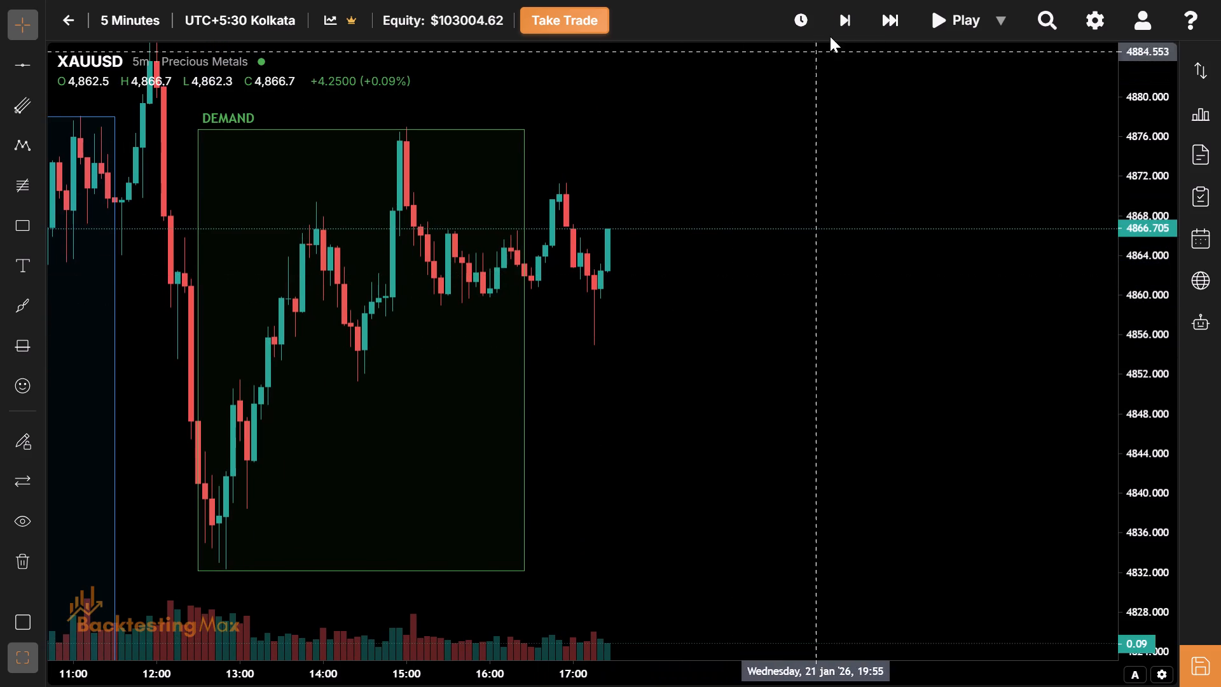
left_click(842, 26)
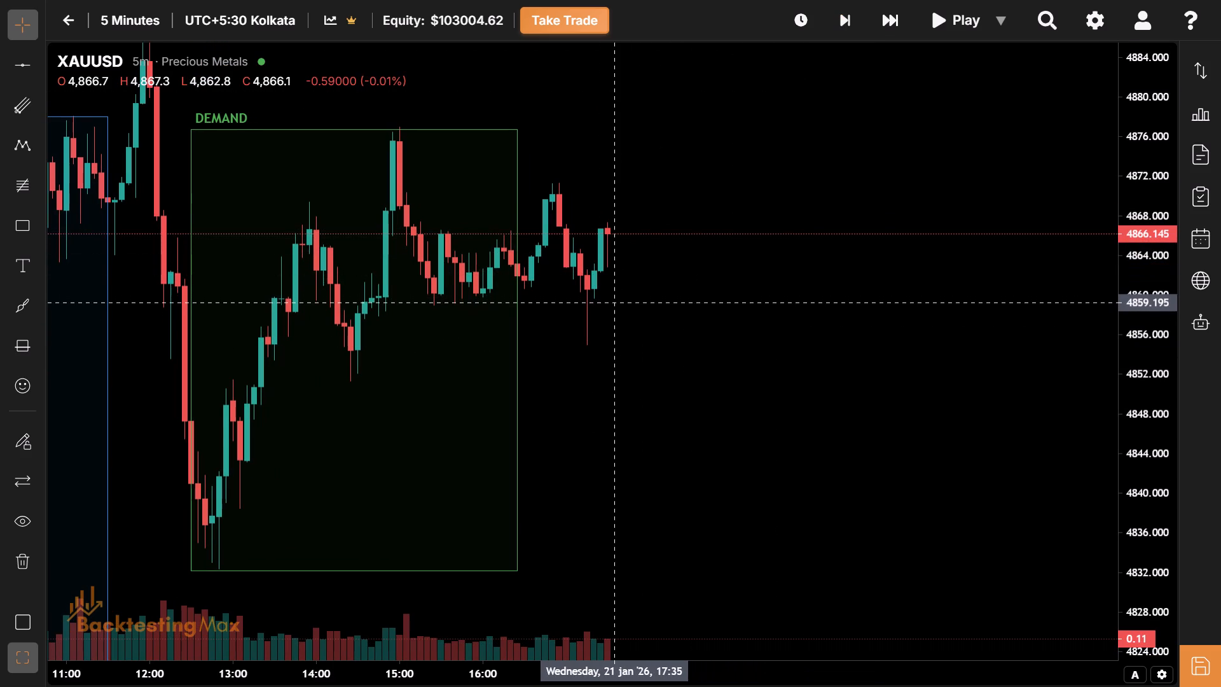
Draw a rectangle from 17:30 to 21:30 on 21 January, 4866.523 down to 4845.310, styled with the NY Session template.
left_click(12, 227)
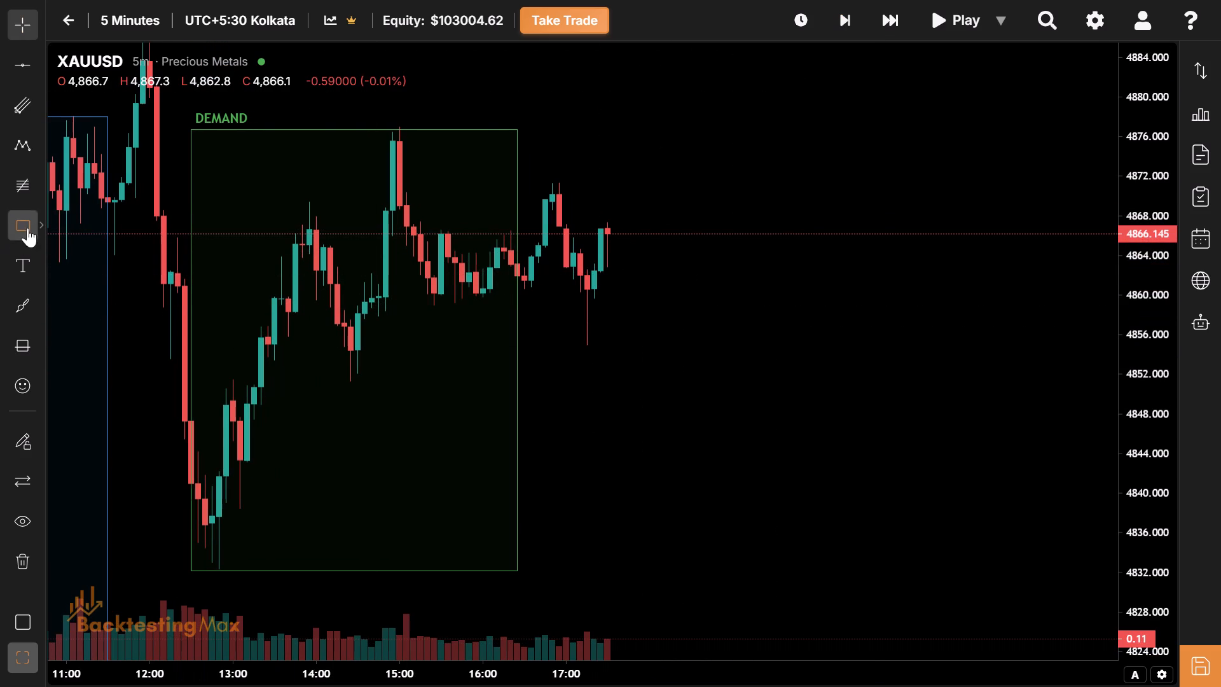
left_click(609, 230)
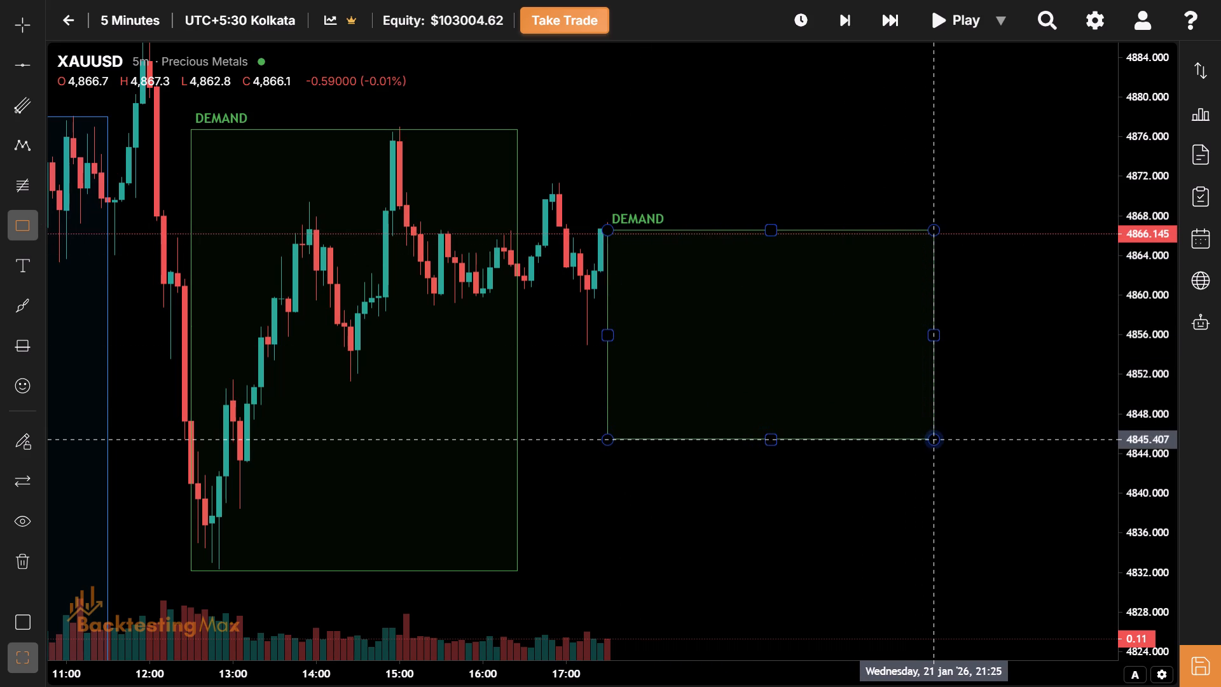
left_click(939, 440)
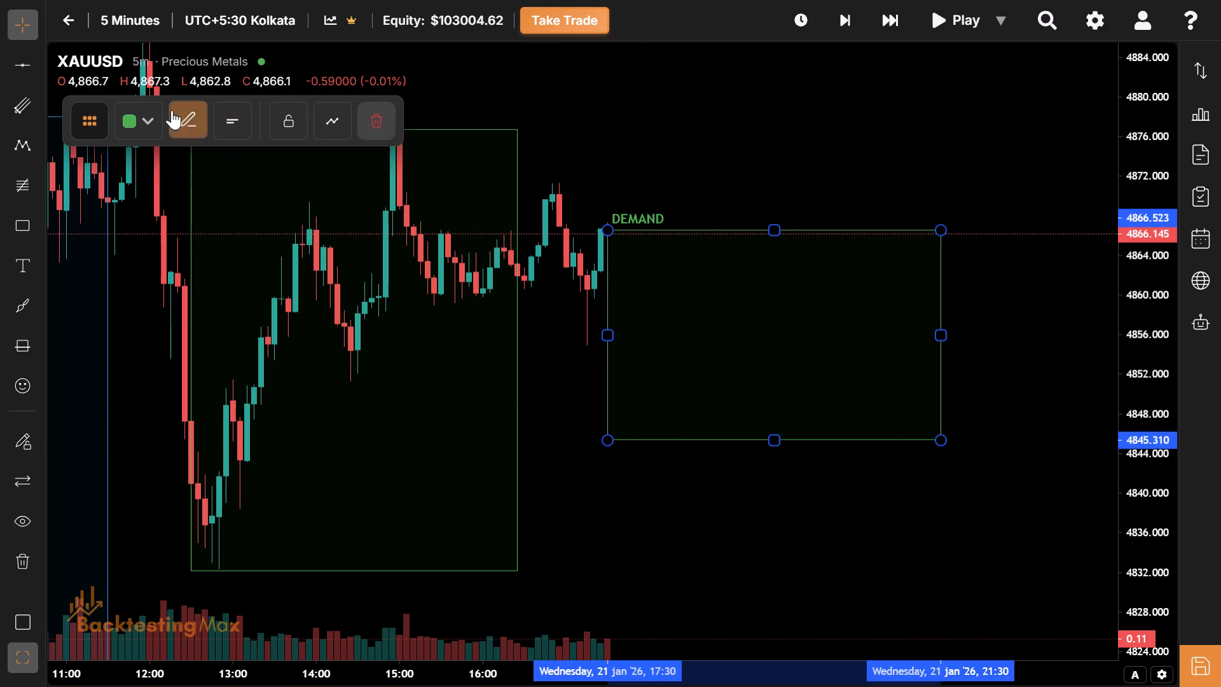
left_click(154, 111)
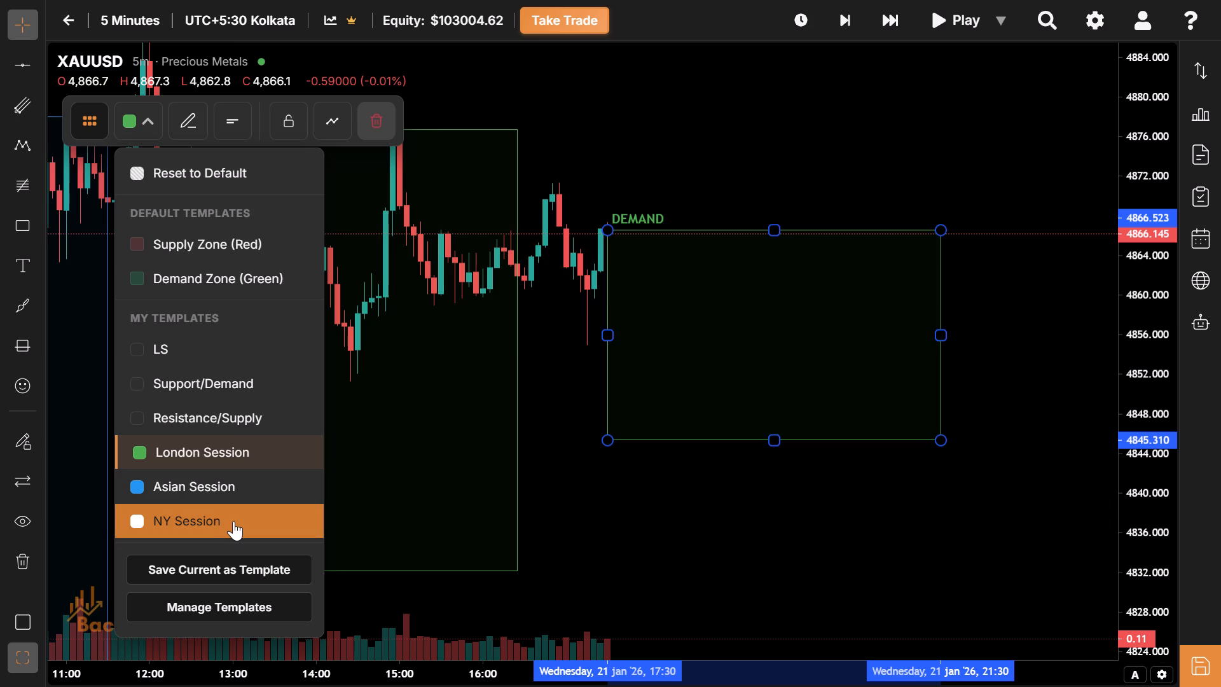
left_click(233, 521)
Advance the replay two bars to 17:40 and raise the white NY session box's top to about 4867.3.
left_click_drag(727, 316, 700, 349)
left_click_drag(712, 351, 682, 450)
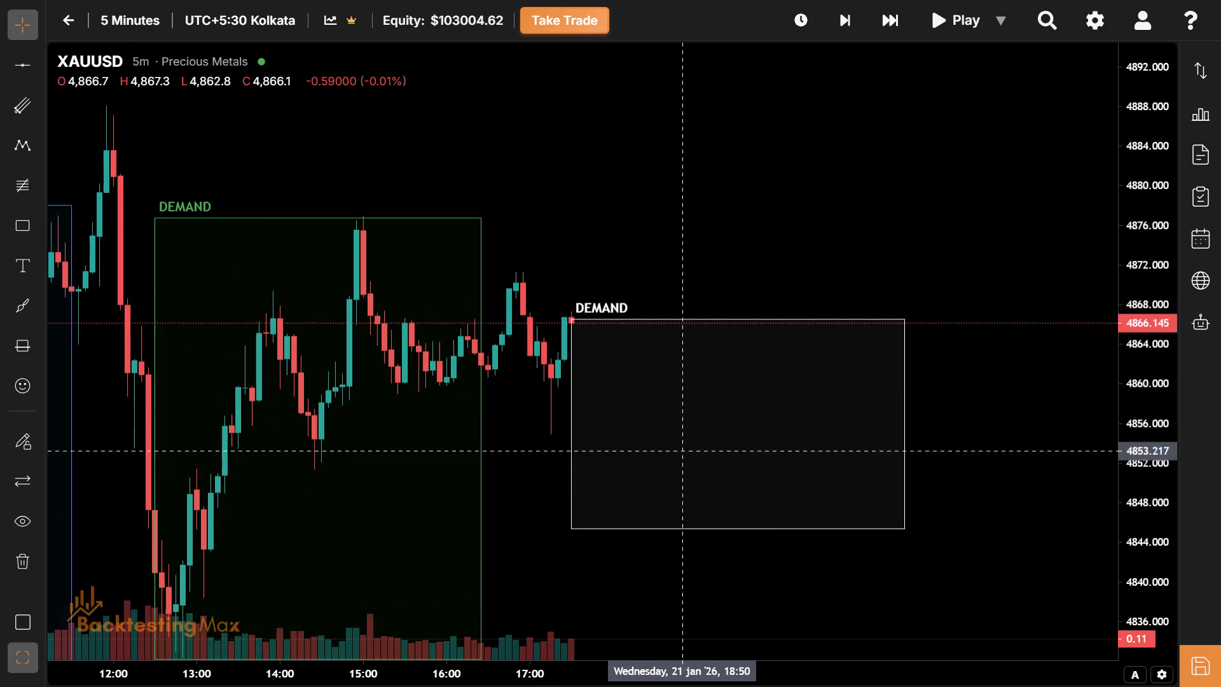
left_click(853, 21)
left_click(853, 21)
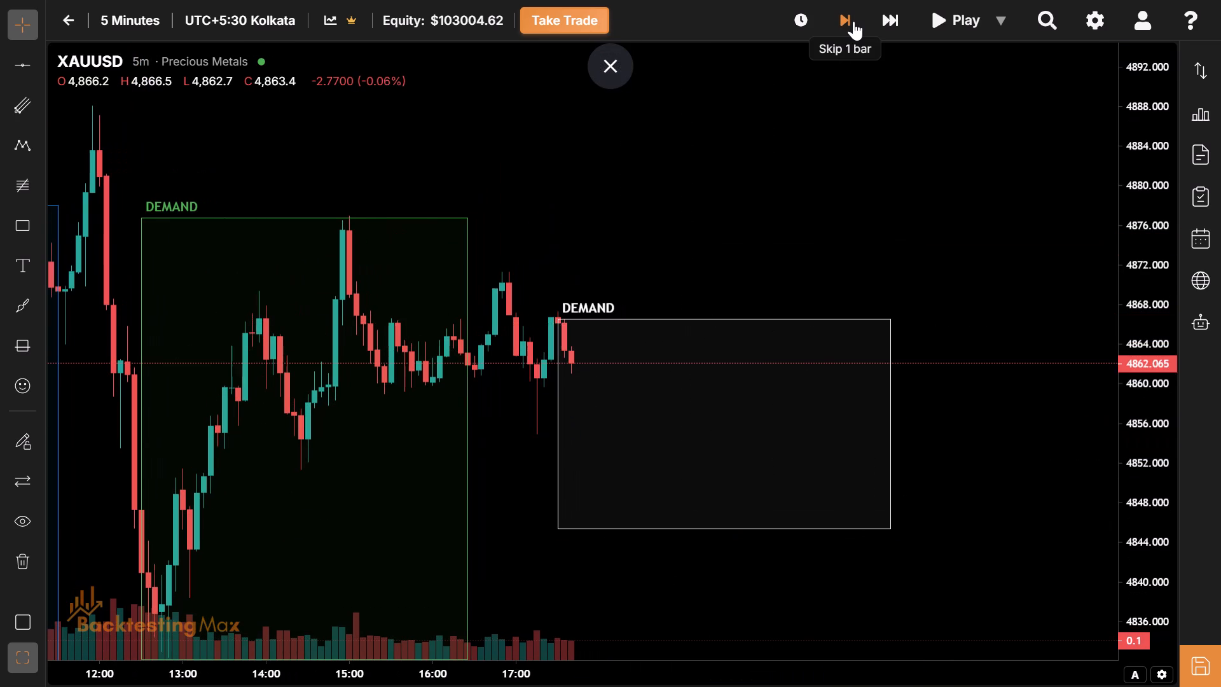
left_click_drag(719, 316, 742, 310)
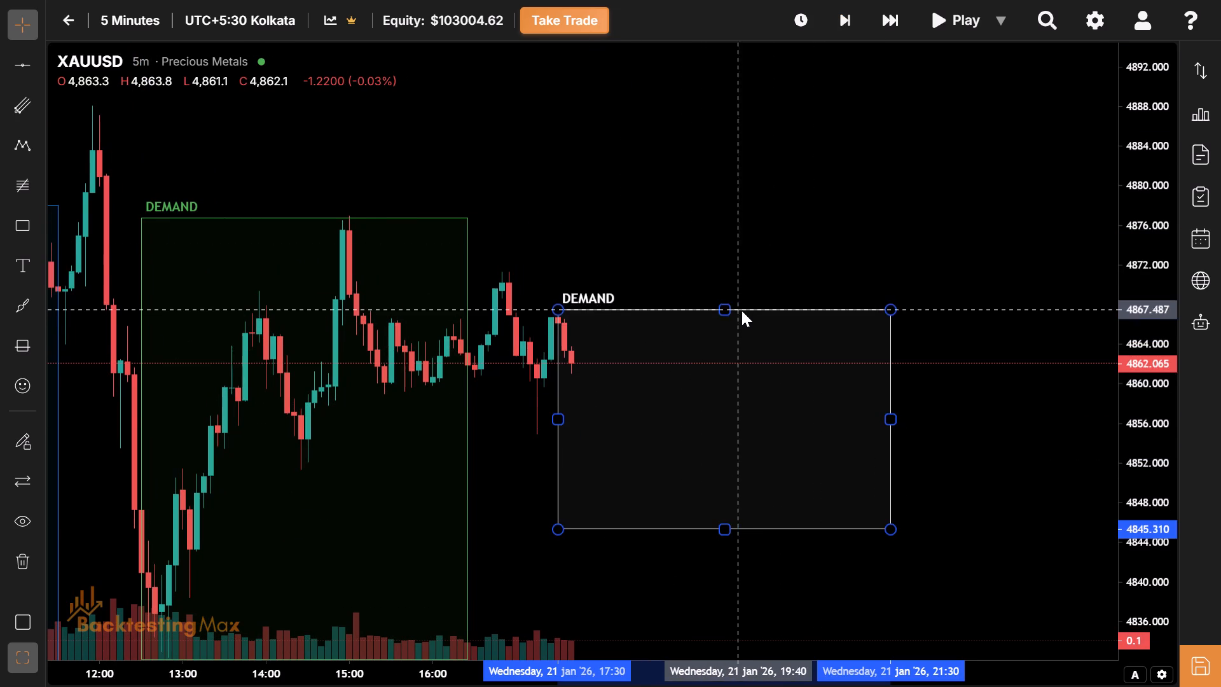
left_click_drag(742, 310, 746, 312)
Advance the replay to 18:10 and raise the white box's top to the 18:05 candle's high, about 4870.7.
left_click_drag(708, 414, 777, 381)
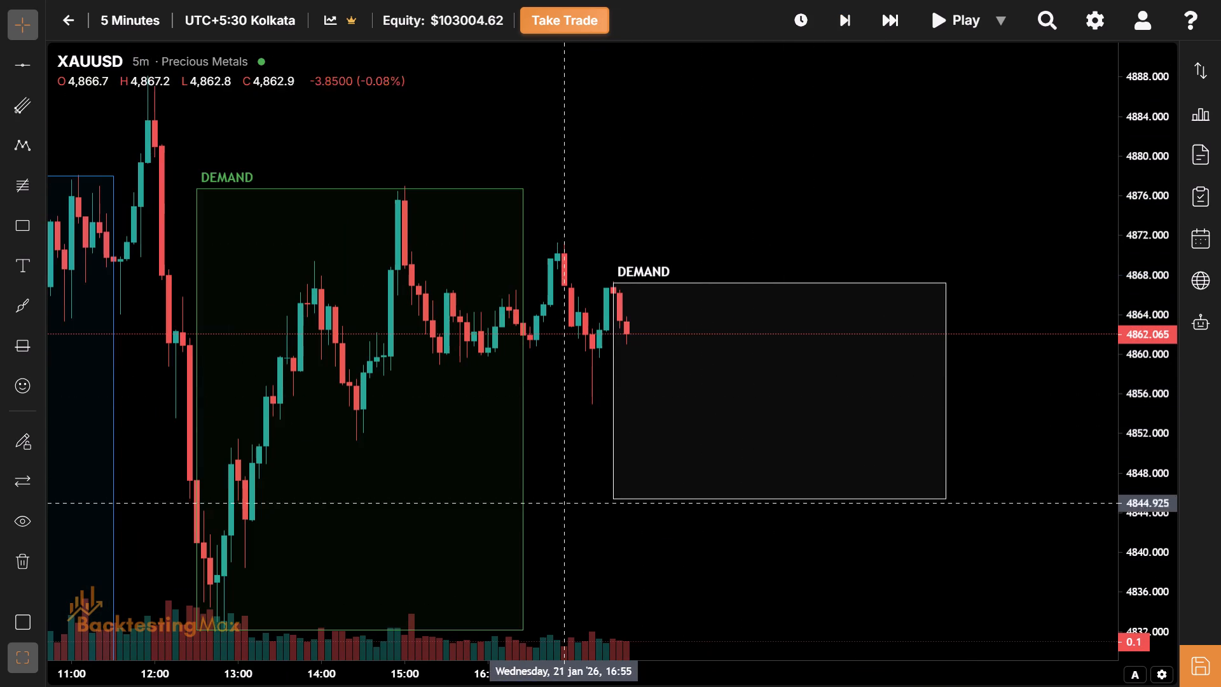
left_click_drag(548, 538, 652, 516)
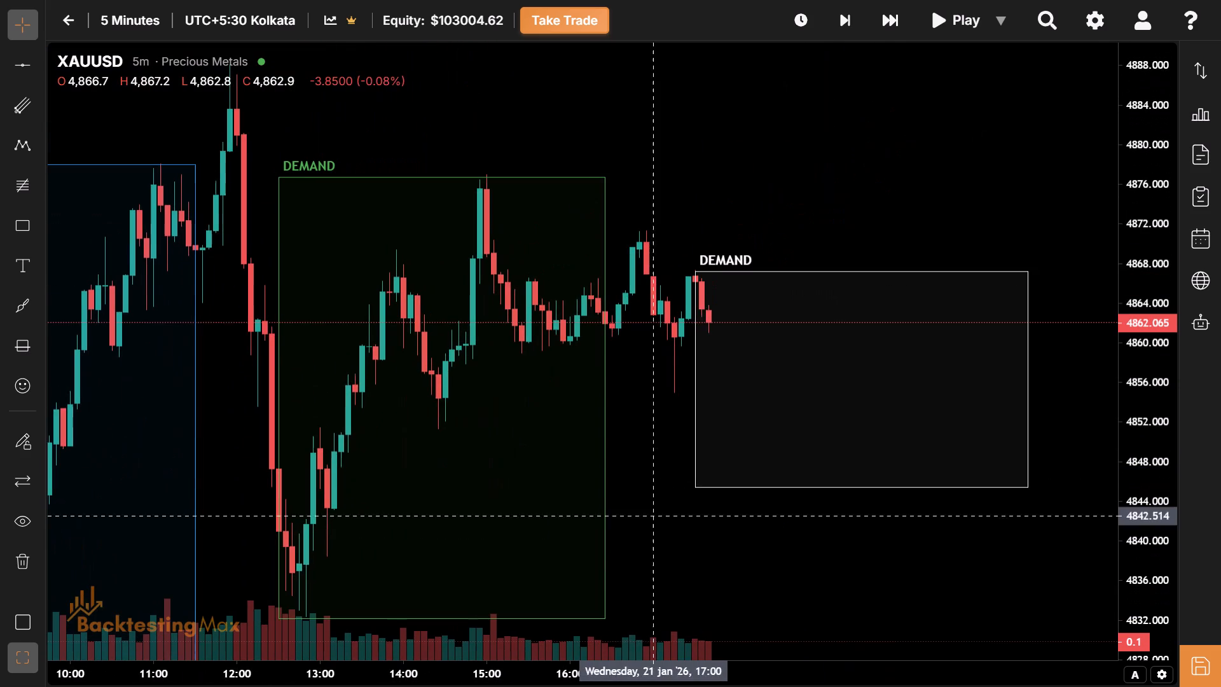
left_click(702, 604)
left_click_drag(702, 604, 658, 520)
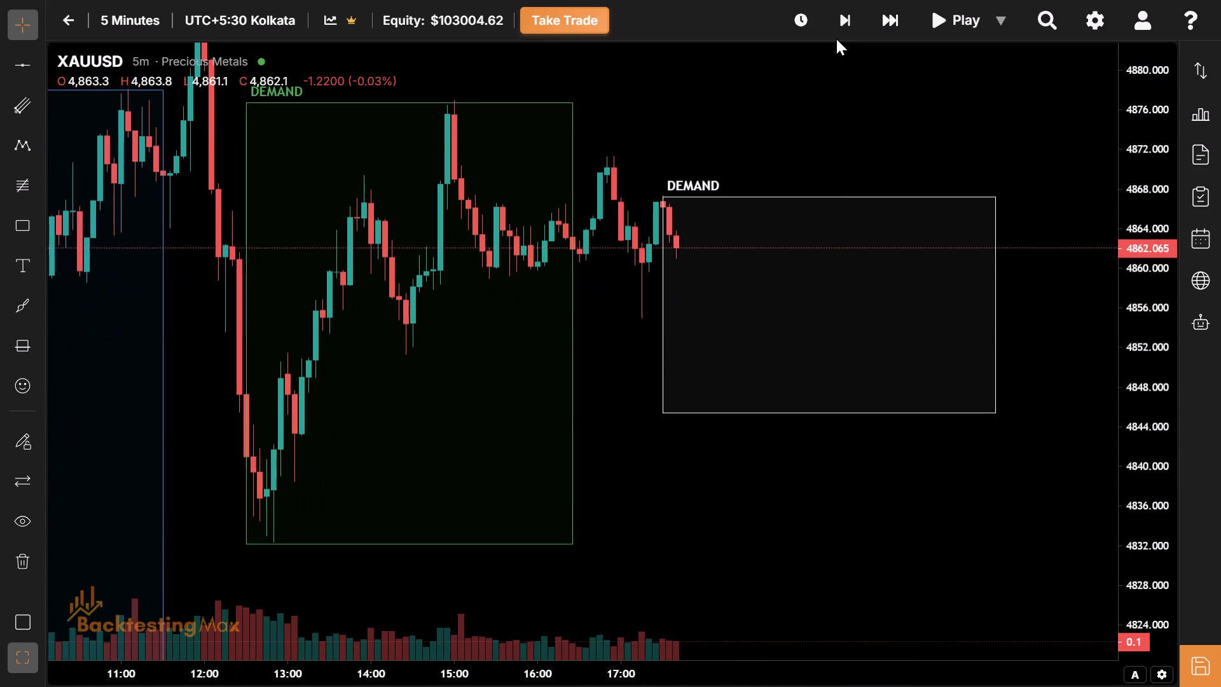
left_click(843, 18)
left_click(843, 18)
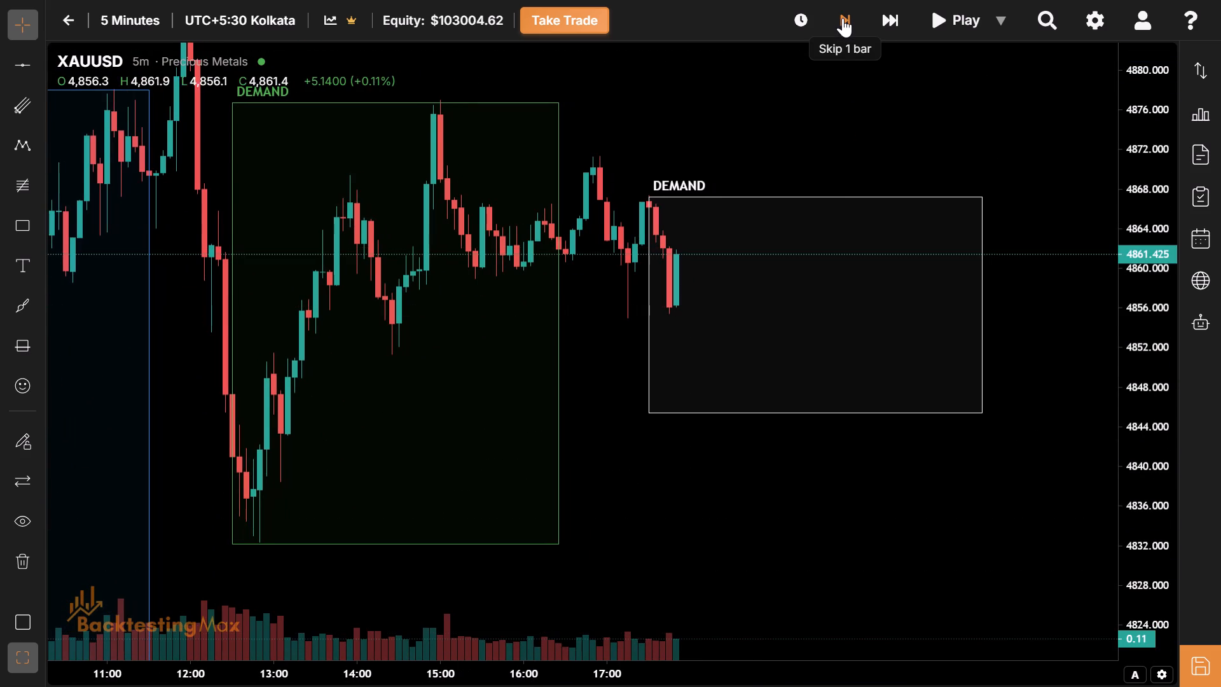
left_click(843, 18)
left_click(843, 18)
left_click(843, 18)
left_click(843, 18)
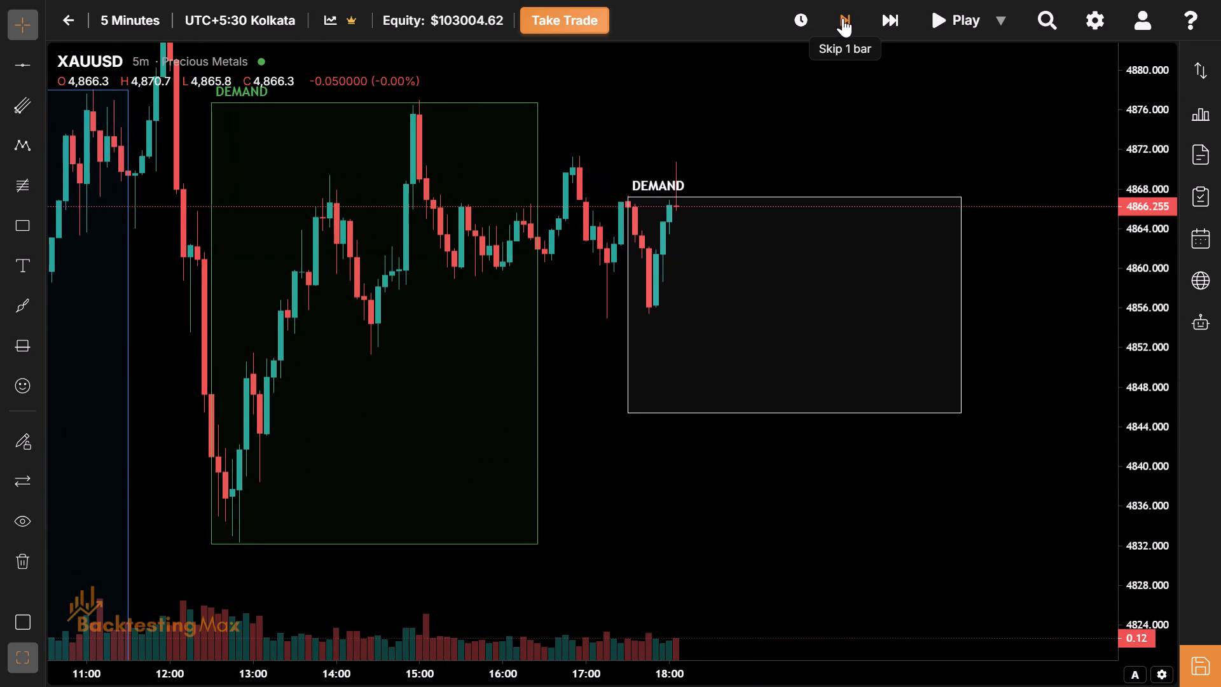
left_click_drag(759, 251, 726, 343)
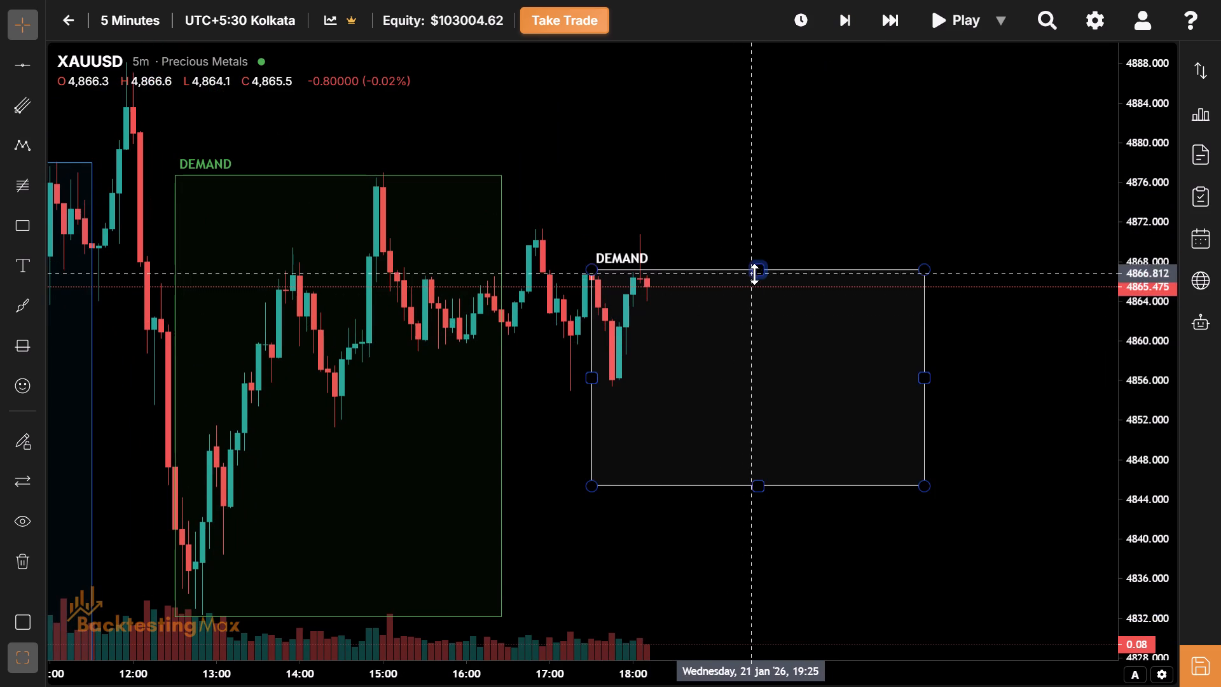
left_click_drag(759, 274, 758, 235)
Advance the replay to 18:55 and raise the white box's top to the new session high at 4871.344.
left_click_drag(710, 368, 637, 392)
left_click(852, 7)
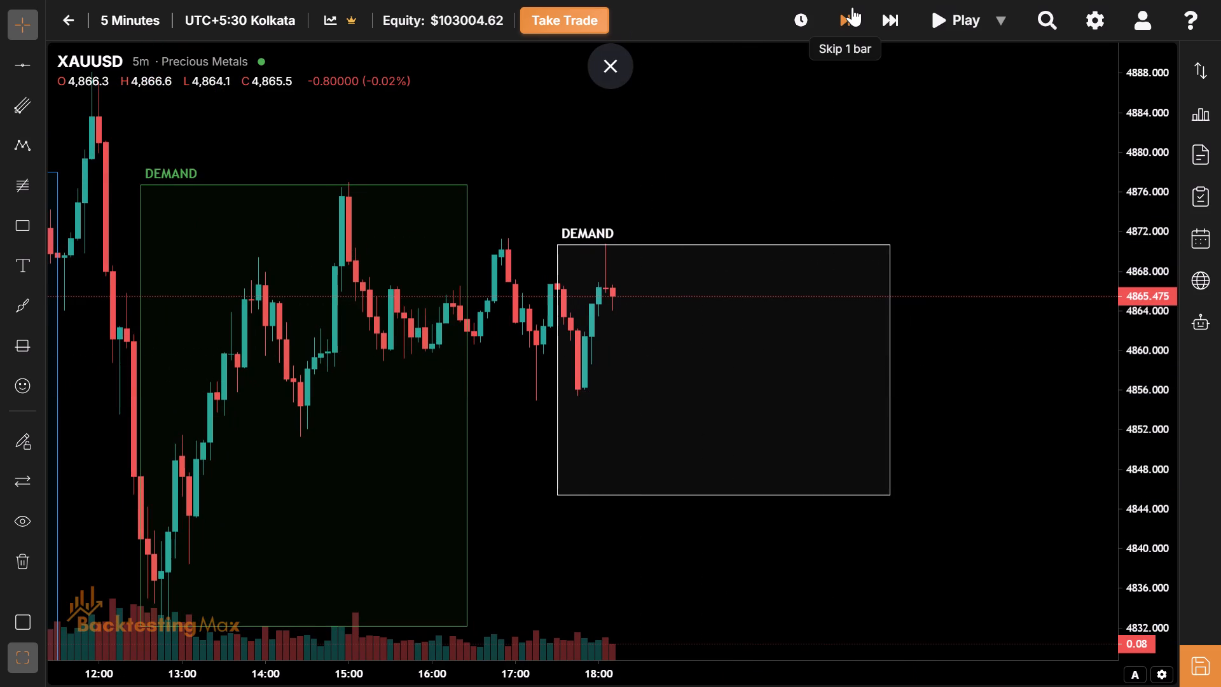
left_click(852, 7)
left_click(852, 7)
left_click(852, 7)
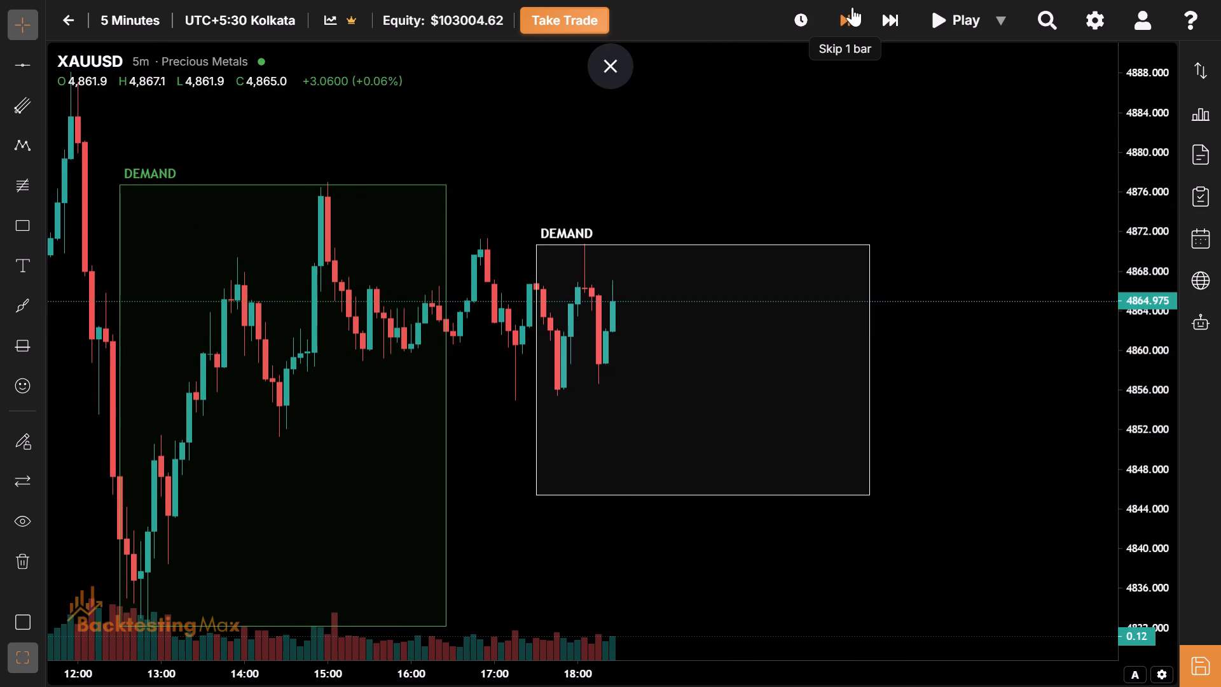
left_click(852, 7)
left_click(852, 7)
left_click(852, 7)
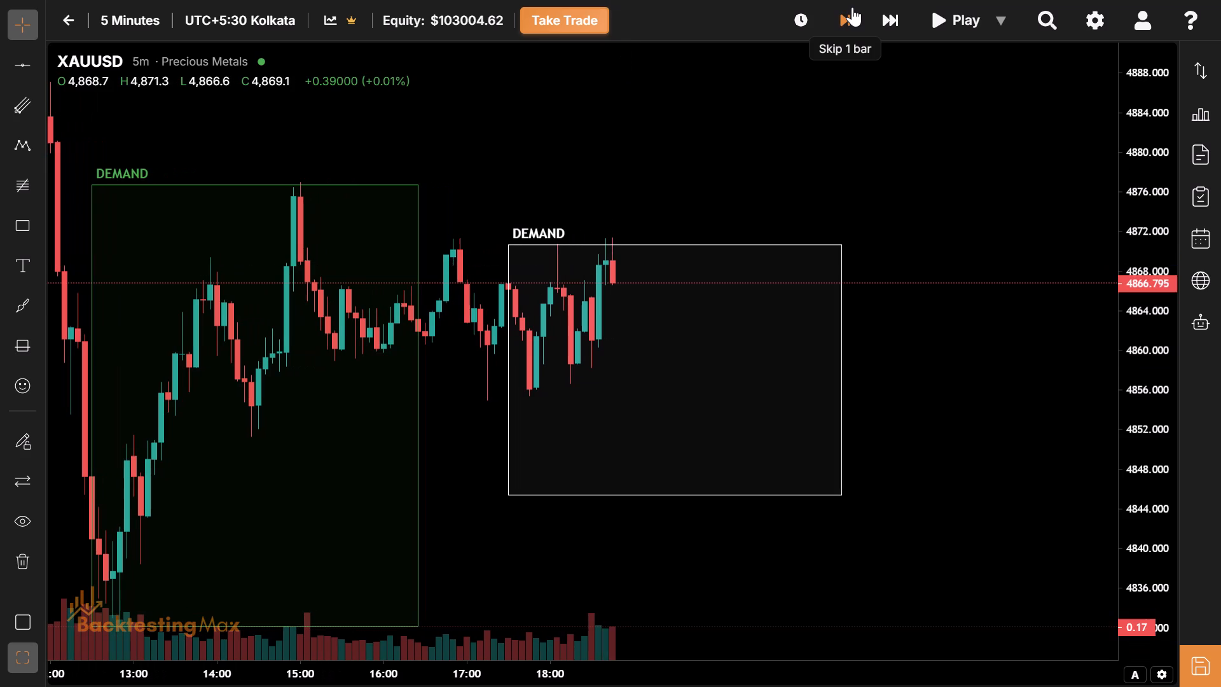
left_click(852, 7)
left_click(852, 7)
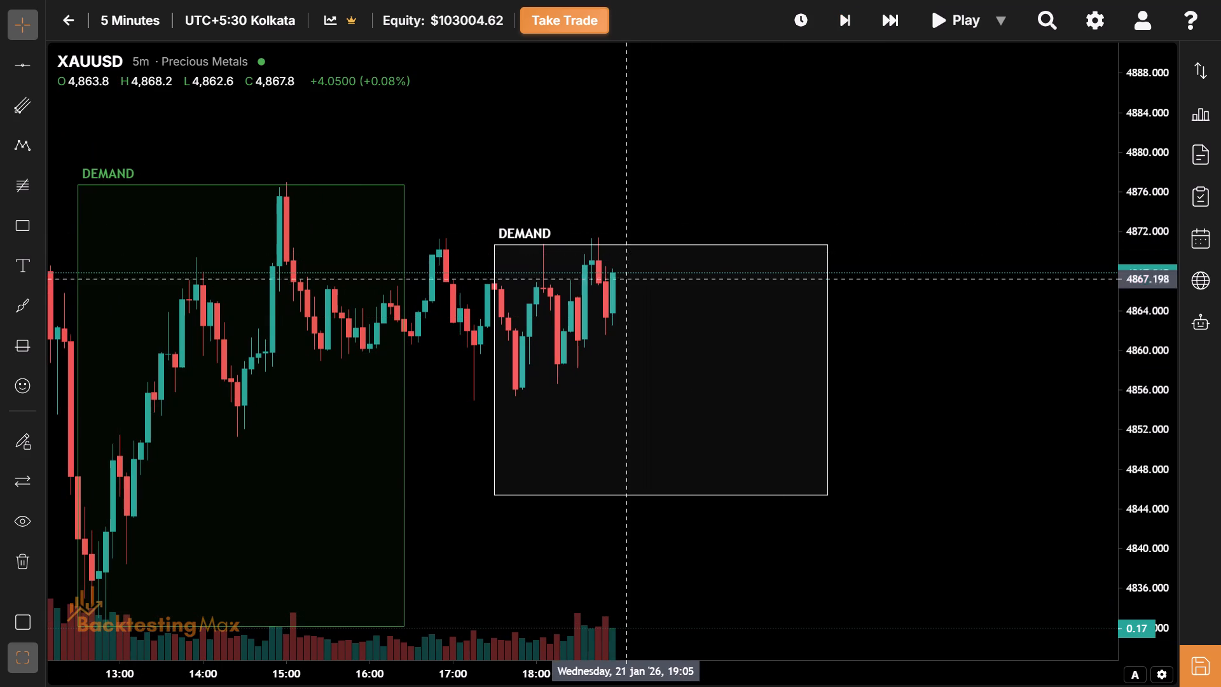
left_click_drag(611, 295, 591, 395)
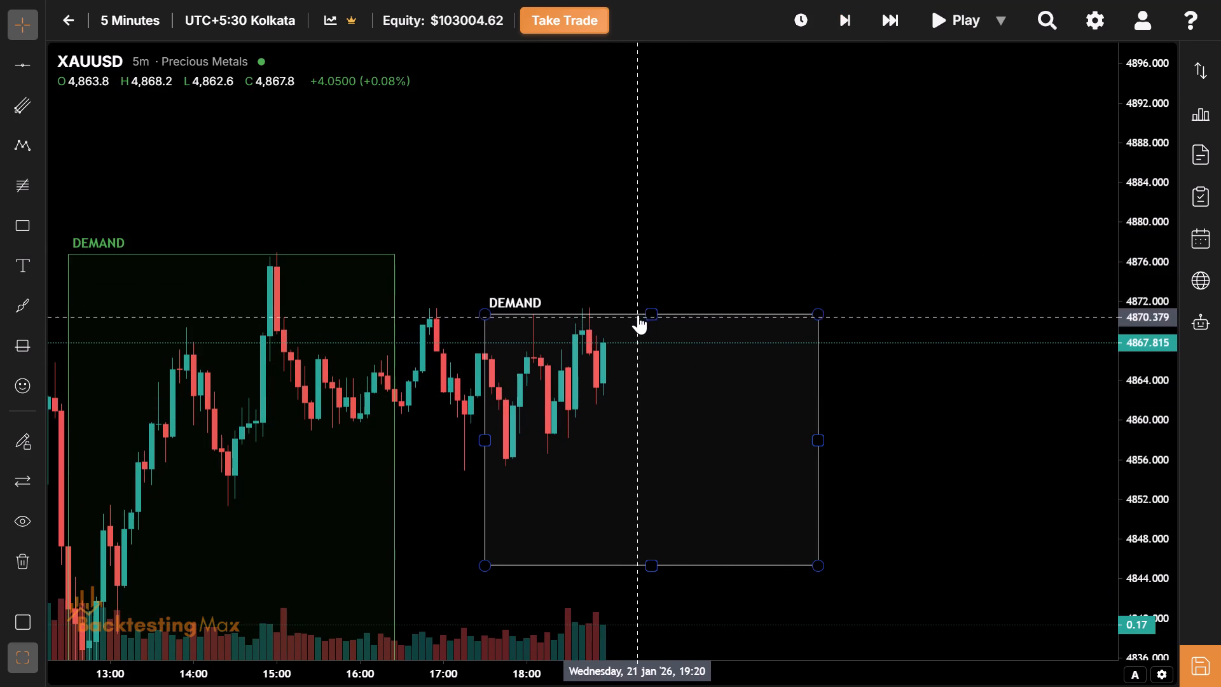
left_click_drag(647, 316, 648, 308)
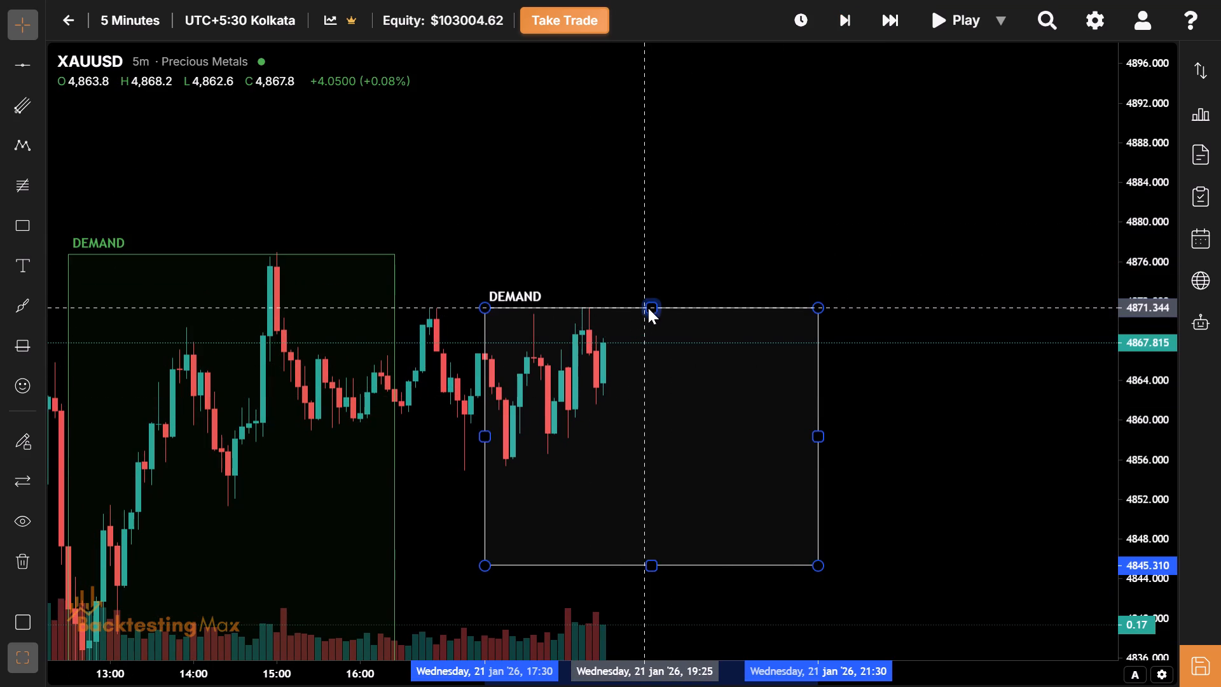
Advance the replay to 19:05 and raise the white box's top to the latest candle's high, about 4878.5.
left_click_drag(631, 456, 679, 454)
left_click_drag(640, 471, 800, 411)
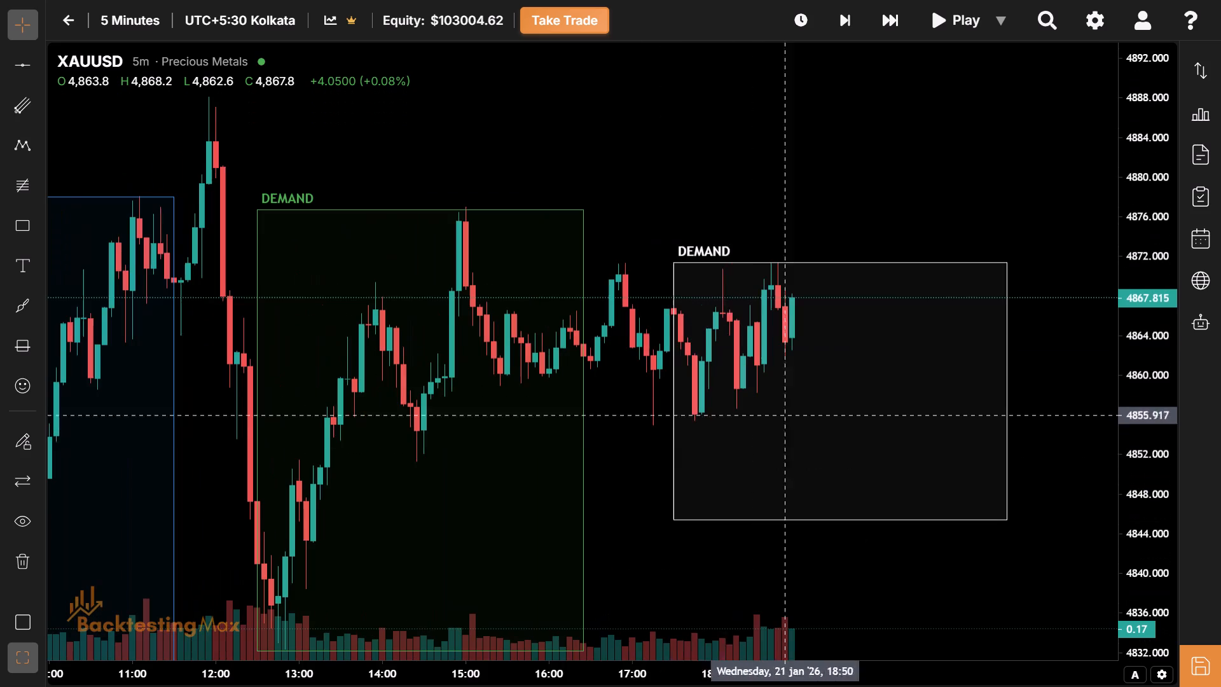
left_click_drag(479, 462, 424, 457)
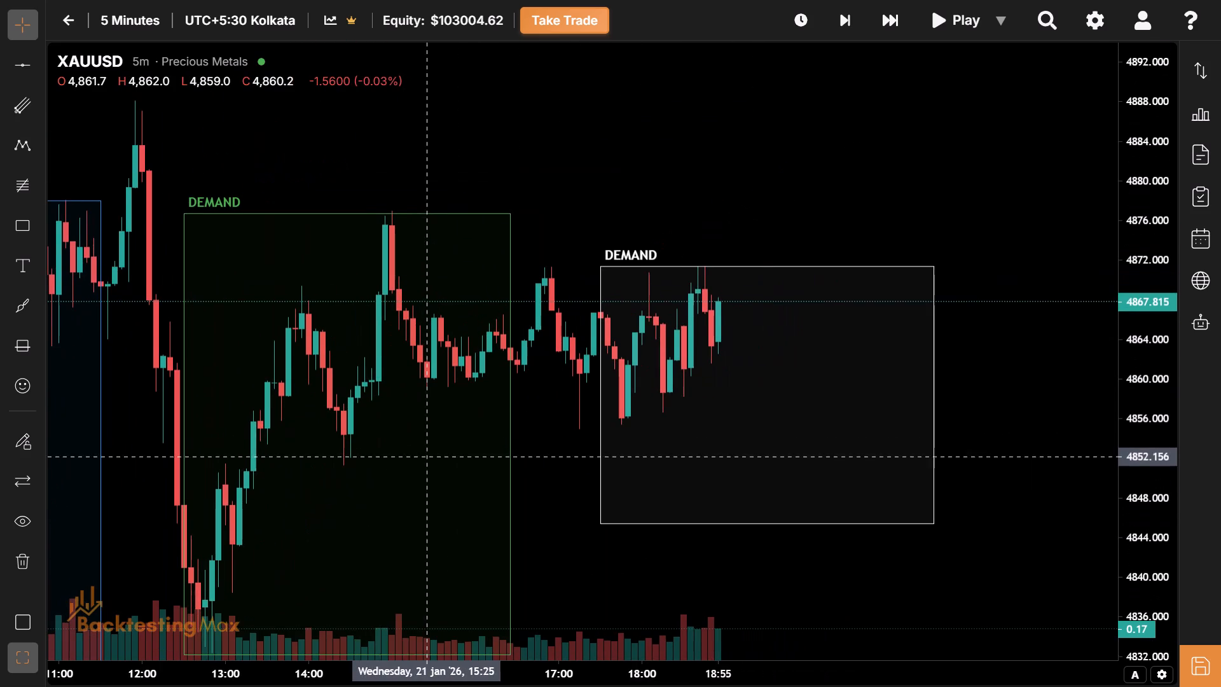
left_click(850, 16)
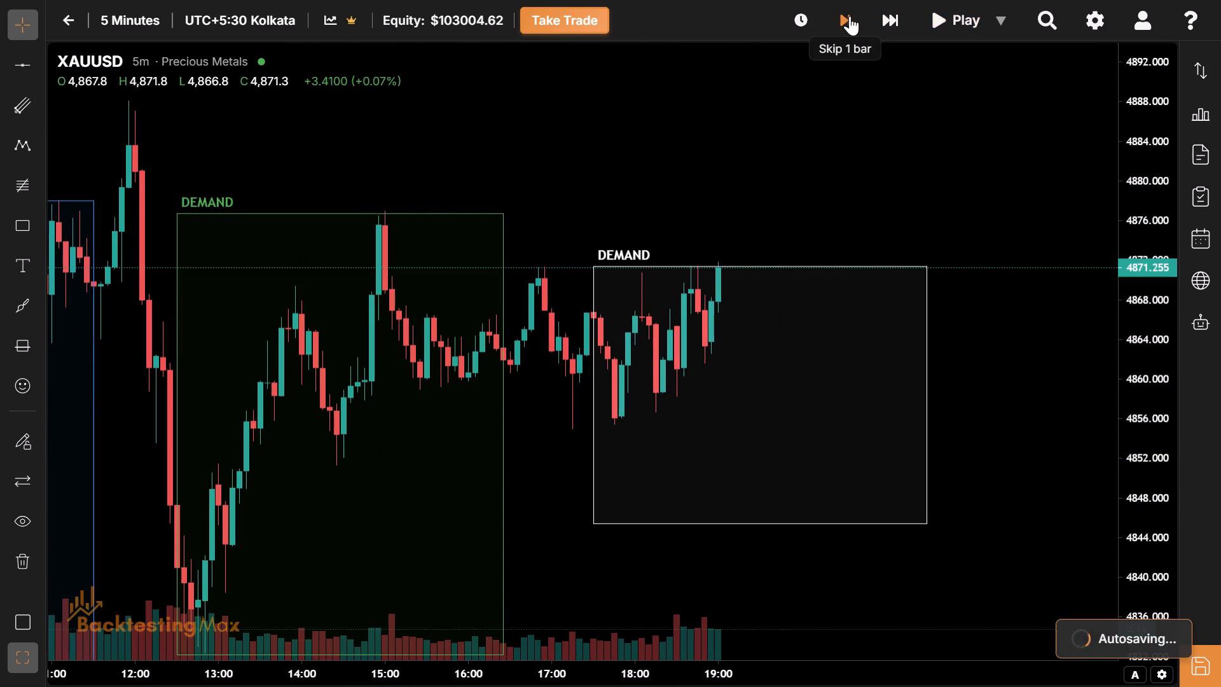
left_click(850, 16)
left_click_drag(674, 228, 604, 271)
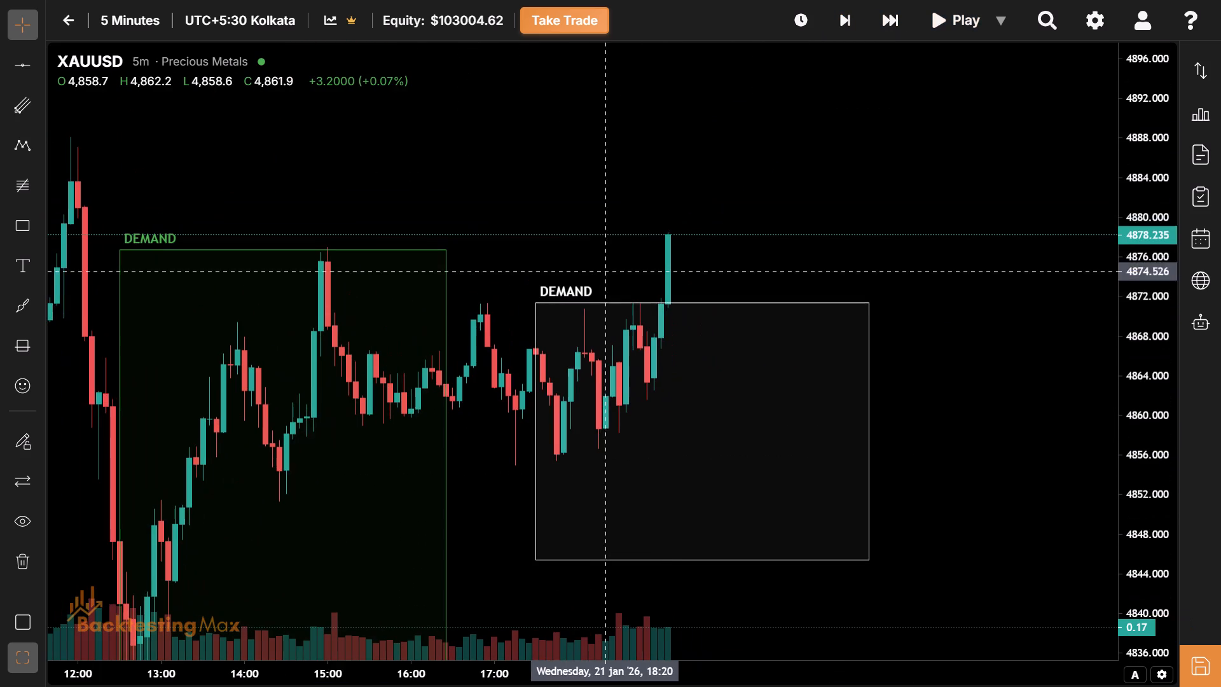
left_click_drag(702, 301, 701, 223)
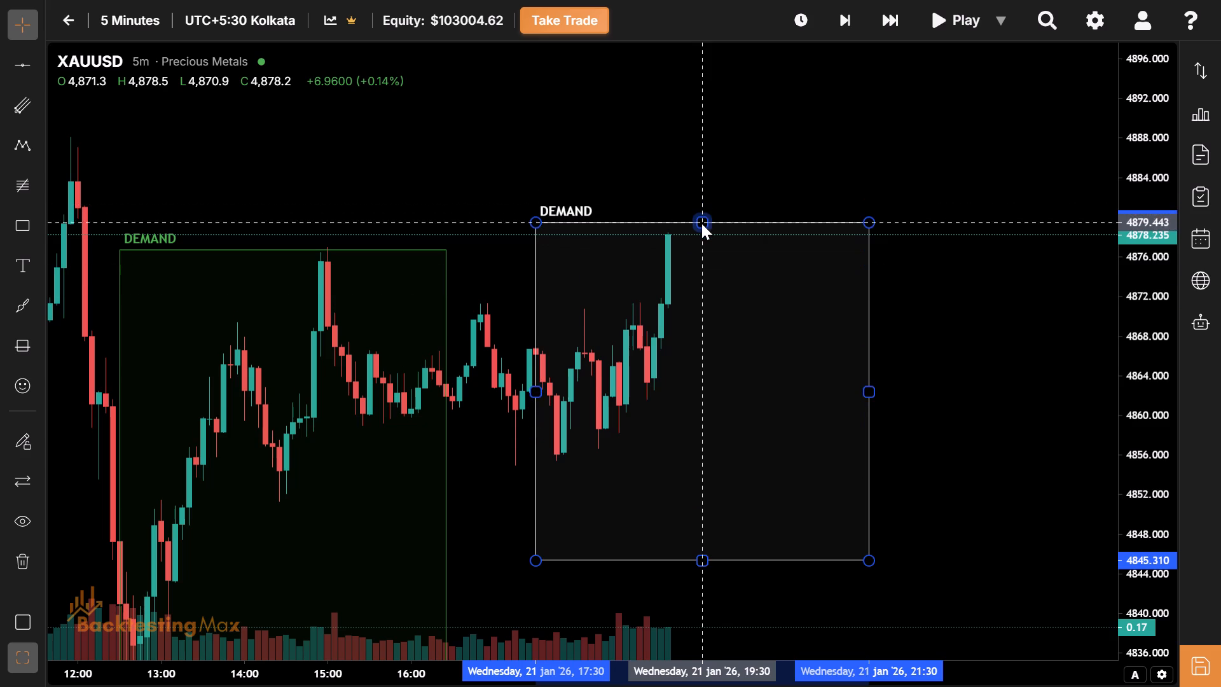
left_click_drag(701, 223, 702, 232)
Compare the white NY session box's high with the blue and green session highs and the 12:00 swing high.
left_click_drag(664, 419, 787, 448)
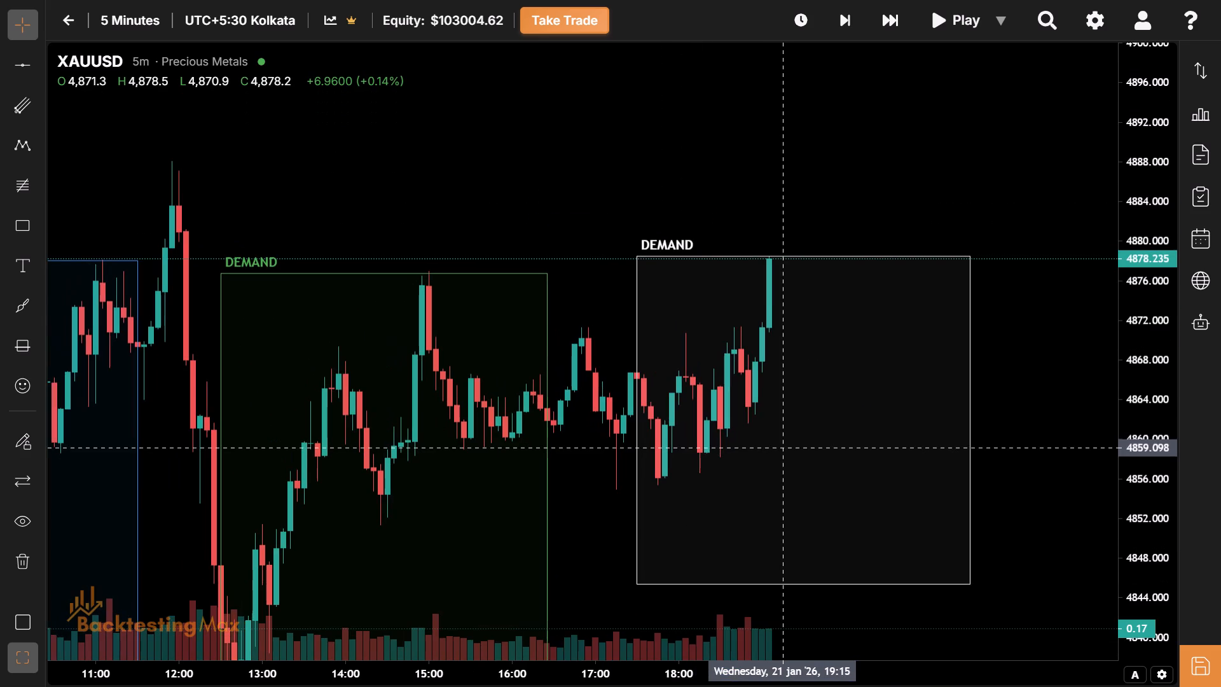
left_click_drag(787, 448, 937, 485)
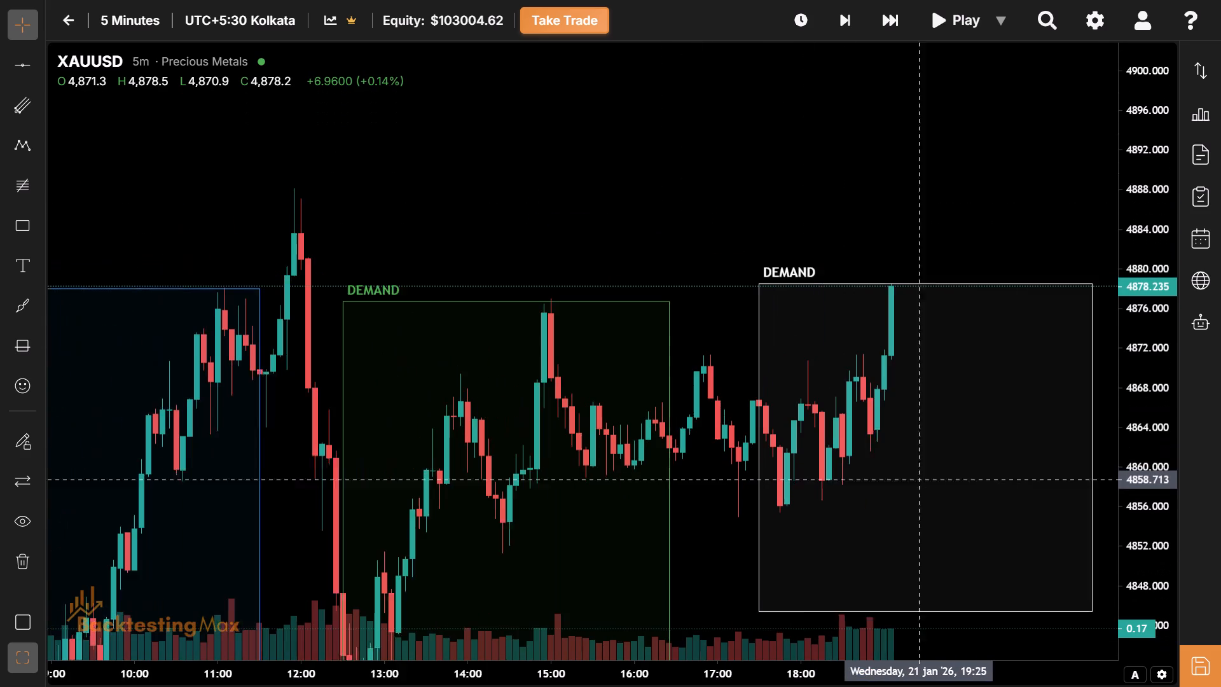
left_click_drag(937, 485, 939, 487)
left_click_drag(542, 200, 563, 206)
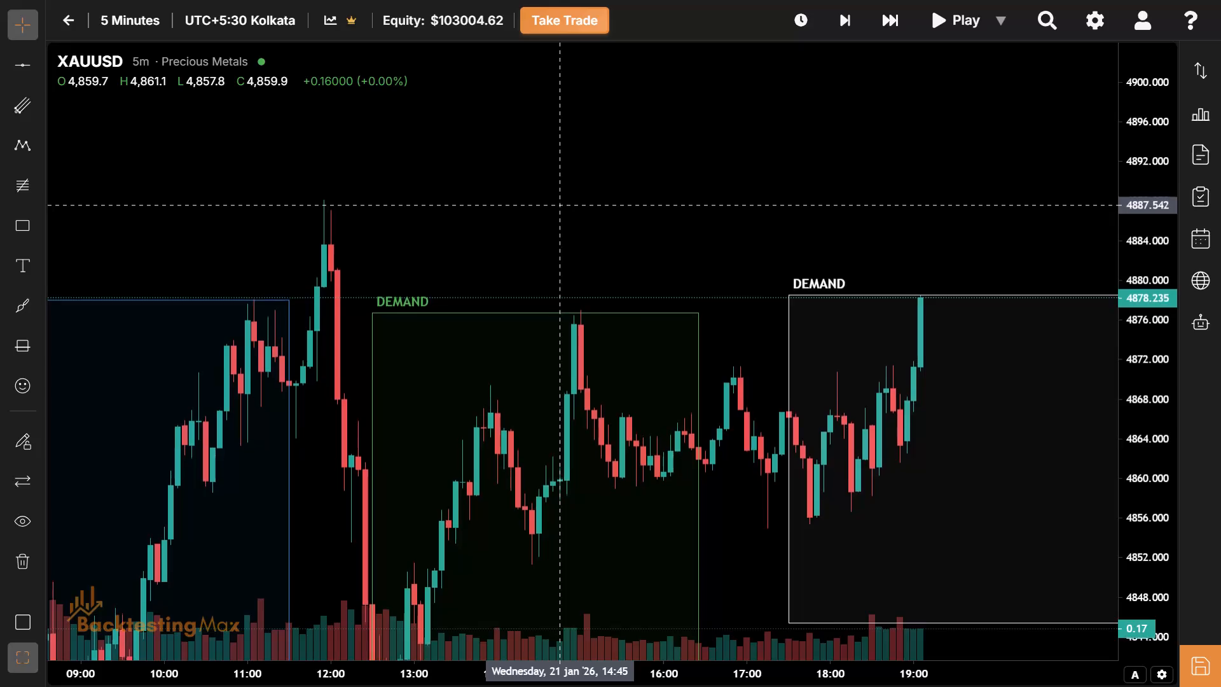
left_click_drag(563, 206, 563, 207)
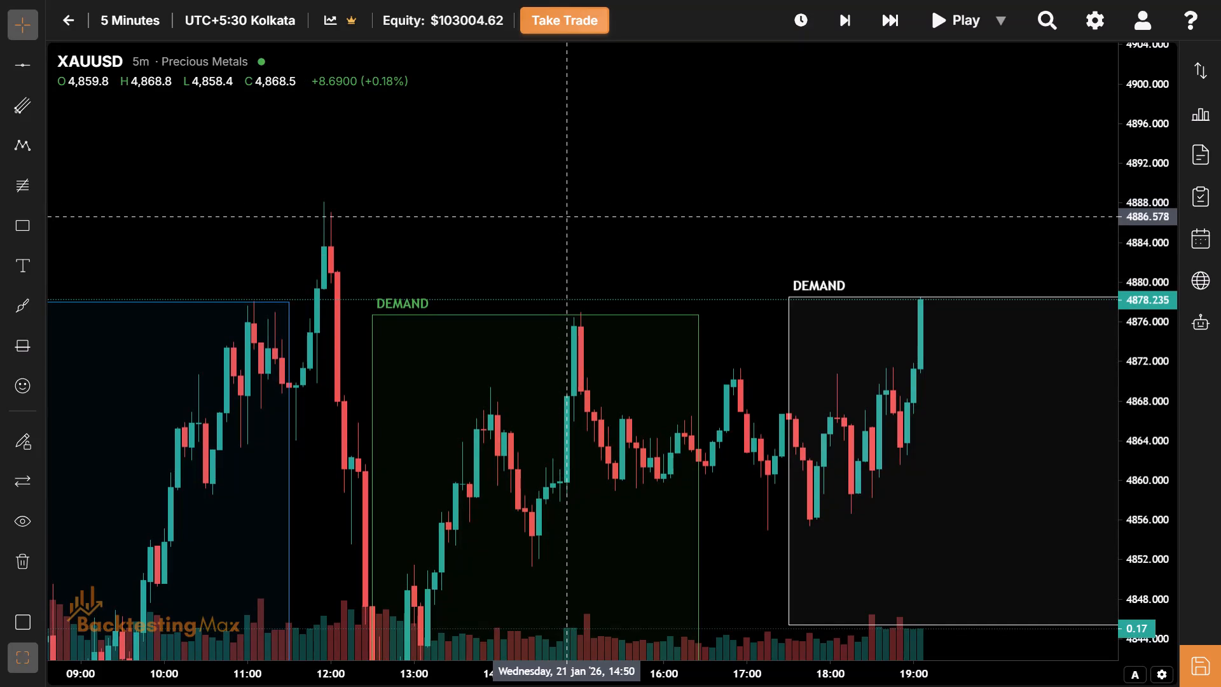
Advance the replay to 19:30 and raise the white box's top to the new session high, about 4880.5.
left_click_drag(857, 578, 722, 519)
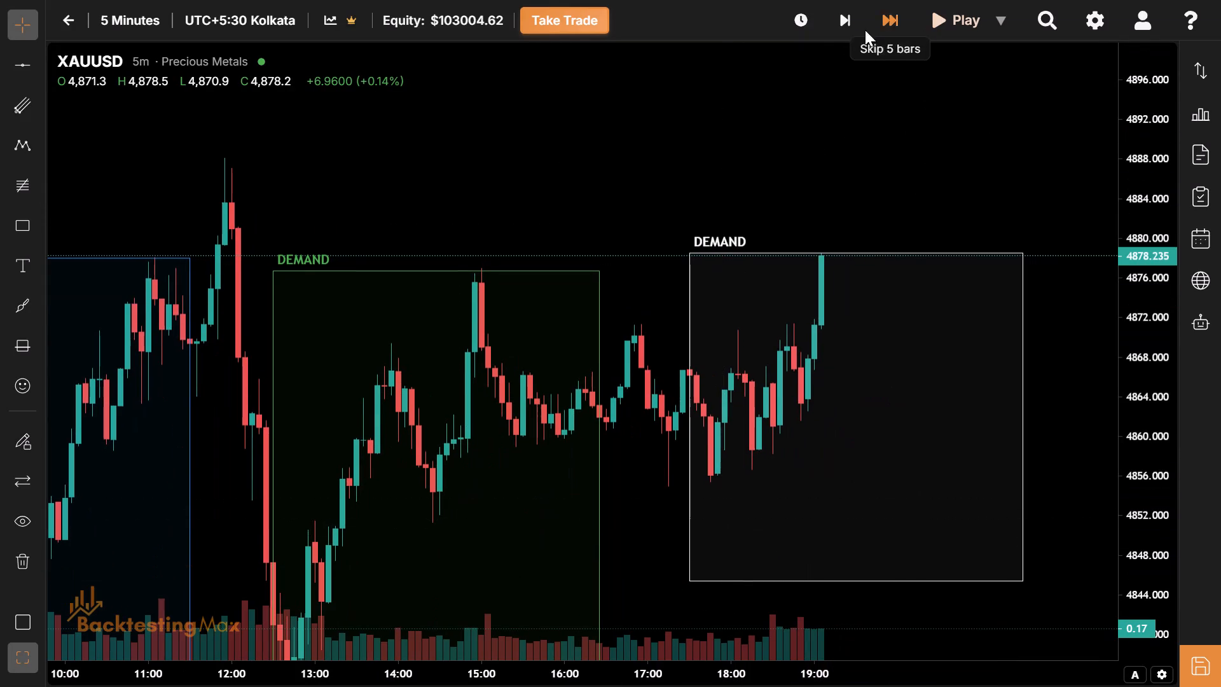
left_click(845, 28)
left_click(845, 28)
left_click(845, 28)
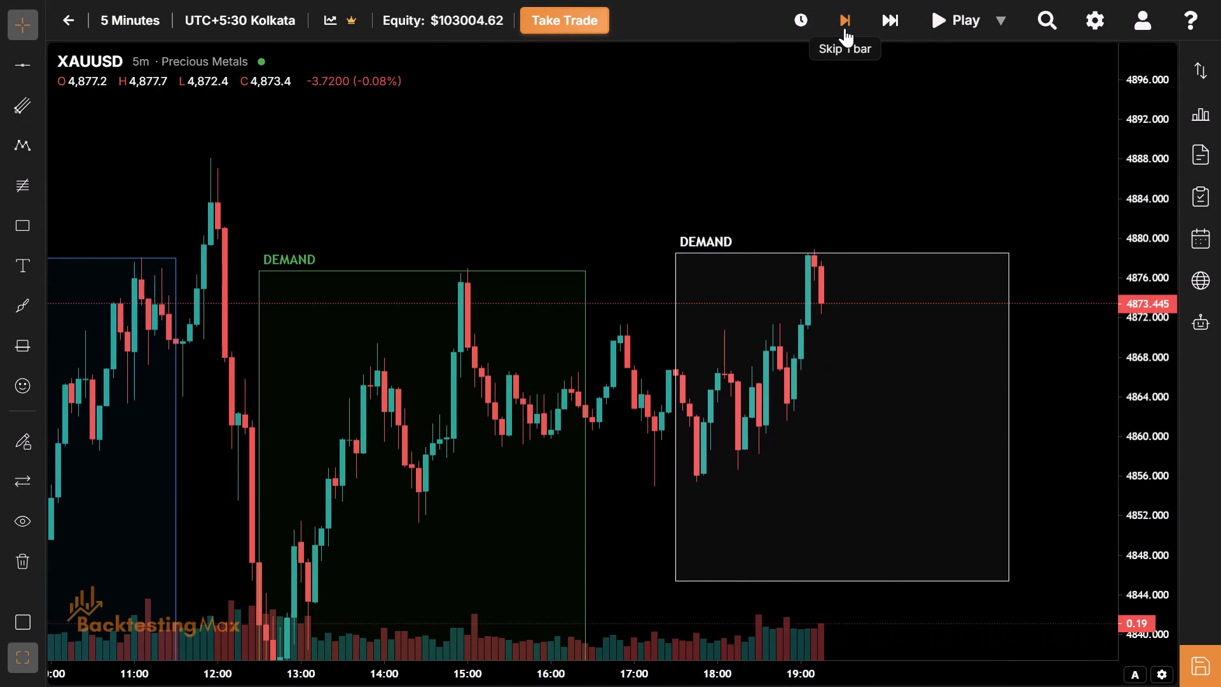
left_click(845, 28)
left_click(845, 28)
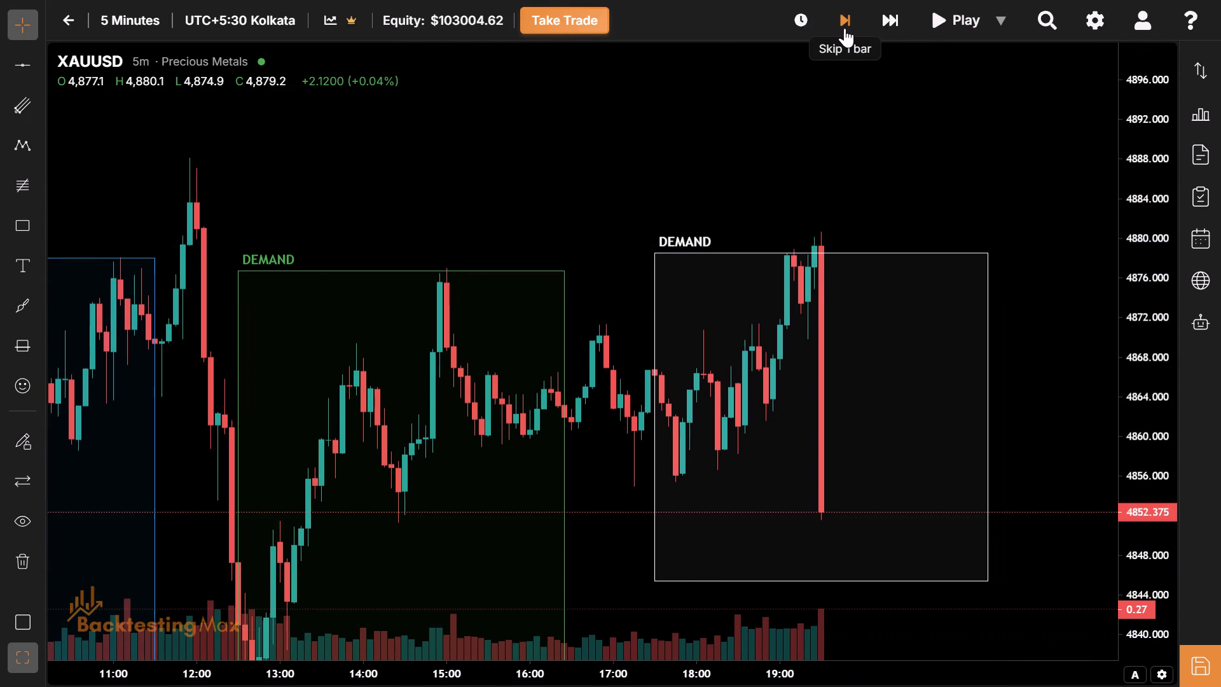
left_click_drag(844, 517, 766, 469)
left_click_drag(771, 419, 771, 457)
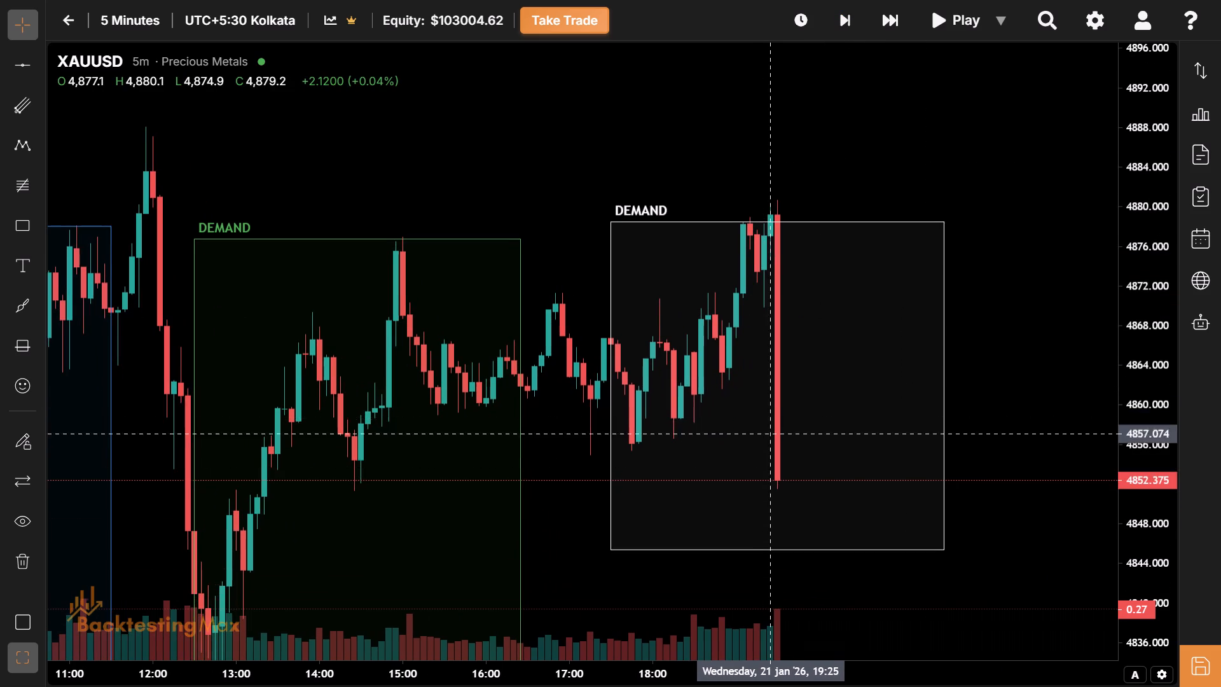
left_click_drag(771, 457, 773, 518)
left_click_drag(781, 293, 826, 294)
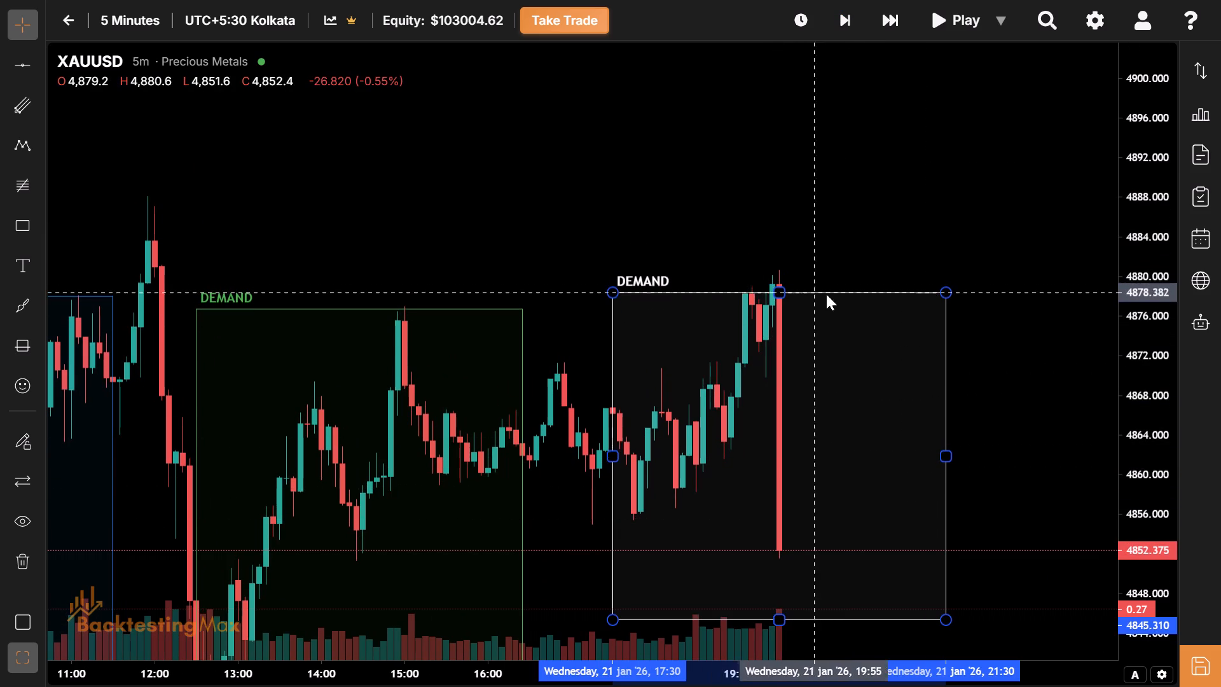
left_click_drag(826, 294, 1032, 275)
left_click_drag(848, 414, 796, 331)
left_click_drag(735, 204, 743, 176)
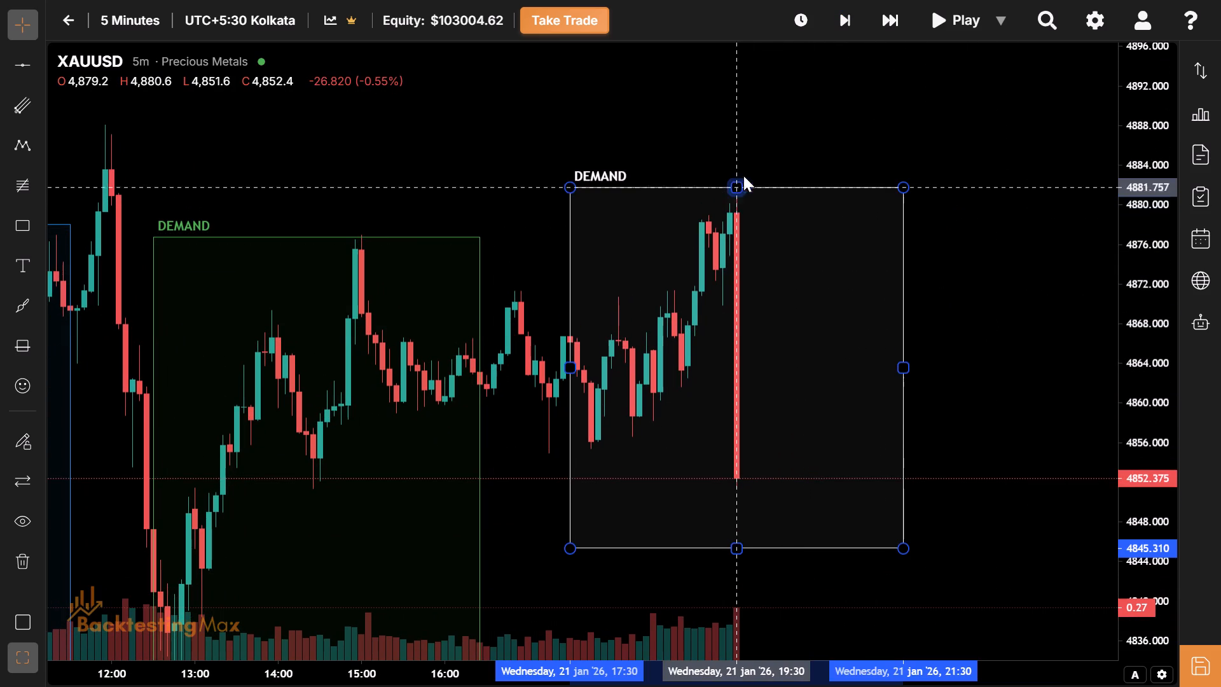
left_click_drag(743, 176, 802, 200)
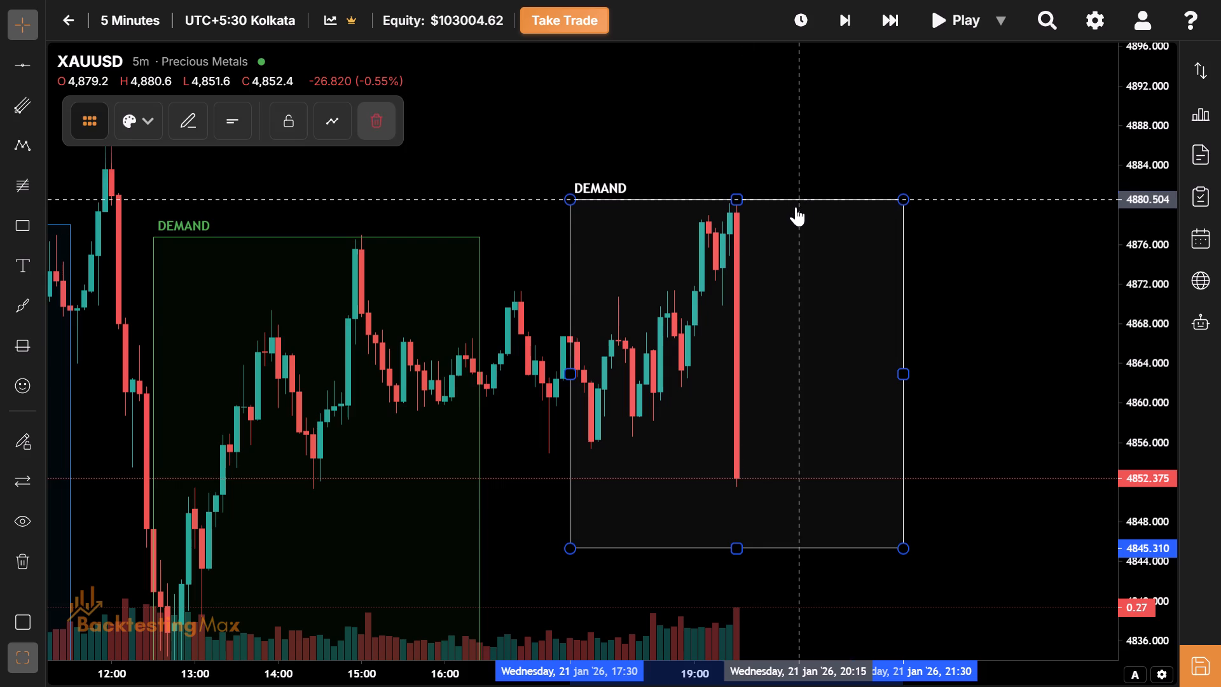
Advance the replay to 19:40 and lower the white box's bottom to the latest candle's low, about 4839.3.
left_click_drag(742, 326, 707, 300)
left_click(846, 11)
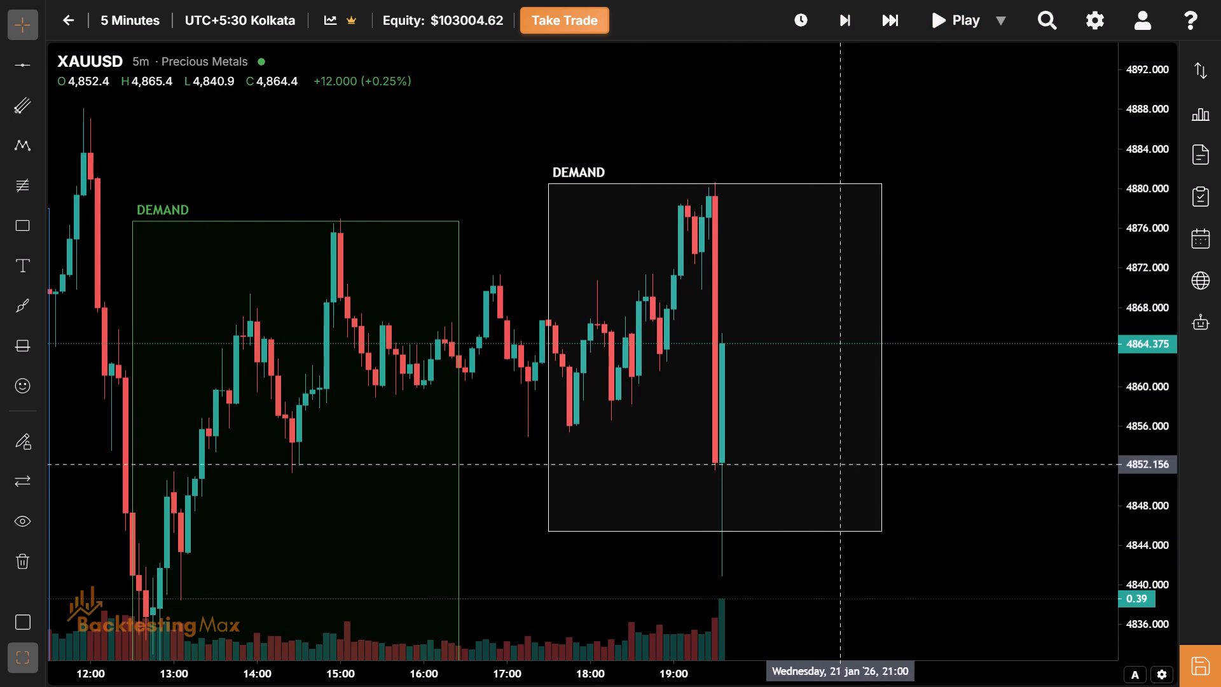
left_click_drag(740, 471, 816, 332)
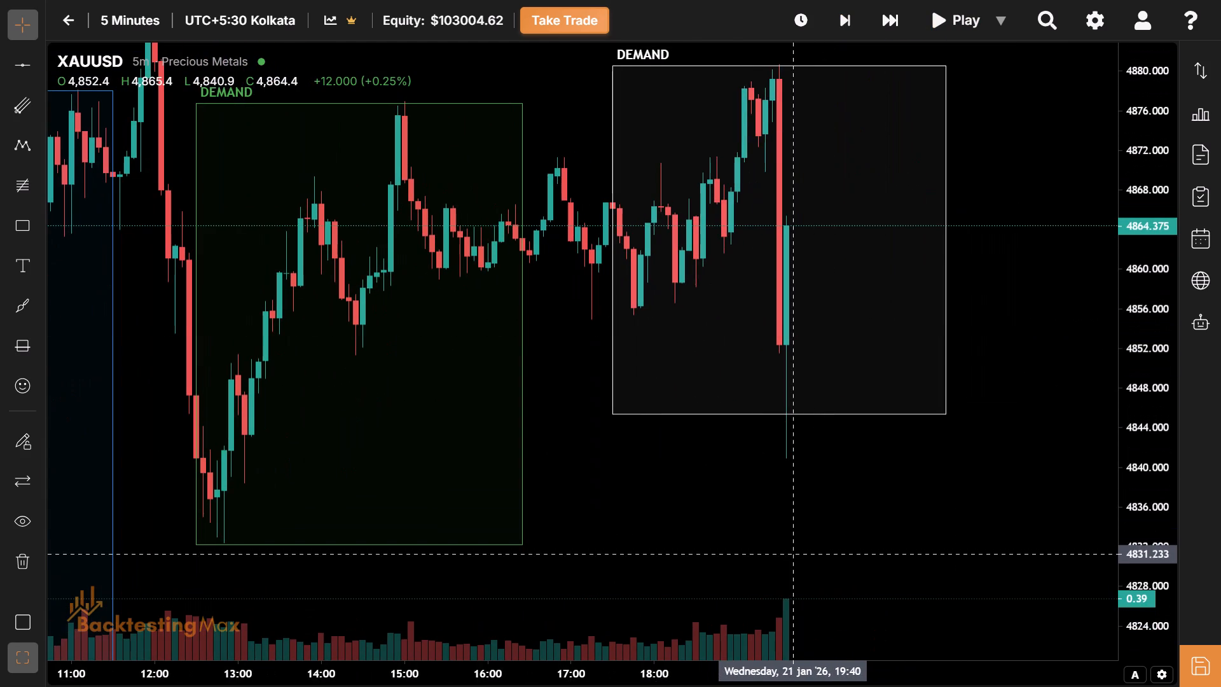
left_click_drag(808, 548, 792, 554)
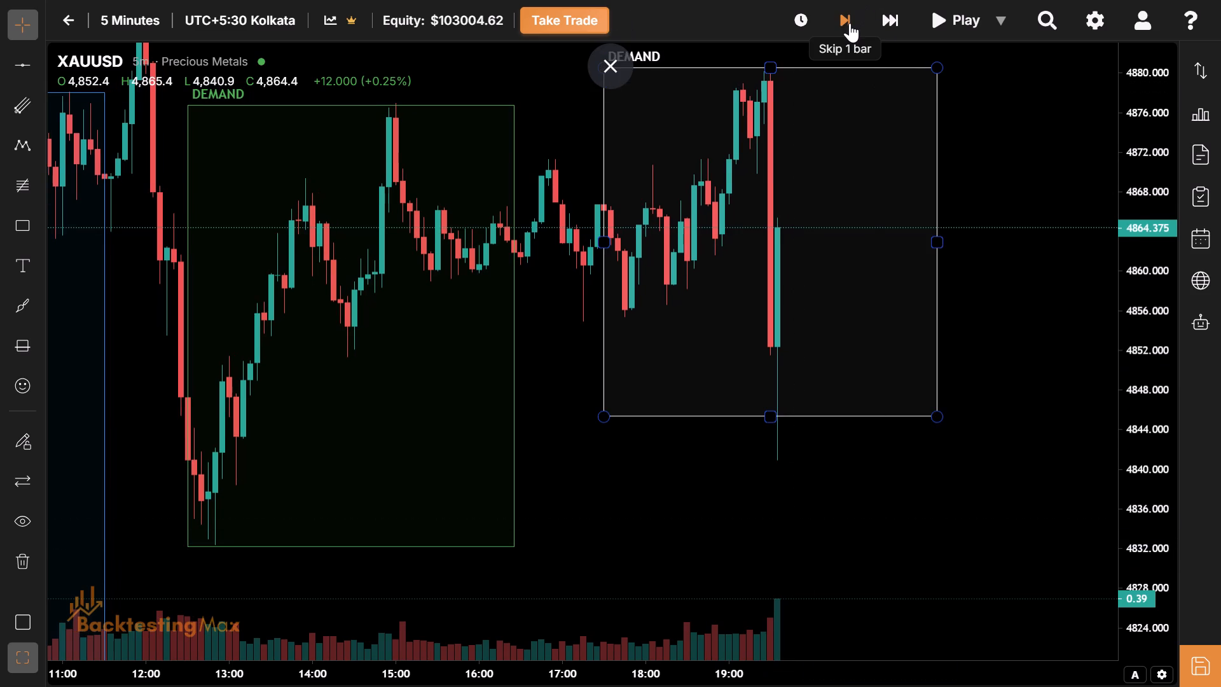
left_click(850, 23)
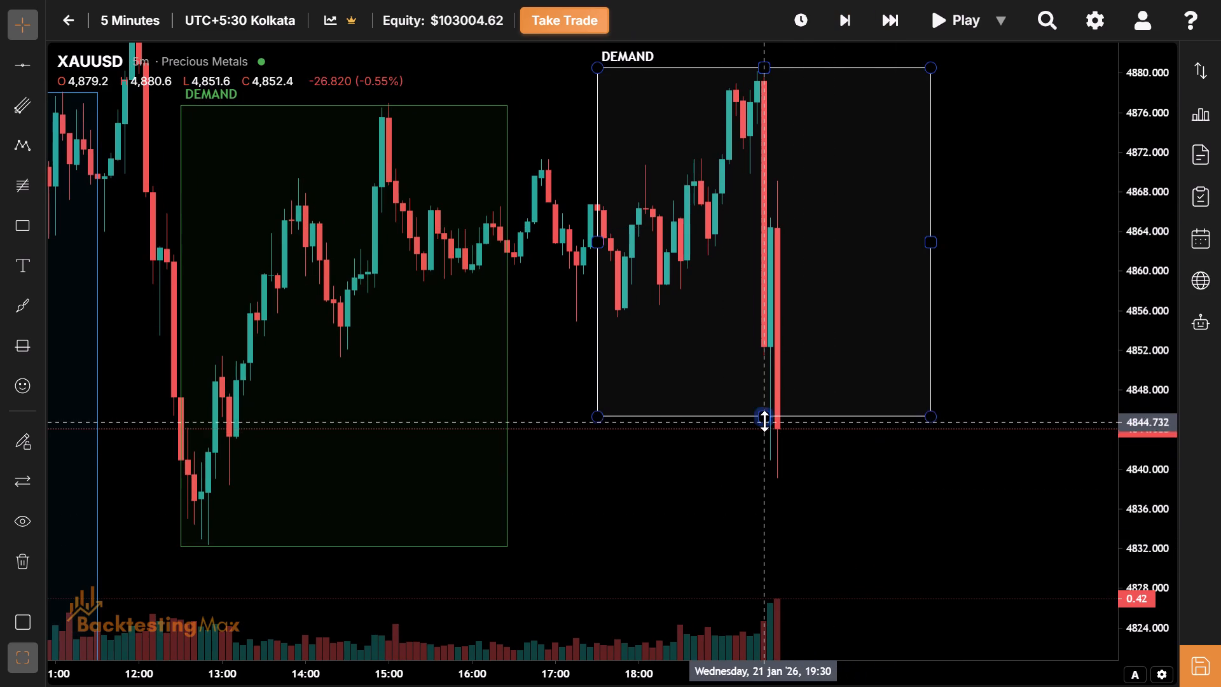
left_click_drag(764, 418, 923, 475)
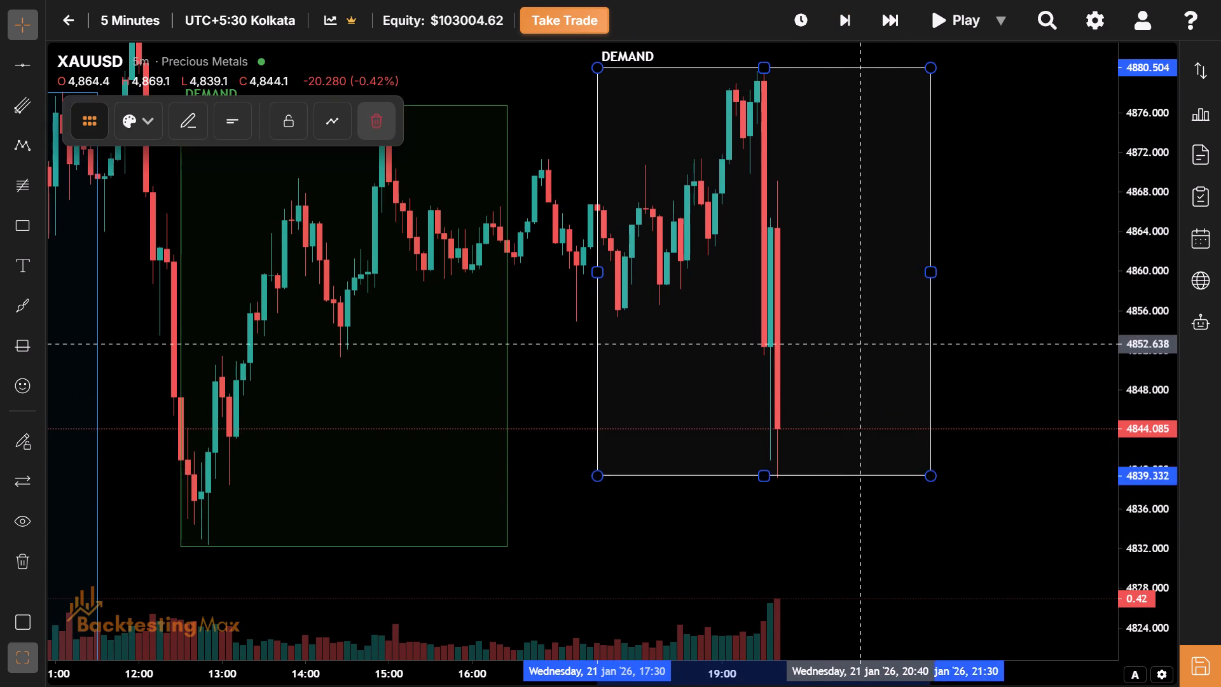
Advance the replay to the 19:45 candle.
left_click_drag(858, 335, 848, 353)
left_click(835, 33)
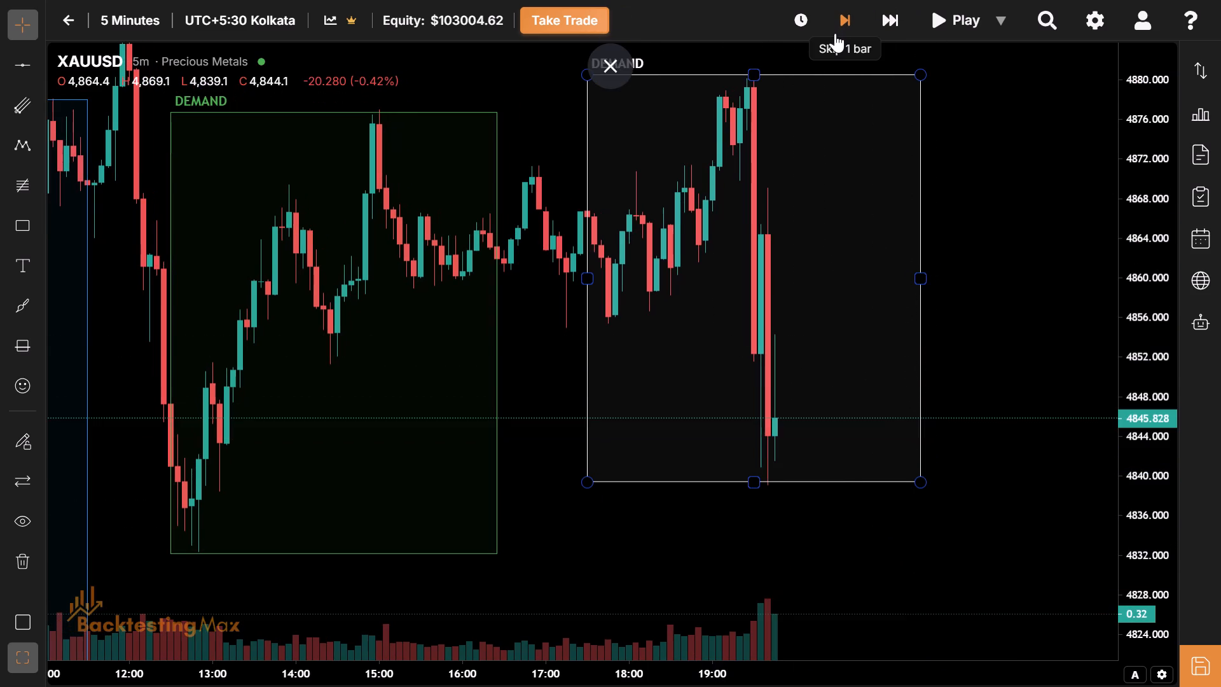
left_click(835, 33)
Answer Yes to the question about enjoying the app and dismiss the feedback prompt.
left_click(577, 355)
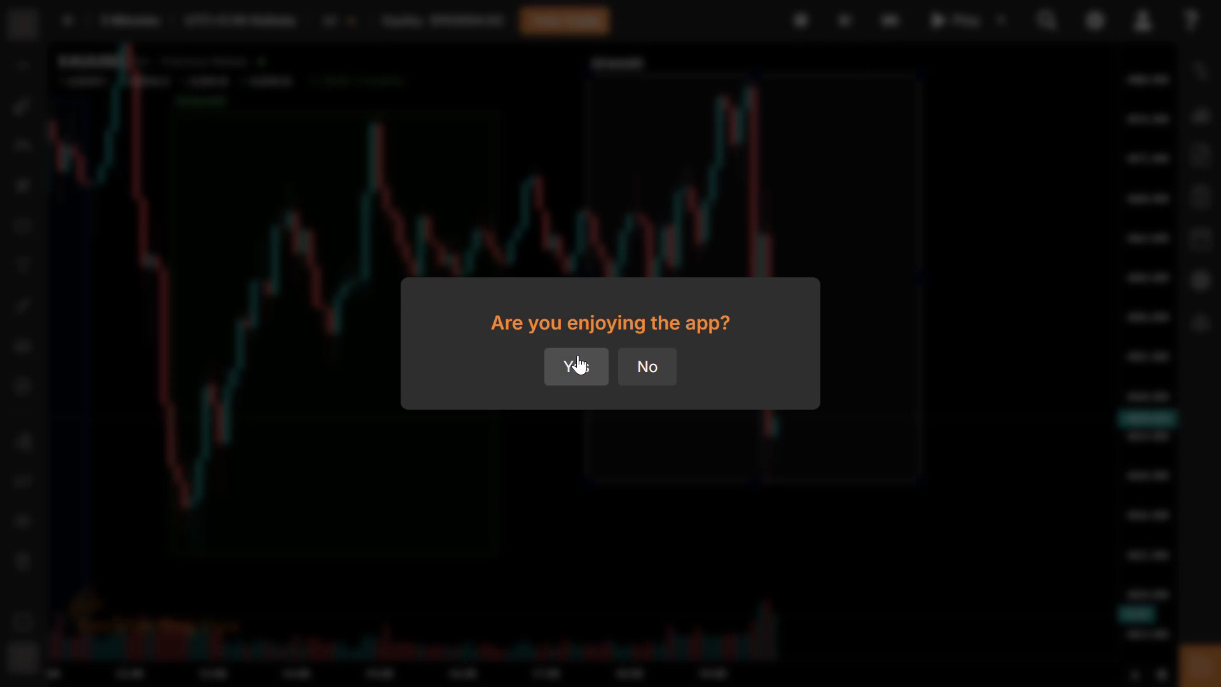
left_click(607, 462)
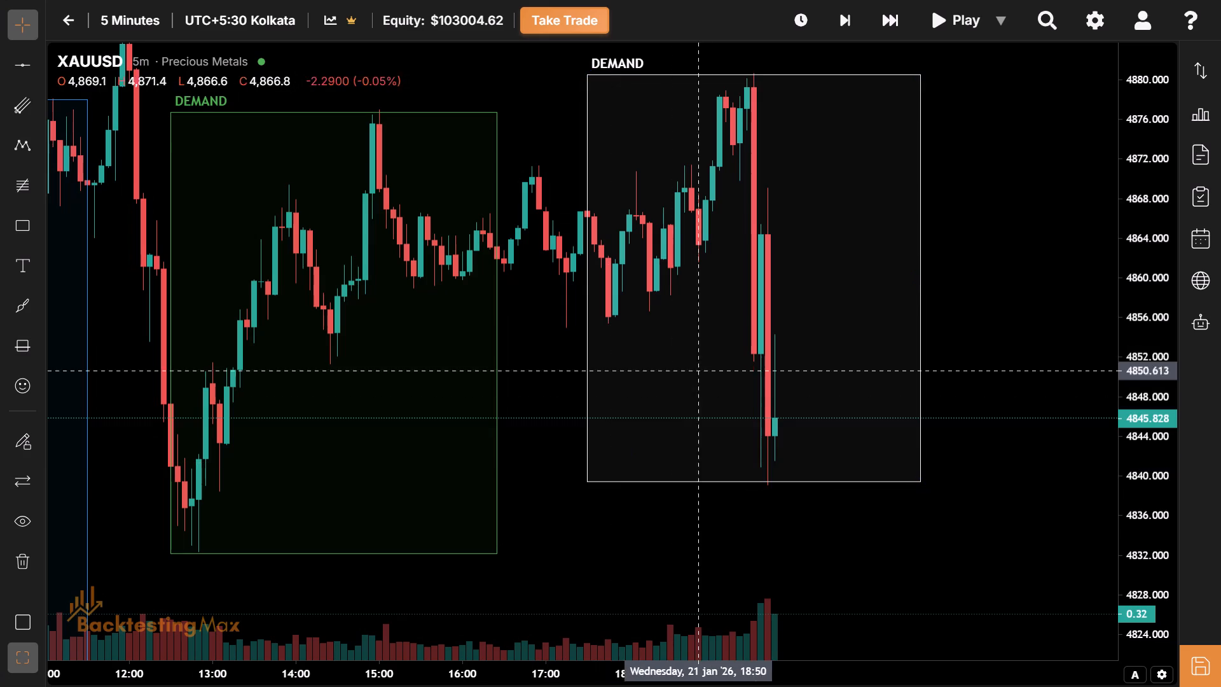
Advance the replay candle by candle to 20:10.
left_click_drag(706, 359, 683, 360)
left_click(836, 16)
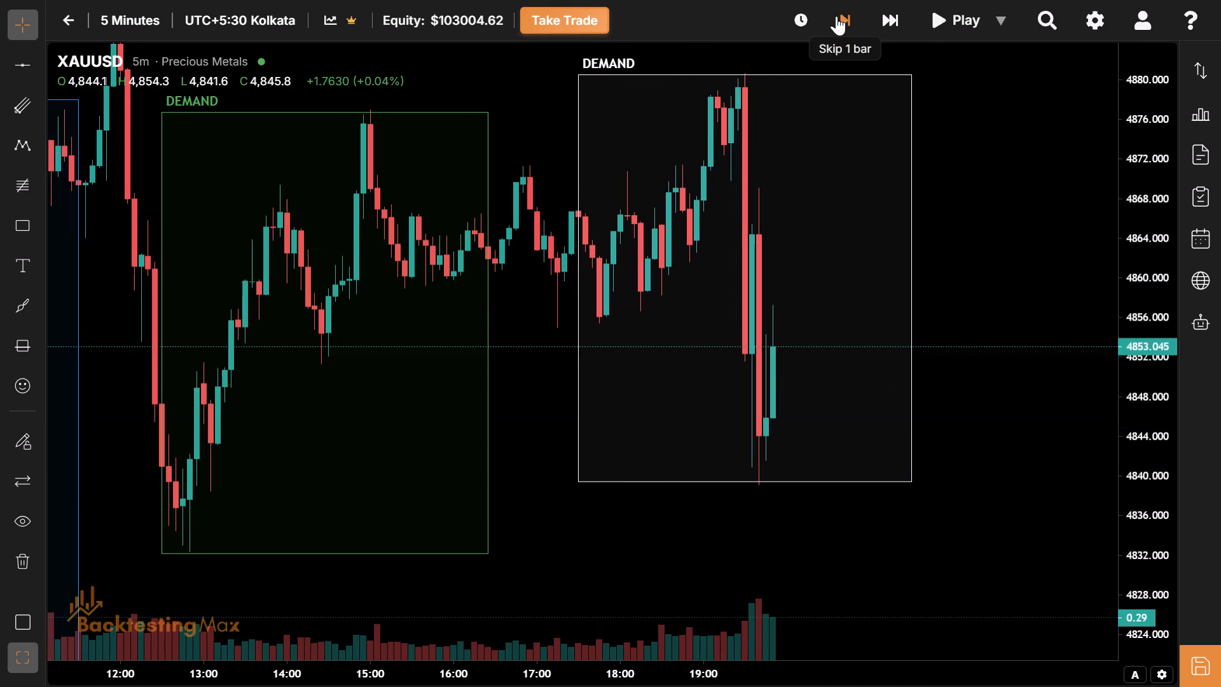
left_click(836, 16)
left_click(836, 16)
left_click(836, 16)
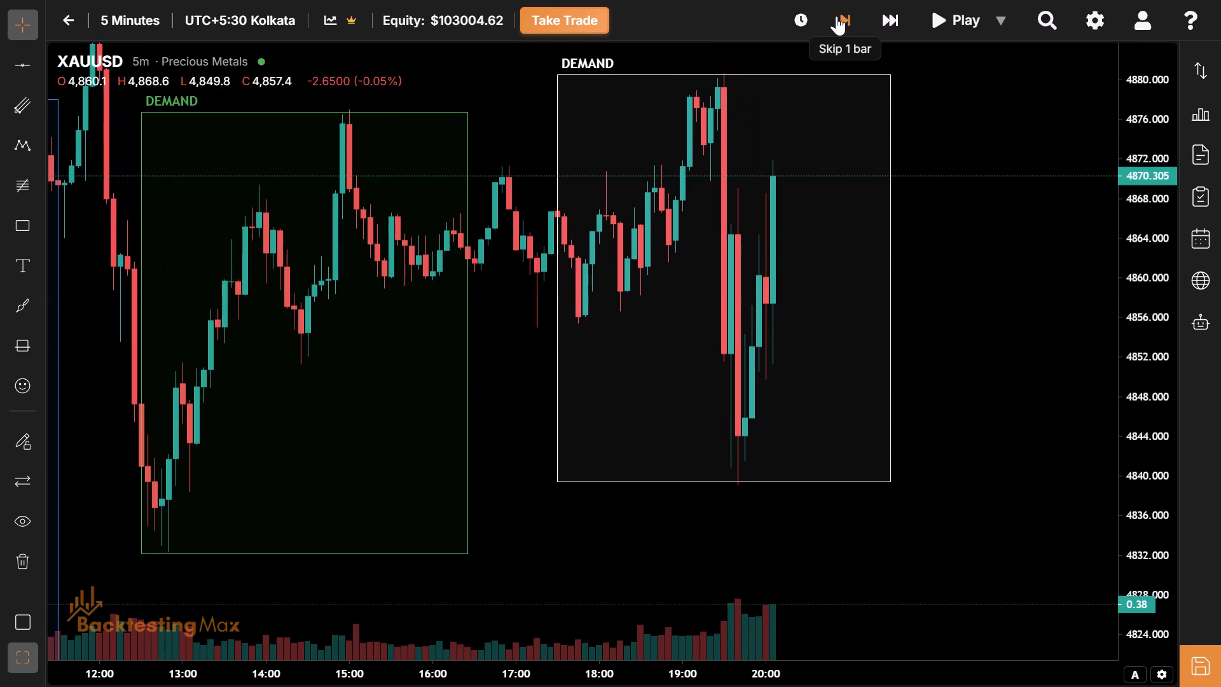
left_click(836, 16)
Examine the price swings from 19:30 to 20:10 inside the white NY session box.
left_click_drag(794, 269, 726, 314)
left_click_drag(656, 367, 604, 396)
left_click_drag(676, 366, 587, 410)
left_click_drag(587, 410, 591, 289)
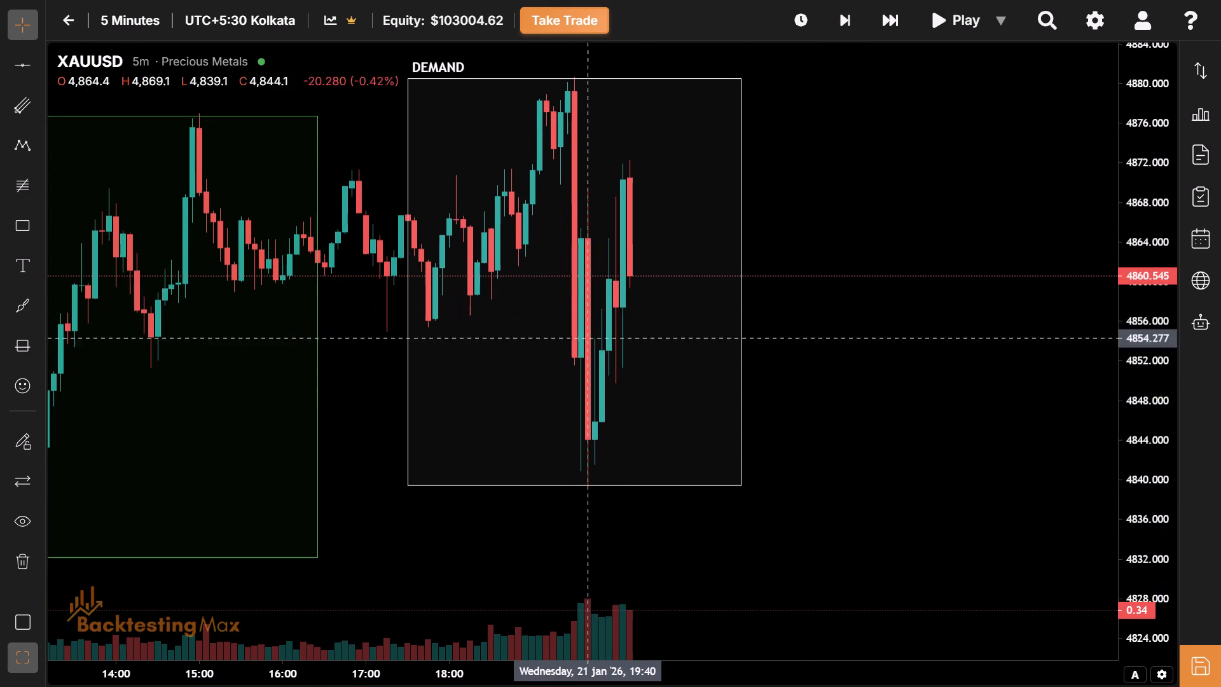
left_click_drag(591, 345, 645, 363)
left_click_drag(665, 422, 641, 411)
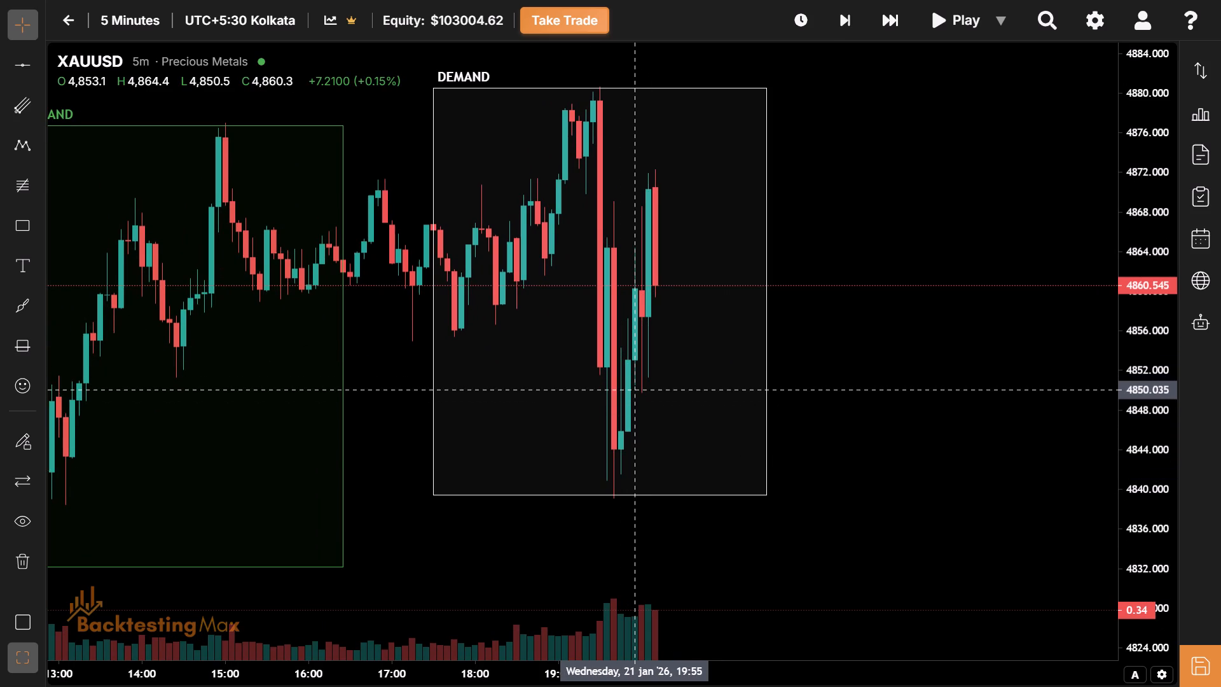
left_click_drag(634, 390, 624, 416)
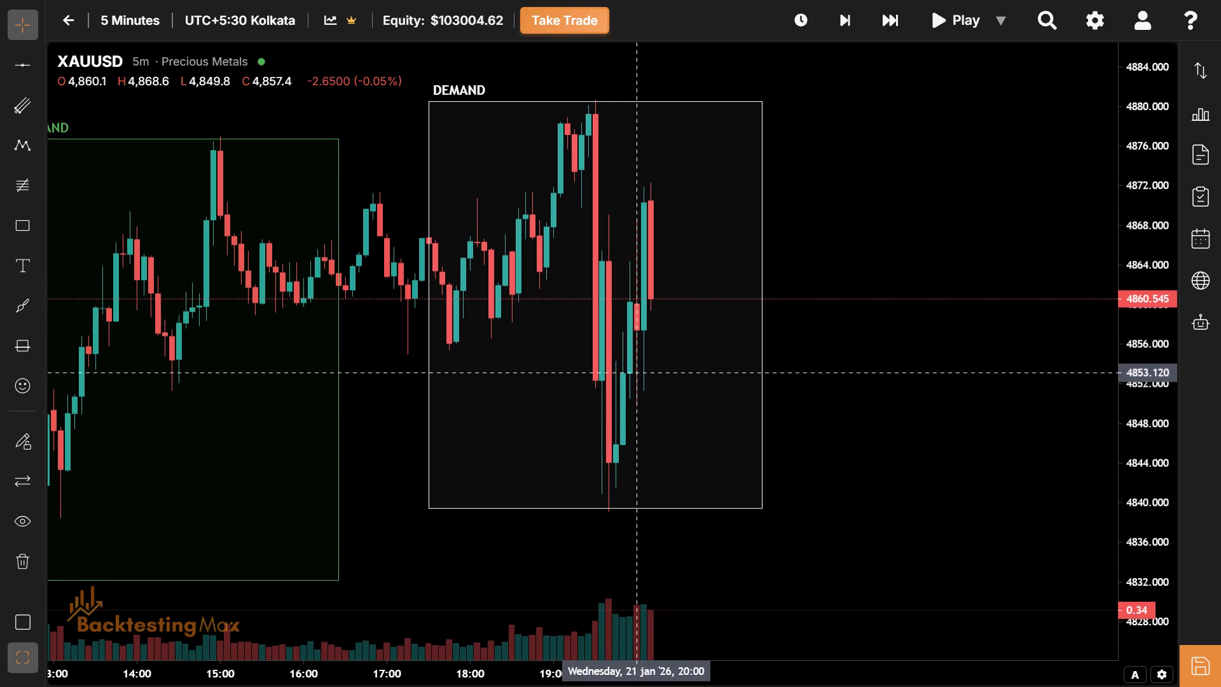
left_click_drag(672, 413, 663, 429)
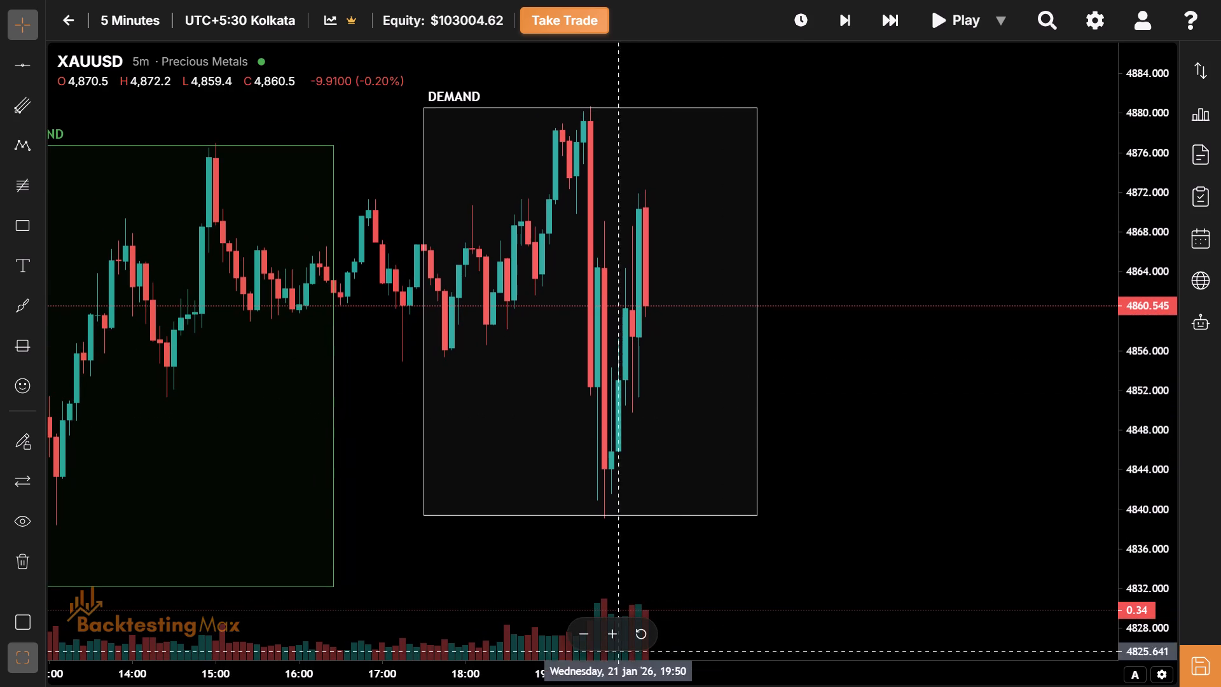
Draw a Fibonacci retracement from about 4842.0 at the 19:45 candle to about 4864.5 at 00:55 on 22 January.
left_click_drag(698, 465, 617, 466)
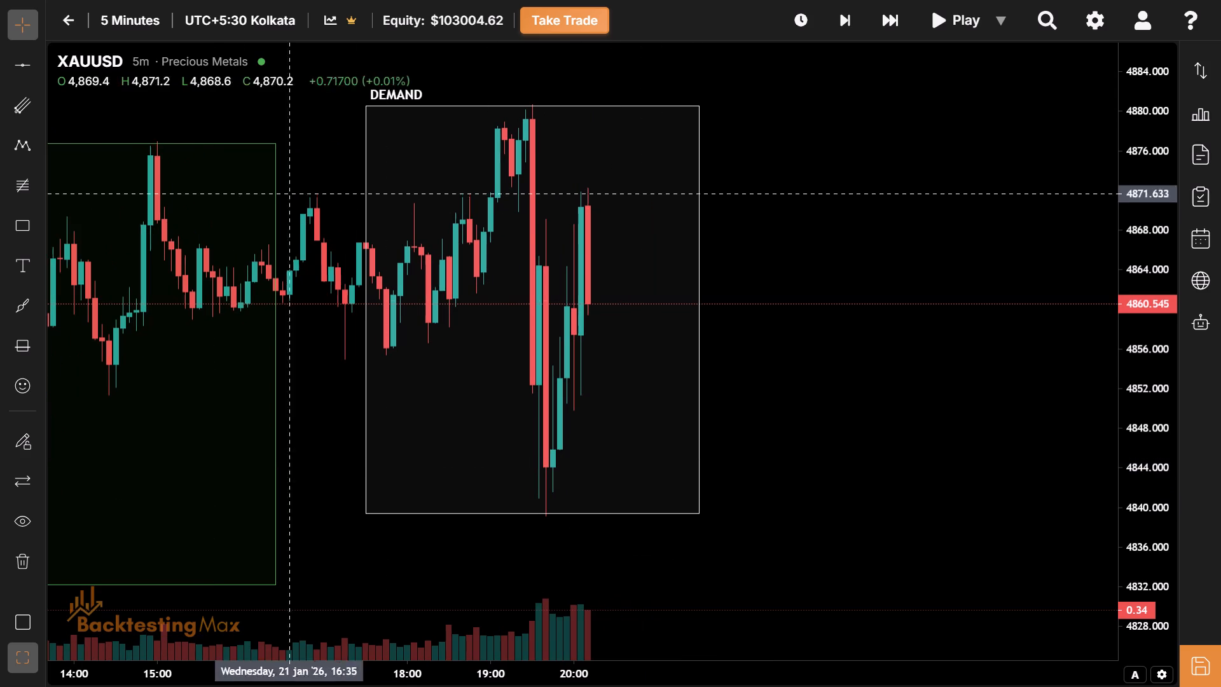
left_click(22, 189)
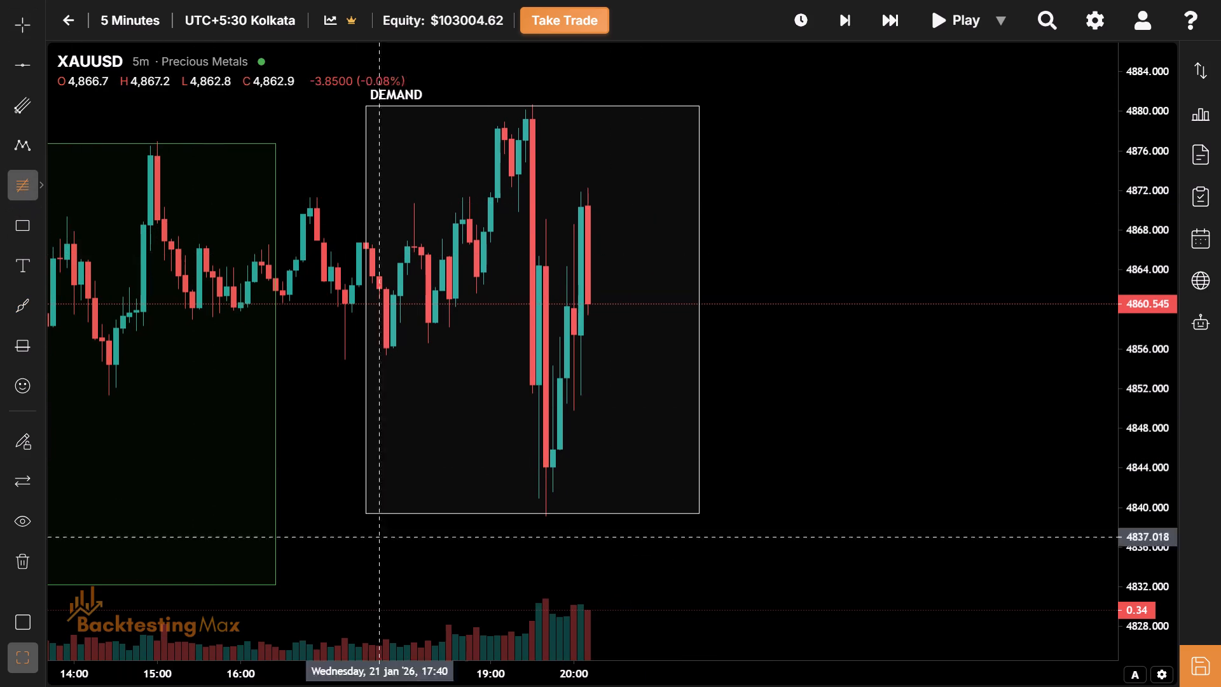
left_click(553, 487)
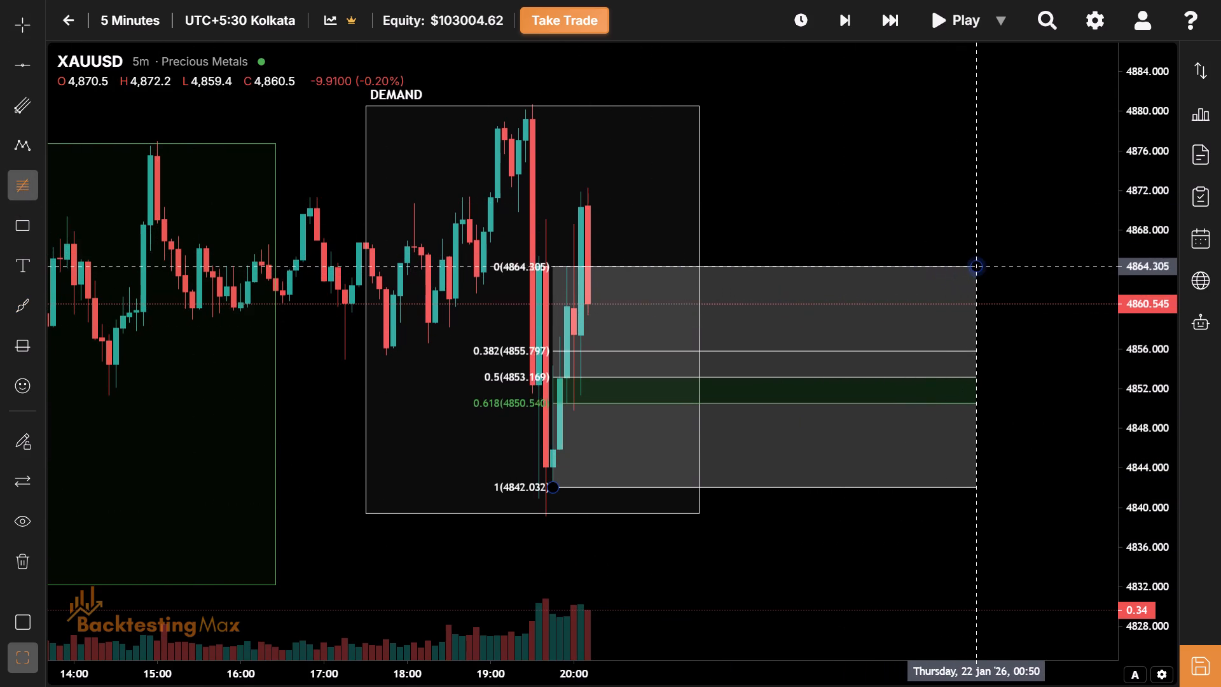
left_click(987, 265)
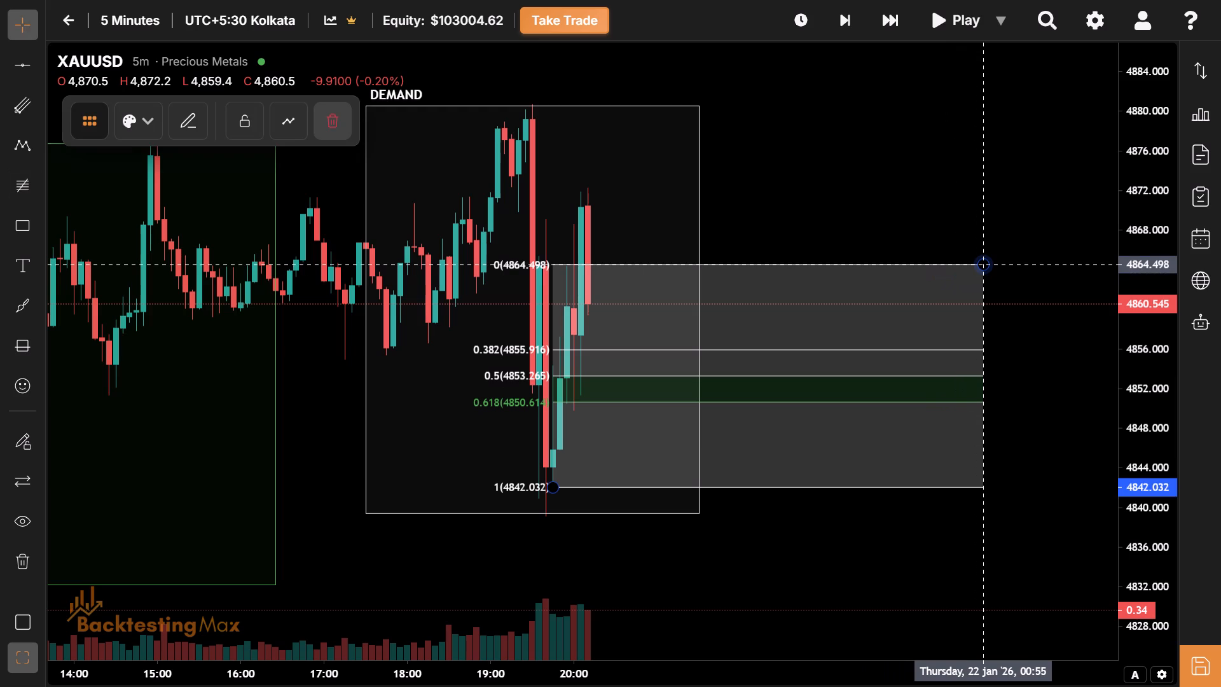
Compare the Fibonacci levels in the white NY session box with the earlier blue and green session price action.
left_click_drag(820, 219, 969, 174)
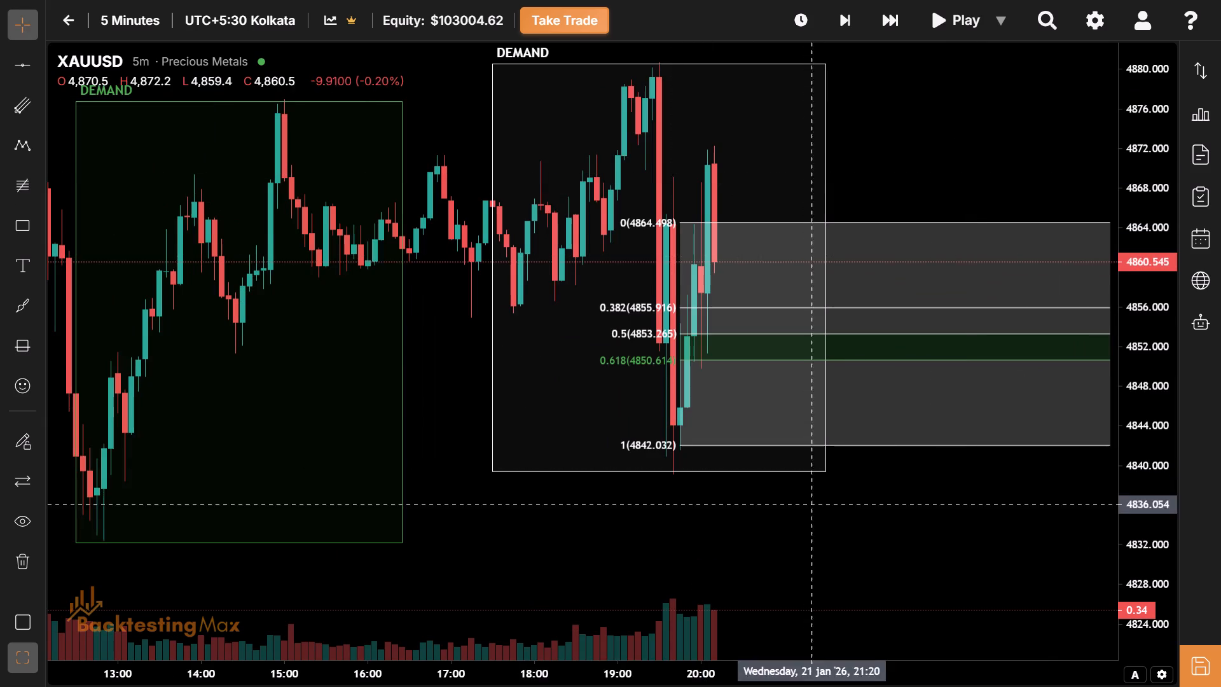
left_click_drag(579, 554, 972, 557)
left_click_drag(829, 595, 1058, 460)
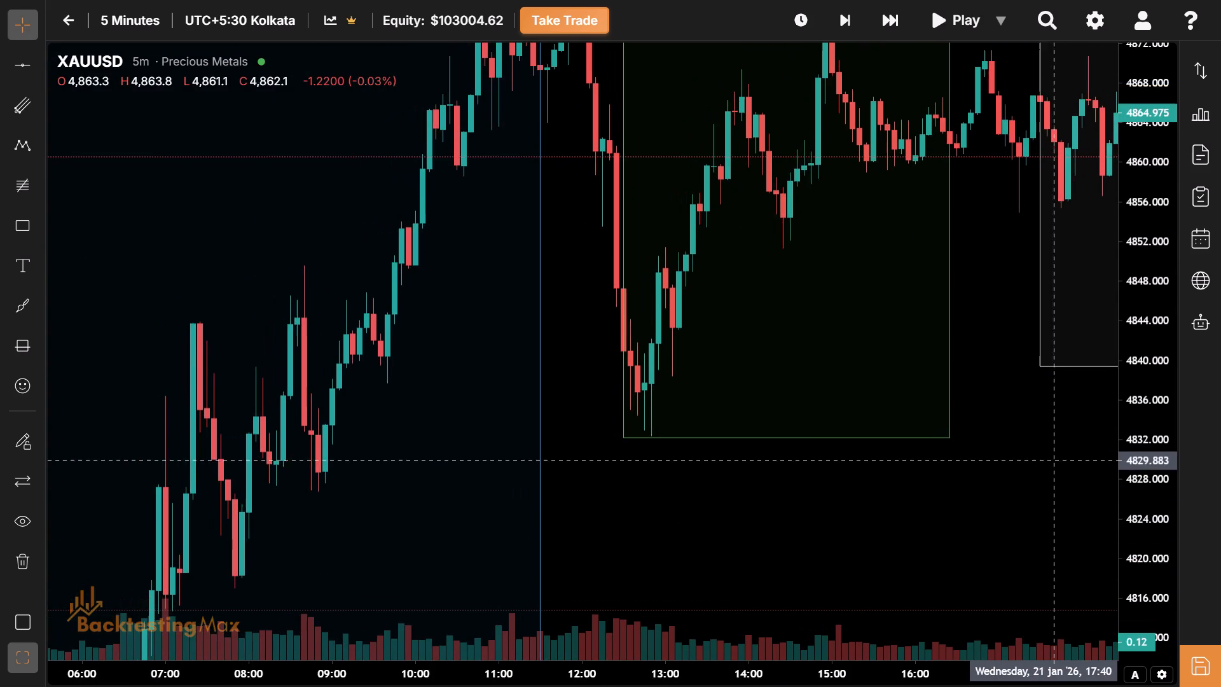
left_click_drag(1016, 484, 705, 598)
left_click_drag(1008, 524, 719, 550)
left_click_drag(913, 532, 823, 565)
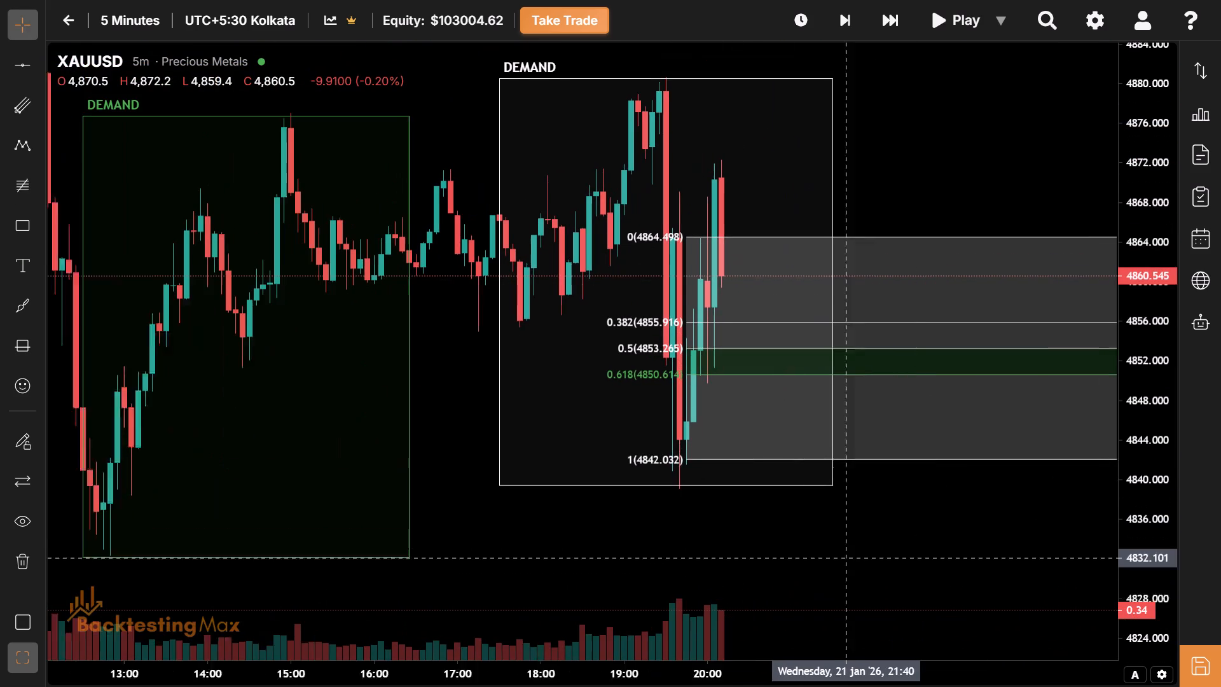
left_click_drag(823, 565, 811, 568)
left_click_drag(862, 540, 776, 584)
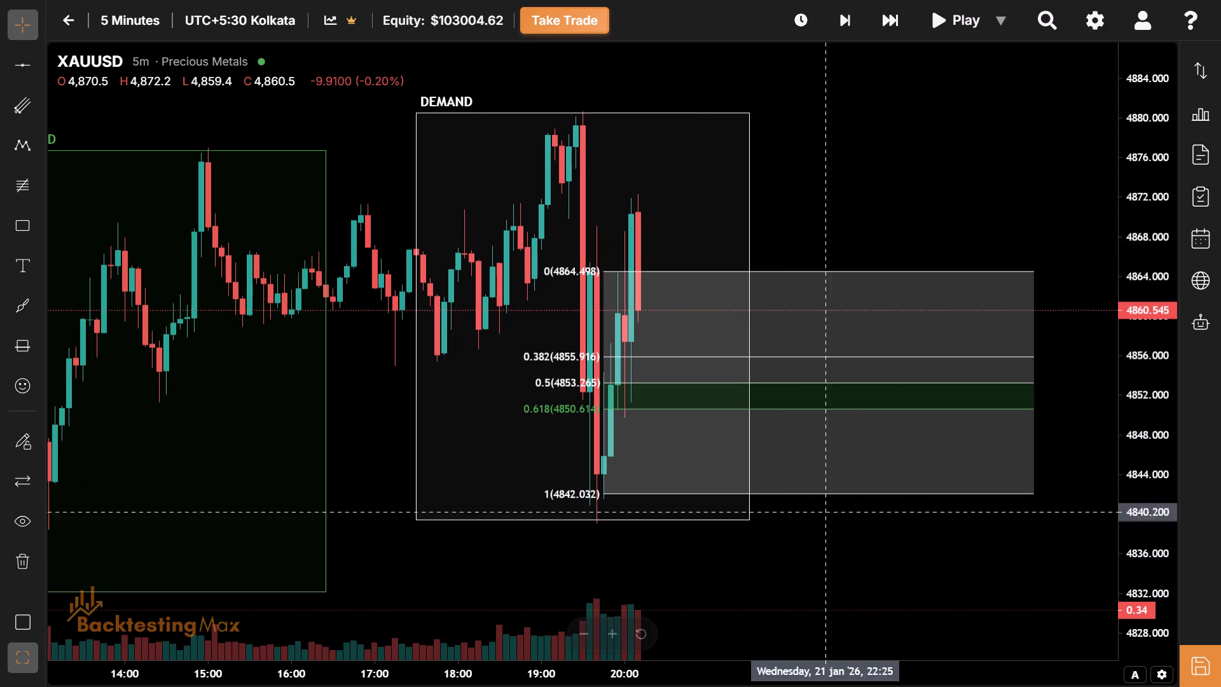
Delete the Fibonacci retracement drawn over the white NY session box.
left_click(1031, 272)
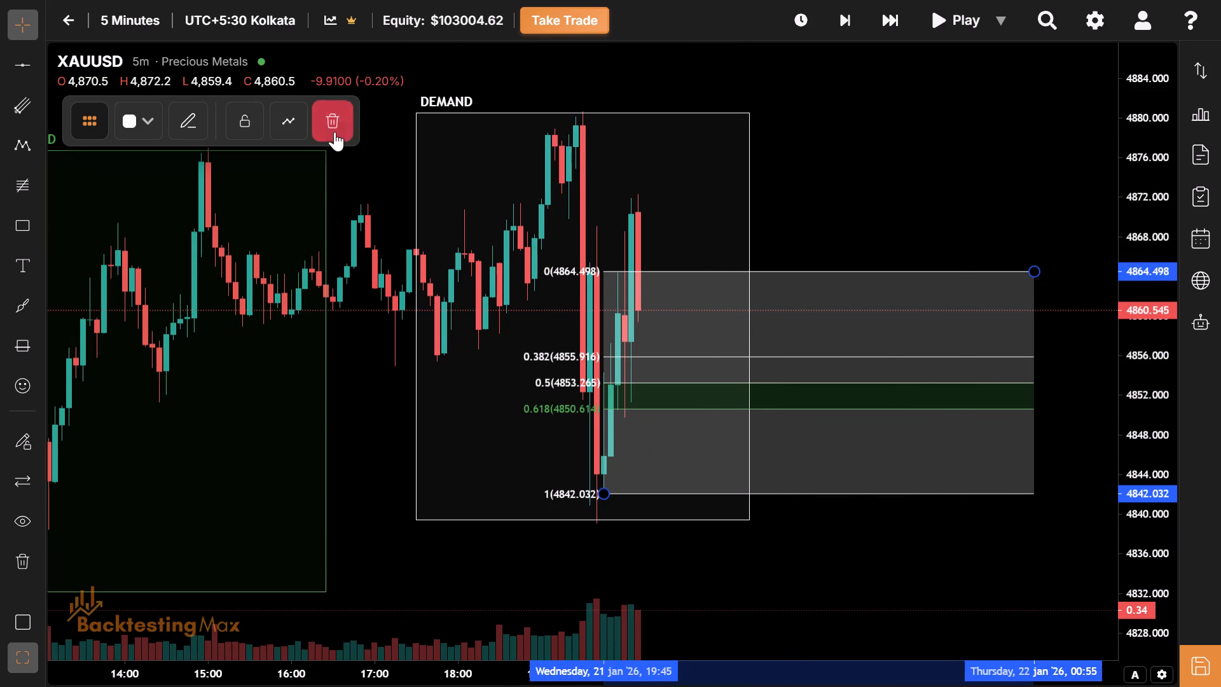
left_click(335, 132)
Advance the replay candle by candle to 20:35, following price inside the white NY session box.
left_click_drag(846, 290, 778, 346)
left_click_drag(778, 346, 829, 317)
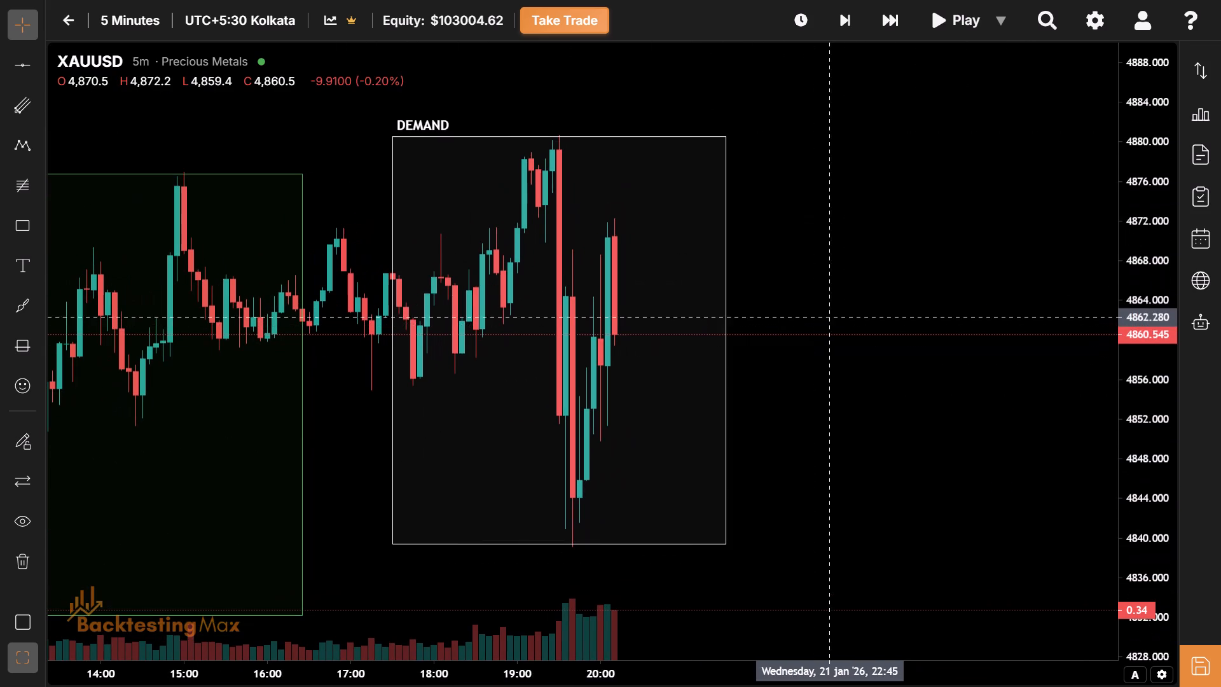
left_click_drag(520, 459, 741, 417)
left_click_drag(670, 426, 552, 443)
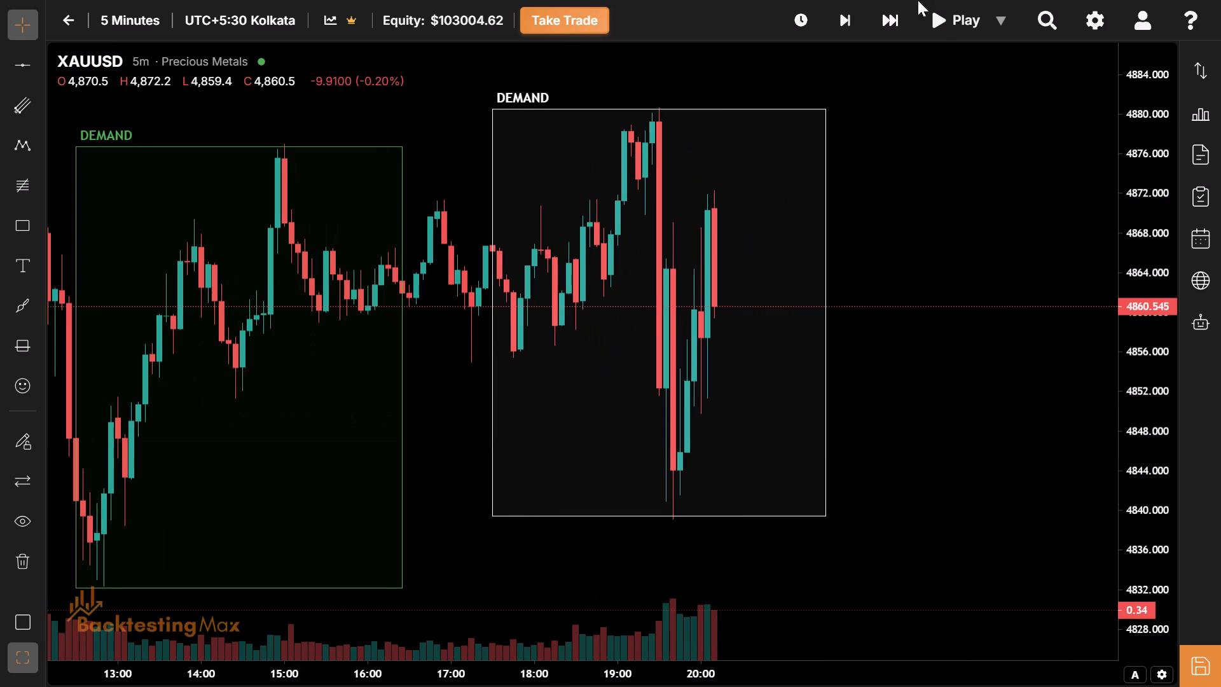
left_click(844, 22)
left_click(844, 22)
left_click(844, 22)
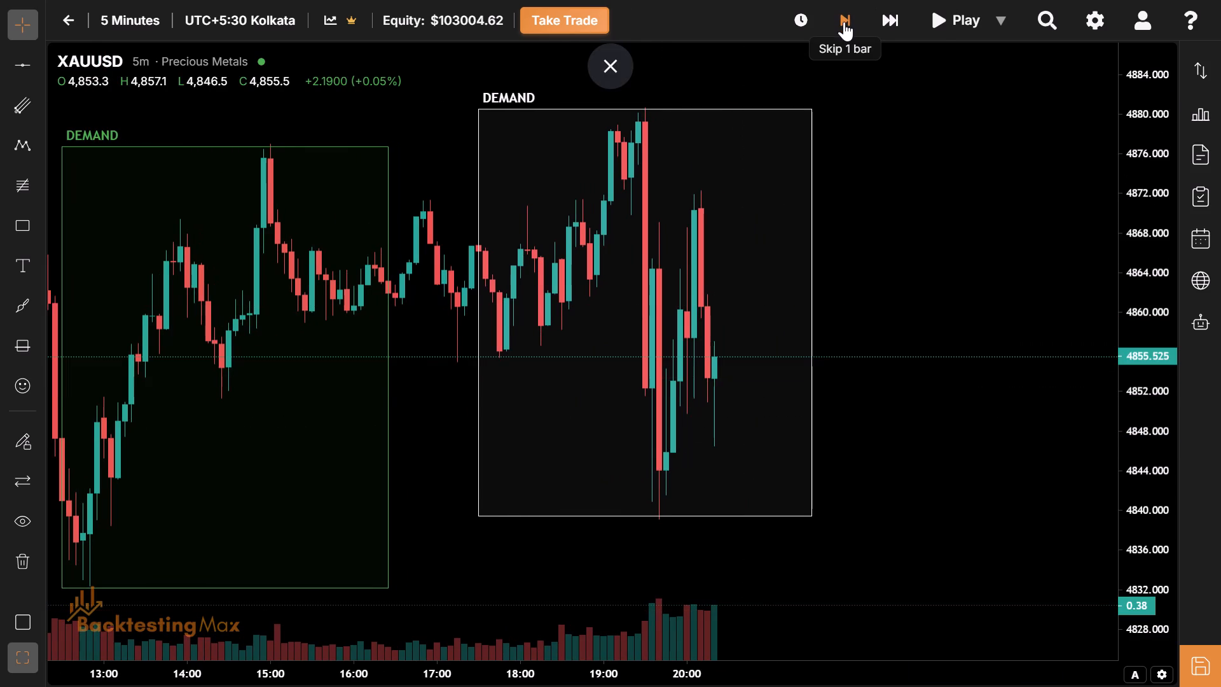
left_click(844, 22)
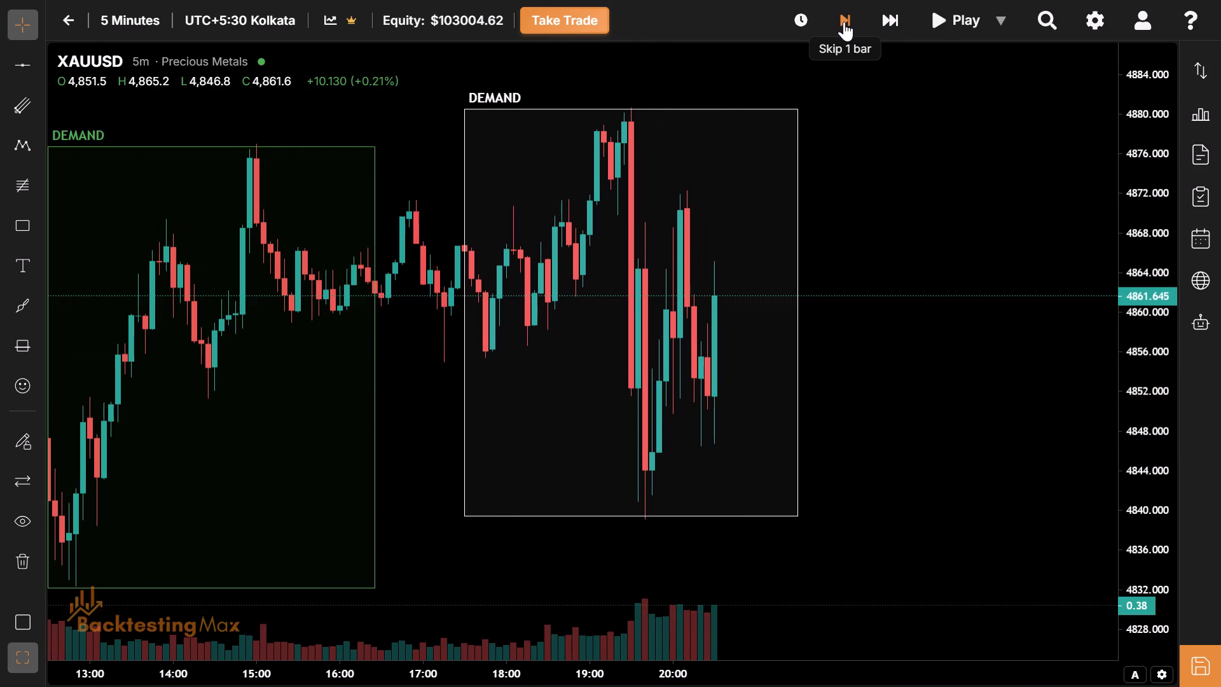
left_click_drag(895, 393, 814, 419)
left_click(846, 15)
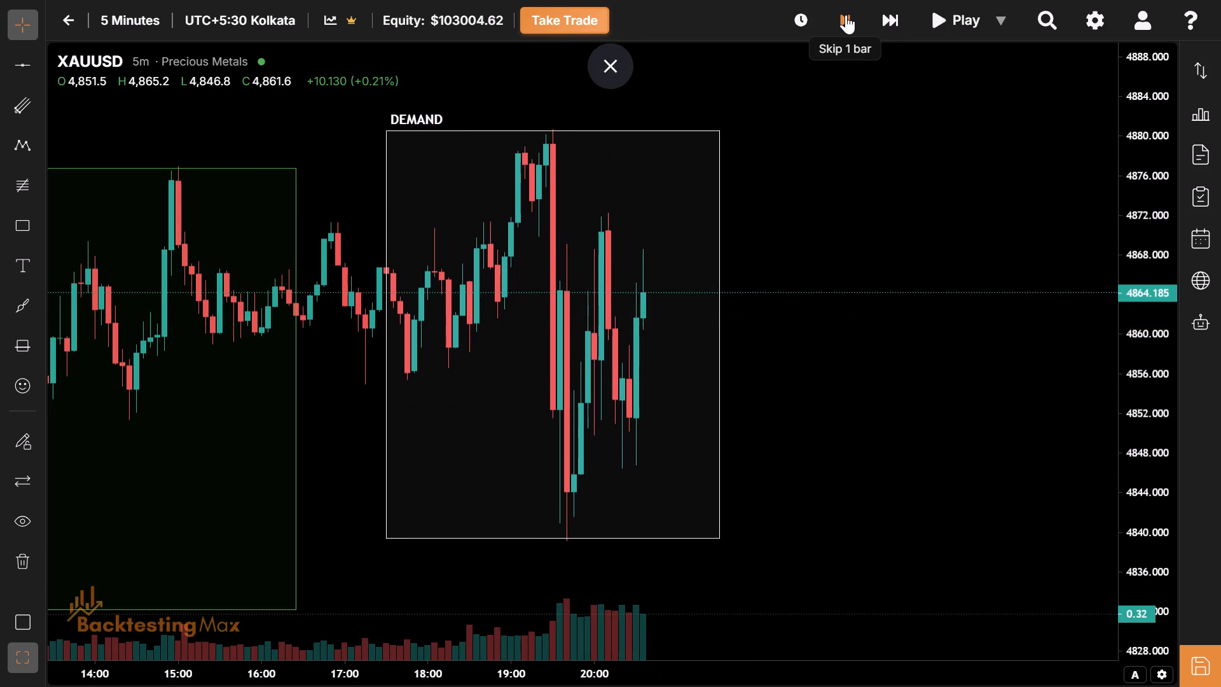
Advance the replay three candles to 20:50 on 21 January.
left_click(846, 15)
left_click(846, 15)
left_click(846, 15)
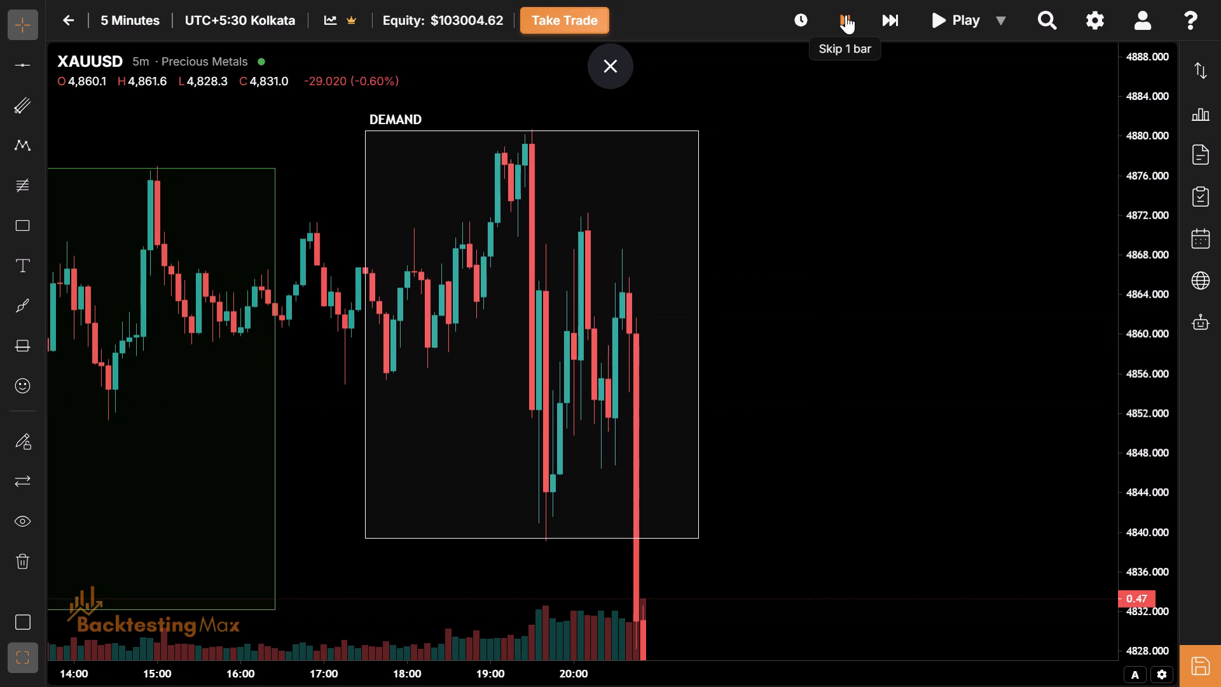
Extend the white NY session box's bottom edge down to about 4812.1, at the 20:50 candle's low.
left_click_drag(780, 520, 890, 291)
left_click_drag(772, 466, 813, 460)
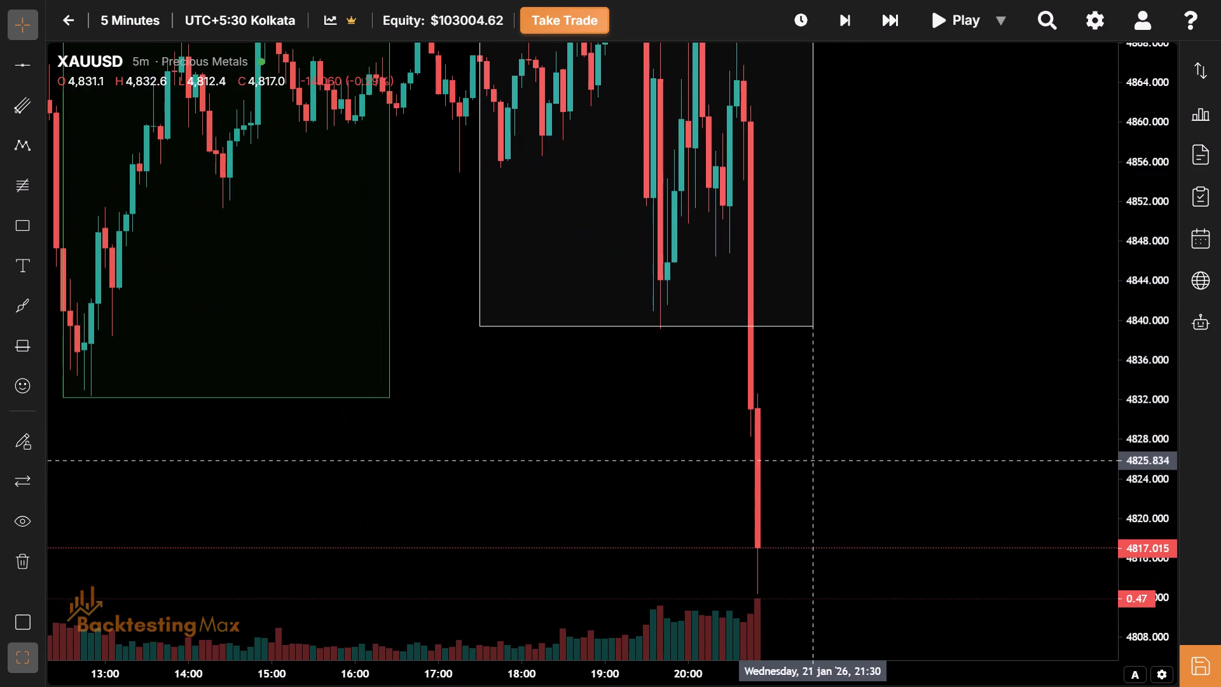
left_click_drag(647, 326, 832, 596)
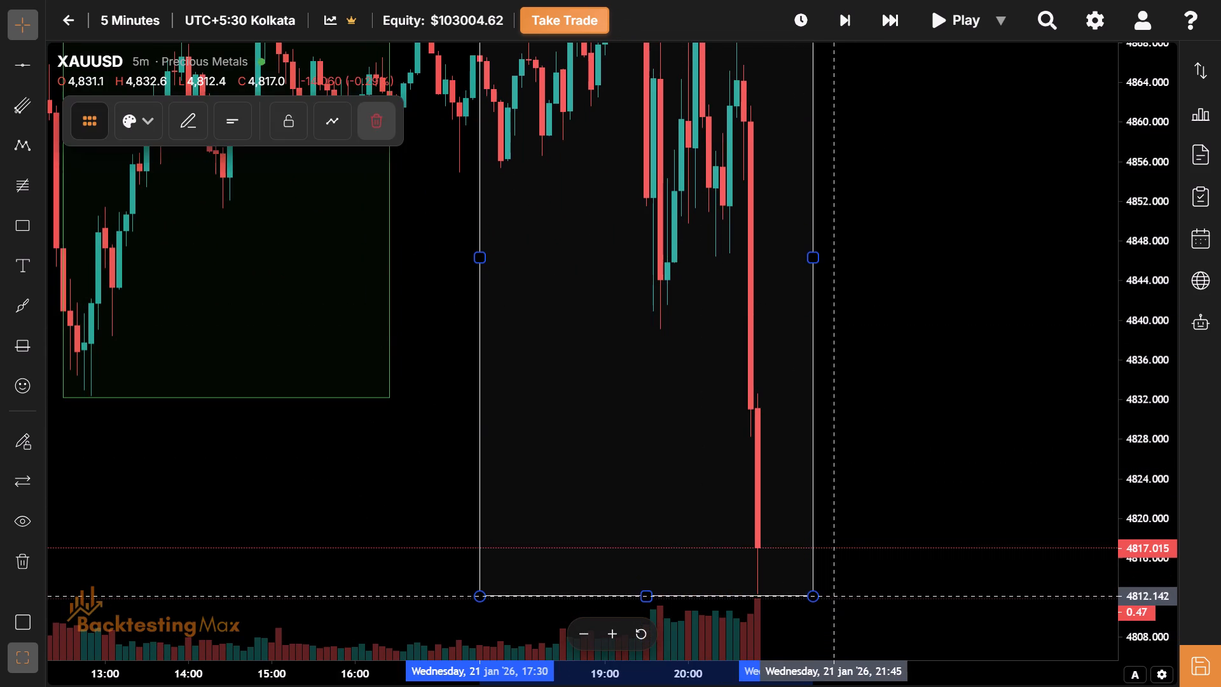
Review the extended NY session box and advance the replay two candles to 21:00.
left_click_drag(671, 515, 894, 432)
left_click_drag(545, 451, 434, 497)
left_click_drag(720, 376, 563, 607)
left_click(642, 463)
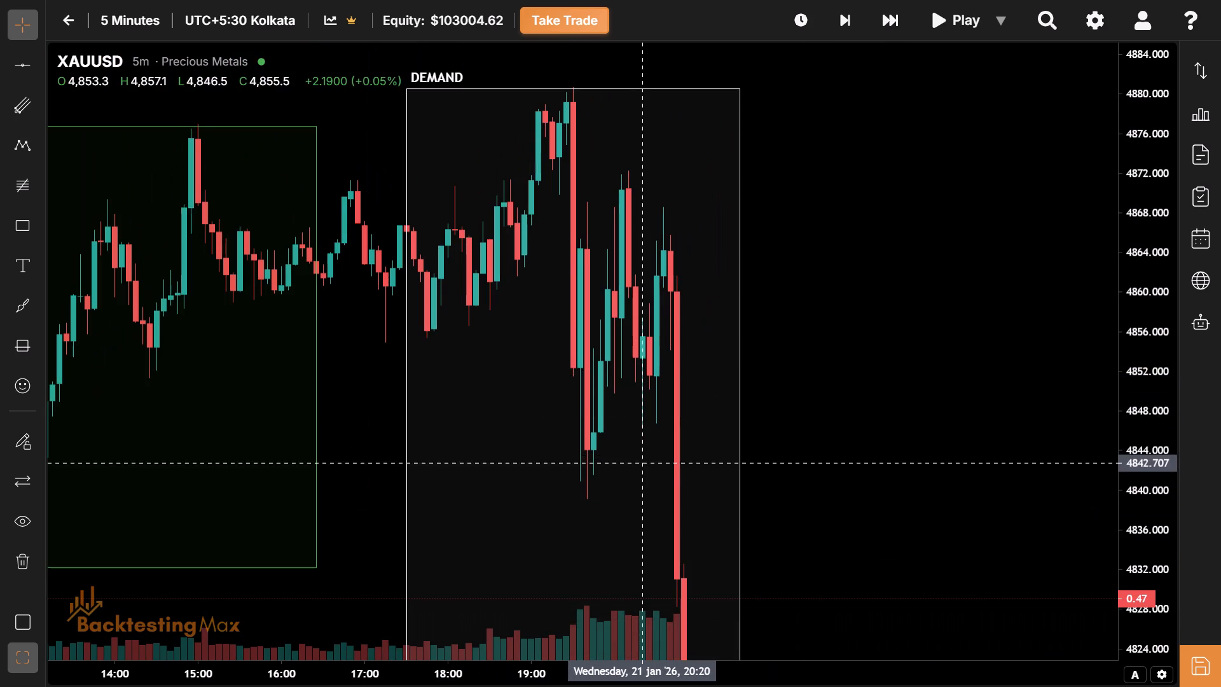
left_click_drag(642, 463, 549, 311)
left_click_drag(887, 531, 799, 266)
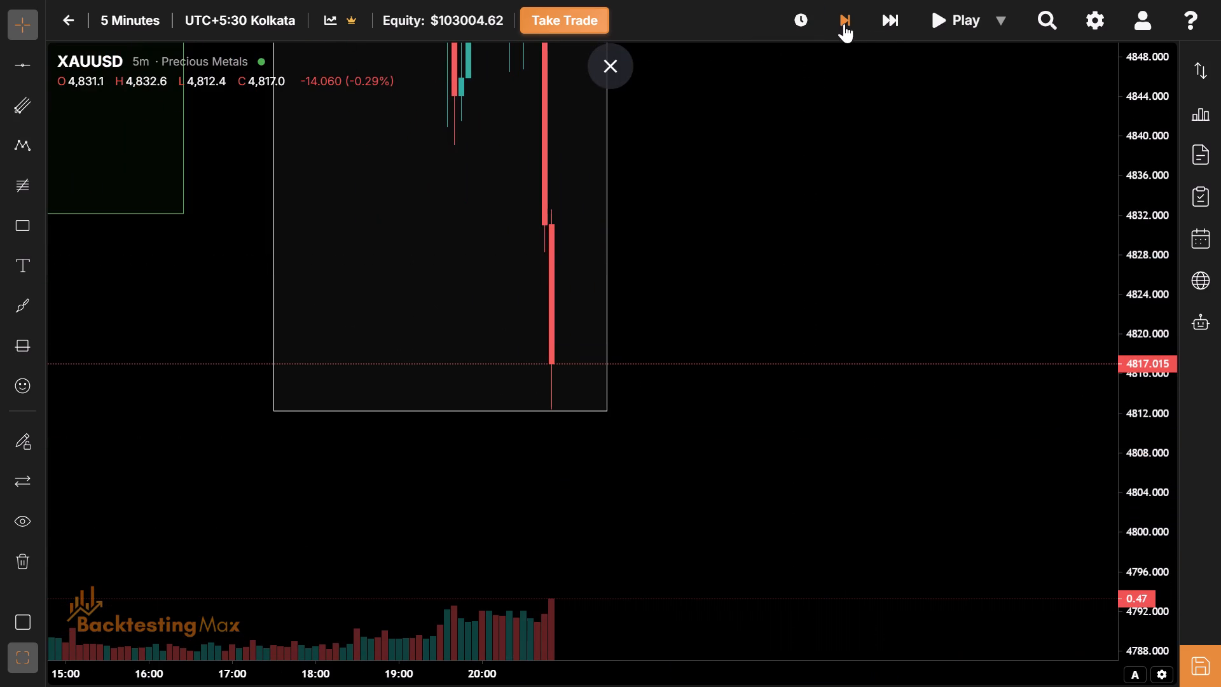
left_click(829, 33)
left_click(829, 33)
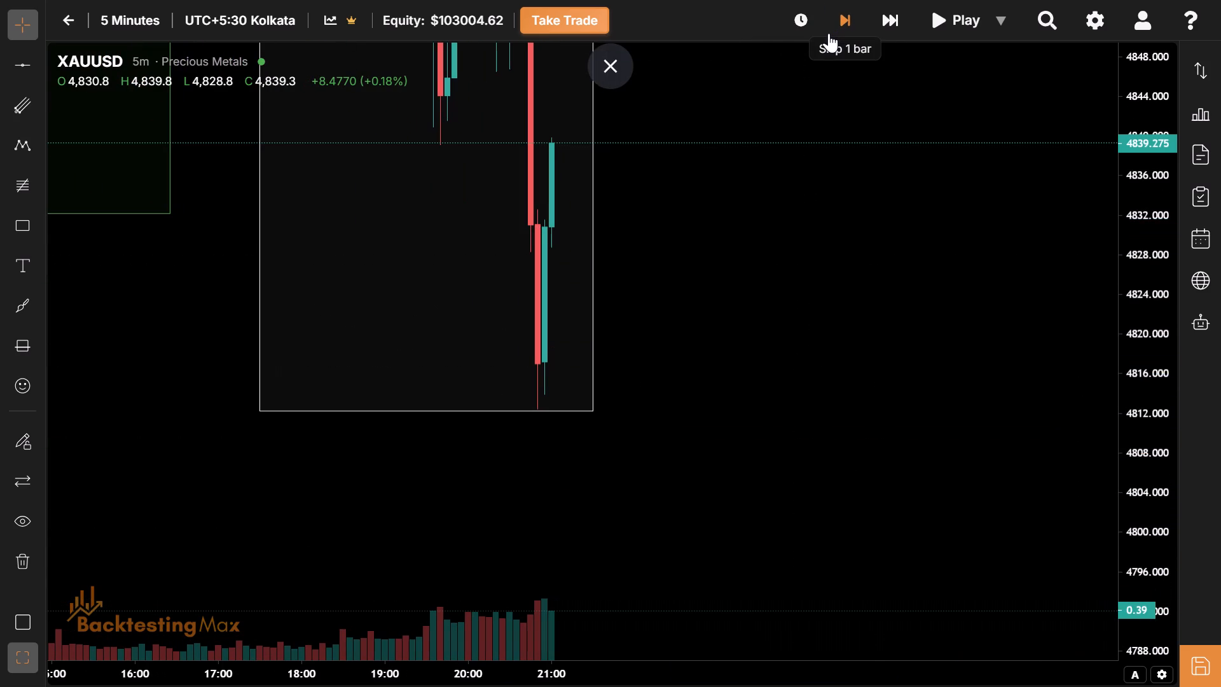
Advance the replay candle by candle to 21:45, past the end of the white NY session box.
left_click_drag(717, 188, 737, 542)
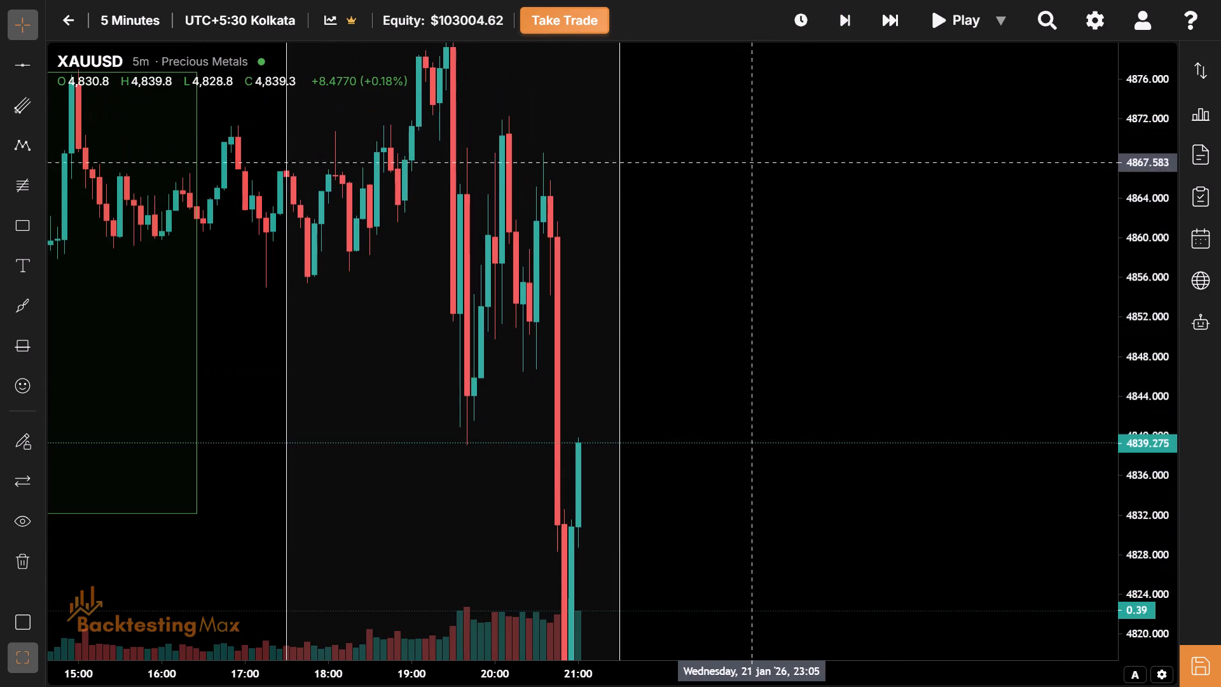
left_click_drag(751, 396, 700, 190)
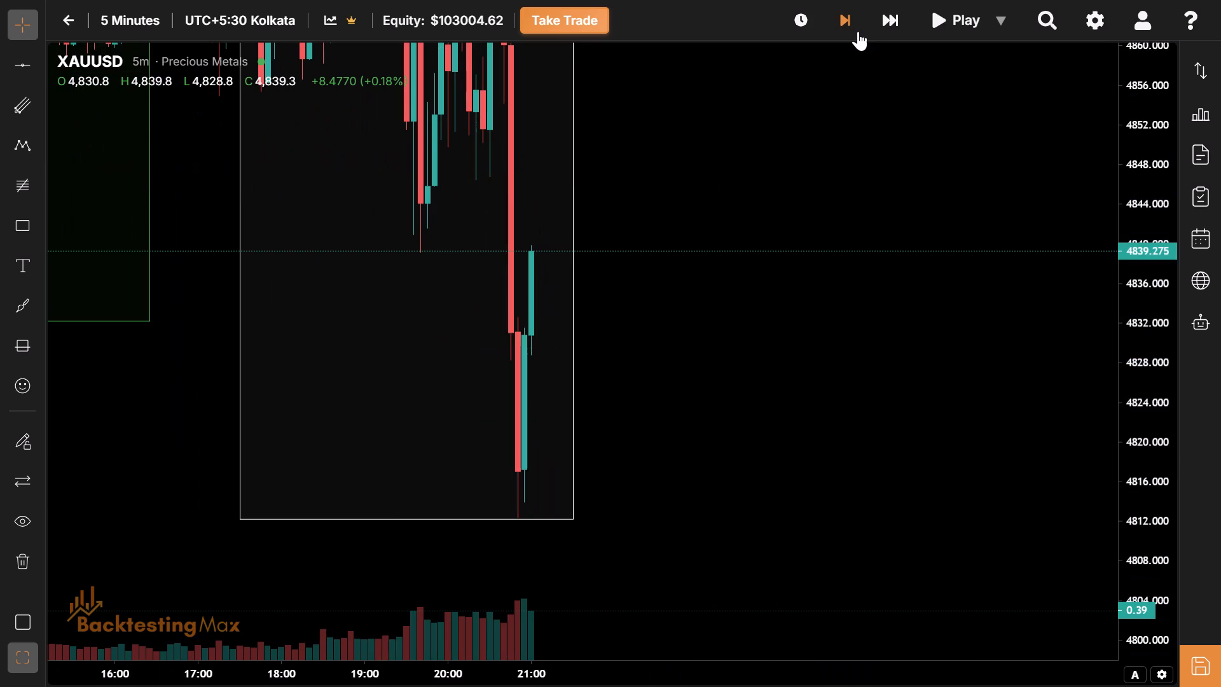
left_click(854, 29)
left_click(854, 29)
left_click(854, 29)
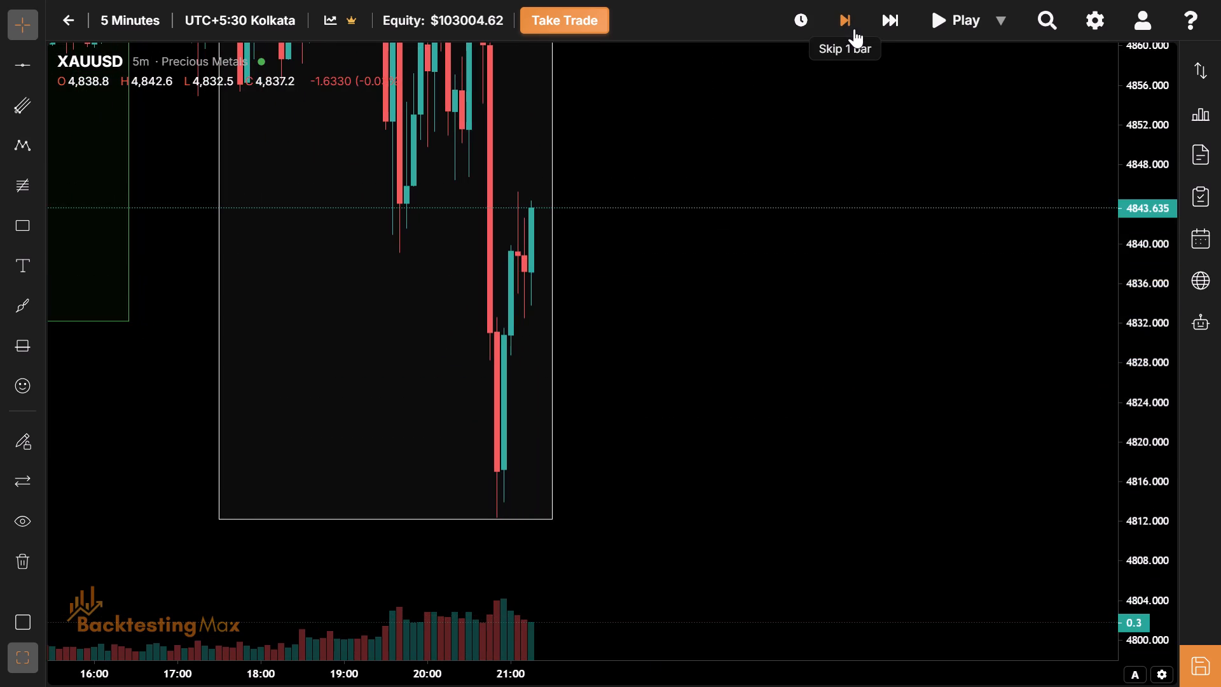
left_click(854, 29)
left_click(854, 29)
left_click_drag(720, 124, 719, 134)
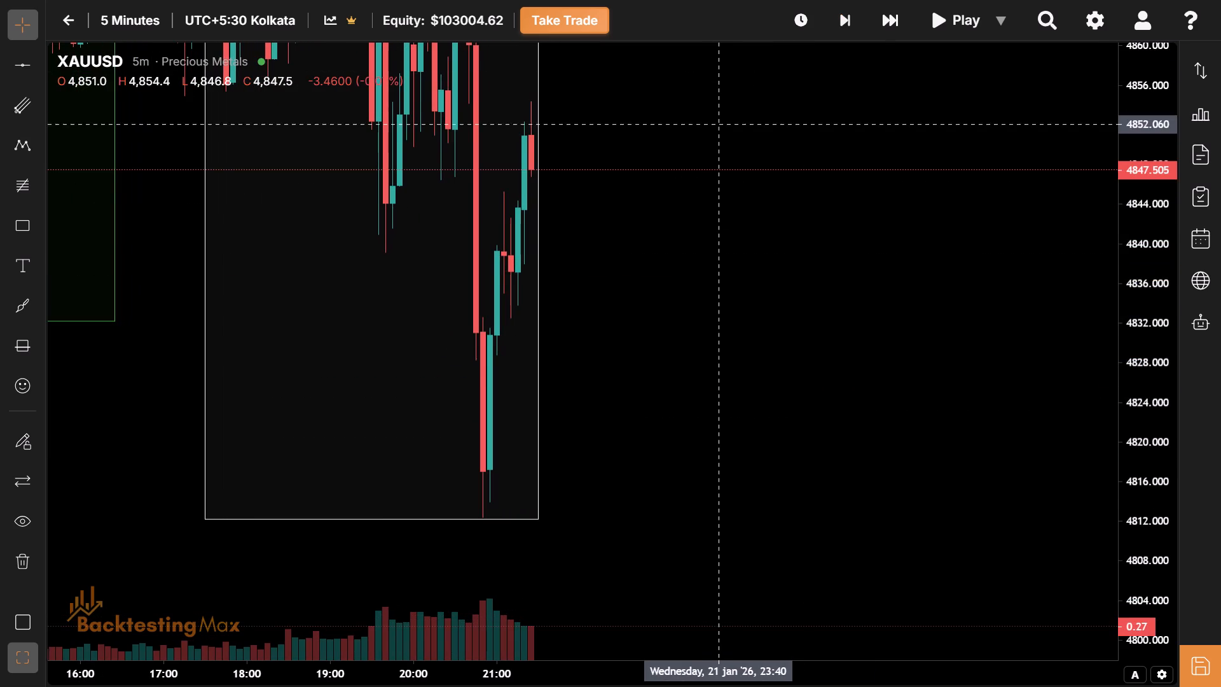
left_click_drag(719, 134, 731, 210)
left_click(842, 28)
left_click(842, 28)
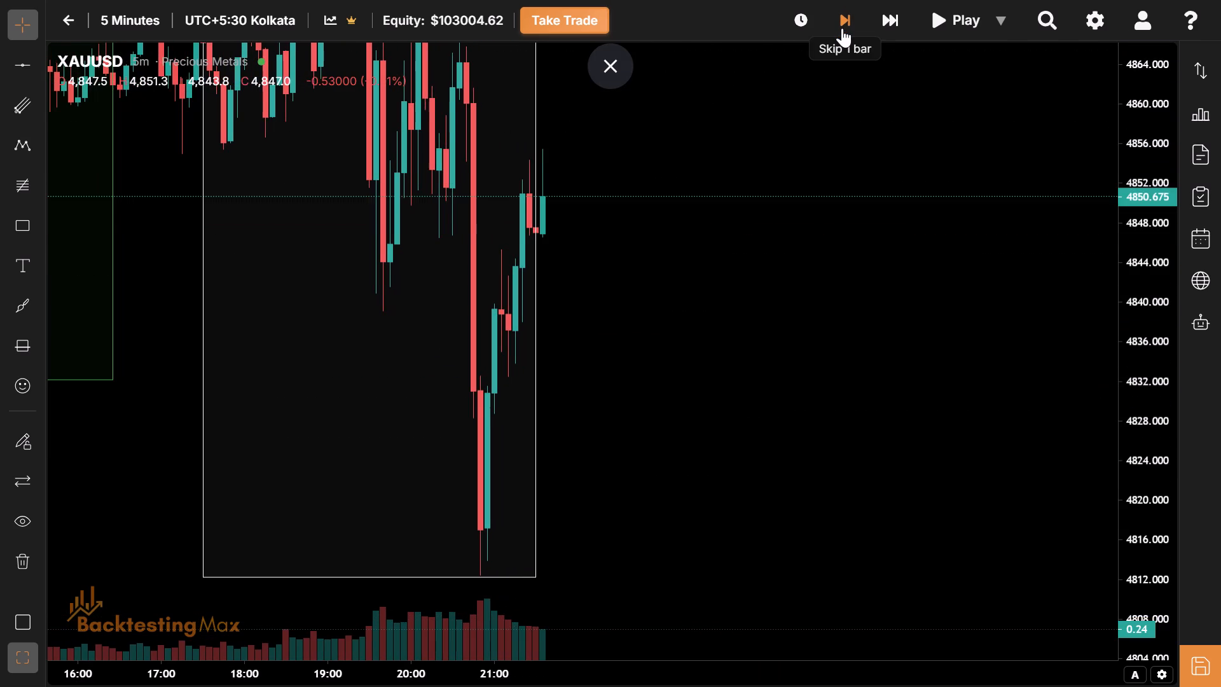
left_click(842, 28)
left_click(842, 28)
left_click_drag(707, 223, 703, 280)
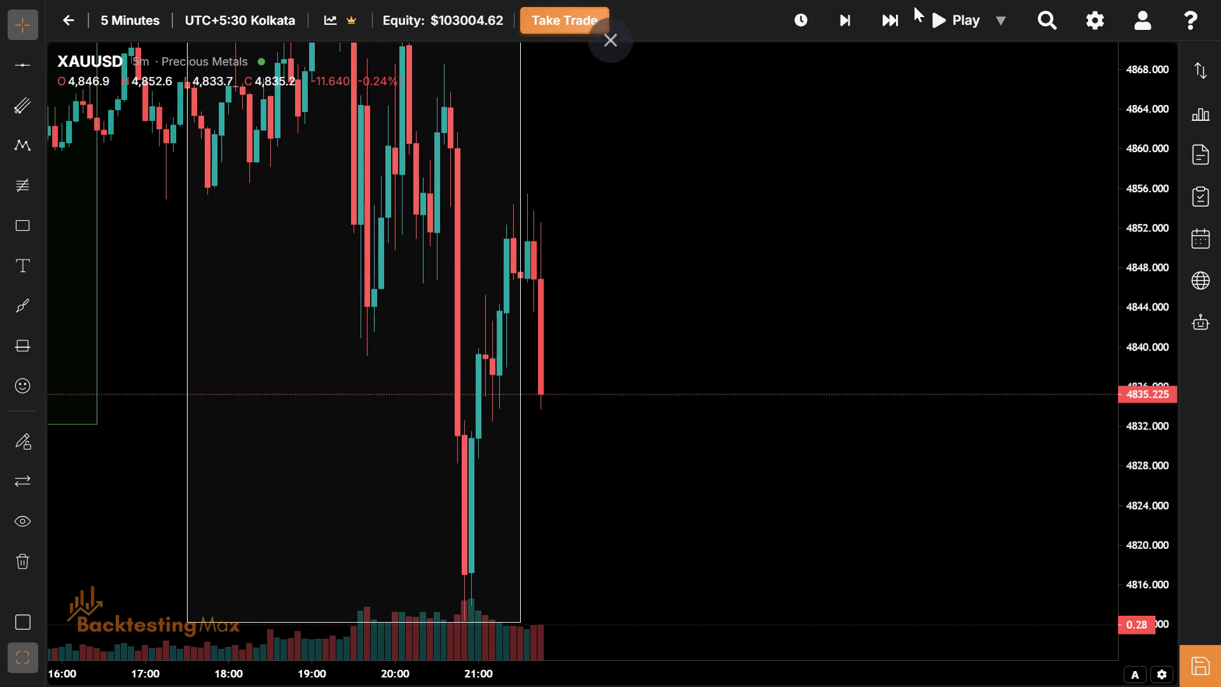
Advance the replay in five-bar jumps to 02:05 on 22 January.
left_click(908, 22)
left_click(908, 22)
triple_click(908, 22)
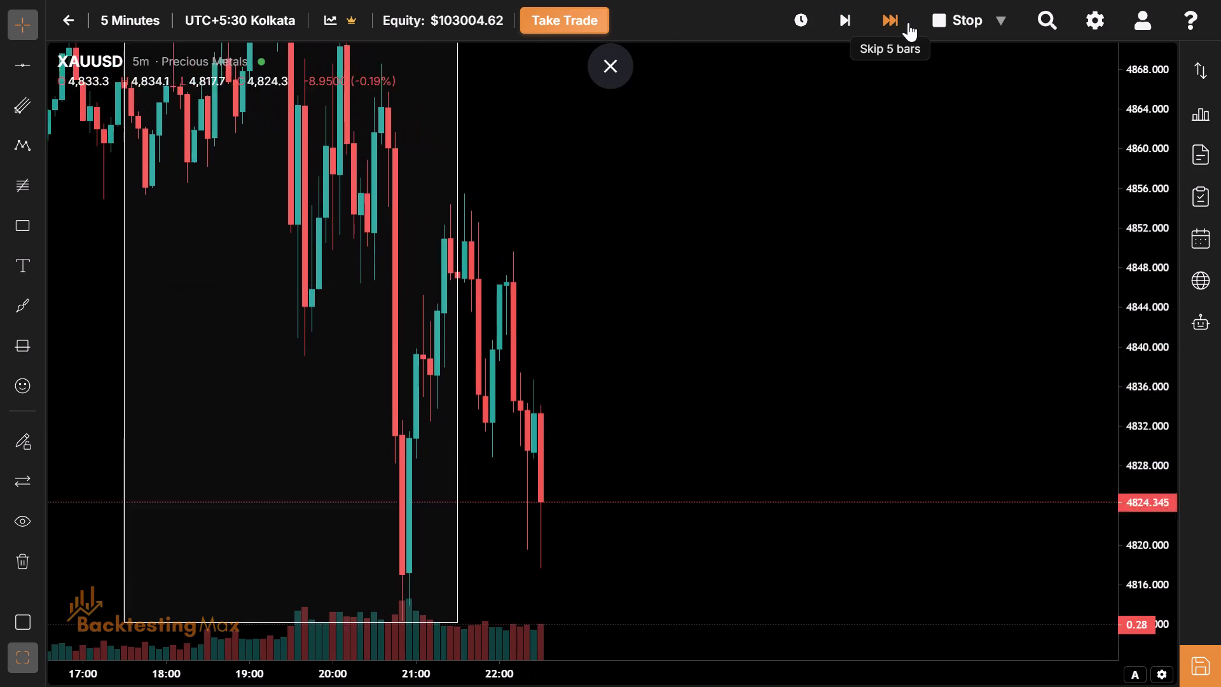
triple_click(908, 22)
double_click(908, 22)
left_click_drag(694, 385, 708, 273)
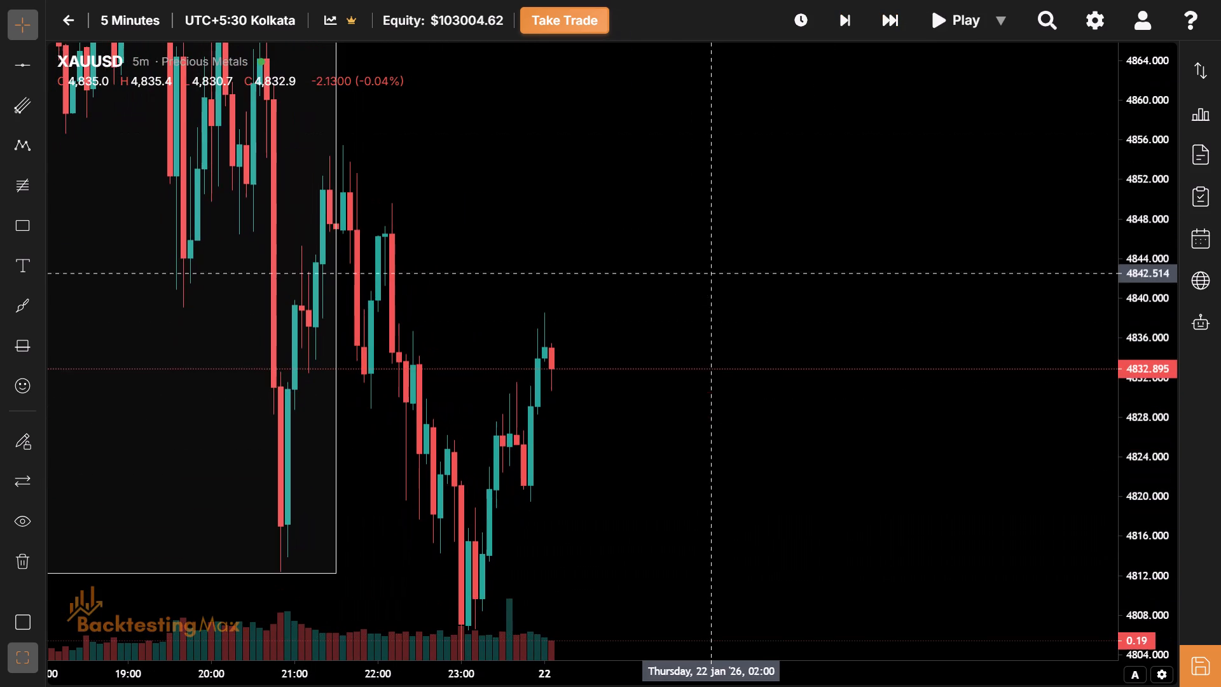
triple_click(897, 17)
double_click(897, 17)
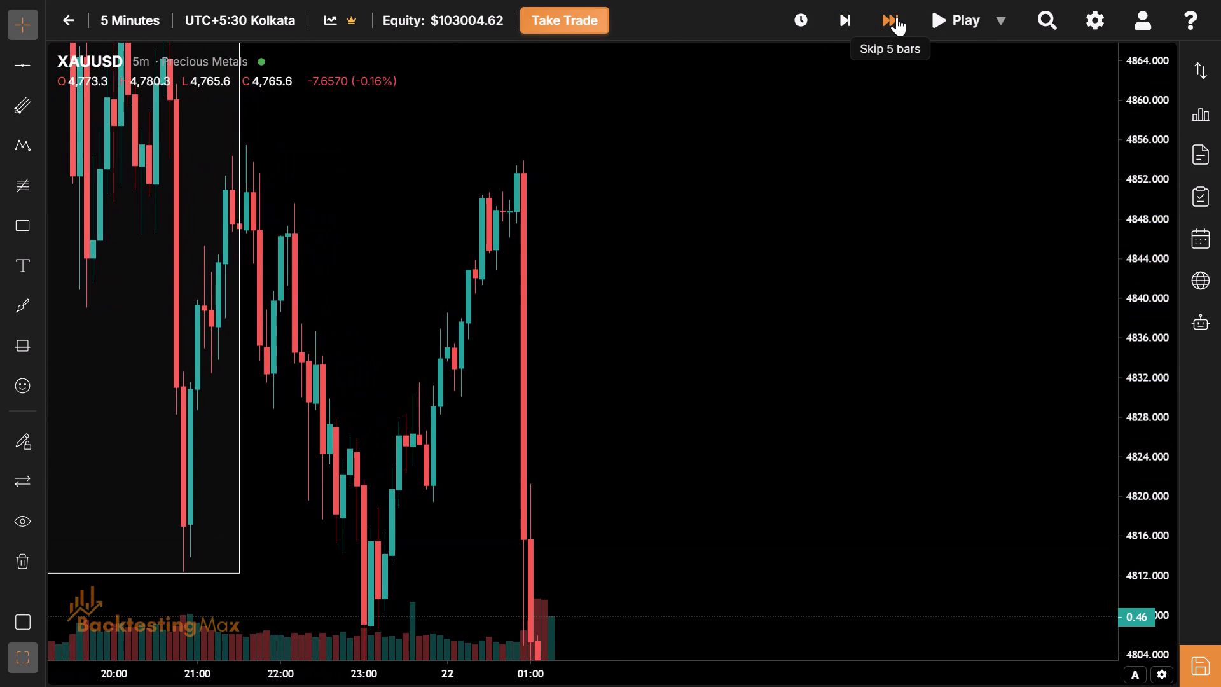
left_click(897, 17)
left_click(897, 17)
Inspect the price swing after 01:00 on 22 January and advance the replay in five-bar jumps to 03:00.
left_click_drag(897, 17, 663, 417)
left_click_drag(663, 417, 698, 276)
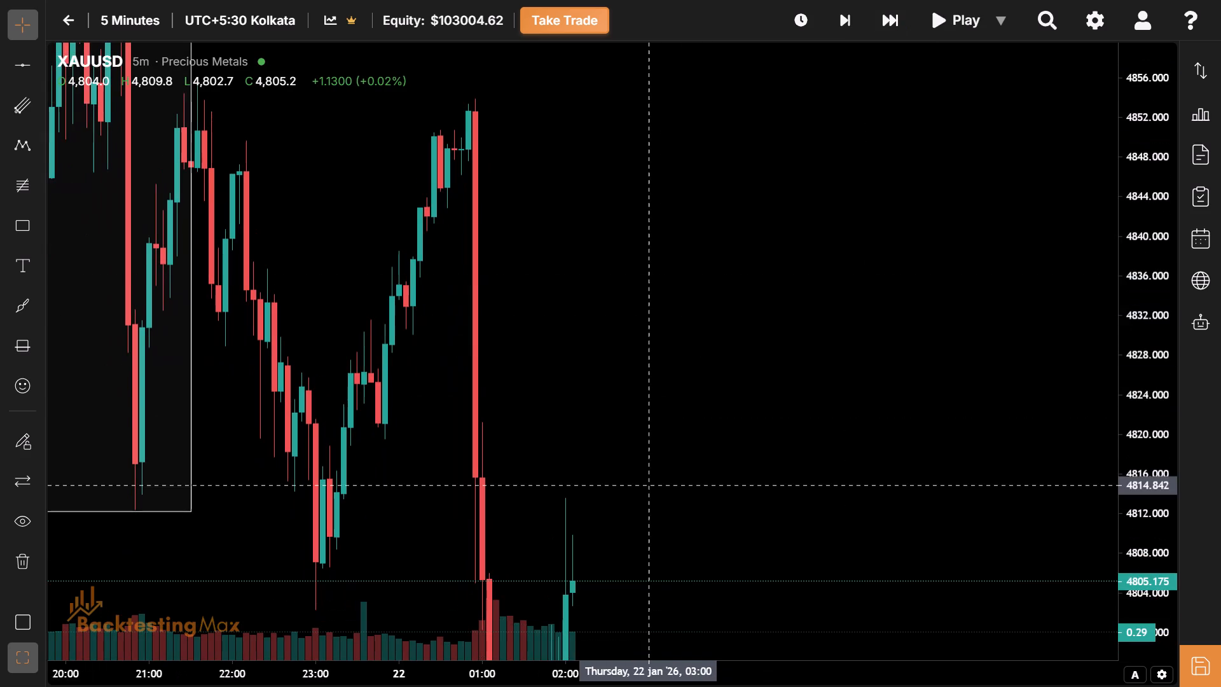
left_click_drag(649, 485, 698, 319)
left_click_drag(684, 466, 641, 293)
left_click_drag(672, 519, 629, 267)
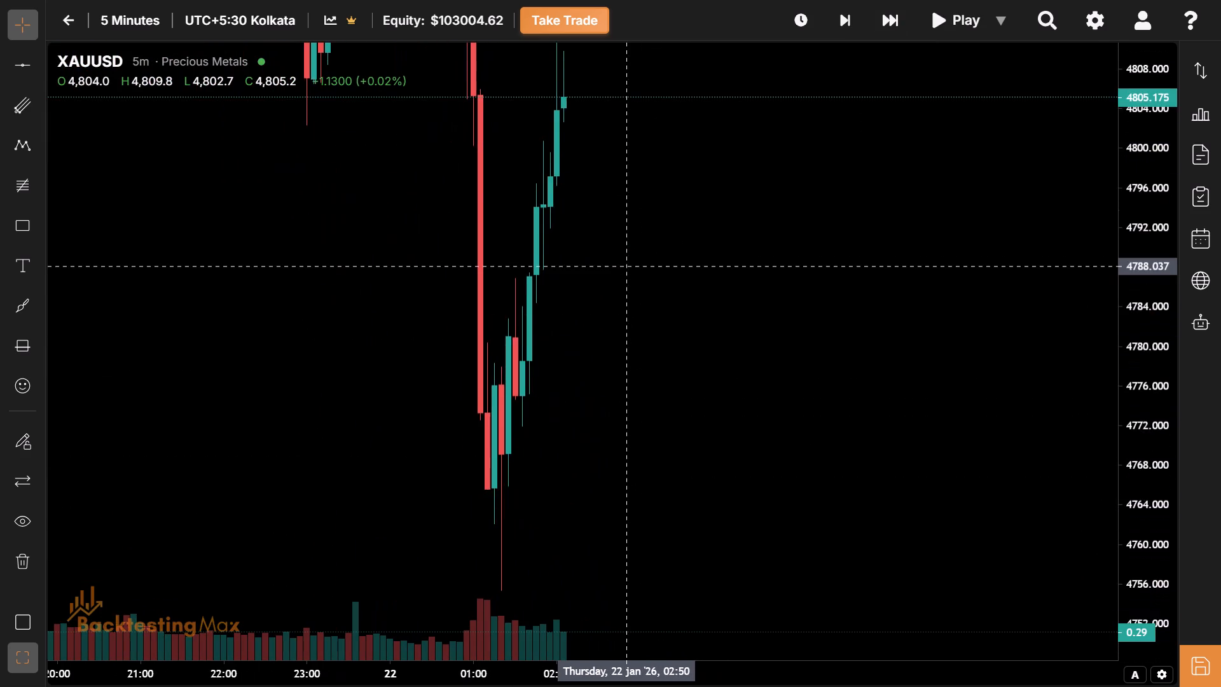
left_click_drag(629, 267, 637, 489)
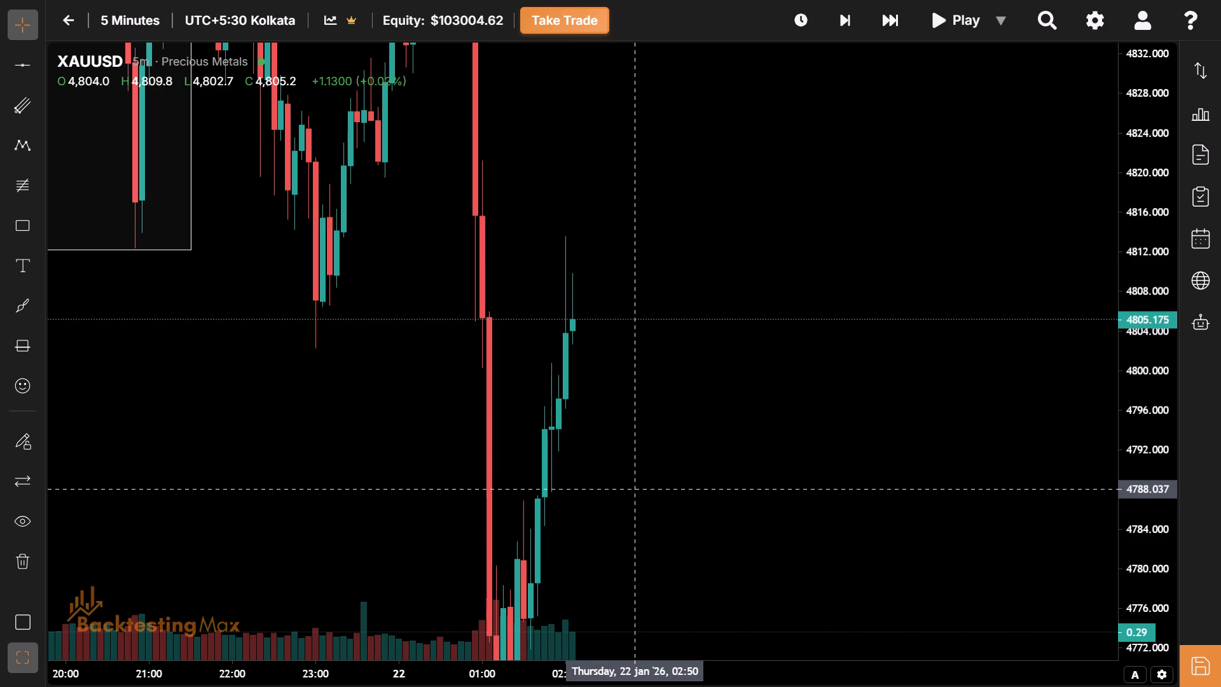
left_click_drag(773, 555, 684, 383)
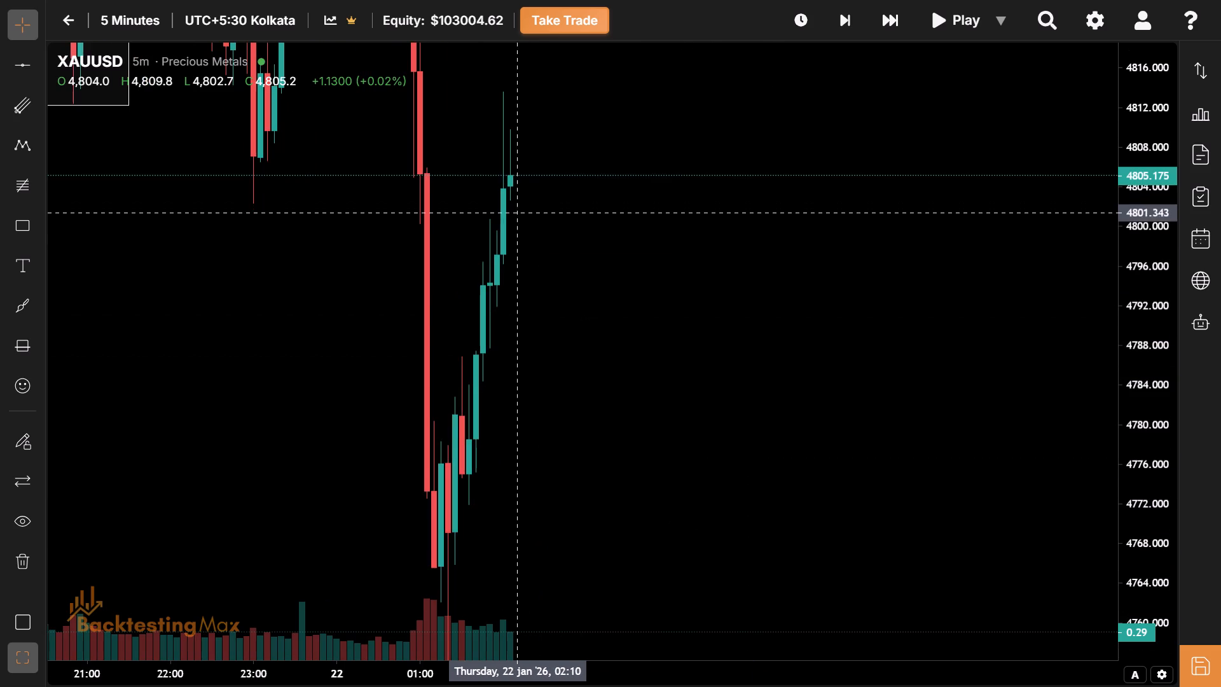
triple_click(875, 23)
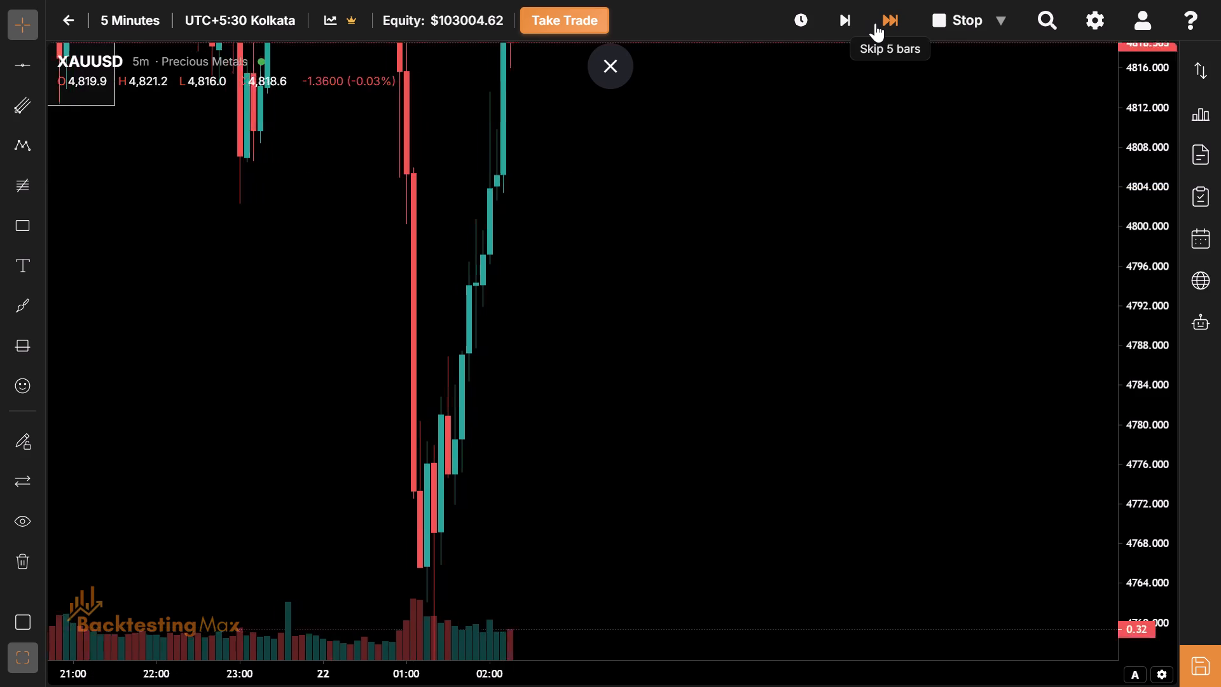
left_click(875, 23)
left_click_drag(875, 23, 627, 165)
left_click_drag(627, 165, 635, 529)
left_click_drag(641, 366, 614, 581)
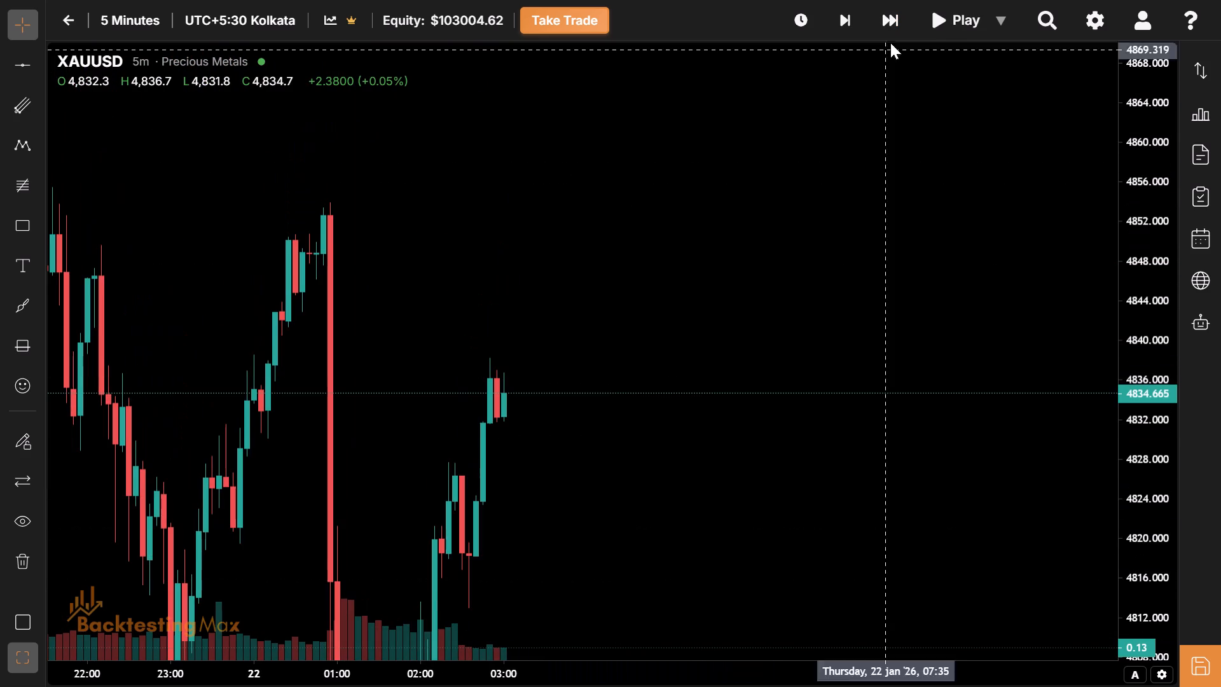
Advance the replay in five-bar jumps to 06:25 on 22 January.
triple_click(892, 14)
triple_click(892, 14)
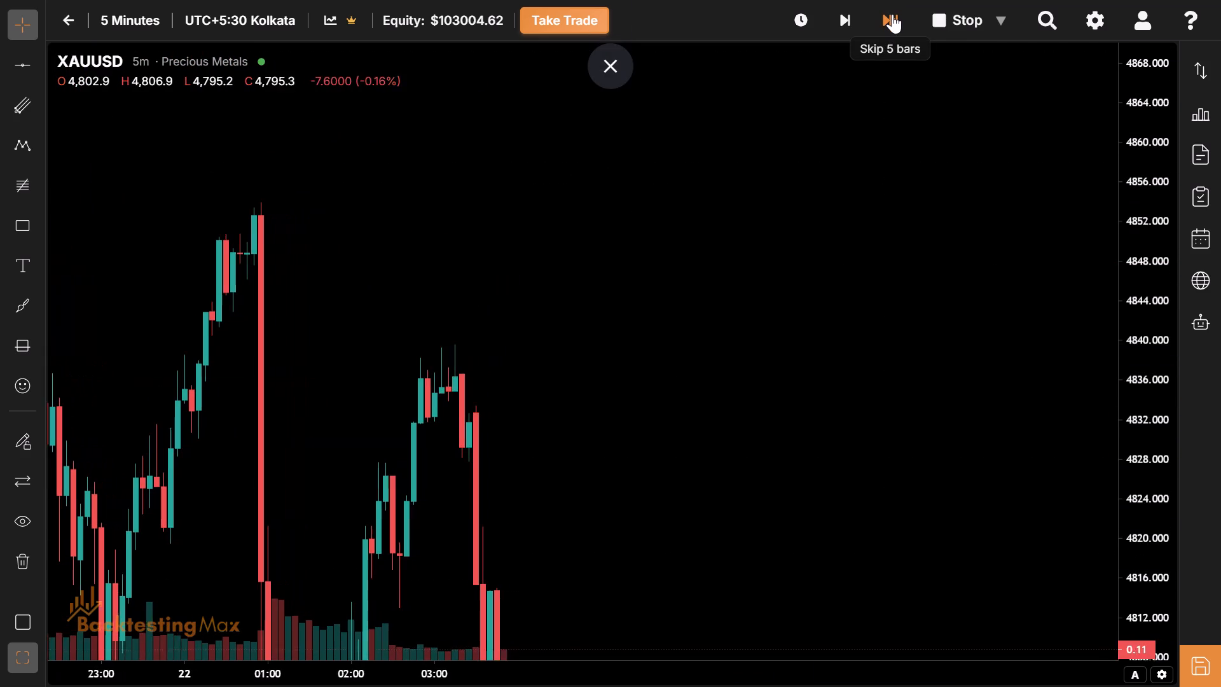
triple_click(892, 14)
triple_click(892, 14)
left_click(892, 14)
Draw a rectangle on 22 January from 05:30 at about 4786.0 to 11:30 at about 4776.4.
left_click_drag(892, 14, 604, 545)
left_click_drag(604, 545, 565, 303)
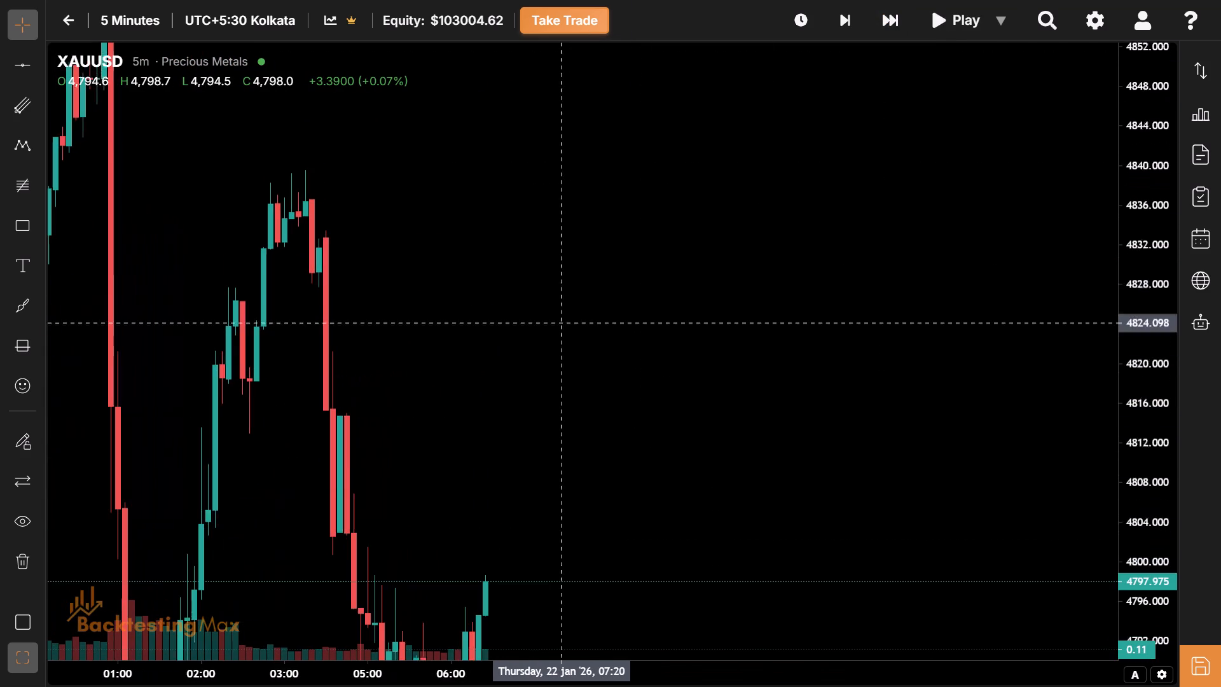
left_click_drag(565, 303, 565, 292)
left_click_drag(590, 536, 409, 296)
left_click_drag(395, 462, 319, 434)
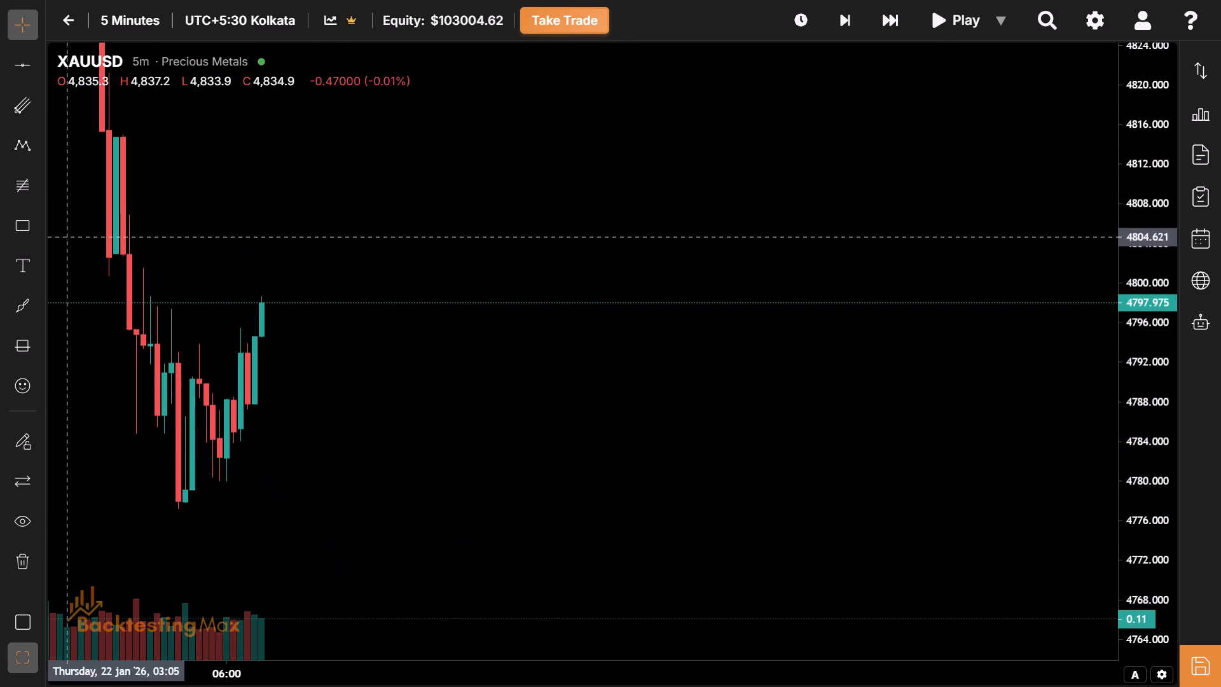
left_click(28, 242)
left_click(27, 234)
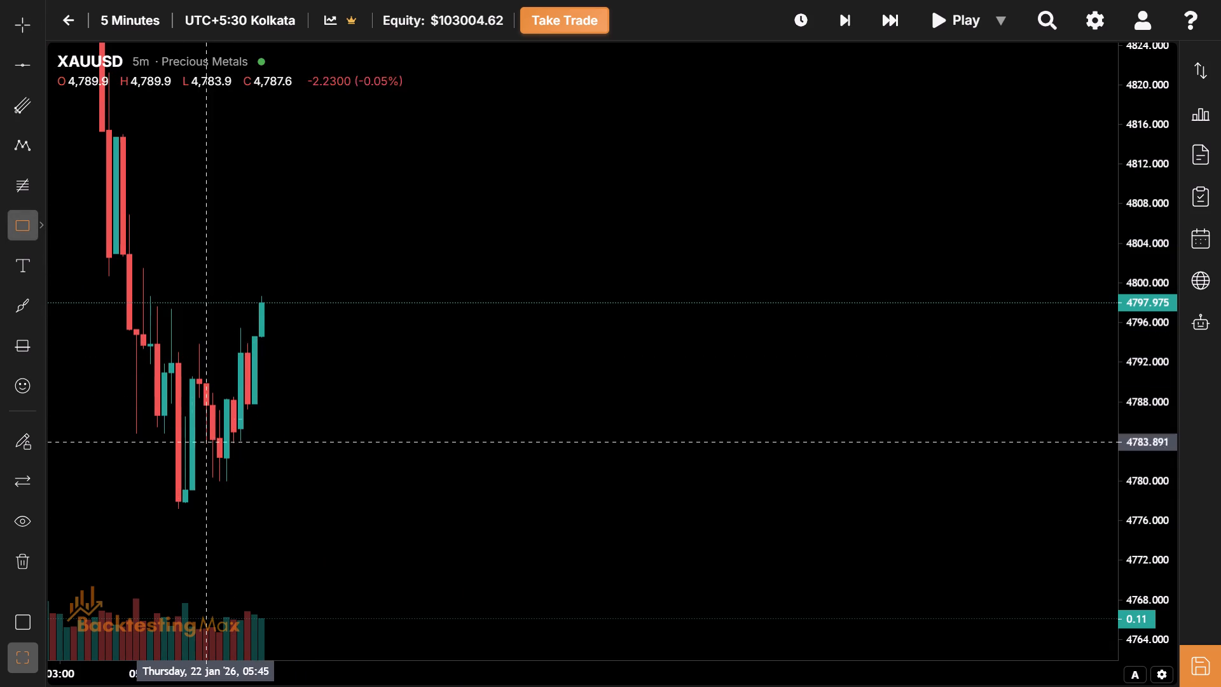
left_click(183, 421)
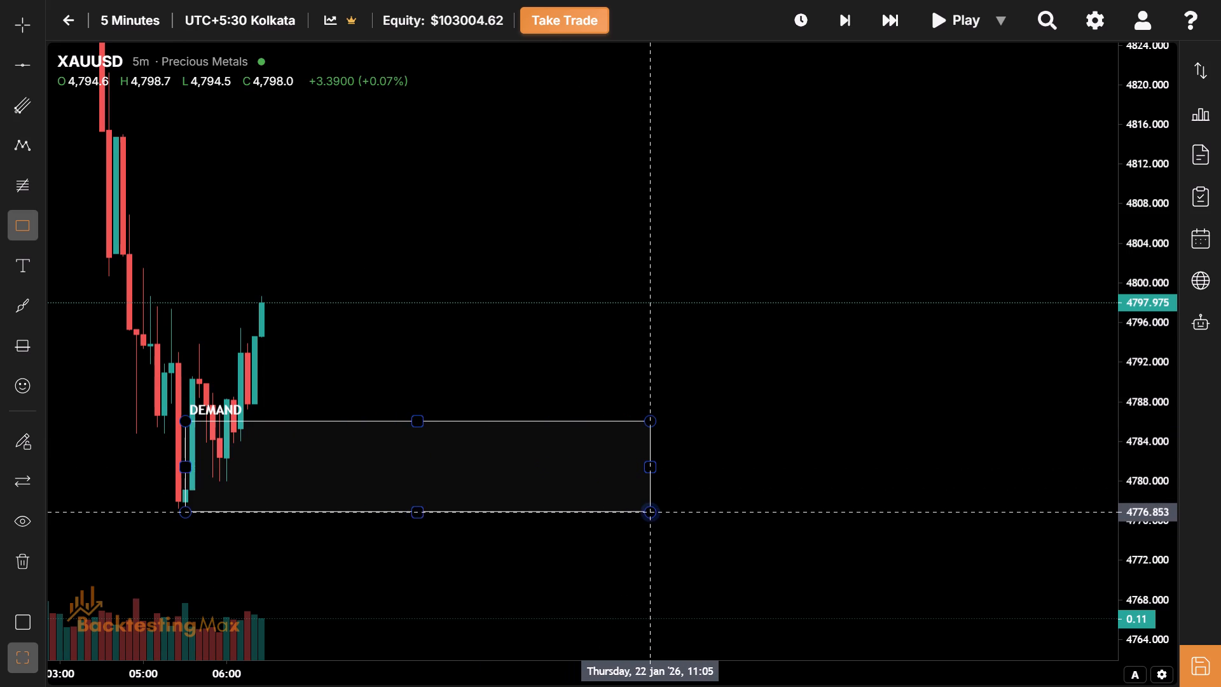
left_click(683, 517)
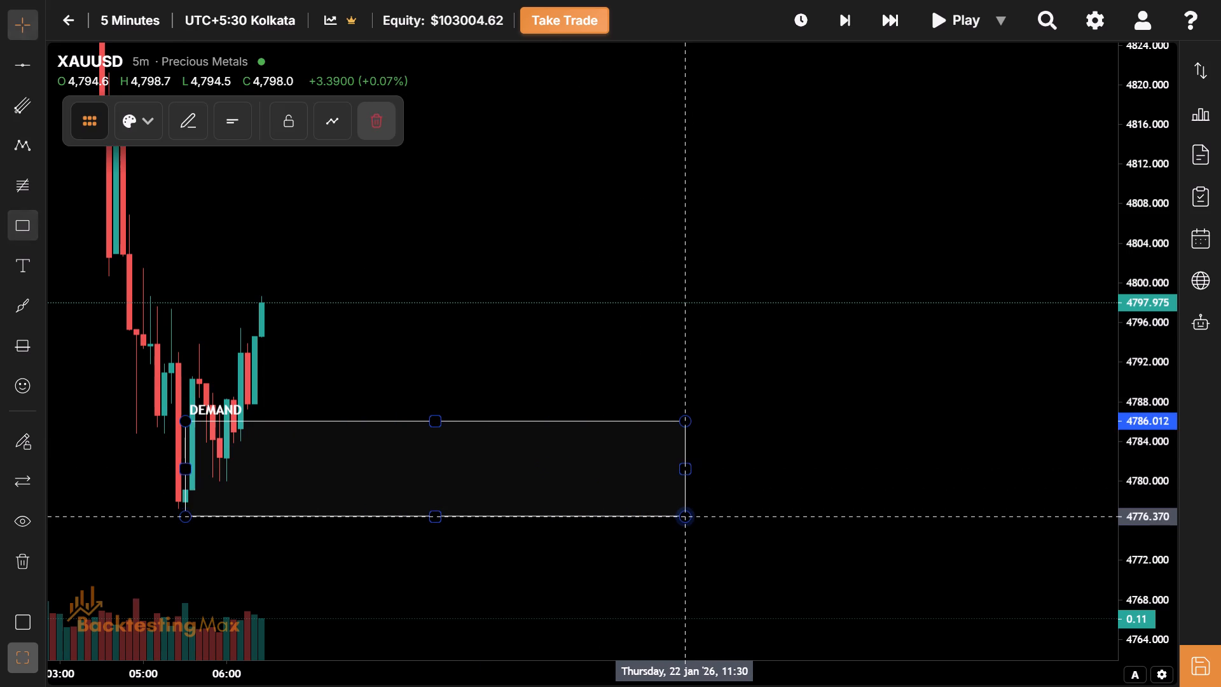
Apply the Asian Session template to the new rectangle.
left_click(158, 131)
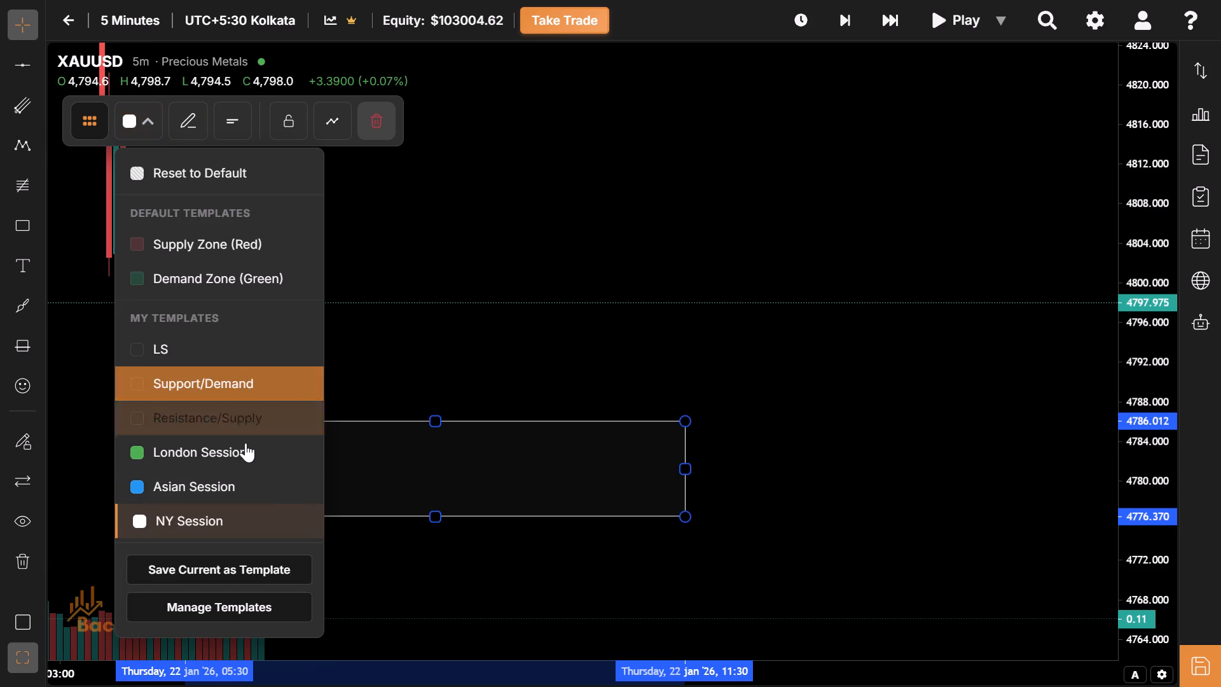
left_click(261, 477)
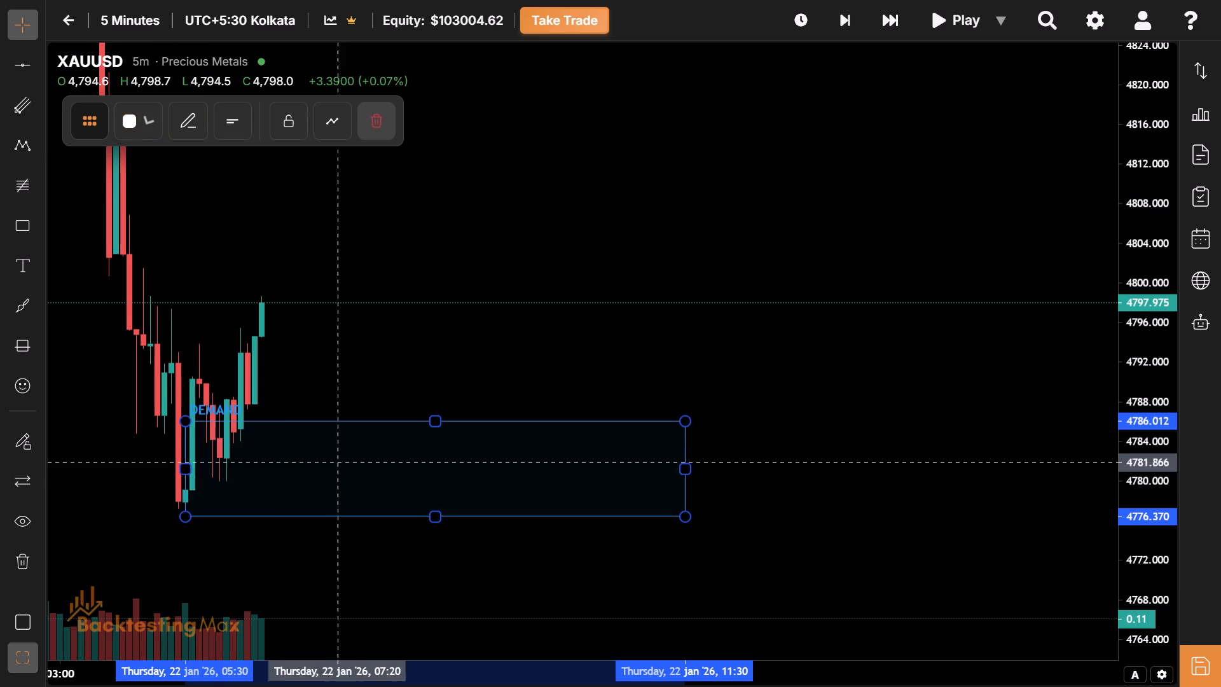
Raise the Asian session box's upper edge to about 4798.7, at the 06:25 candle's high.
left_click_drag(403, 441, 419, 452)
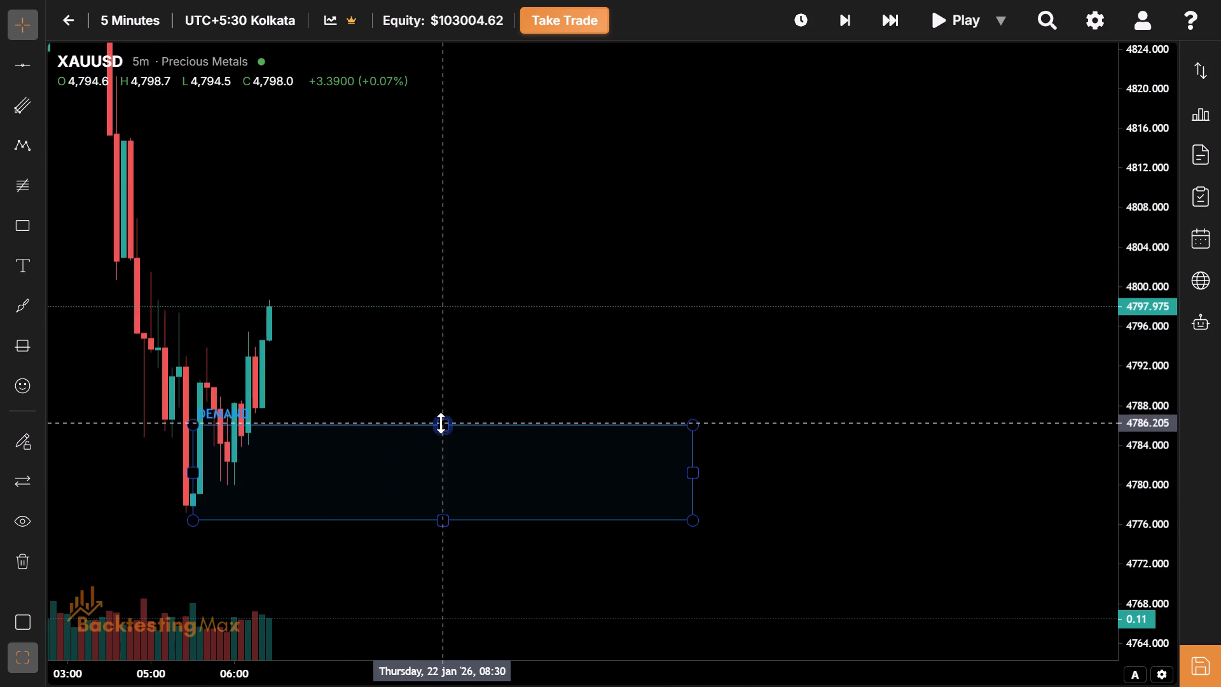
left_click_drag(441, 423, 434, 305)
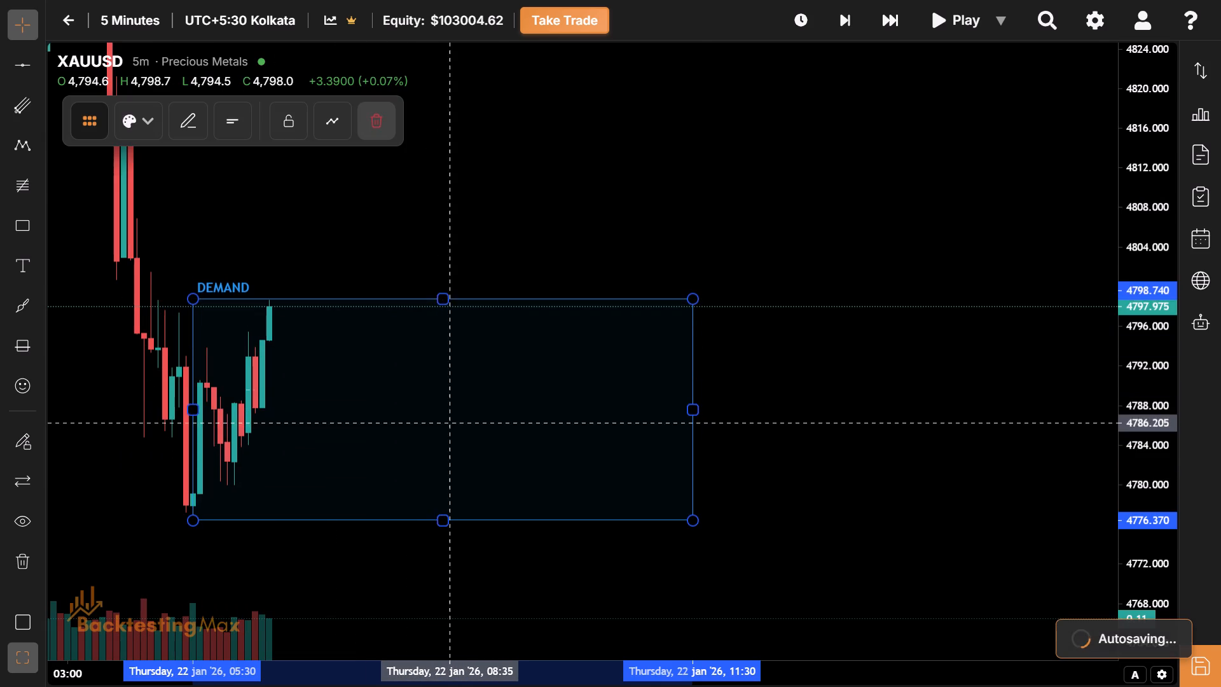
Examine the blue Asian session box and its lower boundary against the earlier price swing after 01:00.
left_click_drag(448, 423, 725, 351)
left_click_drag(362, 560, 907, 462)
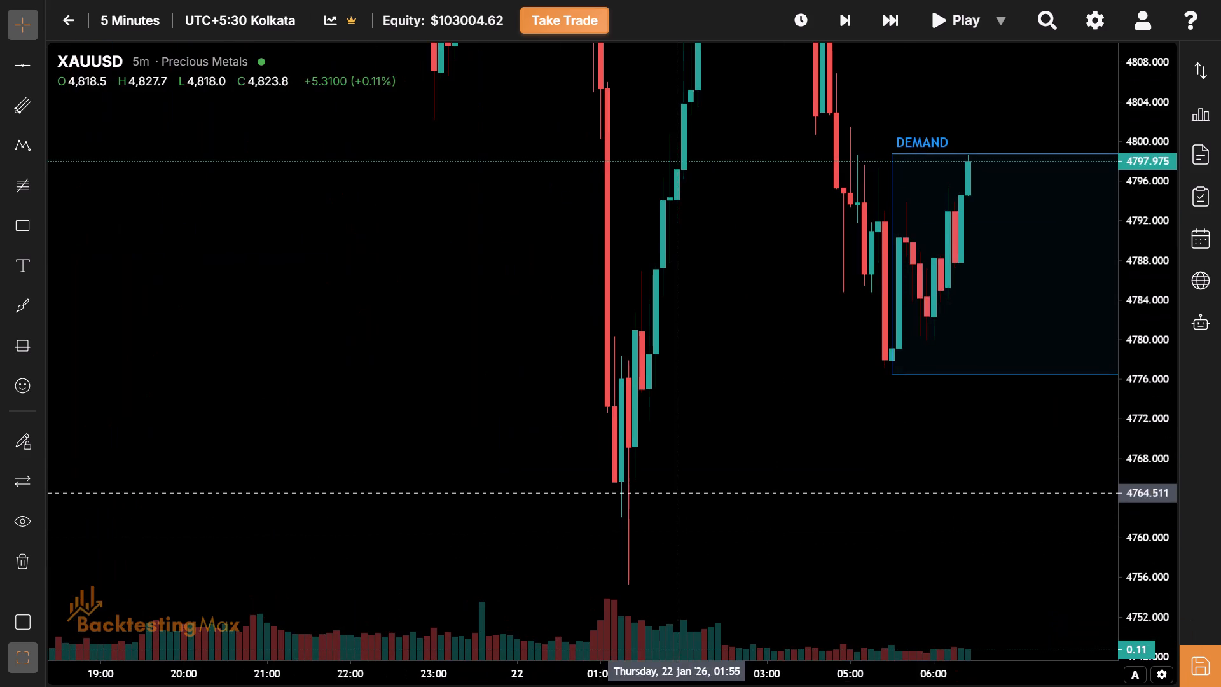
left_click_drag(724, 514, 637, 535)
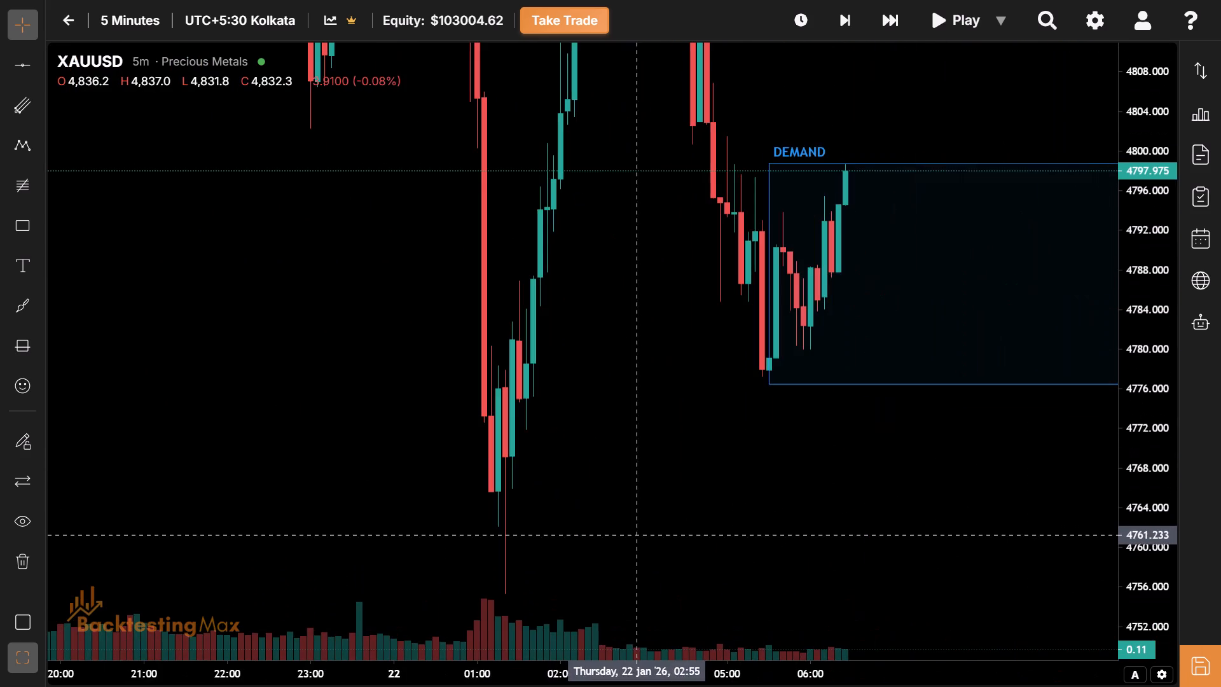
left_click_drag(899, 544, 649, 567)
left_click_drag(840, 534, 577, 630)
double_click(554, 500)
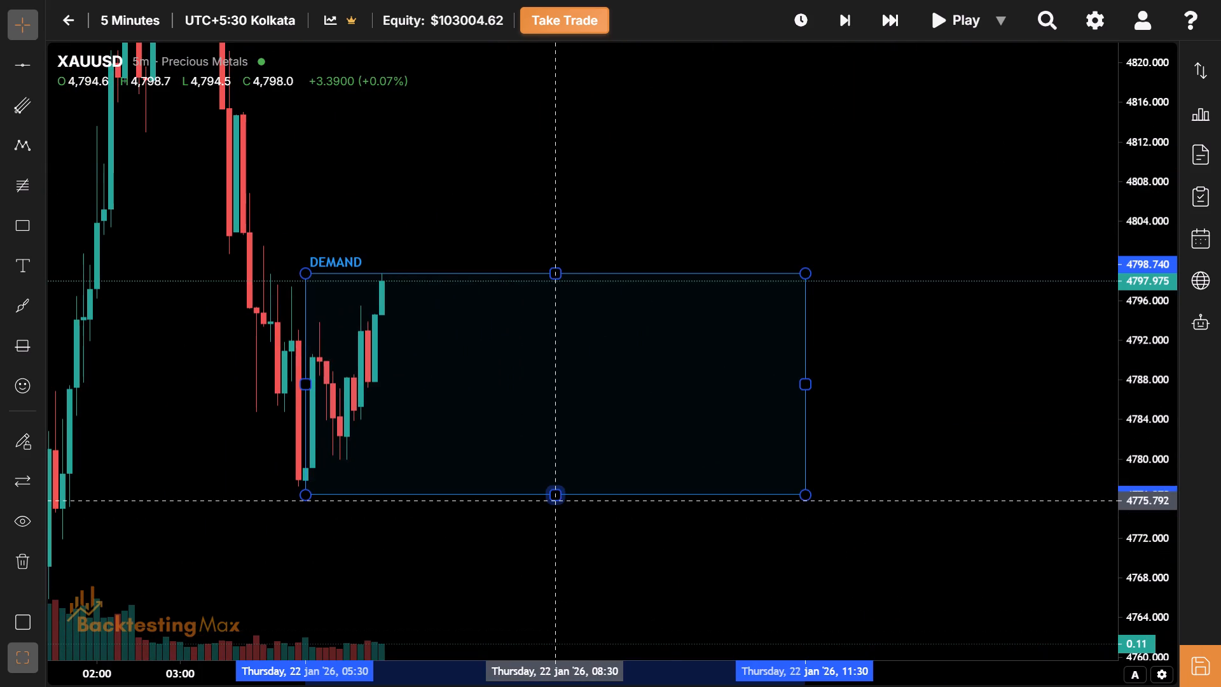
left_click_drag(602, 416, 577, 452)
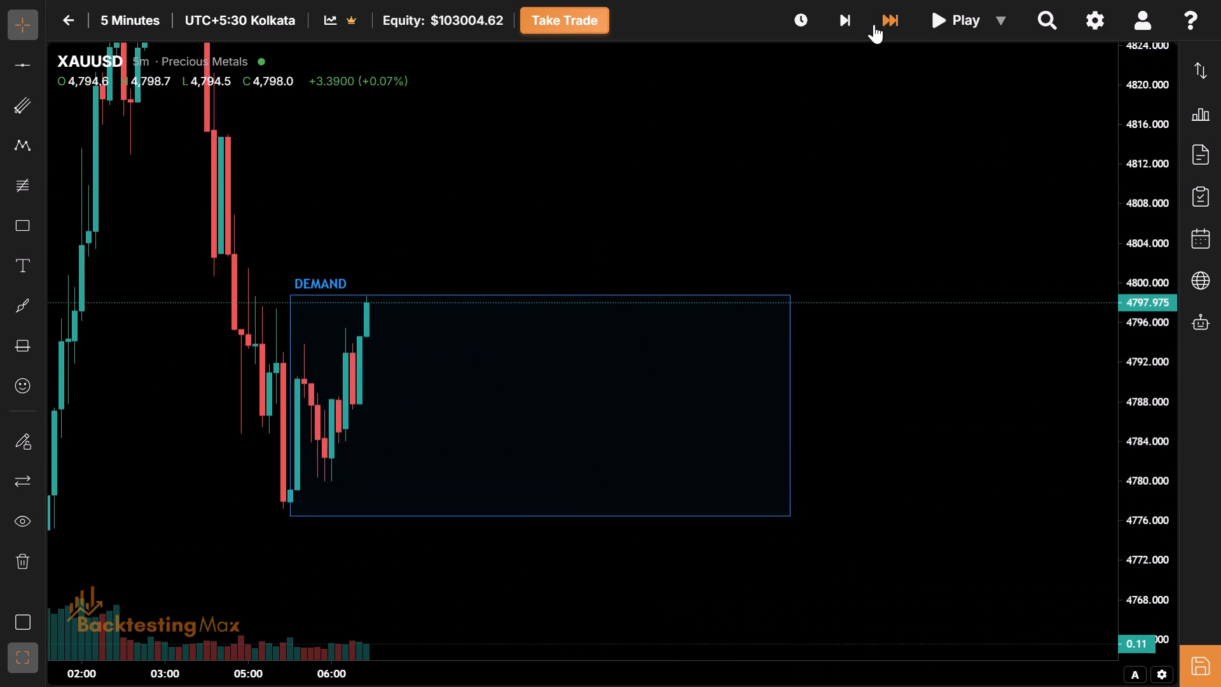
Advance the replay in five-bar skips to the 11:20 candle on 22 January.
left_click(884, 23)
left_click(884, 23)
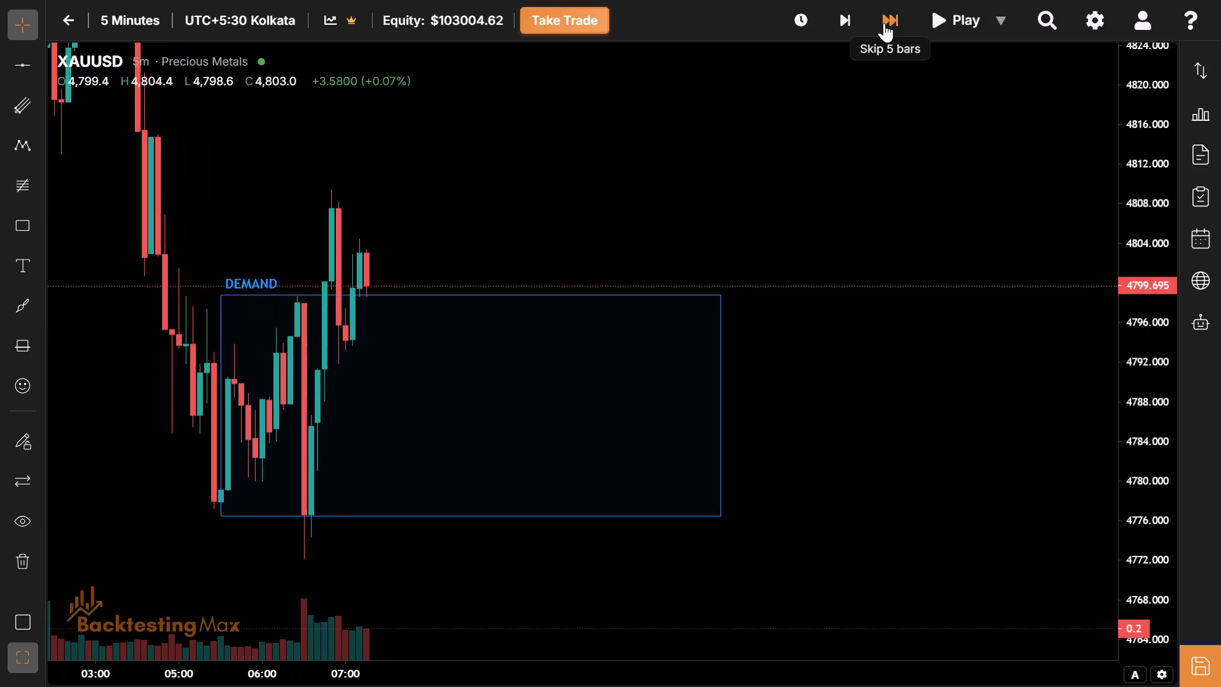
left_click(884, 23)
triple_click(884, 23)
triple_click(884, 23)
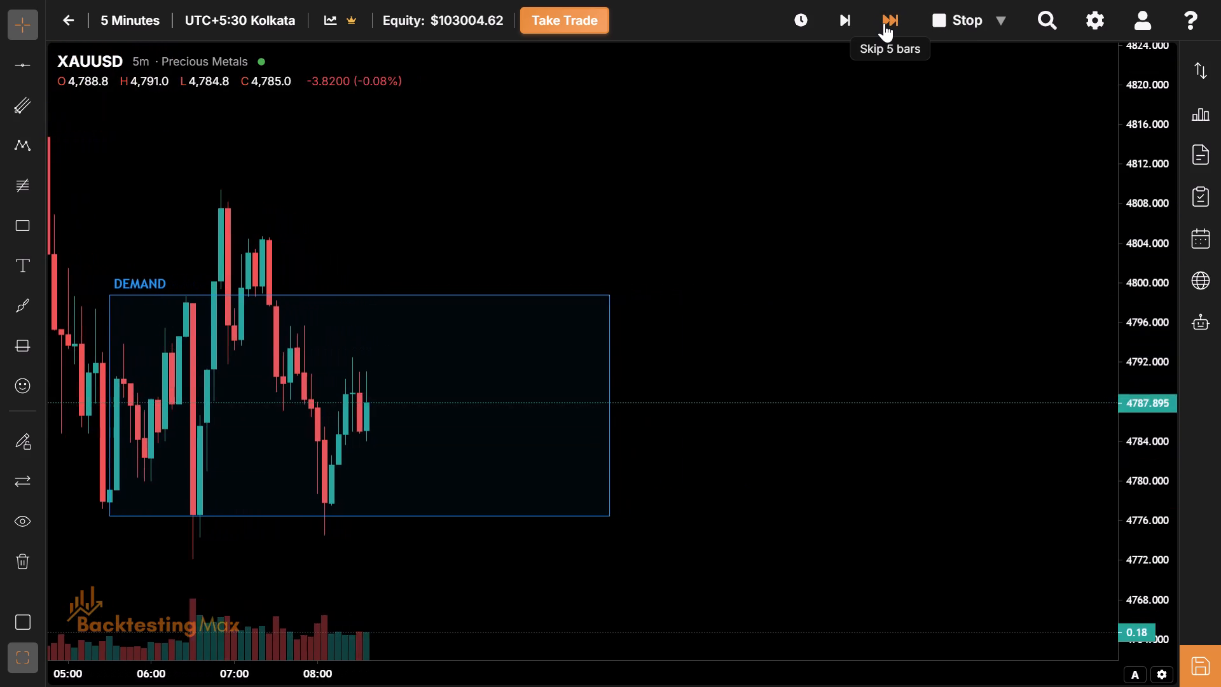
triple_click(884, 23)
triple_click(884, 23)
triple_click(884, 23)
triple_click(884, 23)
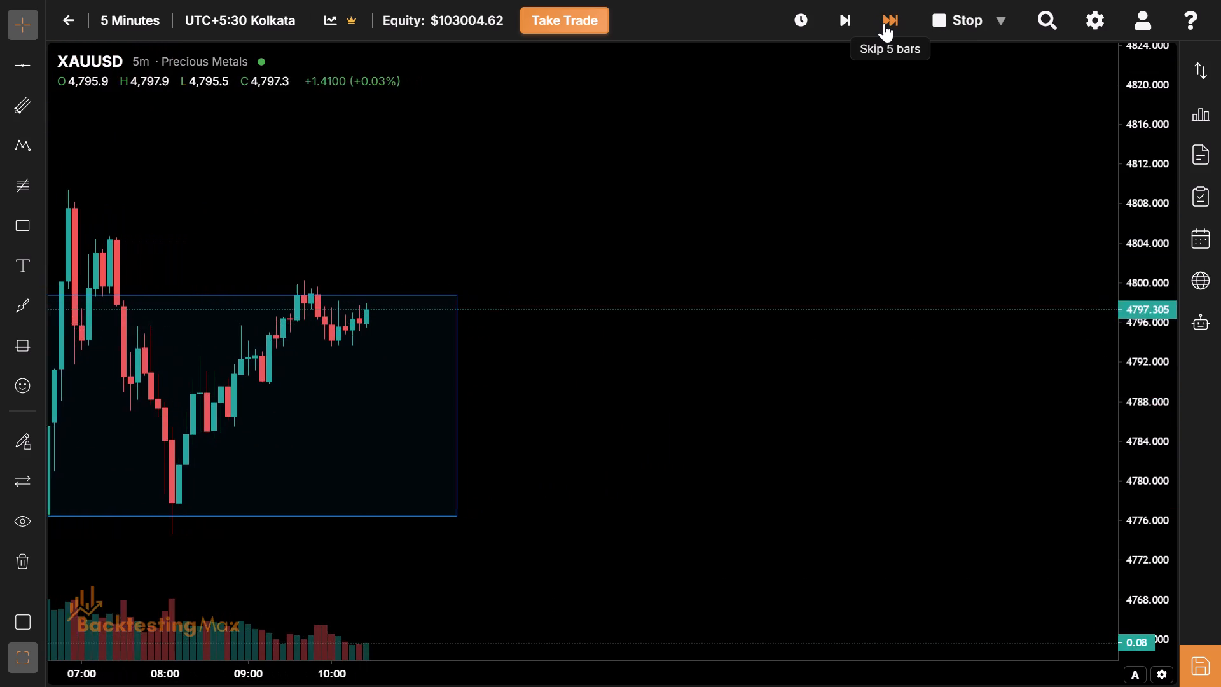
left_click(884, 23)
Raise the 22 January Asian session box's upper edge to about 4819.6, at the latest candle's high.
left_click_drag(549, 418, 949, 441)
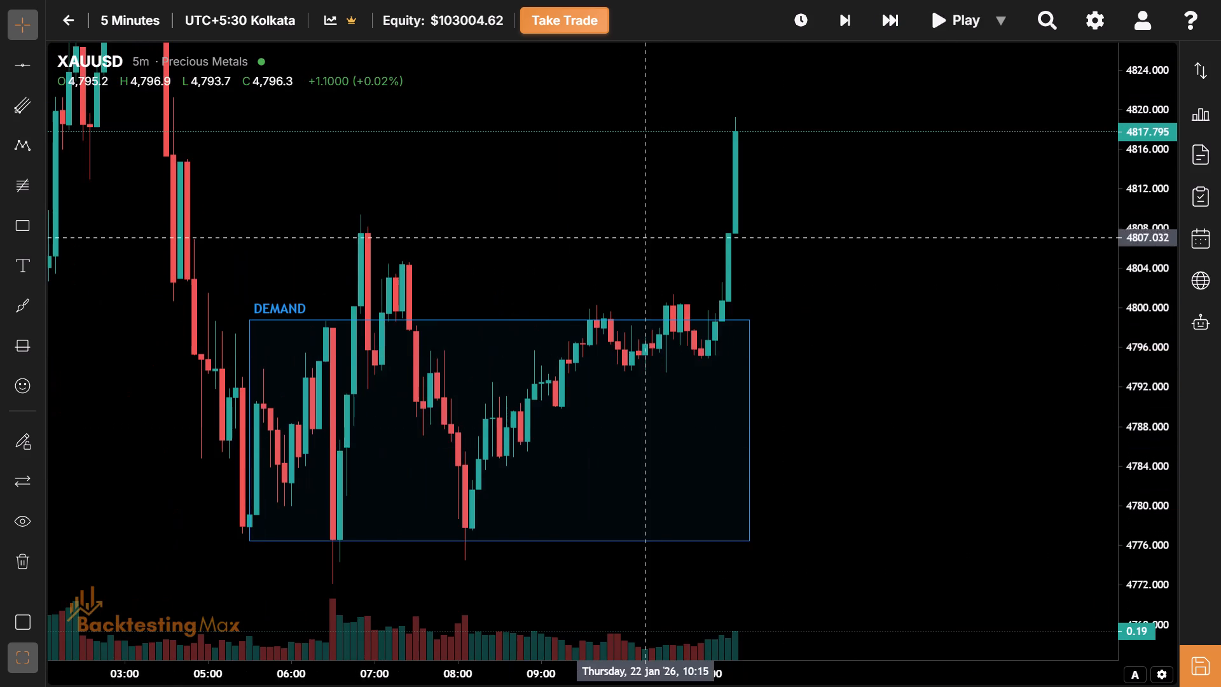
left_click_drag(644, 234, 683, 392)
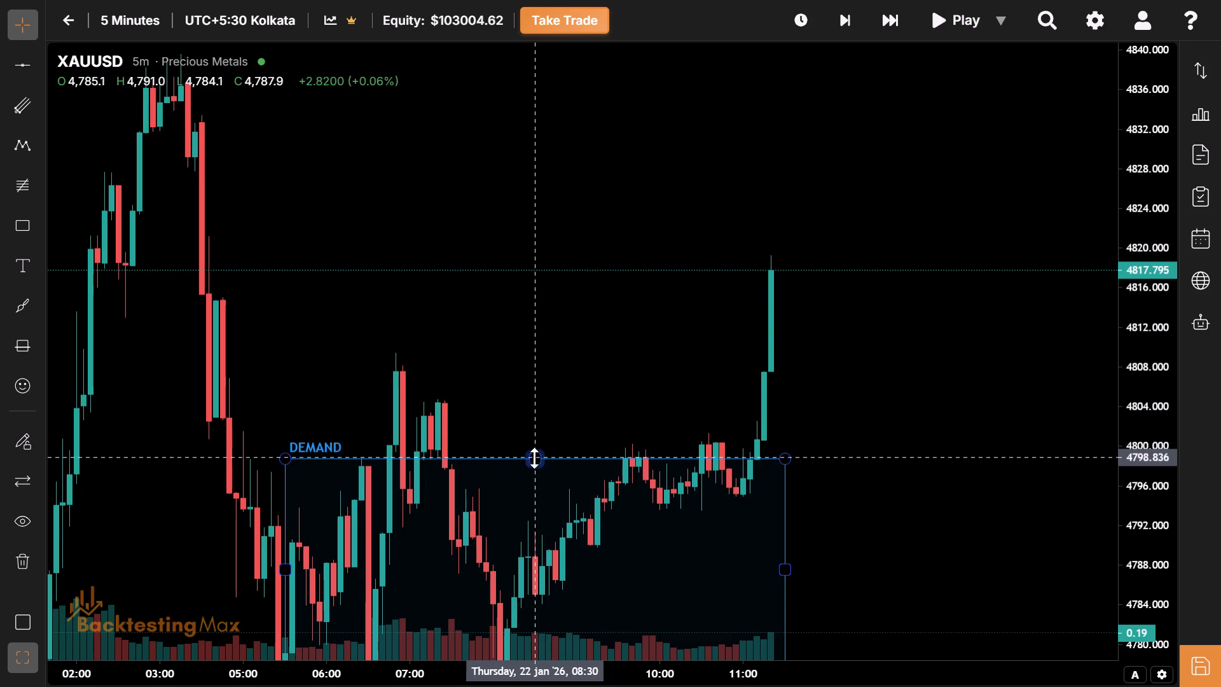
left_click_drag(534, 458, 527, 252)
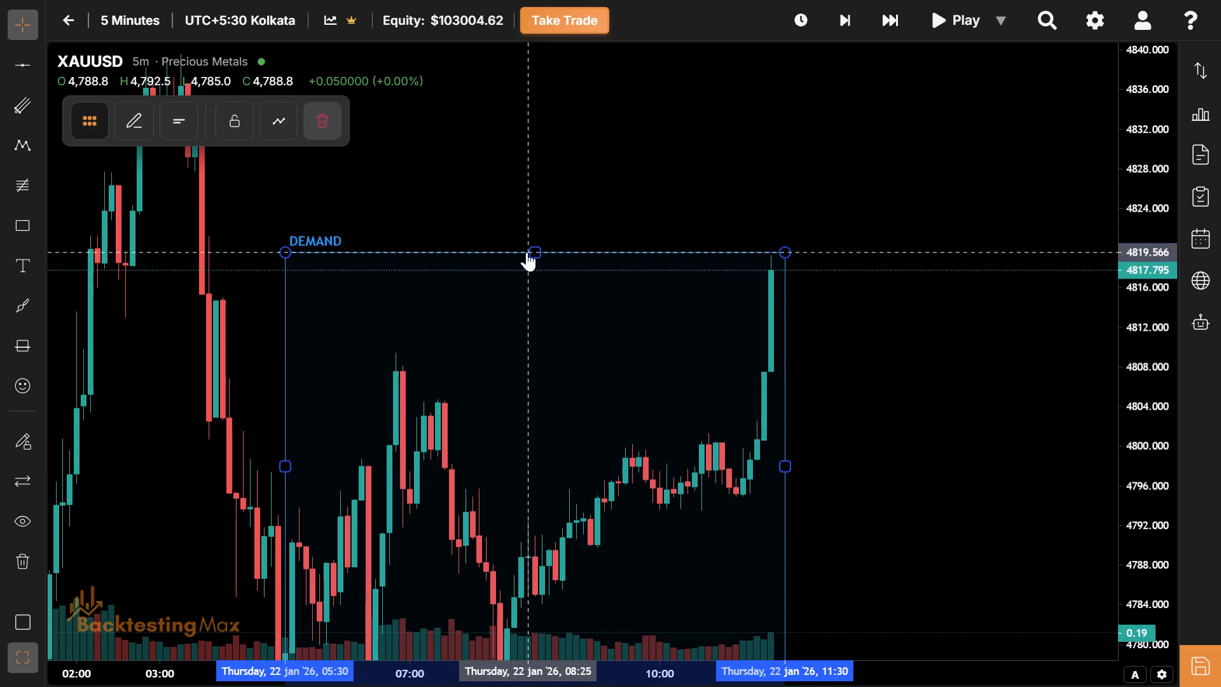
Lower the 22 January Asian session box's bottom edge to about 4772.0, at the session's lowest wick.
left_click_drag(523, 486, 553, 234)
left_click_drag(546, 331, 541, 349)
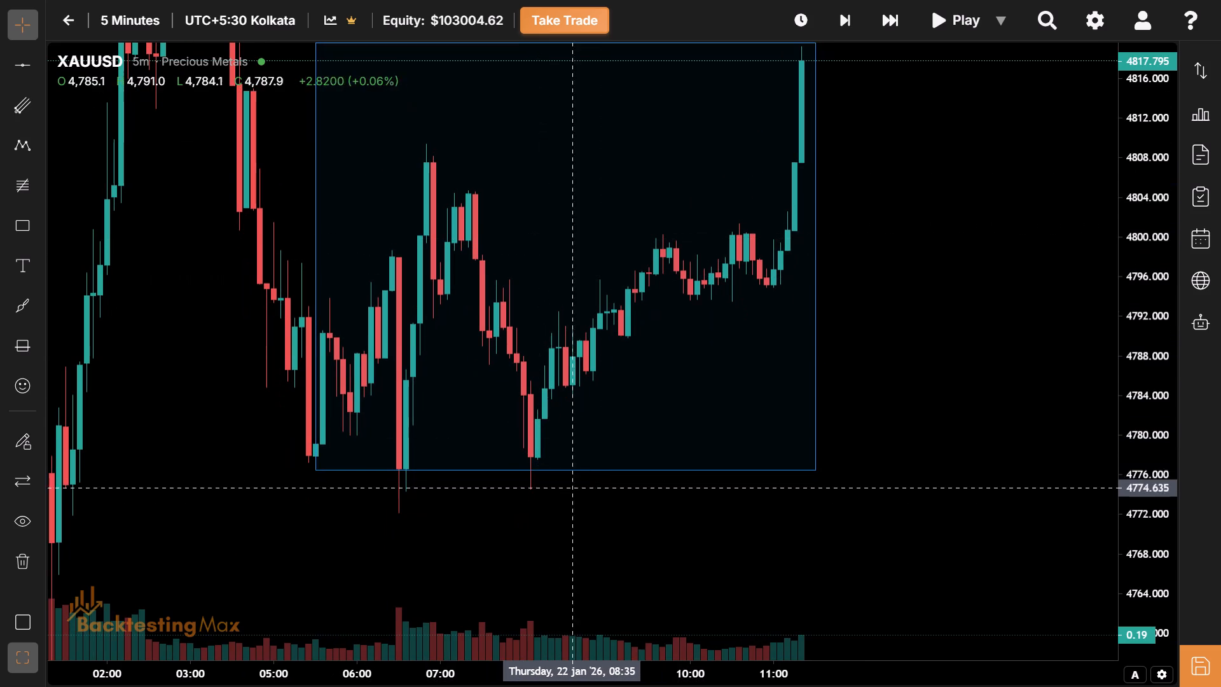
left_click_drag(569, 471, 605, 514)
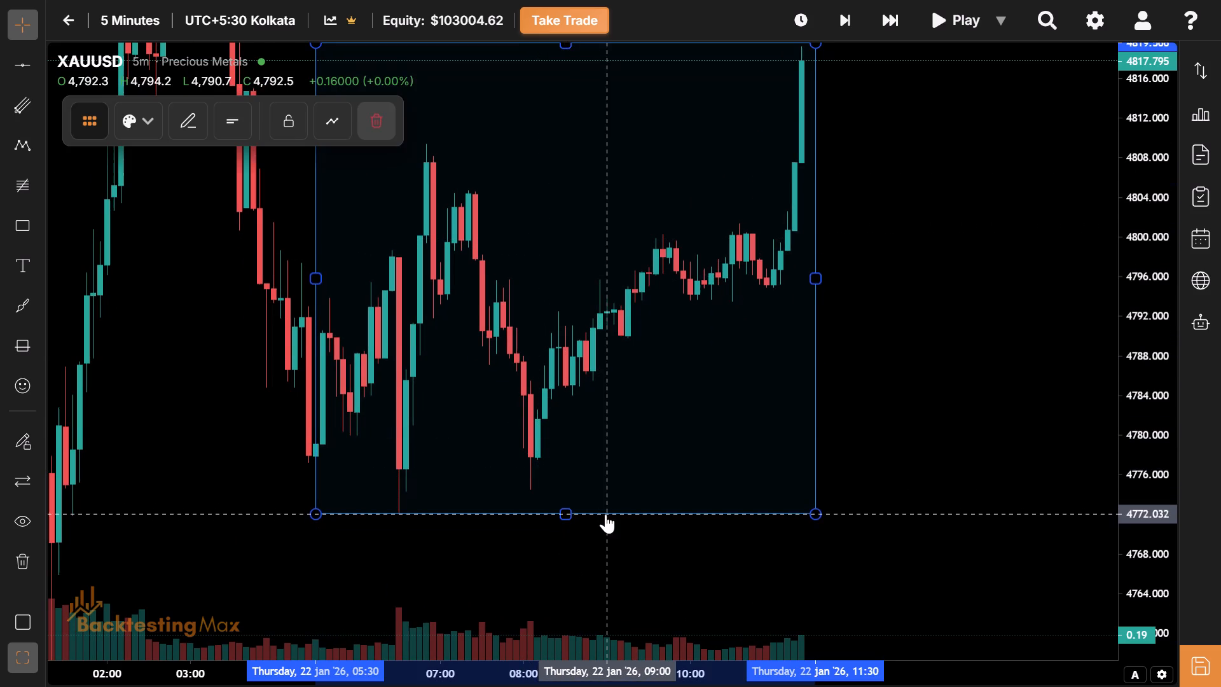
Advance the replay three single bars to the 11:35 candle on 22 January.
left_click_drag(611, 426, 589, 521)
left_click(848, 29)
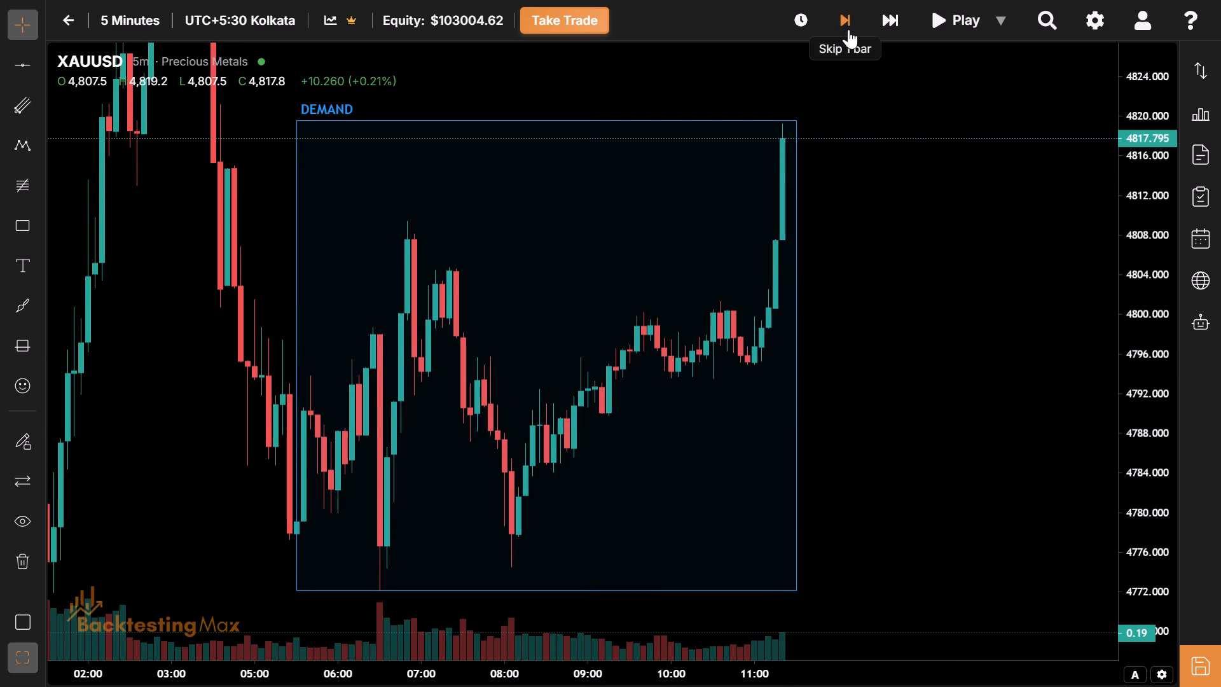
left_click(848, 29)
left_click_drag(833, 225, 867, 389)
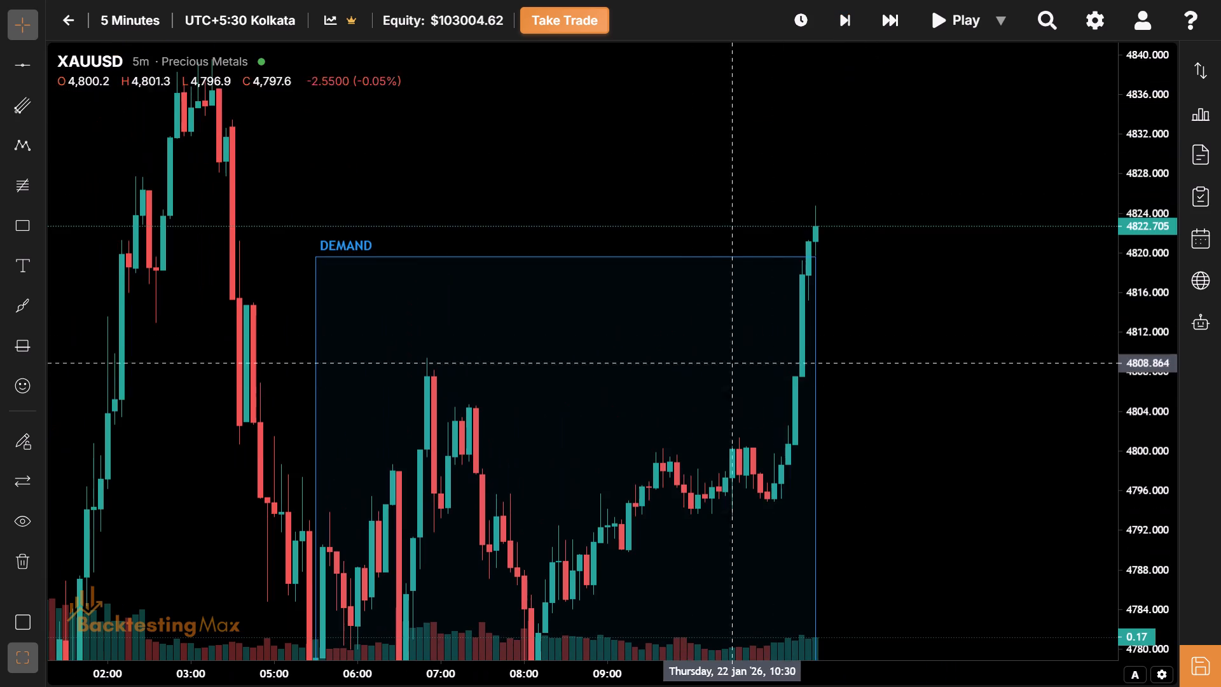
left_click(843, 31)
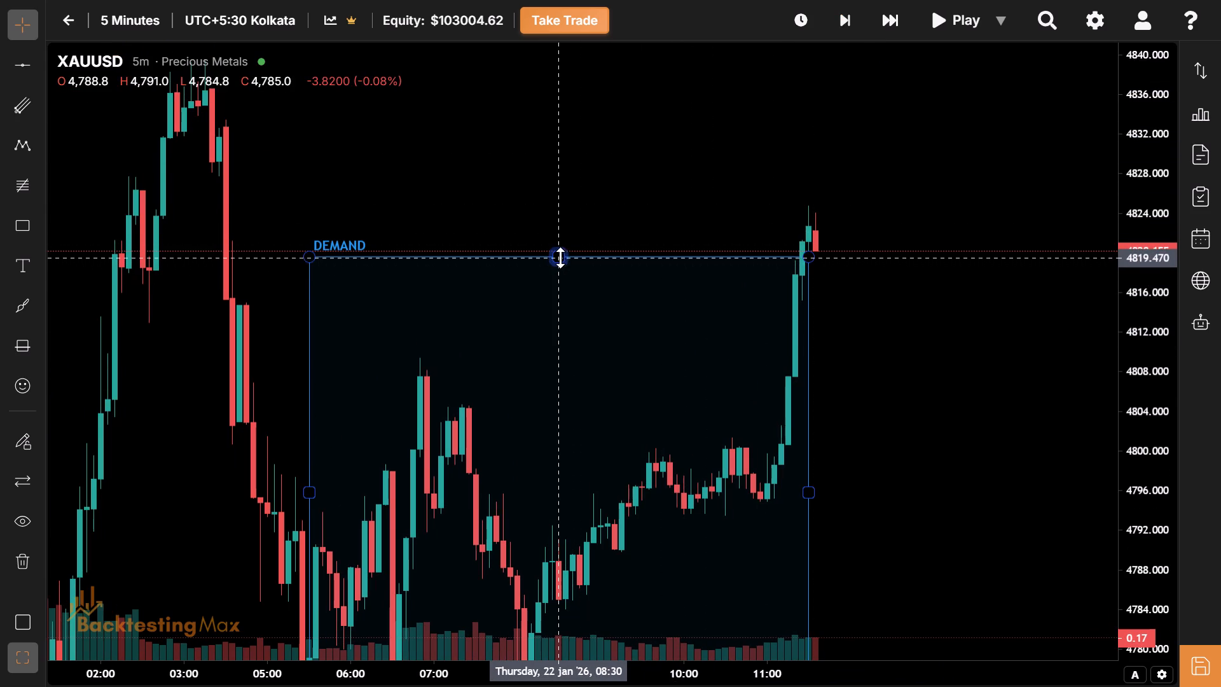
Raise the 22 January Asian session box's upper edge to about 4824.6, at the 11:30 candle's high.
left_click_drag(560, 258, 553, 207)
Advance the replay three more single bars to the 11:50 candle on 22 January.
left_click_drag(884, 379, 803, 370)
left_click(850, 8)
left_click(850, 8)
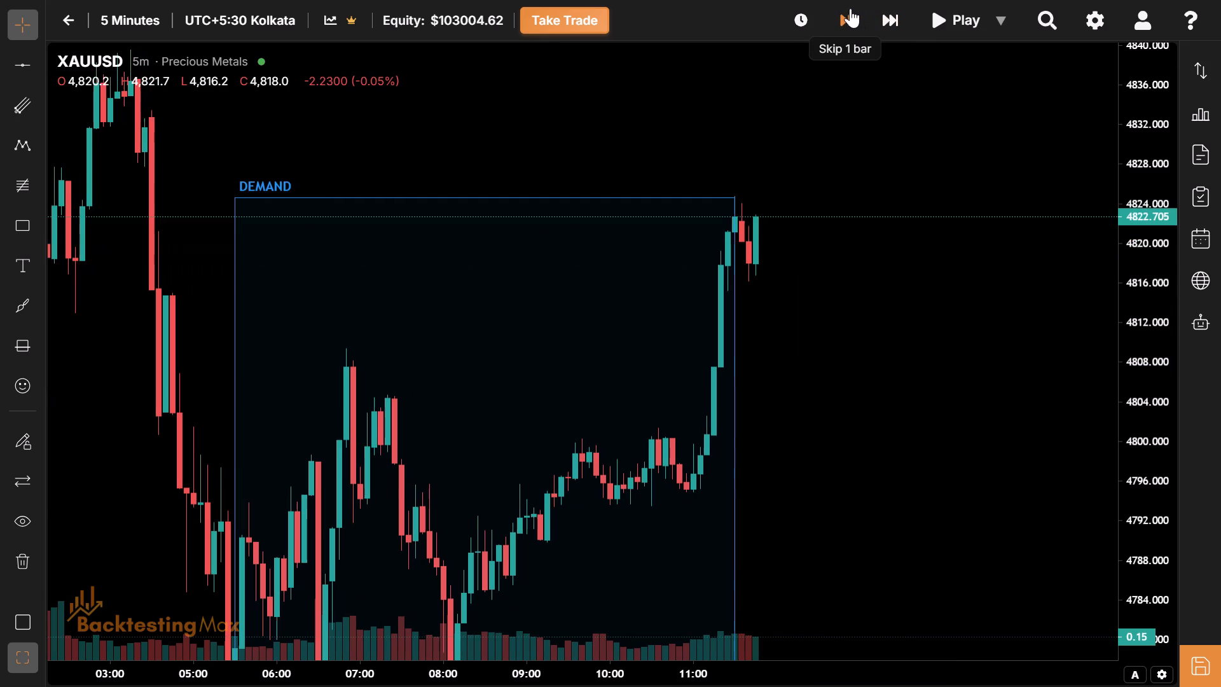
left_click(850, 8)
Examine the 20 and 21 January price action and session boxes around the level of the 22 January Asian session low.
left_click_drag(806, 416, 668, 314)
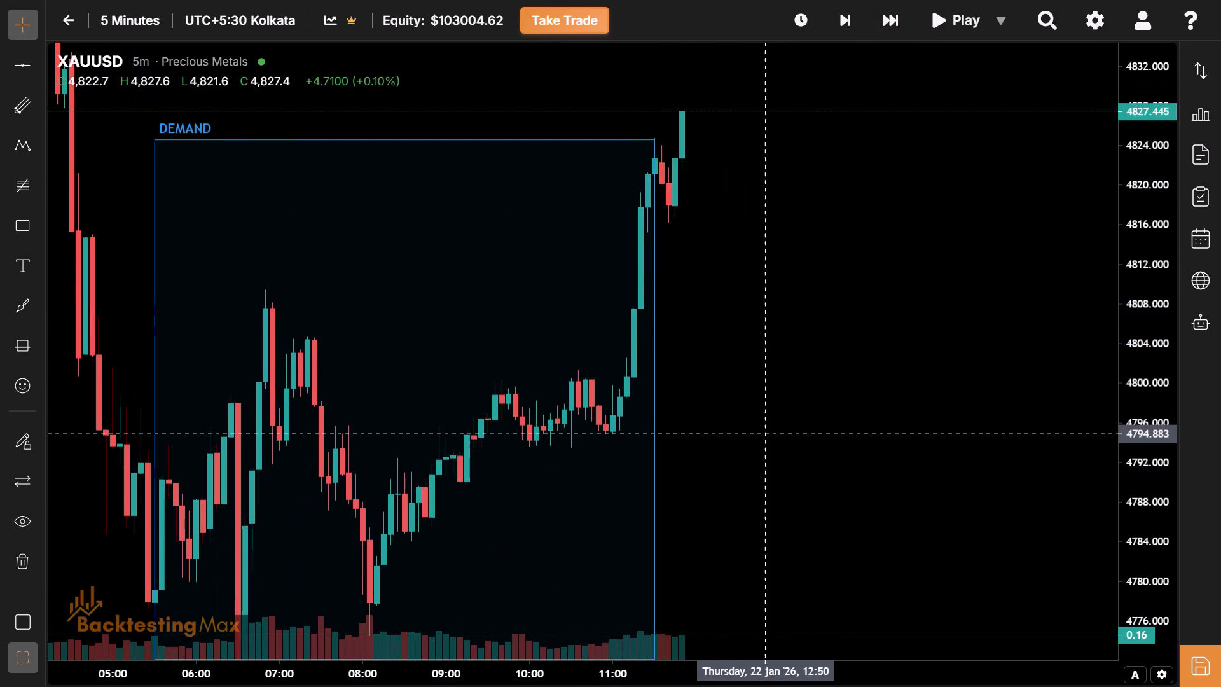
left_click_drag(768, 433, 889, 314)
left_click_drag(567, 439, 806, 361)
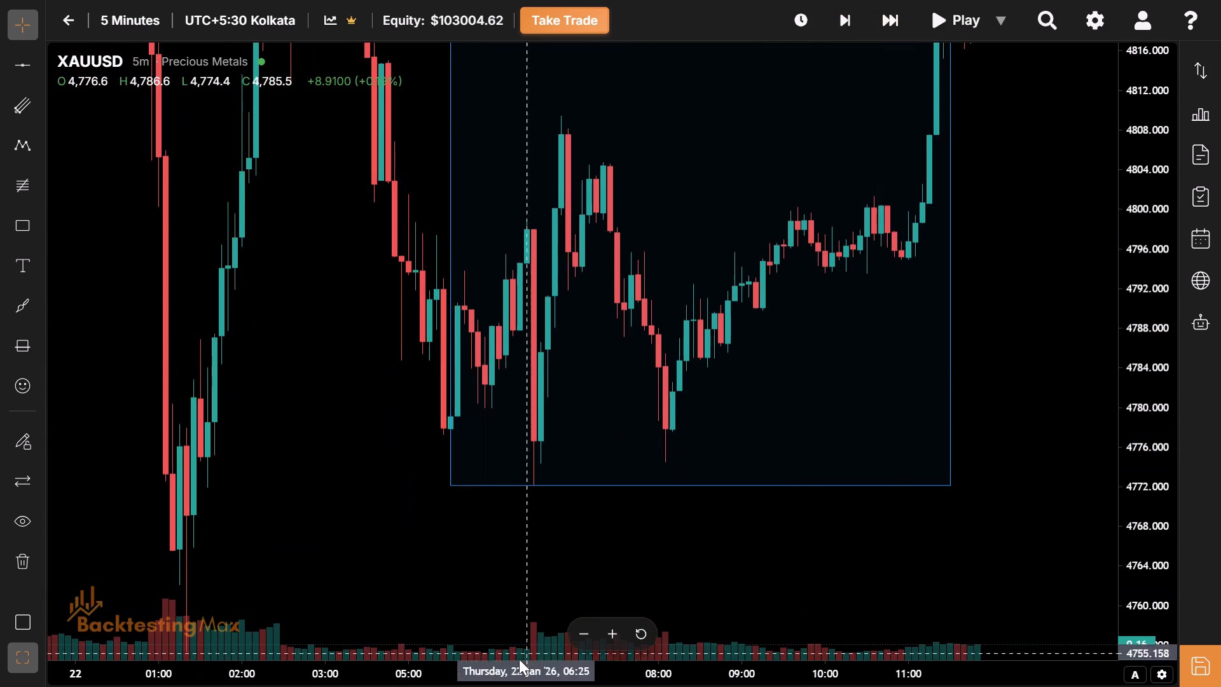
left_click_drag(495, 669, 738, 660)
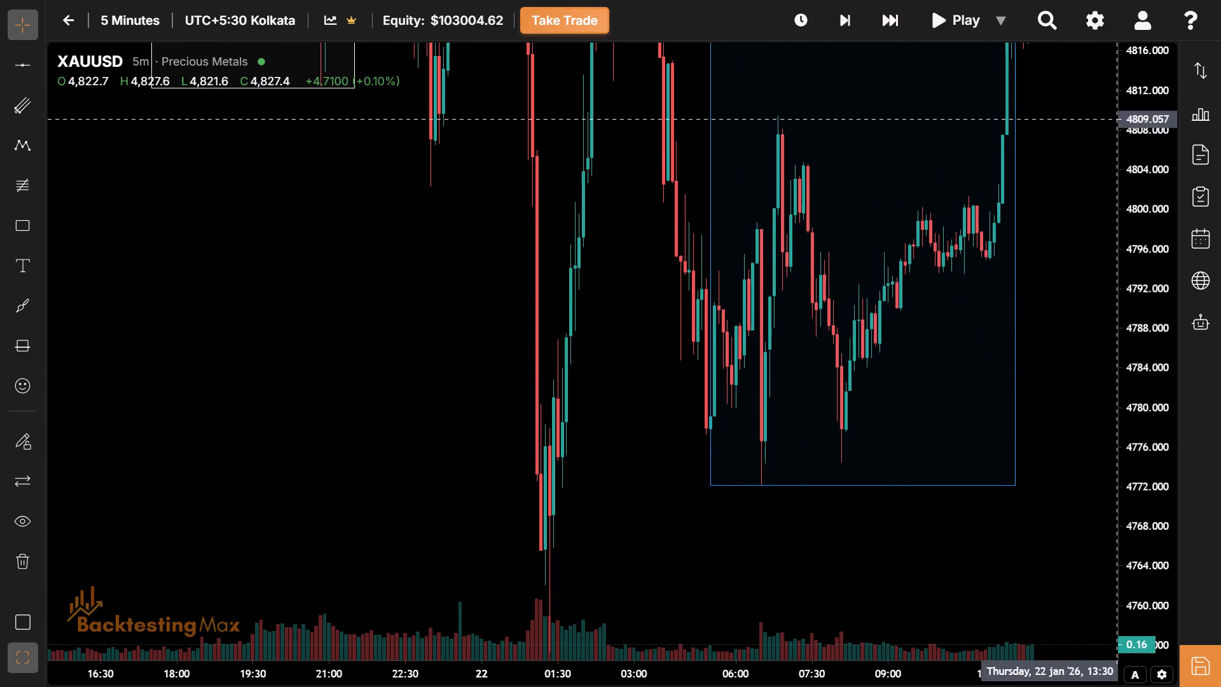
left_click_drag(1156, 111, 1167, 478)
left_click_drag(680, 560, 811, 543)
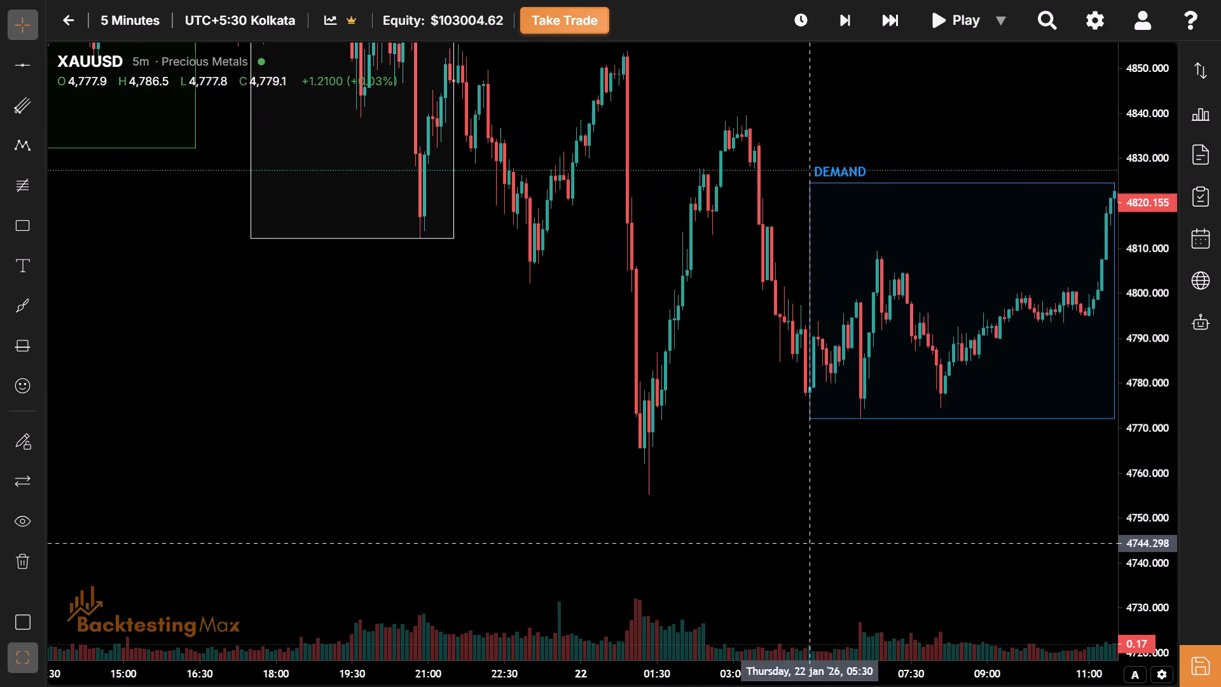
left_click_drag(439, 672, 747, 686)
left_click_drag(558, 611, 852, 548)
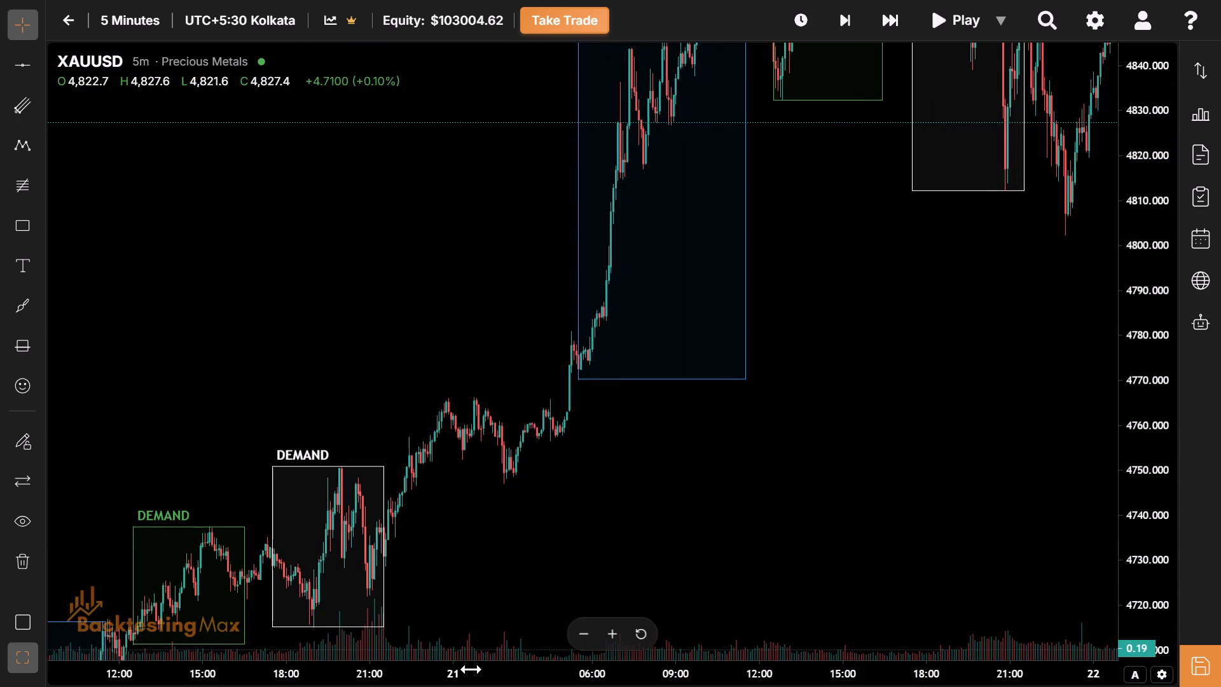
left_click_drag(471, 669, 413, 627)
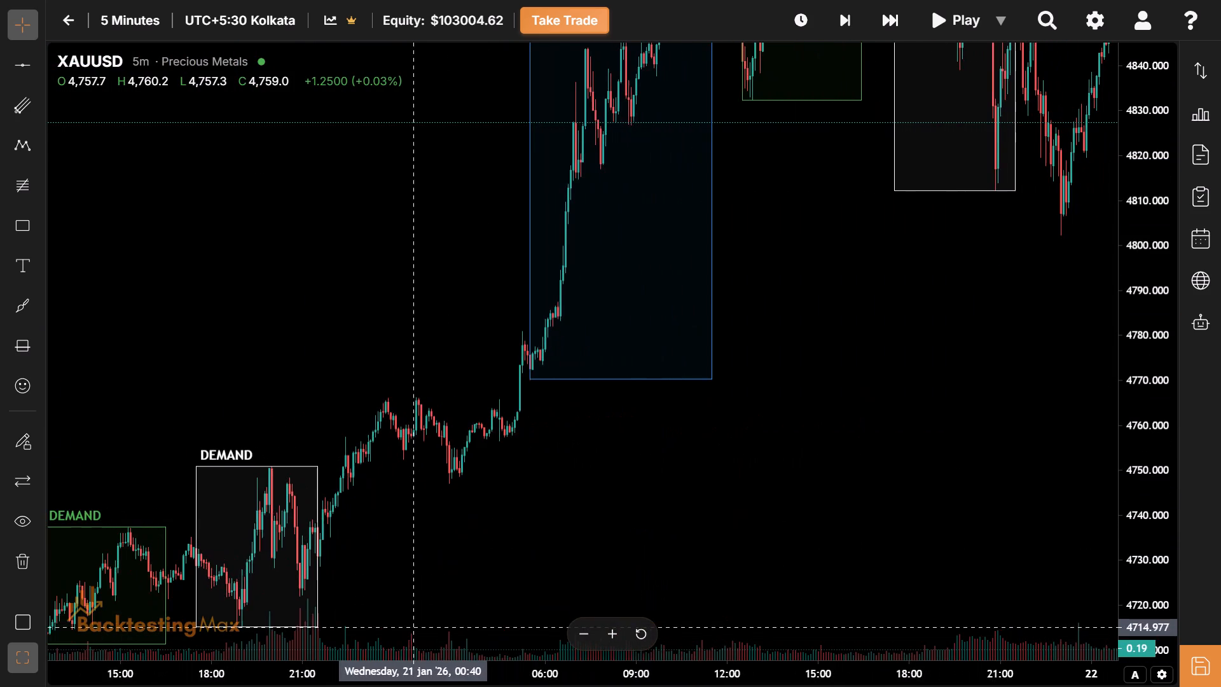
left_click_drag(707, 515, 341, 534)
left_click(437, 509)
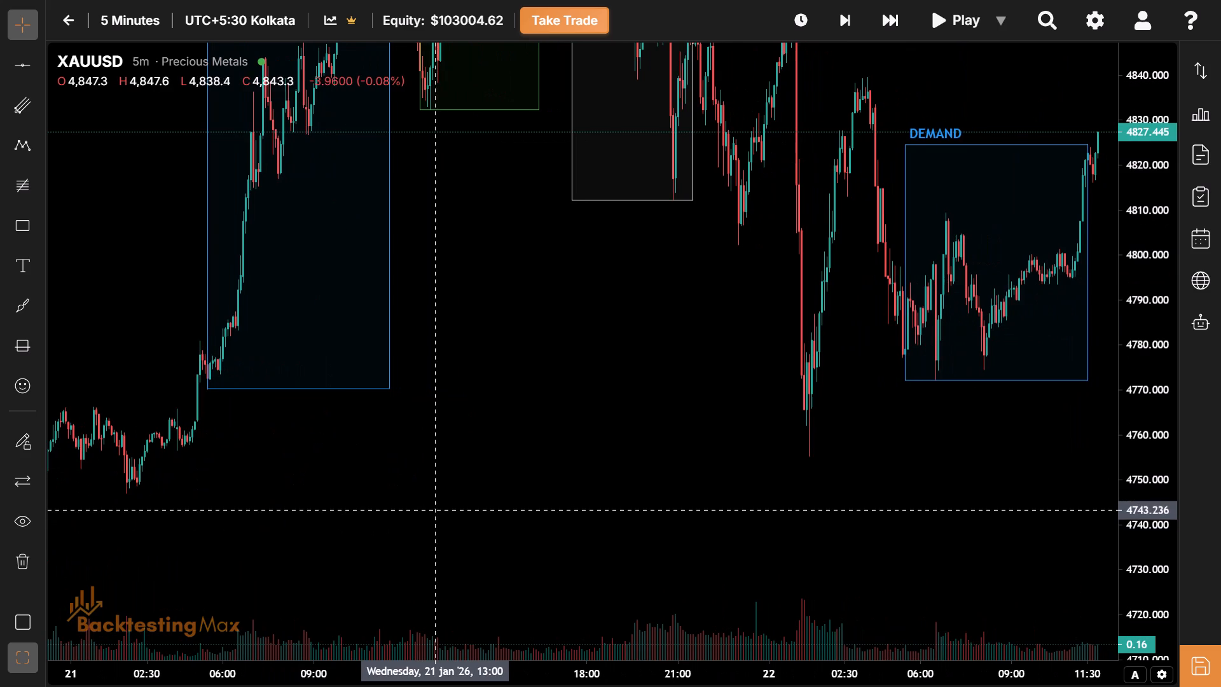
left_click(375, 517)
left_click_drag(375, 517, 361, 577)
left_click_drag(498, 500, 423, 563)
left_click_drag(539, 436, 481, 481)
Draw a rectangle on 21 January from about 05:15 at 4772.1 to 06:25 at about 4778.3.
left_click(8, 222)
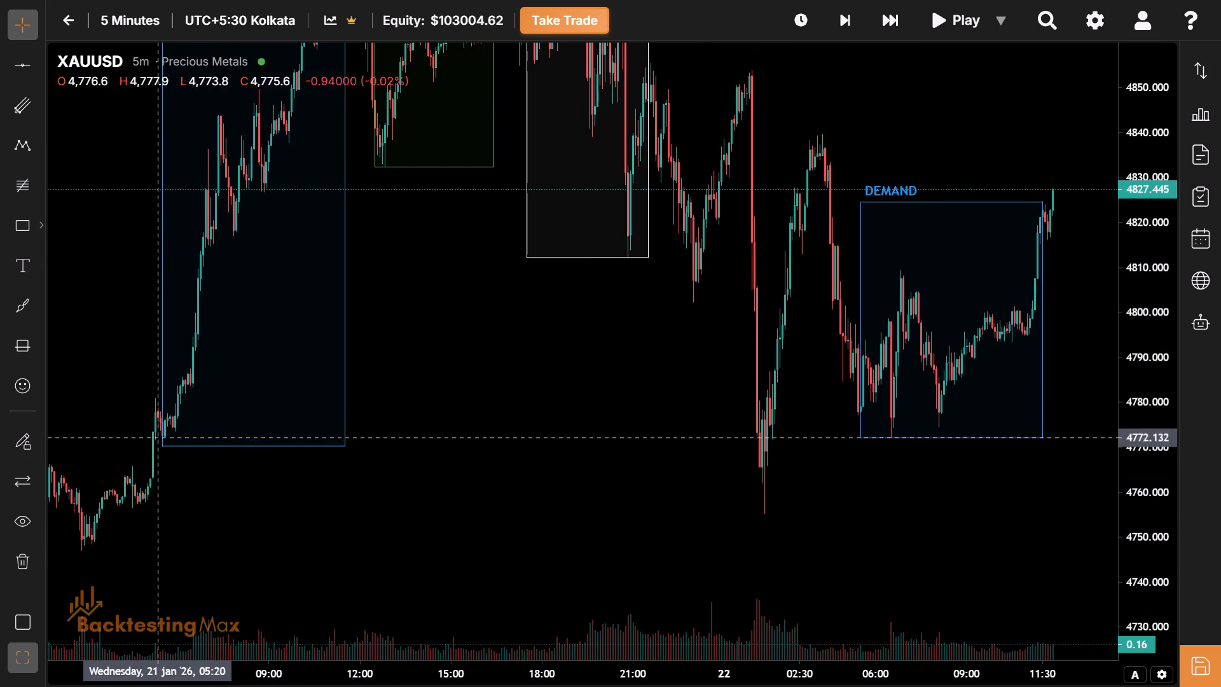
left_click(154, 438)
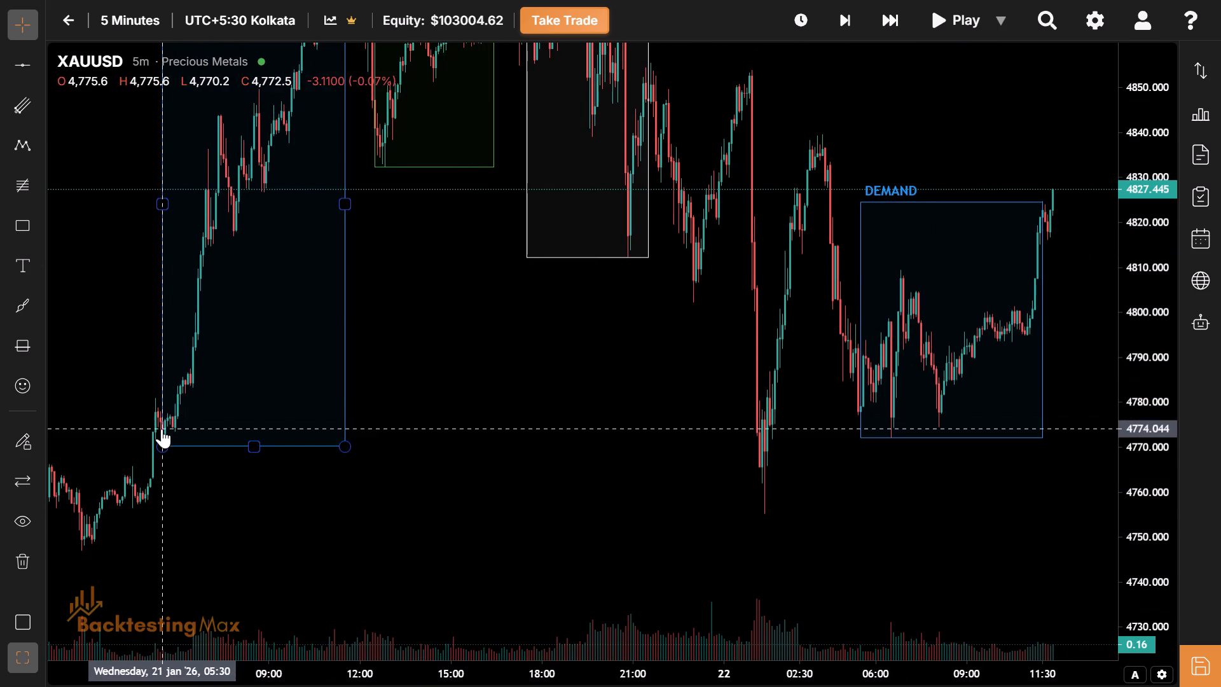
left_click(16, 221)
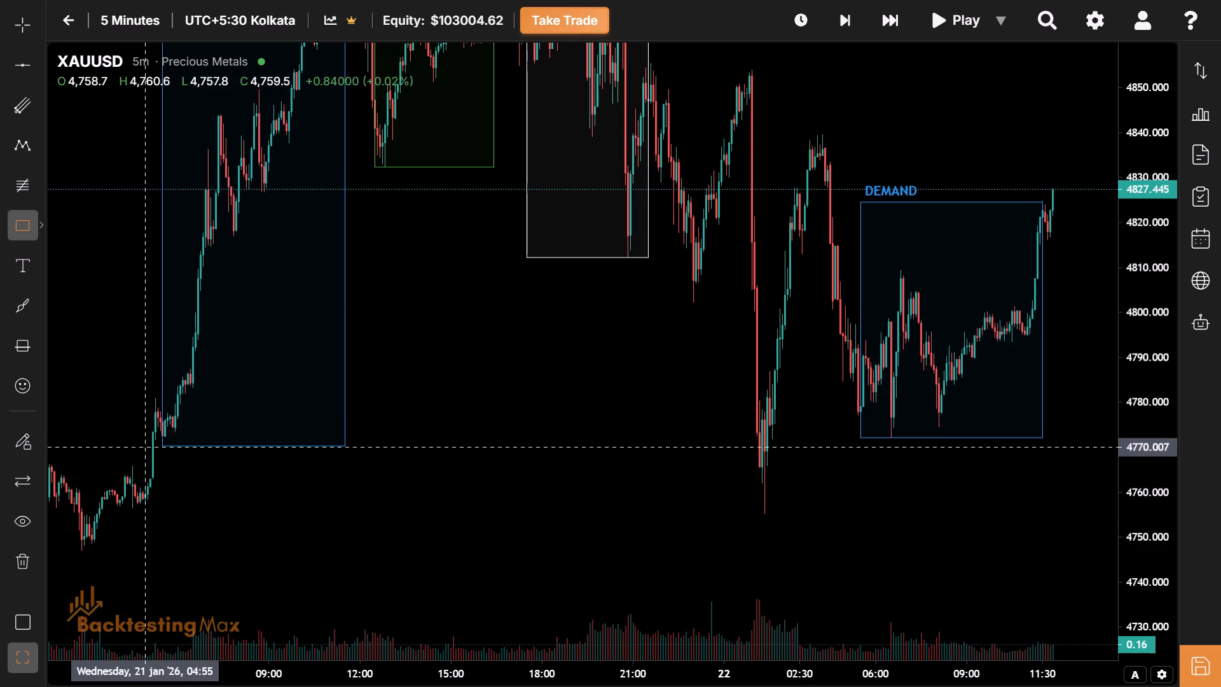
left_click(155, 438)
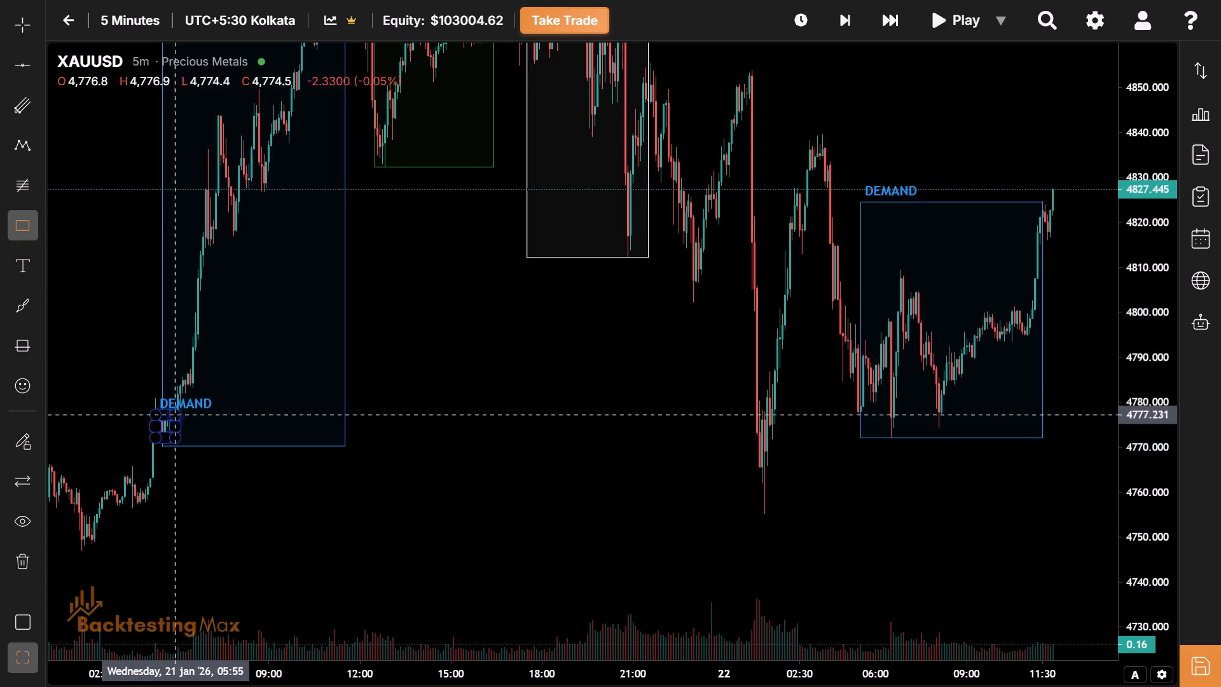
left_click(191, 410)
Apply the Support/Demand template to the new 21 January rectangle.
left_click(141, 111)
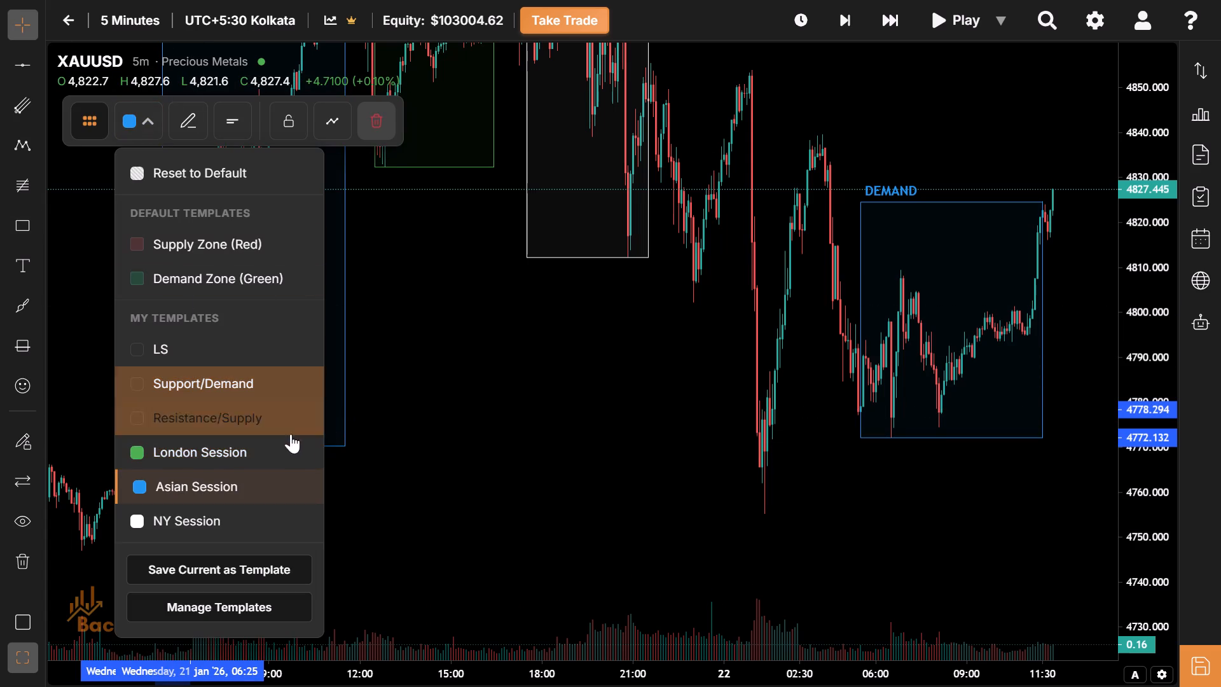
left_click(279, 398)
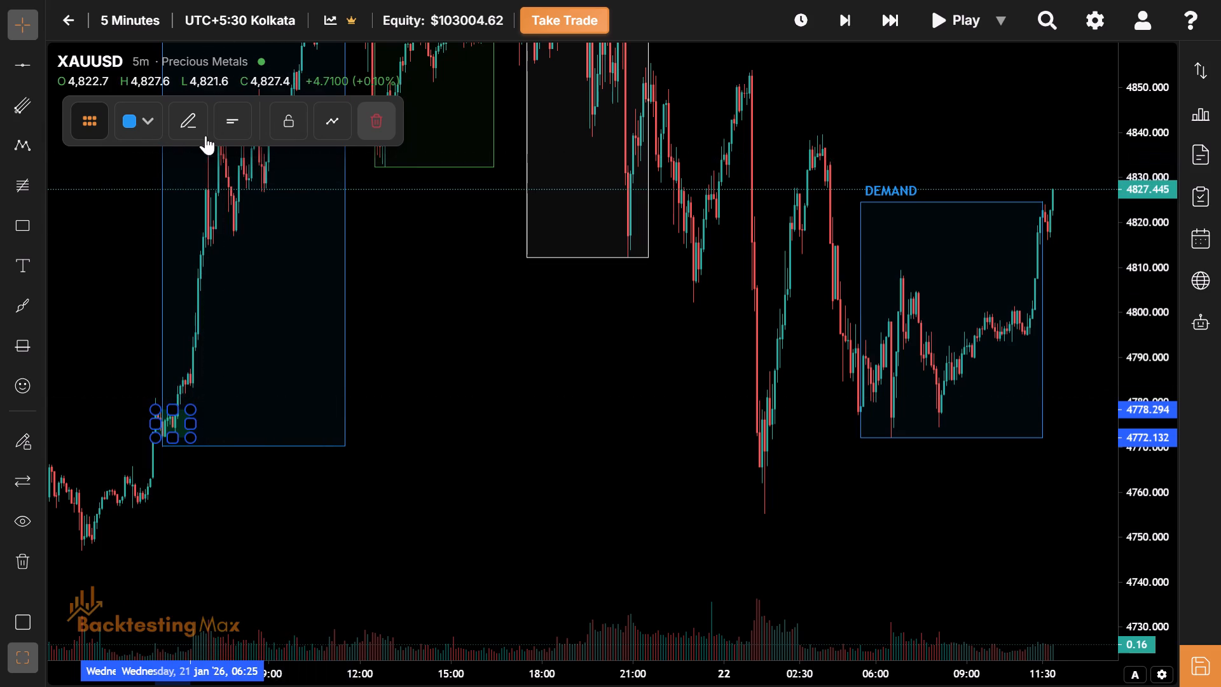
left_click(148, 125)
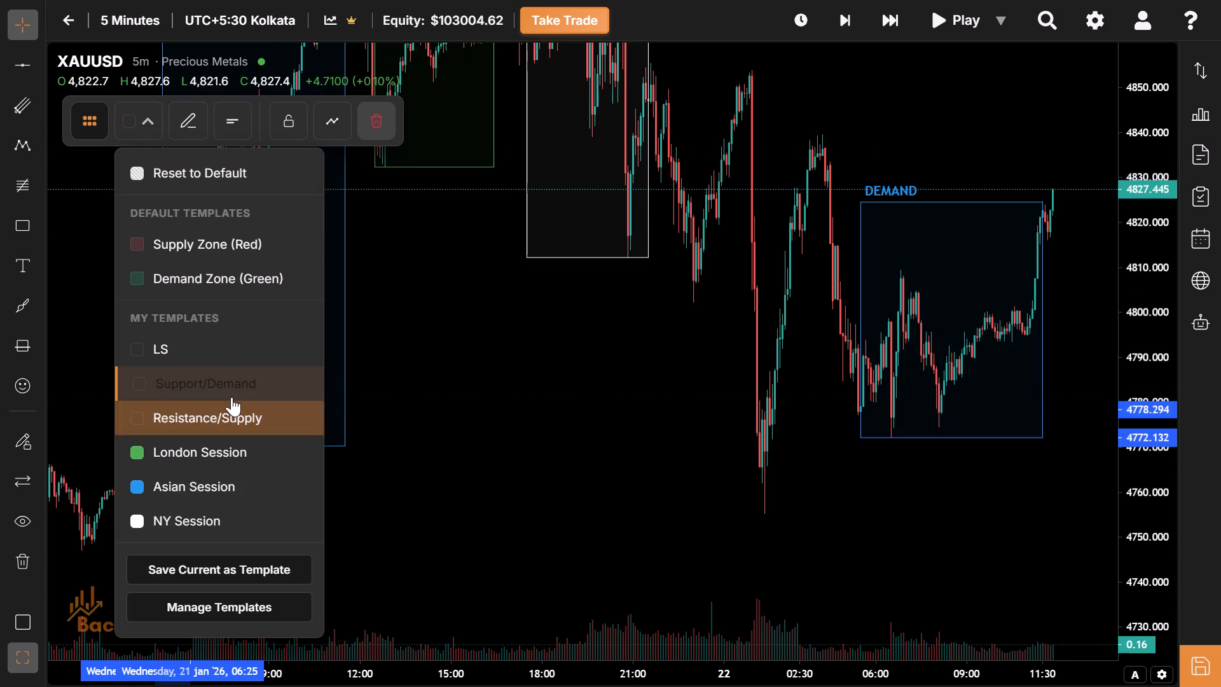
left_click(230, 395)
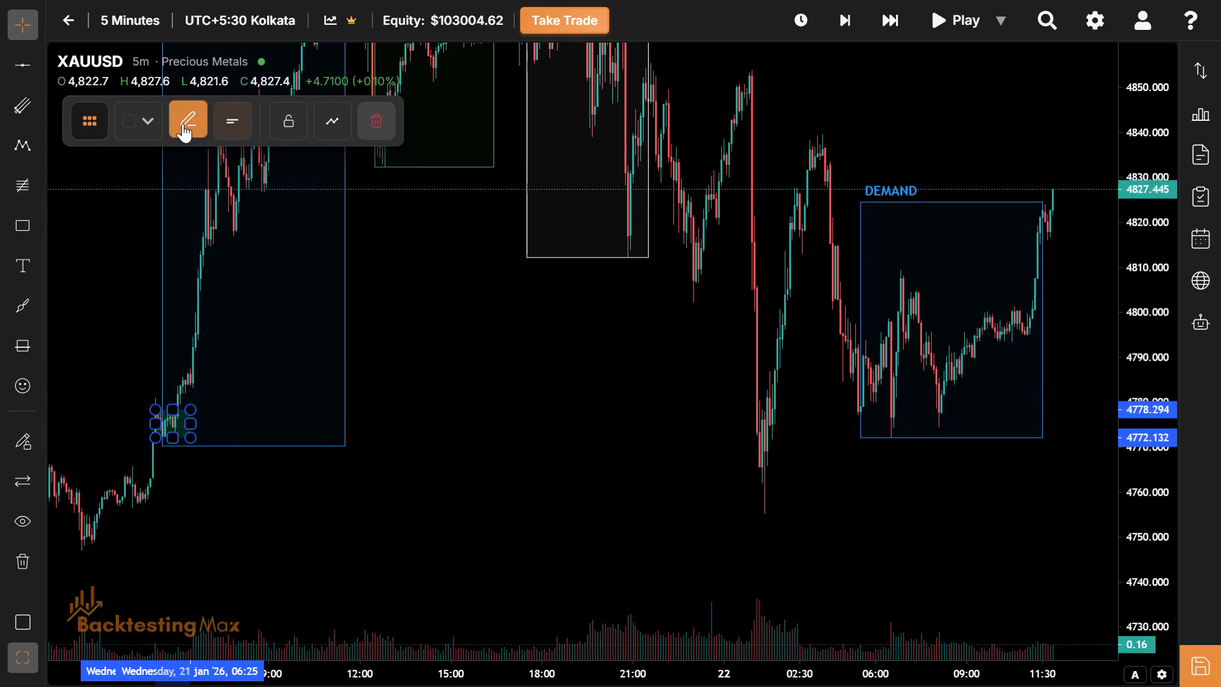
Extend the 21 January demand rectangle forward in time, to the right.
left_click(183, 123)
left_click(429, 170)
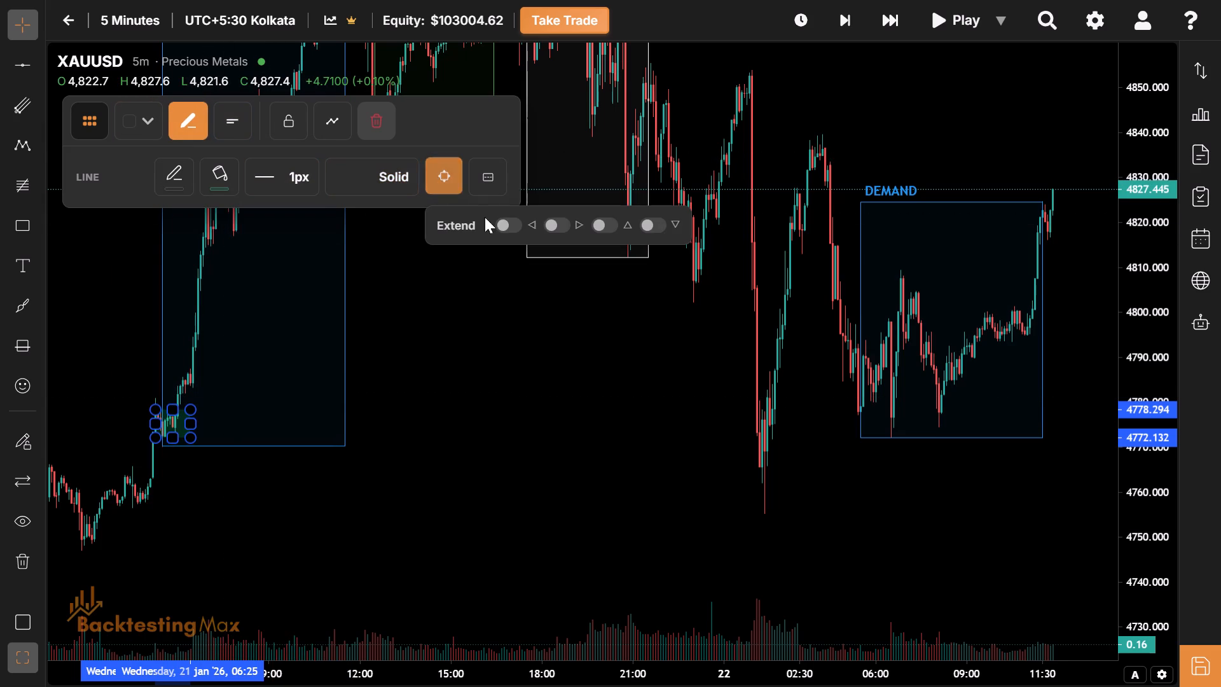
left_click(543, 228)
Lower the extended demand zone's bottom edge to about 4770.7, near the low at the 21 January Asian open.
left_click_drag(440, 378, 420, 392)
left_click_drag(649, 486, 515, 476)
left_click_drag(699, 485, 866, 483)
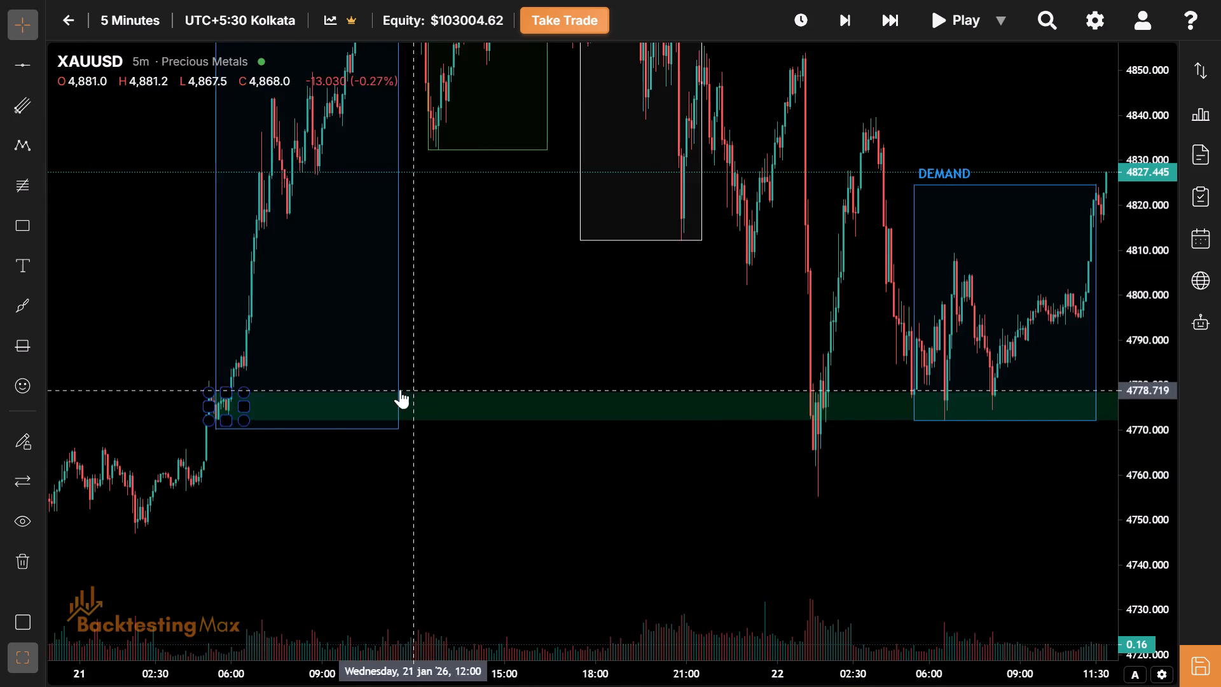
left_click_drag(225, 419, 238, 427)
Examine the session boxes and green demand zones from 19 to 22 January, ending at the current 22 January price.
left_click_drag(584, 471, 548, 574)
left_click_drag(495, 275, 513, 495)
left_click_drag(601, 680, 805, 667)
left_click_drag(806, 542, 532, 453)
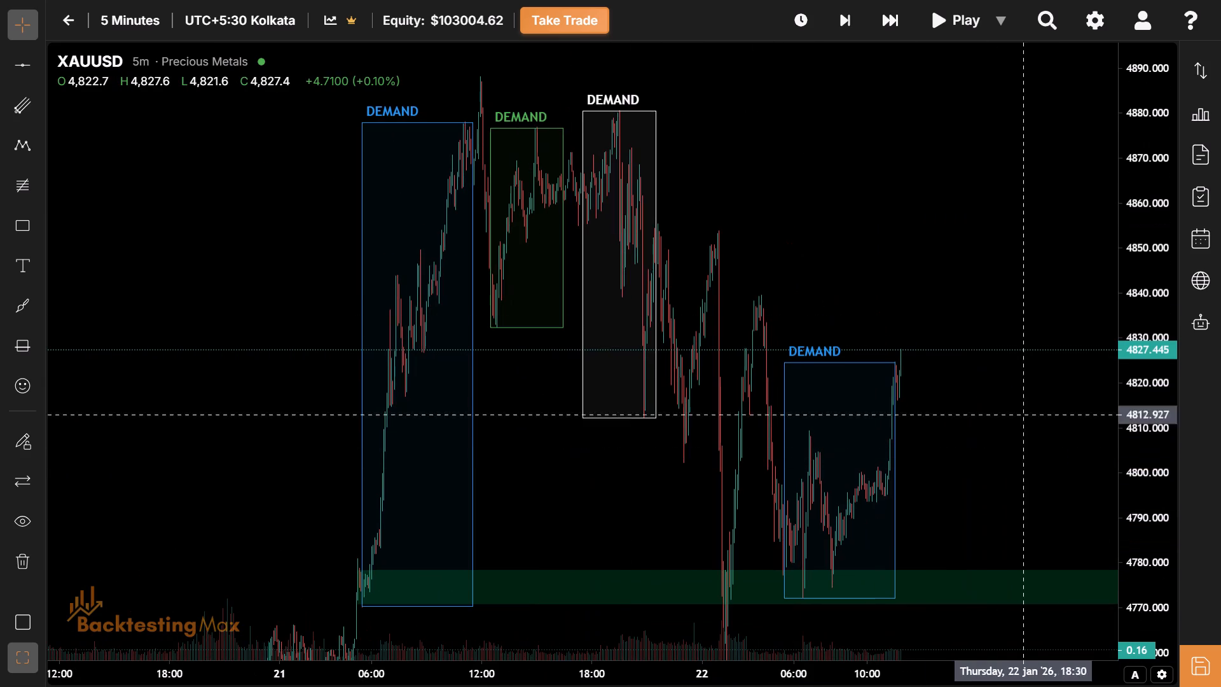
left_click_drag(1119, 138, 1129, 393)
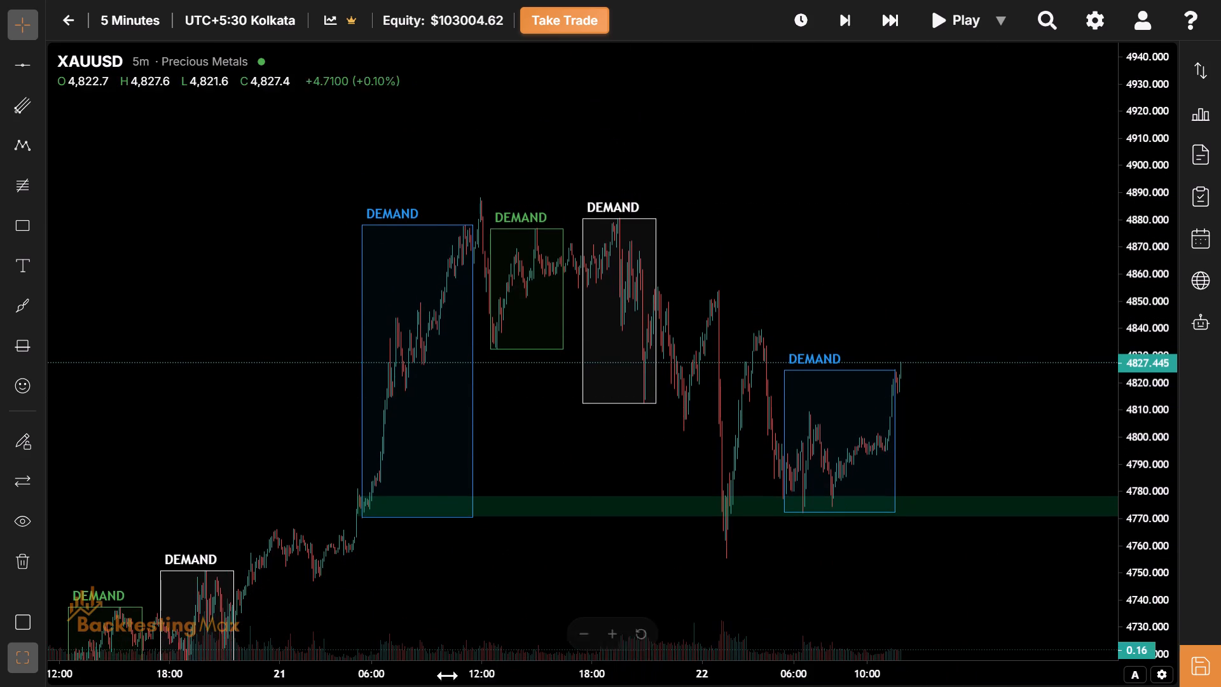
left_click_drag(432, 636, 995, 448)
left_click_drag(765, 554, 1104, 267)
left_click_drag(450, 427, 270, 469)
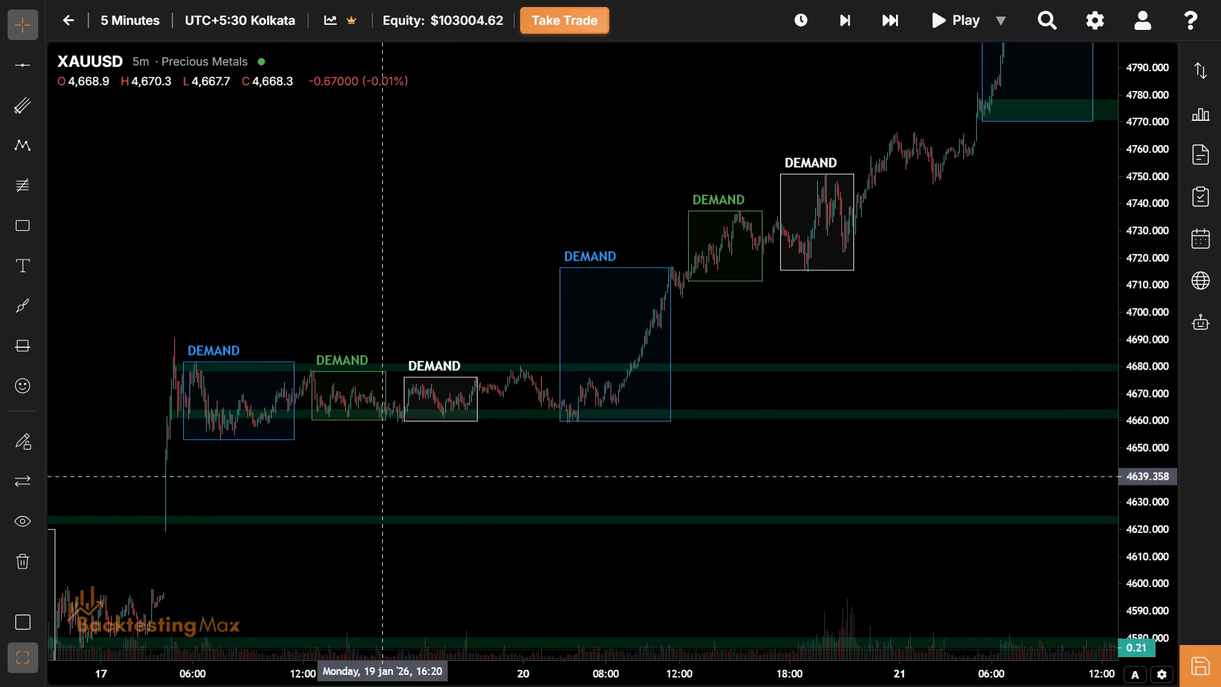
left_click_drag(574, 466, 319, 572)
left_click_drag(768, 343, 621, 422)
left_click_drag(838, 364, 593, 493)
left_click_drag(917, 394, 555, 497)
left_click_drag(1138, 529, 1135, 357)
left_click_drag(691, 426, 768, 473)
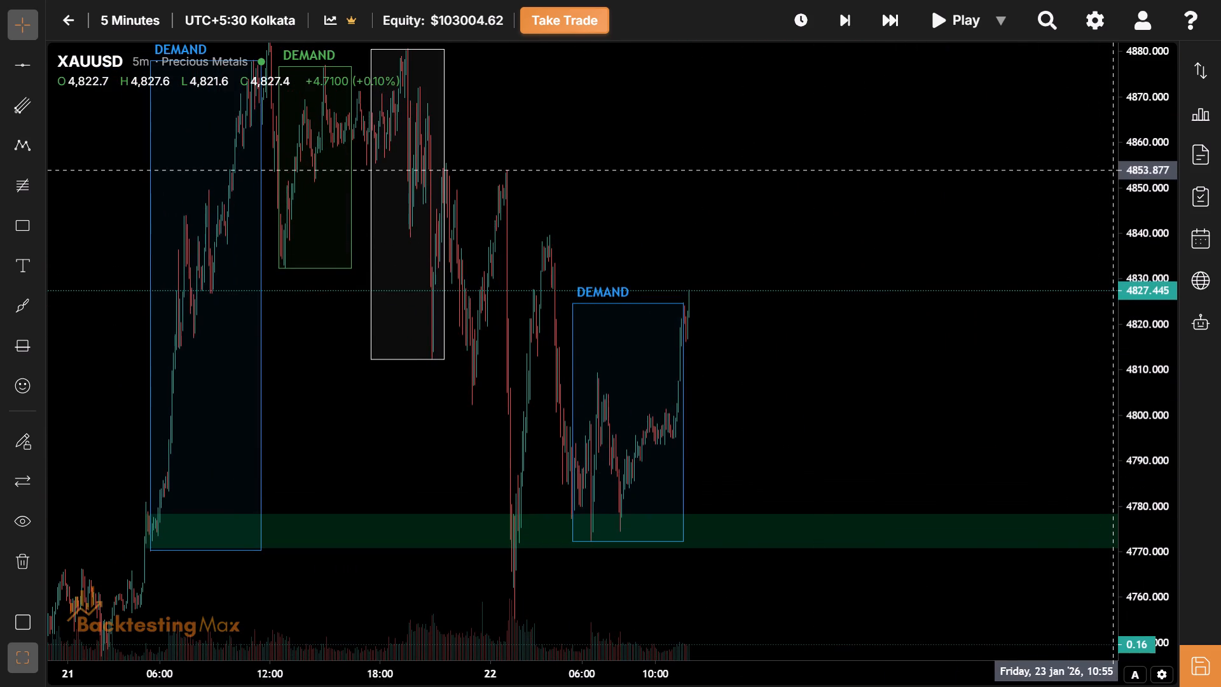
left_click(1115, 169)
left_click_drag(1115, 169, 1140, 156)
left_click_drag(1140, 156, 1140, 204)
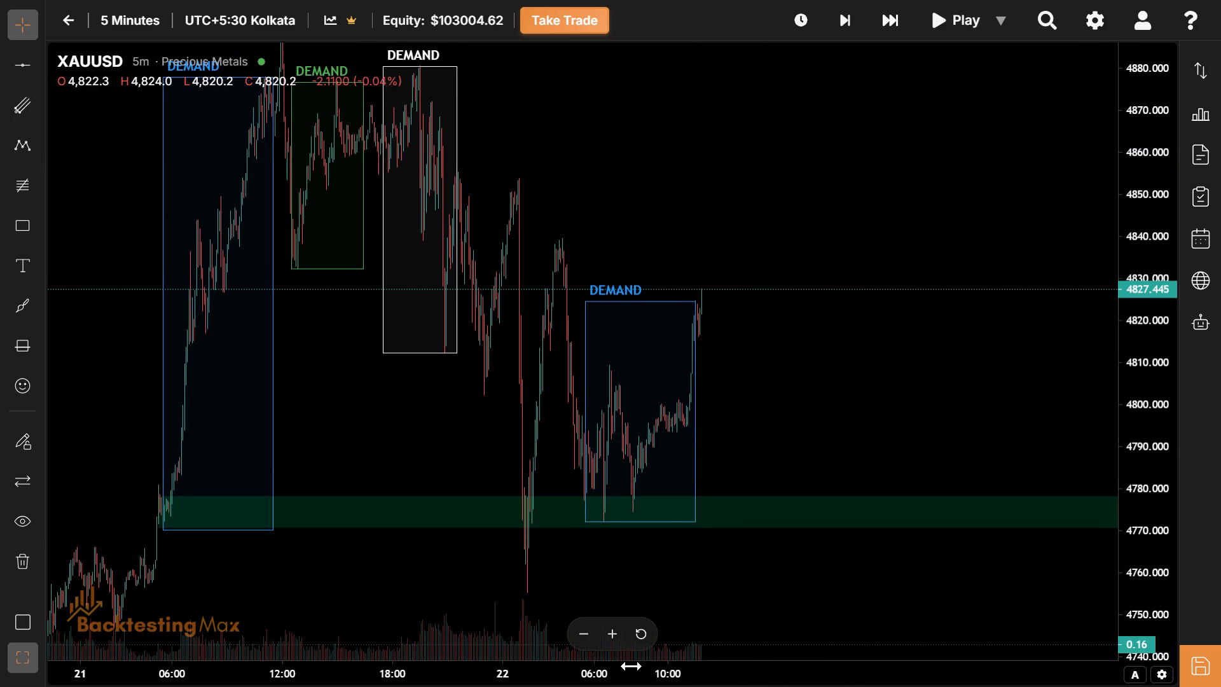
left_click_drag(843, 682, 509, 686)
left_click_drag(469, 427, 926, 395)
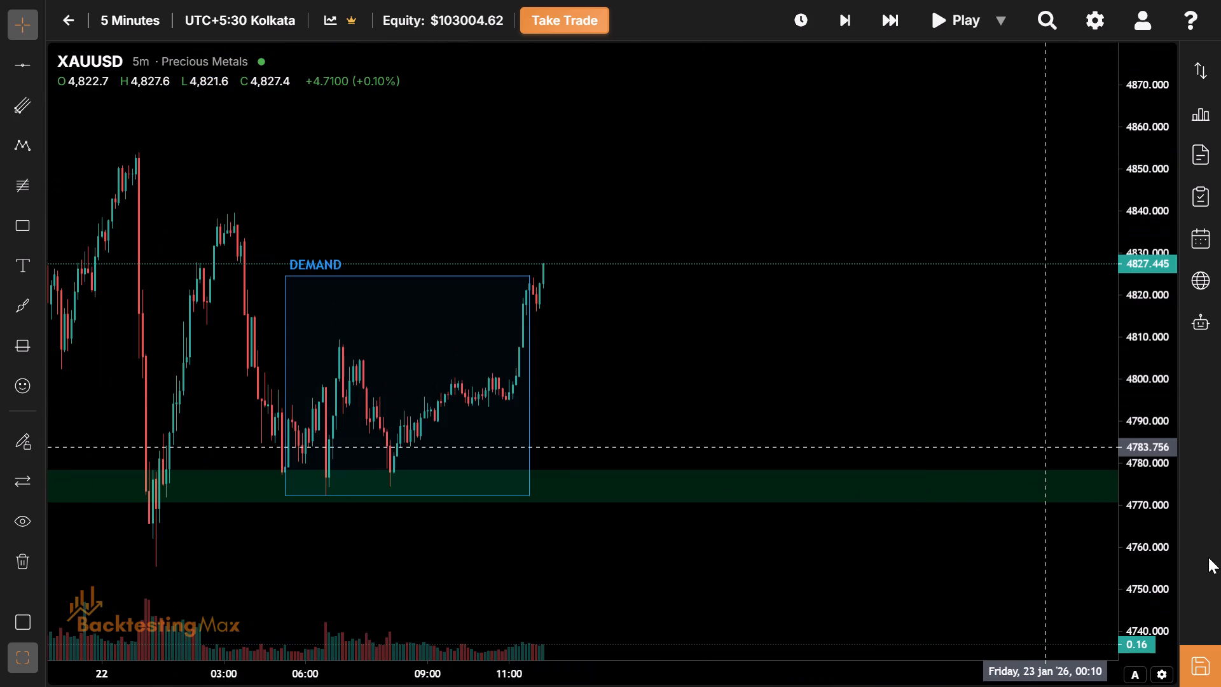
Advance the XAUUSD replay one bar at a time to the 12:50 candle on 22 January.
left_click_drag(1146, 547, 1138, 390)
left_click_drag(721, 367, 890, 407)
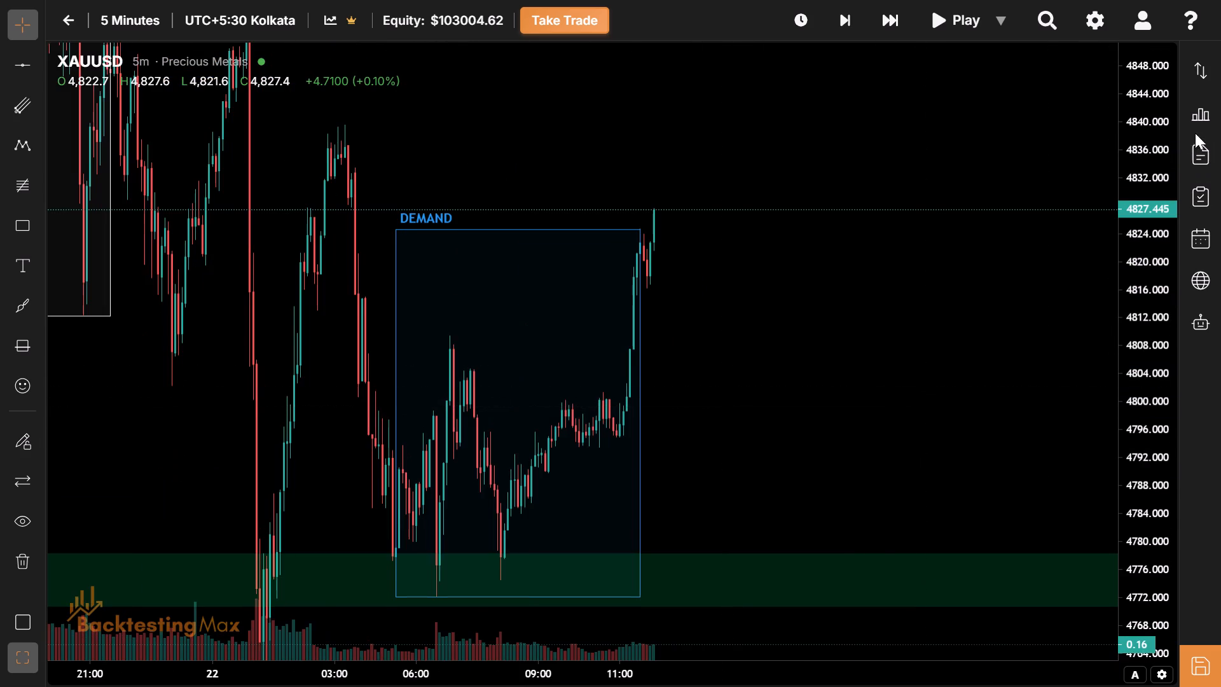
left_click_drag(1152, 111, 1159, 193)
left_click_drag(647, 668, 434, 686)
left_click_drag(586, 439, 881, 403)
left_click_drag(676, 674, 483, 663)
left_click_drag(631, 408, 780, 414)
left_click_drag(1171, 595, 1121, 468)
left_click_drag(878, 448, 1006, 520)
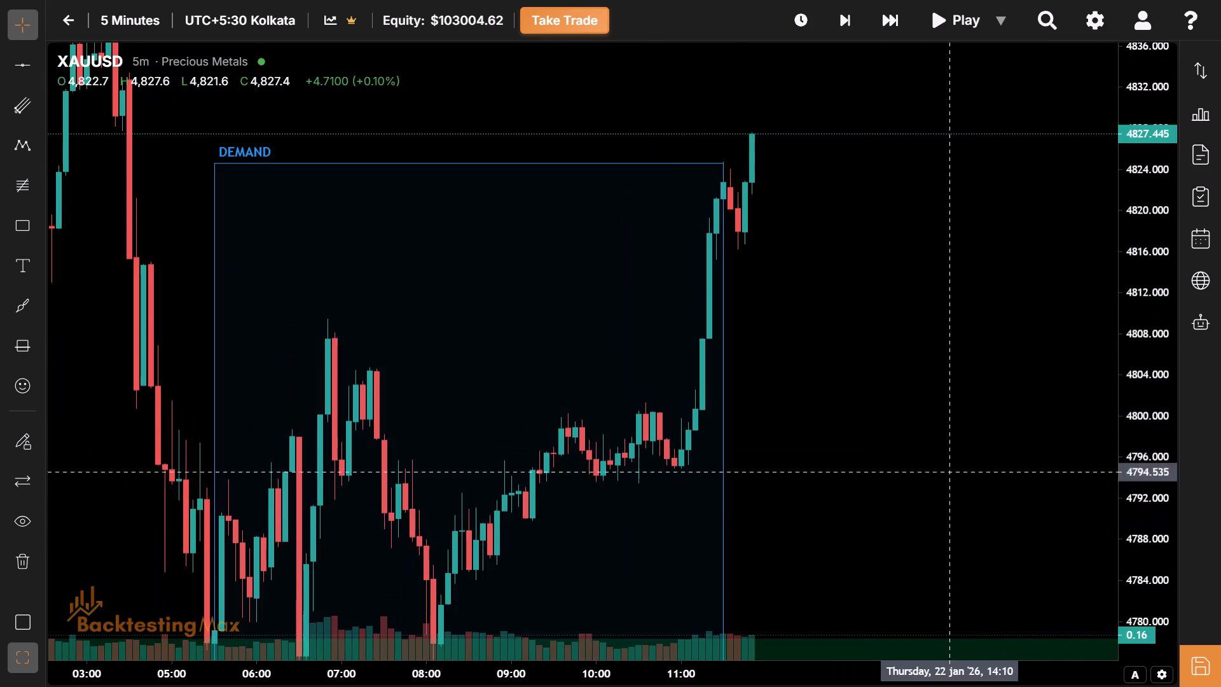
left_click_drag(937, 445, 796, 557)
left_click_drag(872, 486, 620, 534)
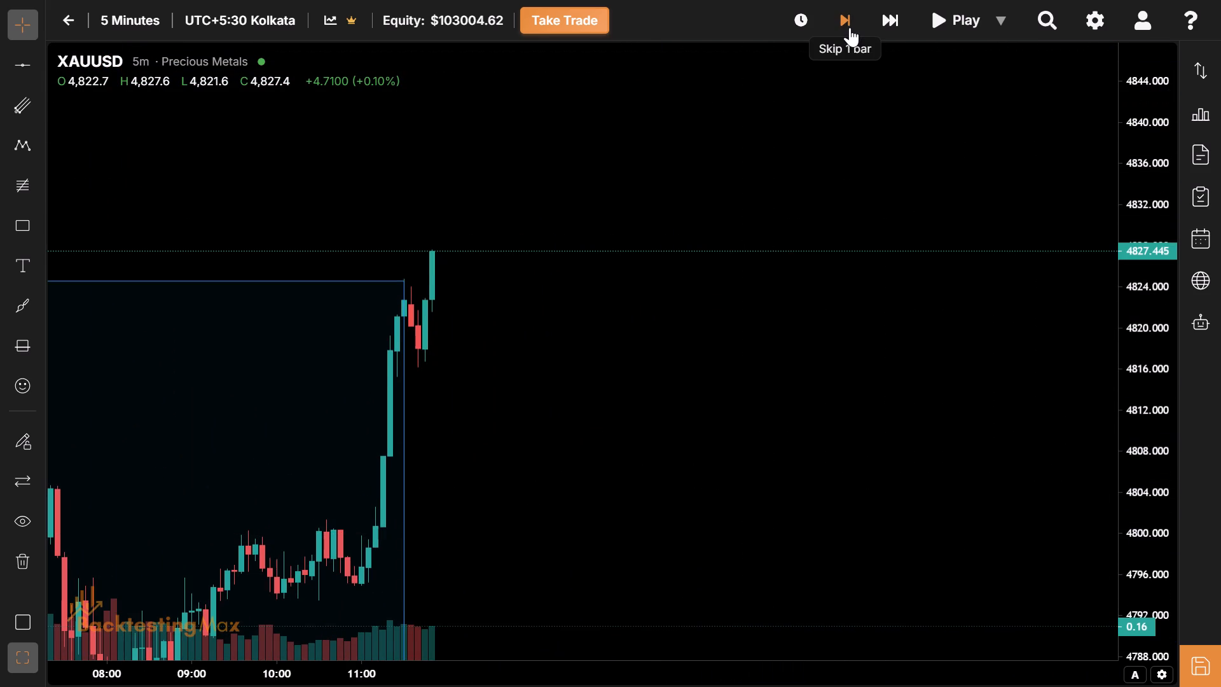
left_click(850, 27)
left_click(850, 27)
triple_click(850, 27)
triple_click(850, 27)
triple_click(850, 27)
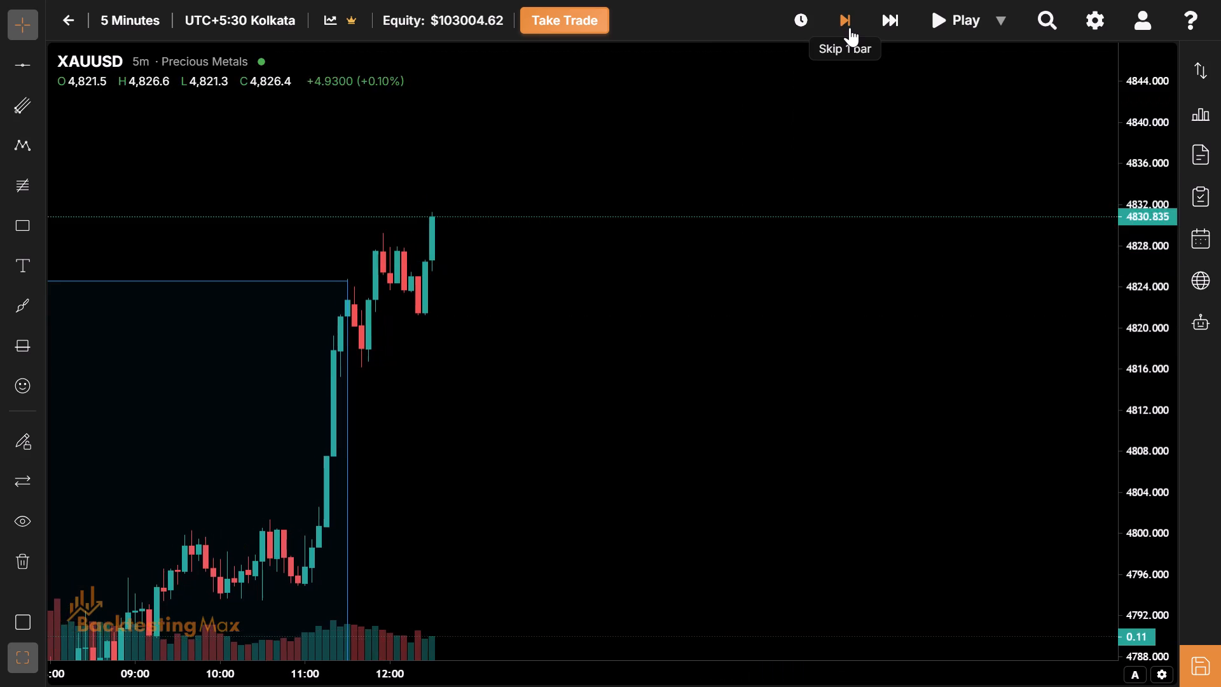
left_click(850, 27)
Draw a rectangle from 12:30 to about 16:30 on 22 January, between about 4831 and 4814.
left_click_drag(850, 27, 668, 211)
left_click_drag(668, 211, 567, 336)
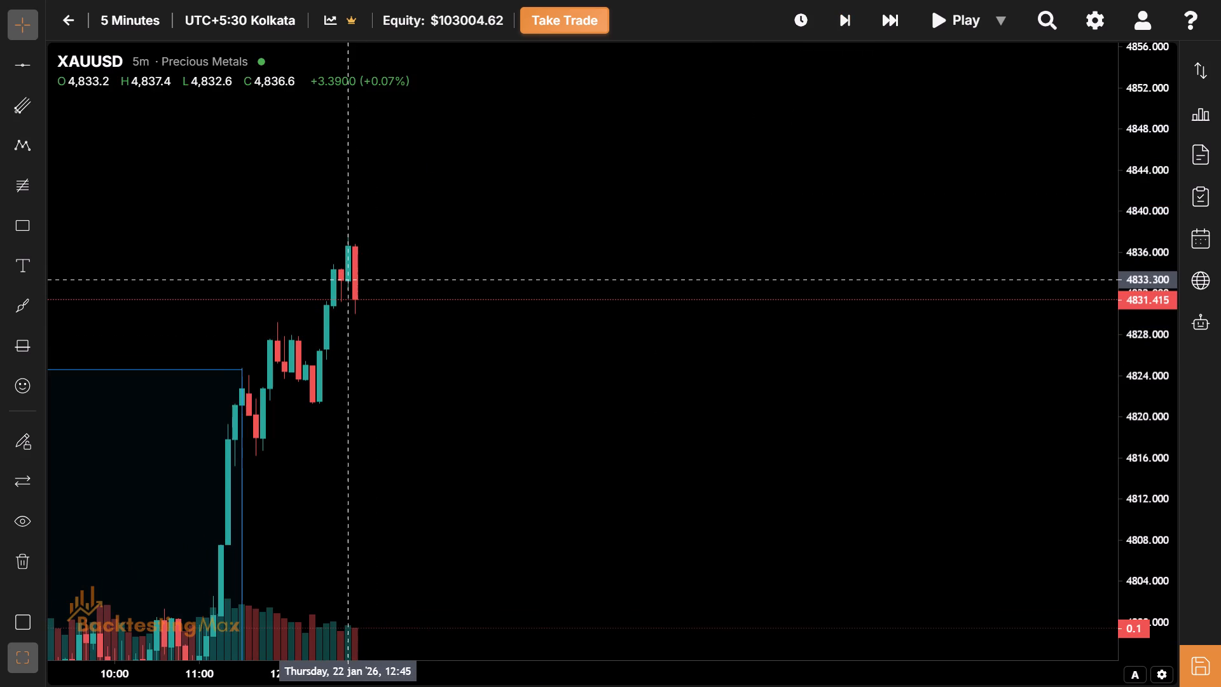
left_click(32, 234)
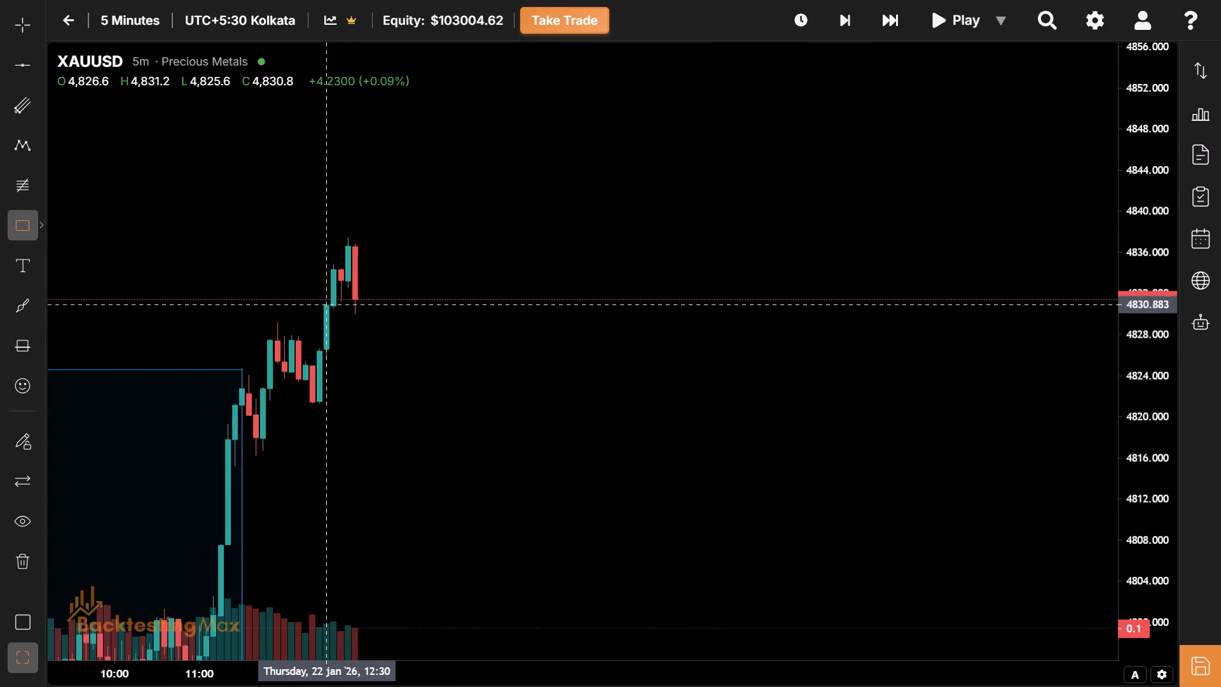
left_click_drag(326, 304, 593, 443)
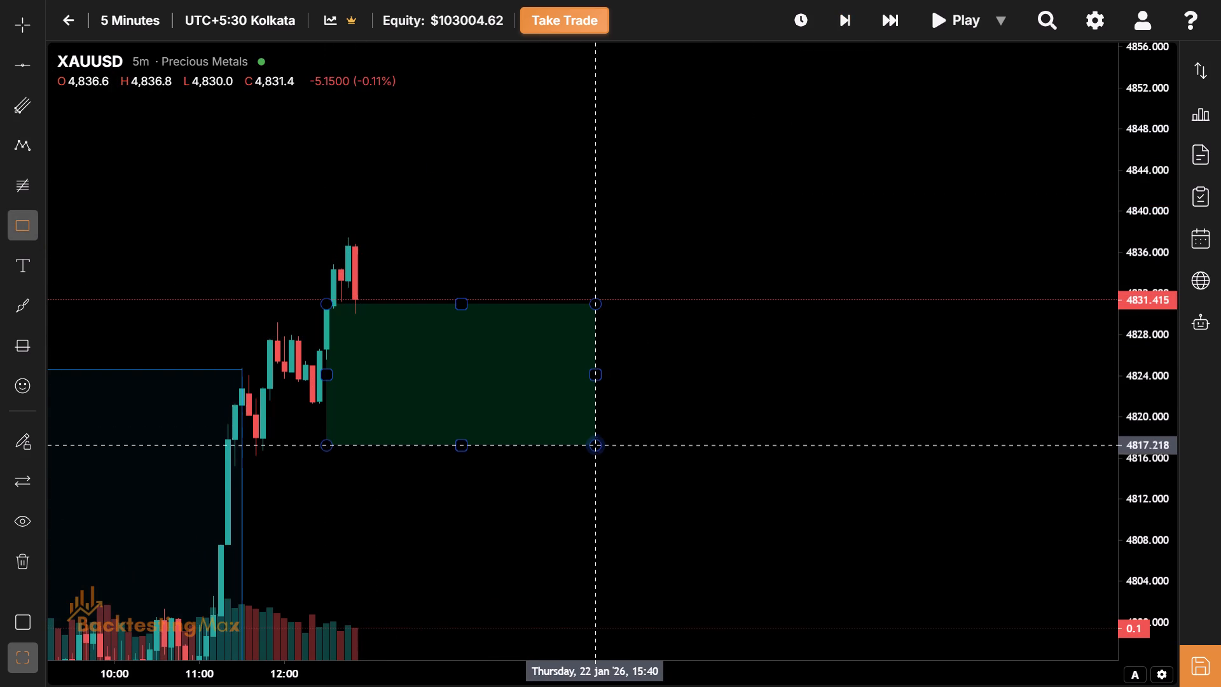
left_click(663, 476)
left_click_drag(656, 396, 665, 396)
Apply the London Session template to the new 22 January rectangle.
left_click(146, 131)
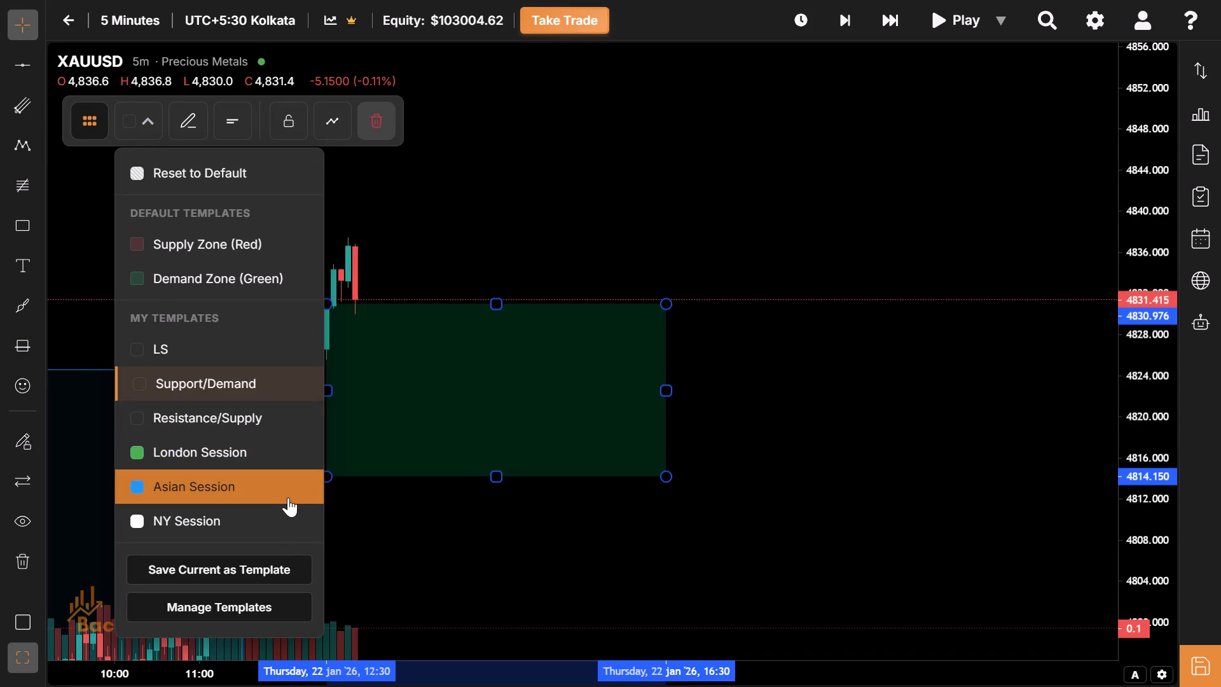
left_click(286, 462)
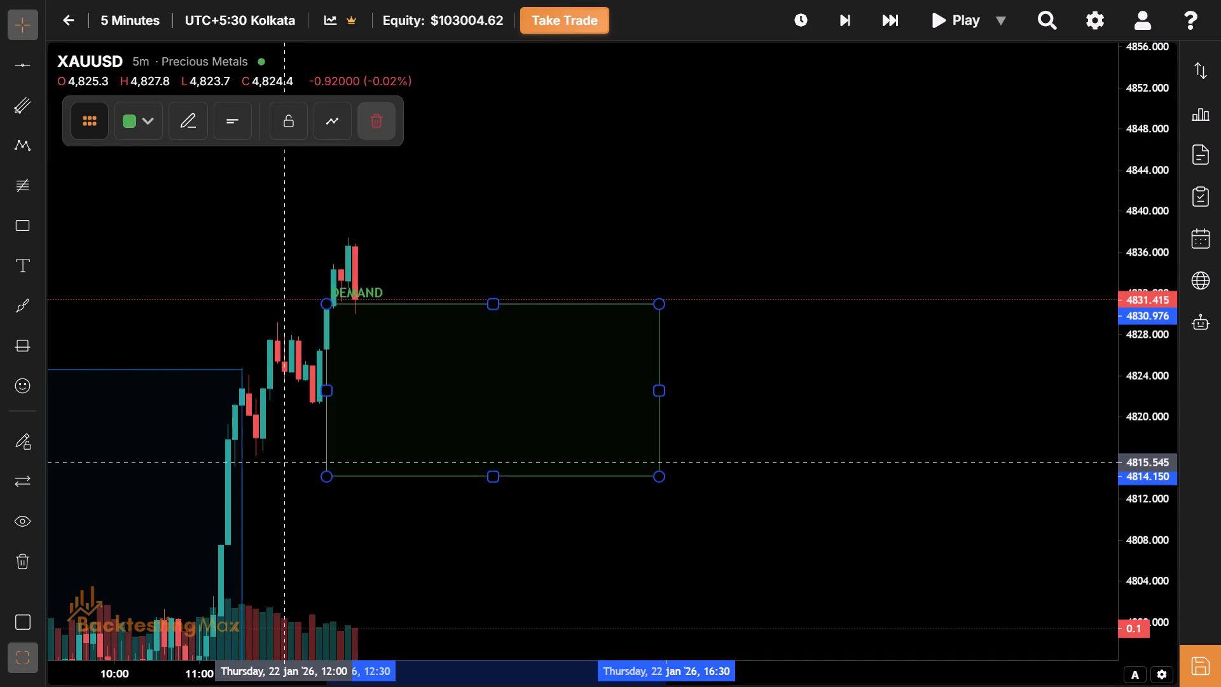
Raise the London session box's top edge to about 4837, at the high of the 12:45 candle.
left_click_drag(457, 447, 457, 532)
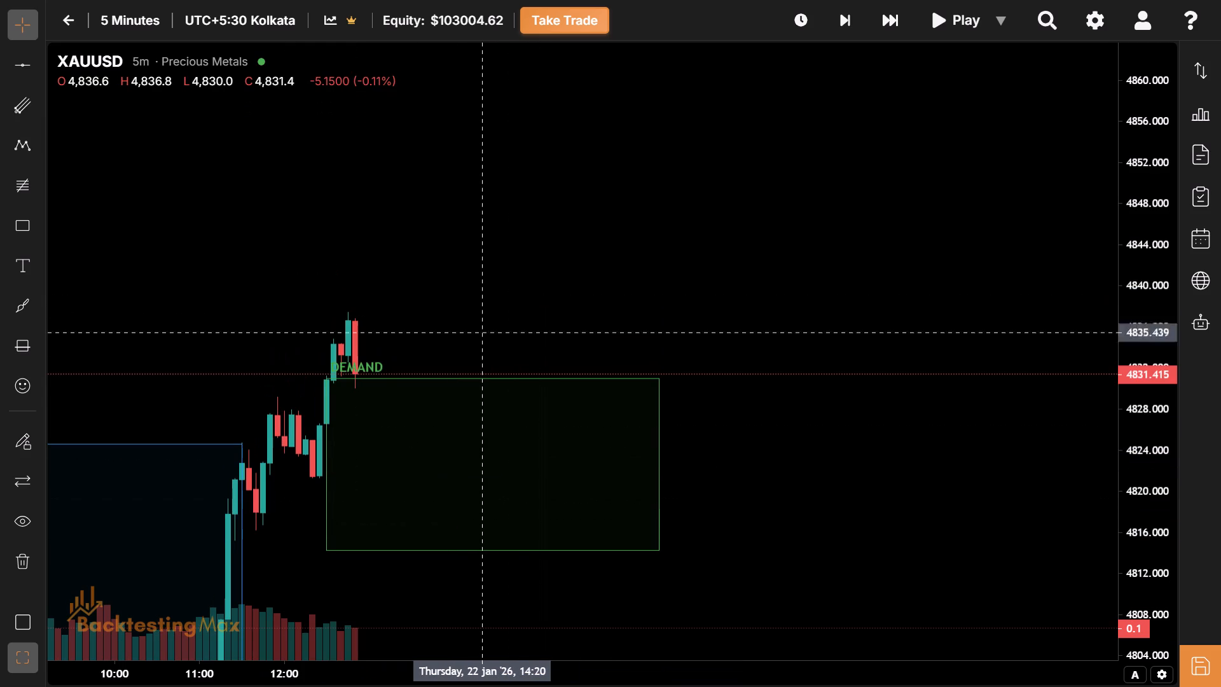
left_click_drag(495, 376, 515, 312)
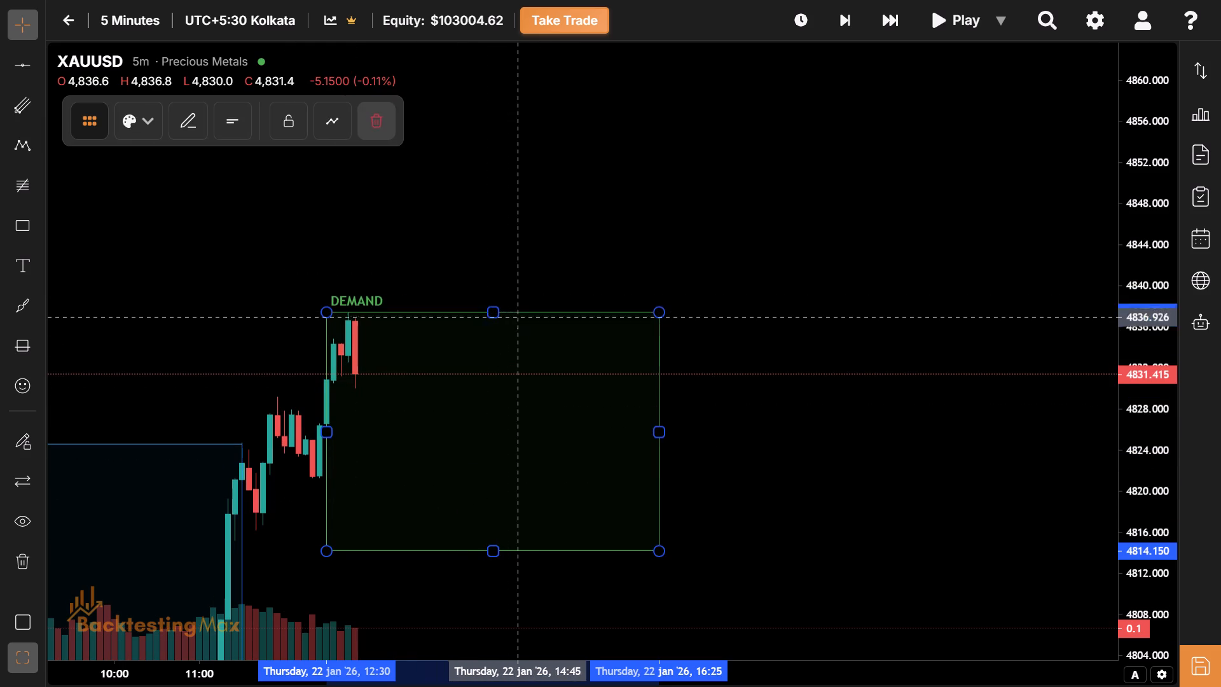
Examine the 22 January Asian session box, the green demand zone at its base and the new London session box.
left_click_drag(504, 420, 626, 377)
left_click_drag(585, 401, 783, 305)
left_click_drag(717, 346, 715, 352)
left_click_drag(715, 352, 869, 251)
left_click_drag(763, 501, 659, 512)
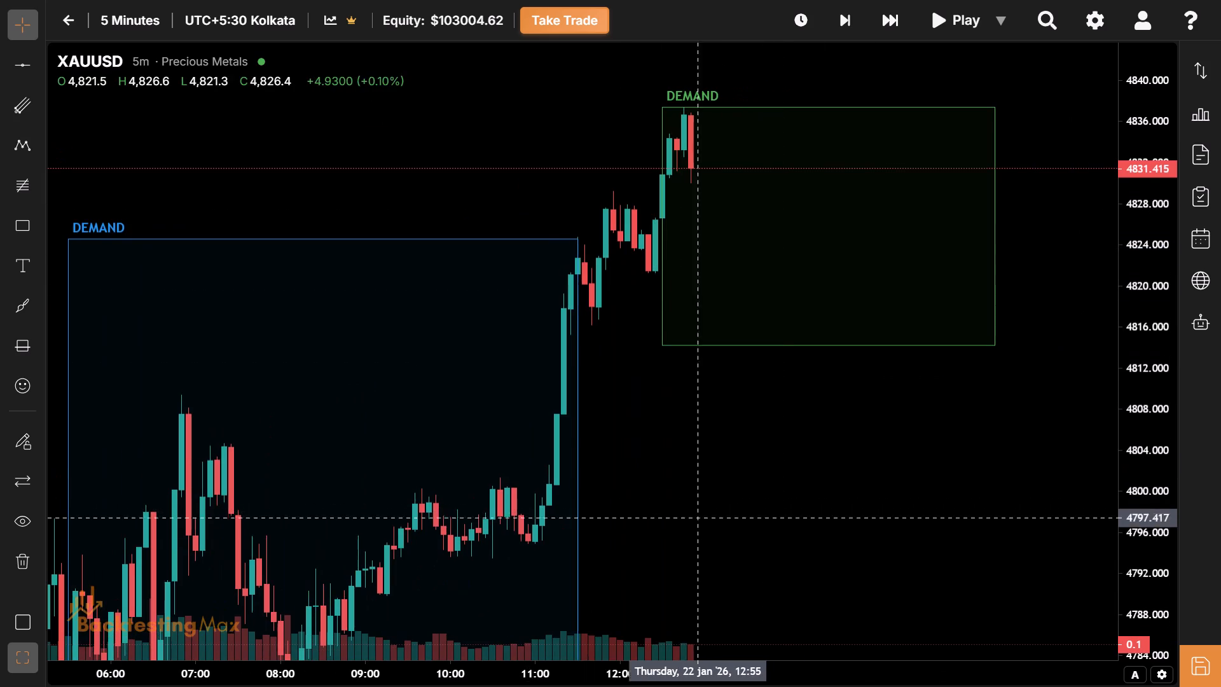
left_click_drag(792, 538, 658, 304)
left_click_drag(652, 314, 787, 441)
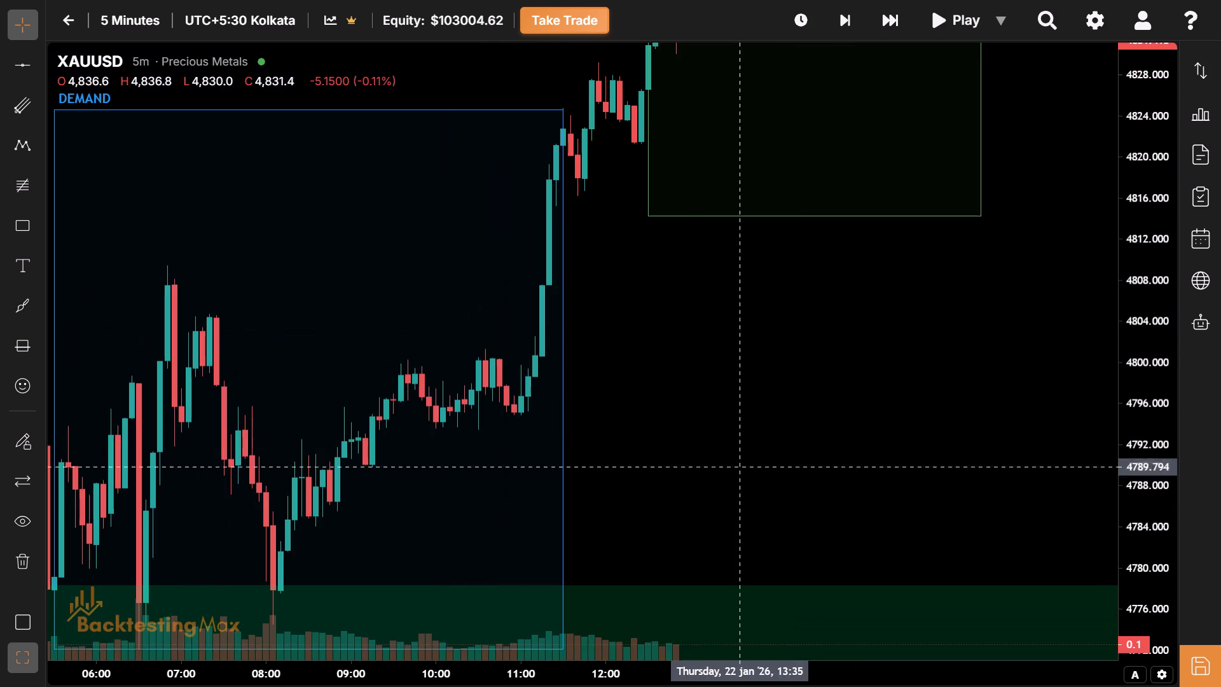
left_click_drag(672, 512, 592, 597)
left_click_drag(768, 403, 644, 455)
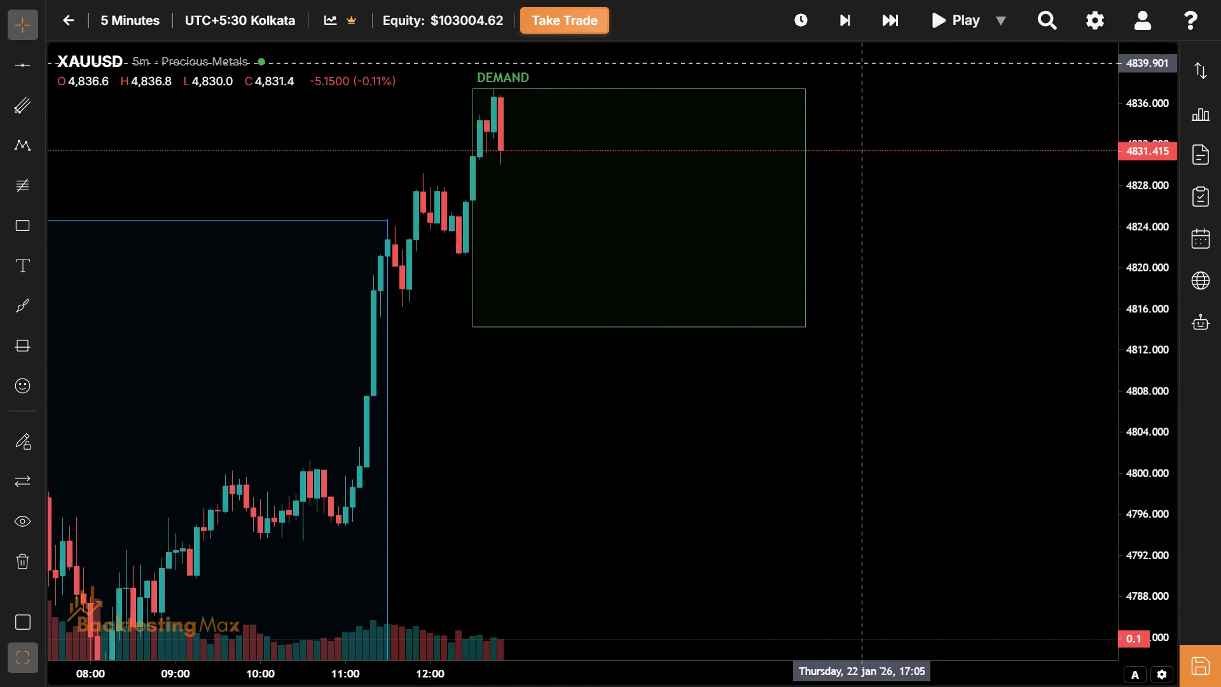
Advance the replay in five-bar skips to the 16:50 candle on 22 January.
triple_click(892, 24)
triple_click(892, 24)
triple_click(892, 24)
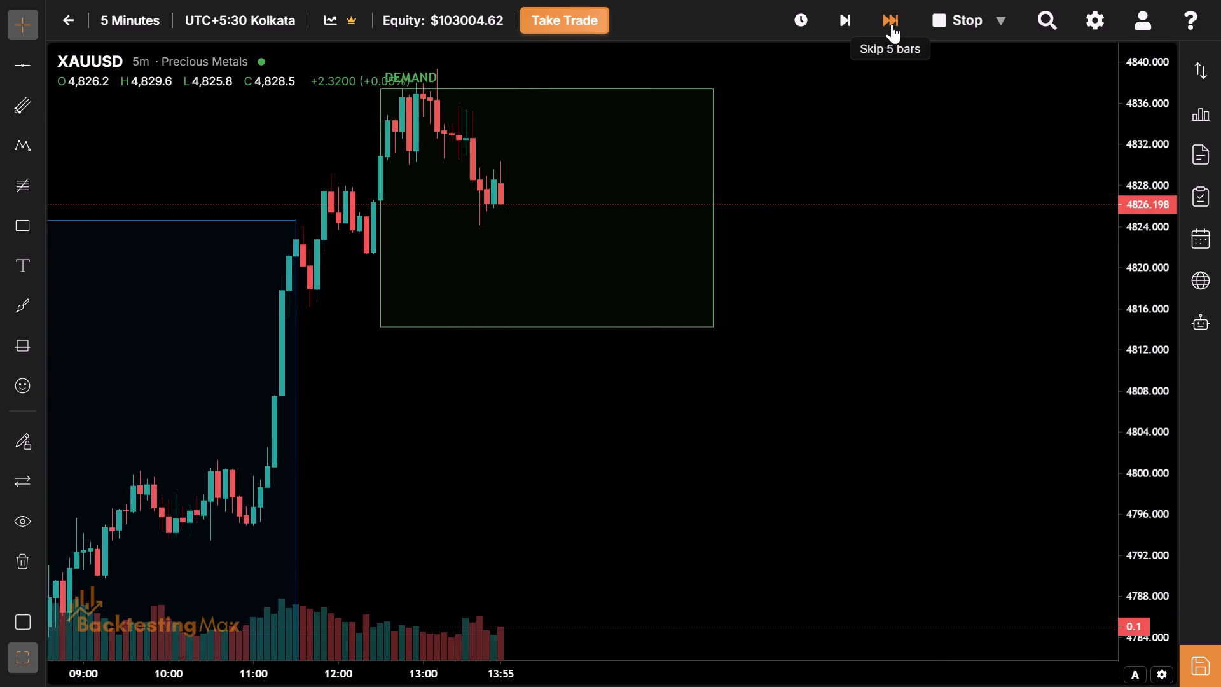
triple_click(892, 24)
triple_click(892, 24)
triple_click(892, 24)
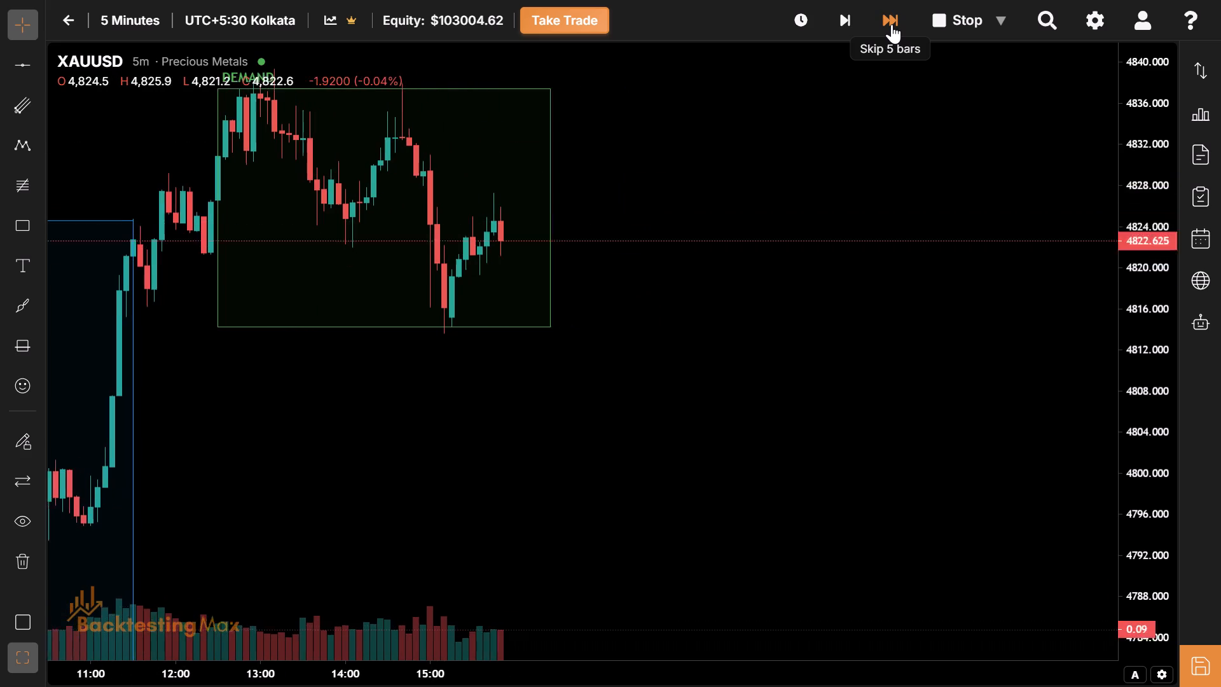
double_click(892, 24)
Adjust the London session box's top edge to about 4839.4, at the session's high.
left_click_drag(397, 425, 757, 509)
left_click_drag(717, 243, 689, 361)
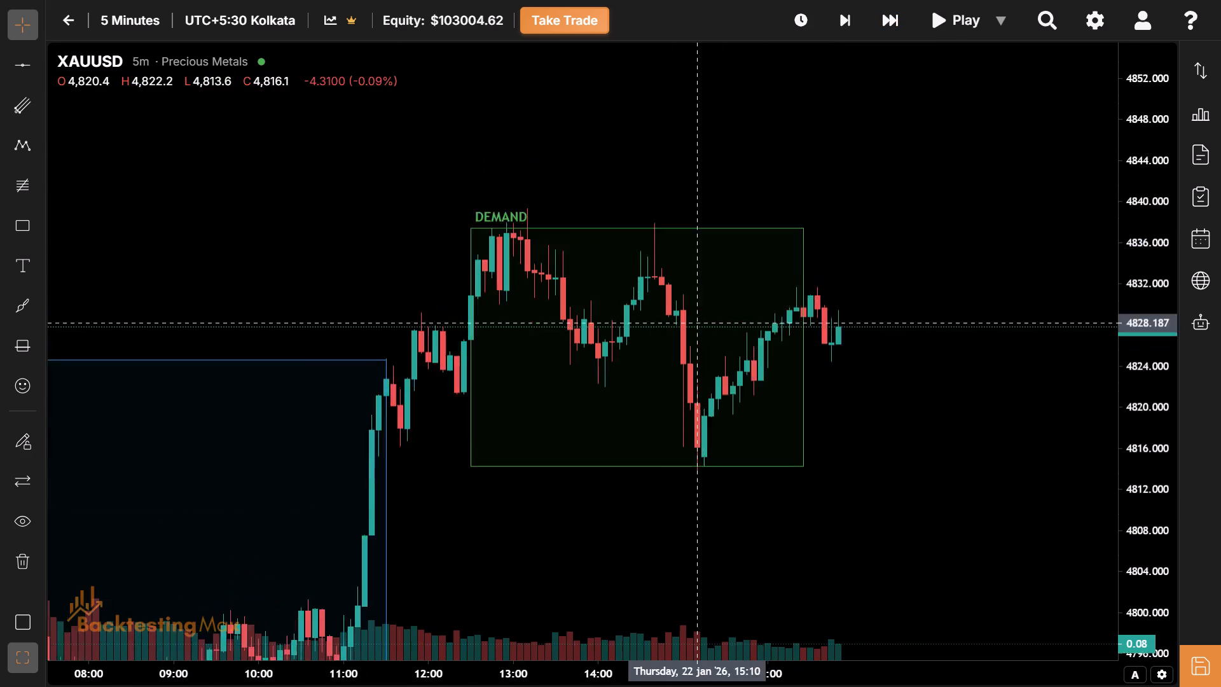
left_click_drag(689, 361, 670, 422)
left_click_drag(610, 328, 630, 295)
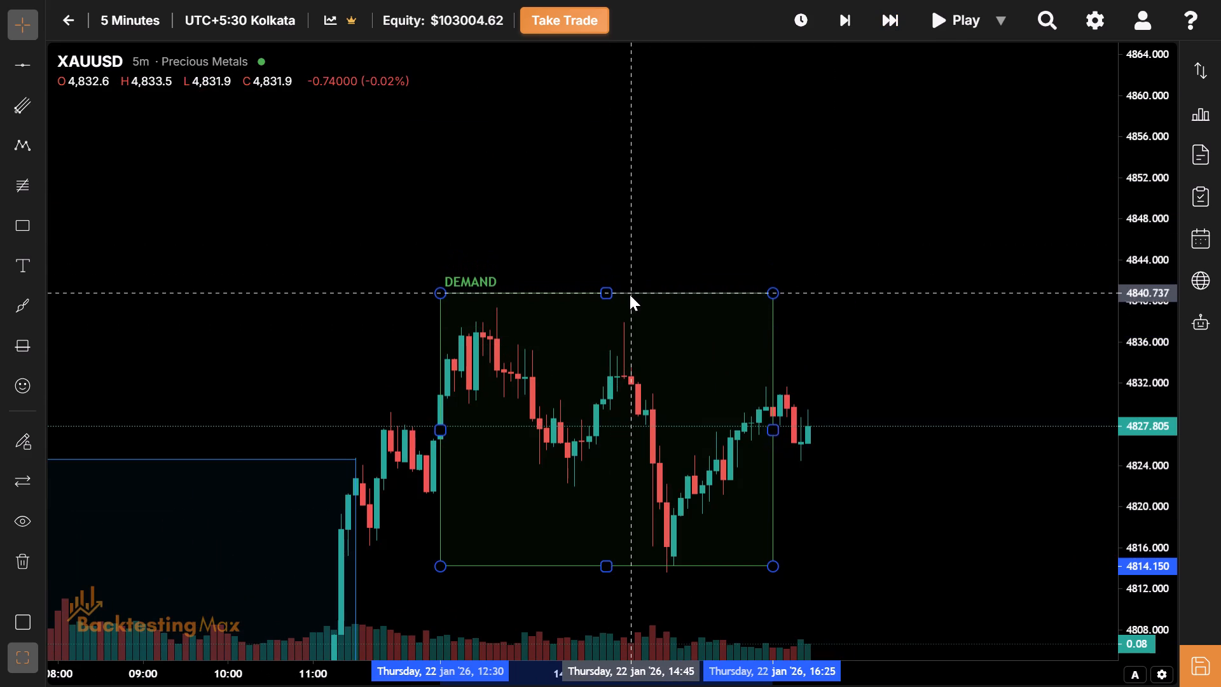
left_click_drag(630, 295, 630, 305)
Examine price action from the late 21 January session through the 22 January Asian and London session boxes.
left_click_drag(602, 377, 584, 270)
left_click_drag(669, 630, 997, 268)
left_click_drag(825, 391, 920, 454)
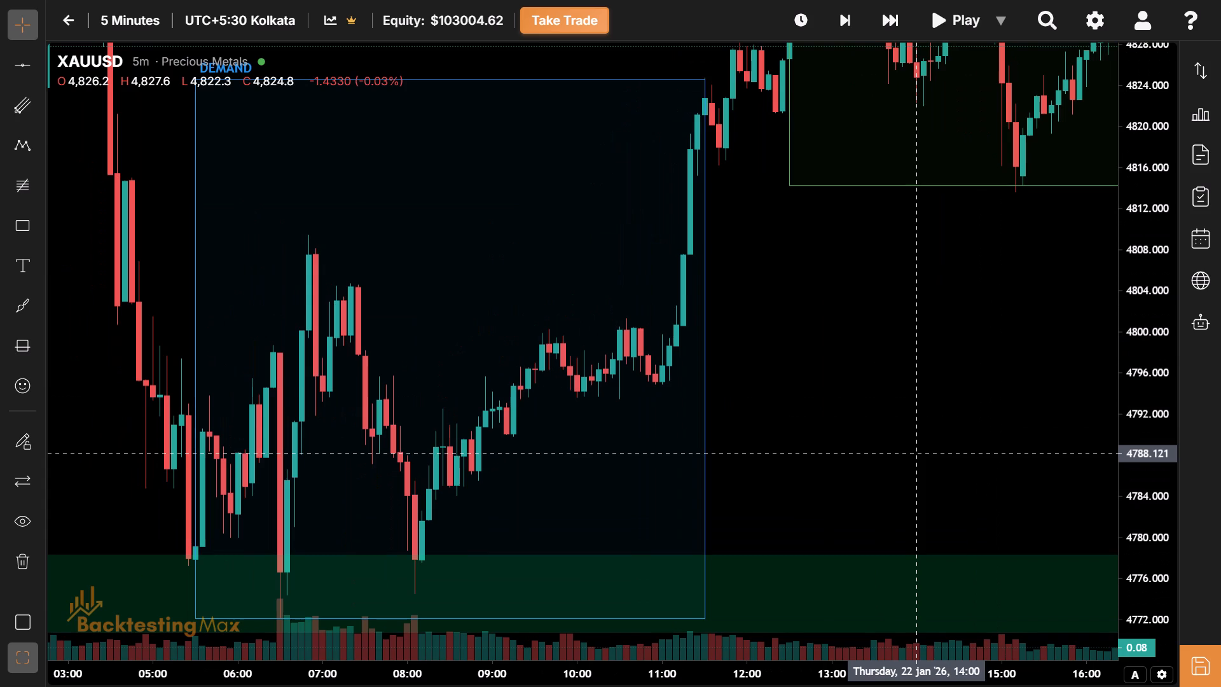
left_click_drag(920, 454, 817, 530)
left_click_drag(873, 459, 797, 501)
left_click_drag(797, 501, 1049, 550)
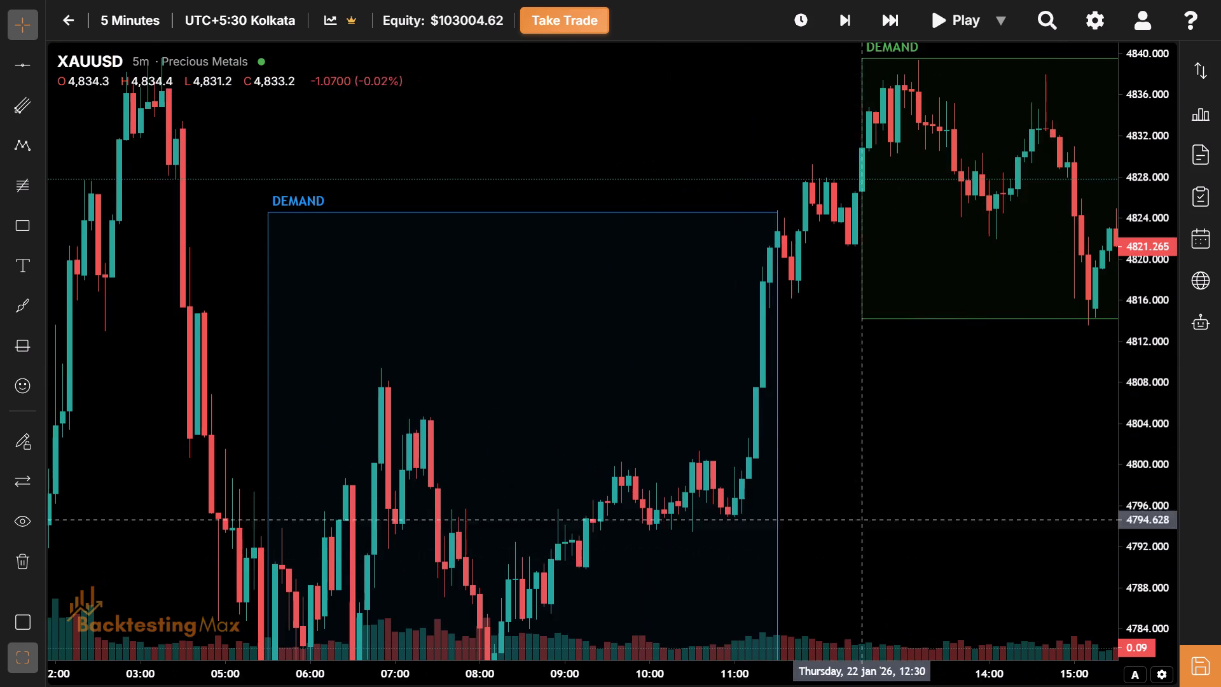
left_click_drag(566, 155, 385, 434)
left_click_drag(294, 315, 574, 371)
left_click_drag(458, 317, 539, 289)
left_click_drag(434, 681, 692, 685)
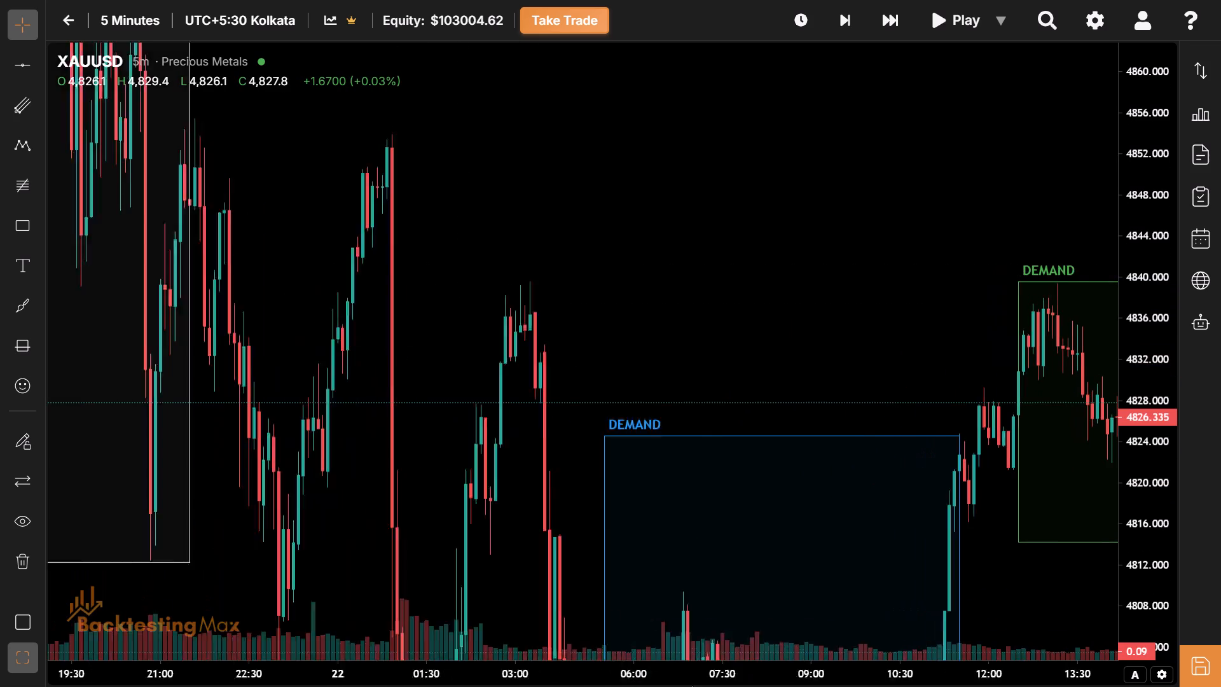
left_click_drag(692, 685, 533, 659)
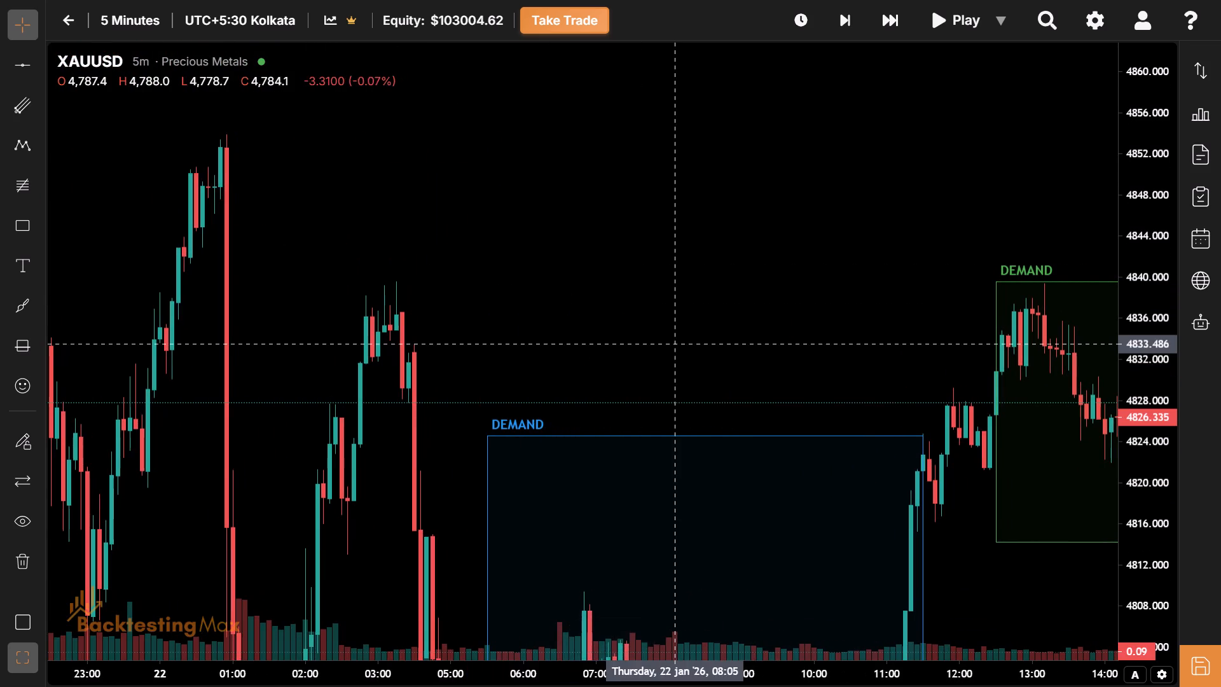
left_click_drag(674, 344, 385, 350)
left_click_drag(457, 337, 389, 347)
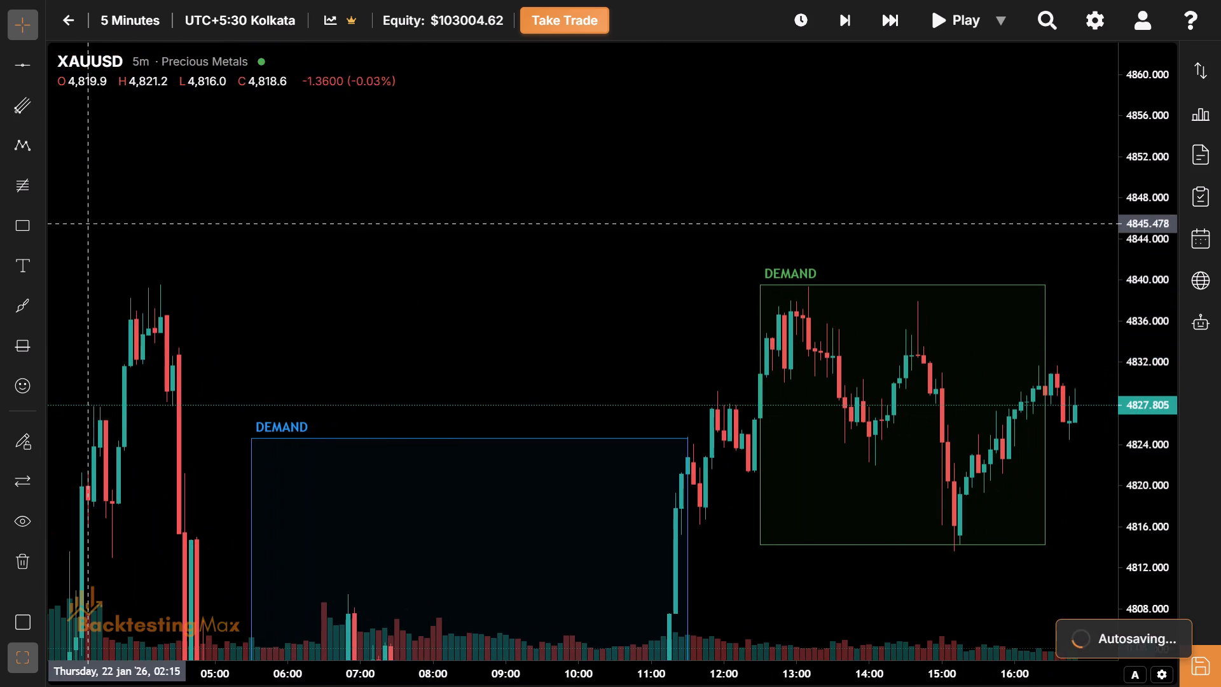
Draw a horizontal line at about 4839.6, along the 22 January swing high near 03:00 and the London session high.
double_click(27, 75)
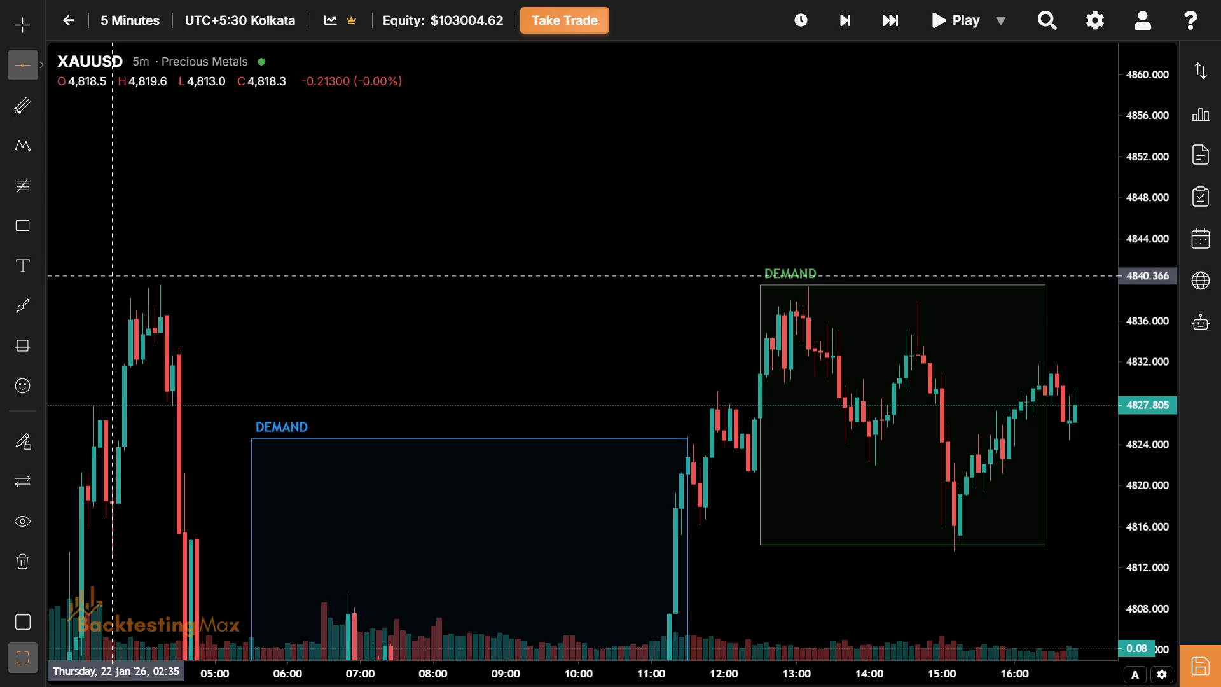
left_click(112, 284)
left_click_drag(405, 326, 203, 209)
left_click(719, 472)
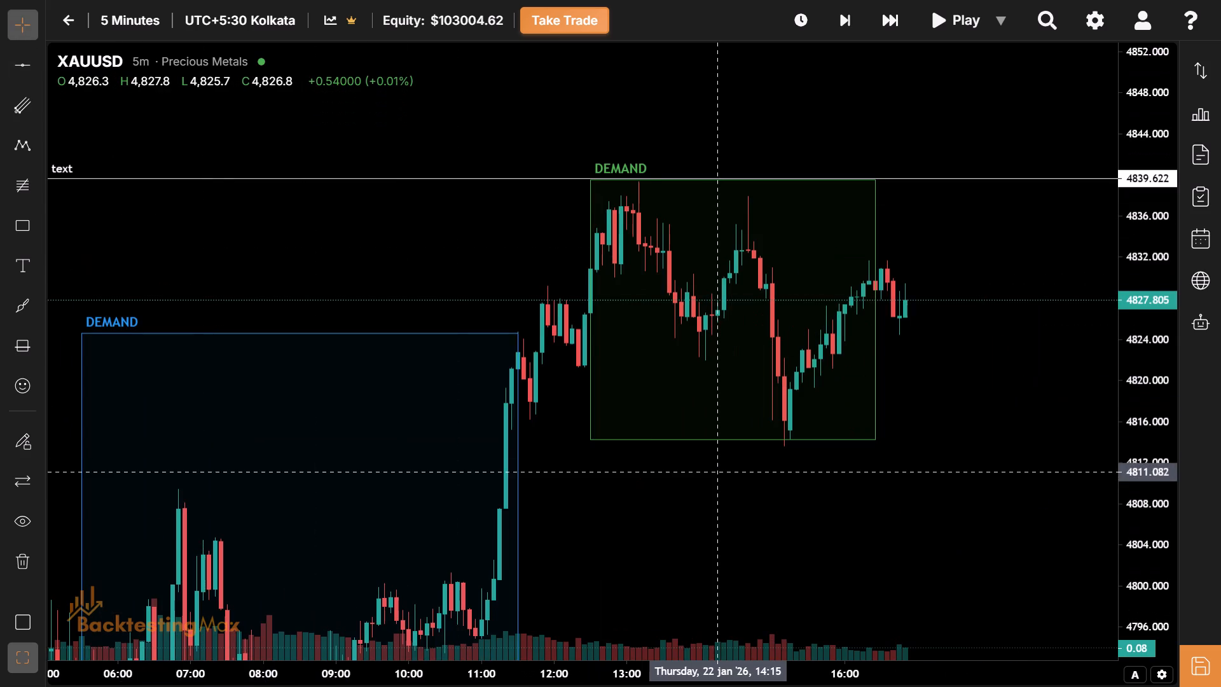
Advance the replay three bars, one at a time, to the 17:05 candle on 22 January.
left_click_drag(719, 472, 658, 523)
left_click_drag(658, 523, 670, 369)
left_click_drag(676, 440, 546, 377)
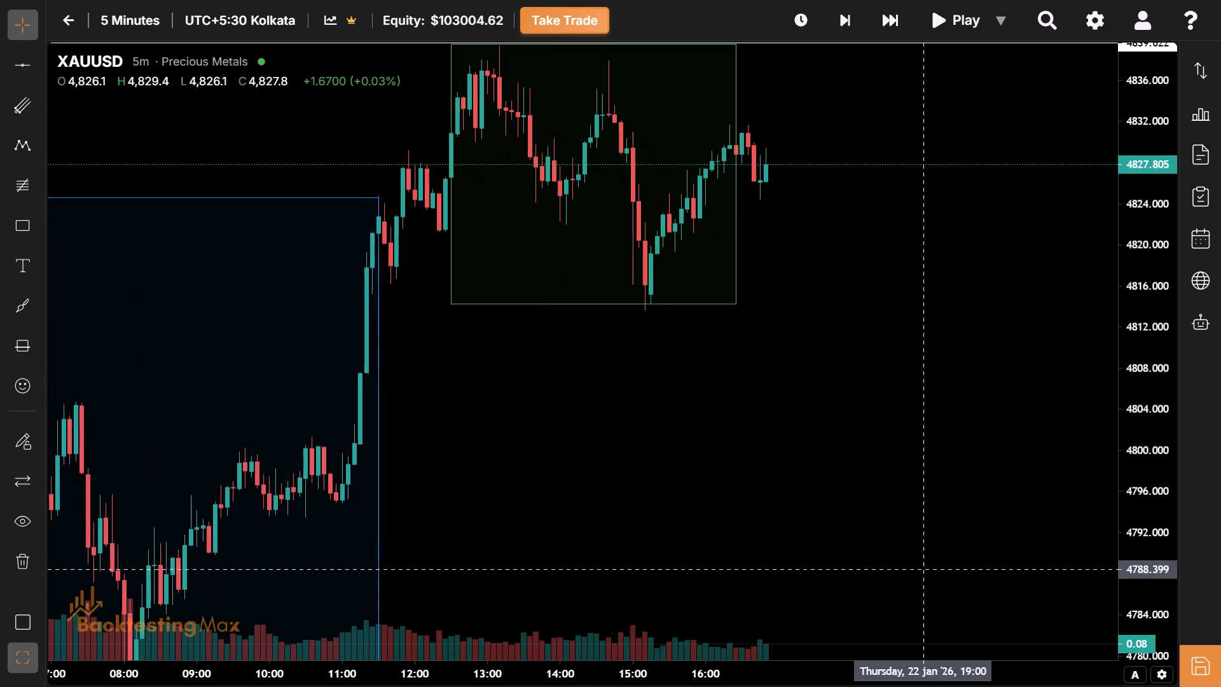
left_click_drag(682, 681, 525, 686)
left_click_drag(555, 517, 587, 561)
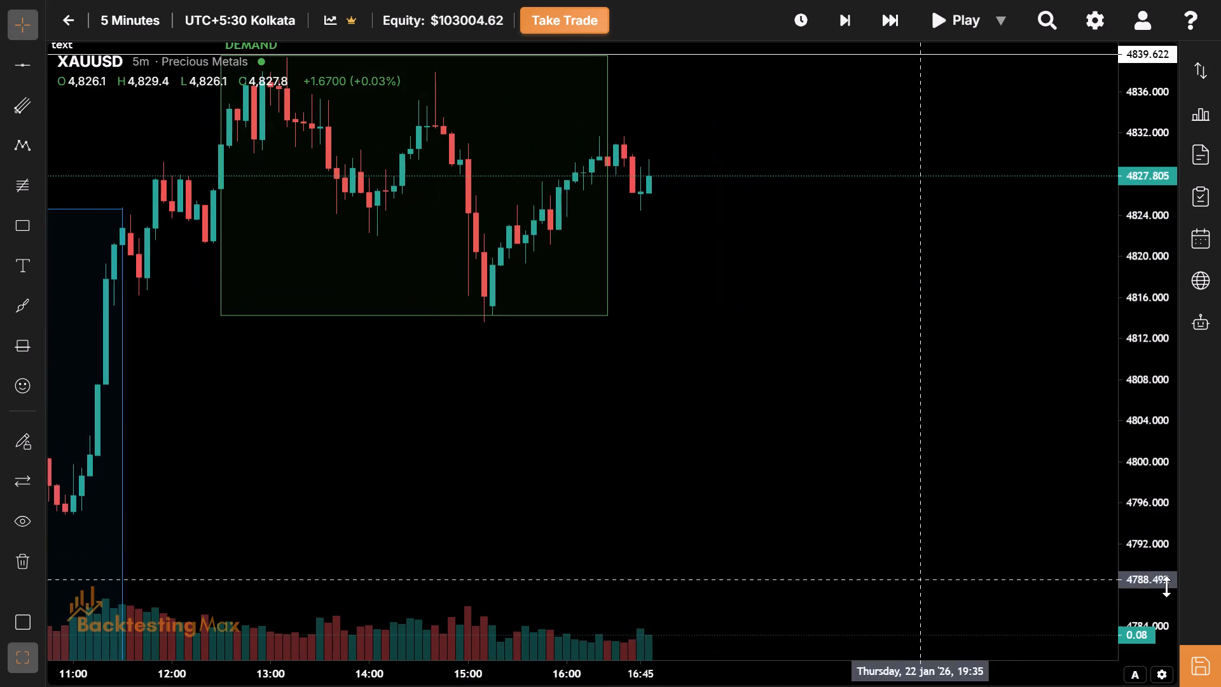
left_click_drag(1140, 520, 1108, 400)
left_click_drag(751, 190, 742, 378)
left_click_drag(748, 363, 707, 382)
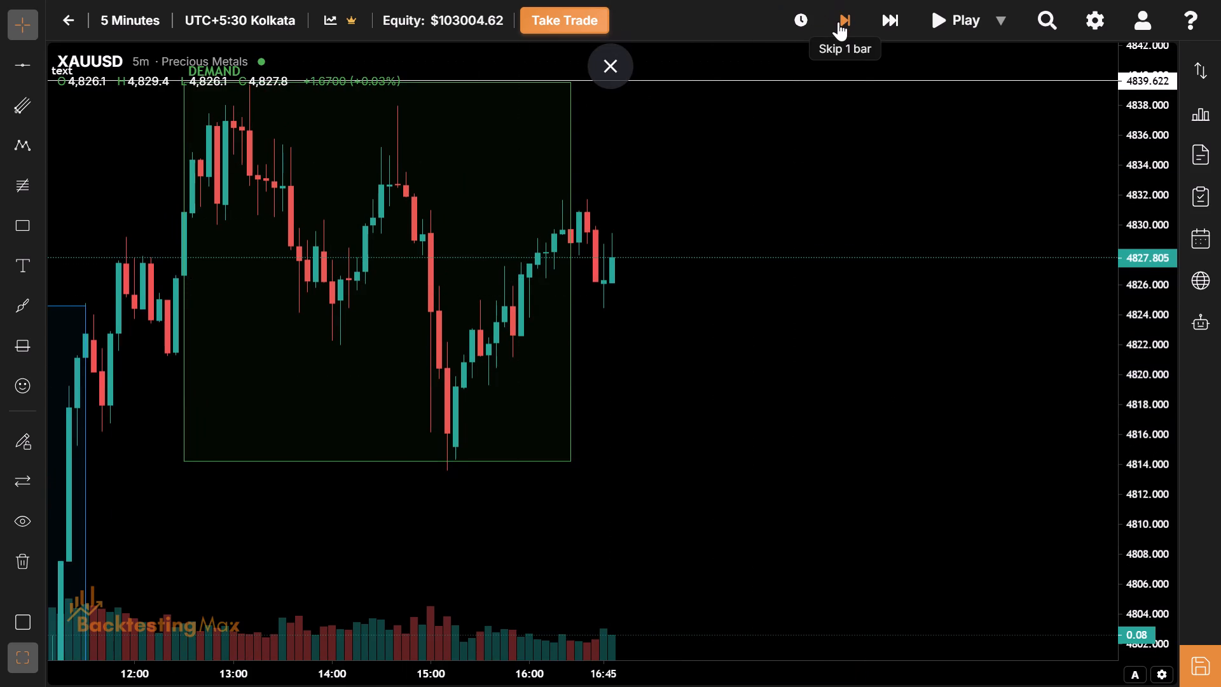
left_click(838, 22)
left_click(838, 22)
left_click(838, 22)
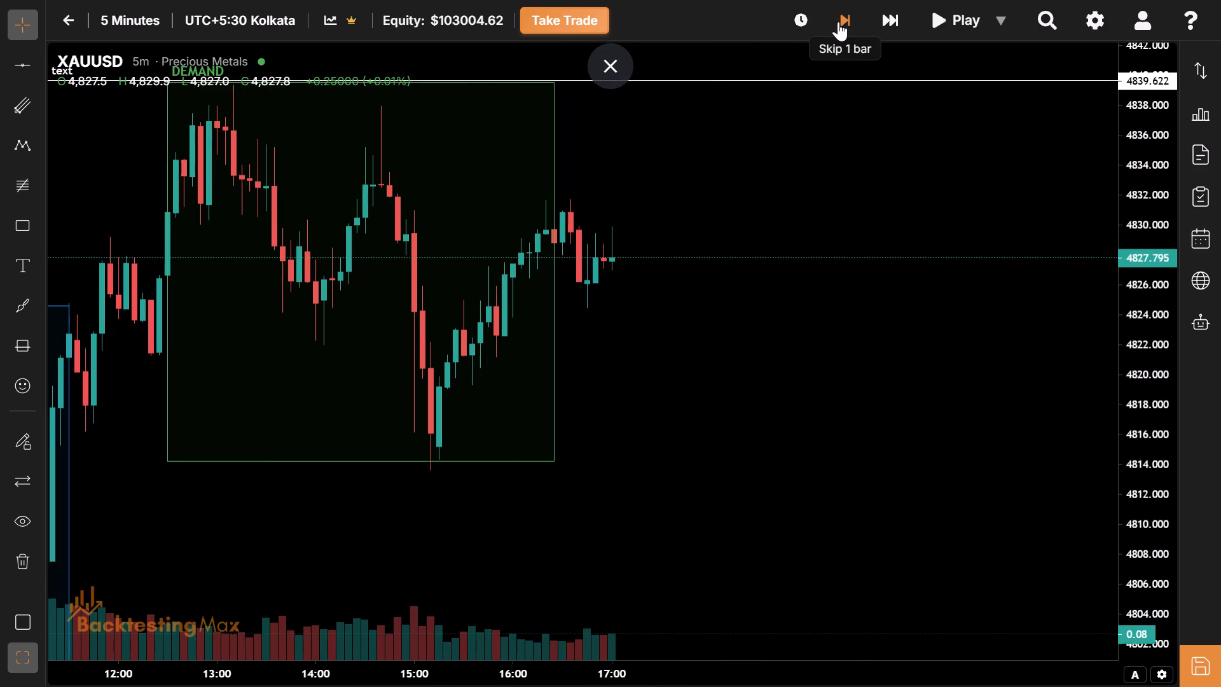
Place a short position projection near 14:40 on 22 January with entry at about 4831.5 and stop at about 4835.2.
left_click(26, 340)
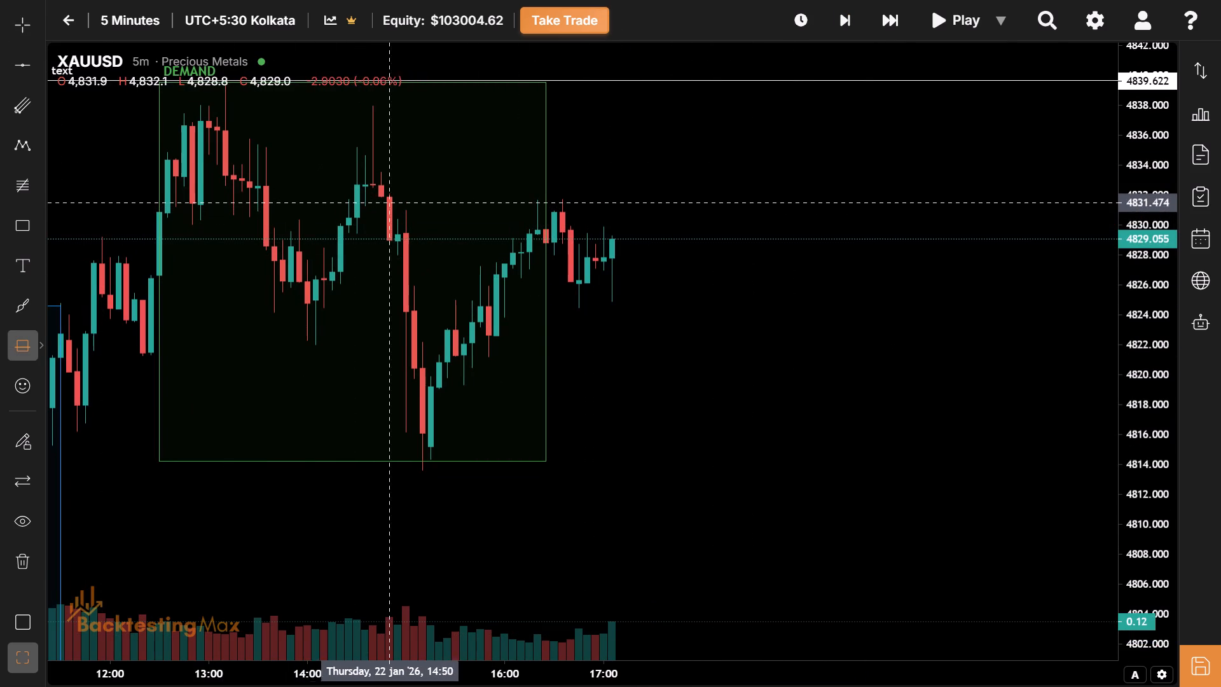
left_click(376, 202)
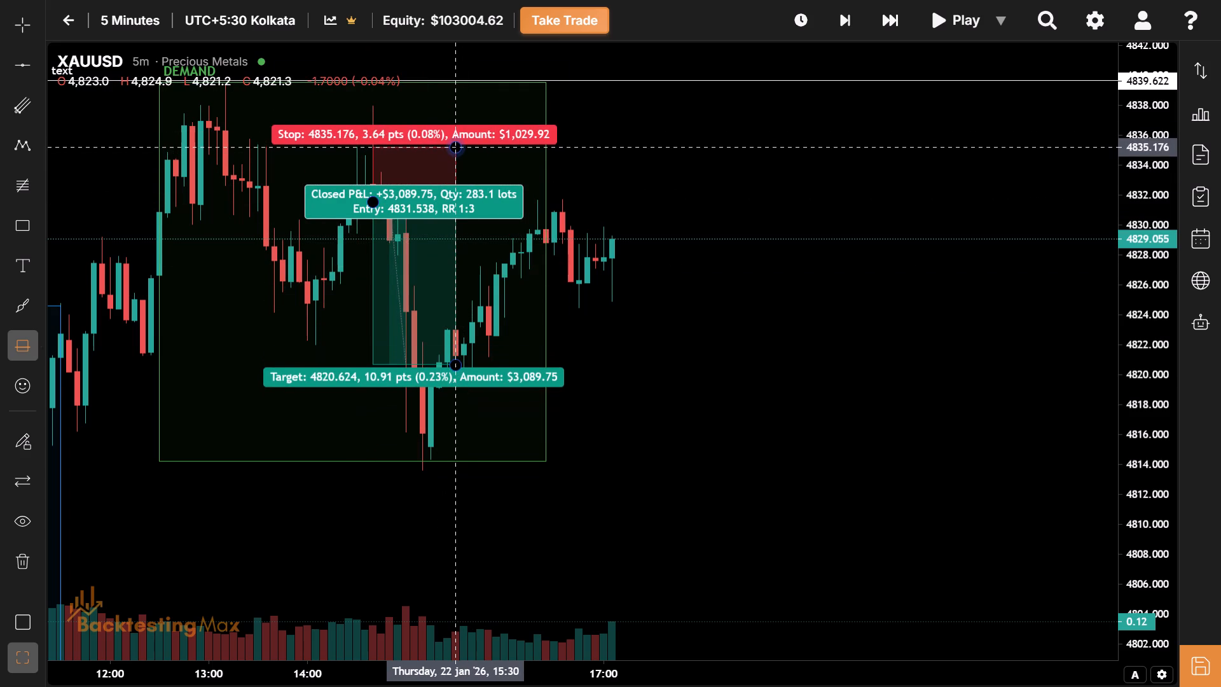
left_click(454, 148)
Extend the short position's target to about 4813.6, at the London session low.
left_click_drag(455, 359, 463, 374)
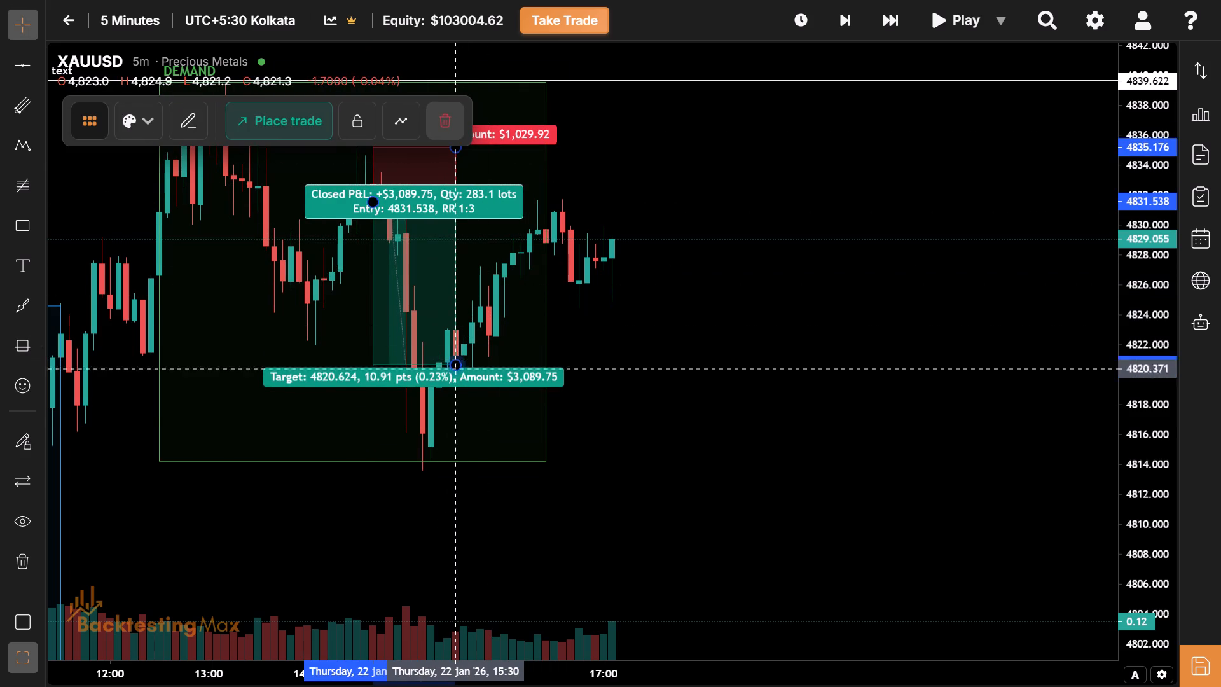
left_click_drag(463, 374, 523, 484)
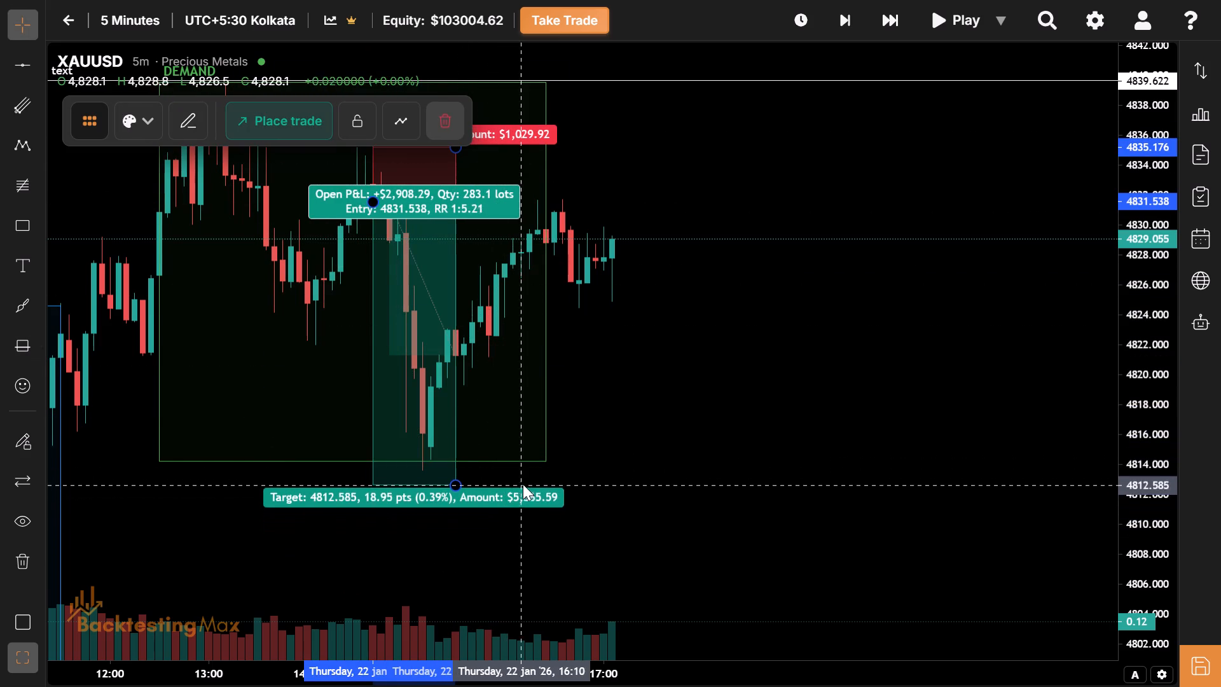
left_click_drag(523, 484, 574, 471)
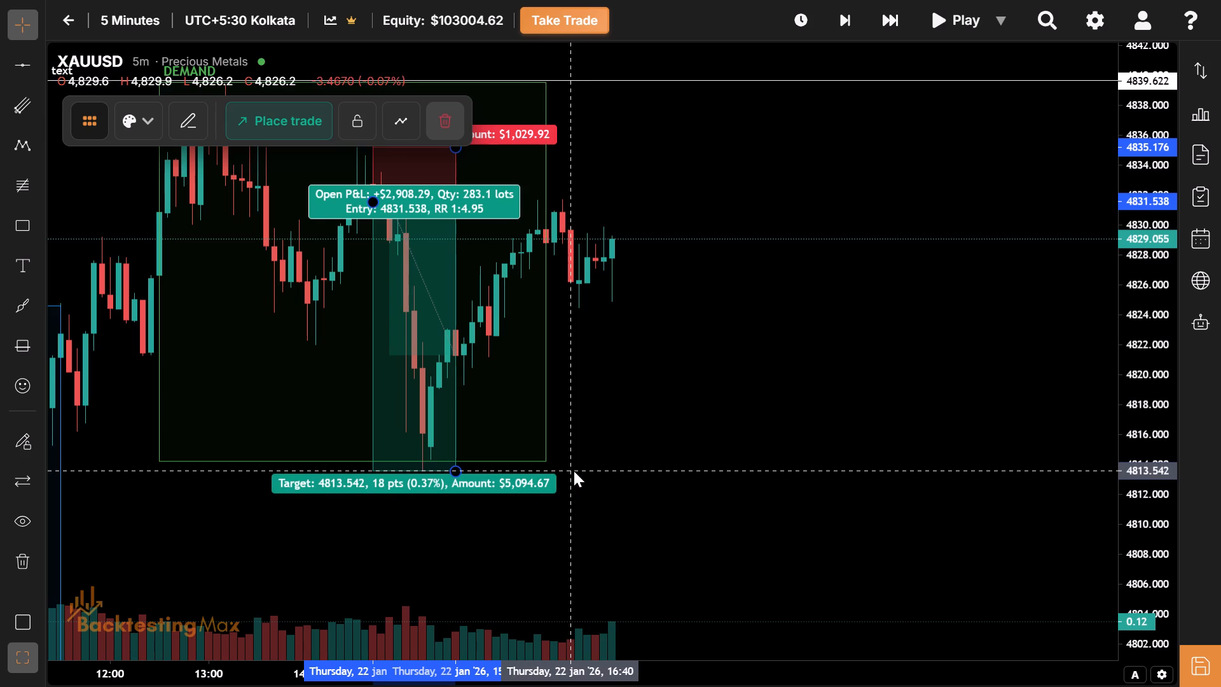
left_click_drag(574, 471, 579, 470)
left_click_drag(651, 424, 652, 447)
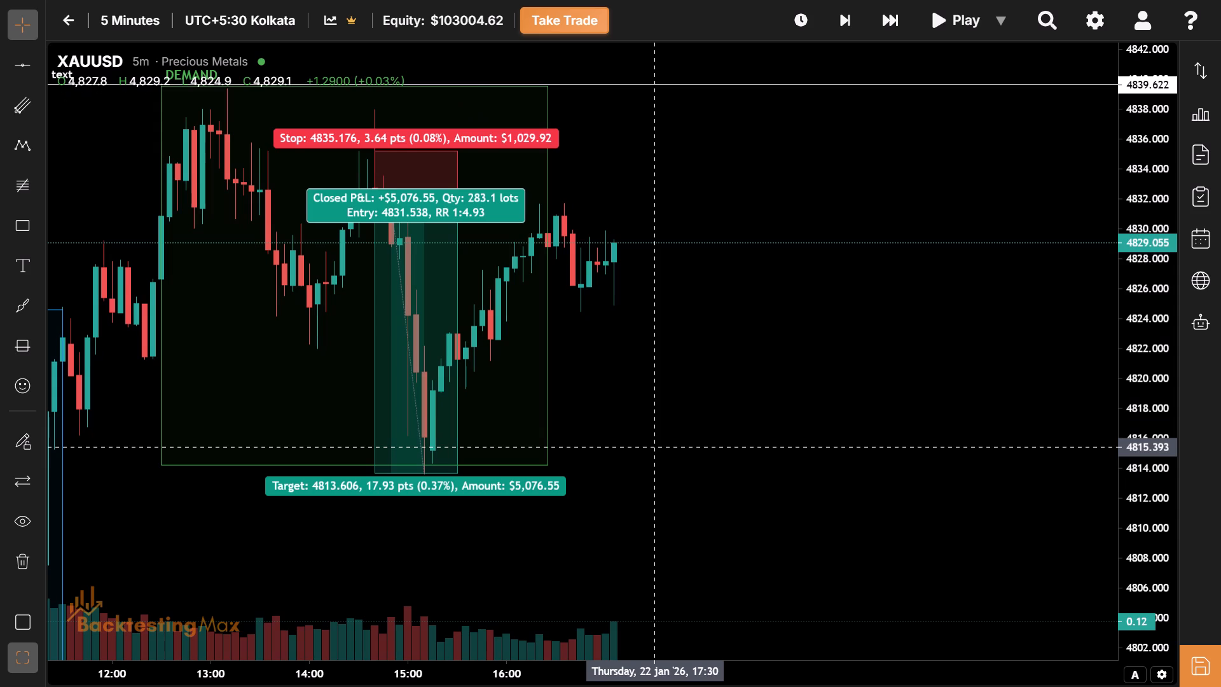
Delete the short position projection placed near 14:40 on 22 January.
left_click(460, 156)
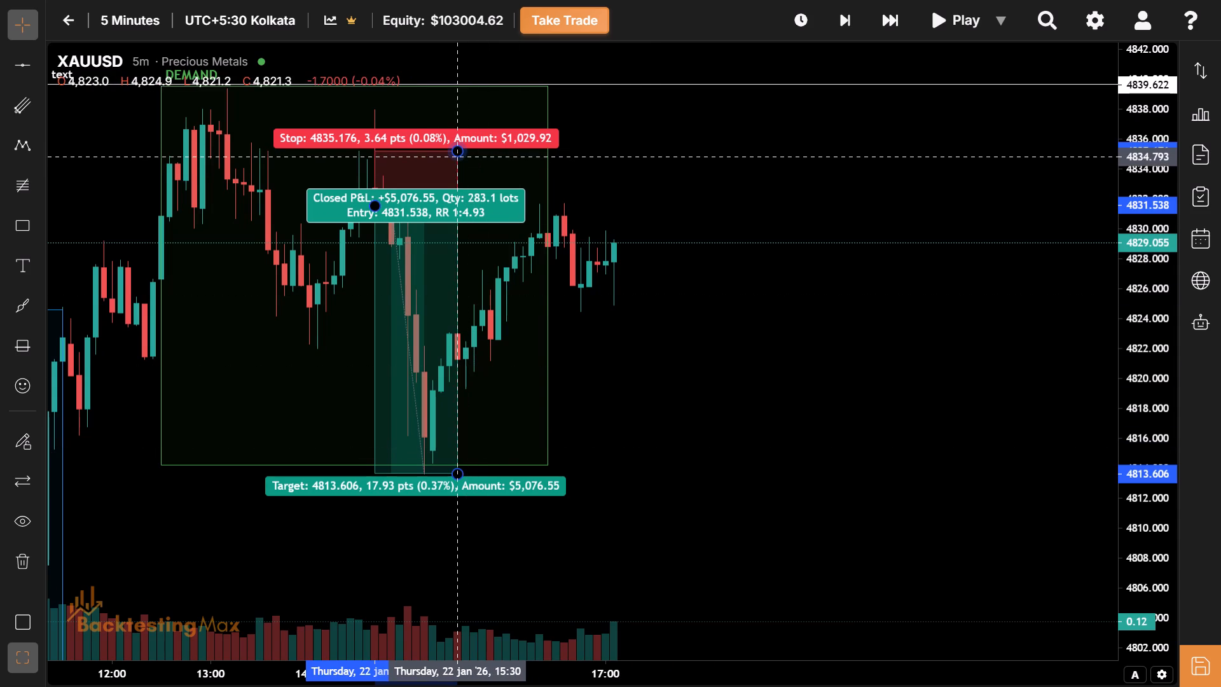
left_click(455, 127)
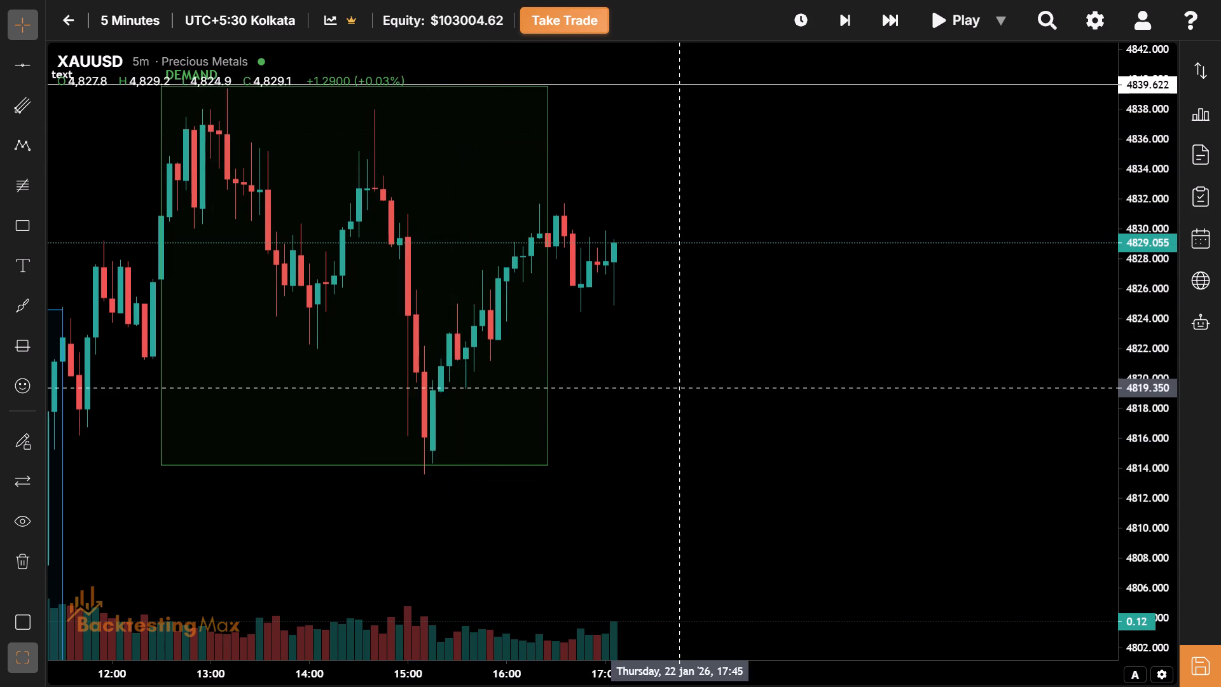
Skip the replay forward five bars at once to the 17:30 candle on 22 January.
left_click_drag(675, 388, 817, 359)
left_click_drag(643, 514, 468, 511)
left_click_drag(613, 434, 439, 516)
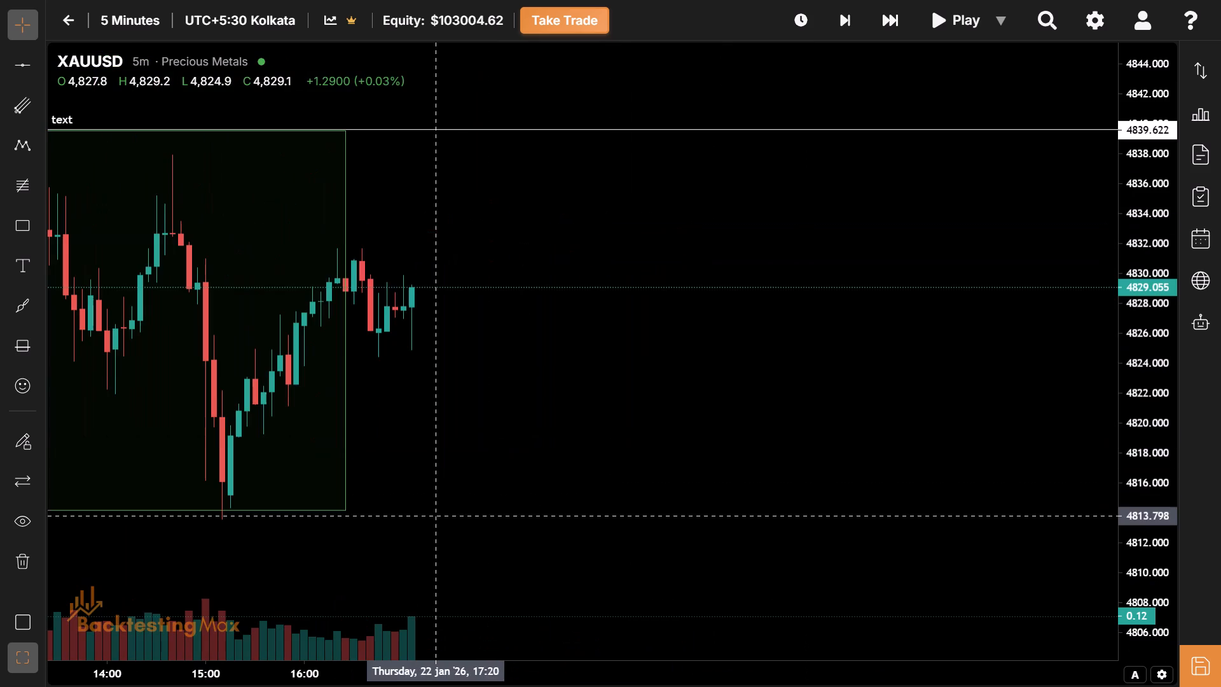
left_click_drag(414, 346, 349, 344)
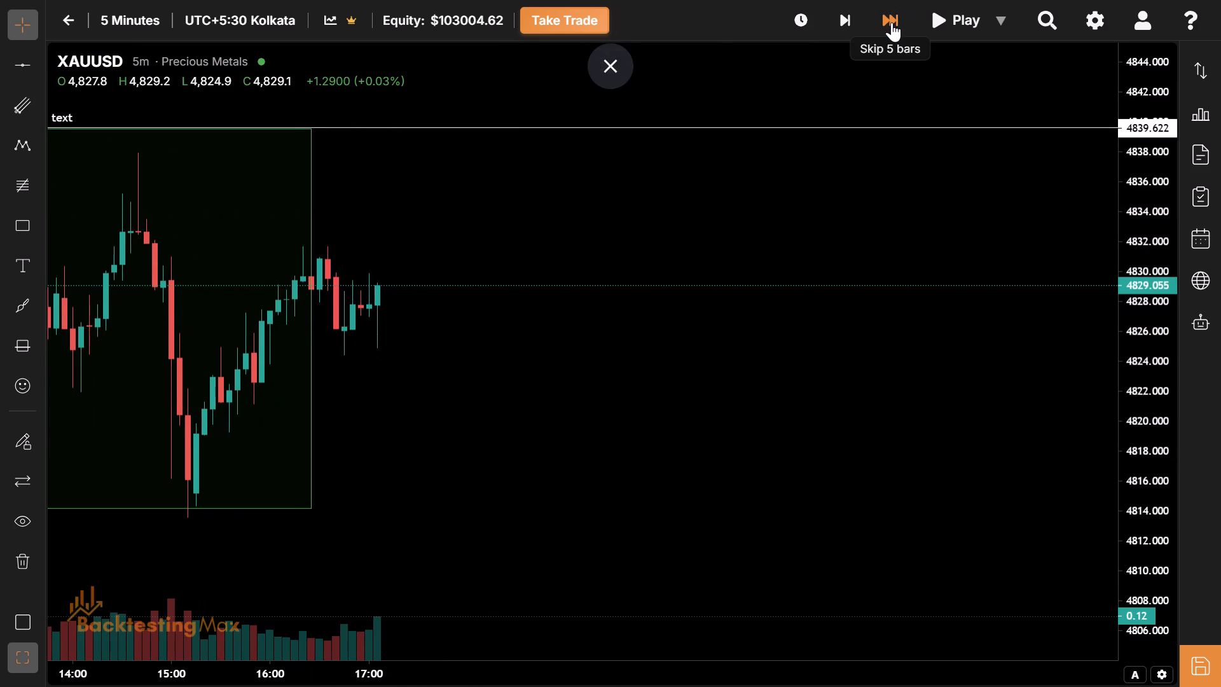
left_click(892, 22)
Draw a rectangle from 17:30 to 21:30 on 22 January, between about 4831.2 and 4816.5, and apply the NY Session template.
left_click_drag(531, 349, 328, 403)
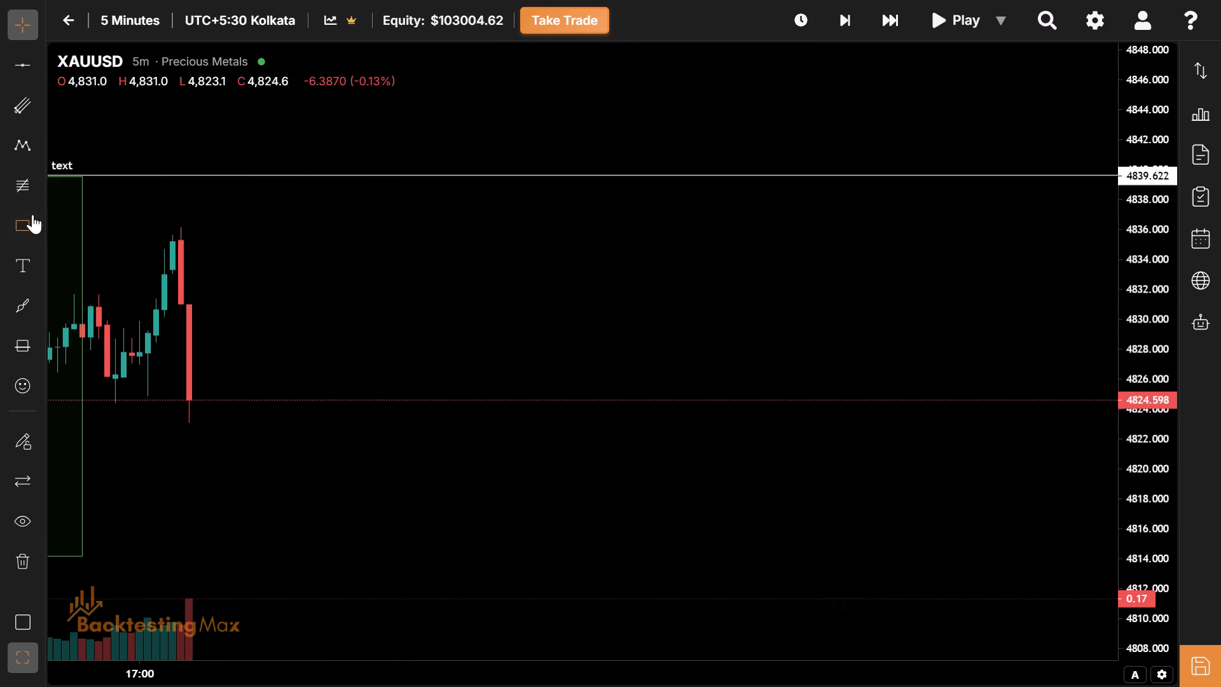
left_click(29, 224)
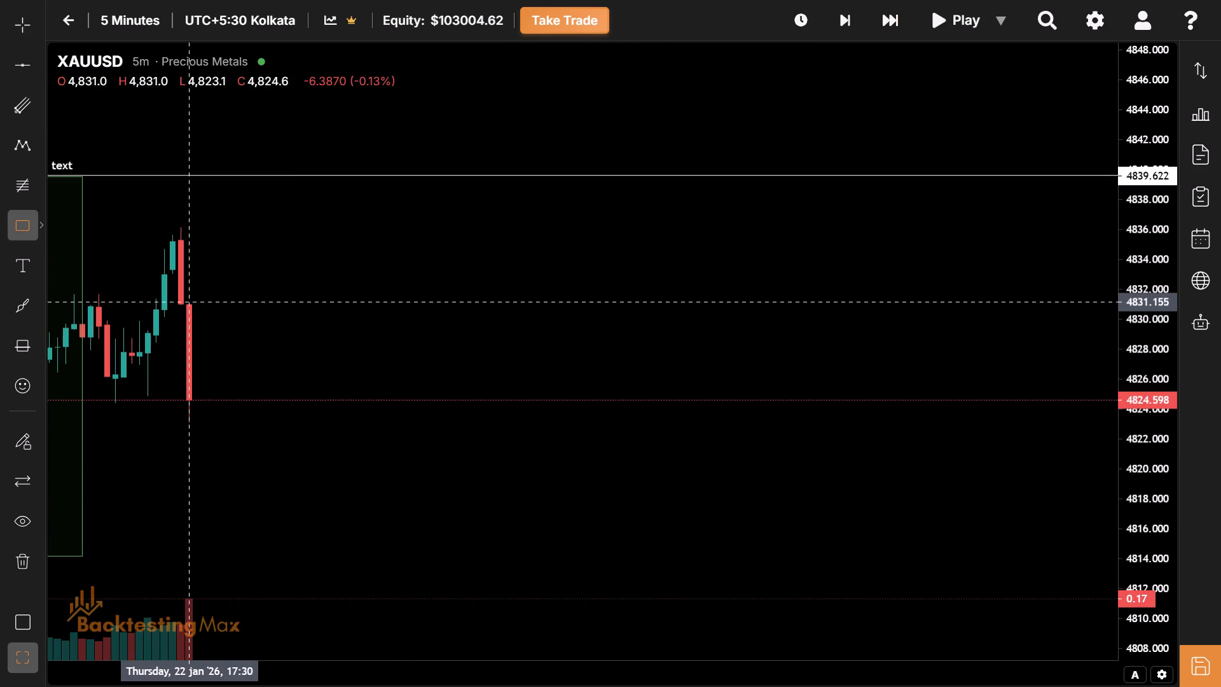
left_click(189, 302)
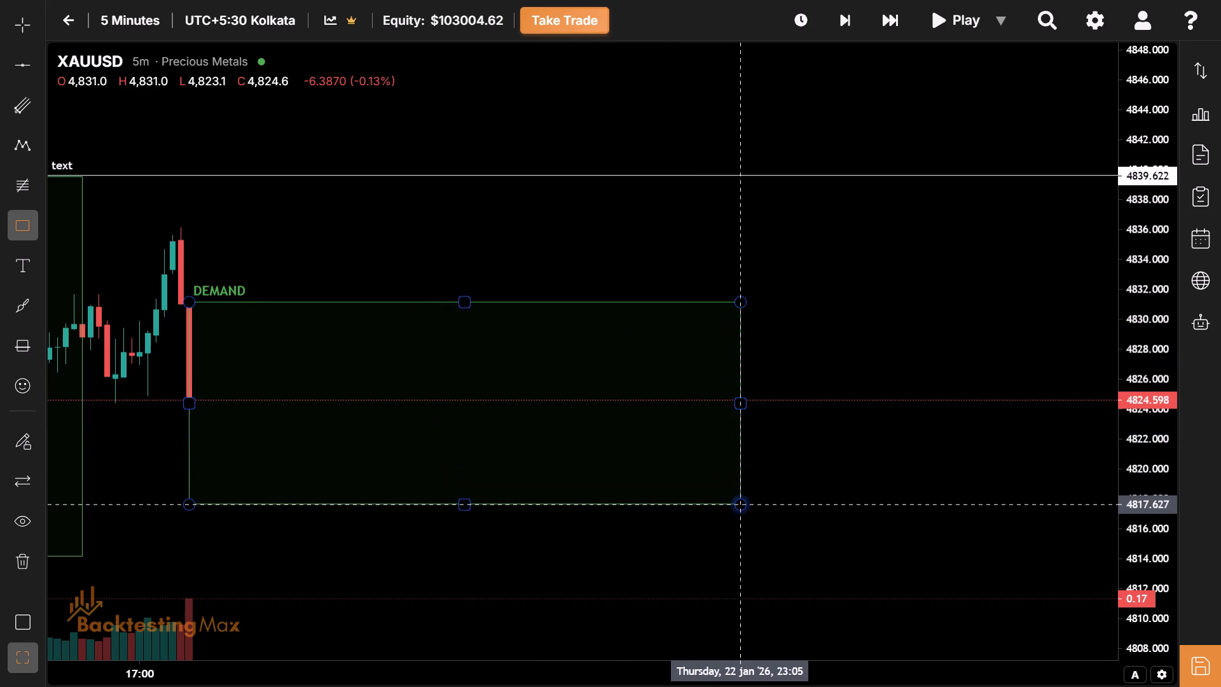
left_click(586, 522)
left_click(147, 139)
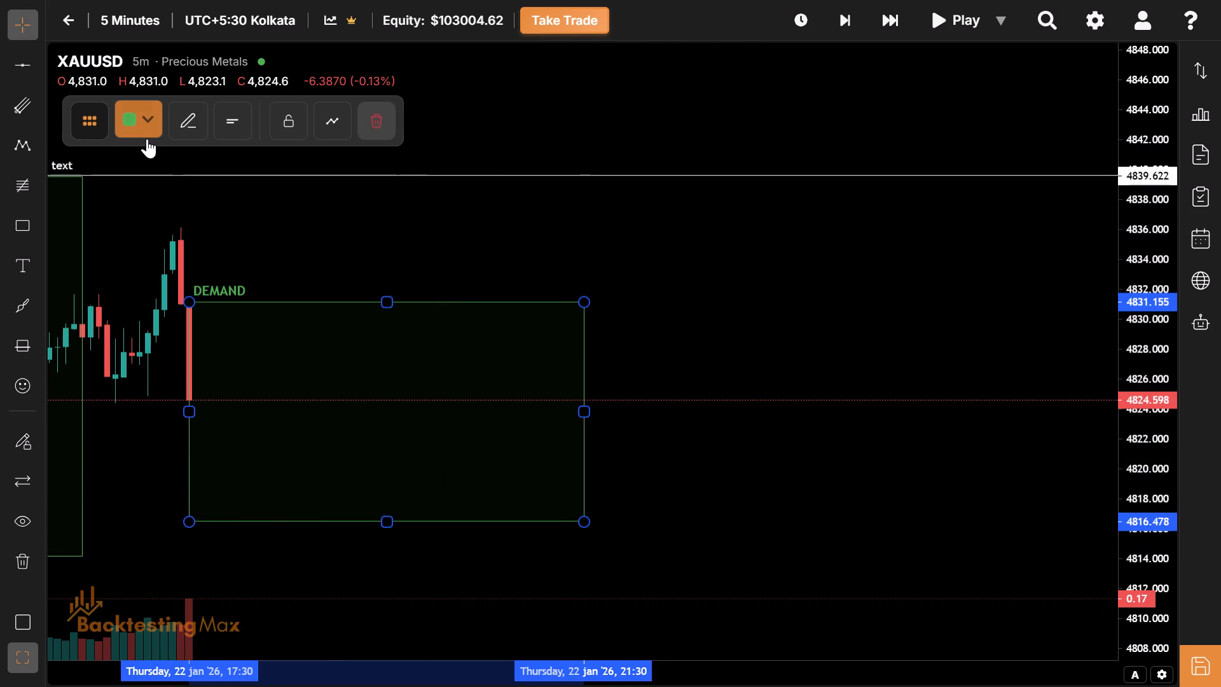
left_click(146, 128)
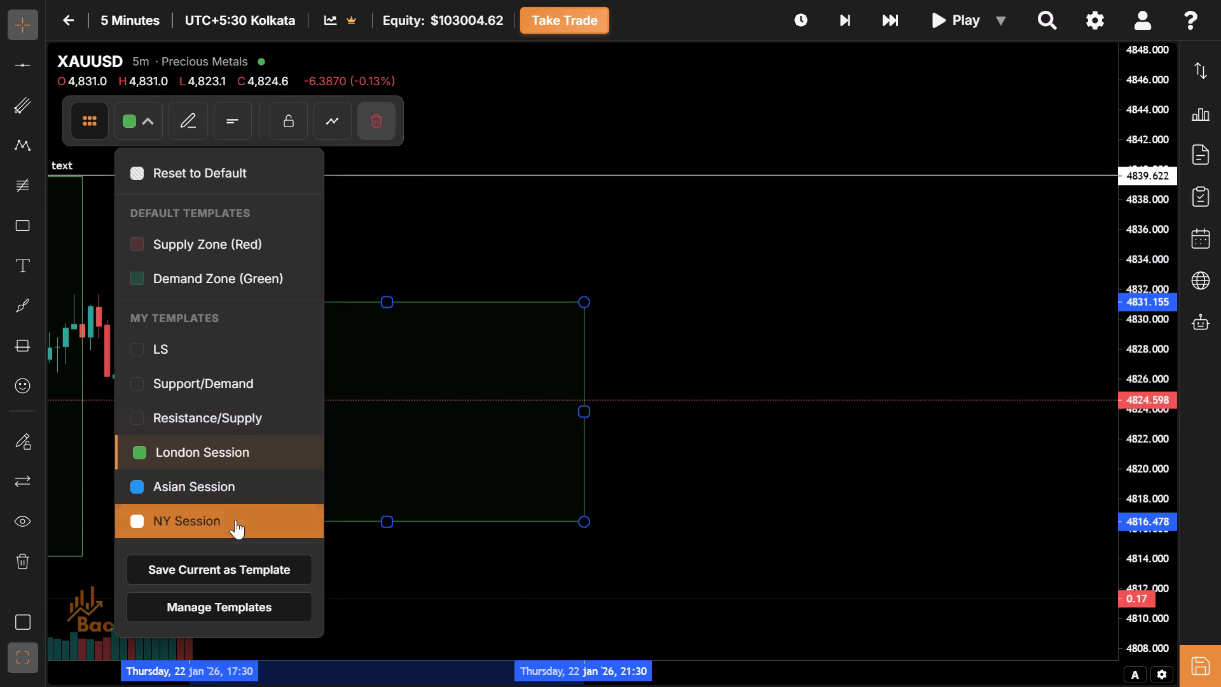
left_click(235, 520)
Lower the bottom edge of the green London session box to about 4813.8, at the session low.
left_click_drag(288, 448, 511, 432)
left_click_drag(489, 439, 621, 387)
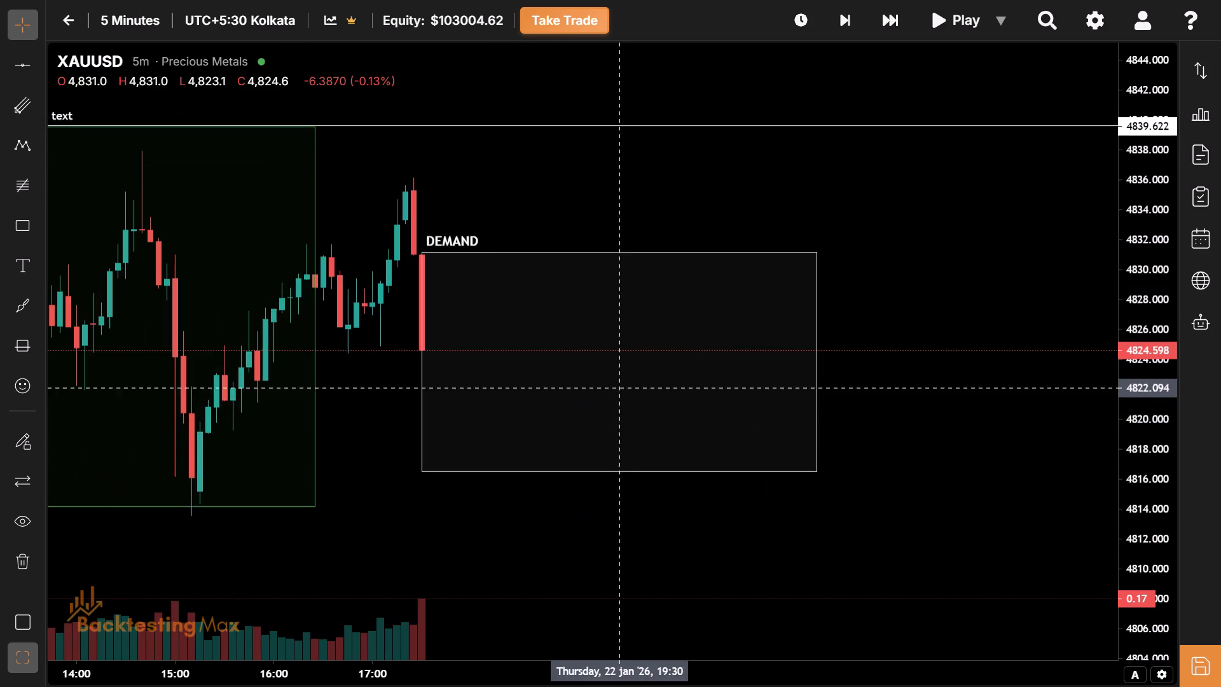
left_click_drag(391, 511, 890, 371)
left_click_drag(588, 488, 368, 561)
left_click_drag(600, 550, 420, 618)
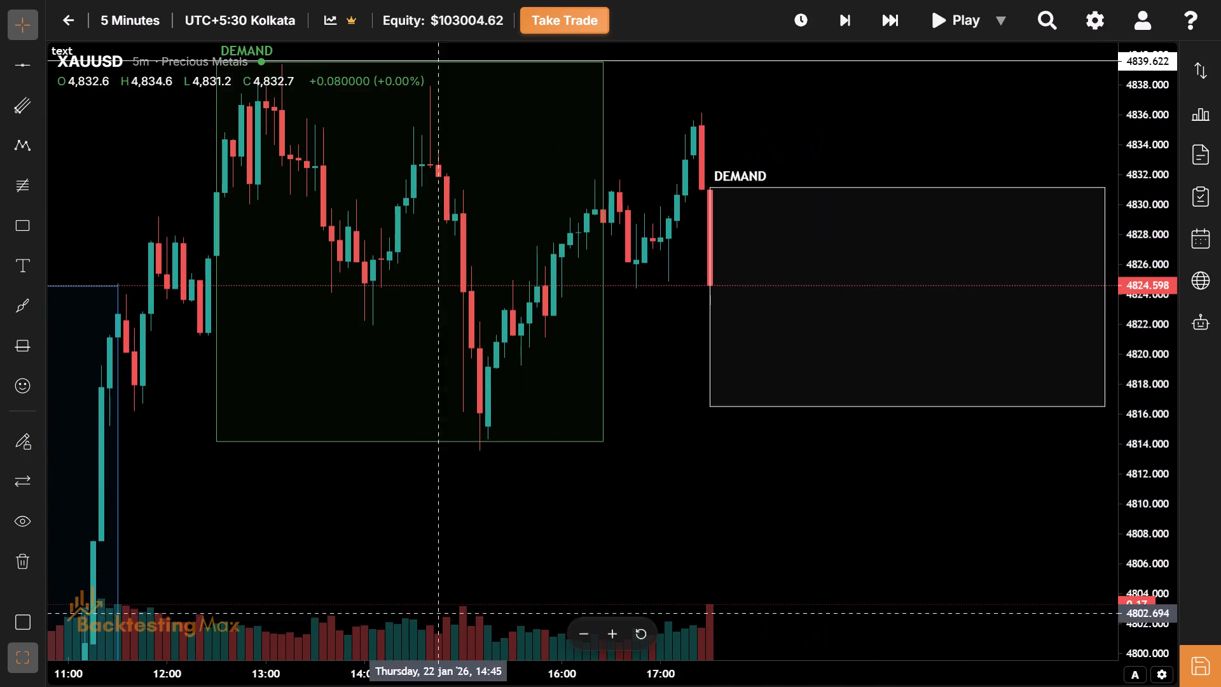
left_click_drag(415, 440, 419, 447)
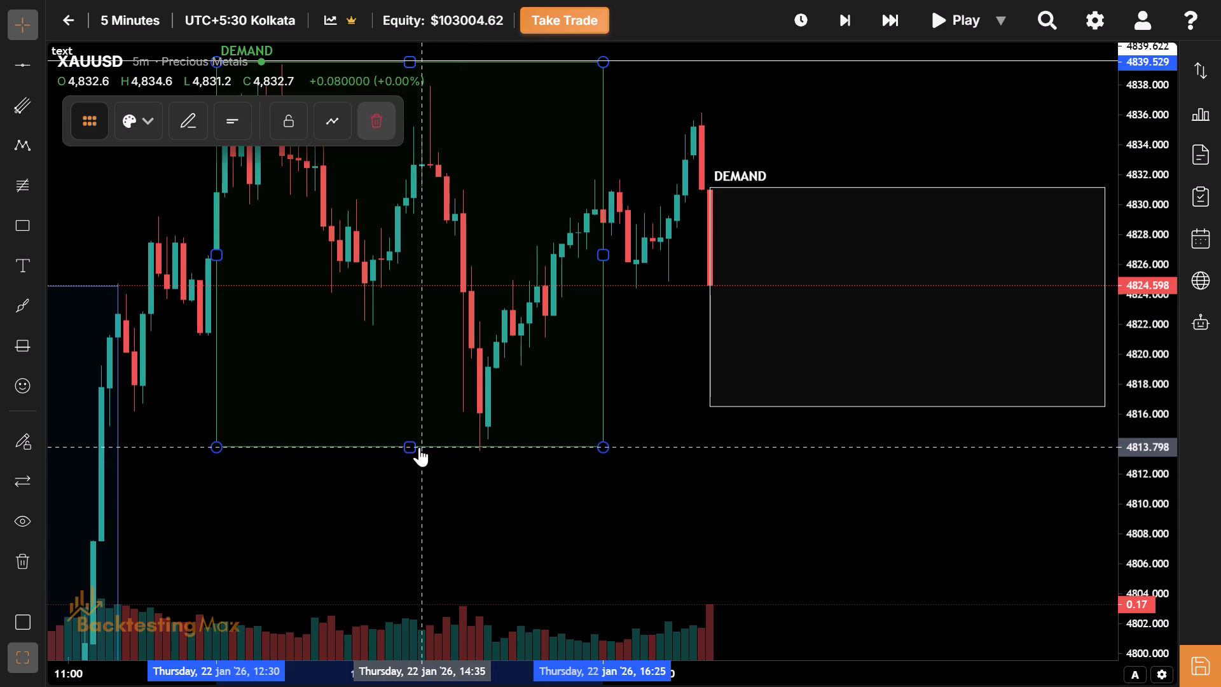
Advance the replay five bars, one at a time, to the 17:55 candle on 22 January.
left_click_drag(695, 525, 474, 643)
double_click(615, 489)
left_click_drag(729, 395, 441, 288)
left_click(849, 13)
left_click(849, 13)
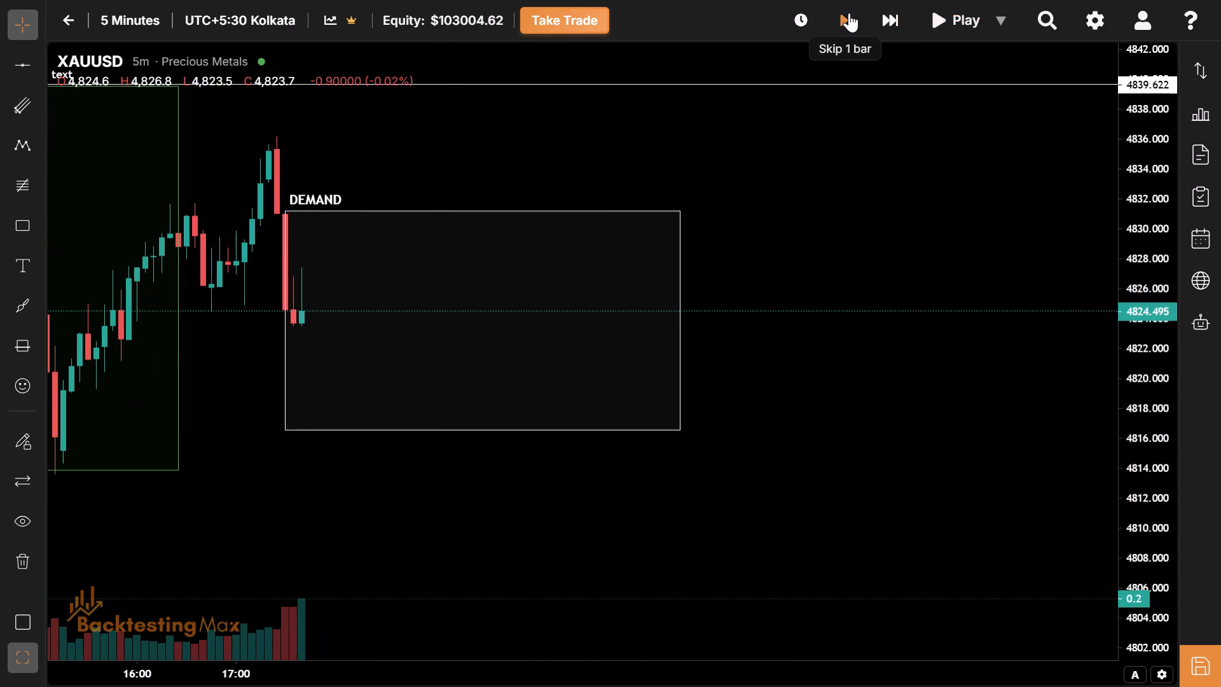
left_click(849, 13)
left_click(849, 13)
left_click_drag(426, 363, 473, 469)
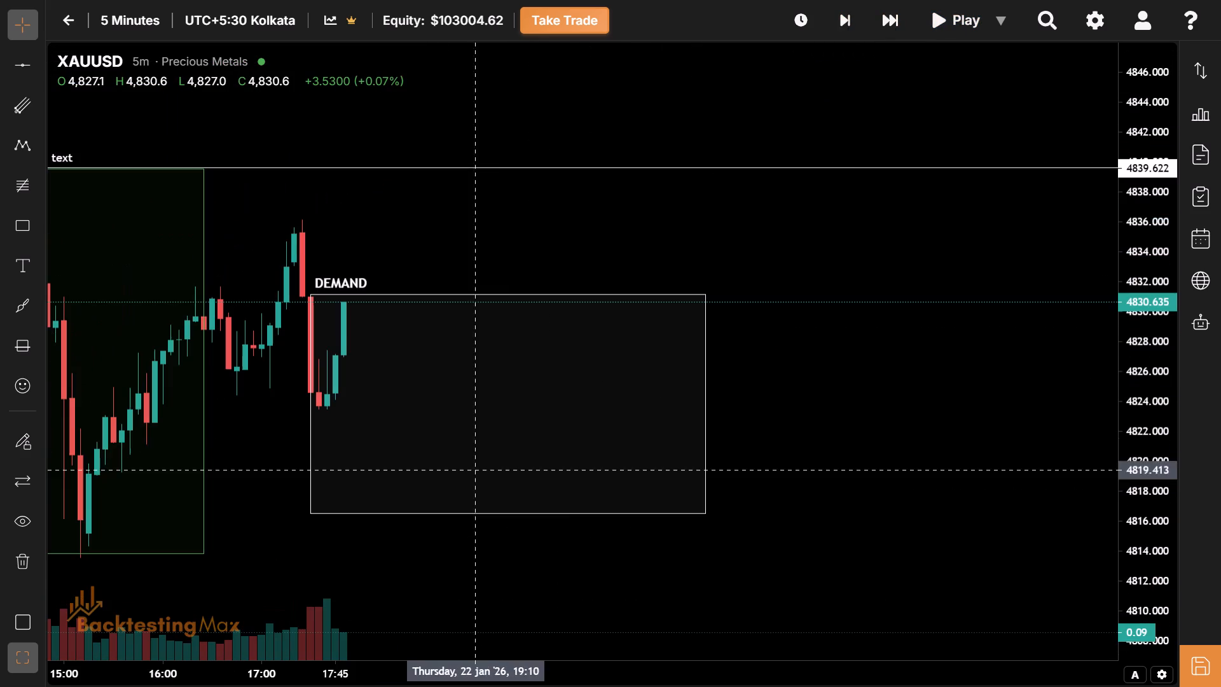
left_click(847, 37)
left_click(846, 23)
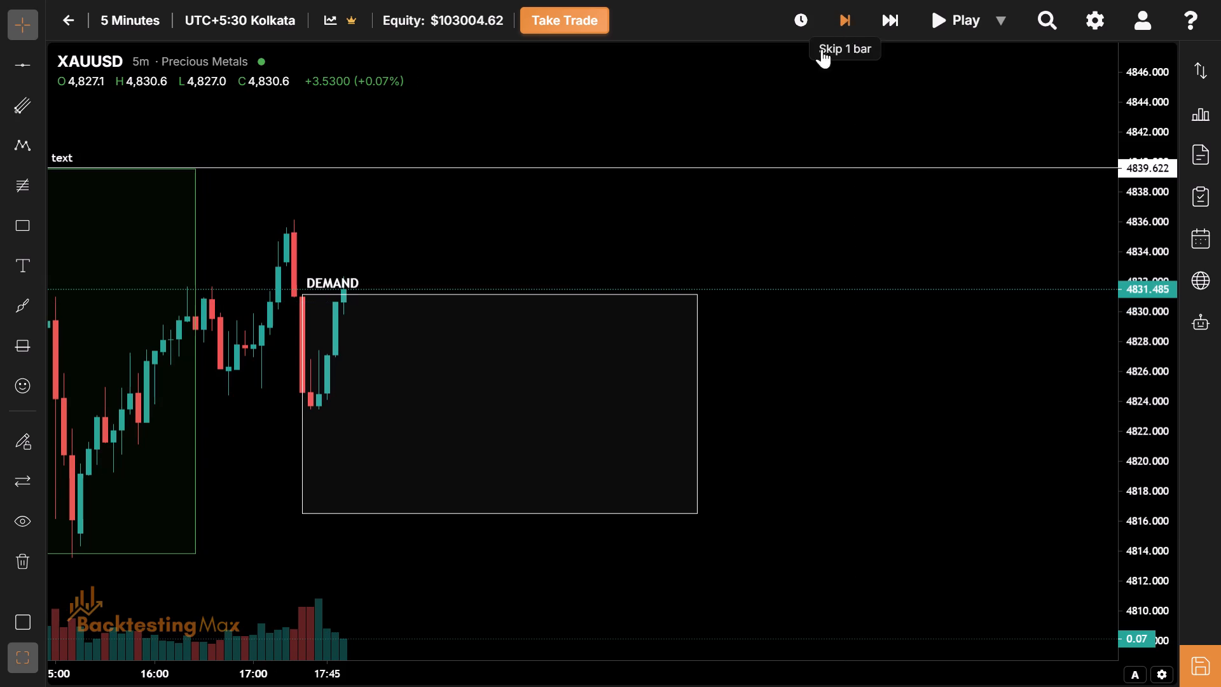
Examine the 22 January Asian and London session price action and the green zone below for the next trade idea.
left_click_drag(257, 574, 886, 274)
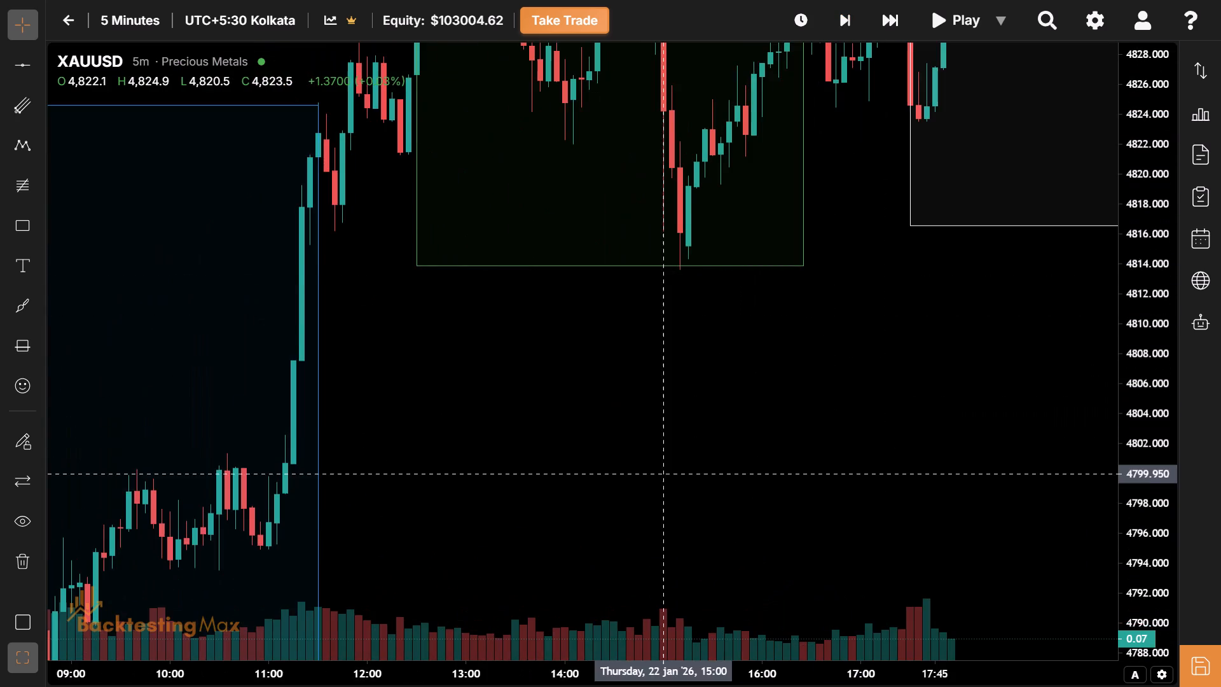
left_click_drag(623, 515, 422, 503)
left_click_drag(697, 469, 455, 114)
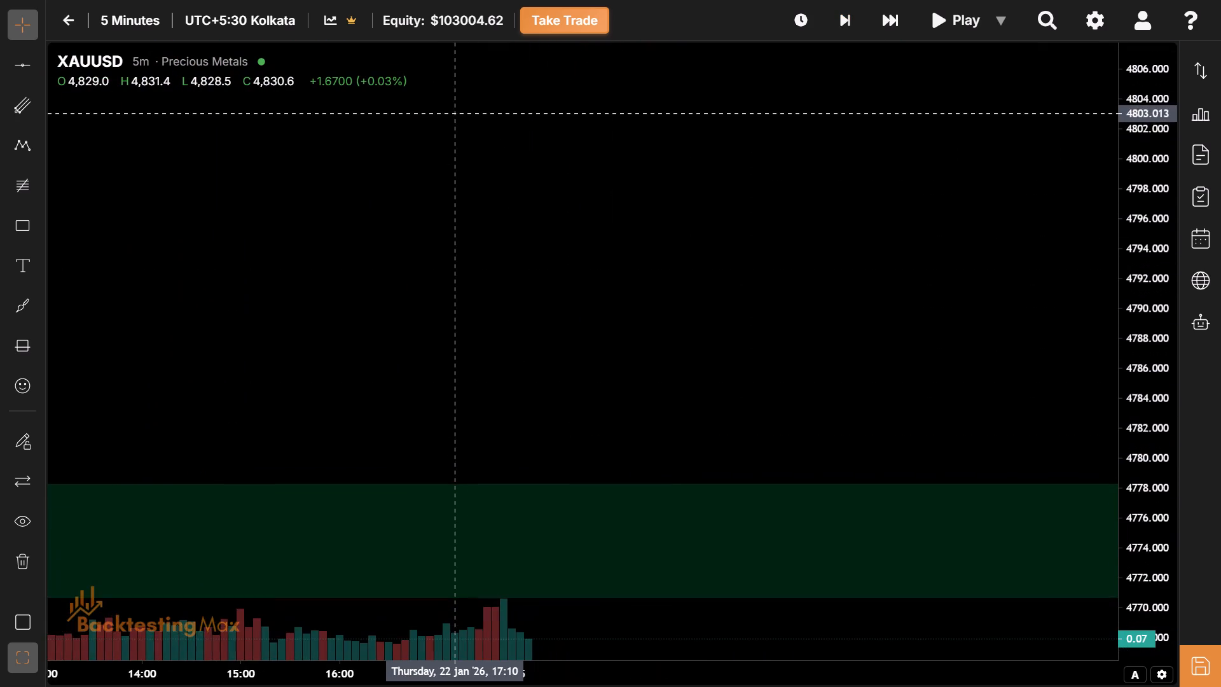
left_click_drag(455, 114, 823, 374)
left_click_drag(569, 407, 469, 506)
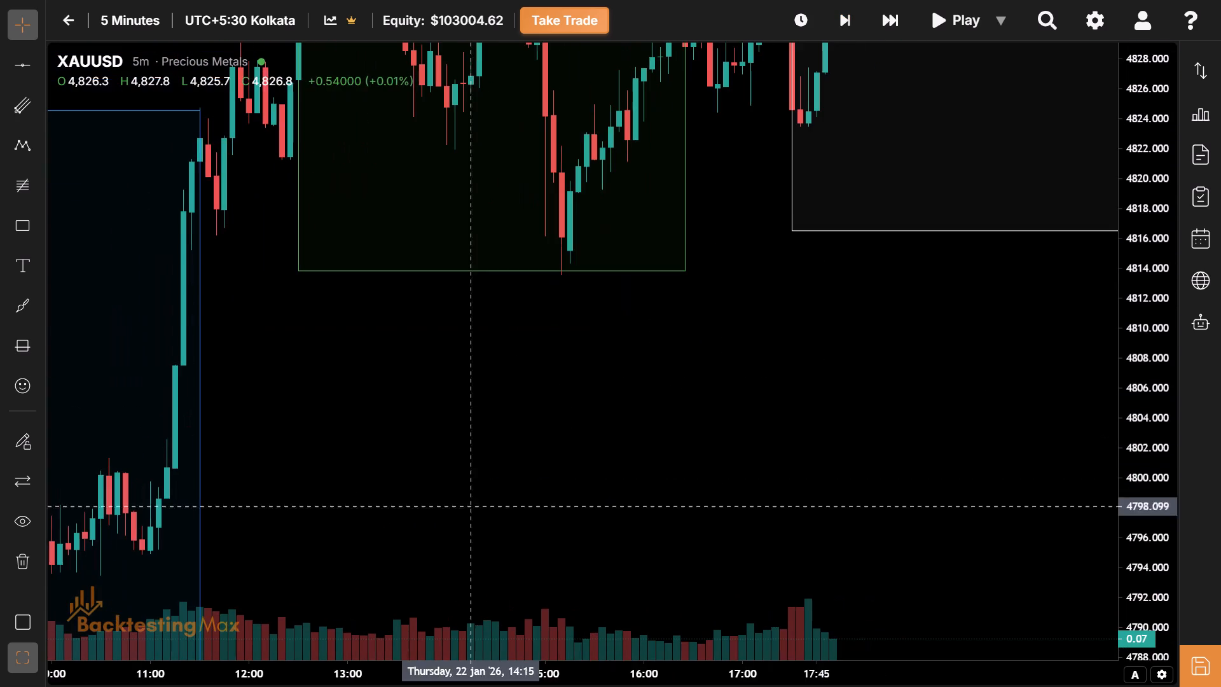
left_click_drag(736, 324, 673, 391)
left_click_drag(445, 375, 518, 415)
left_click_drag(319, 385, 299, 474)
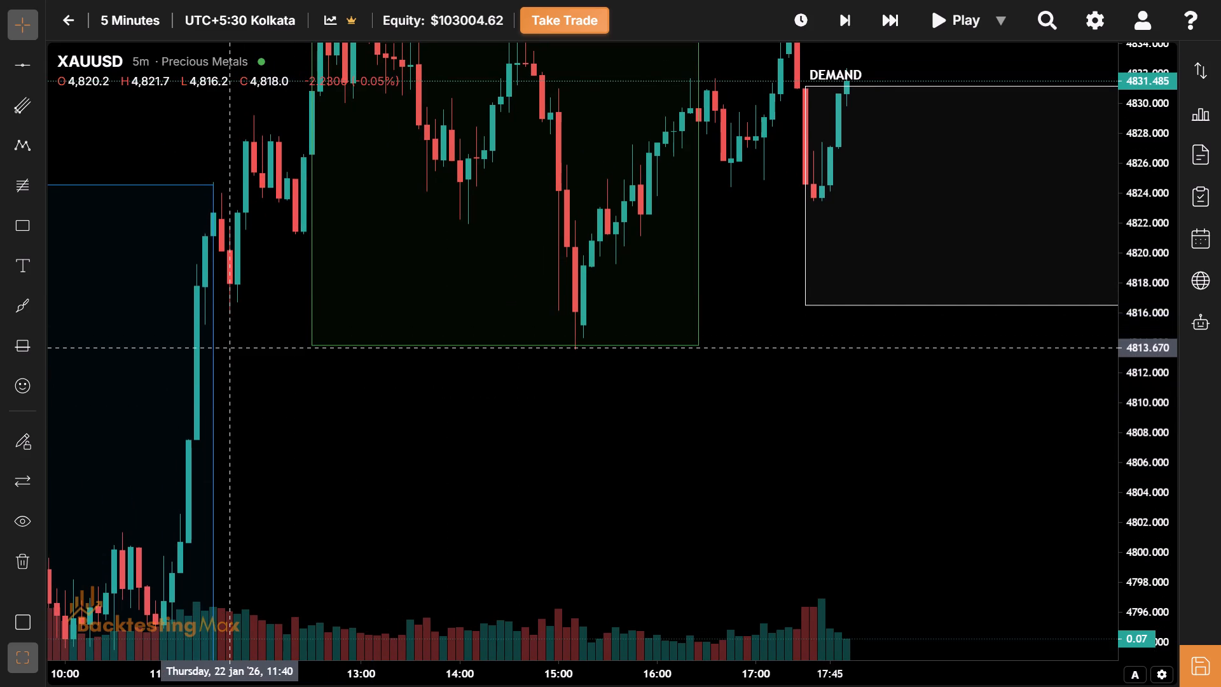
left_click_drag(464, 445, 271, 541)
left_click_drag(757, 324, 654, 387)
Advance the replay seven bars, one at a time, to the 18:30 candle on 22 January.
left_click_drag(866, 18, 846, 18)
left_click(846, 18)
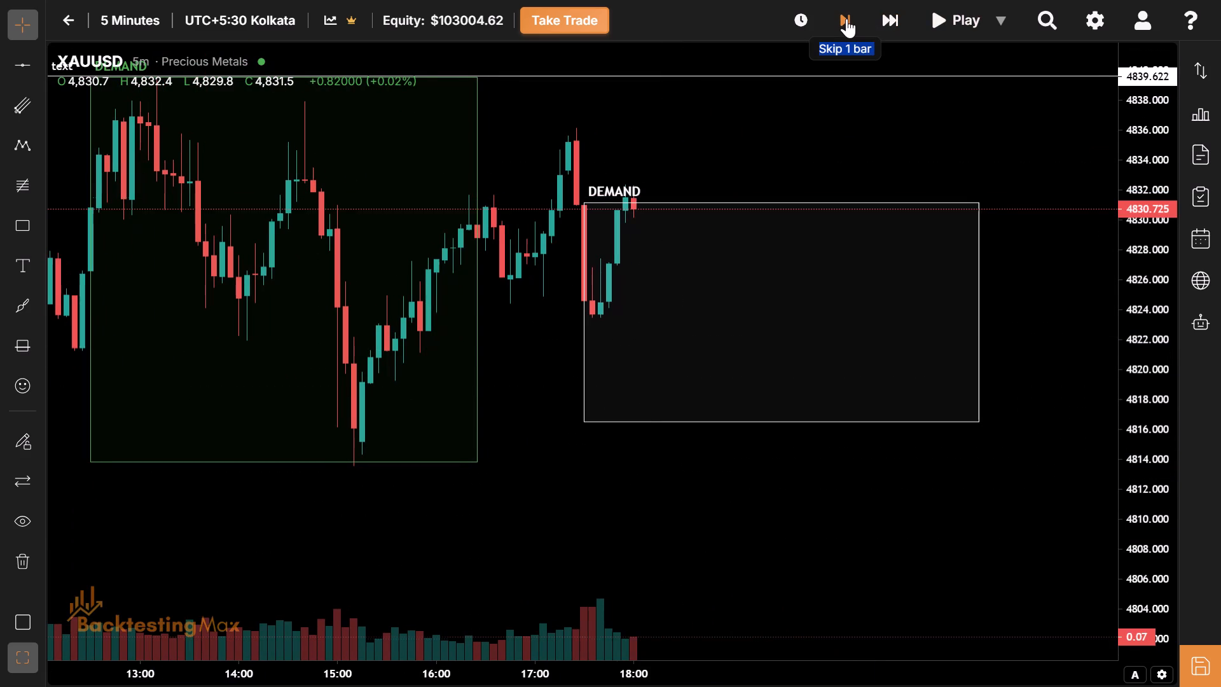
left_click(861, 49)
left_click_drag(747, 141, 676, 213)
left_click(839, 22)
left_click(839, 22)
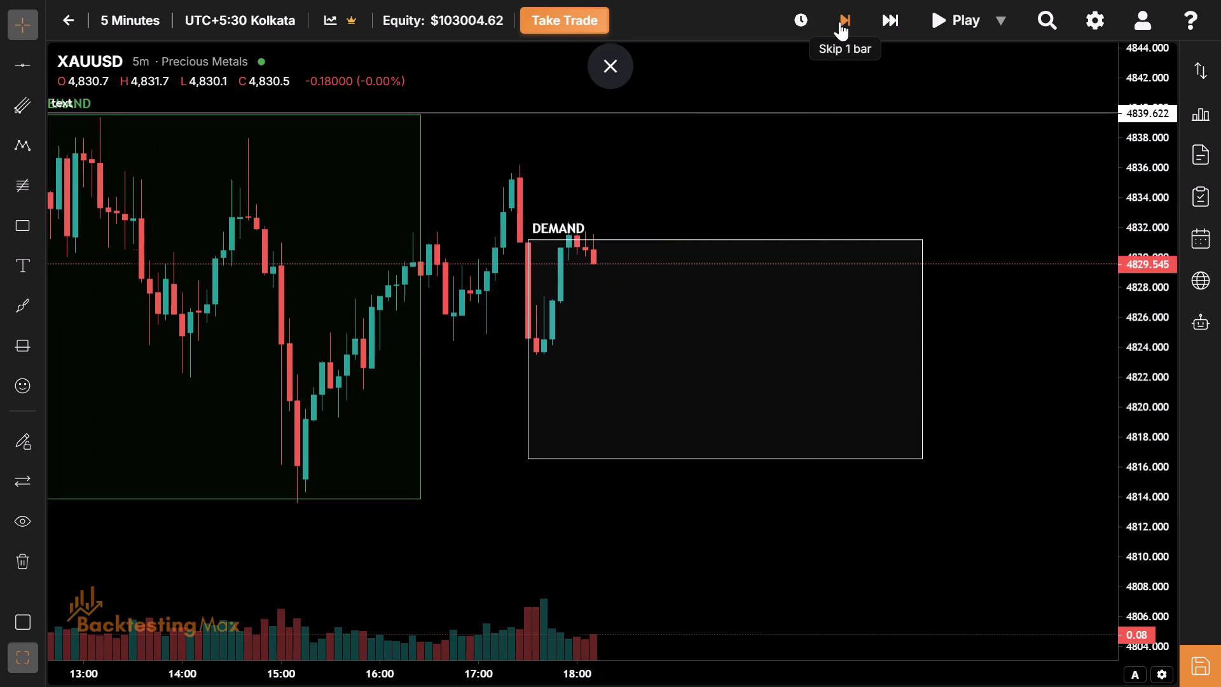
left_click(839, 22)
left_click(839, 22)
left_click(839, 22)
left_click(839, 22)
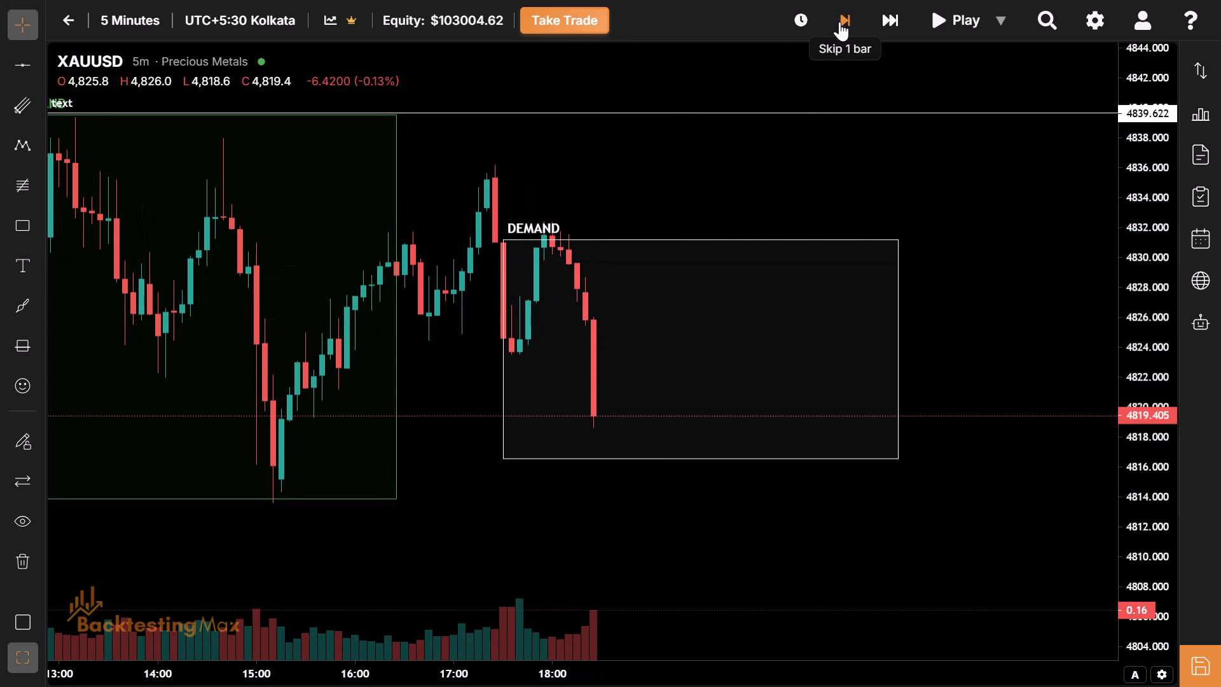
Extend the New York session box to span about 4832.6 at the top and 4815.5 at the bottom.
left_click_drag(691, 240, 696, 218)
left_click_drag(660, 340, 588, 297)
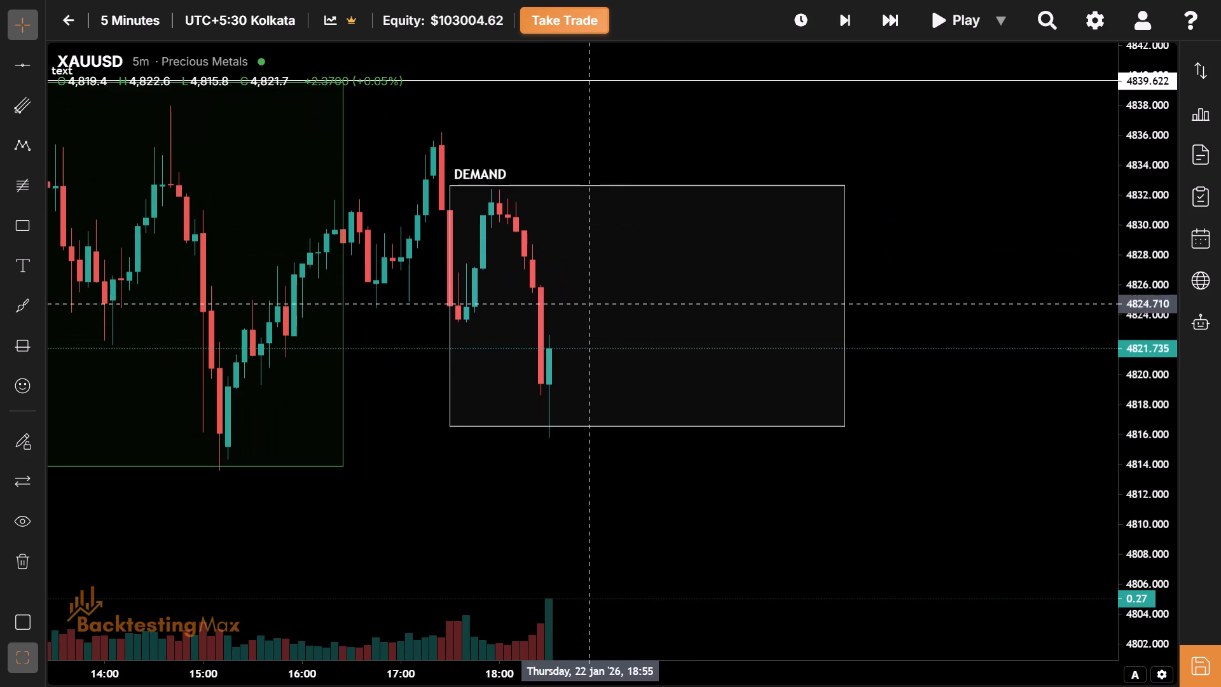
left_click_drag(652, 426, 656, 441)
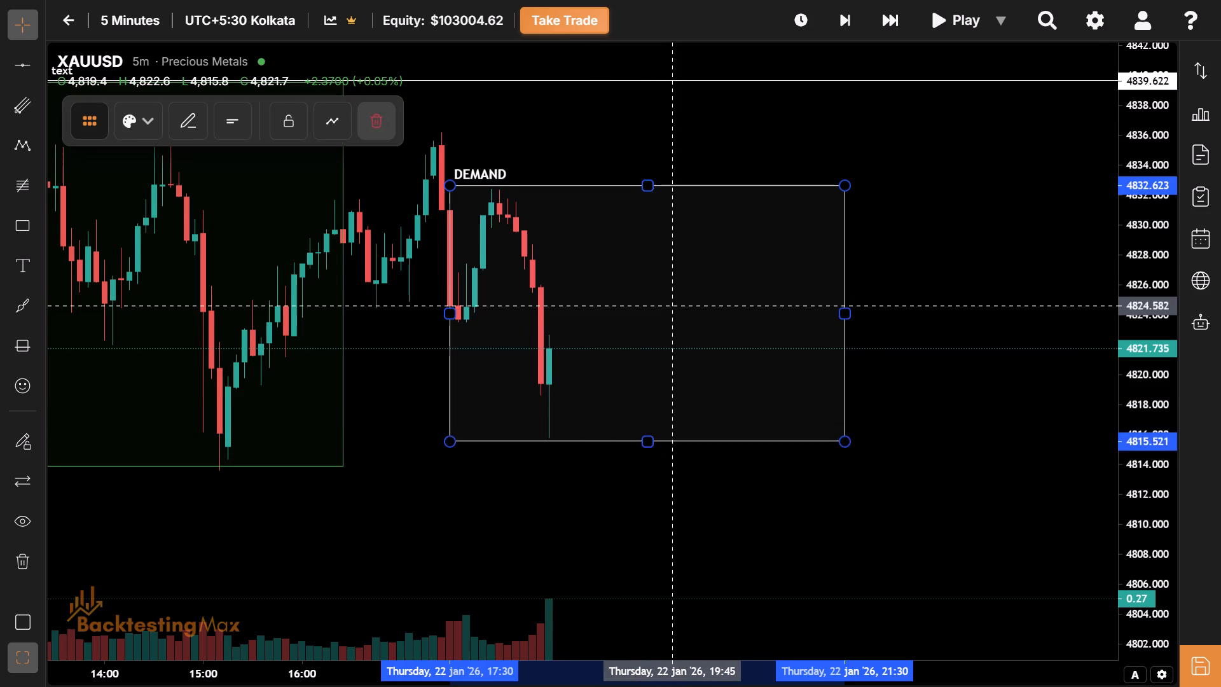
Advance the replay six bars, one at a time, to the 19:00 candle on 22 January.
left_click_drag(673, 305, 665, 342)
left_click(839, 21)
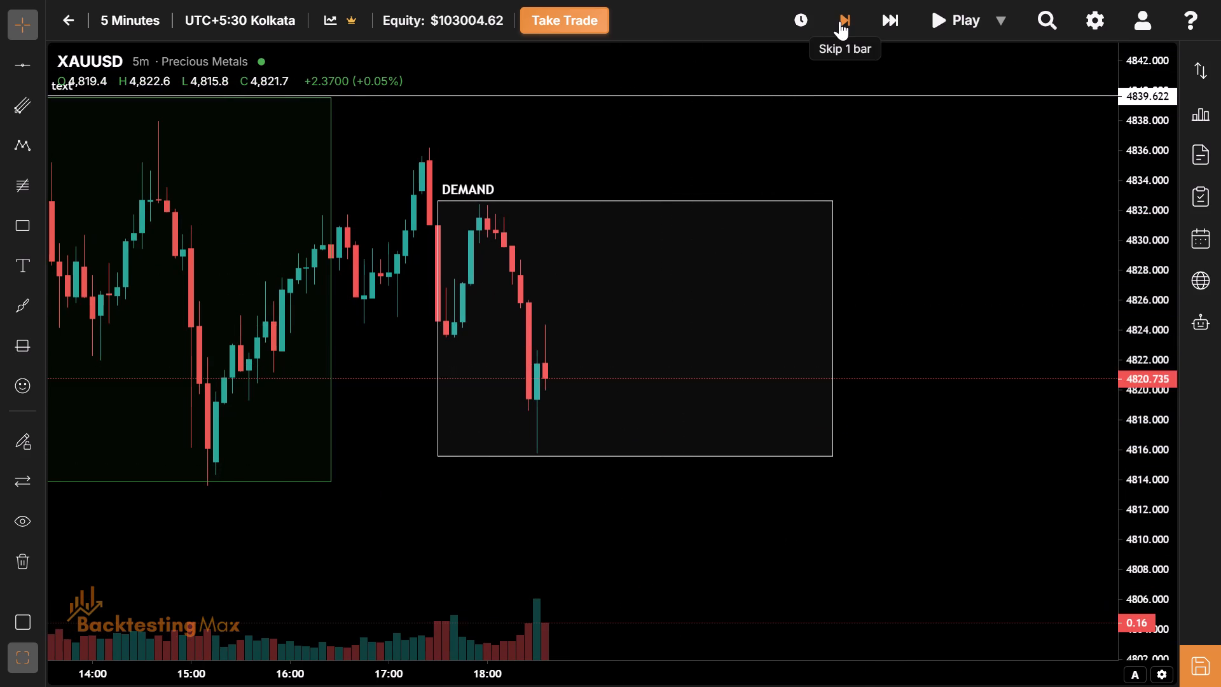
left_click(839, 21)
left_click(839, 21)
left_click_drag(689, 283, 663, 438)
left_click_drag(639, 389, 585, 362)
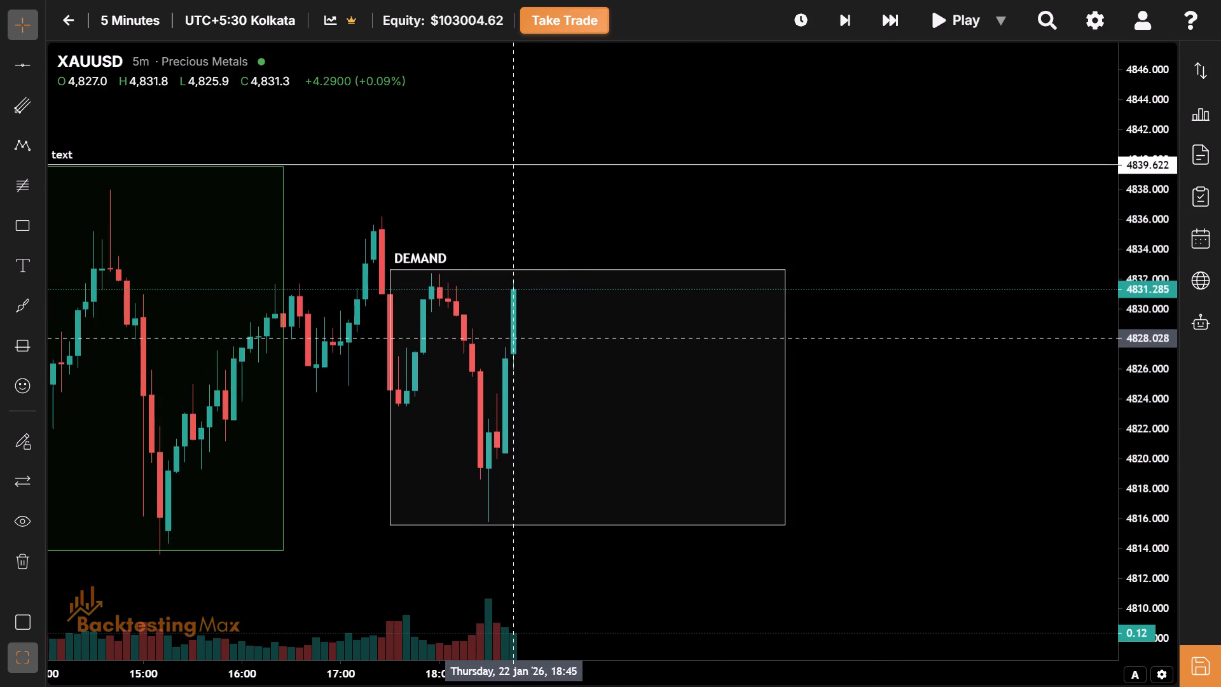
left_click_drag(512, 338, 693, 219)
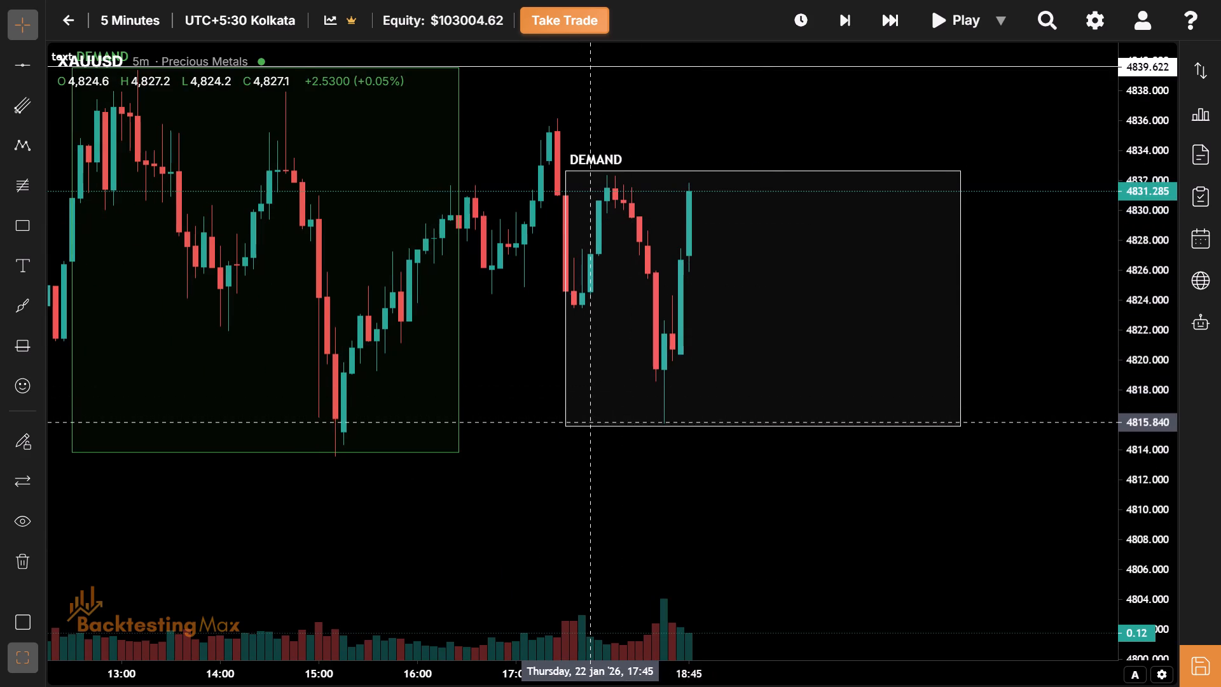
left_click_drag(761, 356, 670, 373)
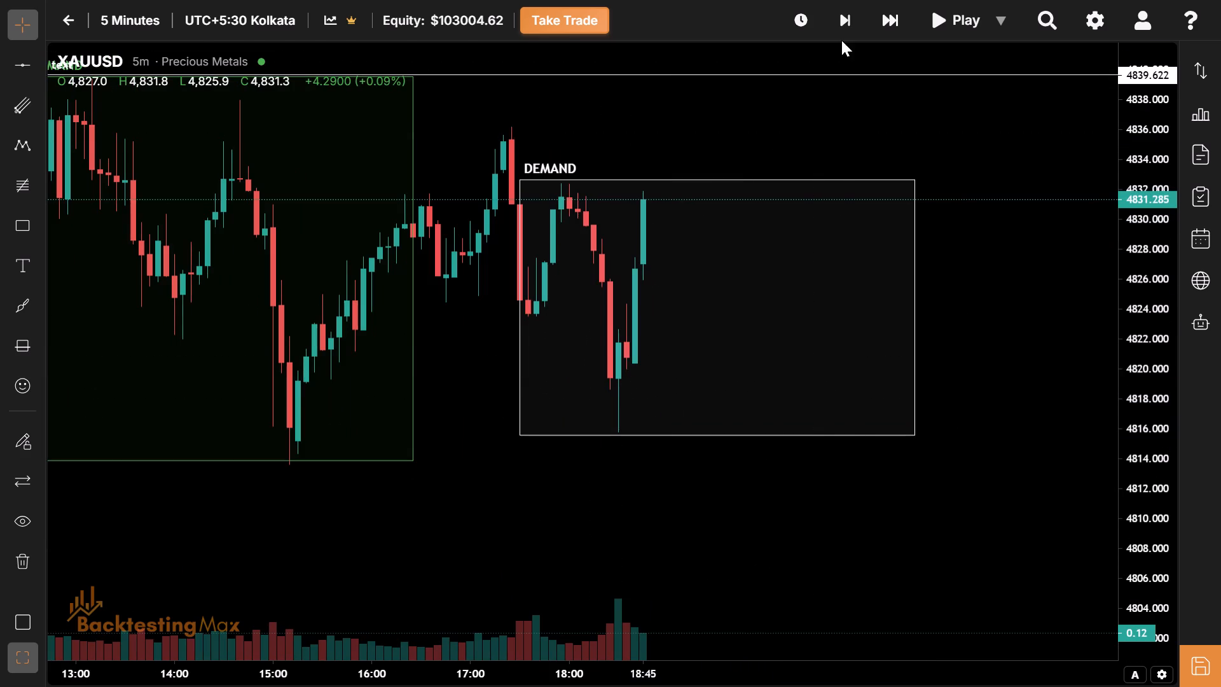
left_click(842, 26)
left_click(842, 26)
left_click(842, 26)
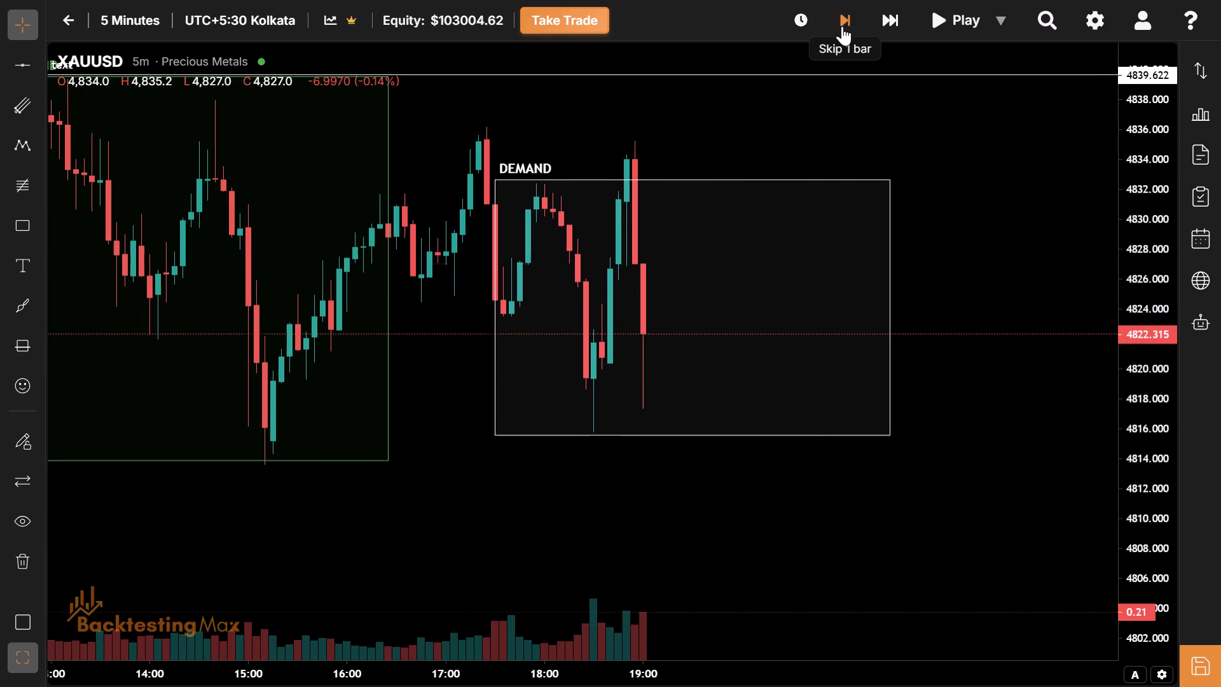
Raise the top edge of the New York session box to about 4835, at the 18:55 candle's high.
left_click_drag(708, 296, 619, 370)
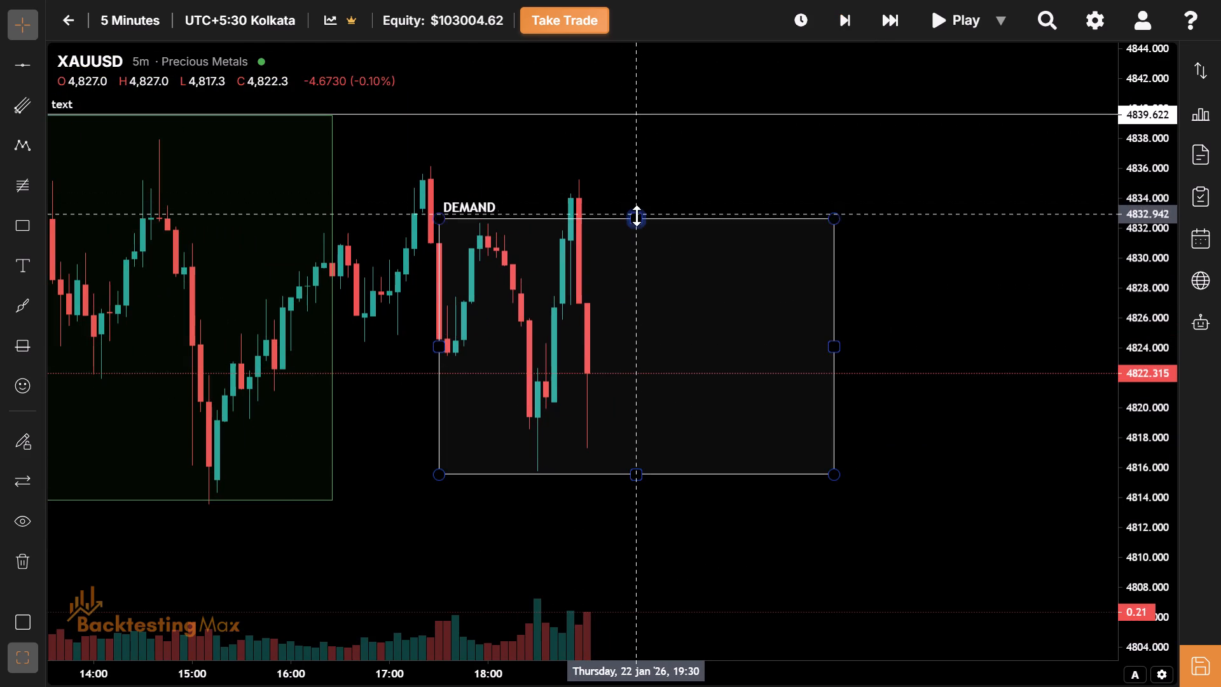
left_click_drag(636, 223, 633, 183)
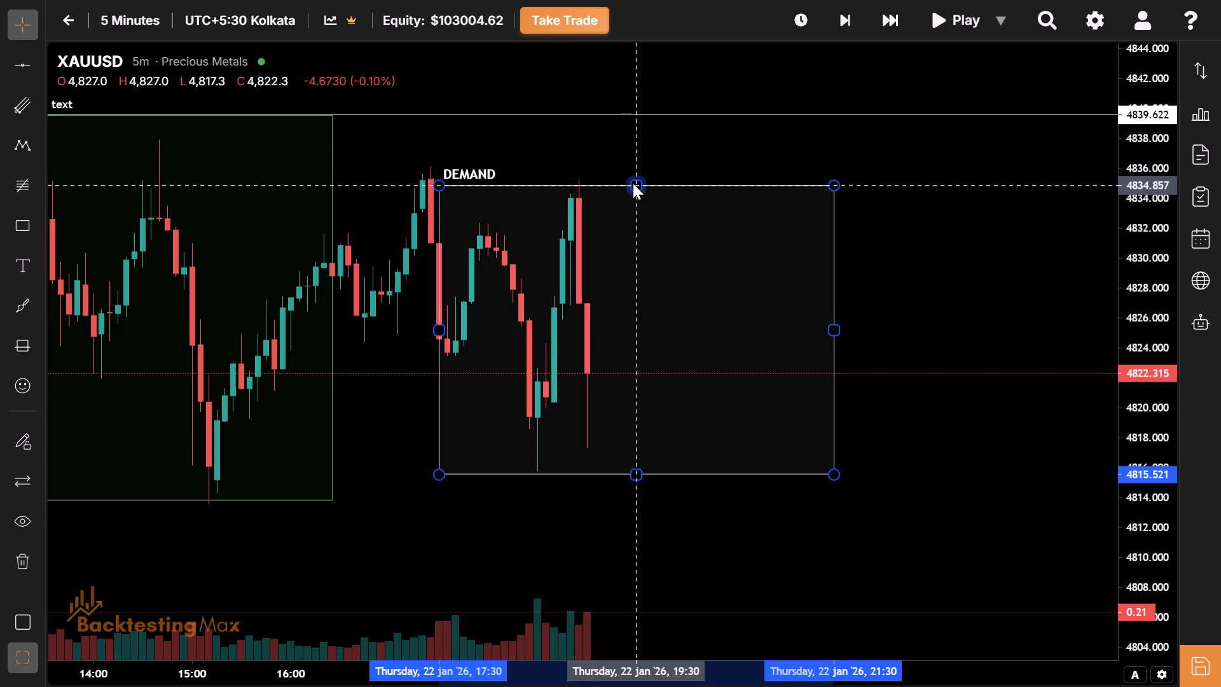
left_click_drag(633, 183, 630, 179)
Advance the replay two bars, one at a time, to the 19:10 candle on 22 January.
left_click_drag(544, 396, 429, 267)
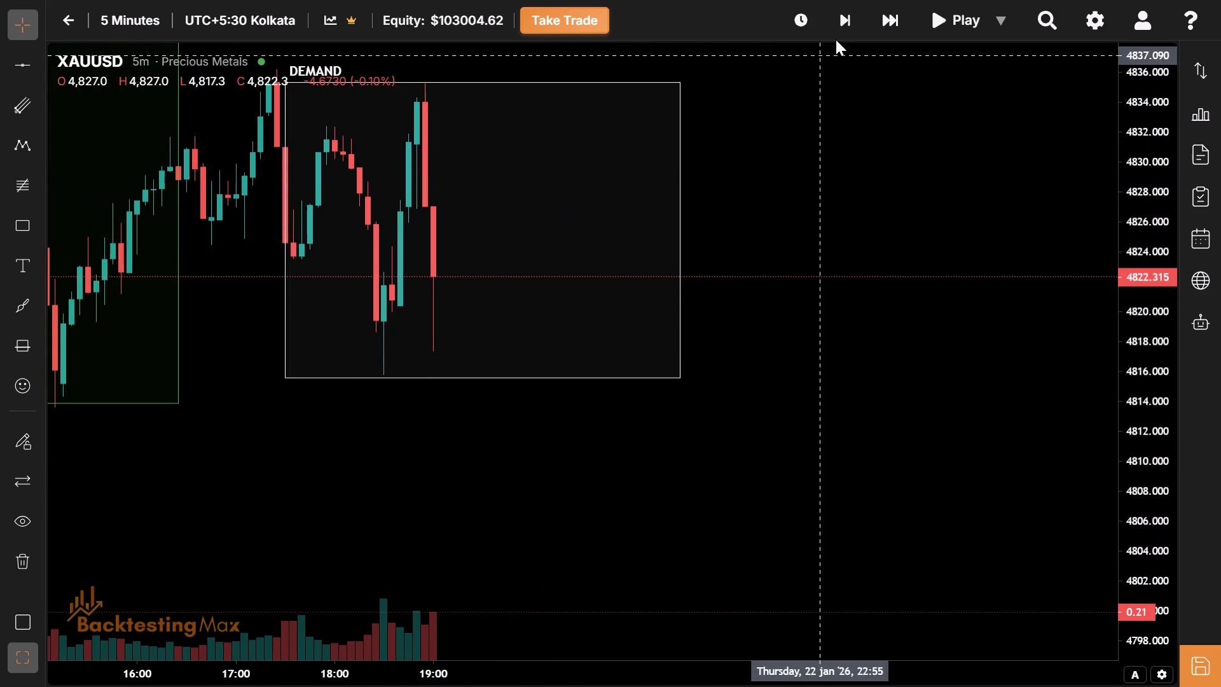
left_click(855, 4)
left_click(852, 15)
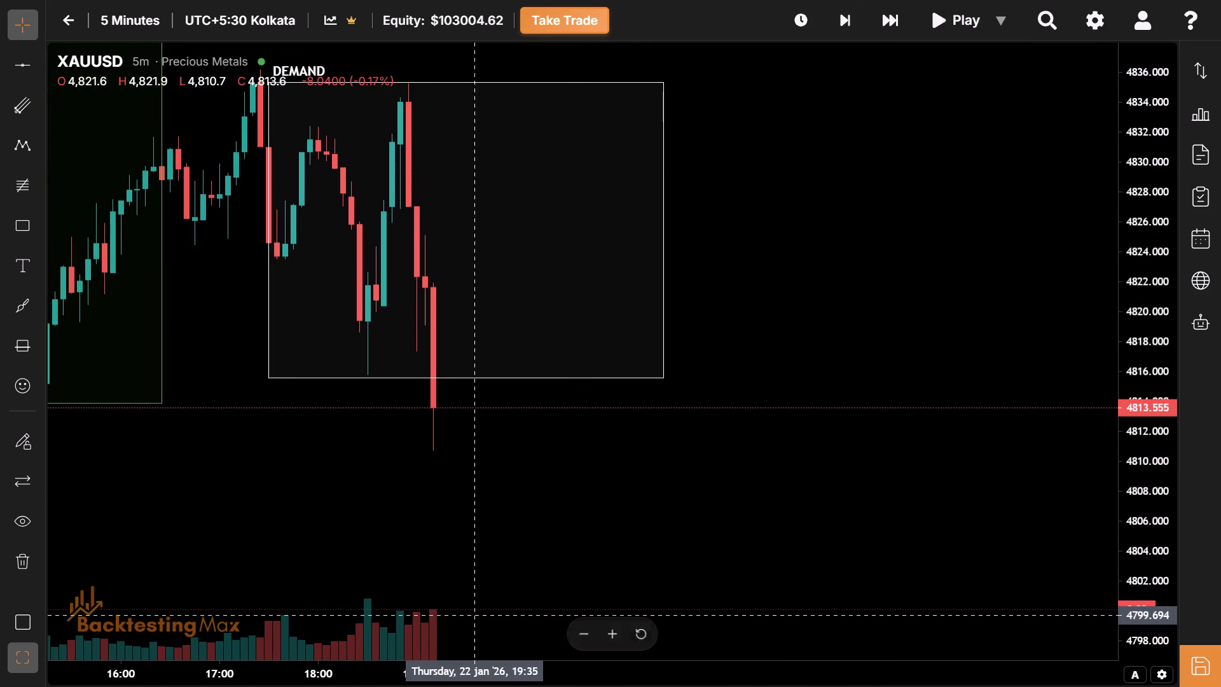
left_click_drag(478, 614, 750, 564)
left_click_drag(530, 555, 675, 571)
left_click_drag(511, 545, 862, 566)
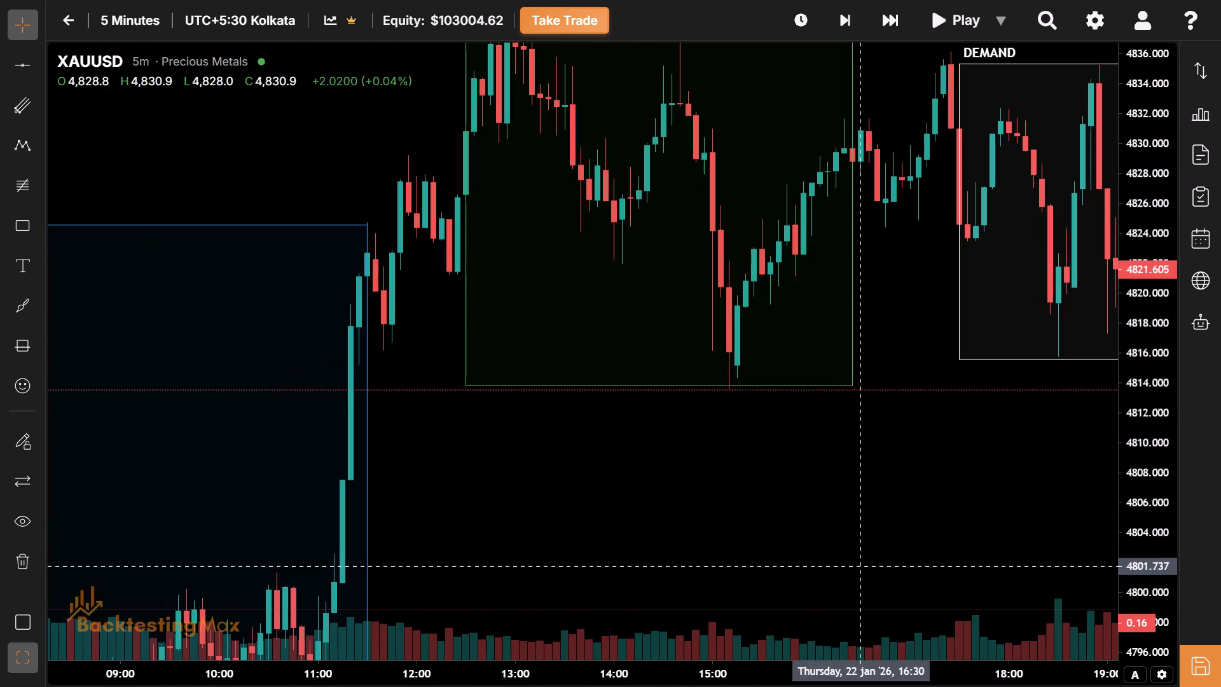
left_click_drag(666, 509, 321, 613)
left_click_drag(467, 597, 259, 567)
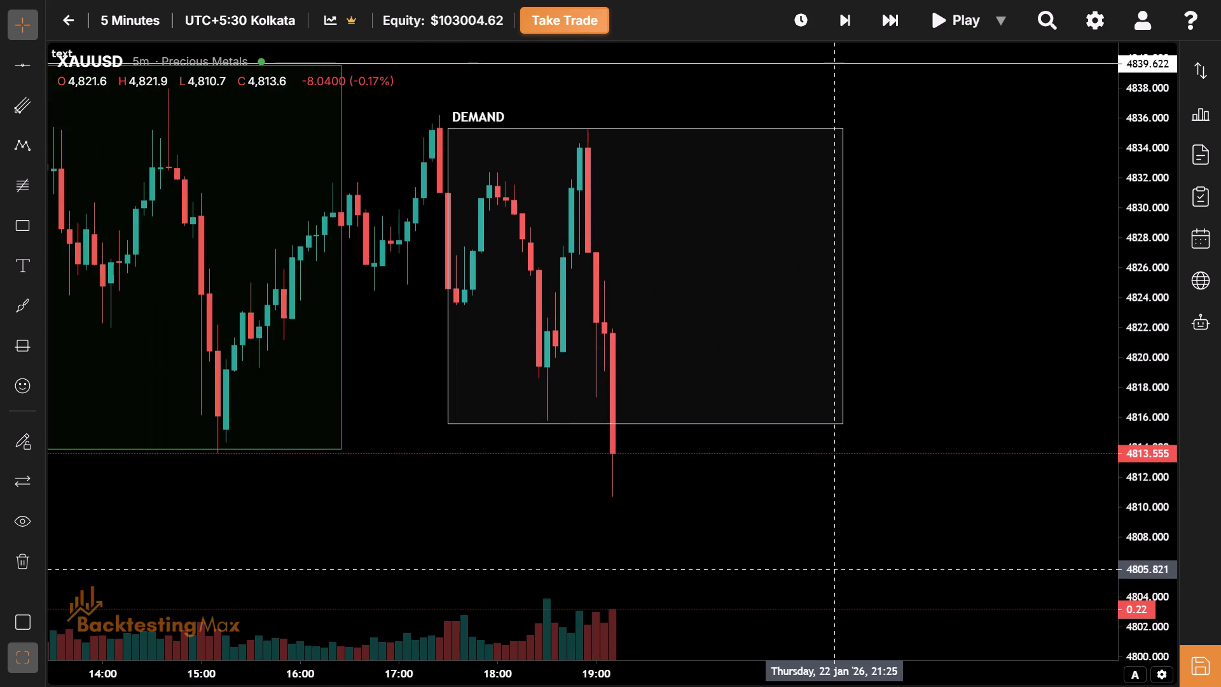
Advance the replay two bars to the 19:20 candle on 22 January.
left_click_drag(836, 569, 637, 526)
left_click_drag(514, 511, 509, 553)
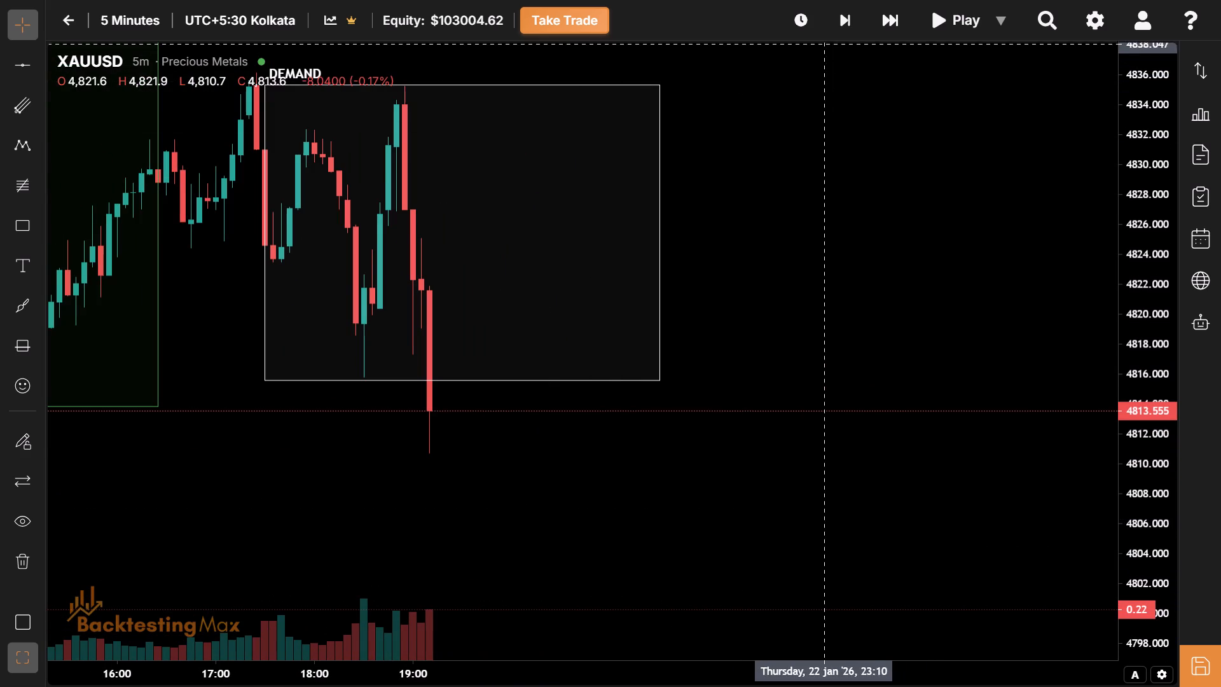
double_click(846, 31)
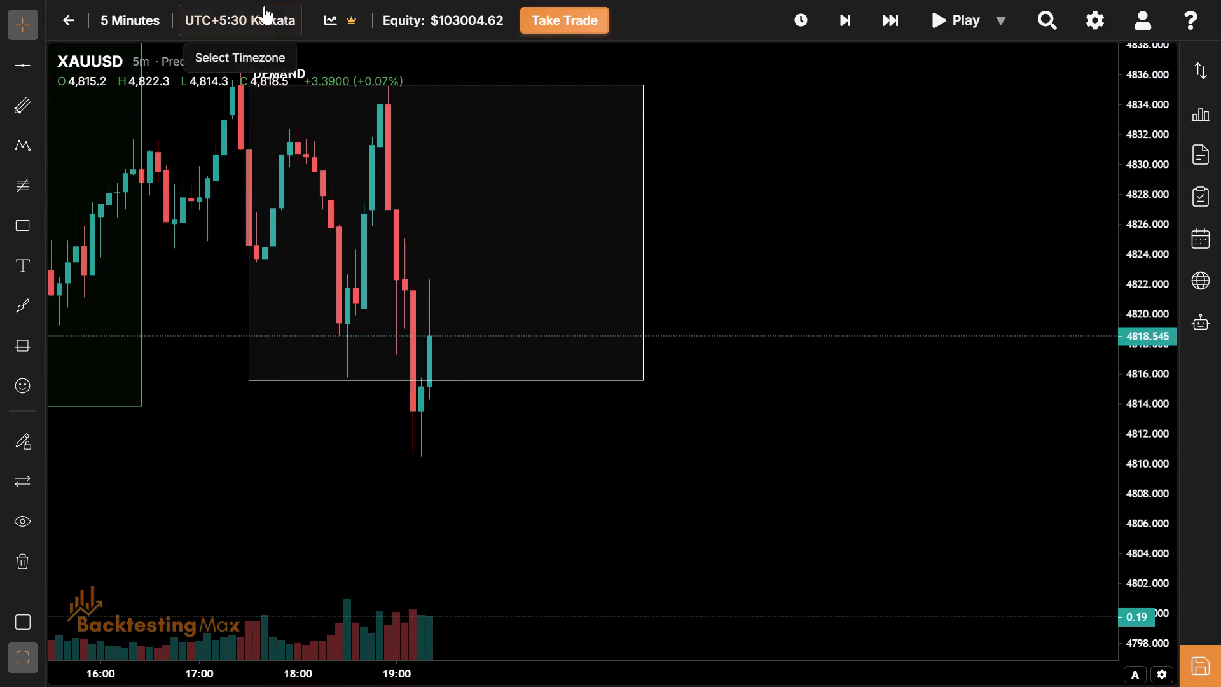
Switch the chart to the 15 Minutes timeframe and examine the latest candles against the Asian, London and New York session boxes.
left_click(132, 11)
left_click_drag(554, 276, 541, 274)
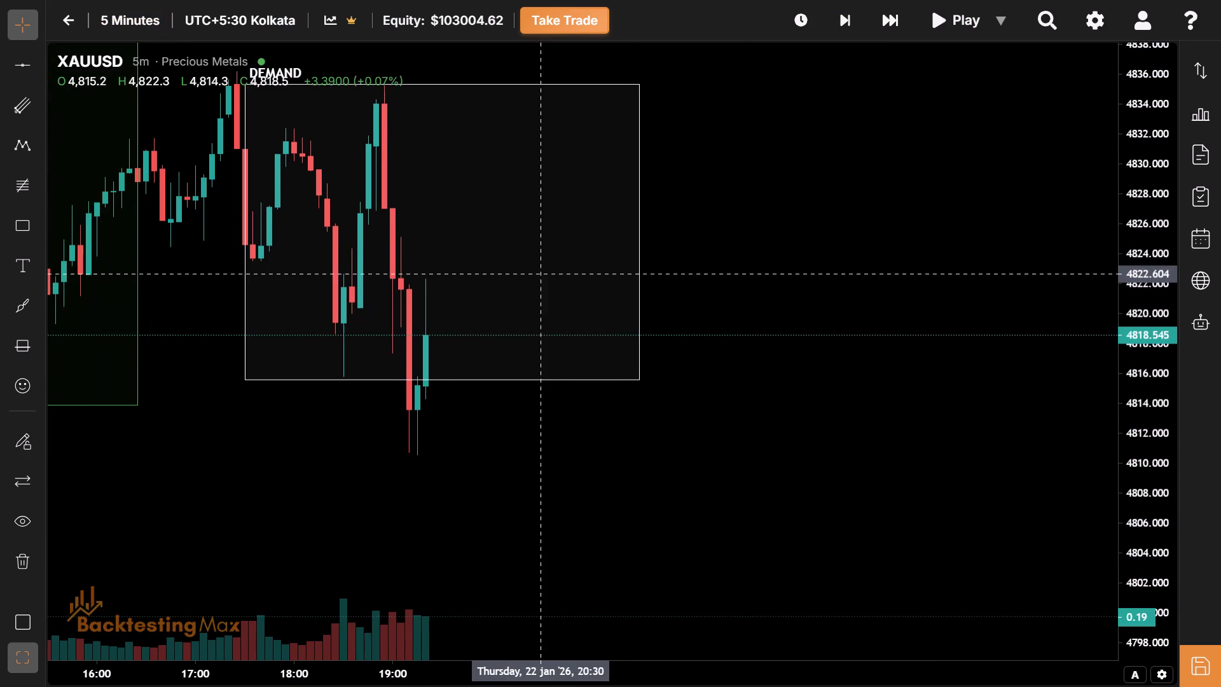
left_click(127, 18)
left_click(184, 247)
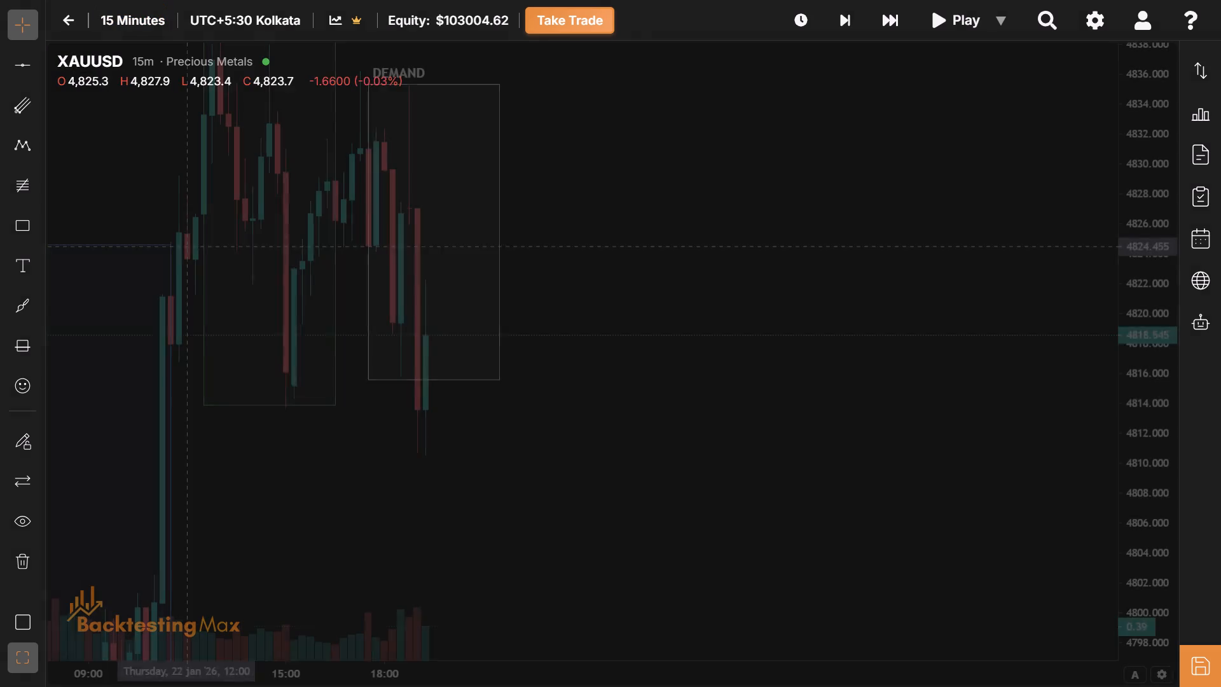
left_click_drag(514, 488, 586, 590)
left_click_drag(626, 529, 614, 488)
left_click_drag(614, 488, 612, 468)
left_click(612, 468)
left_click_drag(612, 468, 609, 460)
left_click_drag(662, 436, 724, 427)
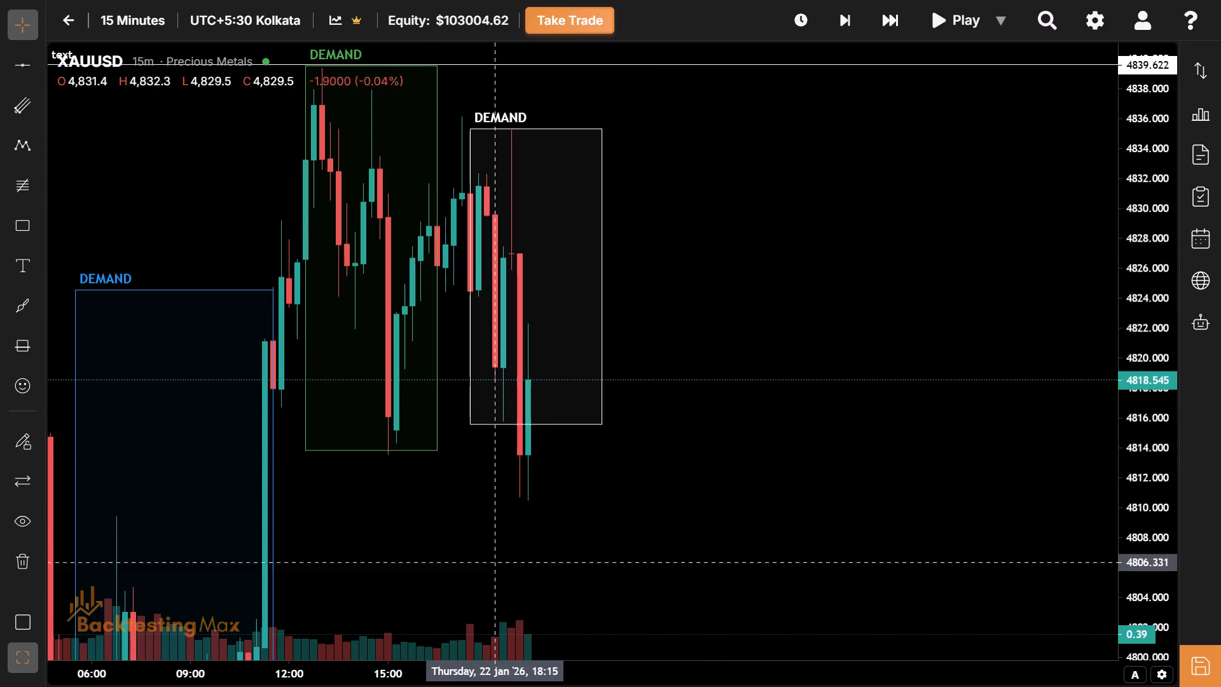
left_click_drag(689, 525, 613, 565)
left_click_drag(613, 565, 621, 553)
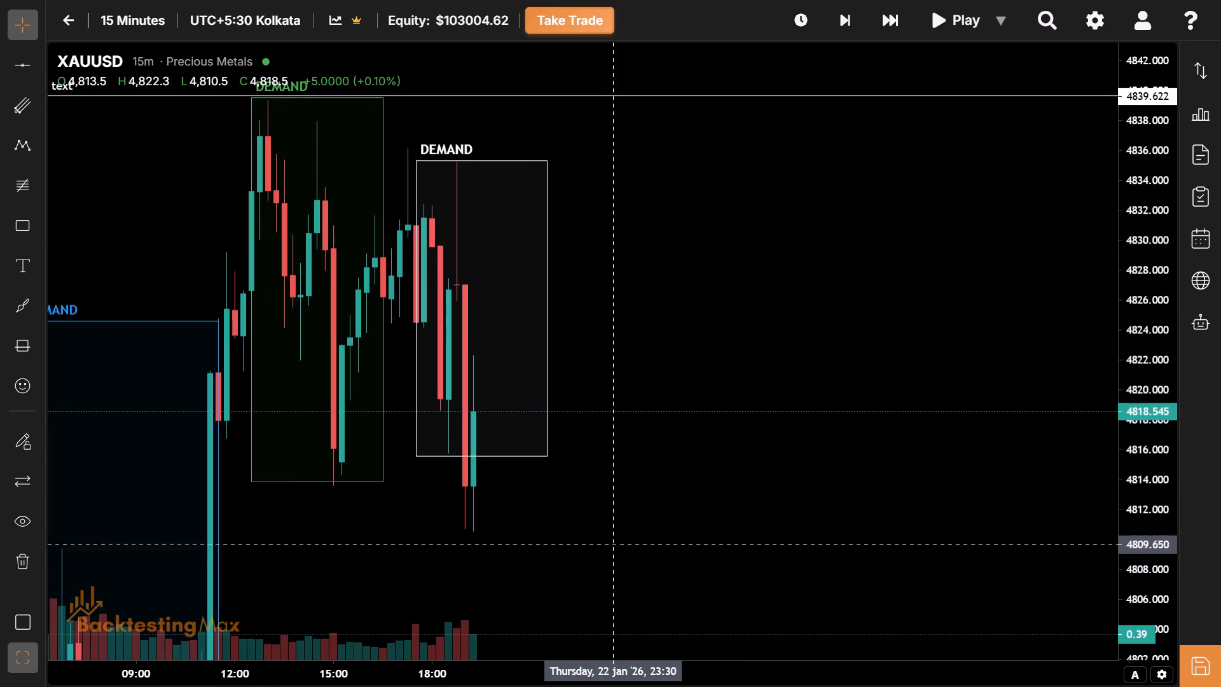
left_click_drag(693, 417, 683, 314)
left_click_drag(683, 314, 712, 351)
left_click_drag(712, 351, 742, 429)
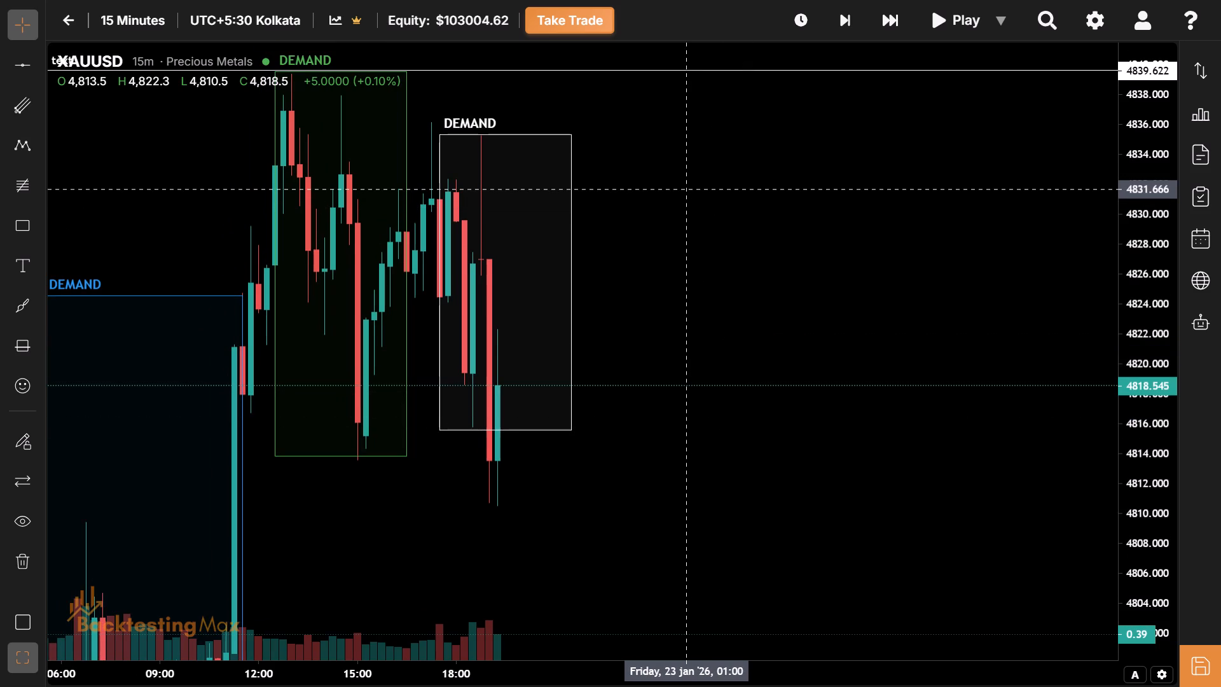
left_click_drag(686, 190, 664, 256)
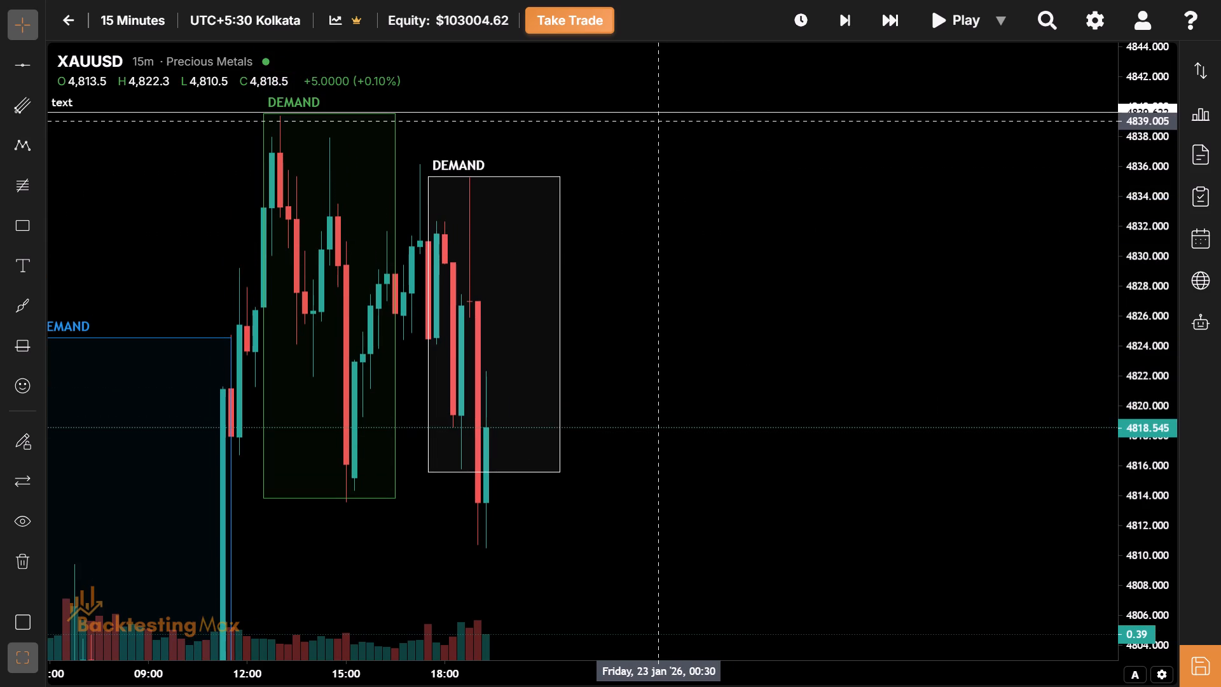
Switch the chart back to the 5 Minutes timeframe.
left_click(154, 15)
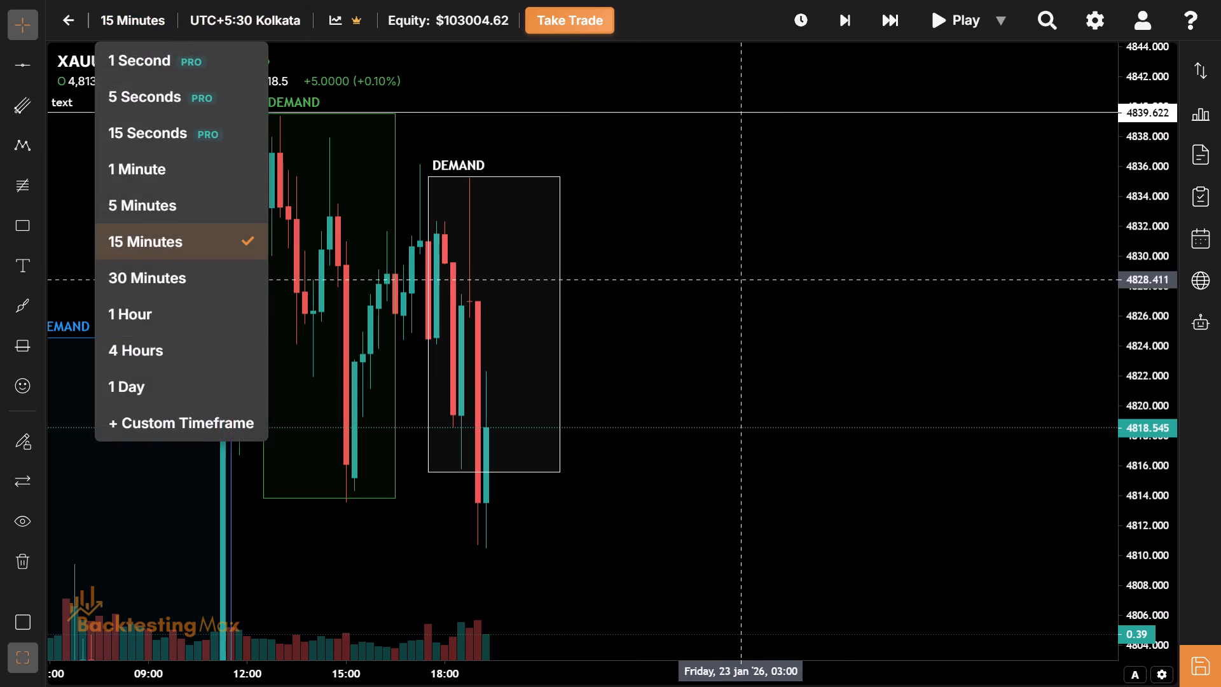
left_click(785, 288)
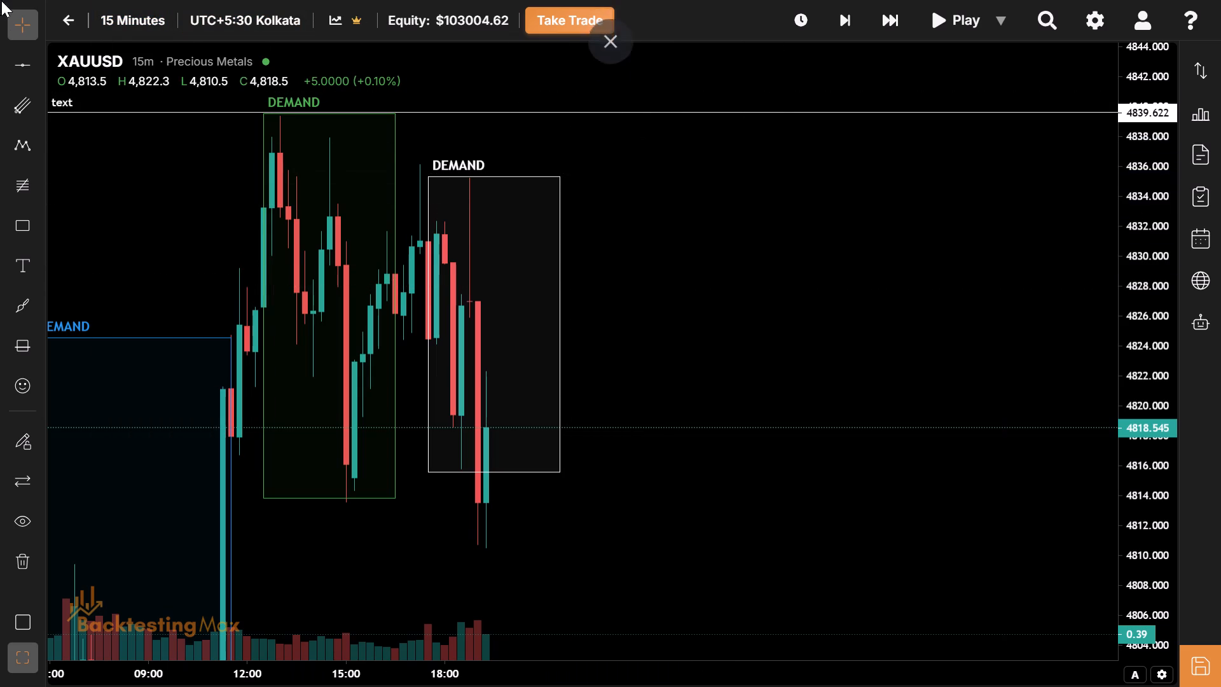
left_click(162, 12)
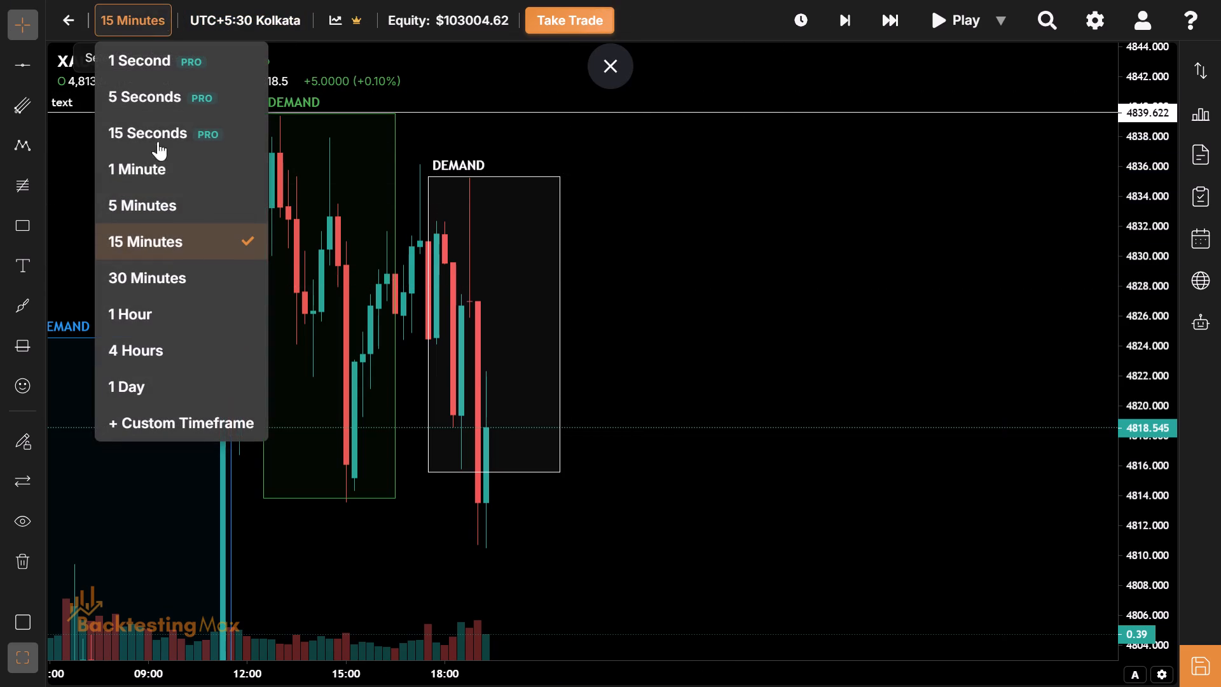
left_click(193, 212)
Lower the bottom edge of the New York session box to about 4810.7, near the latest swing low.
left_click_drag(502, 339, 768, 375)
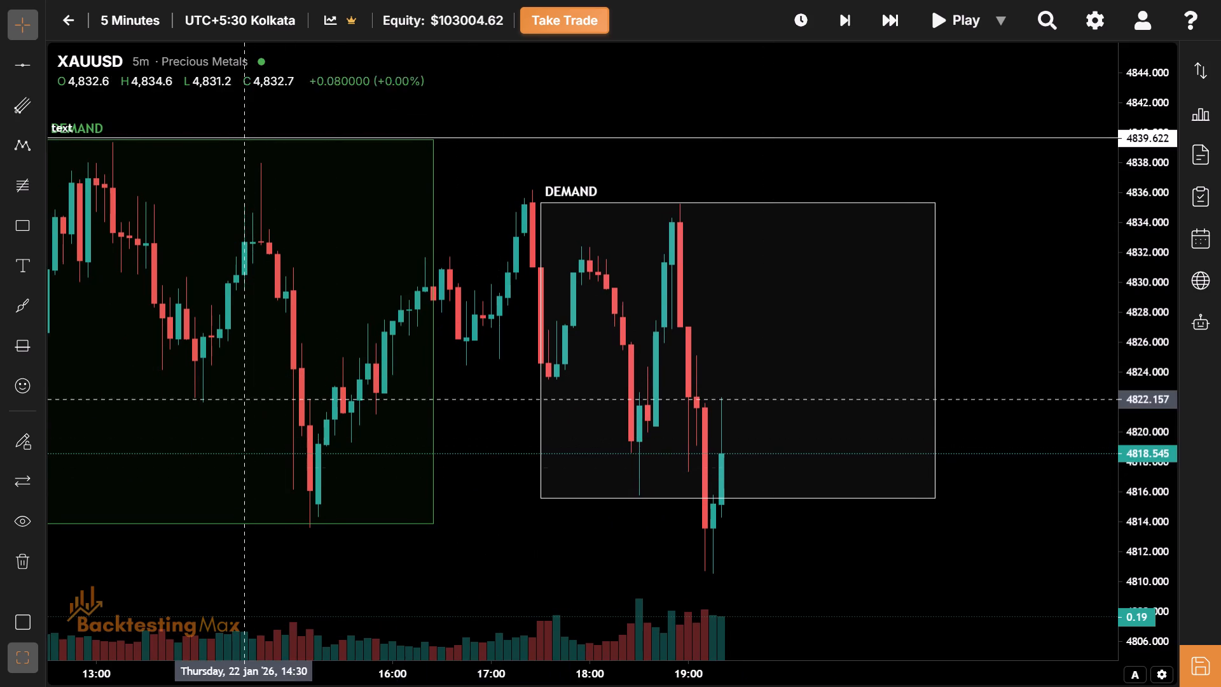
left_click_drag(247, 399, 231, 352)
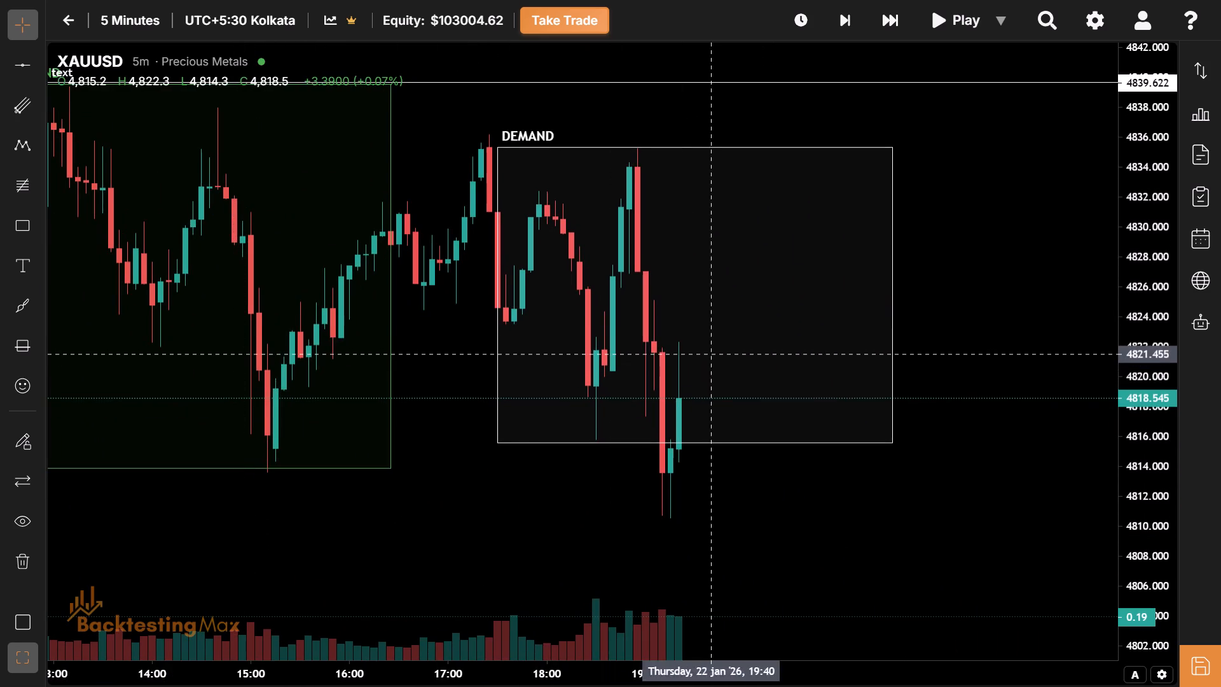
left_click_drag(736, 350, 397, 281)
left_click_drag(461, 289, 448, 326)
left_click_drag(448, 326, 694, 312)
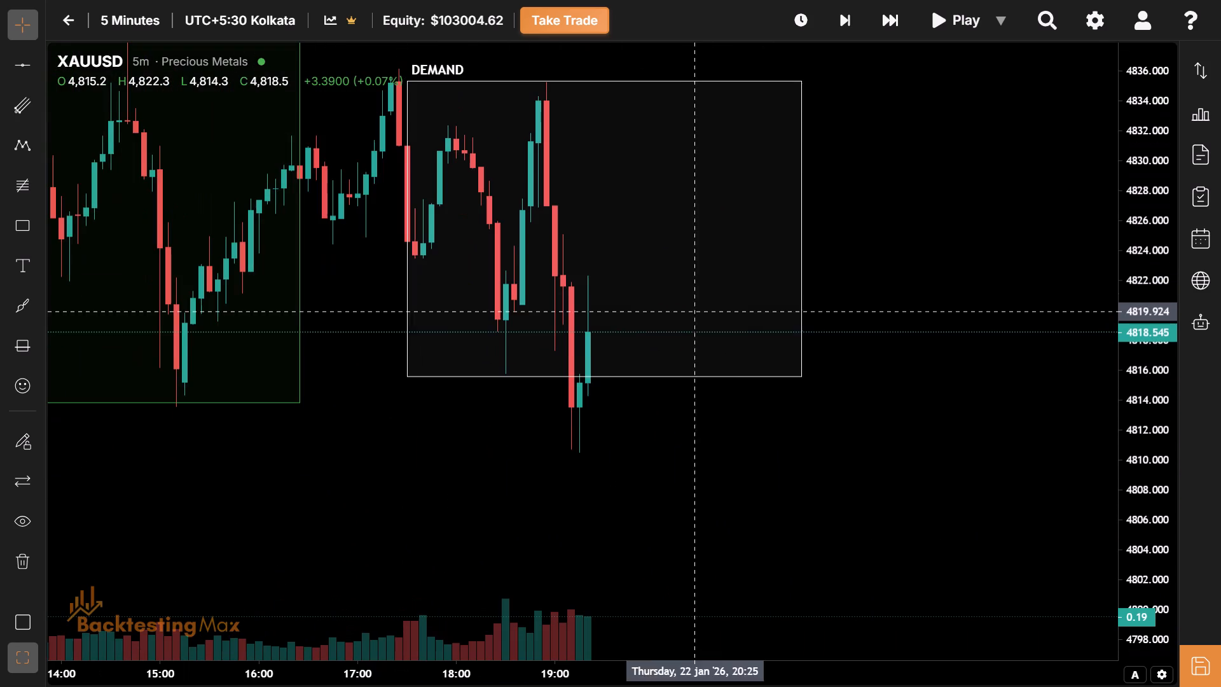
left_click_drag(601, 378, 650, 445)
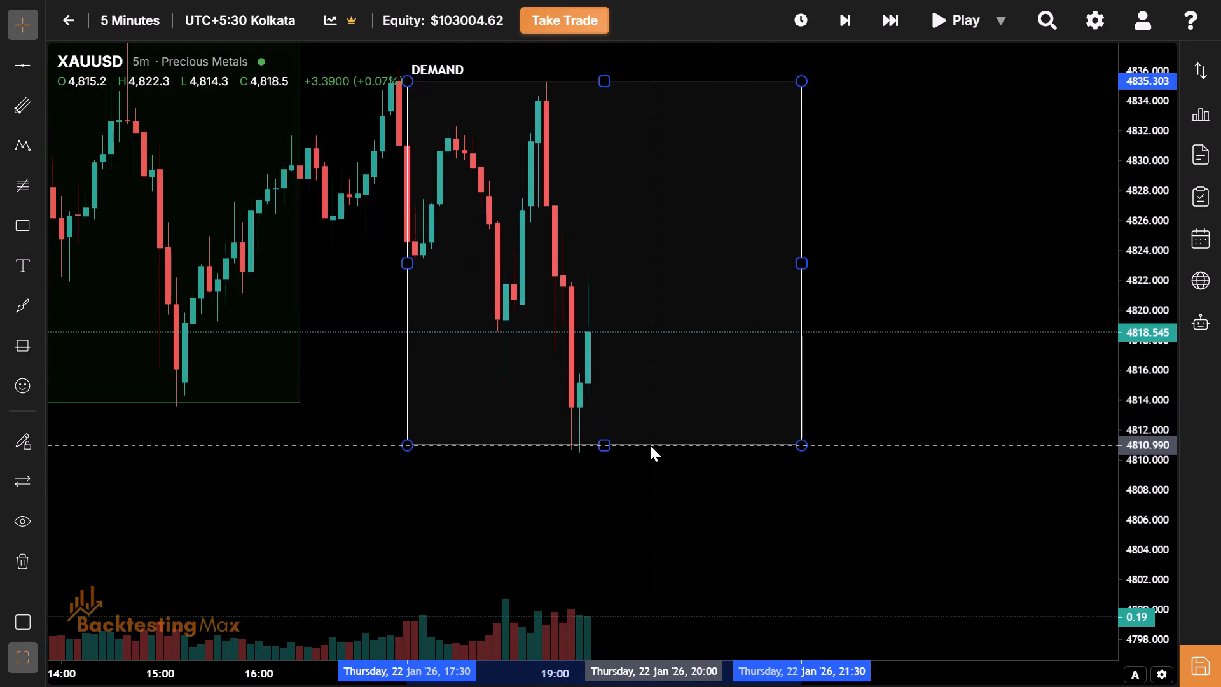
left_click_drag(650, 445, 651, 449)
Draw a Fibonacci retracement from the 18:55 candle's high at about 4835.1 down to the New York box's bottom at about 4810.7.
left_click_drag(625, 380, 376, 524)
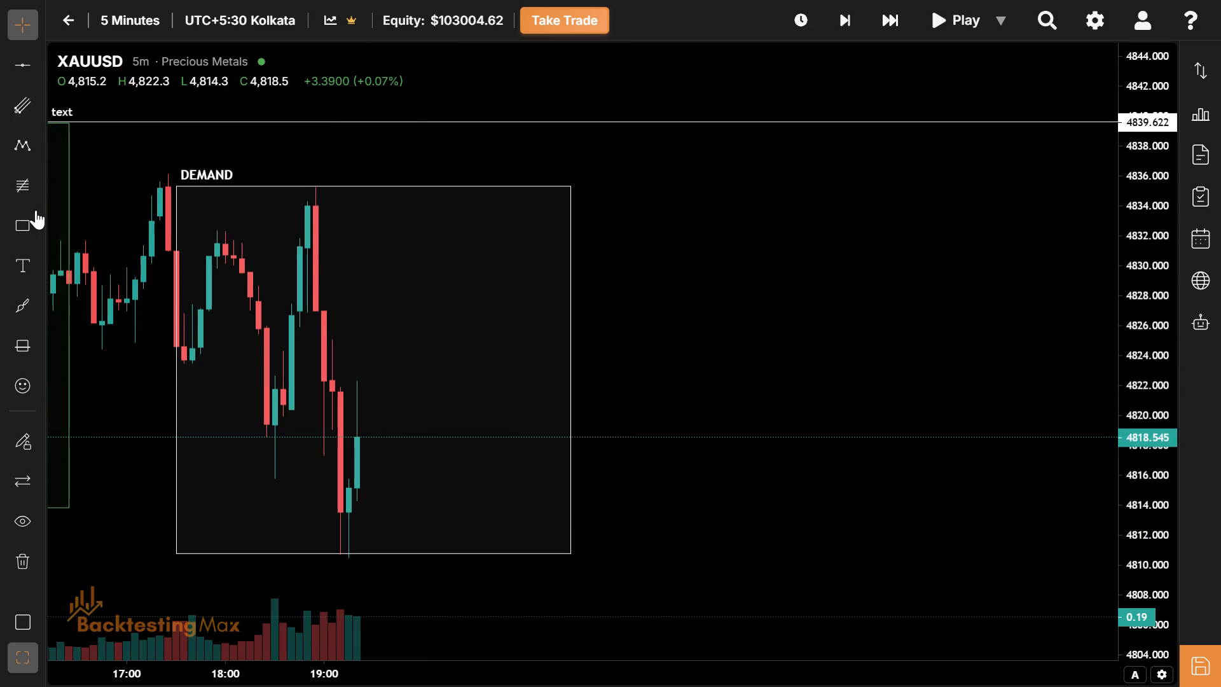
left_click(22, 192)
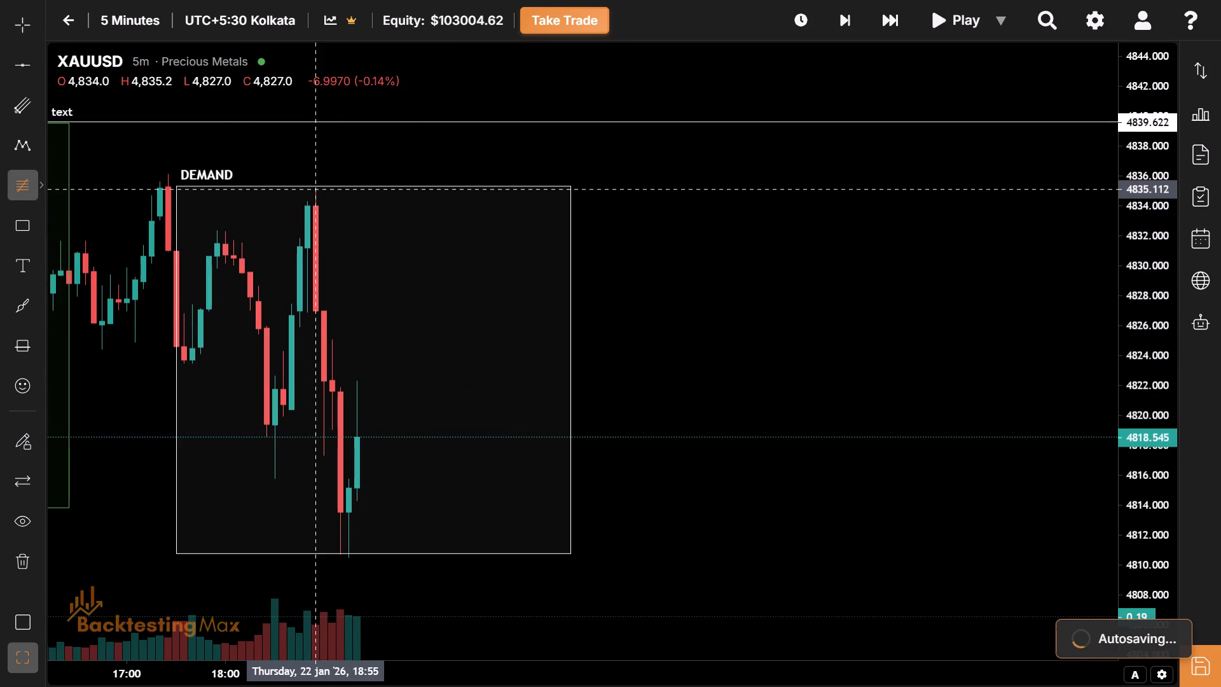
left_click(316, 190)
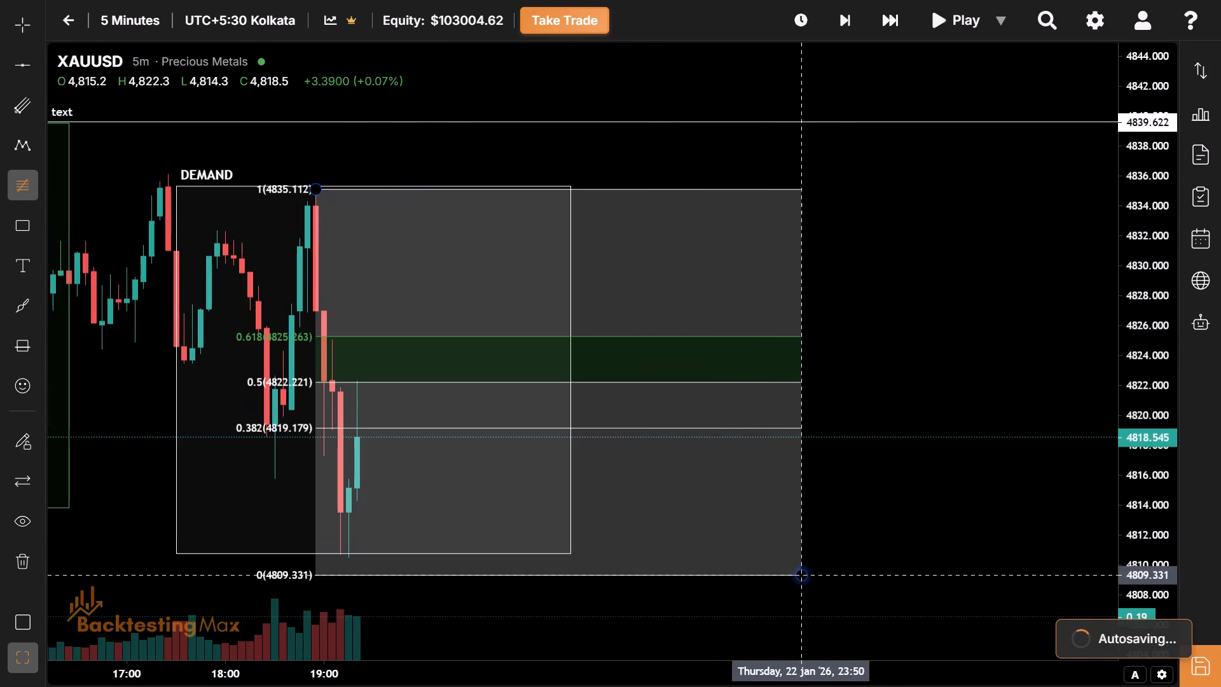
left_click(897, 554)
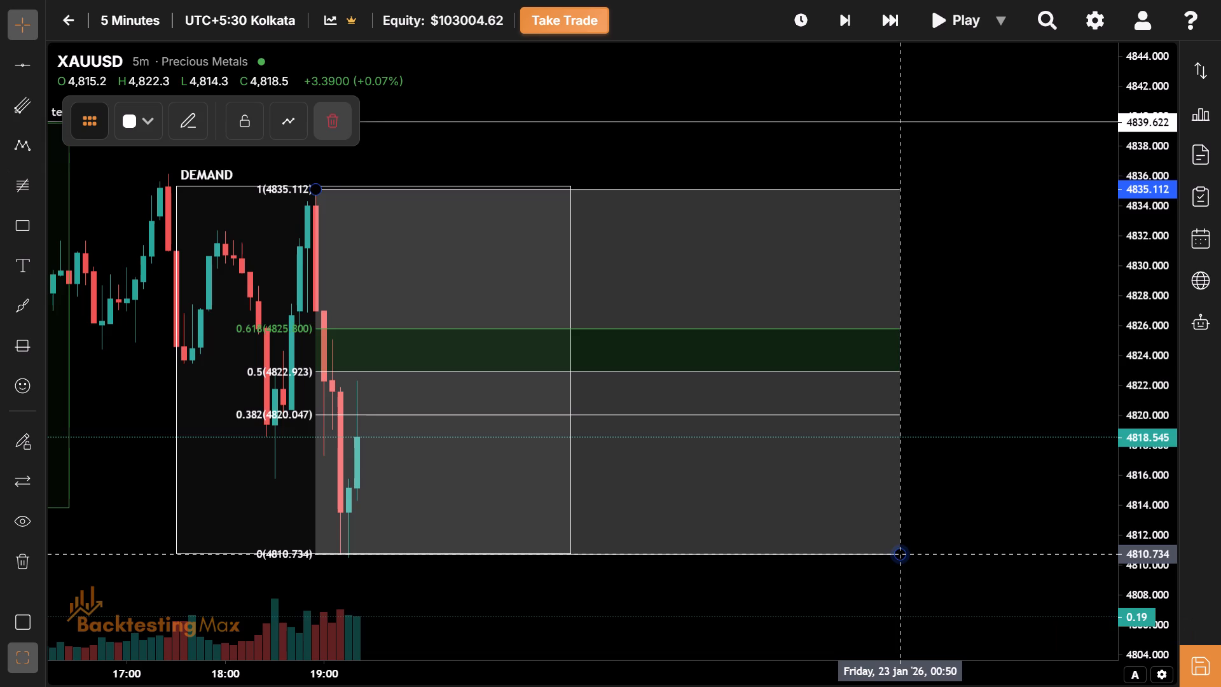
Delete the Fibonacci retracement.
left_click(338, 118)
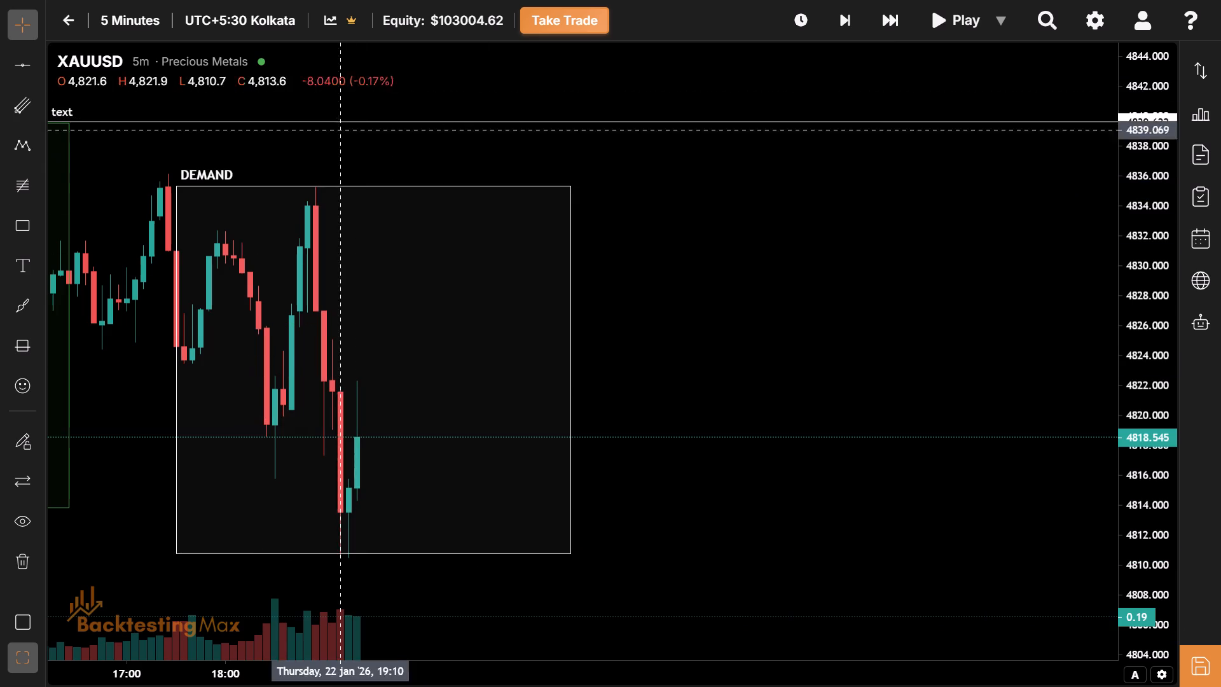
Switch the chart to the 15 Minutes timeframe and advance the replay one bar.
left_click_drag(384, 370, 497, 288)
left_click_drag(497, 288, 554, 310)
left_click(111, 32)
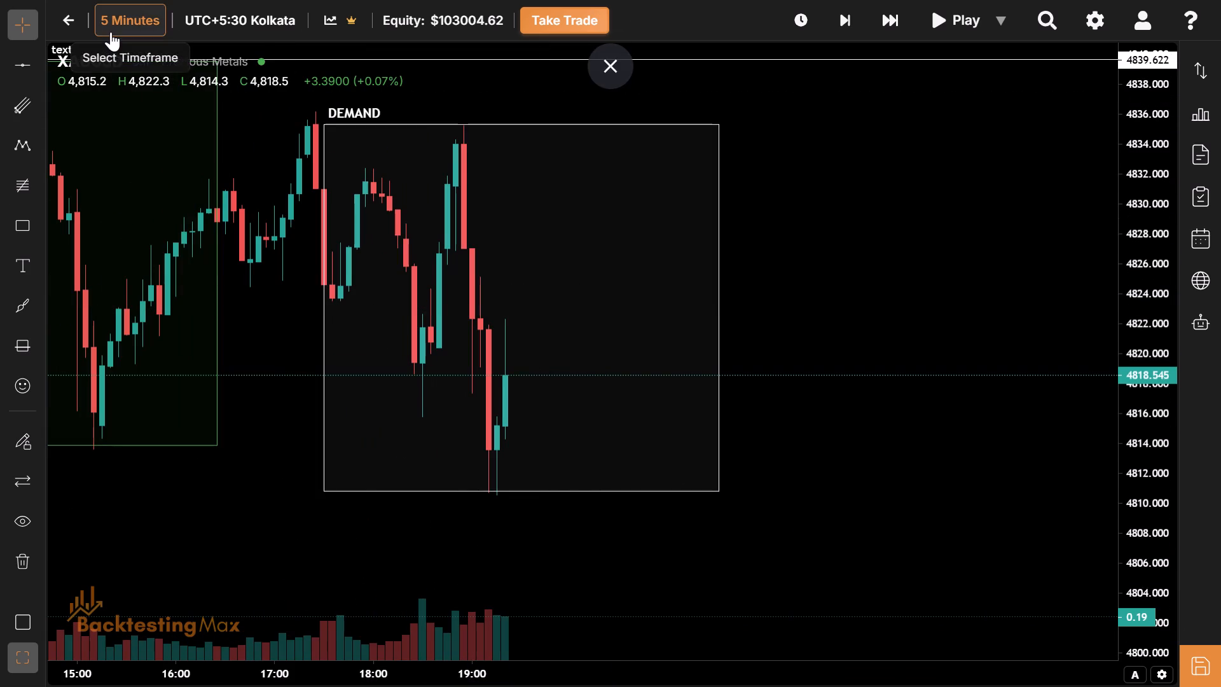
left_click(188, 238)
left_click_drag(500, 359, 402, 376)
left_click(402, 376)
left_click_drag(402, 376, 478, 347)
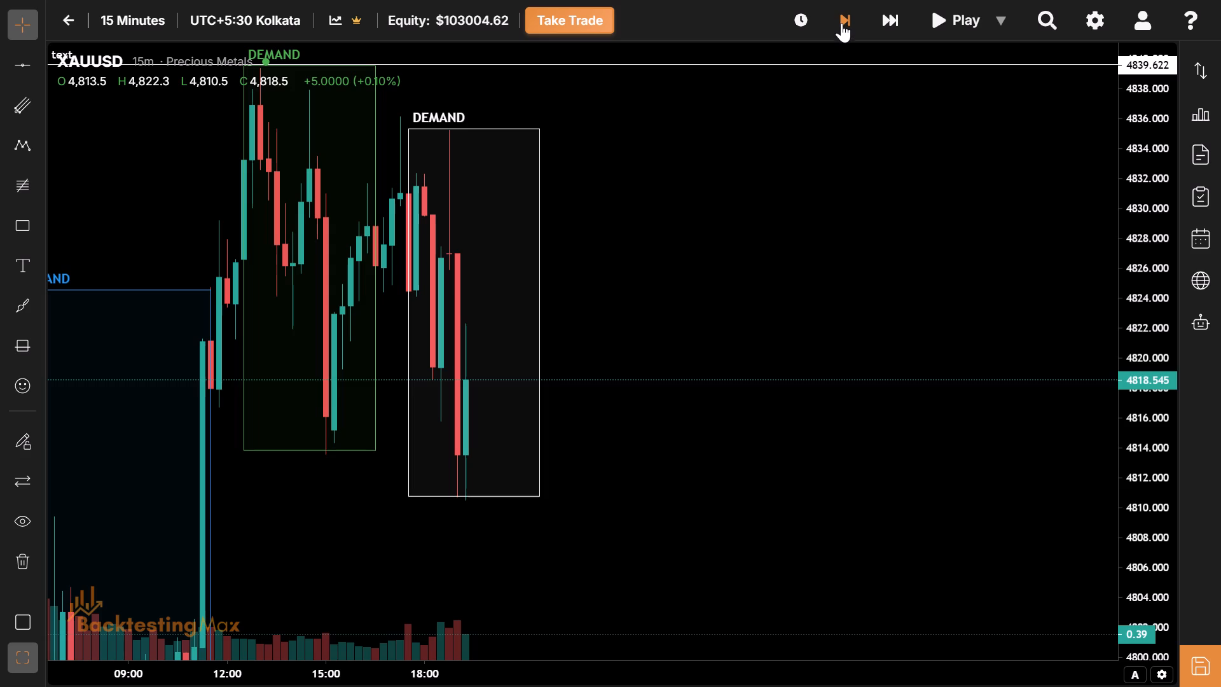
left_click(841, 22)
Start a long market trade at 4822.125 and move its stop loss to about 4809.93, just below the New York session box.
left_click_drag(741, 261, 627, 250)
left_click_drag(627, 250, 619, 291)
left_click_drag(619, 291, 597, 275)
left_click_drag(570, 277, 570, 293)
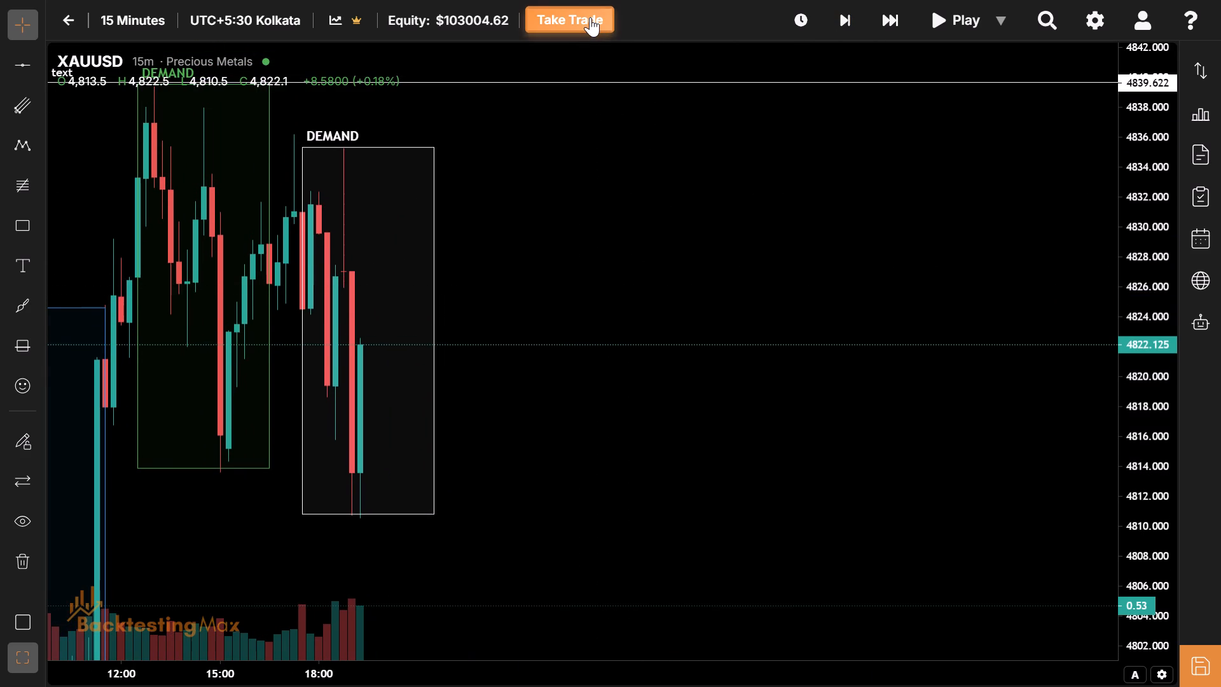
left_click(590, 17)
left_click_drag(287, 212, 1133, 337)
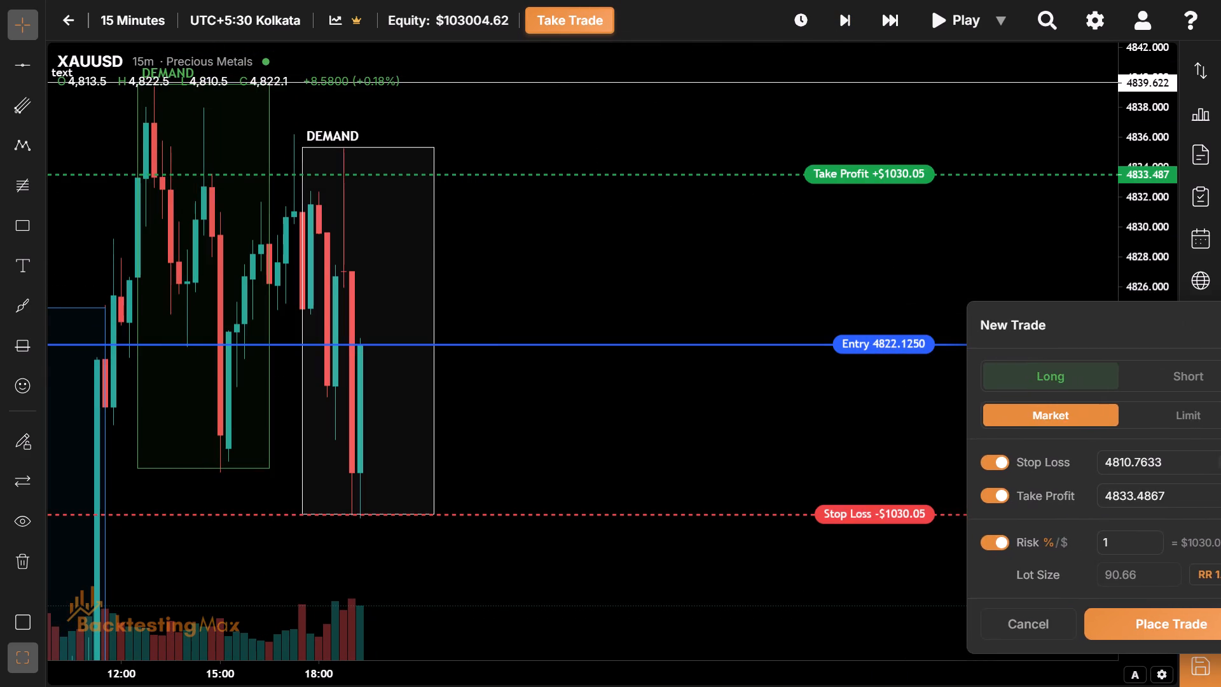
left_click_drag(1133, 337, 1145, 337)
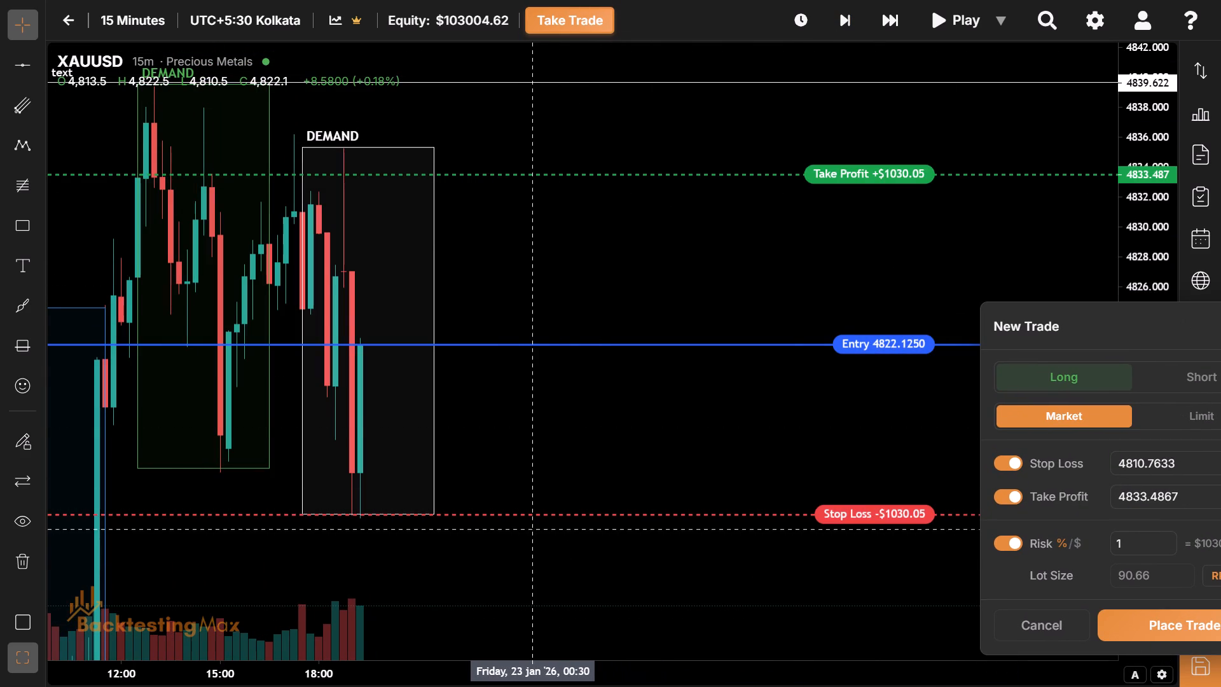
left_click_drag(540, 516, 578, 537)
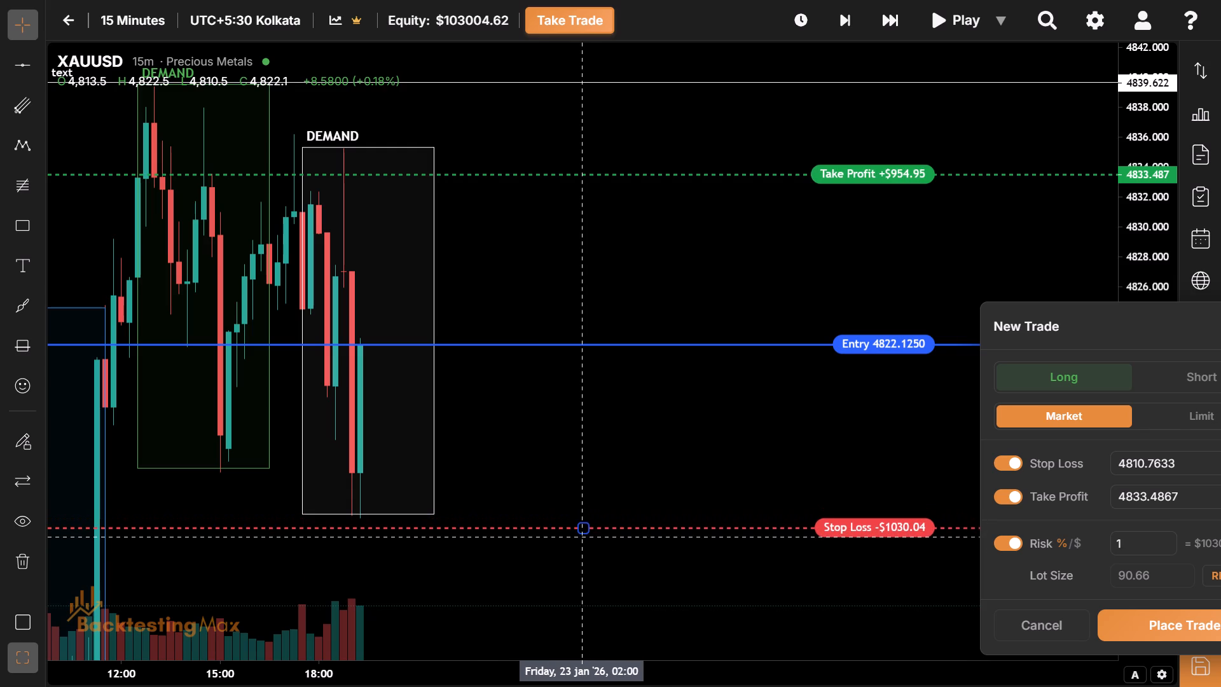
left_click_drag(578, 537, 578, 536)
Set the new trade's risk-reward ratio to 2 and place the long trade.
left_click_drag(1095, 338, 959, 306)
left_click(1125, 552)
key("BackSpace")
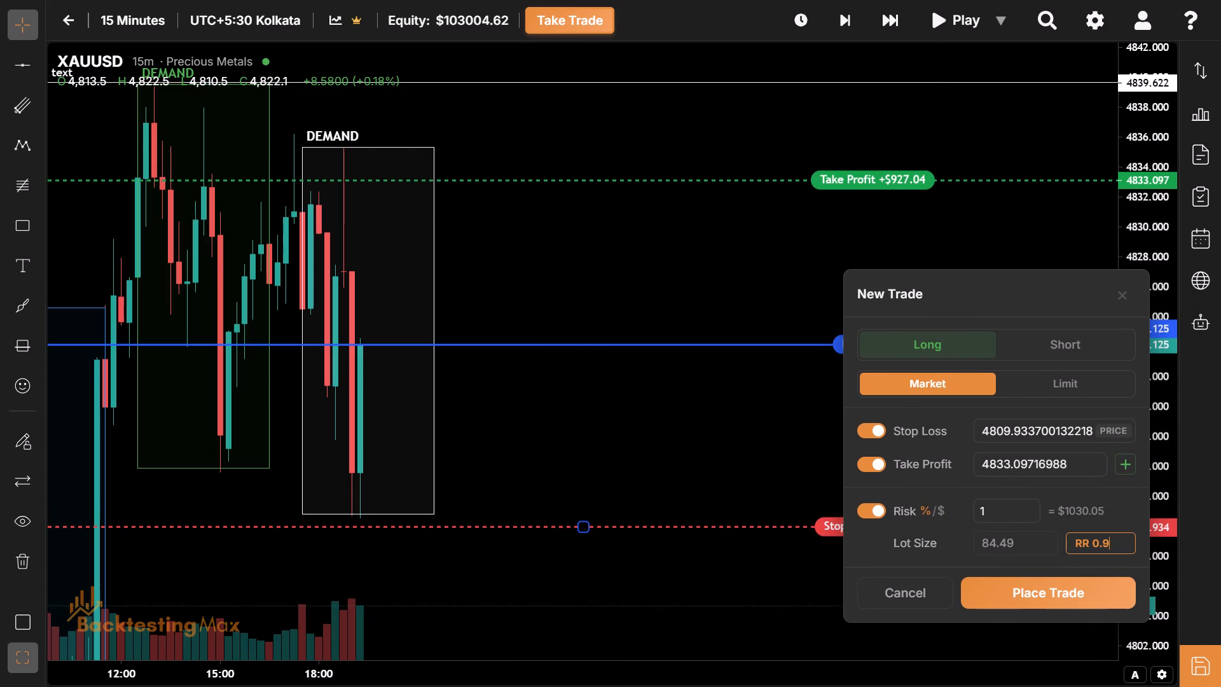
key("BackSpace")
key("BackSpace")
key("BackSpace")
key("2")
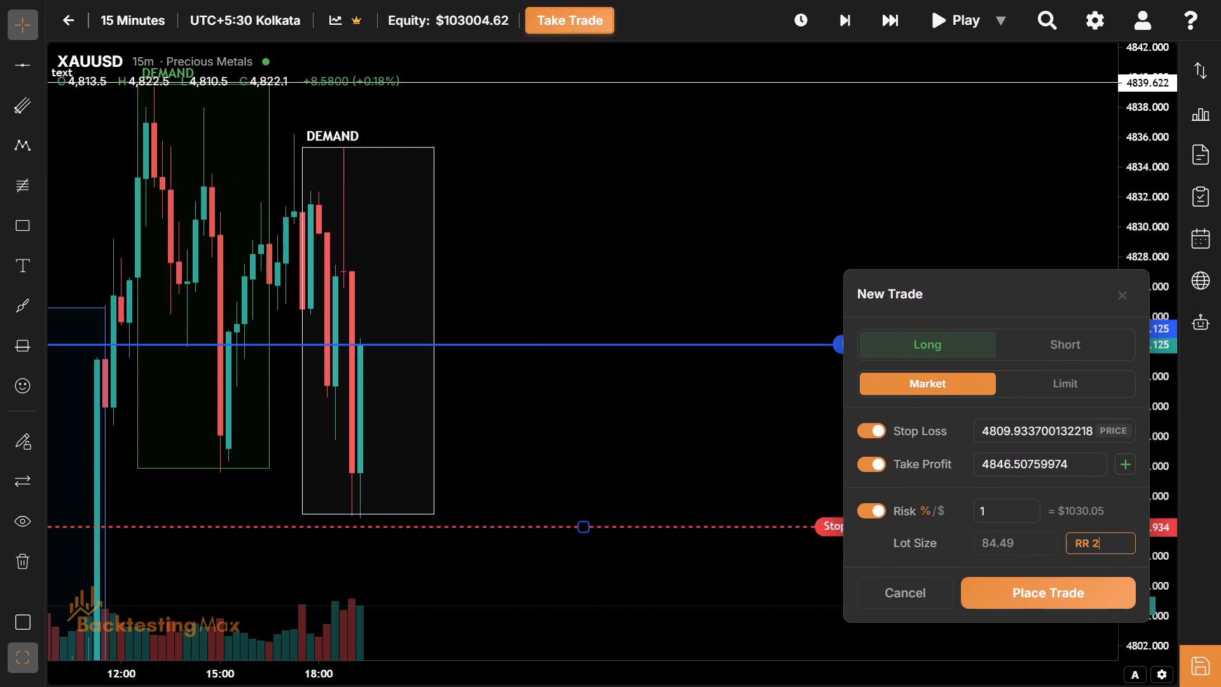
left_click(1087, 602)
Switch the chart to the 5 Minutes timeframe.
left_click_drag(745, 424, 814, 554)
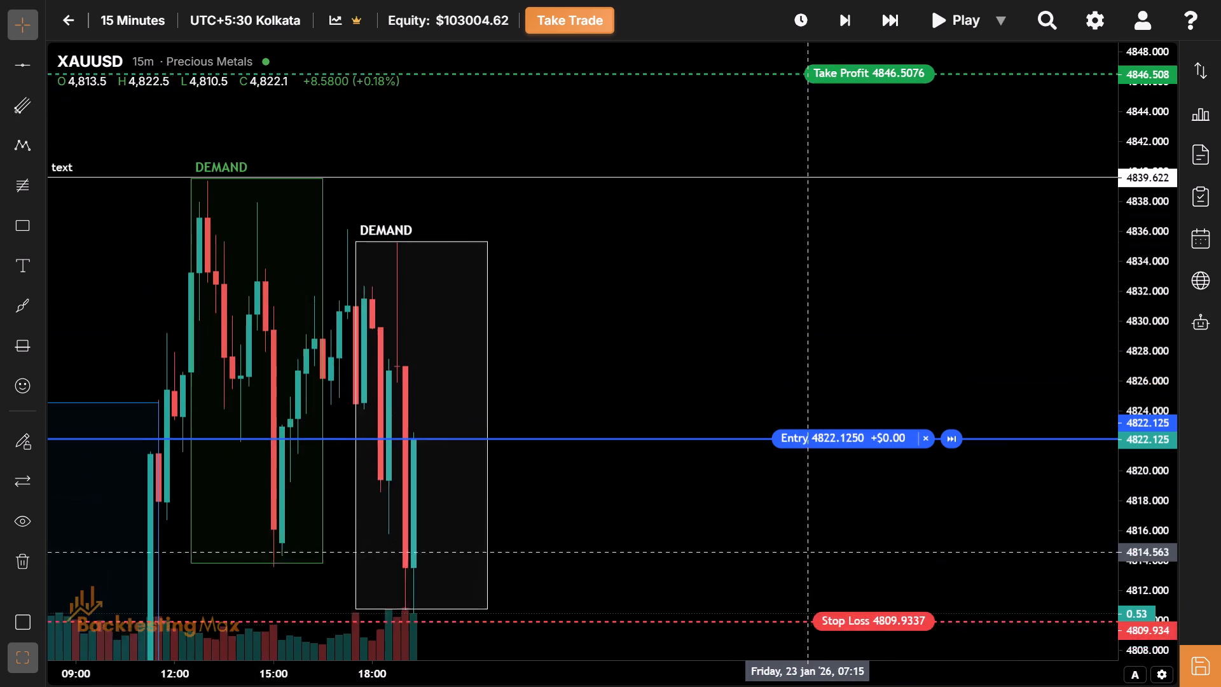
left_click_drag(814, 554, 844, 569)
left_click(128, 25)
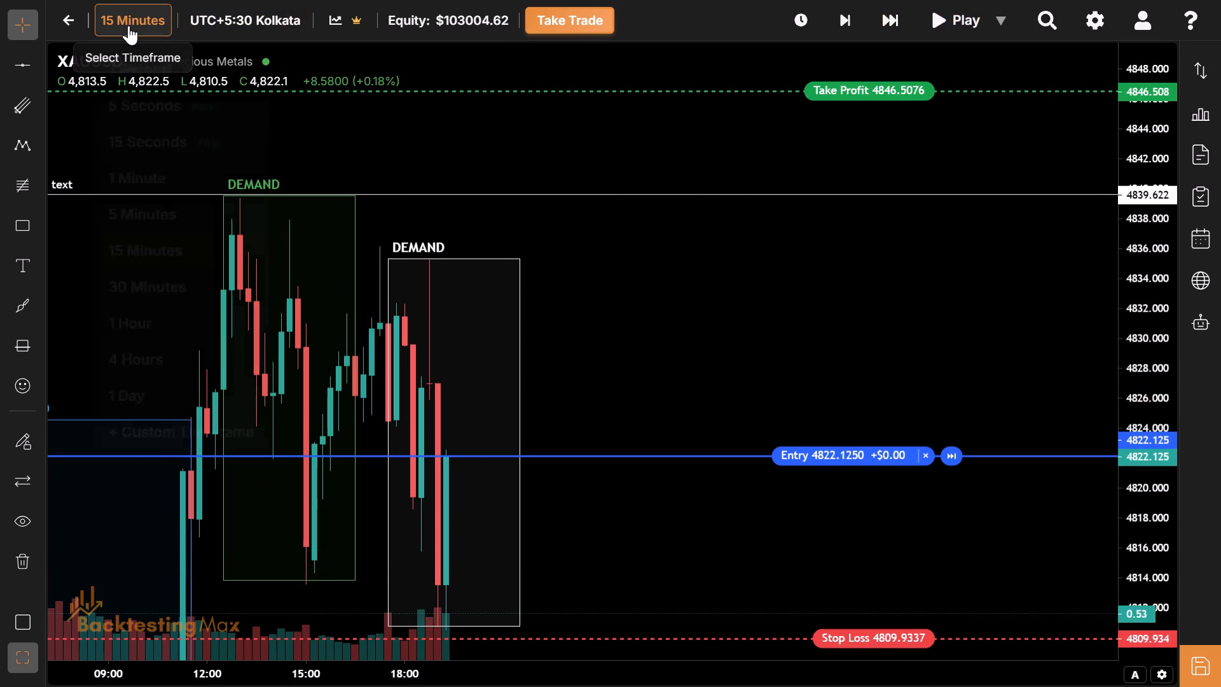
left_click(185, 209)
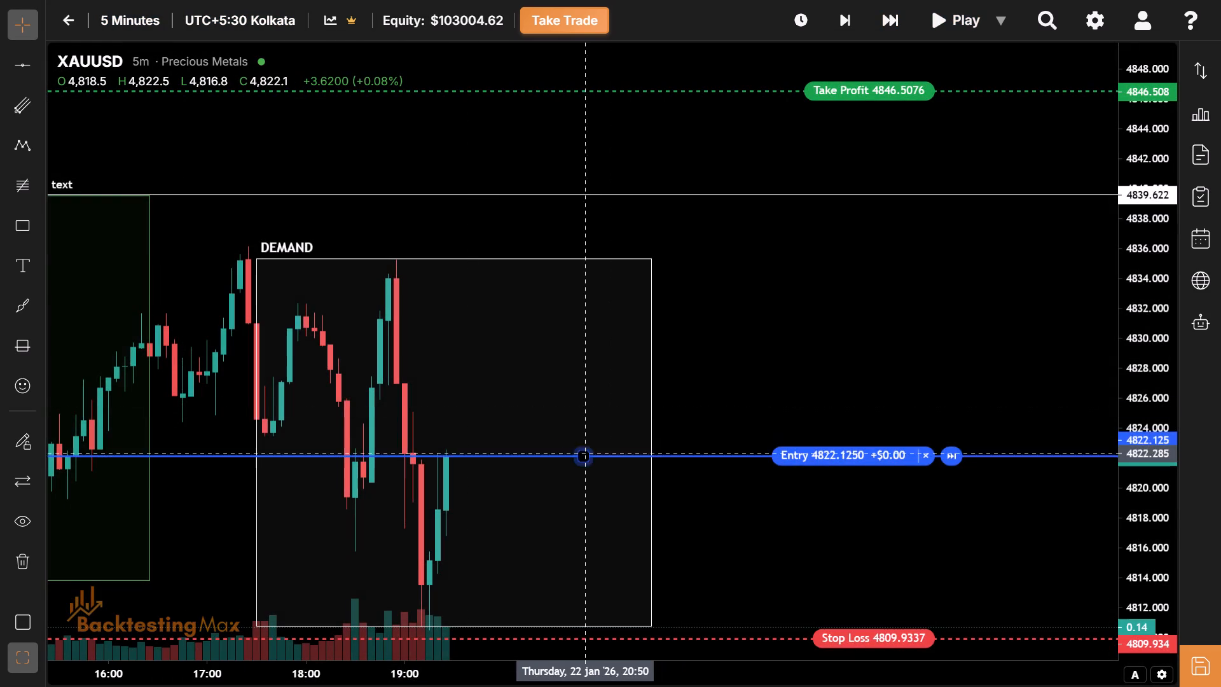
Advance the replay seven bars, one at a time, to the 20:00 candle on 22 January to play out the long trade.
left_click(569, 445)
left_click(569, 445)
left_click_drag(569, 445, 541, 354)
left_click(837, 11)
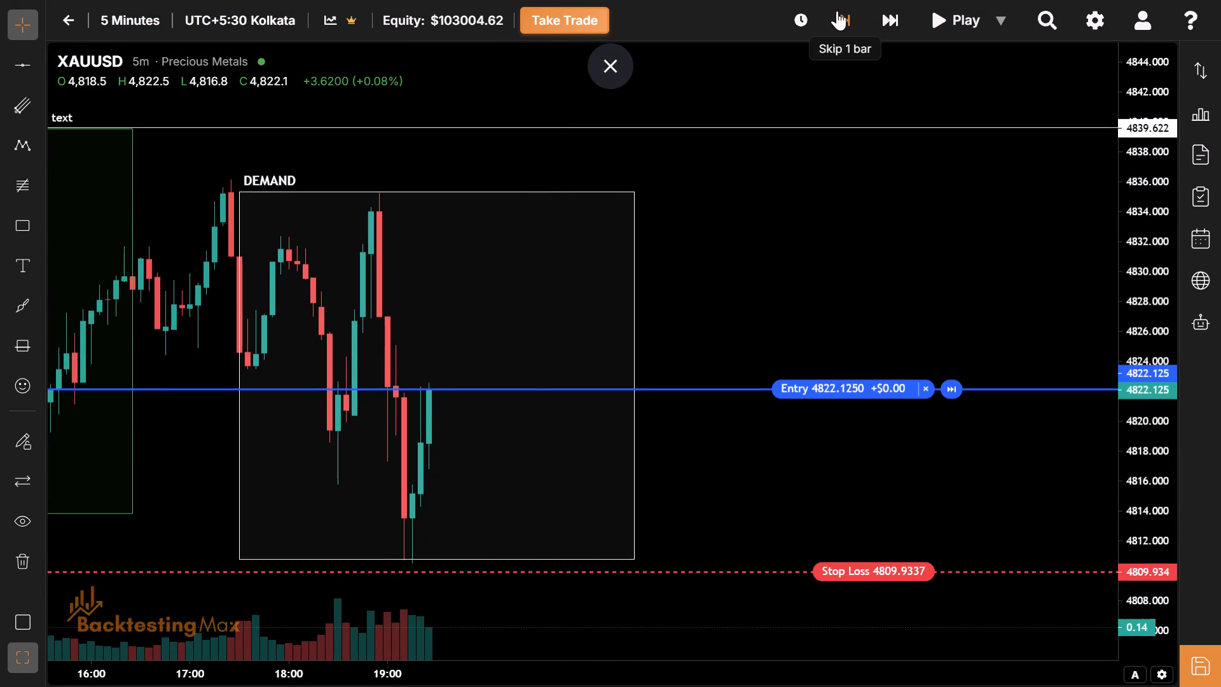
left_click(837, 11)
left_click(837, 11)
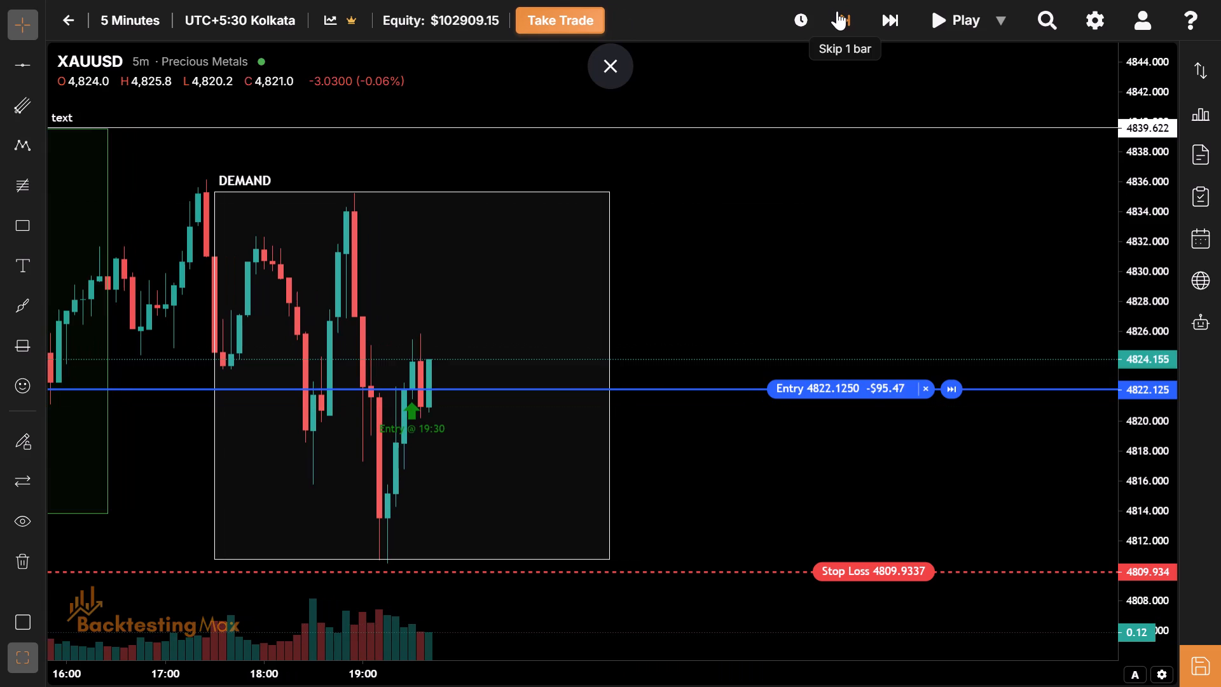
left_click(837, 11)
left_click(837, 11)
left_click(837, 11)
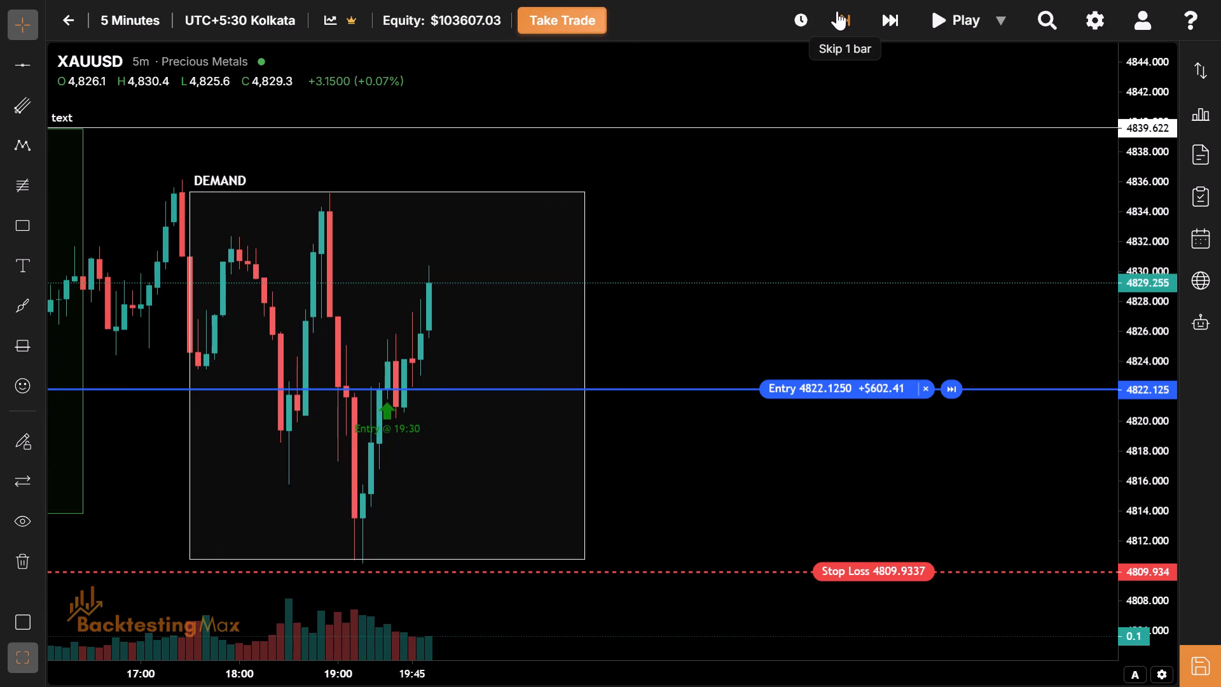
left_click(837, 11)
left_click_drag(694, 480, 706, 588)
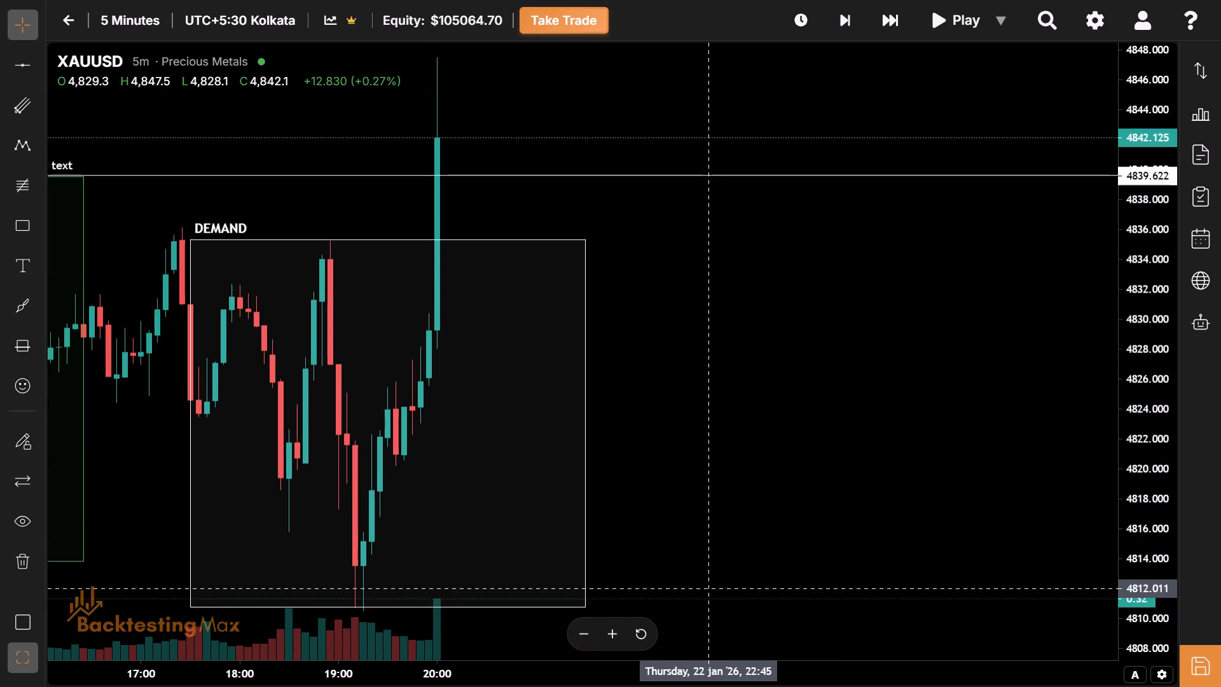
Examine 22 January's price action around the New York session box and the 20:00 candle that played out the long trade.
left_click_drag(681, 292, 737, 316)
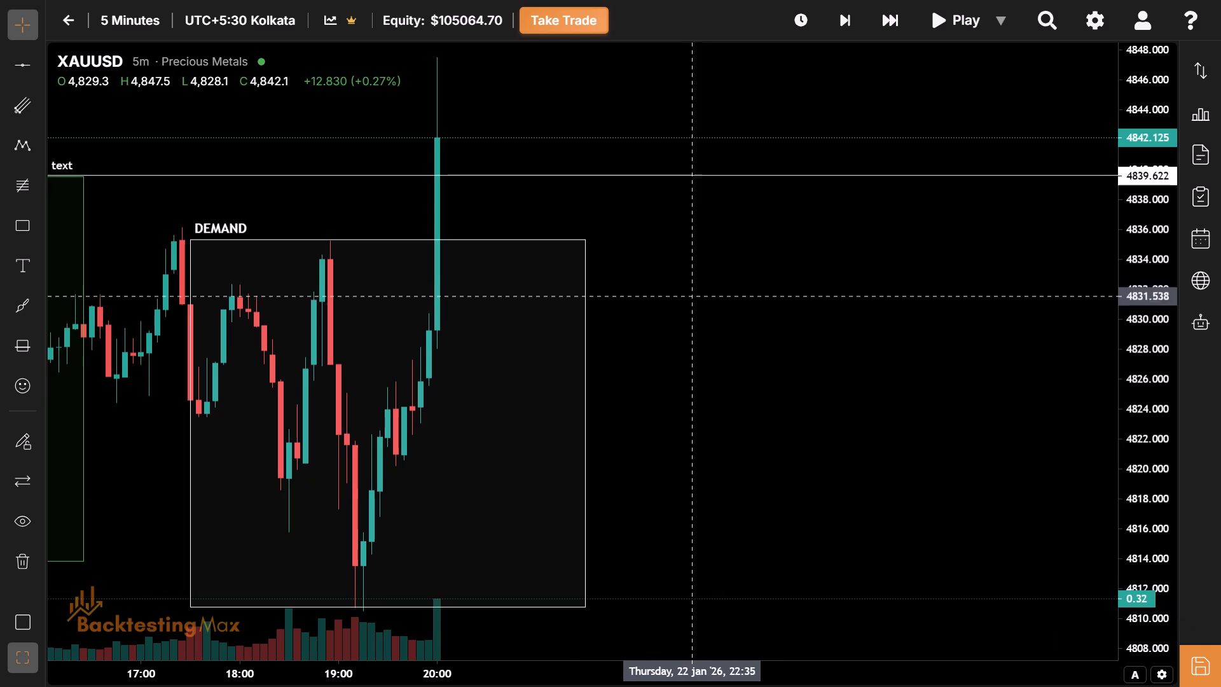
left_click_drag(737, 316, 875, 375)
left_click_drag(588, 392, 750, 387)
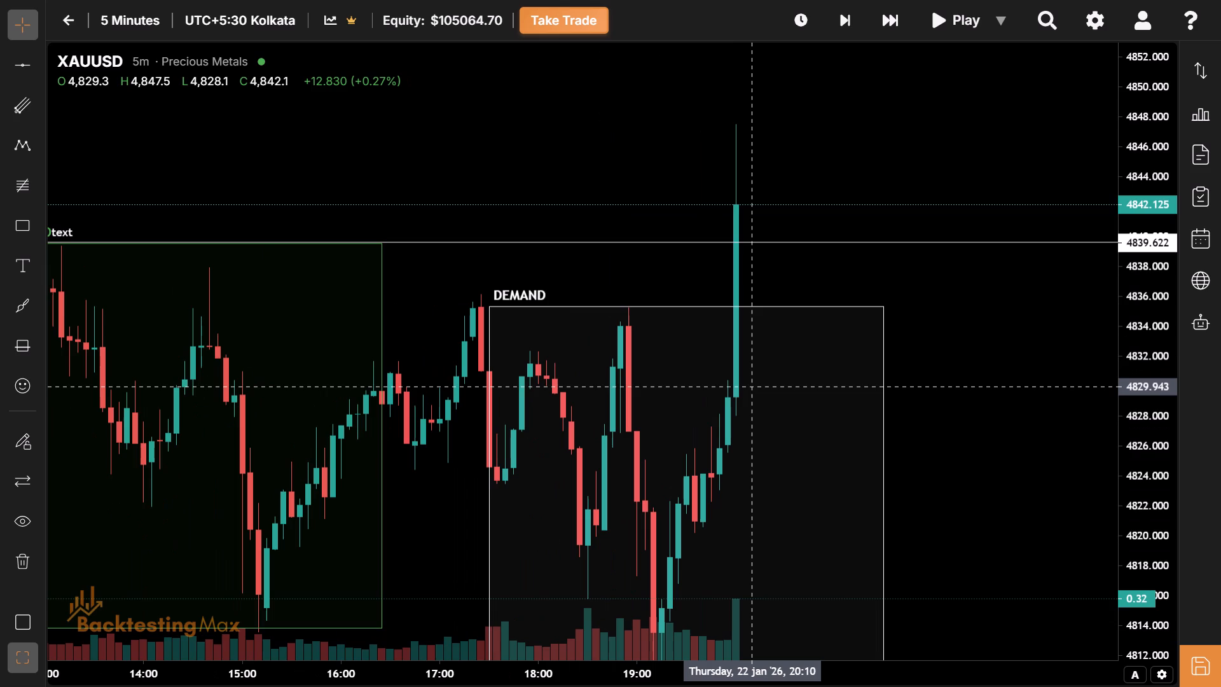
left_click_drag(684, 464, 974, 476)
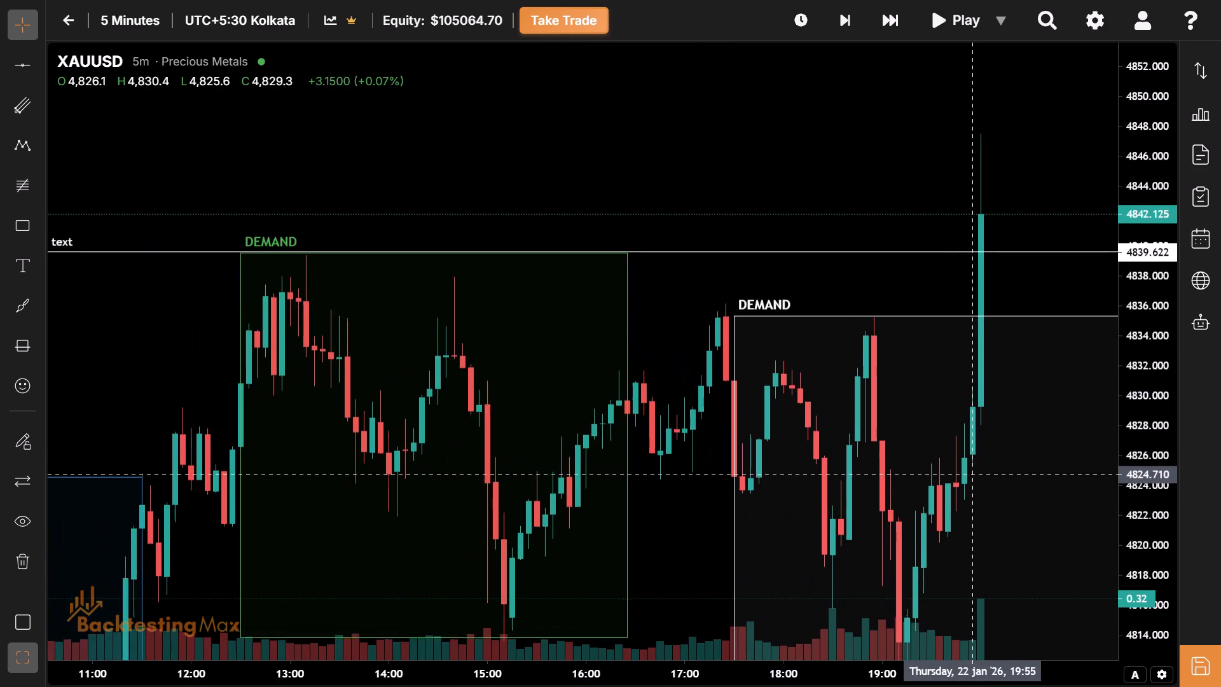
left_click_drag(974, 476, 701, 342)
left_click_drag(847, 410, 694, 438)
left_click_drag(626, 434, 666, 522)
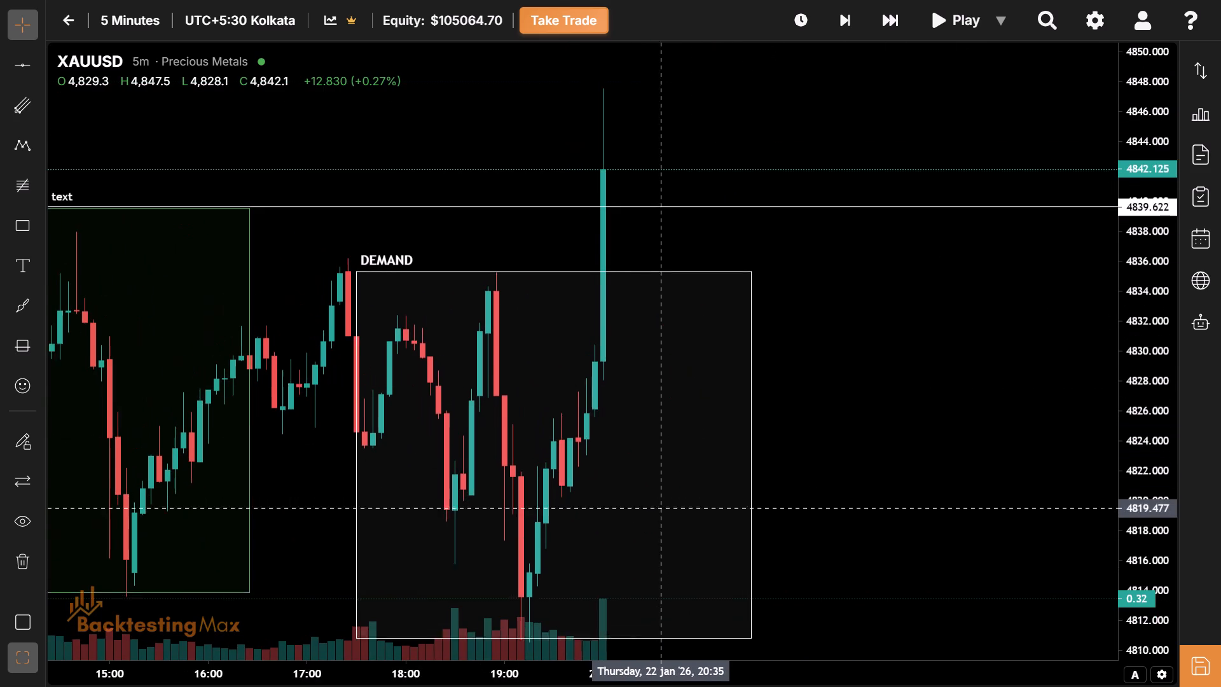
left_click_drag(666, 522, 666, 523)
left_click_drag(637, 485, 644, 359)
left_click_drag(644, 359, 616, 431)
left_click_drag(616, 431, 670, 312)
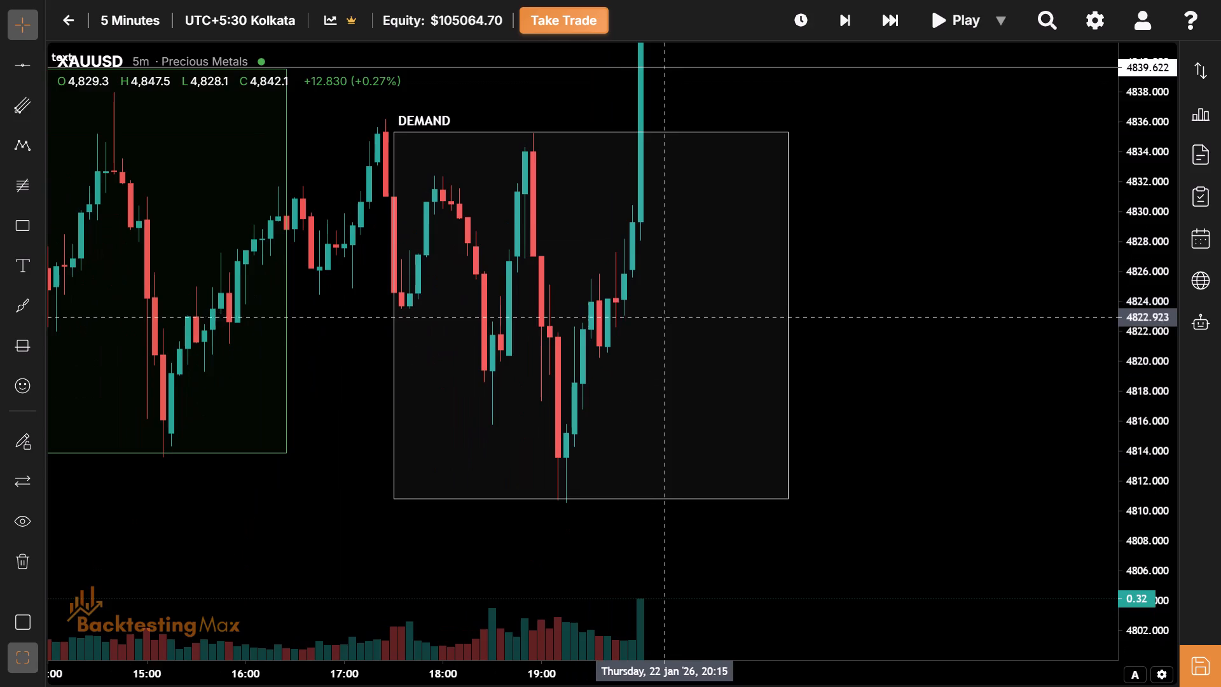
left_click_drag(658, 331, 633, 534)
left_click(661, 521)
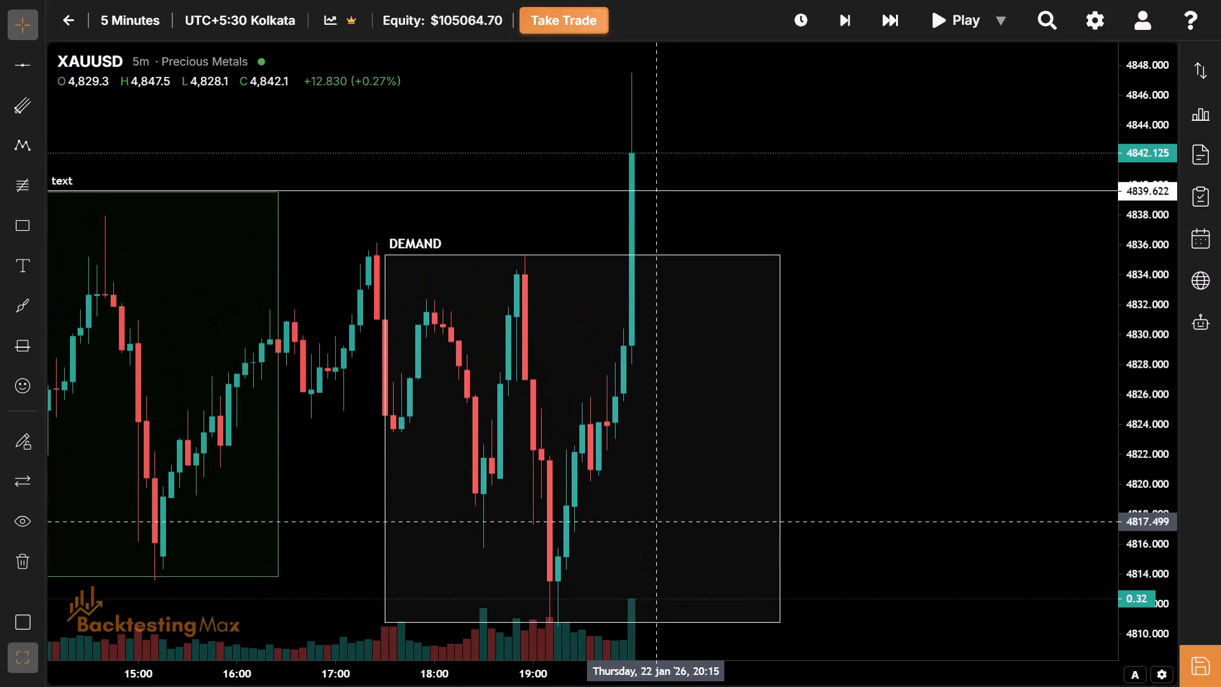
left_click_drag(669, 400, 680, 413)
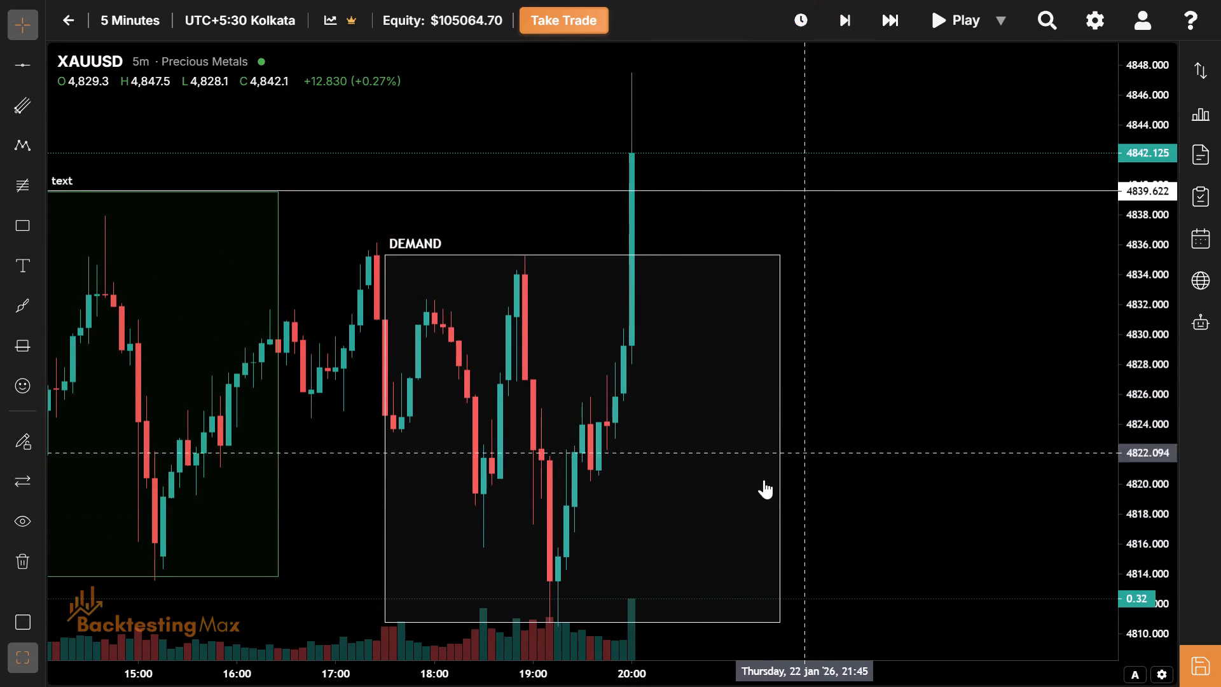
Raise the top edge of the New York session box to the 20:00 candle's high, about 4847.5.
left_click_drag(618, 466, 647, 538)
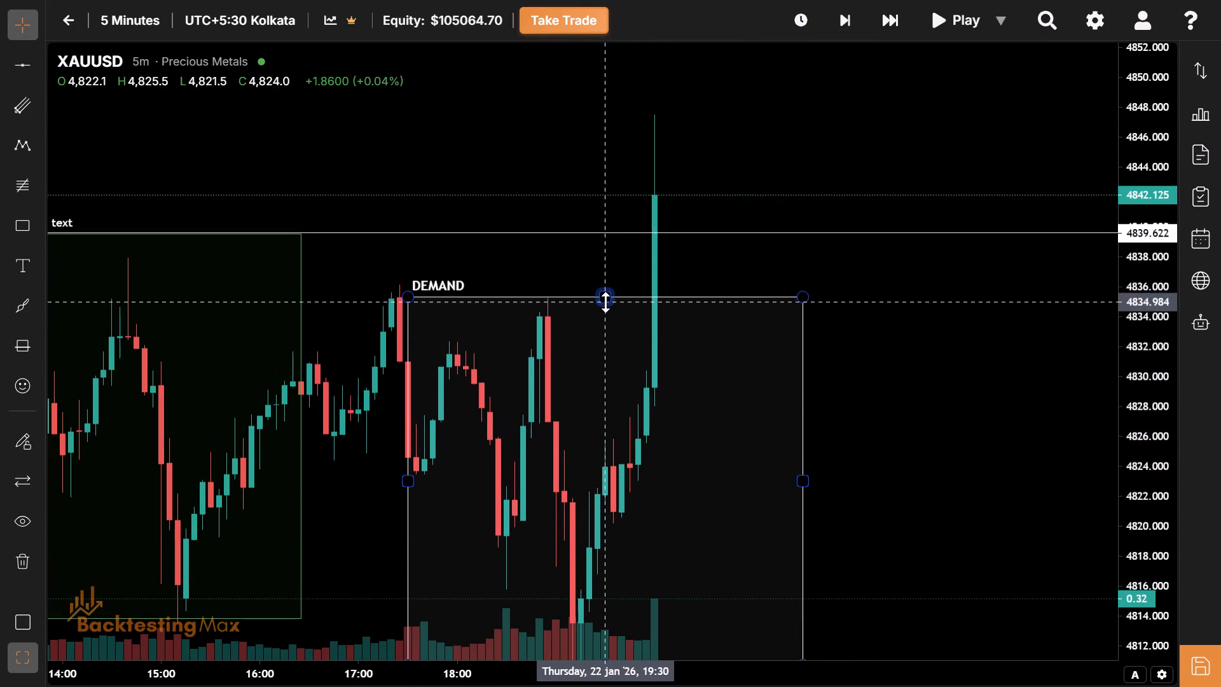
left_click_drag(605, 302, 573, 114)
Examine the price movement inside the New York session box from its low to the 20:00 candle.
left_click_drag(626, 391, 580, 191)
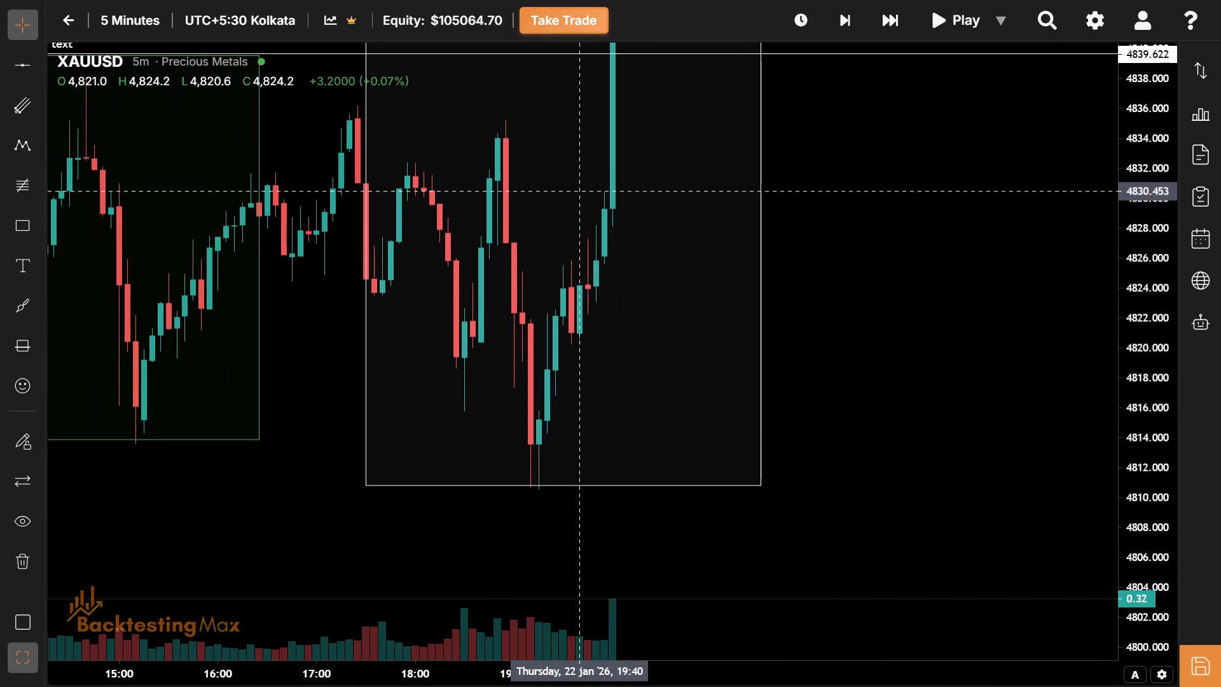
left_click_drag(580, 191, 547, 359)
left_click_drag(607, 317, 602, 321)
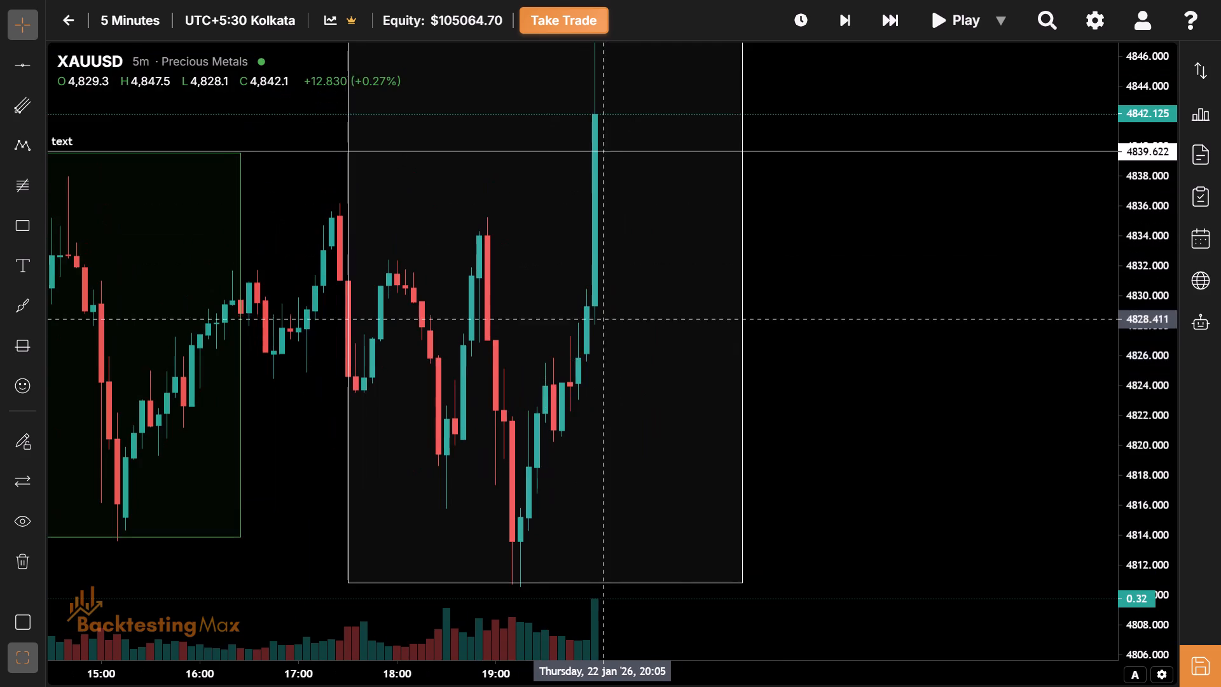
left_click_drag(602, 321, 567, 382)
left_click_drag(567, 382, 678, 378)
left_click_drag(631, 396, 556, 374)
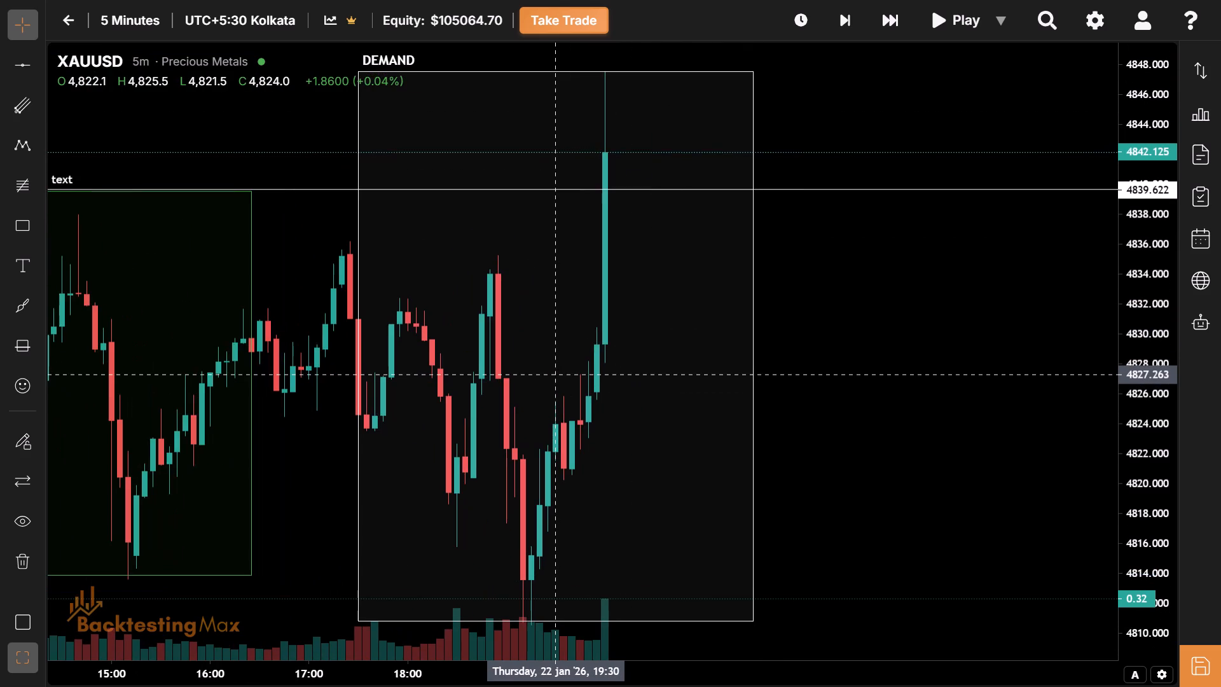
left_click_drag(556, 374, 590, 377)
left_click_drag(590, 377, 713, 371)
left_click_drag(507, 534, 388, 336)
left_click_drag(630, 376, 587, 431)
left_click_drag(695, 216, 682, 249)
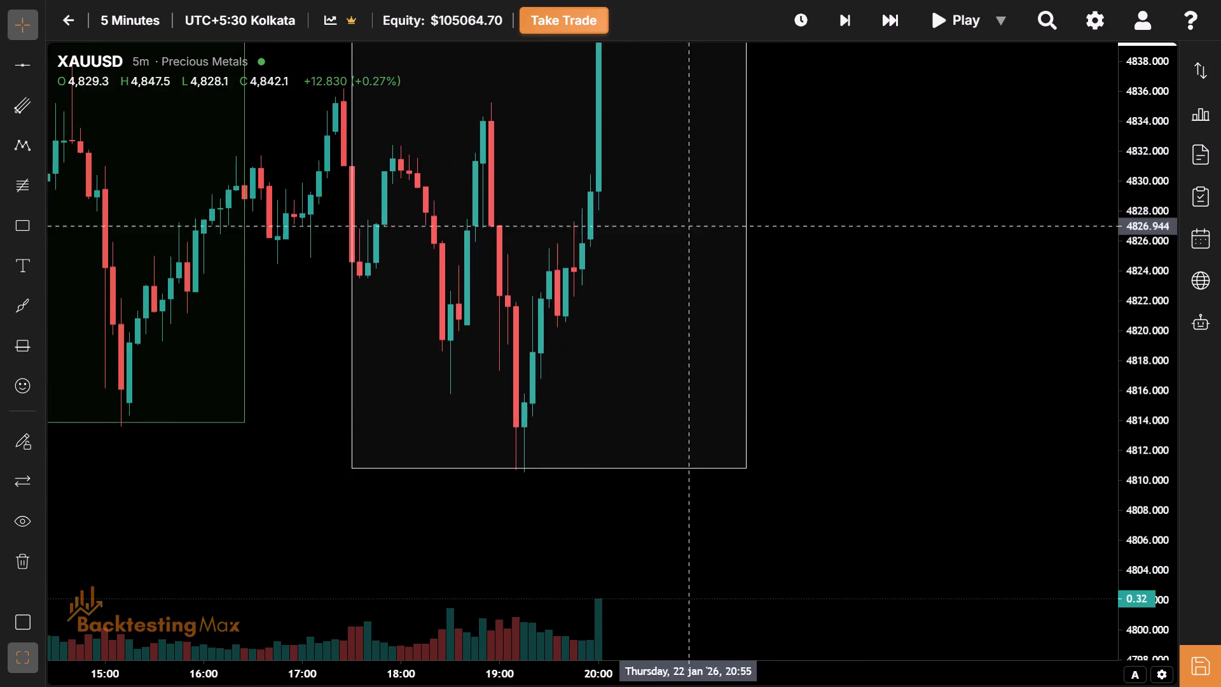
left_click_drag(682, 249, 661, 314)
left_click(703, 339)
left_click_drag(703, 339, 569, 440)
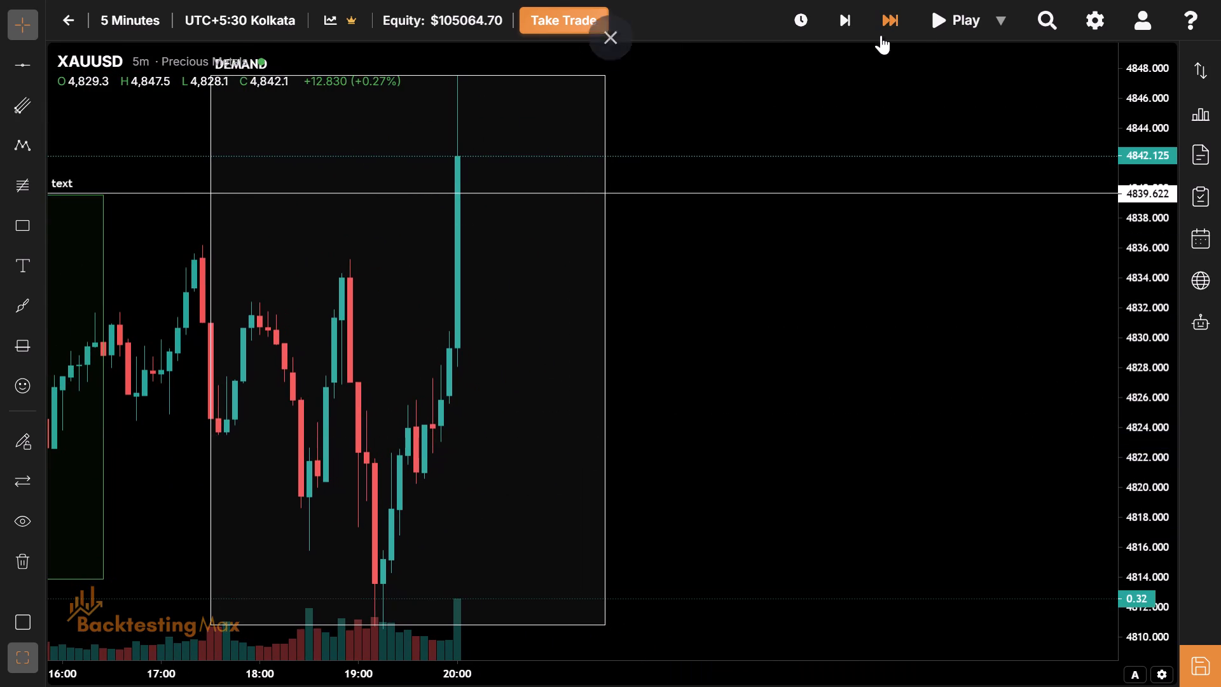
Advance the replay 15 bars, five at a time, to the 21:15 candle on 22 January.
left_click(892, 20)
left_click(892, 20)
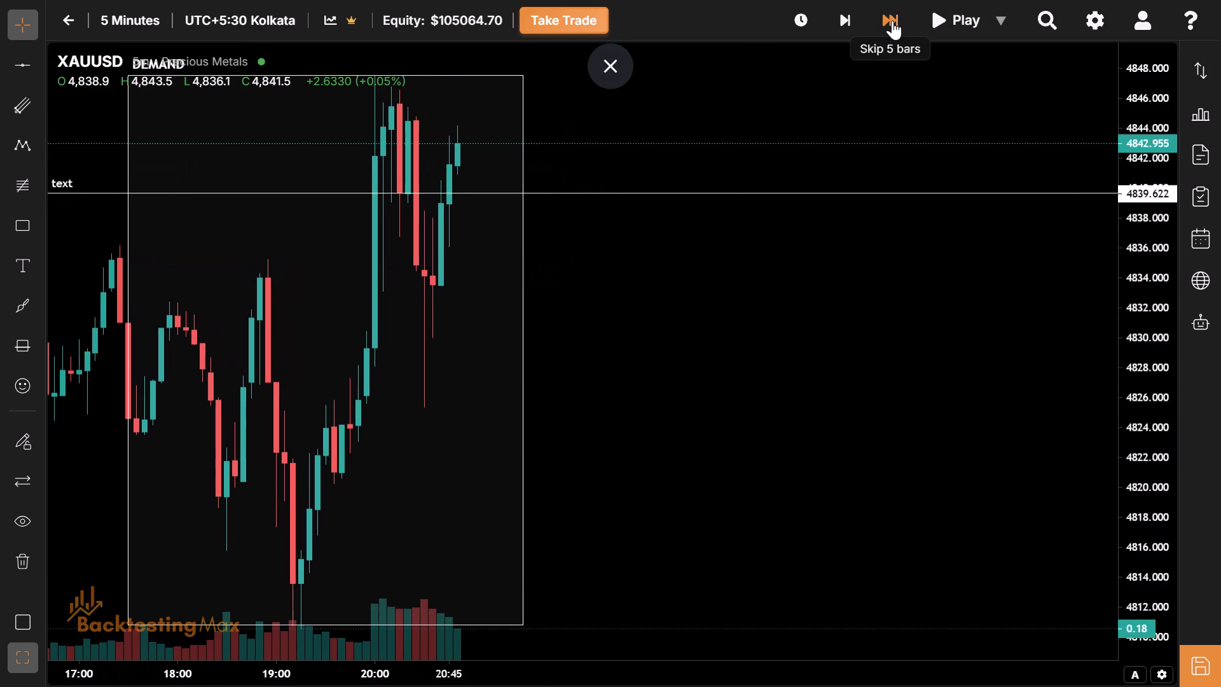
left_click_drag(729, 395, 867, 480)
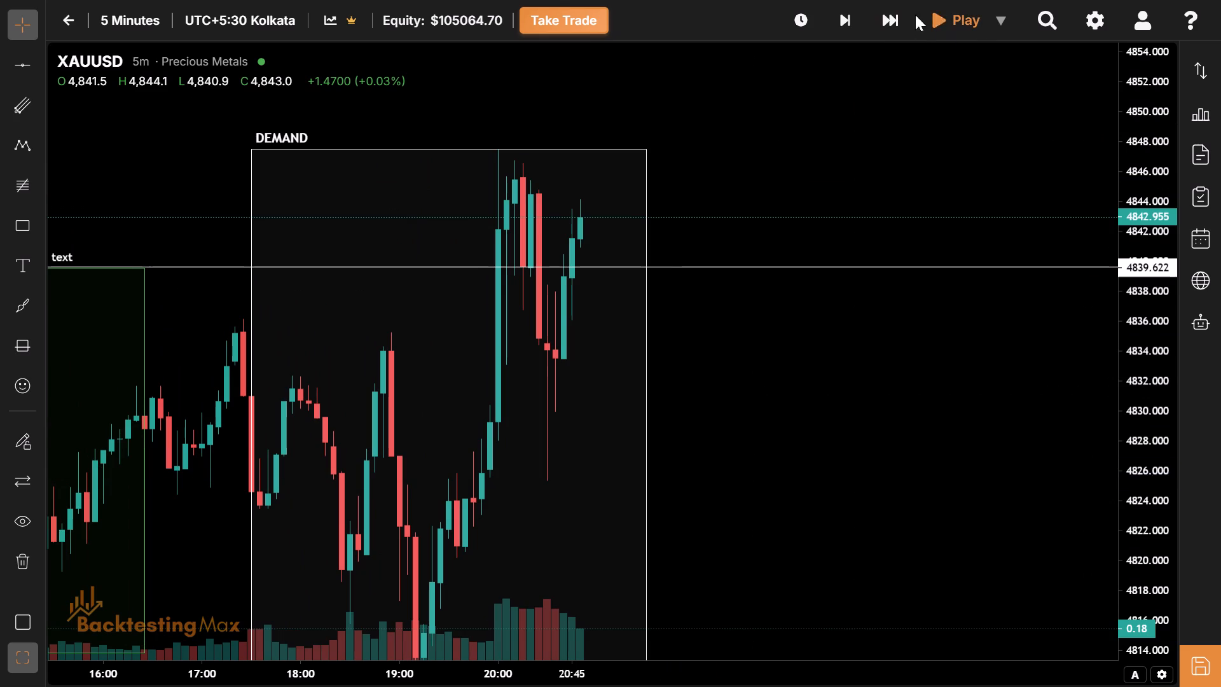
left_click(888, 16)
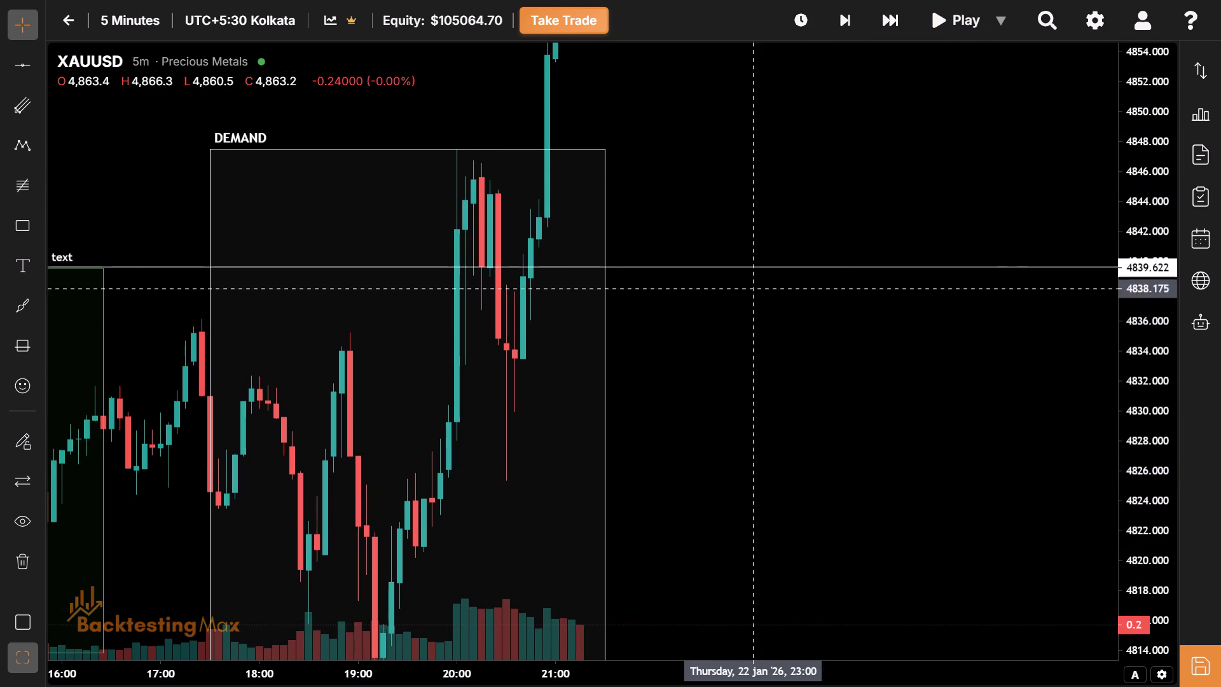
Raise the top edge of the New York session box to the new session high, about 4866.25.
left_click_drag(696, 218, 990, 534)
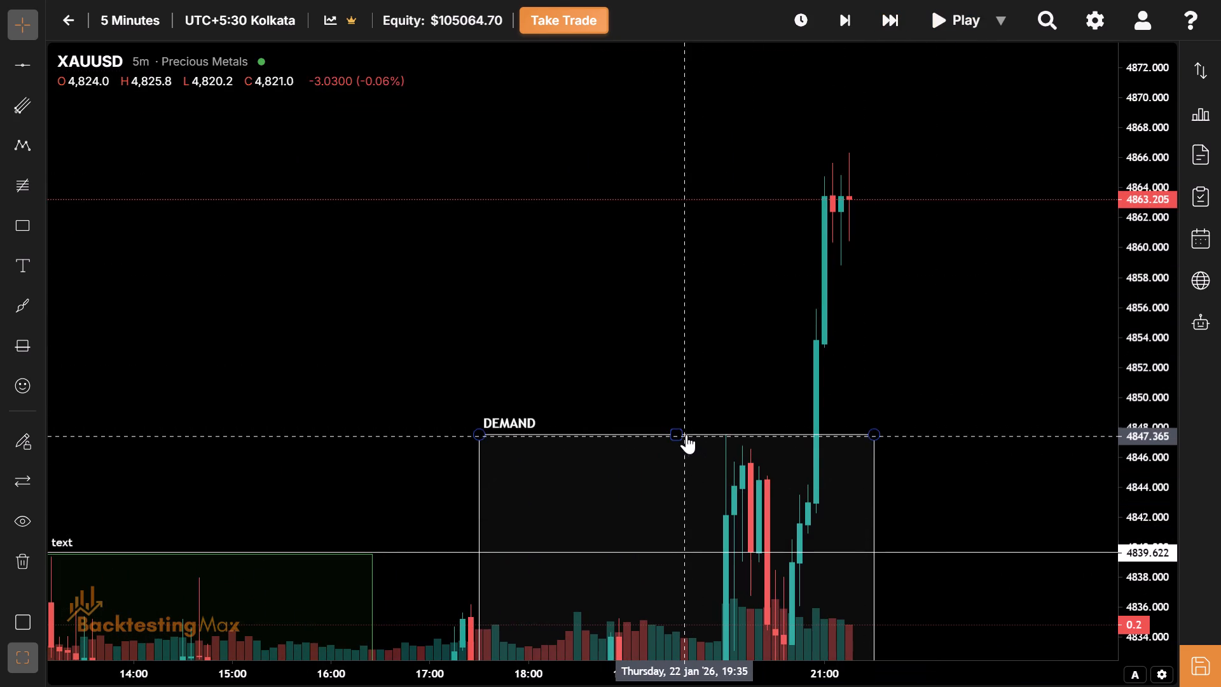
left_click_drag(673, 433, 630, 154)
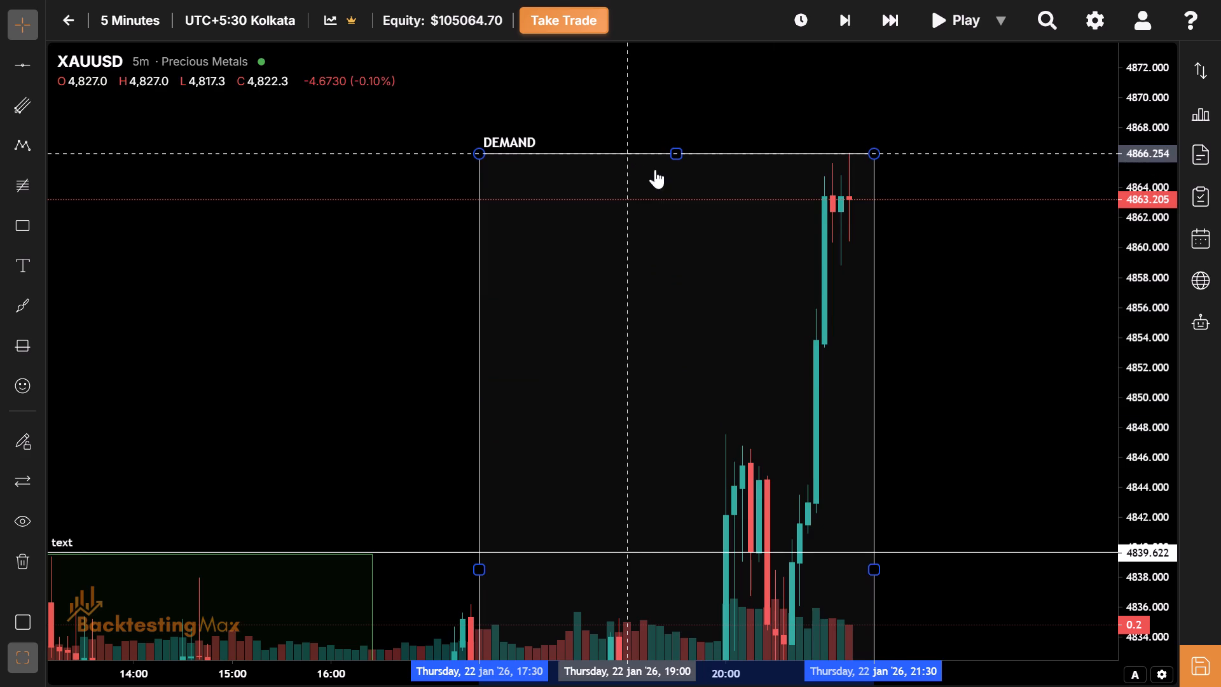
Advance the replay five more bars to the 21:40 candle, past the New York session box's end.
left_click_drag(935, 323, 725, 218)
left_click(883, 12)
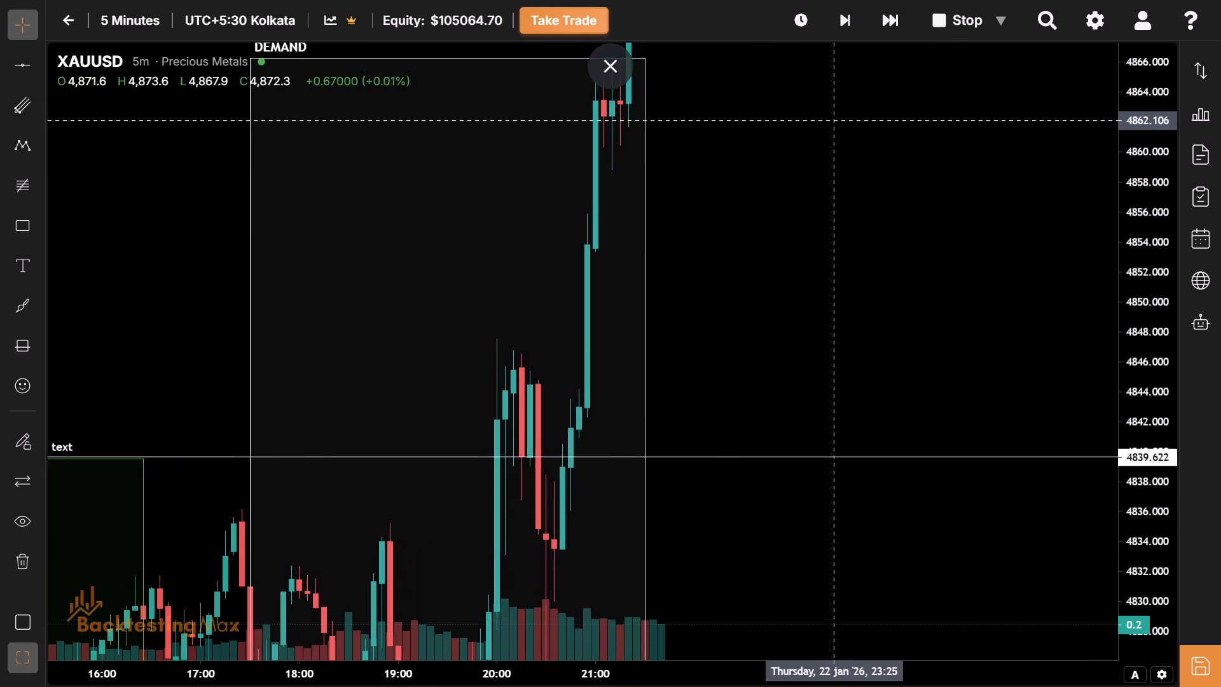
Raise the top edge of the New York session box to the session's final high, about 4874.
left_click_drag(830, 121, 1103, 445)
left_click_drag(711, 358, 726, 240)
Delete the horizontal price line at 4839.622.
left_click_drag(1018, 390, 869, 198)
left_click_drag(841, 271, 853, 319)
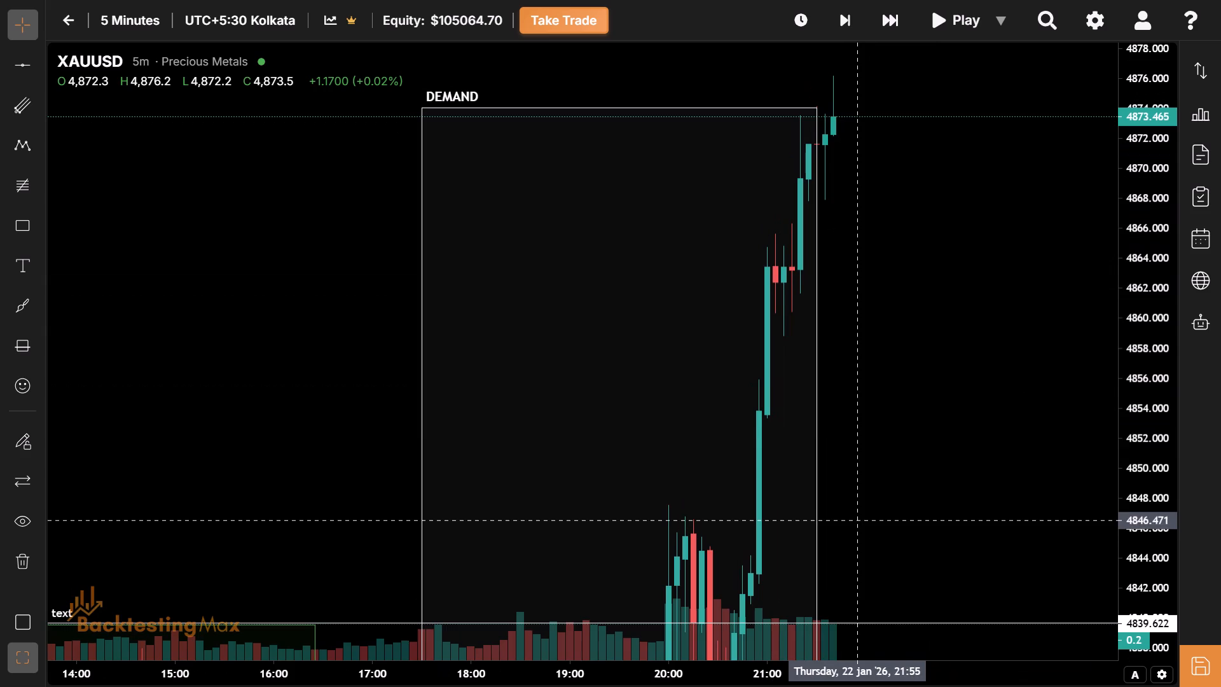
left_click_drag(862, 519, 782, 172)
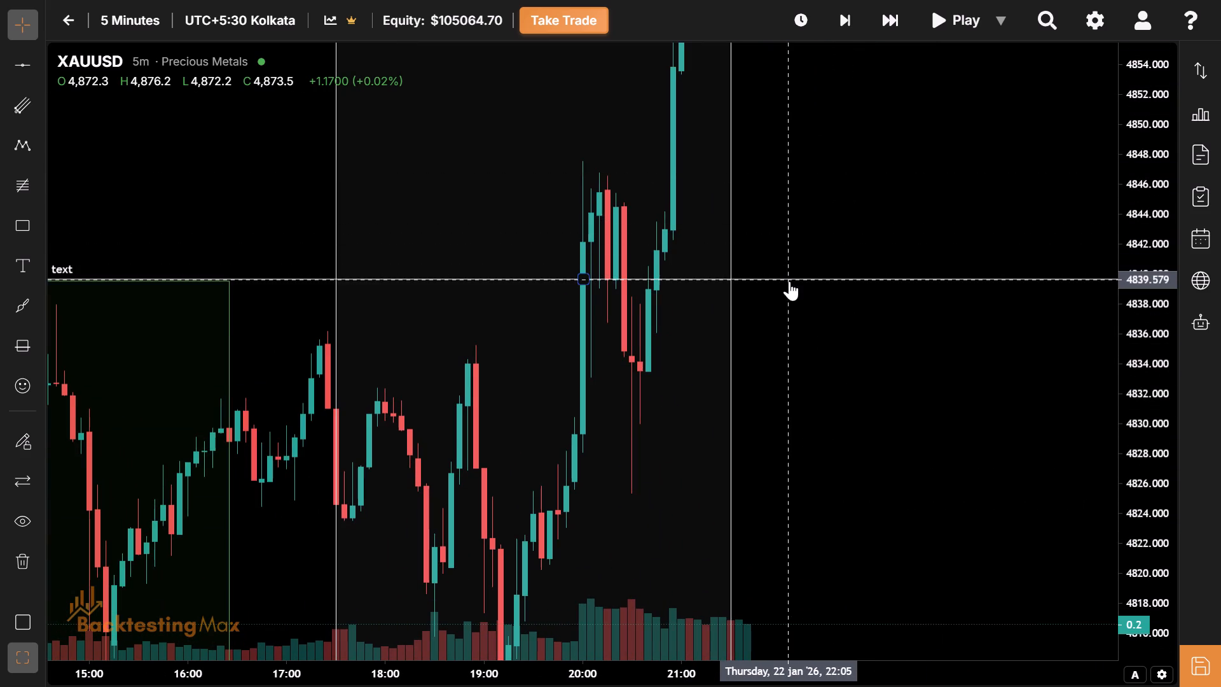
left_click(789, 281)
left_click(392, 132)
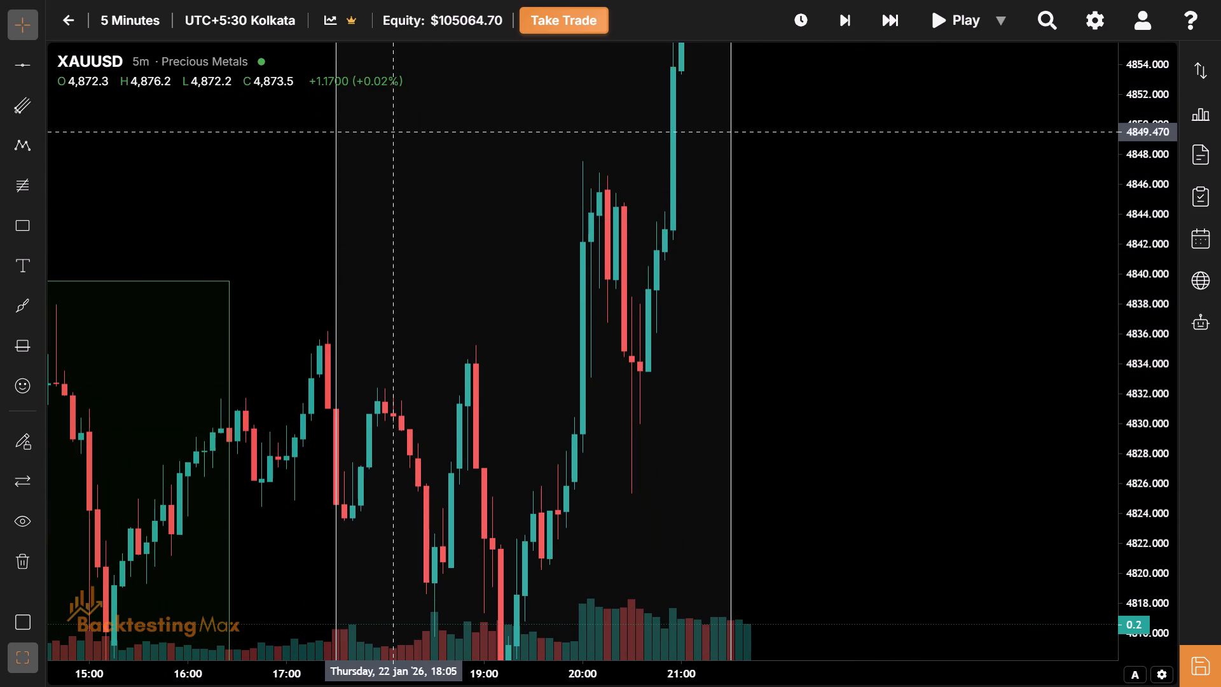
Review 22 January's price action across the New York session box and the earlier green session box, and check the account equity.
left_click_drag(663, 393, 619, 323)
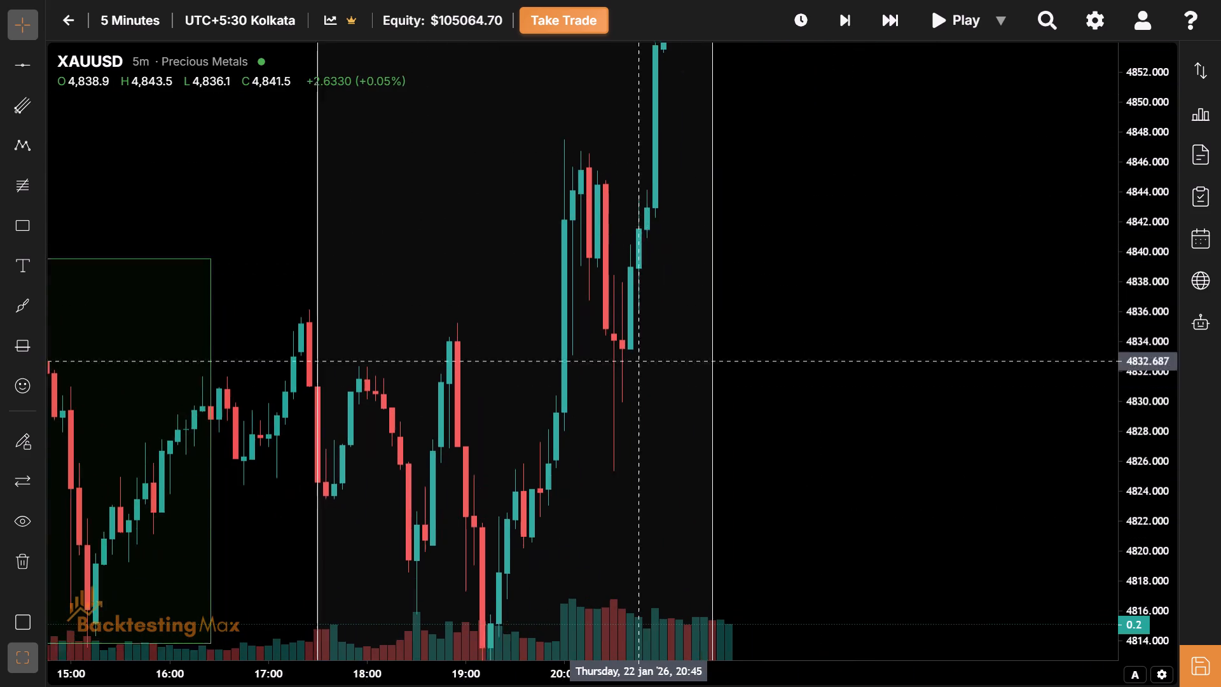
left_click_drag(619, 323, 612, 300)
left_click_drag(549, 426, 549, 327)
left_click(527, 376)
left_click_drag(527, 376, 486, 554)
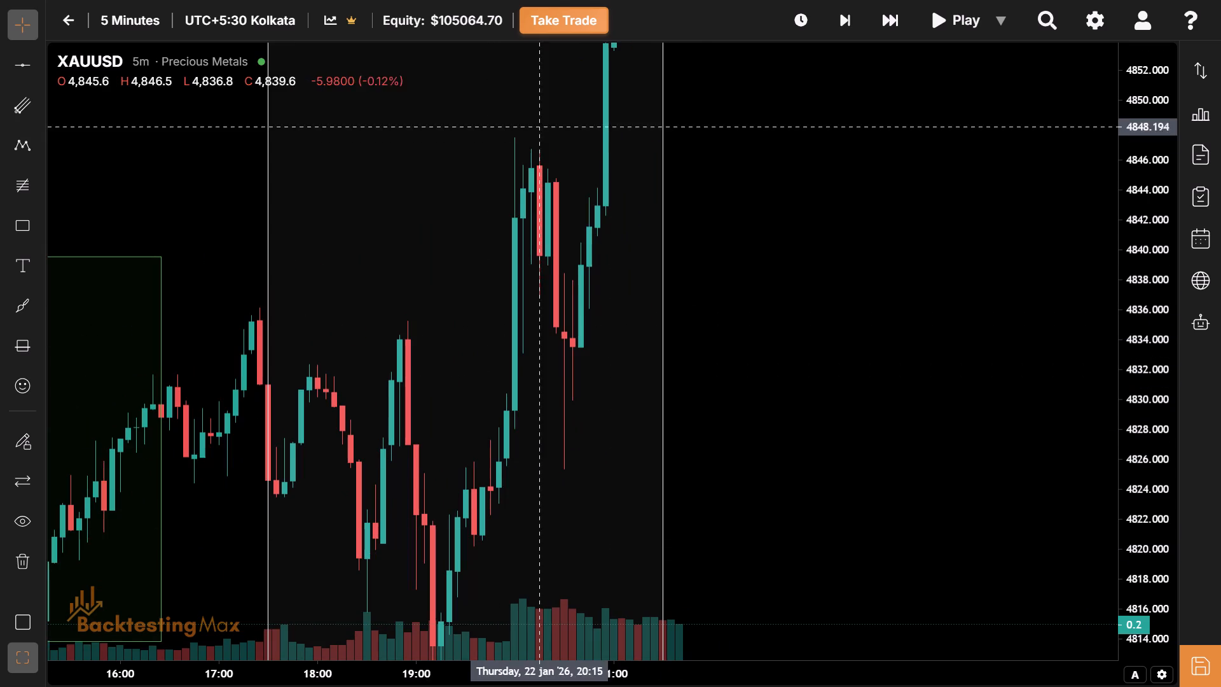
left_click_drag(484, 157, 451, 120)
left_click_drag(499, 429, 438, 287)
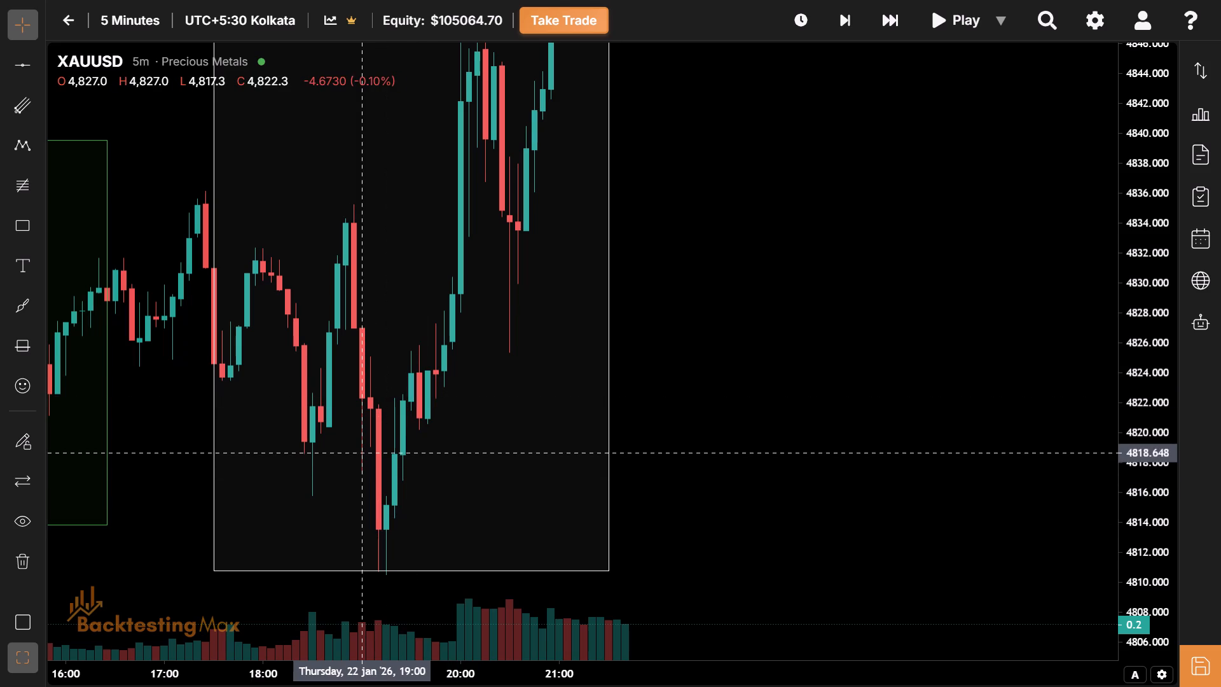
left_click_drag(888, 120, 859, 256)
left_click_drag(759, 158, 782, 382)
left_click_drag(747, 177, 762, 448)
left_click_drag(762, 448, 871, 144)
left_click_drag(436, 361, 607, 314)
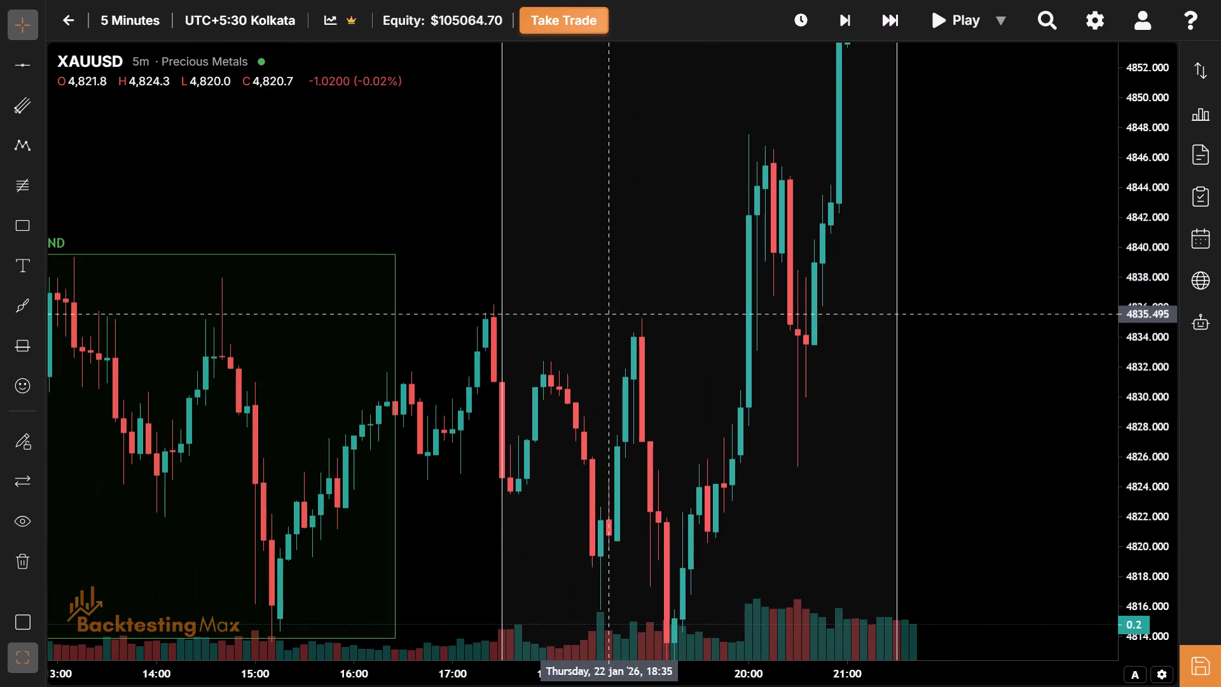
left_click_drag(427, 295, 702, 317)
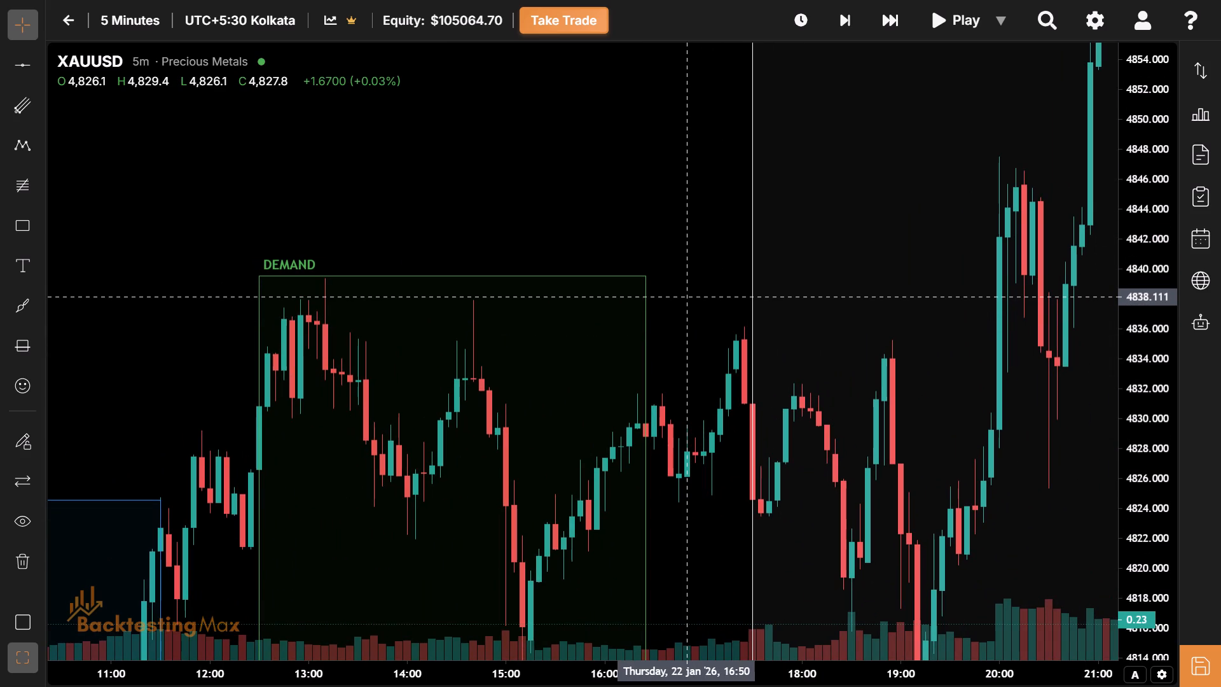
left_click_drag(873, 347, 315, 430)
left_click_drag(570, 487, 462, 449)
left_click_drag(762, 242, 731, 579)
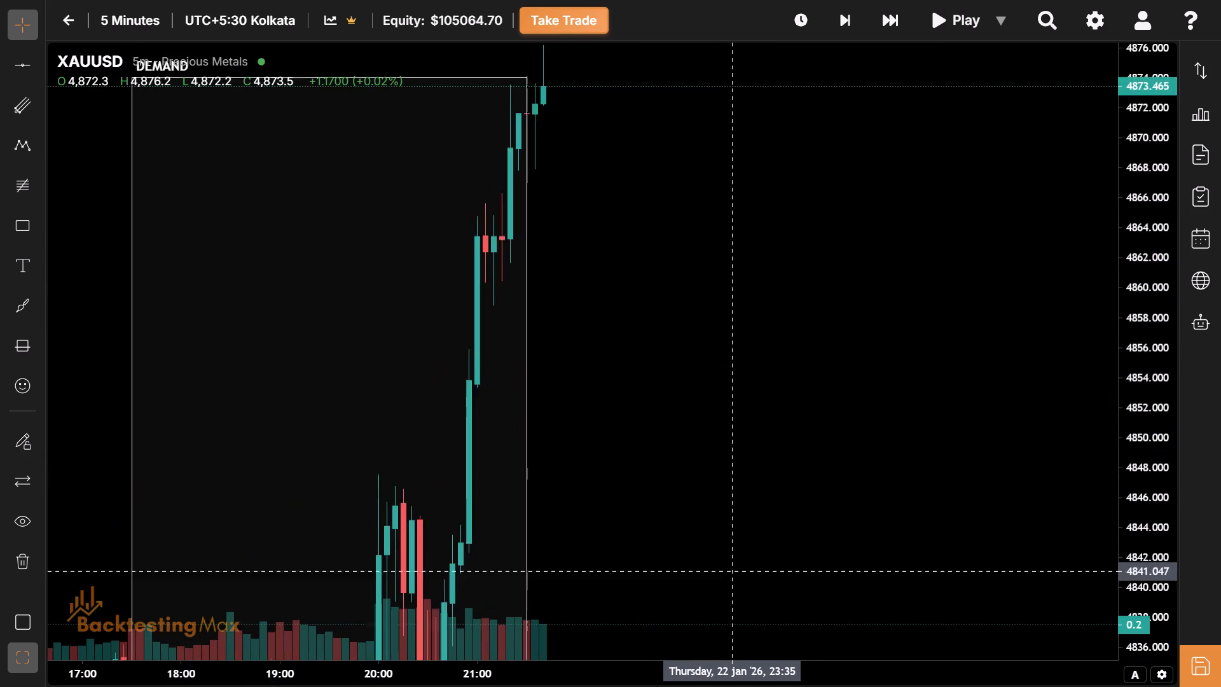
left_click_drag(731, 579, 644, 640)
left_click_drag(609, 335, 563, 558)
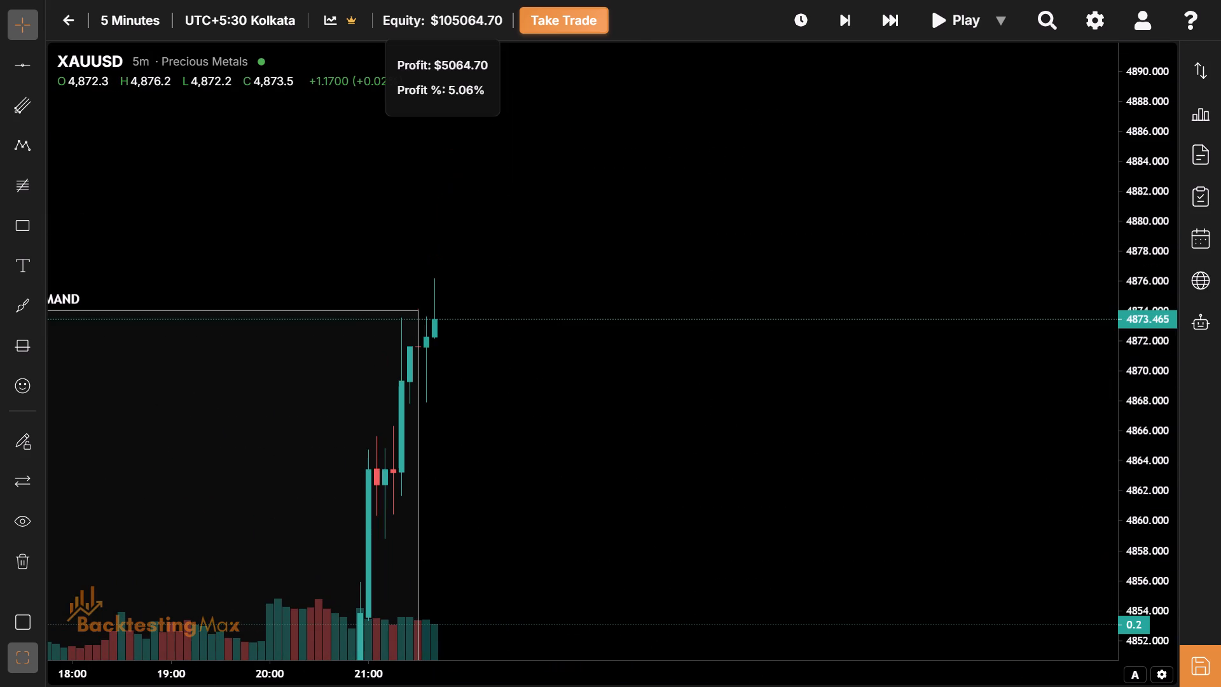
left_click_drag(563, 277, 479, 216)
Save the backtest by updating the session titled XAUUSD NY SESSION STRATEGY without finishing it.
key("ctrl+s")
left_click(450, 463)
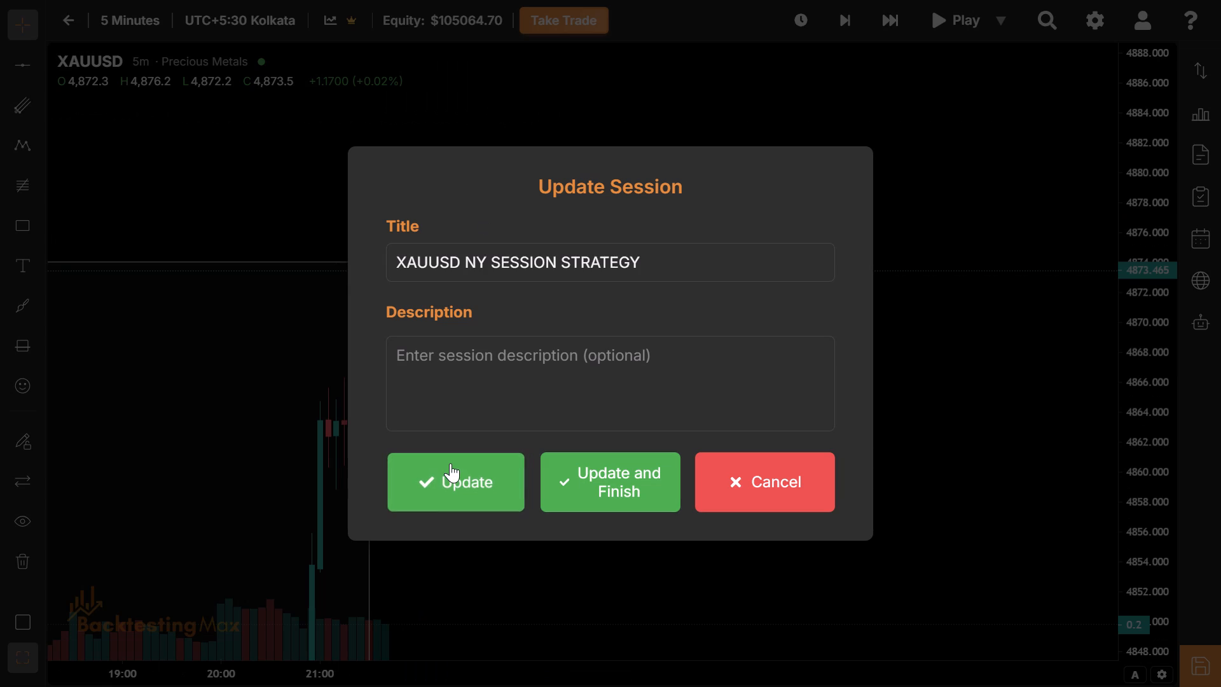
Advance the replay in repeated five-bar jumps past midnight to about 01:40 on 23 January.
left_click_drag(574, 307, 499, 371)
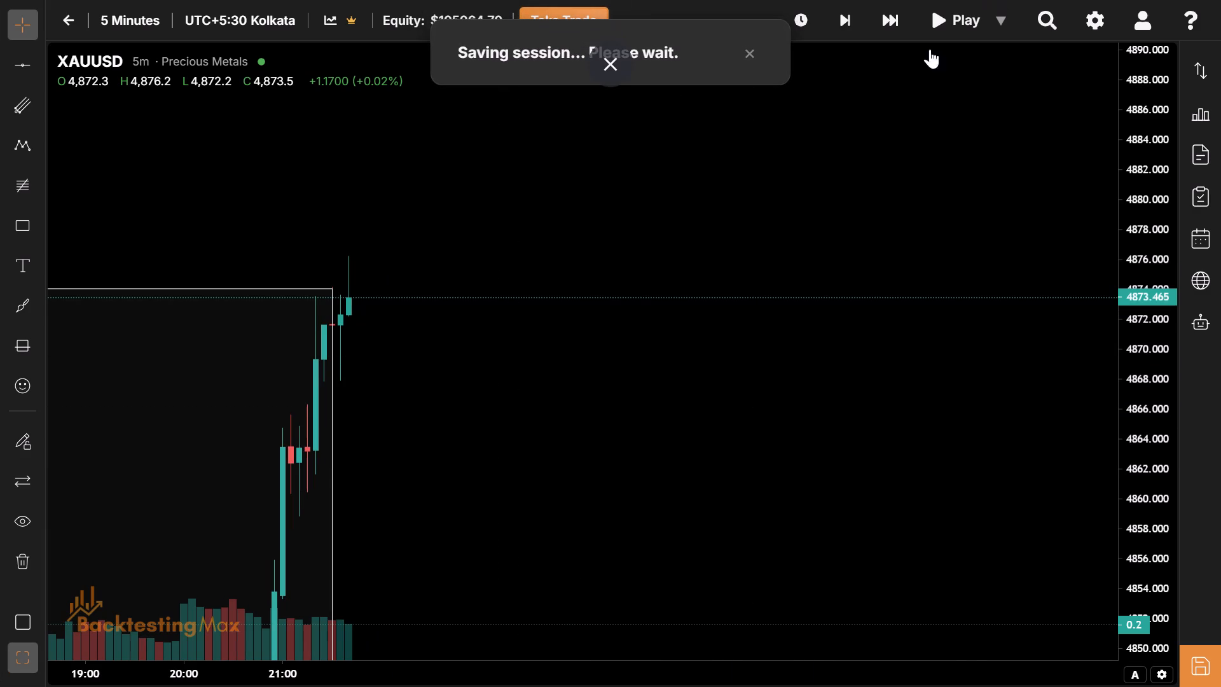
left_click(899, 24)
triple_click(899, 24)
left_click_drag(899, 24, 579, 249)
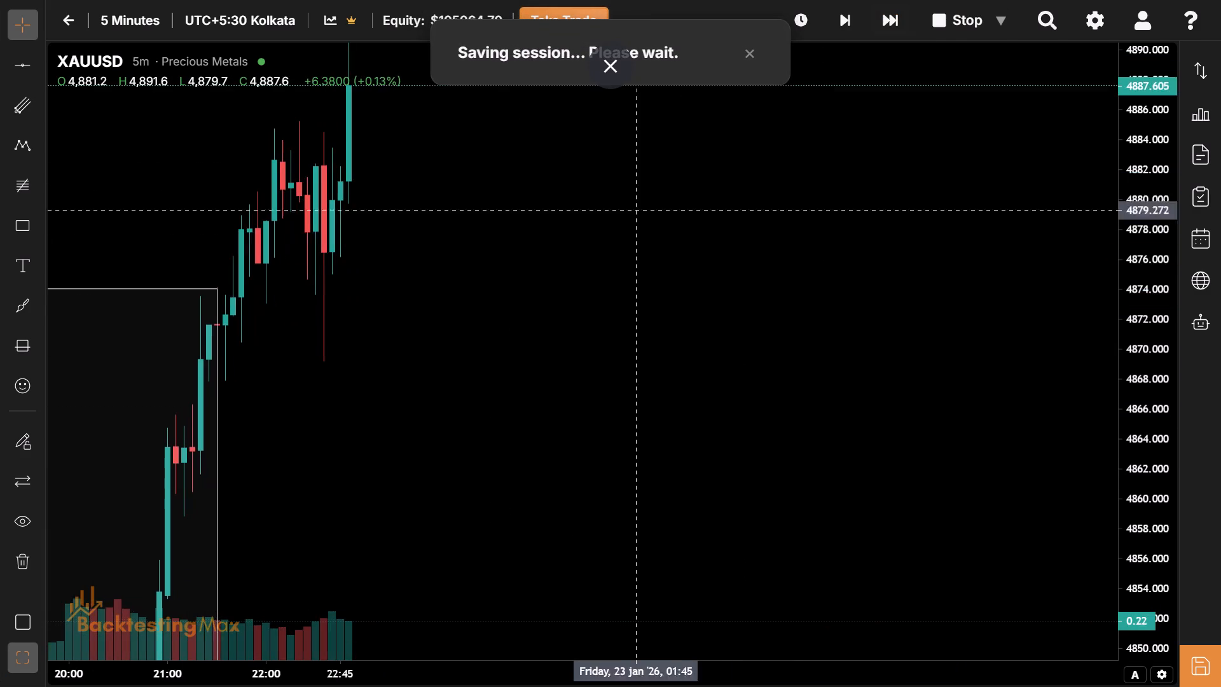
left_click_drag(579, 249, 539, 278)
left_click_drag(539, 278, 577, 499)
triple_click(885, 26)
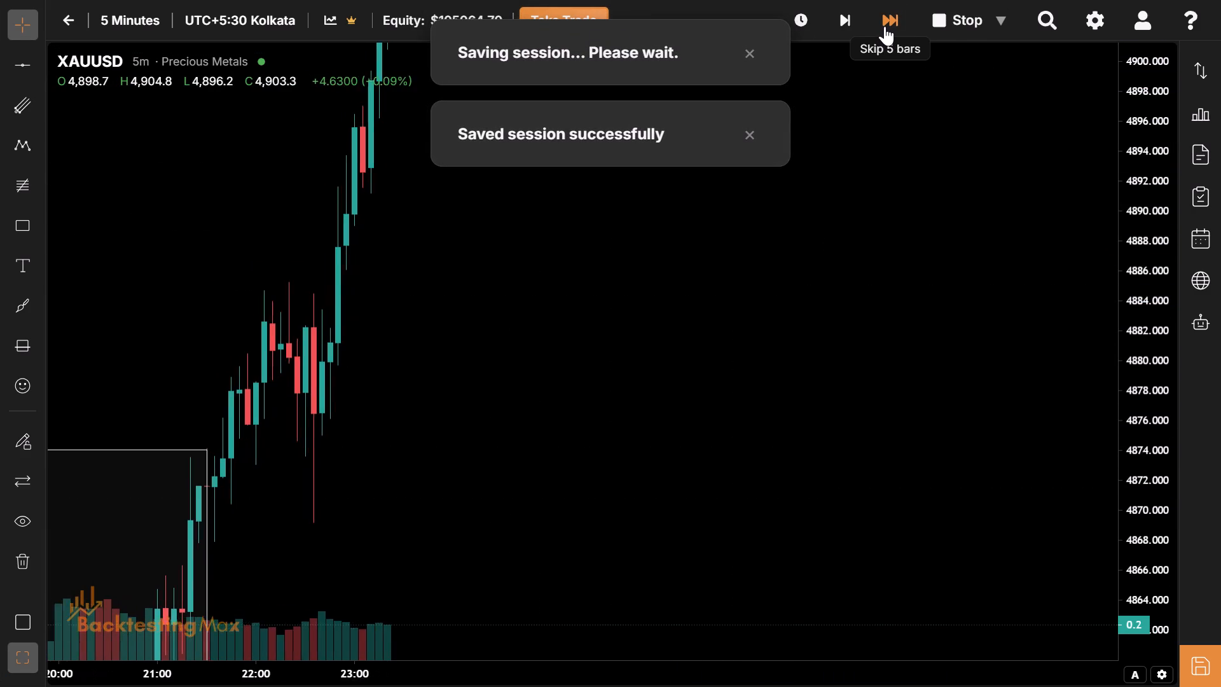
triple_click(885, 26)
triple_click(885, 26)
triple_click(885, 26)
left_click(885, 26)
left_click_drag(885, 26, 121, 526)
left_click_drag(121, 526, 554, 454)
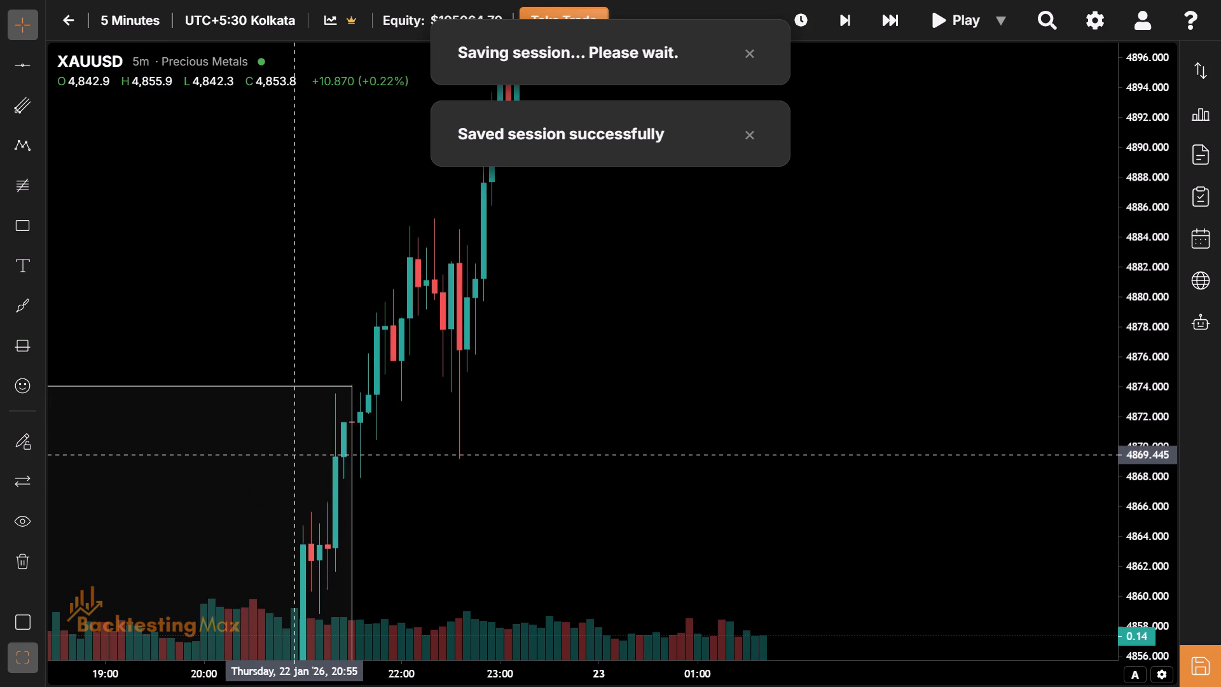
Advance the replay in repeated five-bar jumps to about 06:25 on 23 January.
left_click_drag(566, 440, 426, 579)
left_click(889, 33)
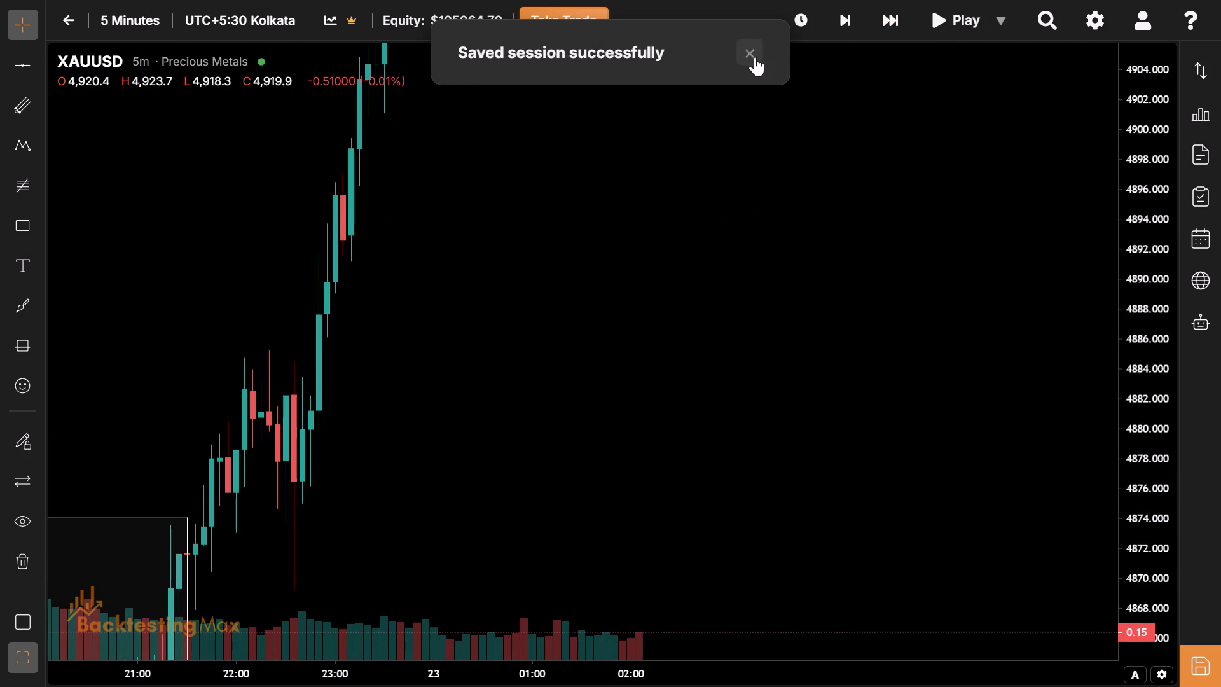
left_click(754, 57)
triple_click(885, 13)
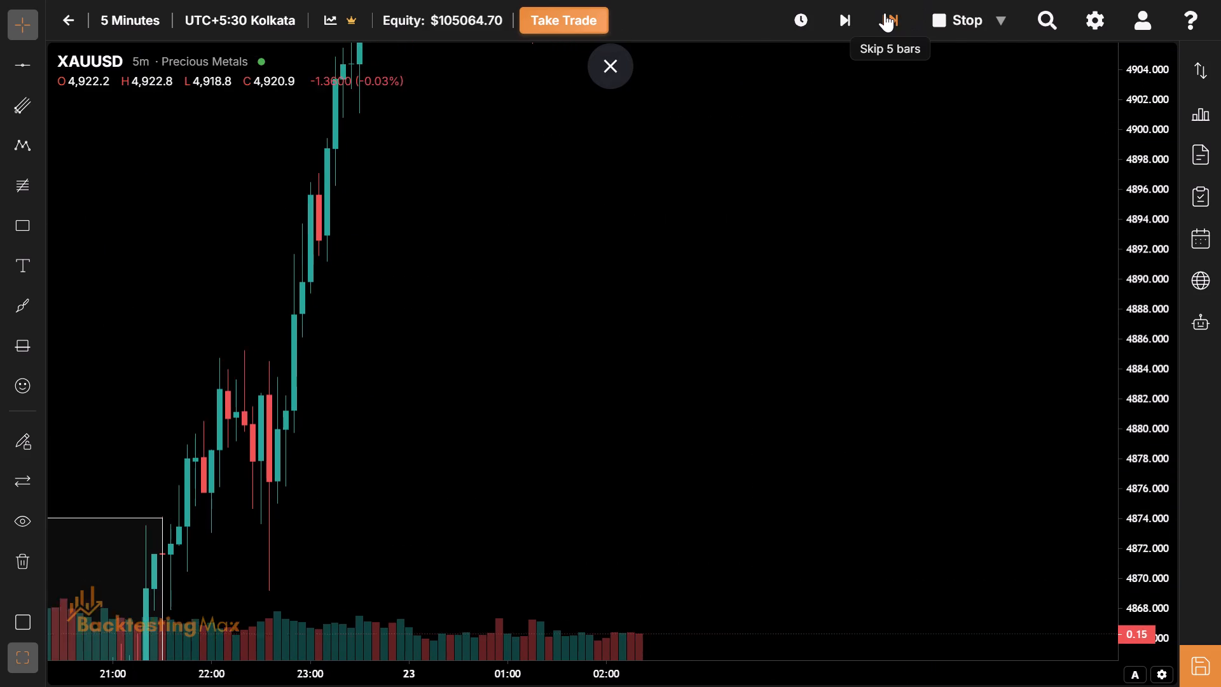
triple_click(885, 13)
triple_click(885, 13)
triple_click(885, 13)
triple_click(885, 13)
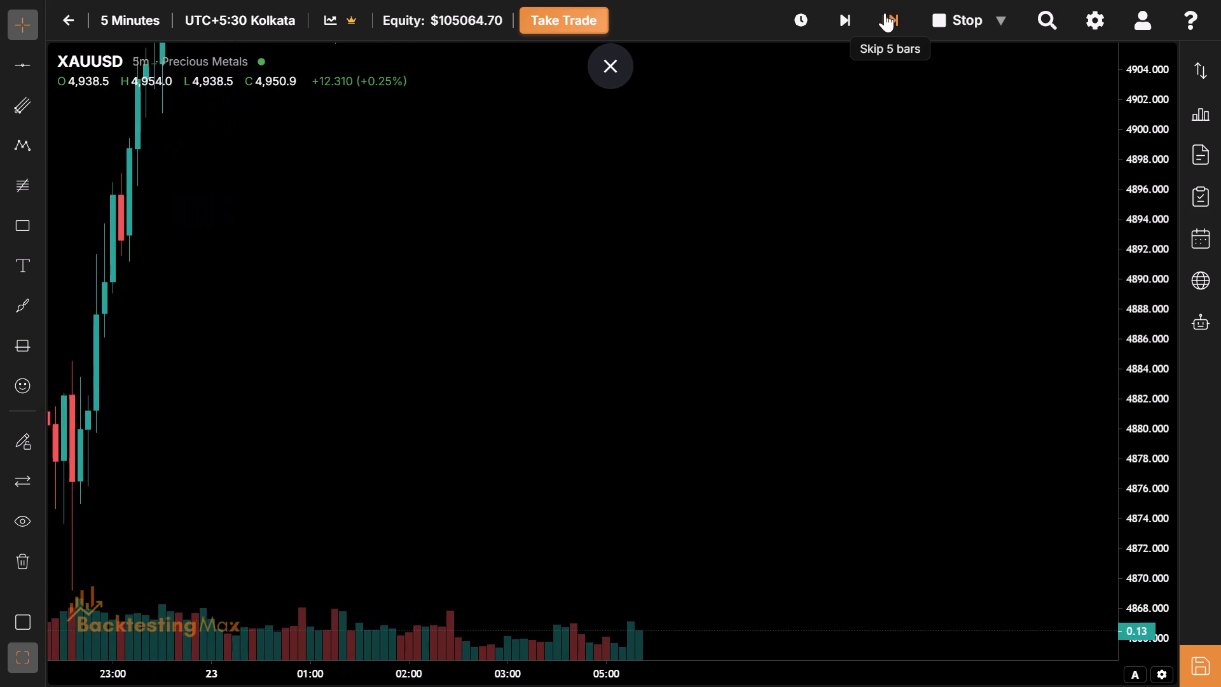
triple_click(885, 13)
Draw a rectangle over 23 January's price action from 05:30 to 11:30, spanning about 4963.0 down to 4939.1.
left_click_drag(544, 193, 570, 506)
left_click_drag(504, 125, 523, 532)
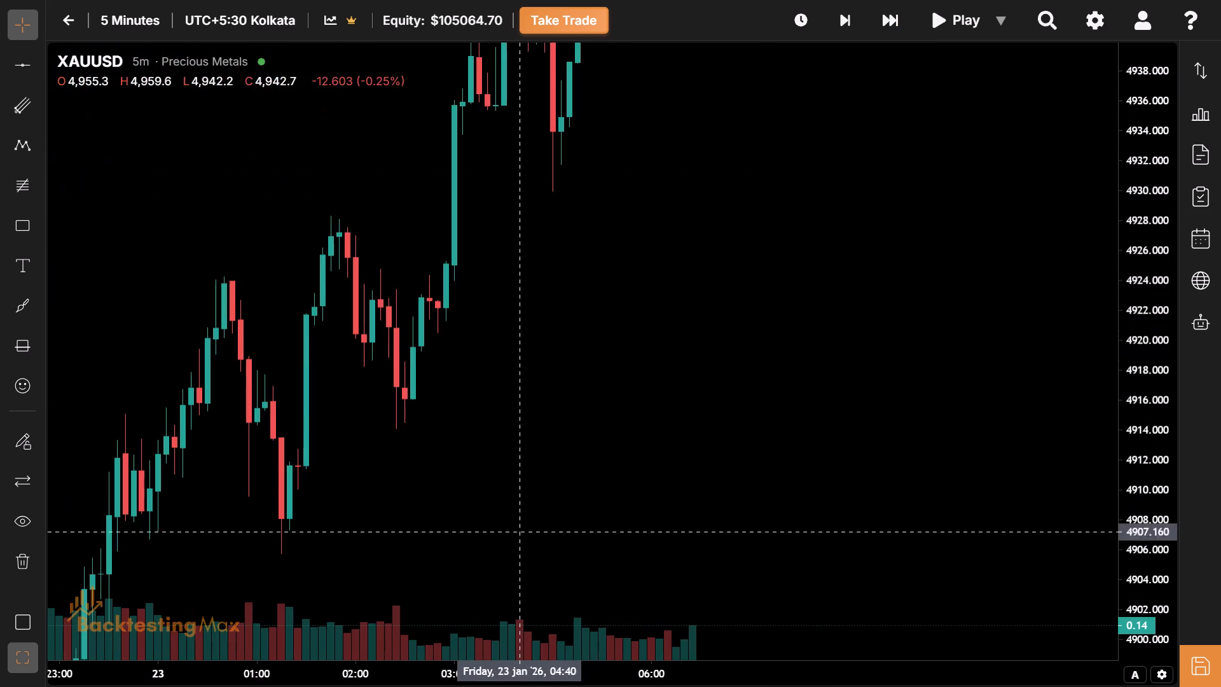
left_click_drag(617, 163, 519, 501)
left_click_drag(598, 302, 525, 531)
left_click_drag(603, 256, 514, 466)
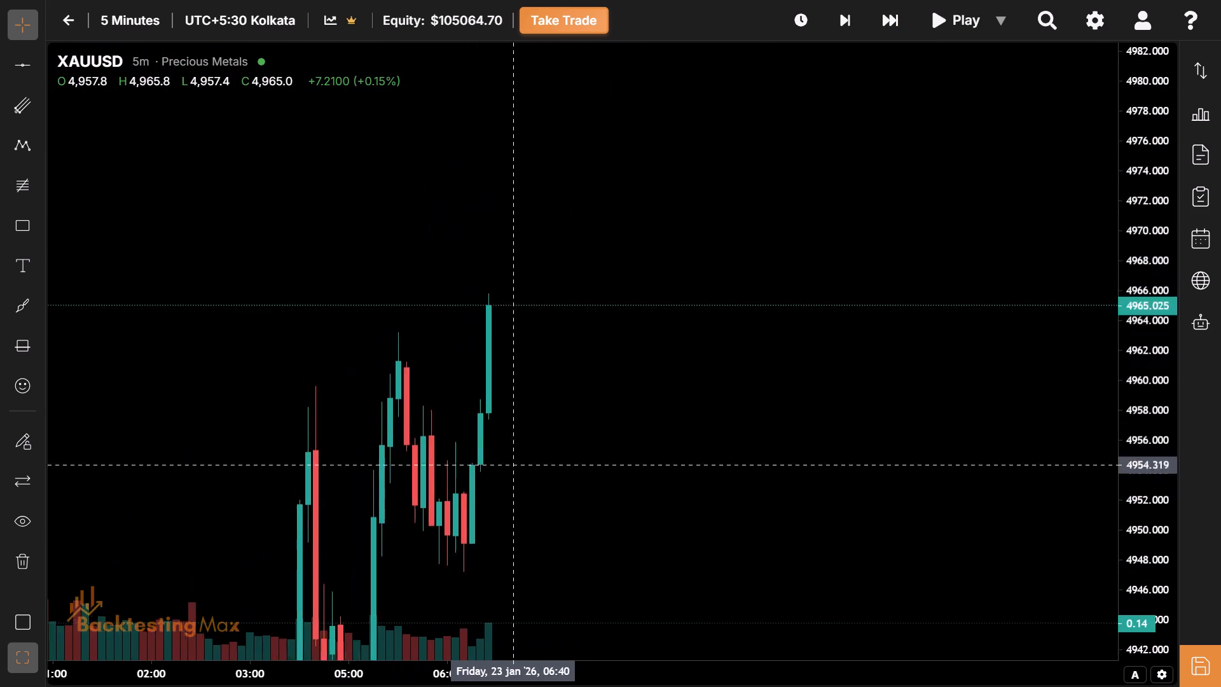
left_click_drag(514, 466, 473, 450)
left_click_drag(448, 356, 297, 309)
left_click_drag(448, 354, 335, 162)
left_click_drag(265, 197, 293, 270)
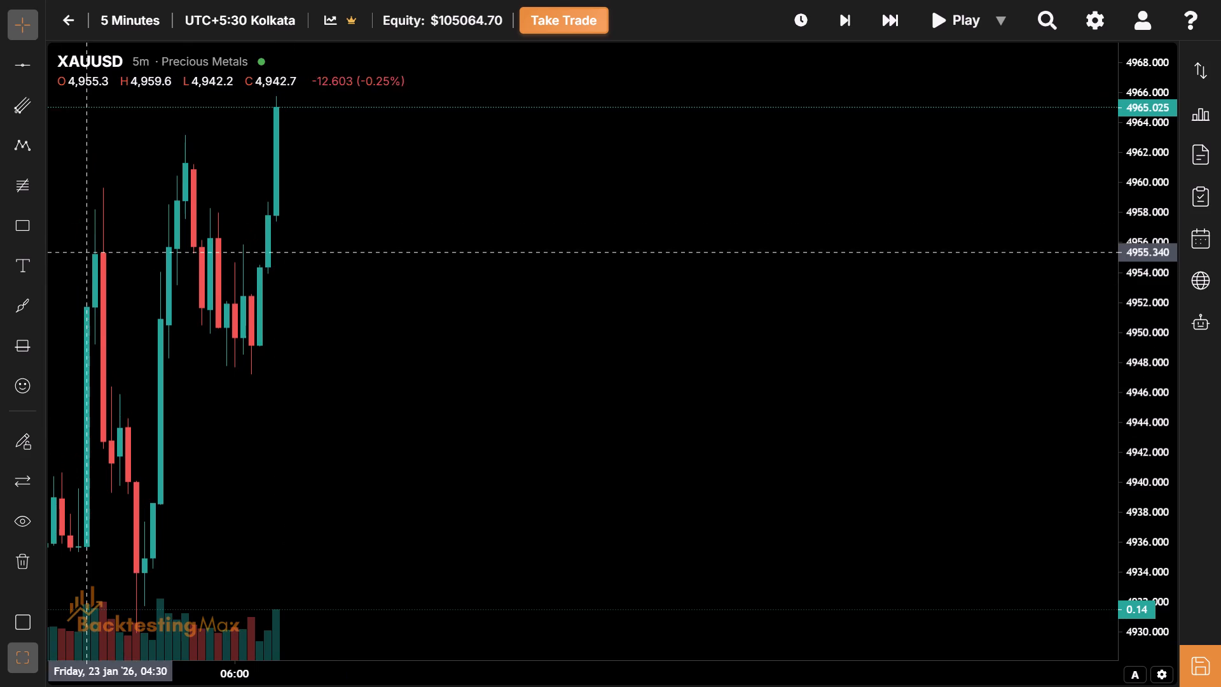
left_click(40, 229)
left_click(40, 229)
left_click(14, 230)
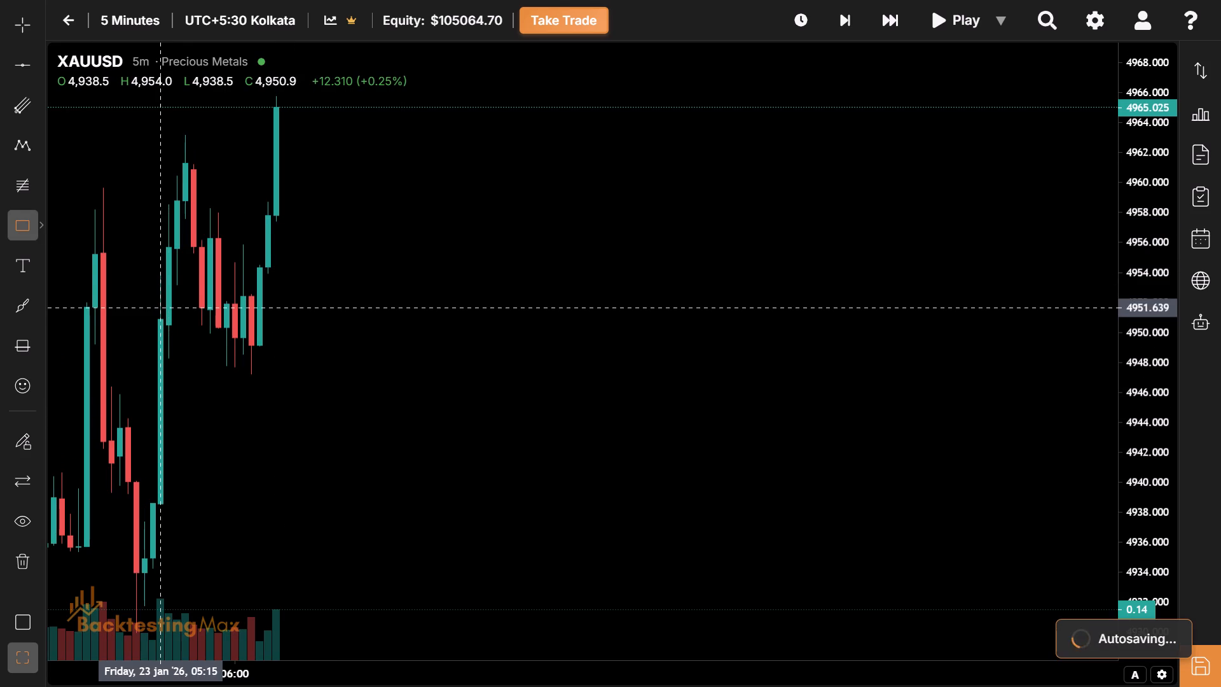
left_click(184, 138)
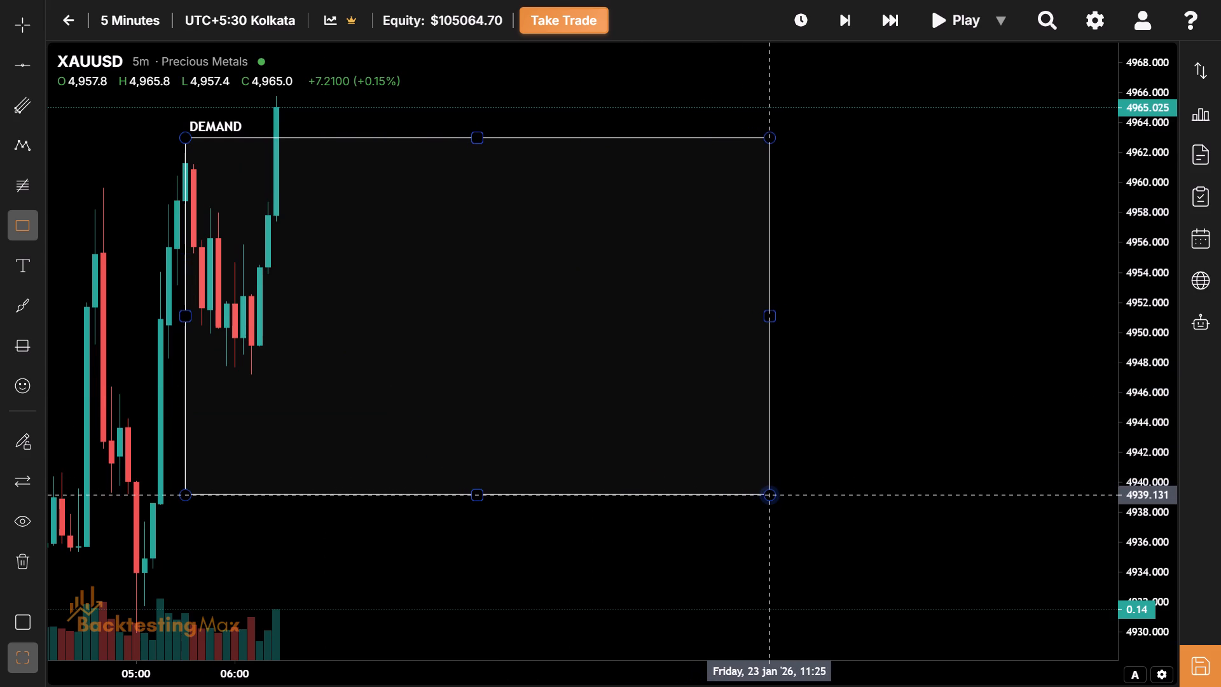
left_click(776, 496)
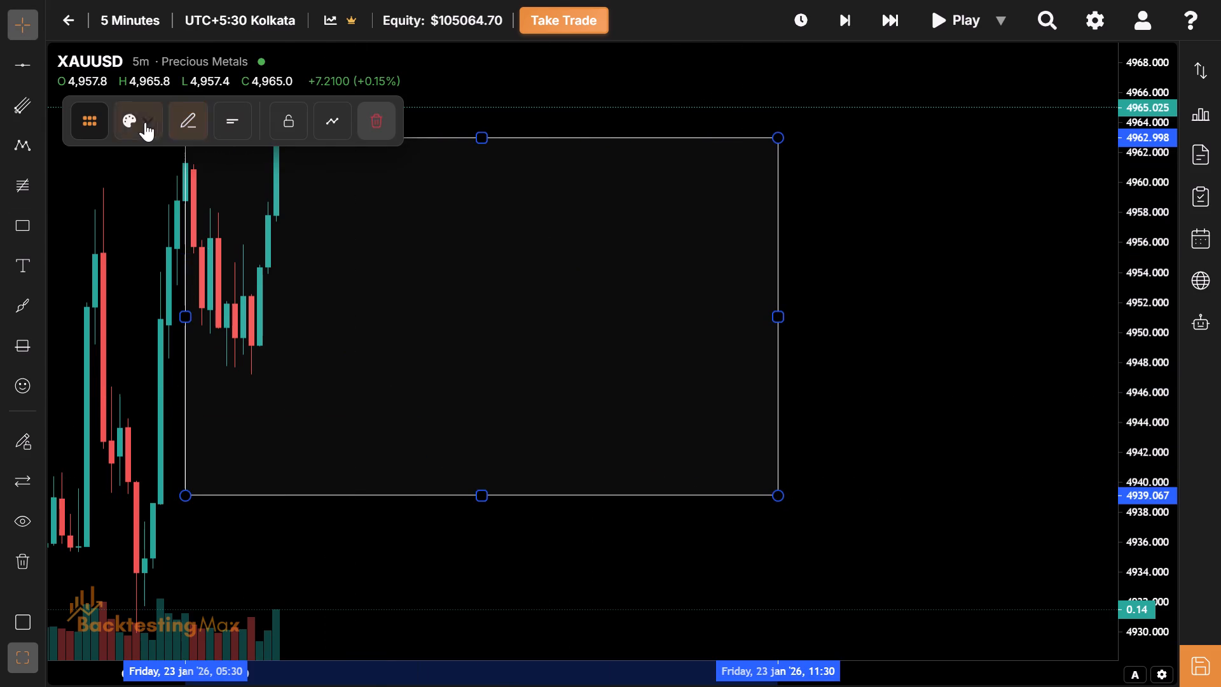
Apply the Asian Session template to the new rectangle.
left_click(145, 122)
left_click(201, 480)
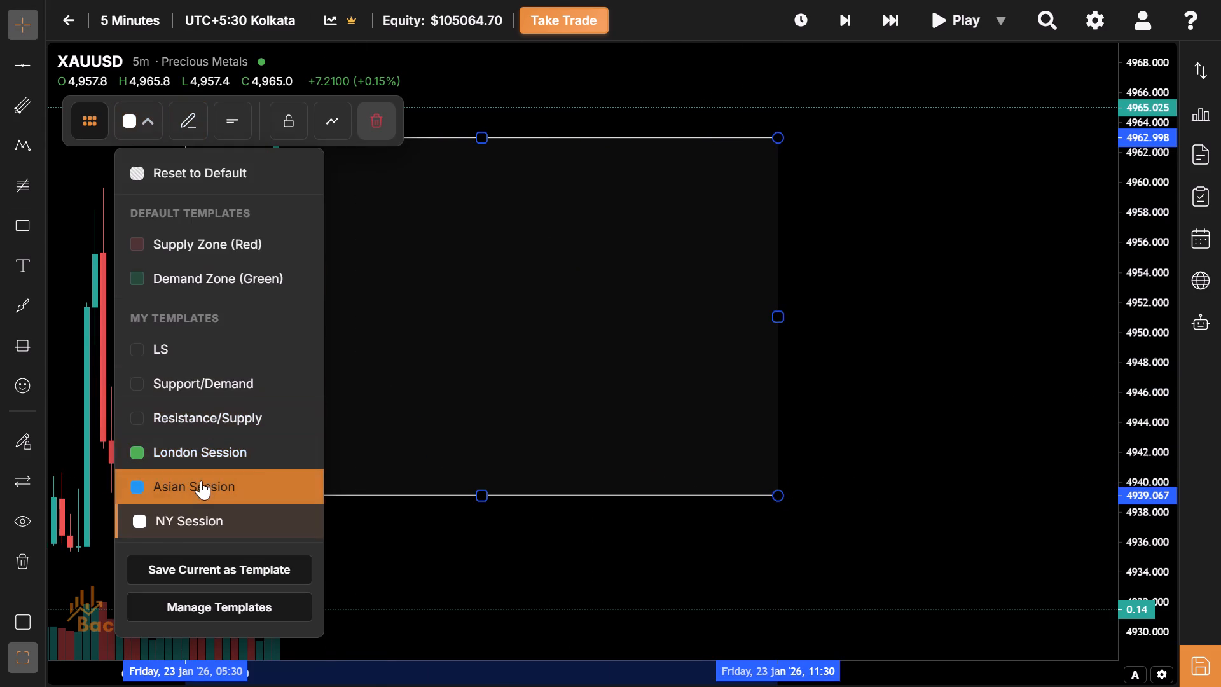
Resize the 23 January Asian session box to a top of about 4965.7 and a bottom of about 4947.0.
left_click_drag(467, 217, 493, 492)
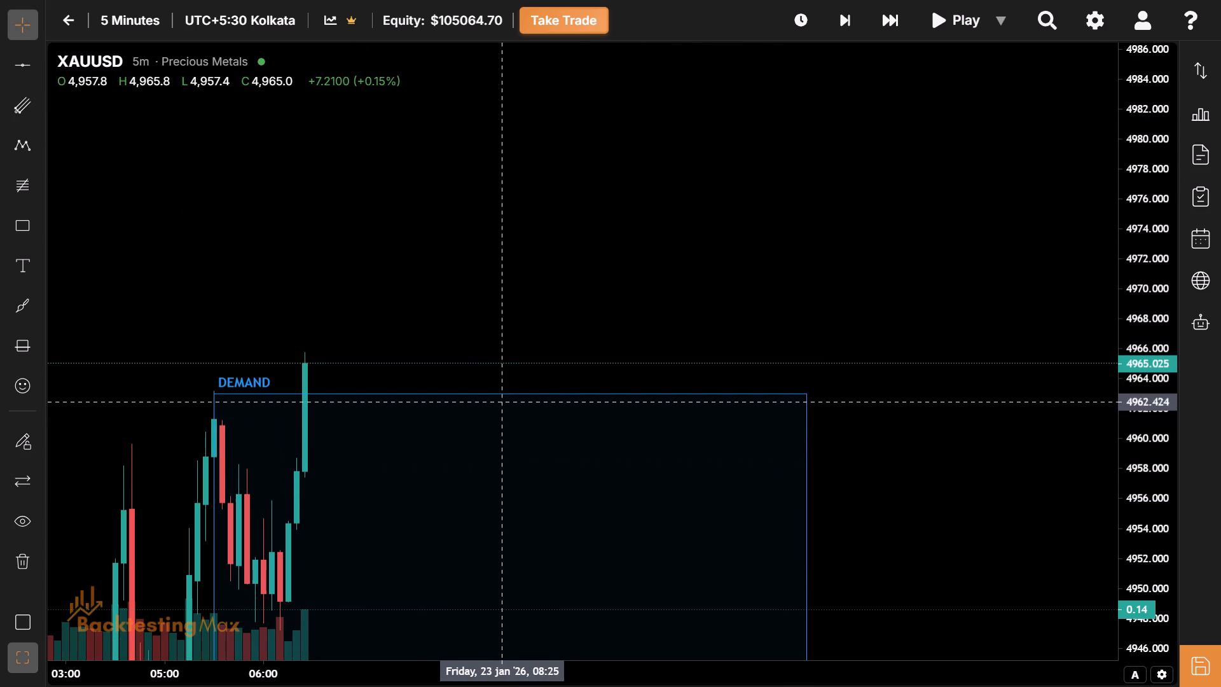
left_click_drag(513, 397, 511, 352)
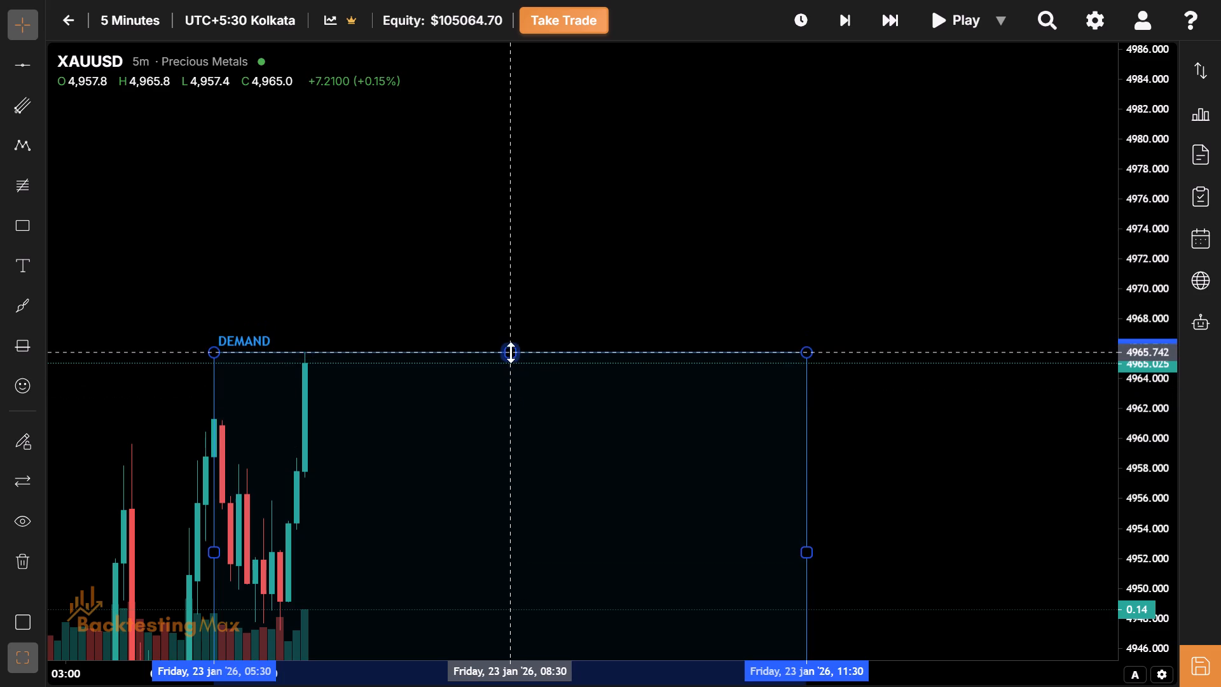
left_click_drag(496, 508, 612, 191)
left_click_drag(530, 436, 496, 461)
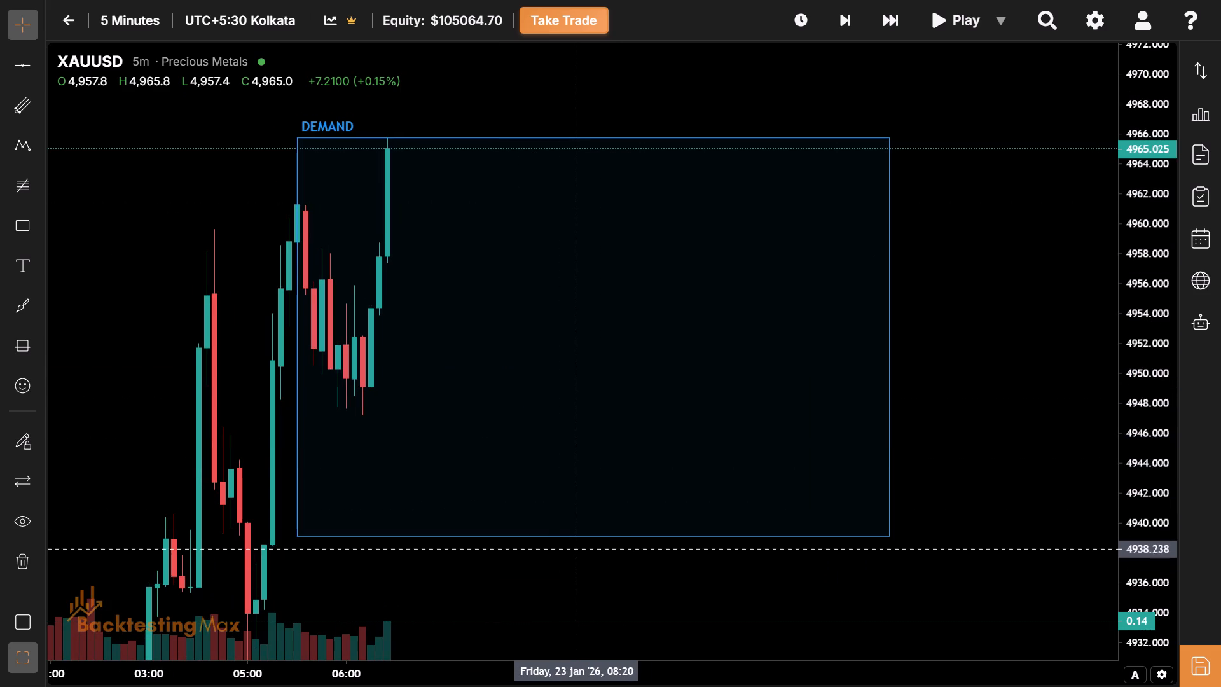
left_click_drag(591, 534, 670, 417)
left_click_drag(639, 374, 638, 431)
Advance the replay in repeated five-bar jumps to 11:45 on 23 January, past the end of the Asian session box.
left_click_drag(884, 38, 884, 32)
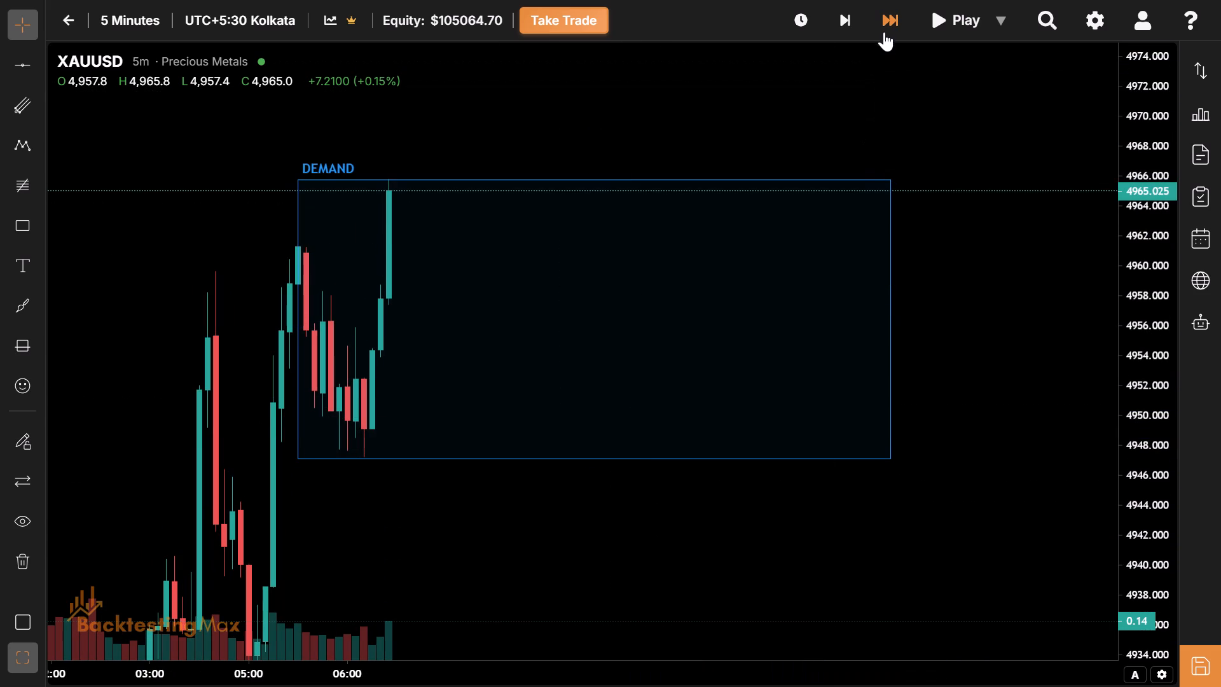
left_click_drag(884, 32, 884, 29)
left_click(884, 29)
left_click(885, 38)
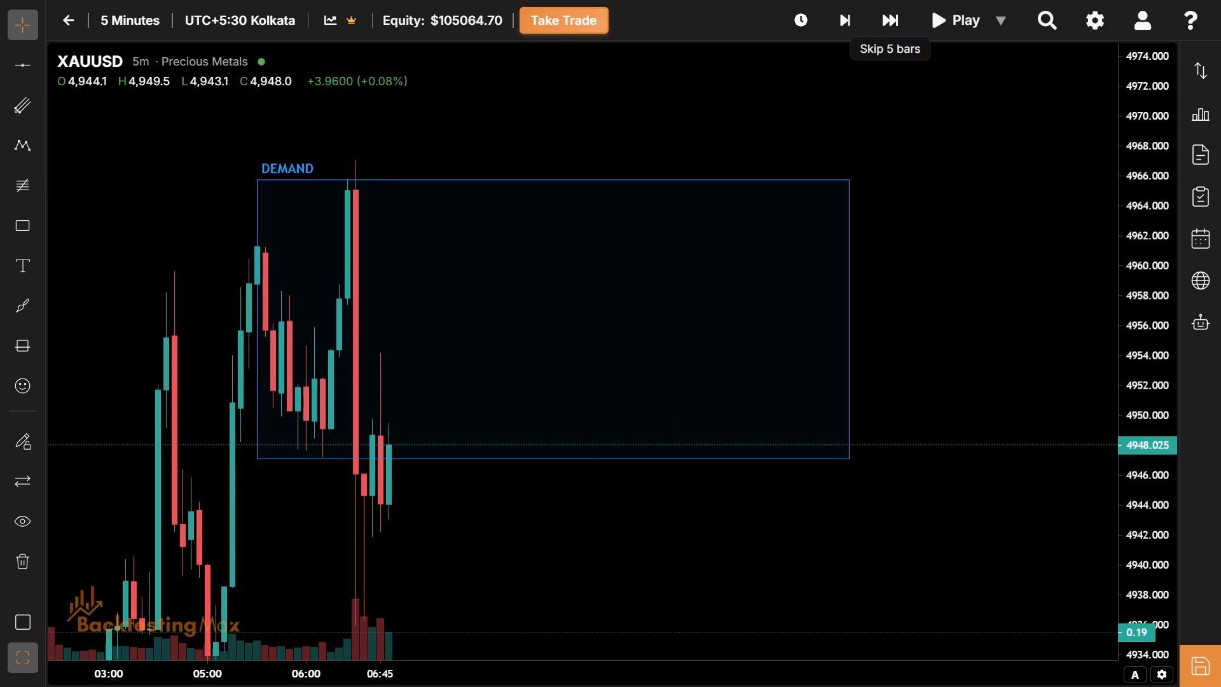
triple_click(892, 17)
triple_click(892, 17)
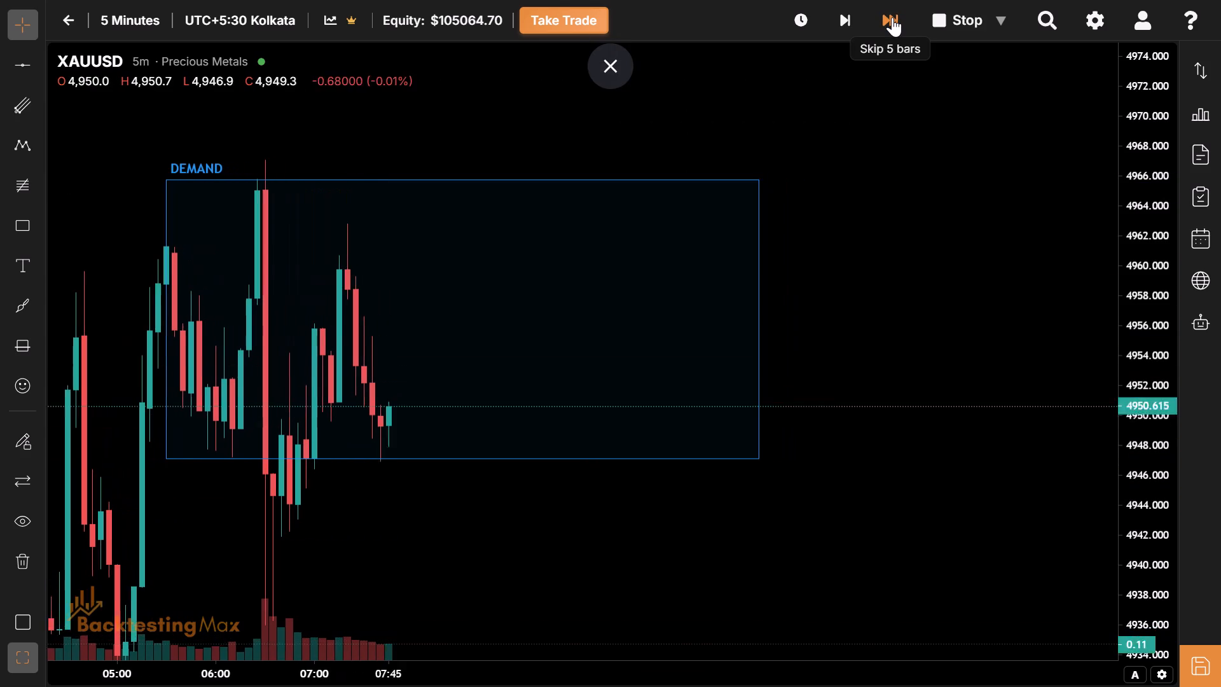
triple_click(892, 17)
triple_click(892, 17)
triple_click(892, 17)
triple_click(892, 17)
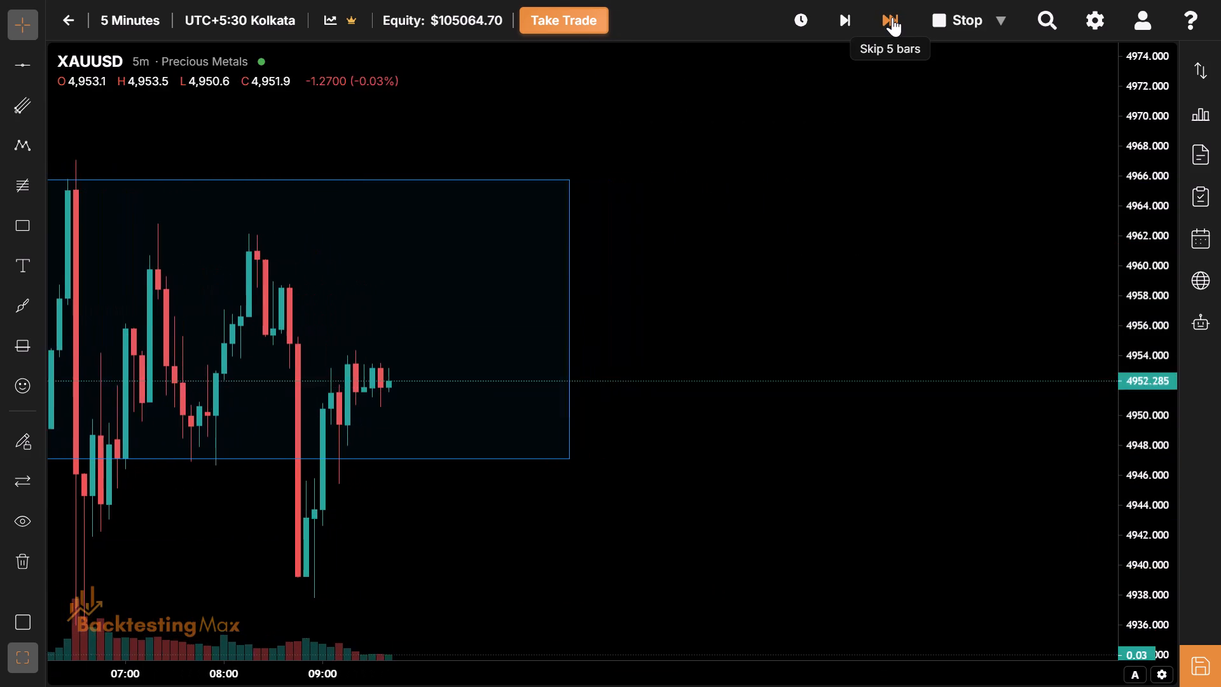
triple_click(892, 17)
triple_click(892, 17)
double_click(892, 17)
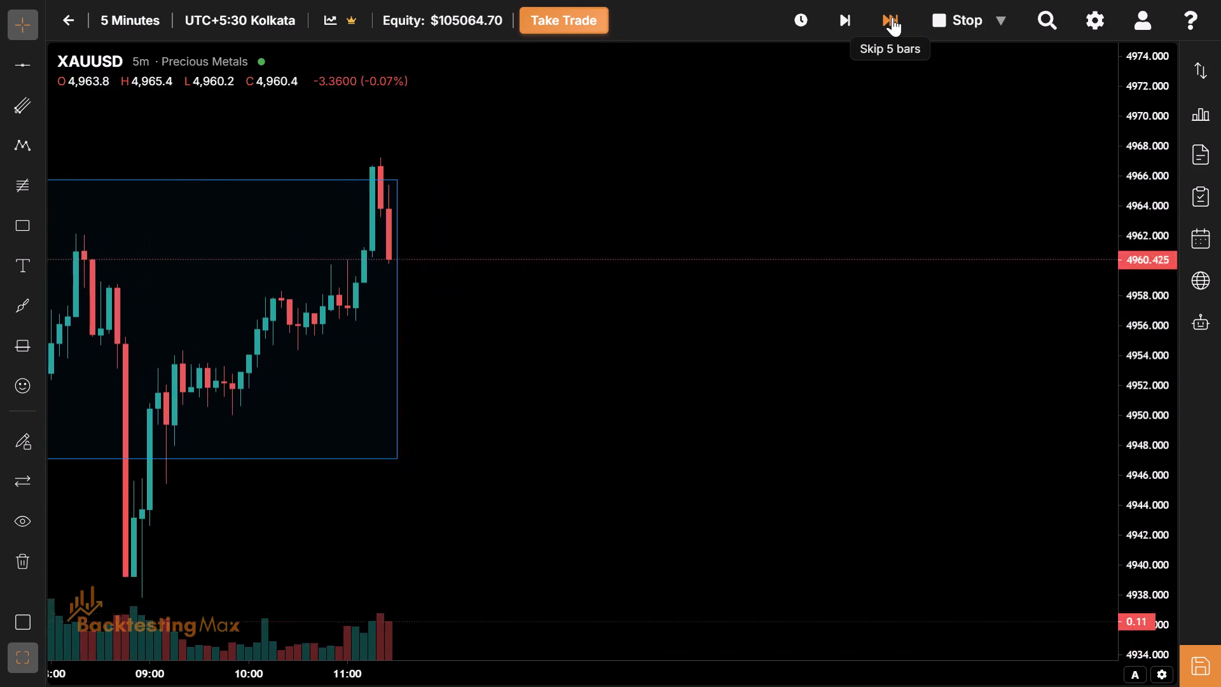
Fit the 23 January Asian session box to the session's extremes, with its top at about 4967 and bottom at about 4936.
left_click_drag(128, 382, 469, 419)
left_click_drag(400, 396, 556, 426)
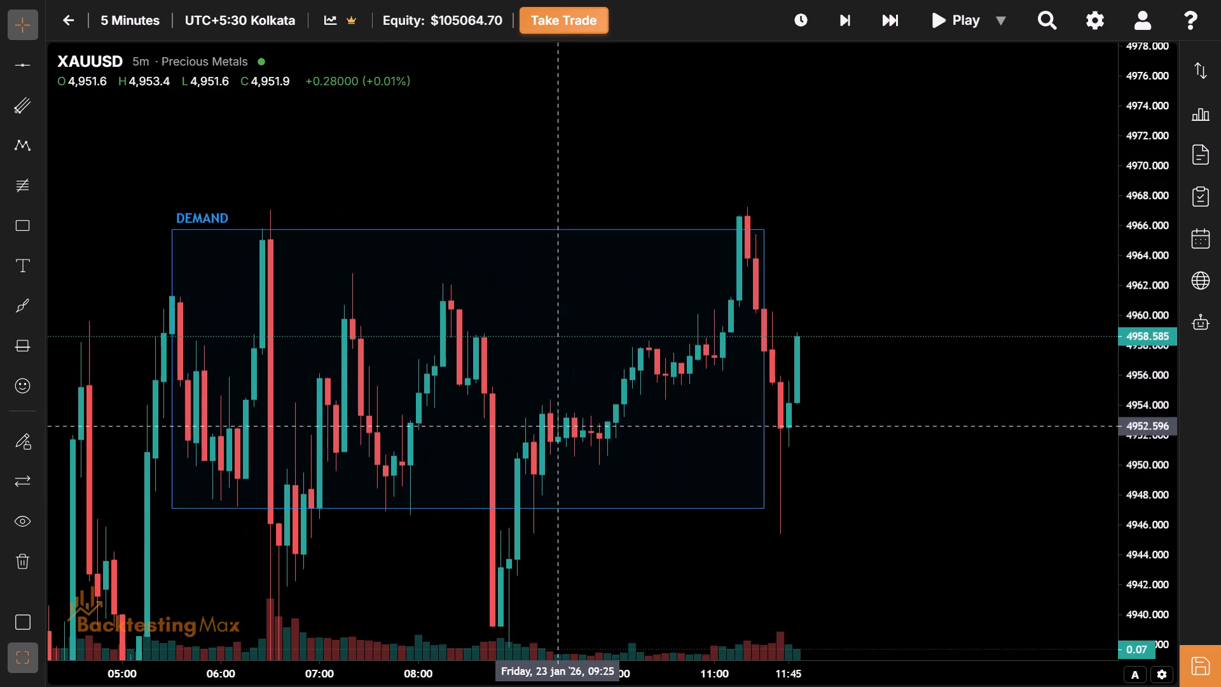
left_click_drag(471, 232, 470, 205)
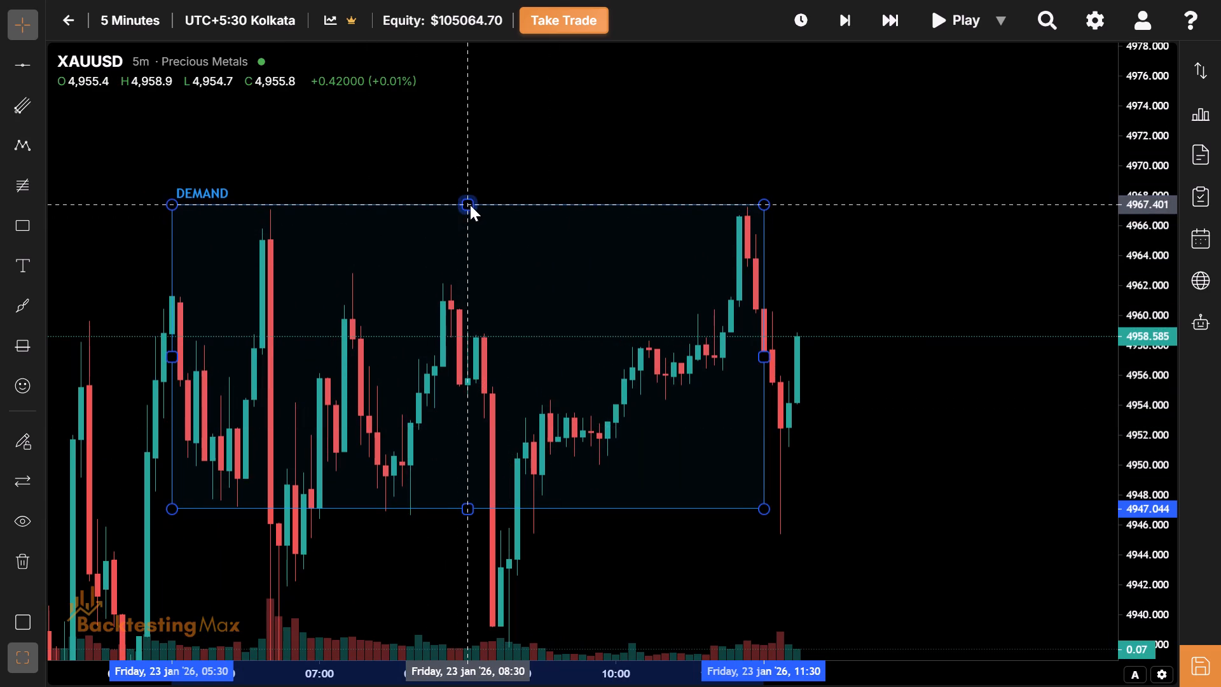
left_click_drag(470, 205, 469, 208)
left_click_drag(472, 387, 487, 146)
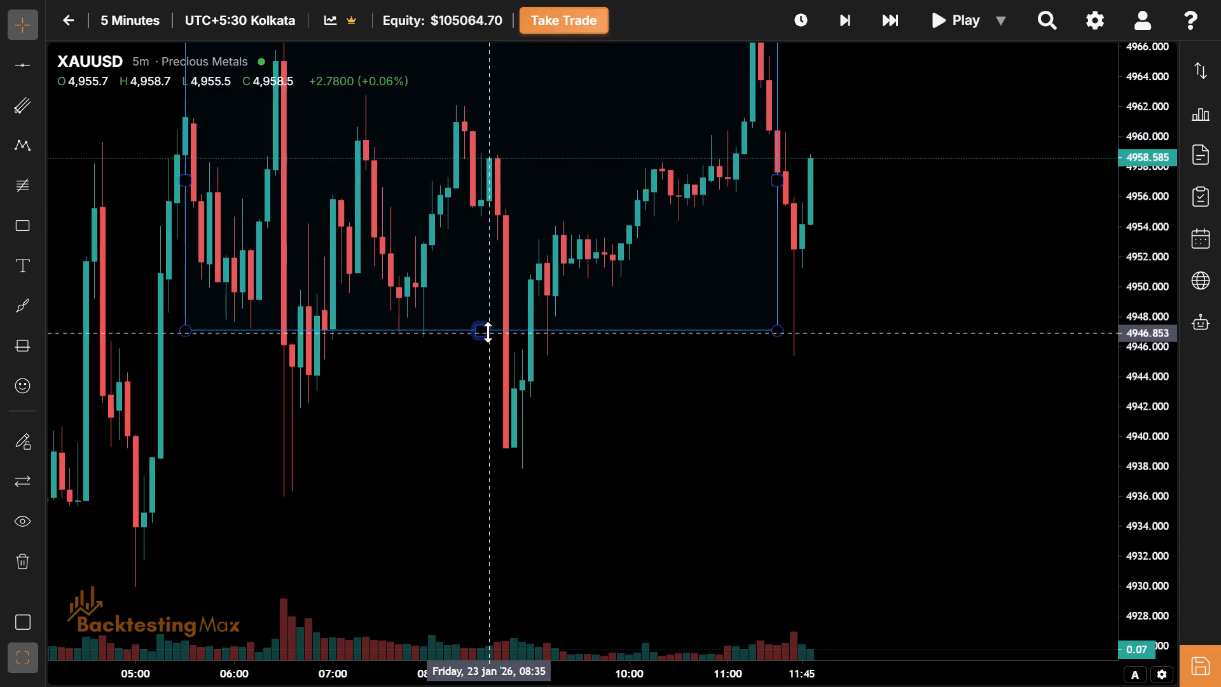
left_click_drag(483, 334, 672, 495)
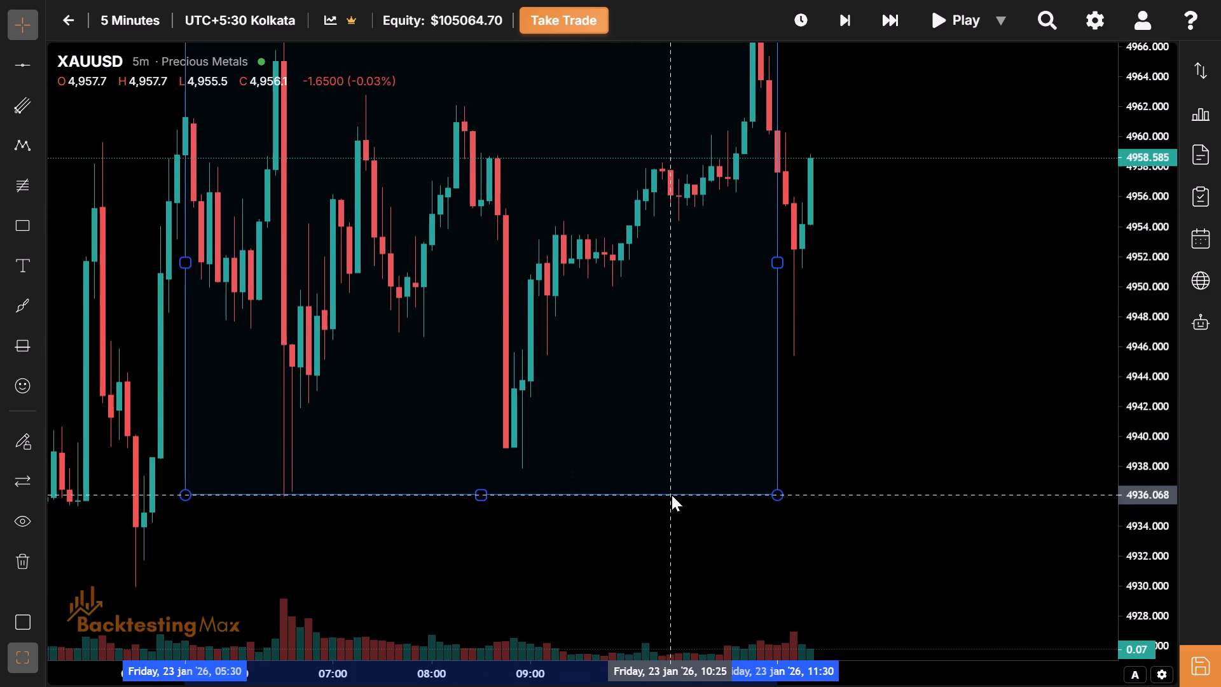
left_click_drag(672, 495, 672, 498)
left_click(551, 371)
Switch the chart to the 15-minute timeframe and examine price action around the 23 January Asian session box.
left_click_drag(551, 371, 821, 377)
left_click_drag(630, 405, 598, 414)
left_click(153, 23)
left_click(190, 240)
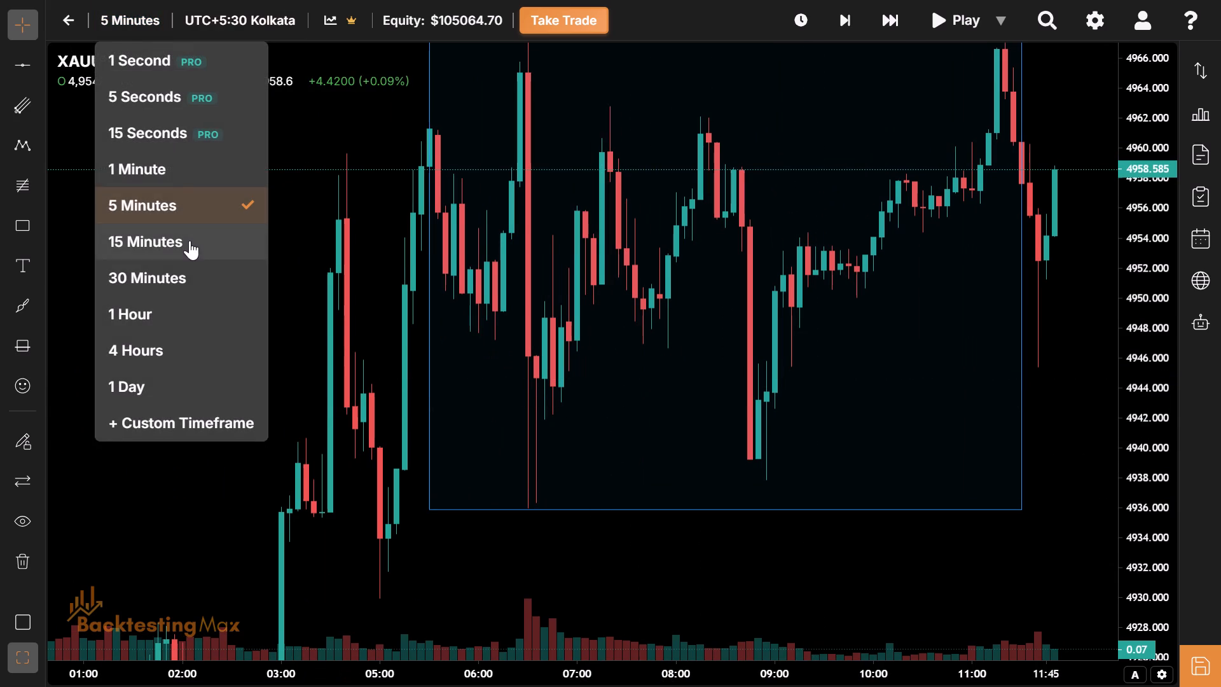
left_click_drag(955, 417, 516, 445)
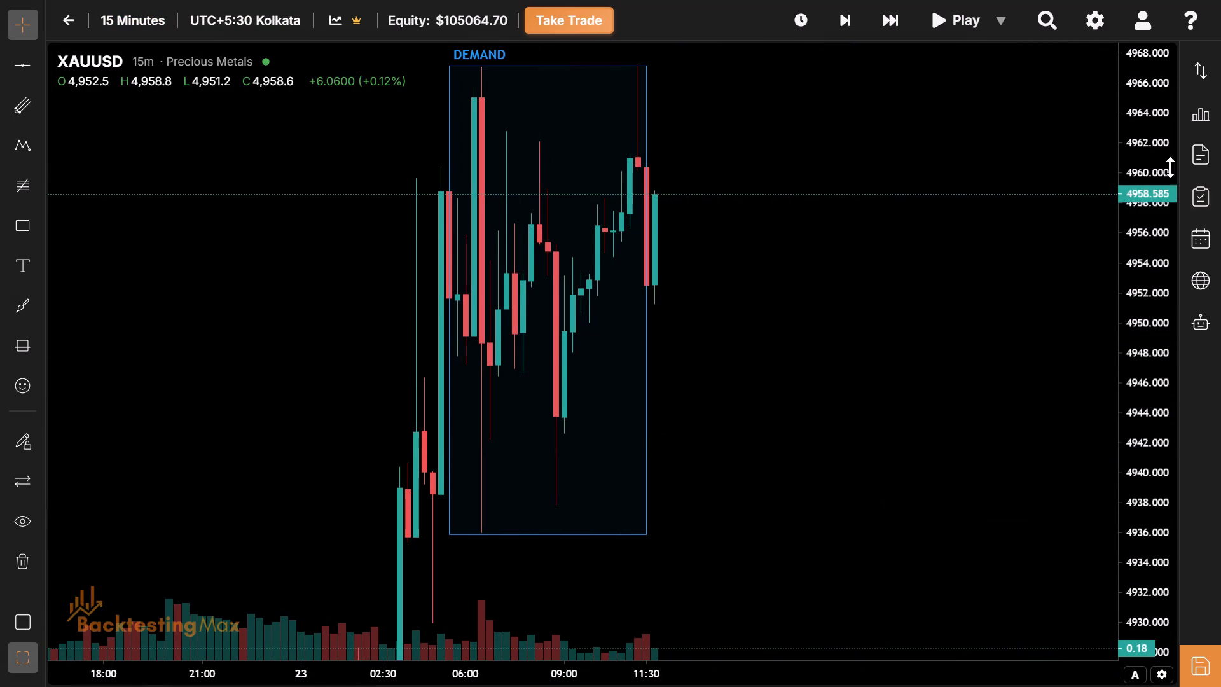
left_click_drag(1147, 152, 1180, 329)
left_click_drag(700, 526, 672, 478)
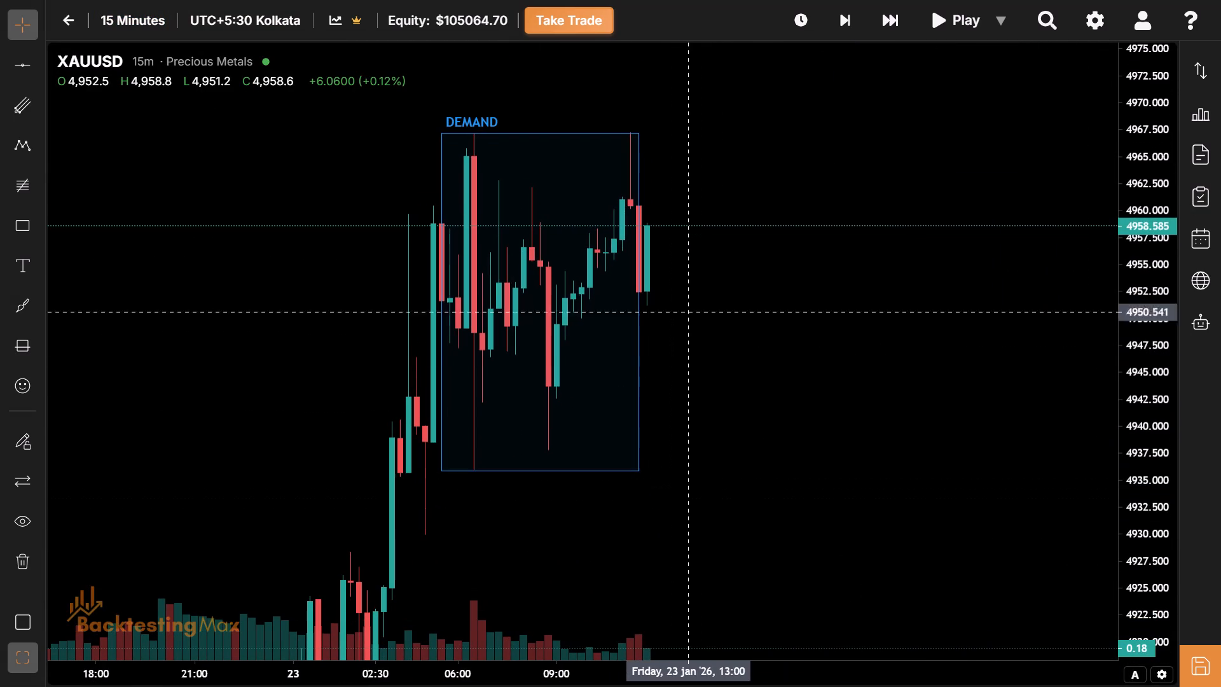
left_click_drag(686, 356, 686, 364)
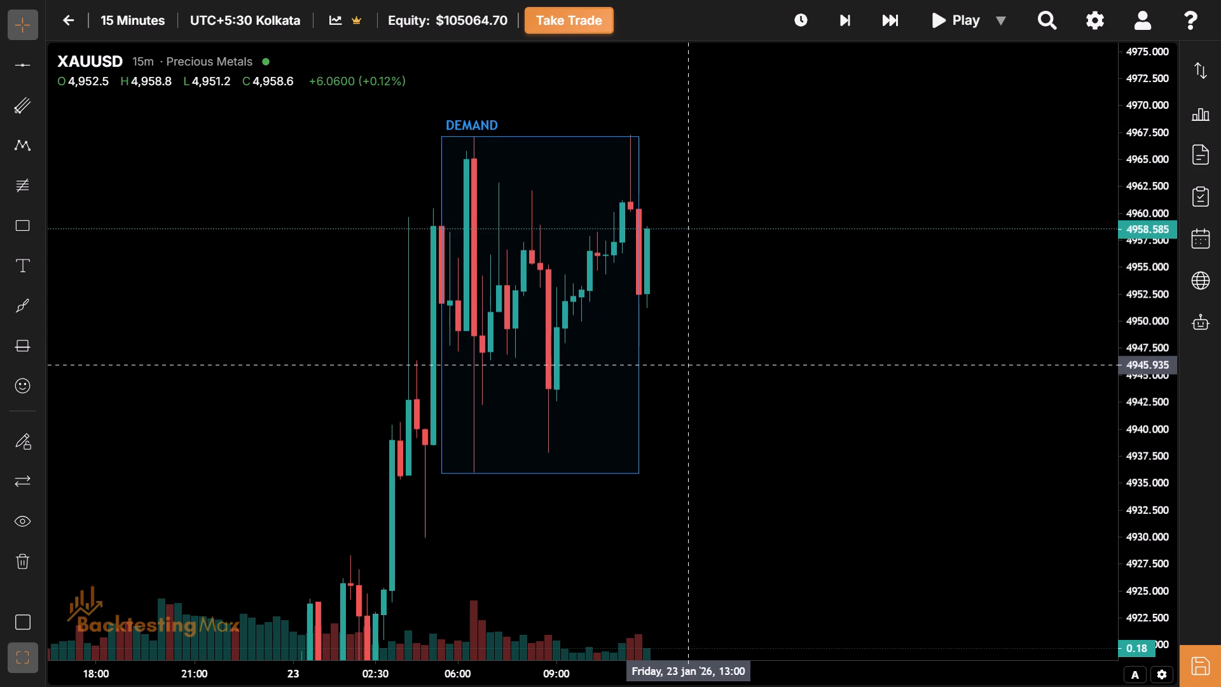
left_click_drag(686, 364, 686, 370)
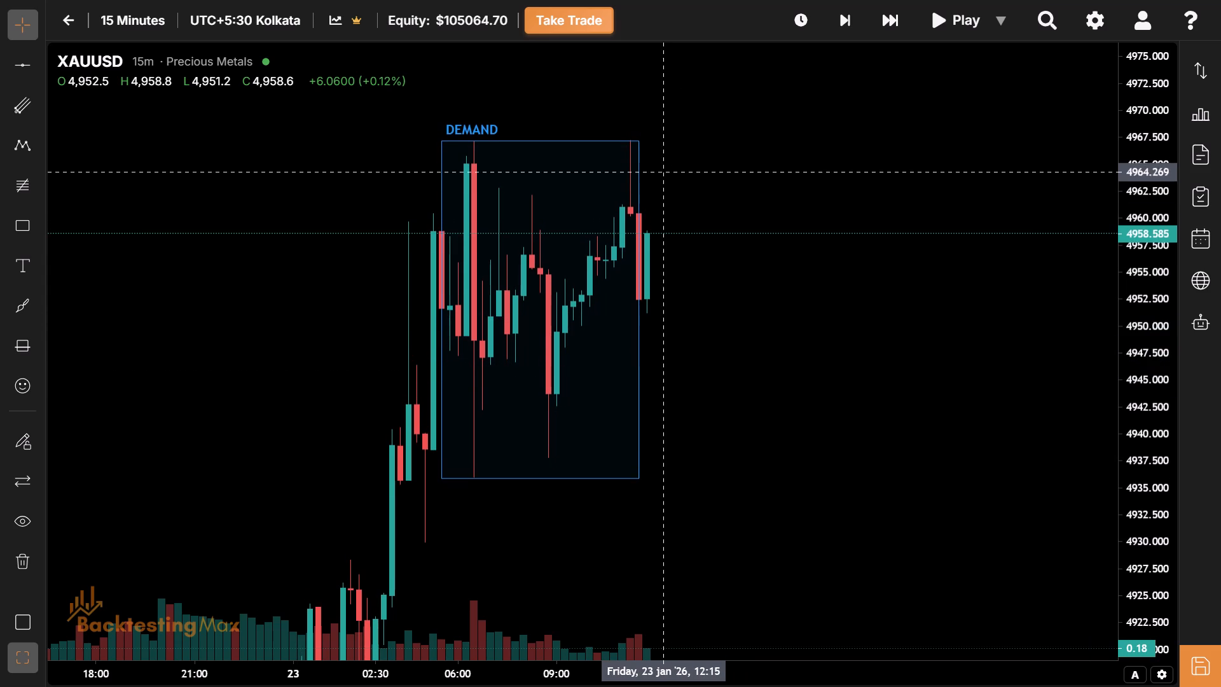
left_click_drag(545, 391, 577, 442)
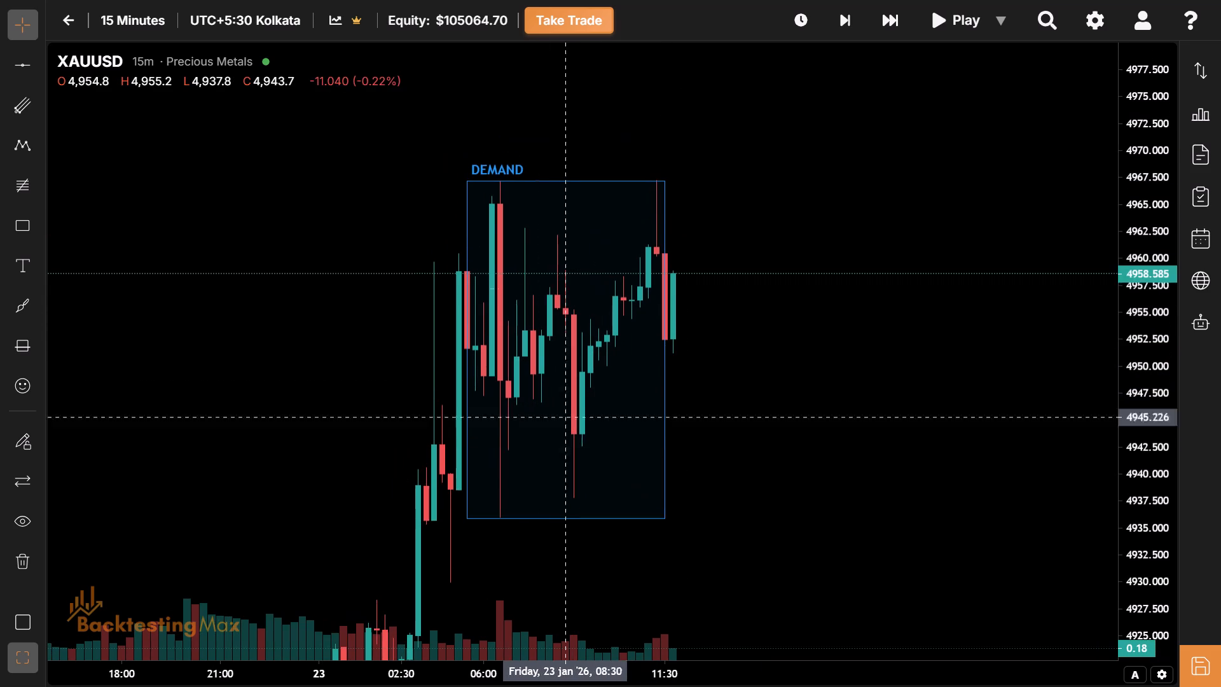
Switch the chart to the 1-hour timeframe.
left_click(162, 13)
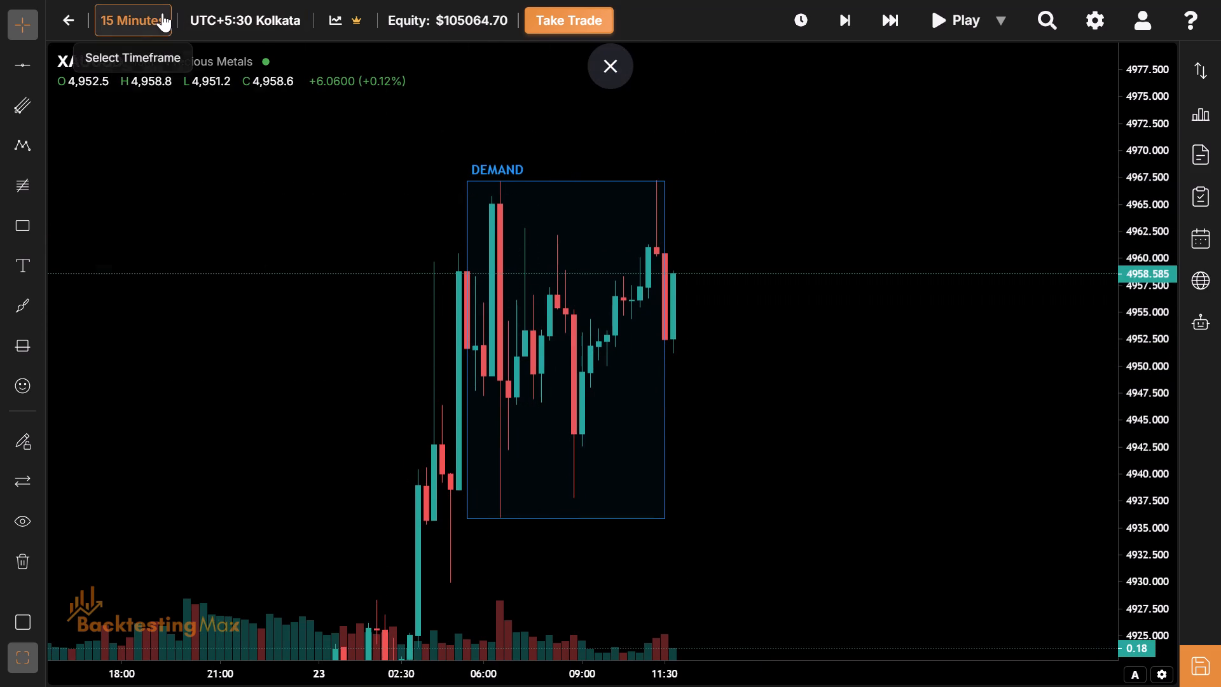
left_click(200, 328)
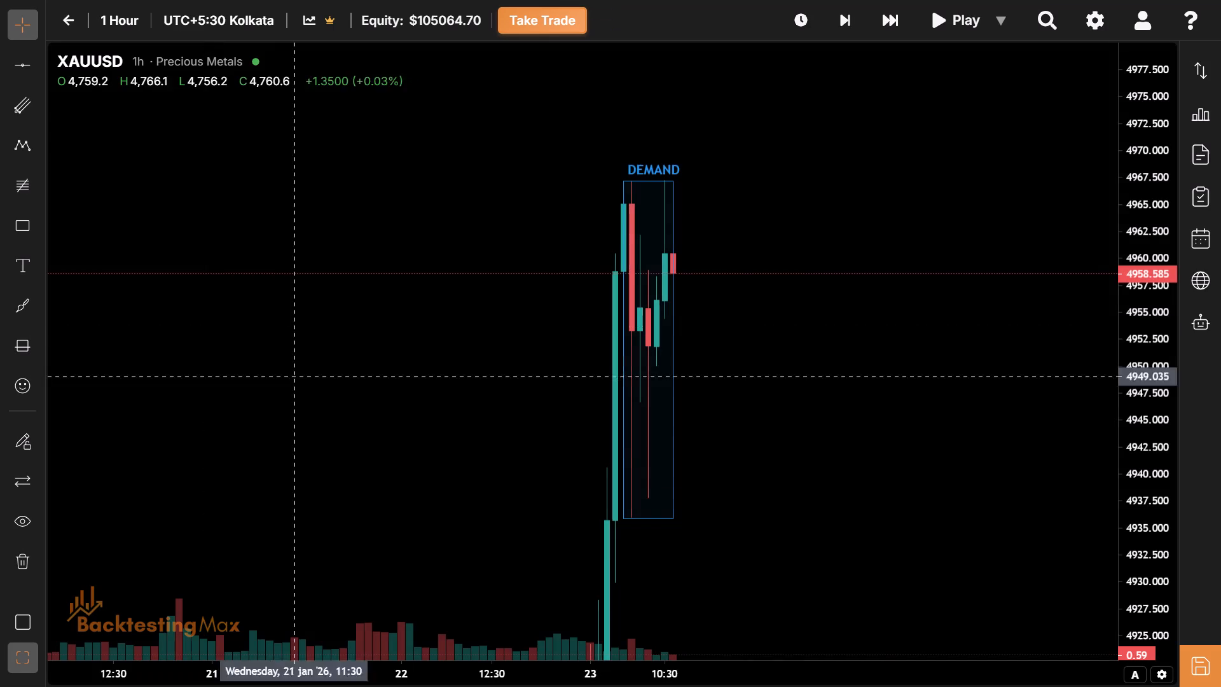
Examine the 1-hour rally from the 22 January session boxes up to the 23 January Asian session box.
left_click_drag(822, 562, 672, 47)
left_click_drag(611, 410, 565, 630)
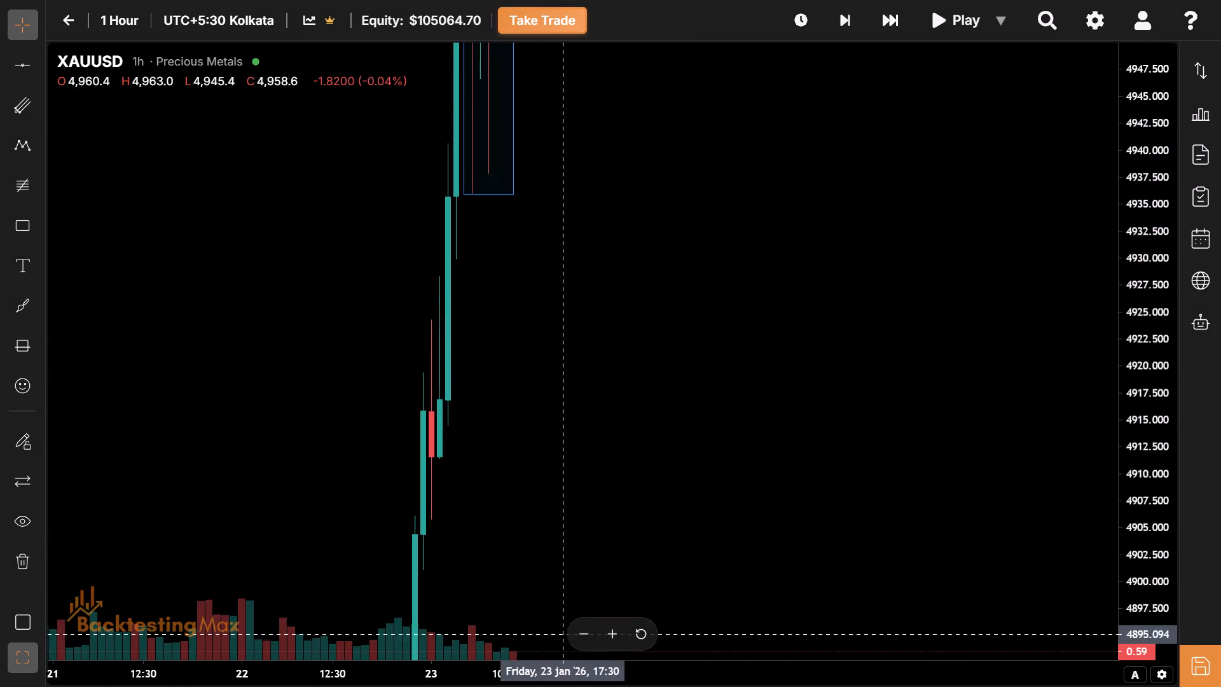
left_click_drag(565, 630, 569, 613)
left_click_drag(1162, 88, 1172, 399)
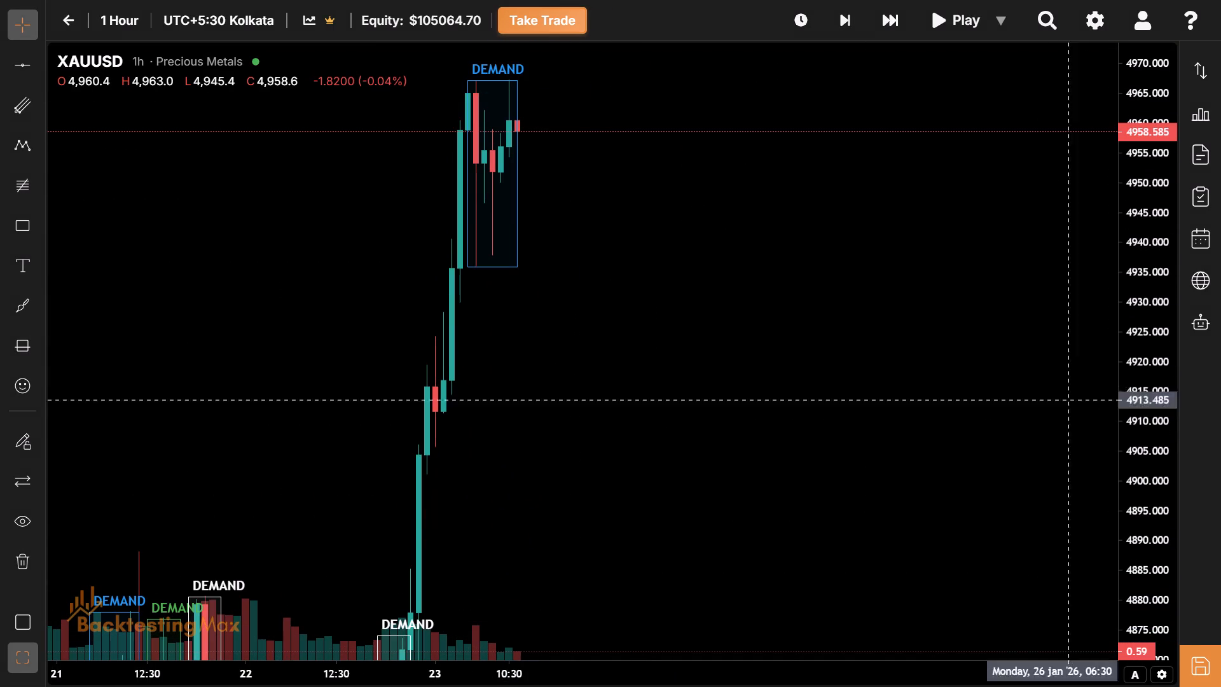
left_click_drag(585, 513, 547, 31)
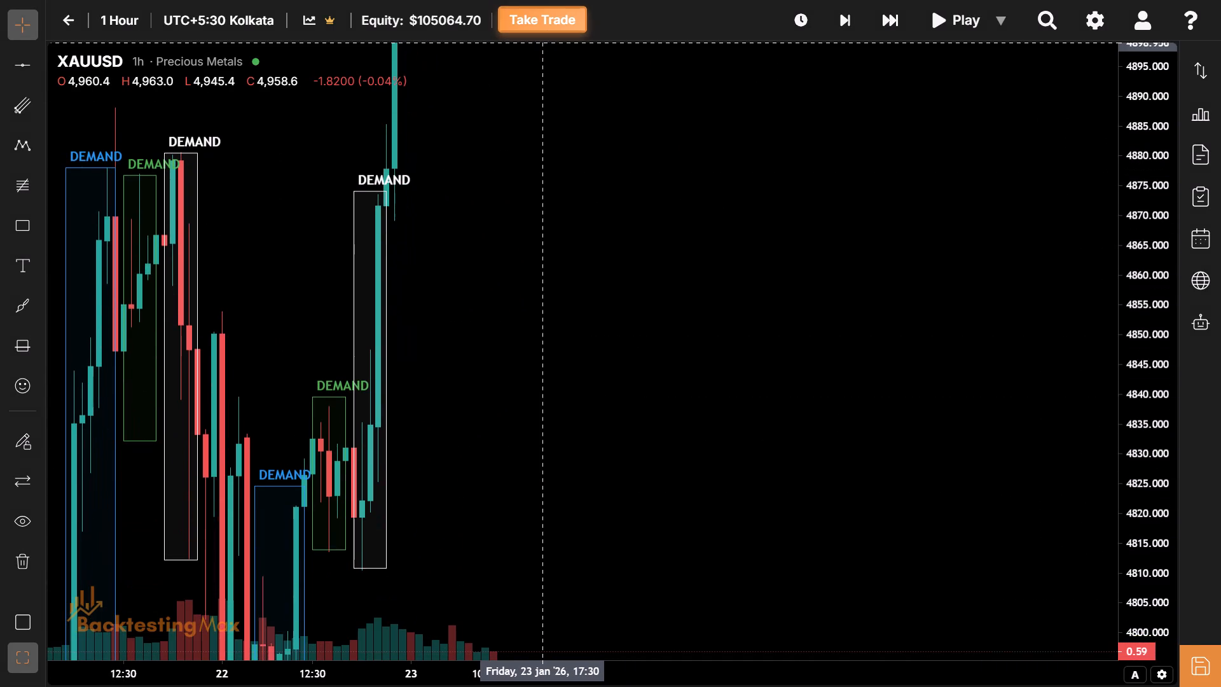
left_click_drag(524, 492, 502, 588)
left_click_drag(1149, 85, 1177, 362)
left_click_drag(549, 300, 515, 370)
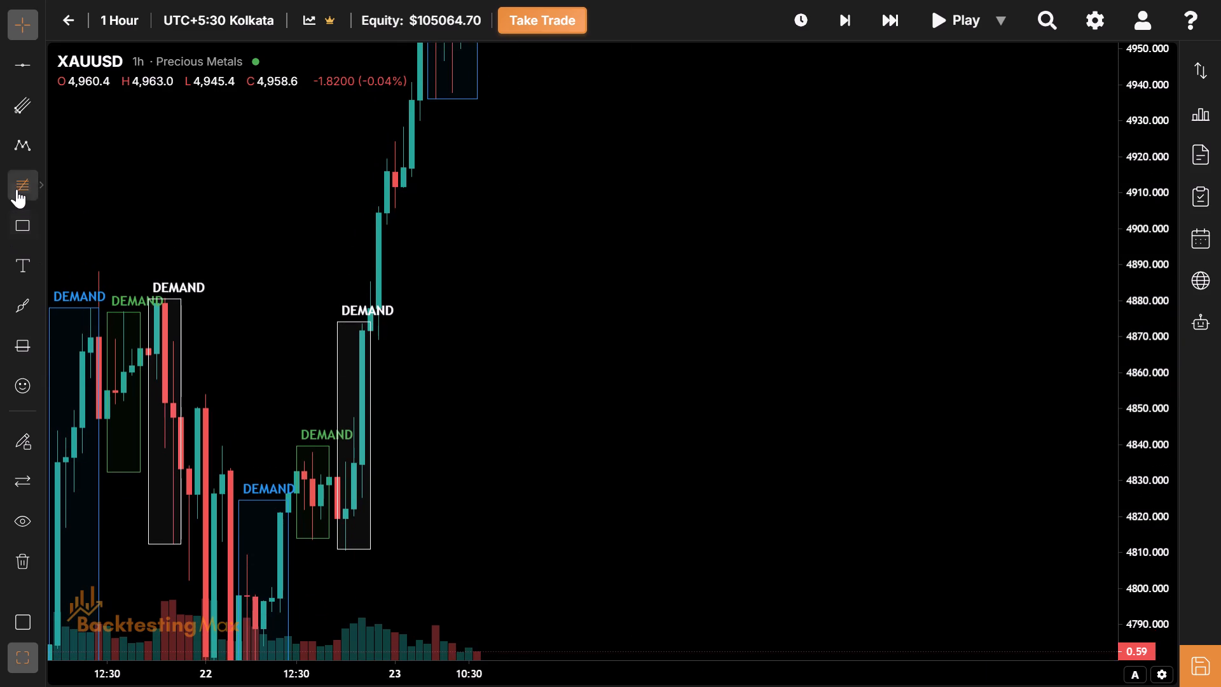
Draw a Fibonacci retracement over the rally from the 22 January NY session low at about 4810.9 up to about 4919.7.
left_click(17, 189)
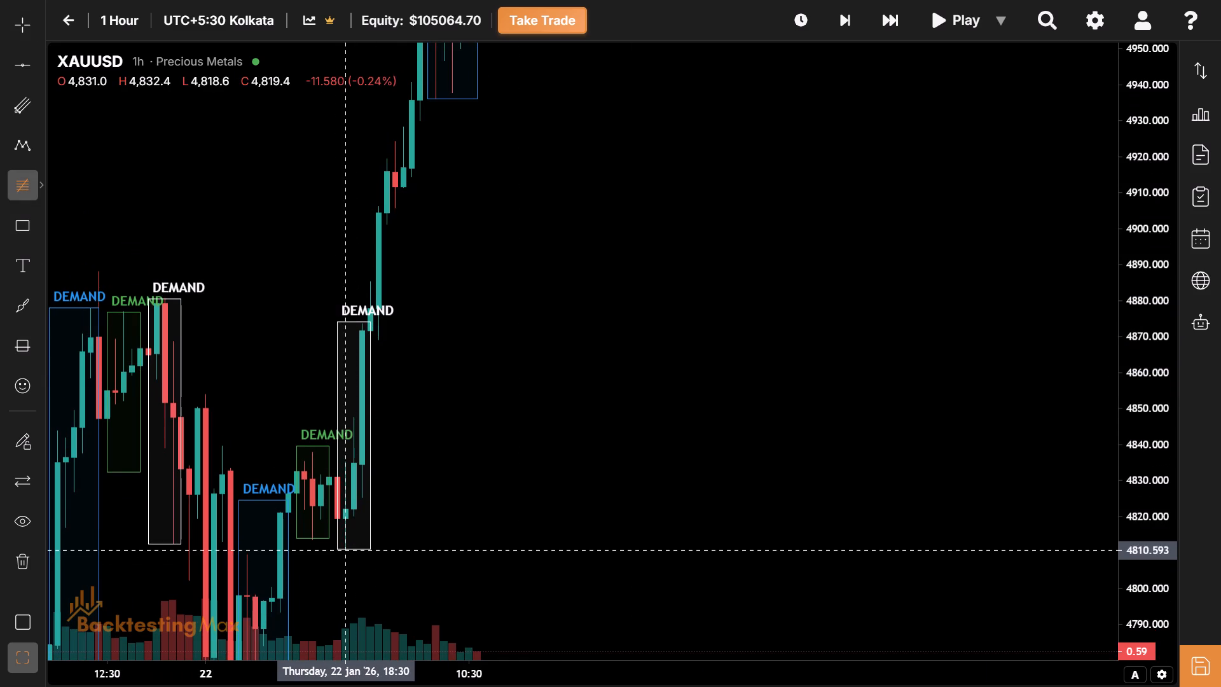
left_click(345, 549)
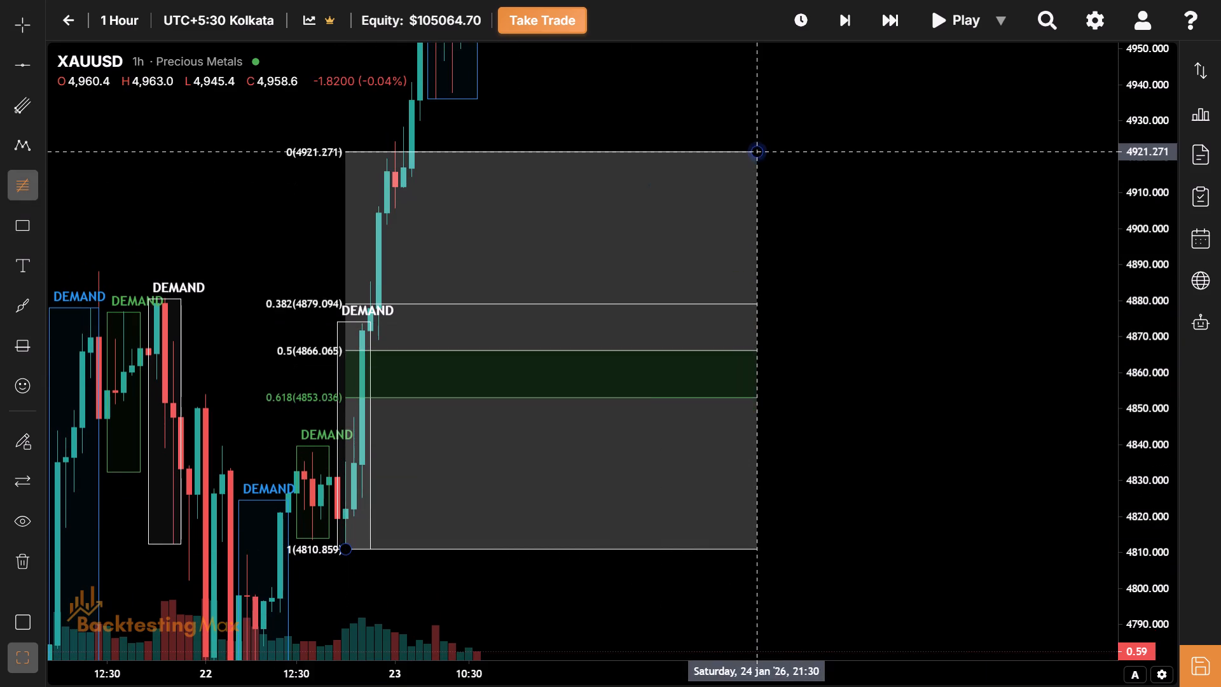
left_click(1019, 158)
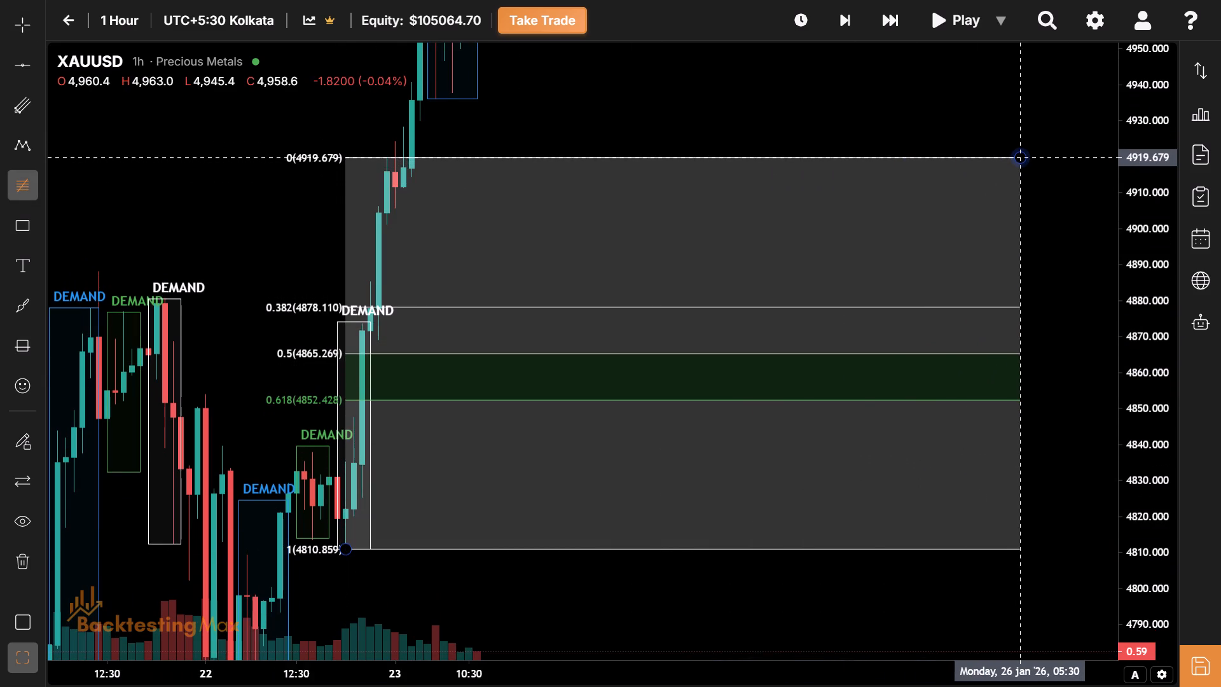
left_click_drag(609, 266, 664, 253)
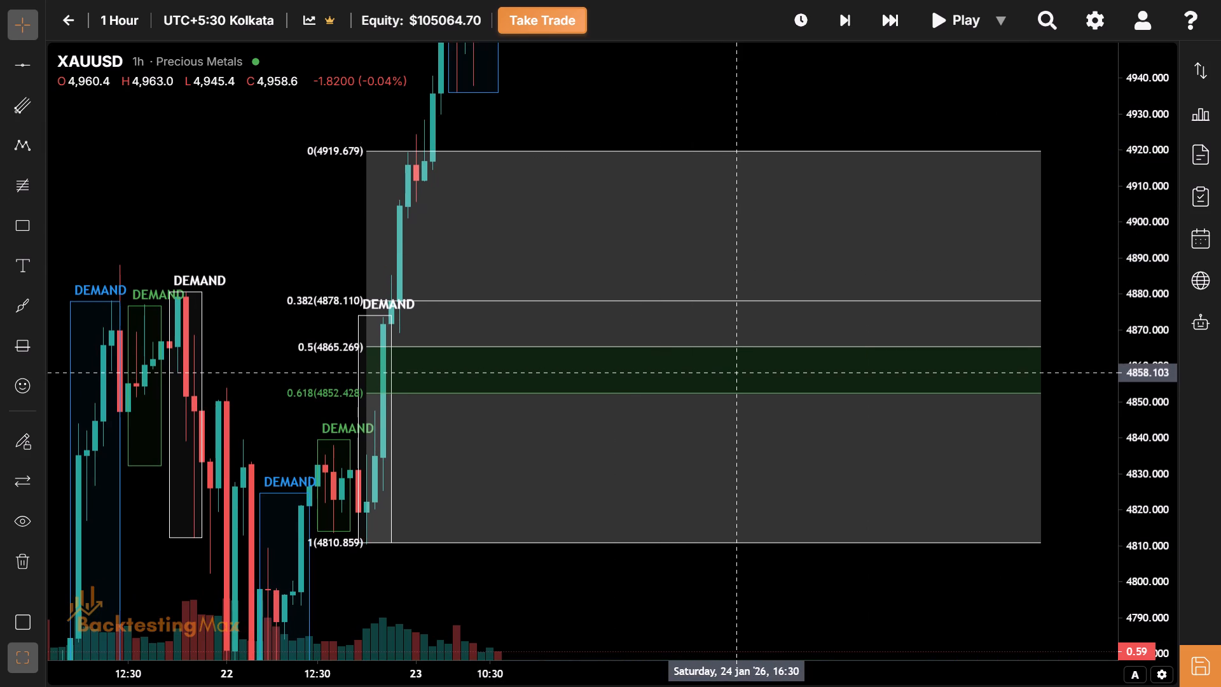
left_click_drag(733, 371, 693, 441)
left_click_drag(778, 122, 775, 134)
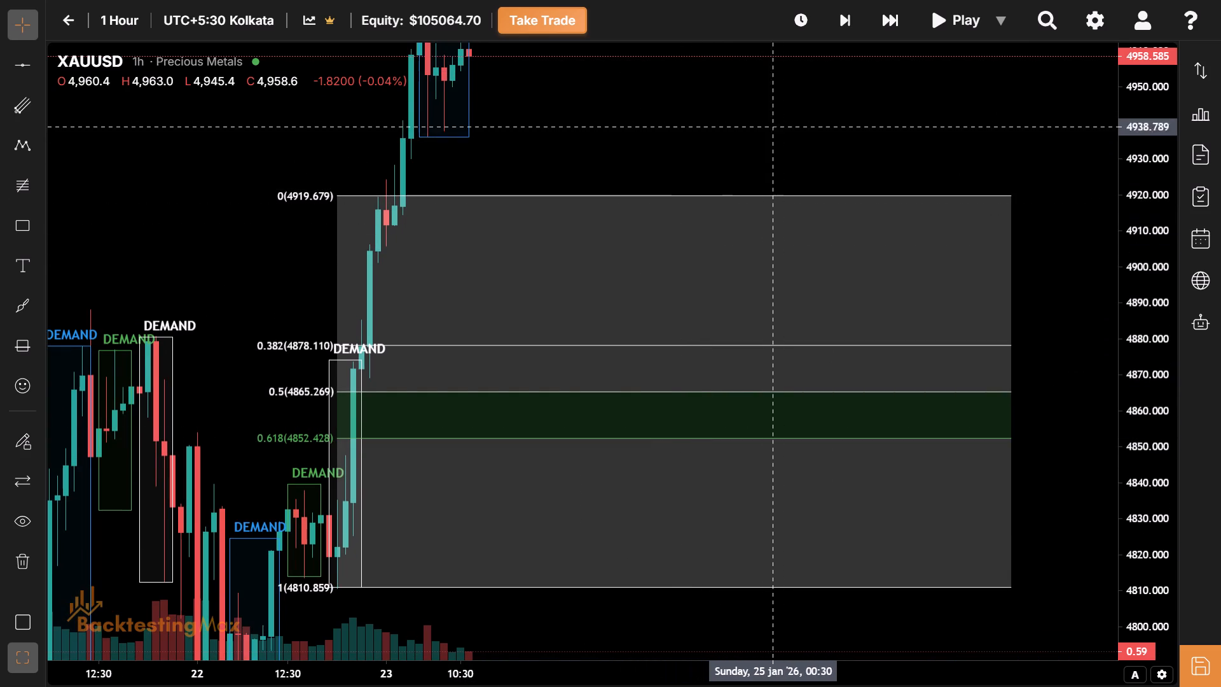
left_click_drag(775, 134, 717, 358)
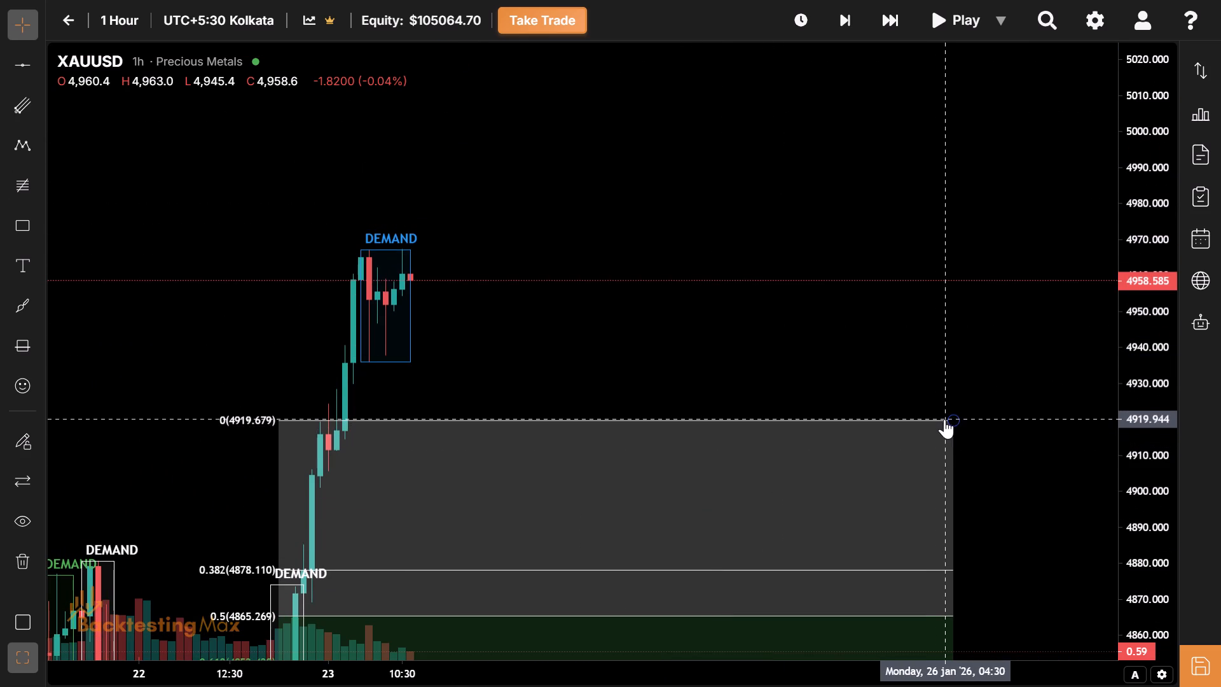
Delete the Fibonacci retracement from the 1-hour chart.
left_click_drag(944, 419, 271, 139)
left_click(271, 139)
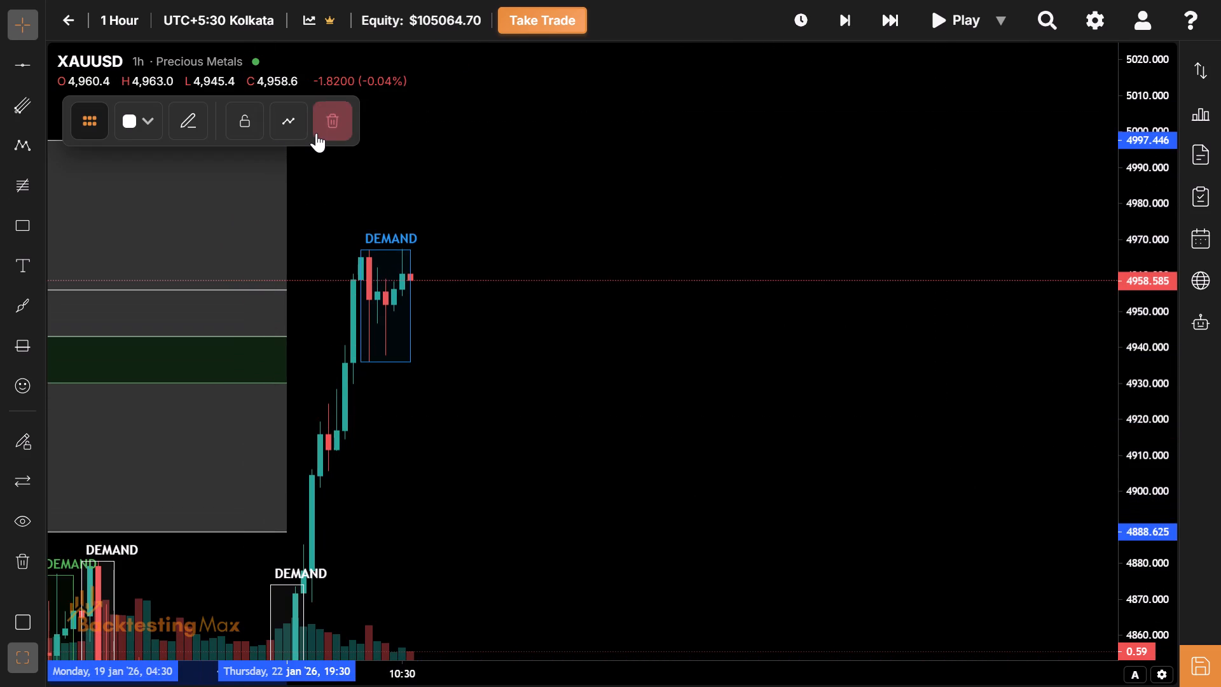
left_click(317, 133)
Switch the chart to the 5-minute timeframe.
left_click(122, 16)
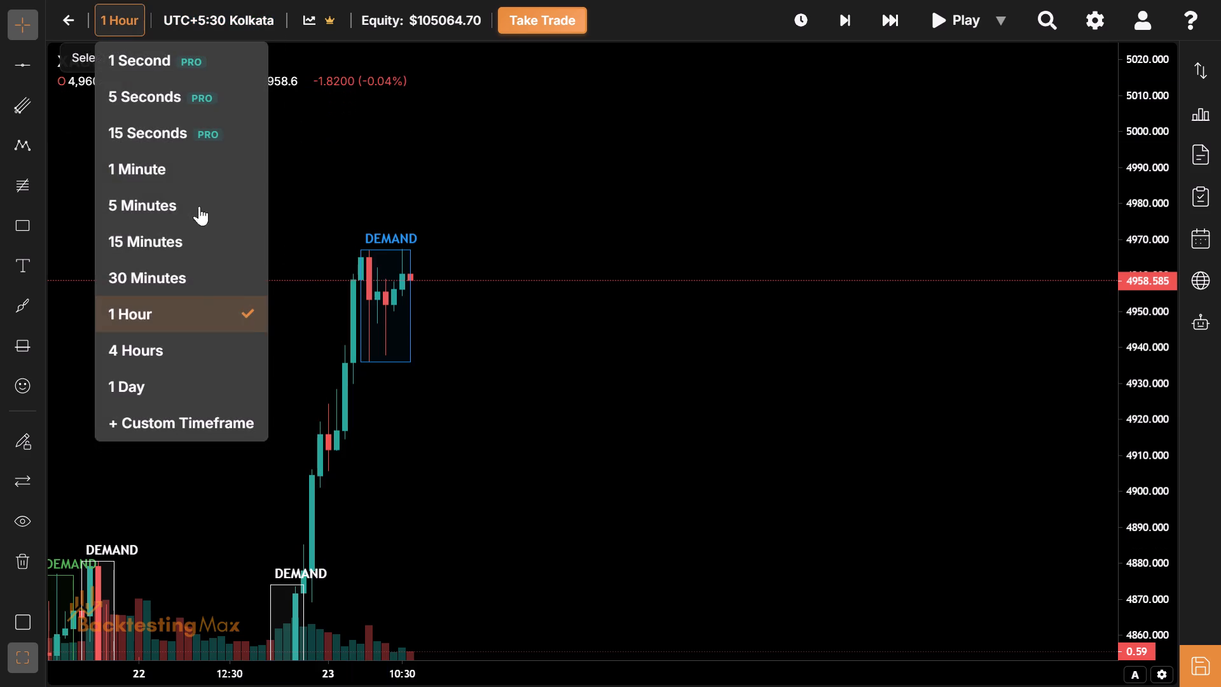
left_click(219, 202)
Examine the 5-minute price action before, inside and just after the 23 January Asian session box.
left_click_drag(400, 492, 780, 513)
left_click_drag(1167, 589, 1012, 71)
left_click_drag(819, 226, 824, 296)
left_click_drag(857, 186, 864, 352)
left_click_drag(1160, 121, 1166, 302)
left_click_drag(918, 369, 929, 421)
left_click_drag(717, 683, 672, 678)
left_click_drag(815, 510, 736, 513)
left_click_drag(1109, 525, 1115, 525)
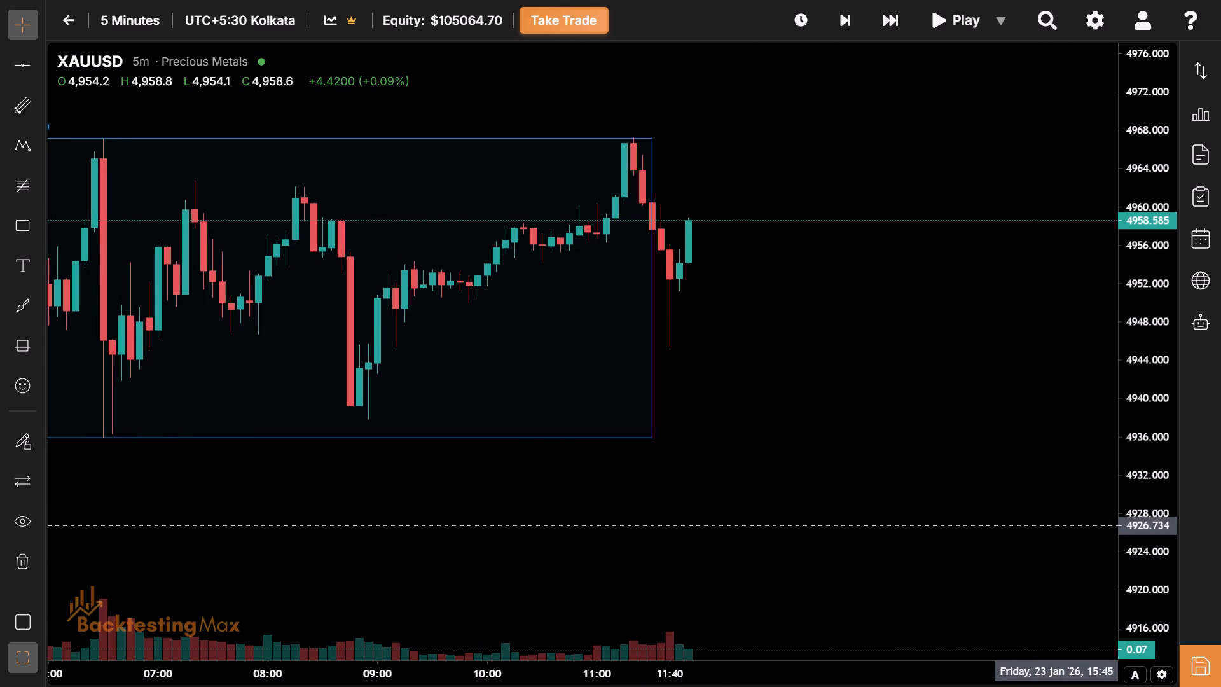
left_click_drag(1126, 529, 1128, 479)
left_click_drag(846, 377, 1017, 420)
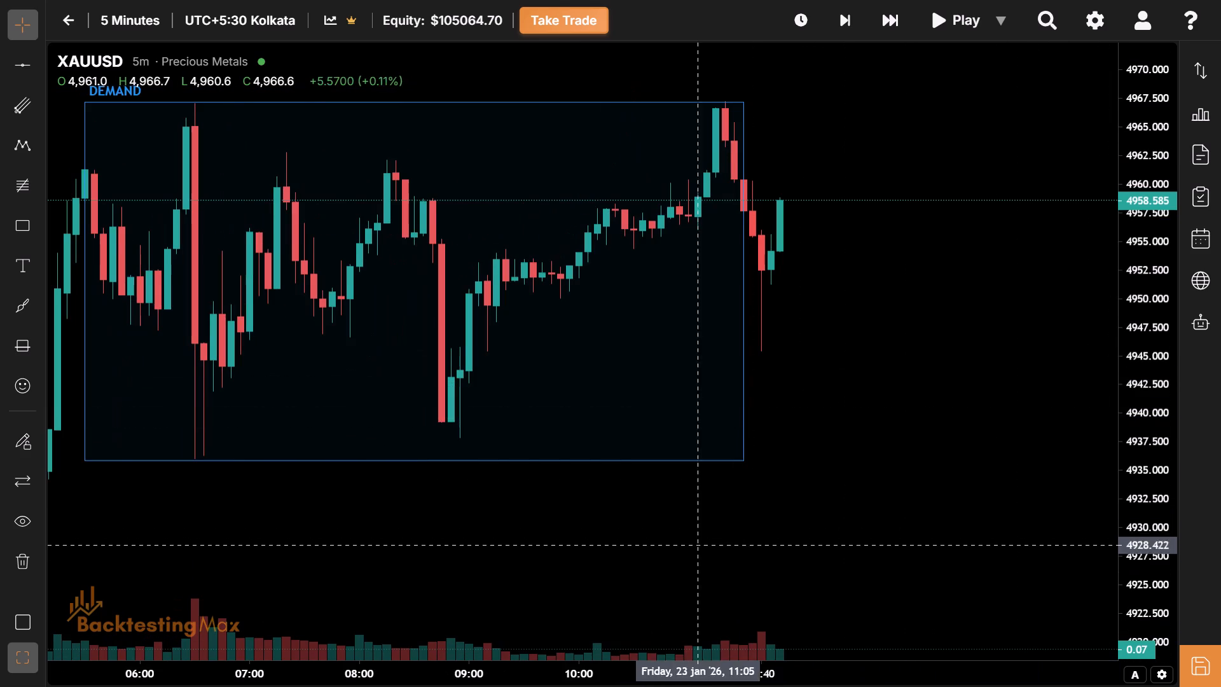
left_click_drag(595, 529, 659, 526)
left_click_drag(540, 686, 520, 660)
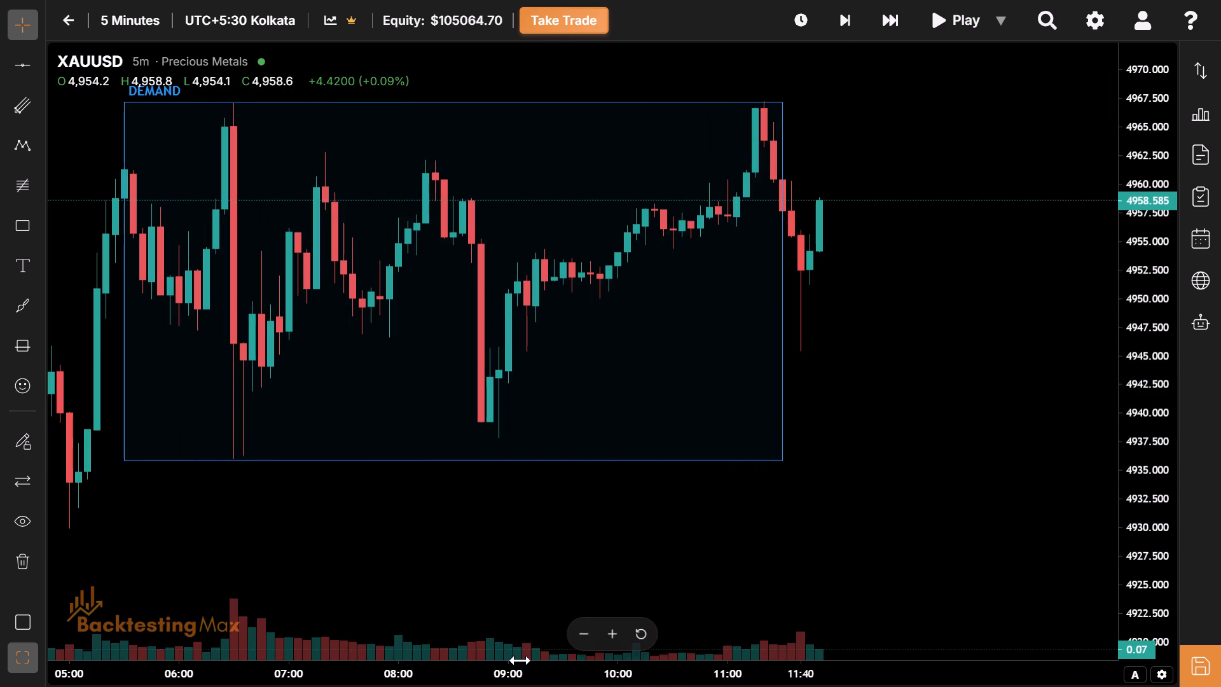
left_click_drag(520, 660, 576, 686)
left_click_drag(822, 556, 735, 549)
left_click_drag(555, 547, 729, 455)
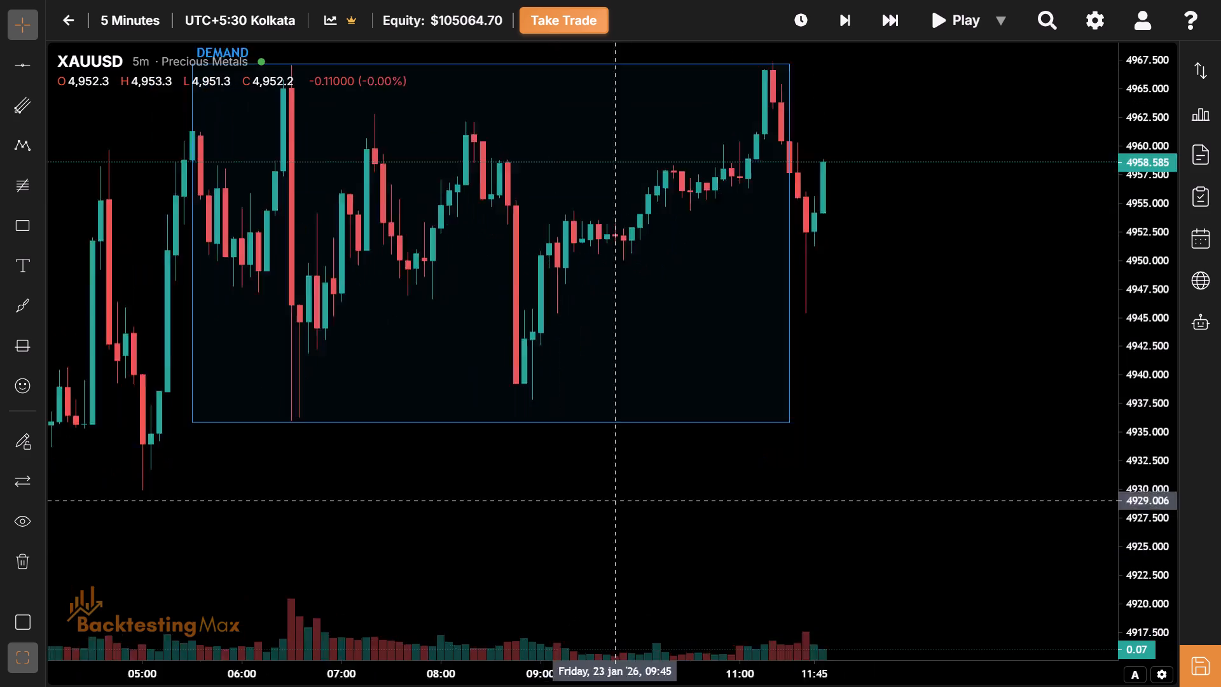
left_click_drag(729, 455, 883, 412)
left_click_drag(831, 417, 645, 488)
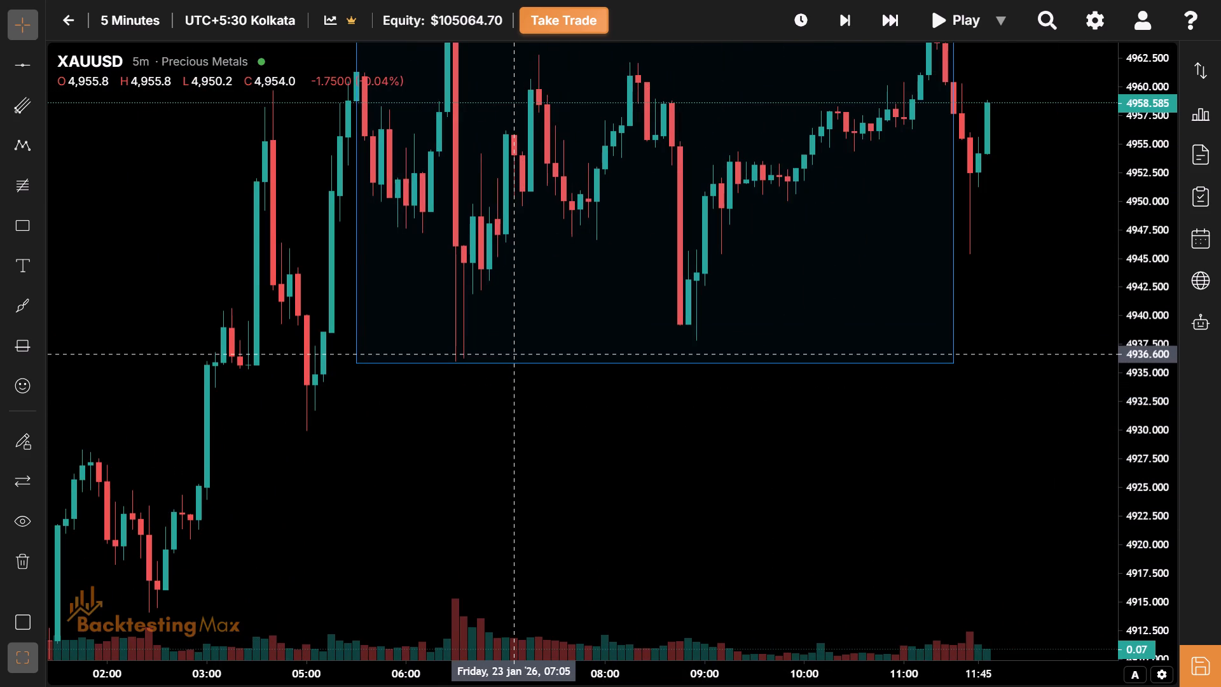
left_click_drag(745, 471, 429, 550)
left_click_drag(940, 261, 1040, 422)
left_click_drag(939, 415, 687, 406)
left_click_drag(687, 406, 728, 333)
left_click(728, 333)
left_click_drag(728, 333, 860, 343)
left_click_drag(843, 379, 929, 450)
left_click_drag(875, 347, 610, 394)
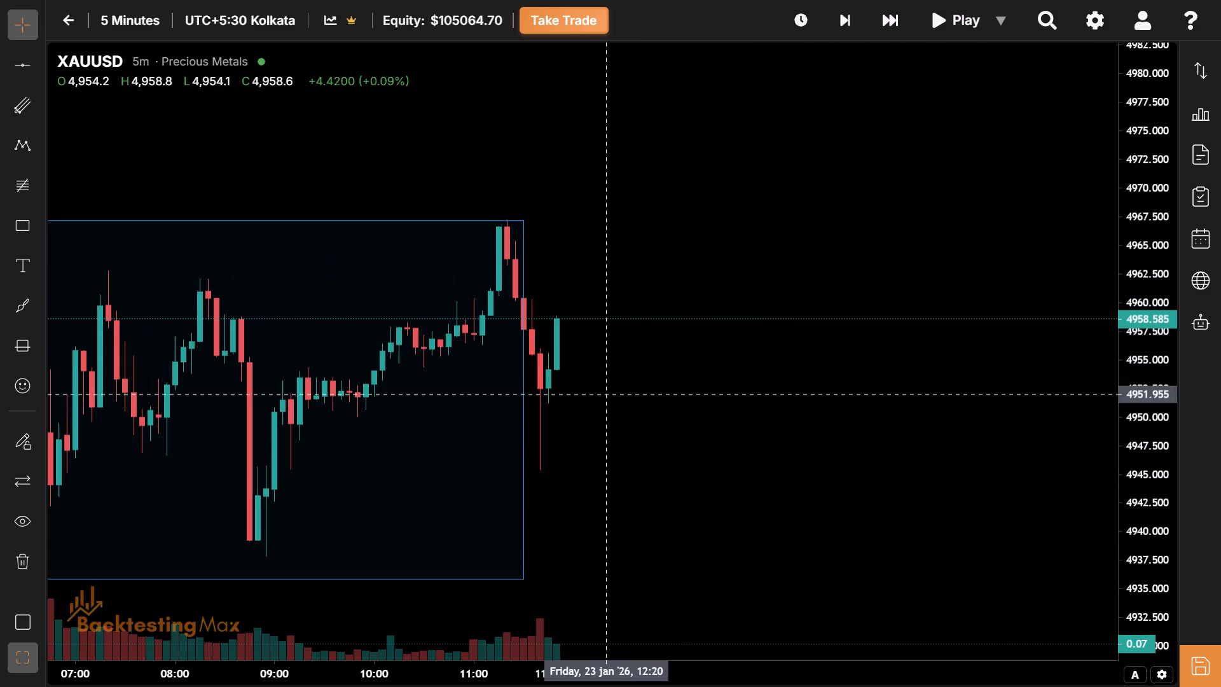
Advance the replay in two five-bar jumps to 12:40 on 23 January.
left_click(895, 12)
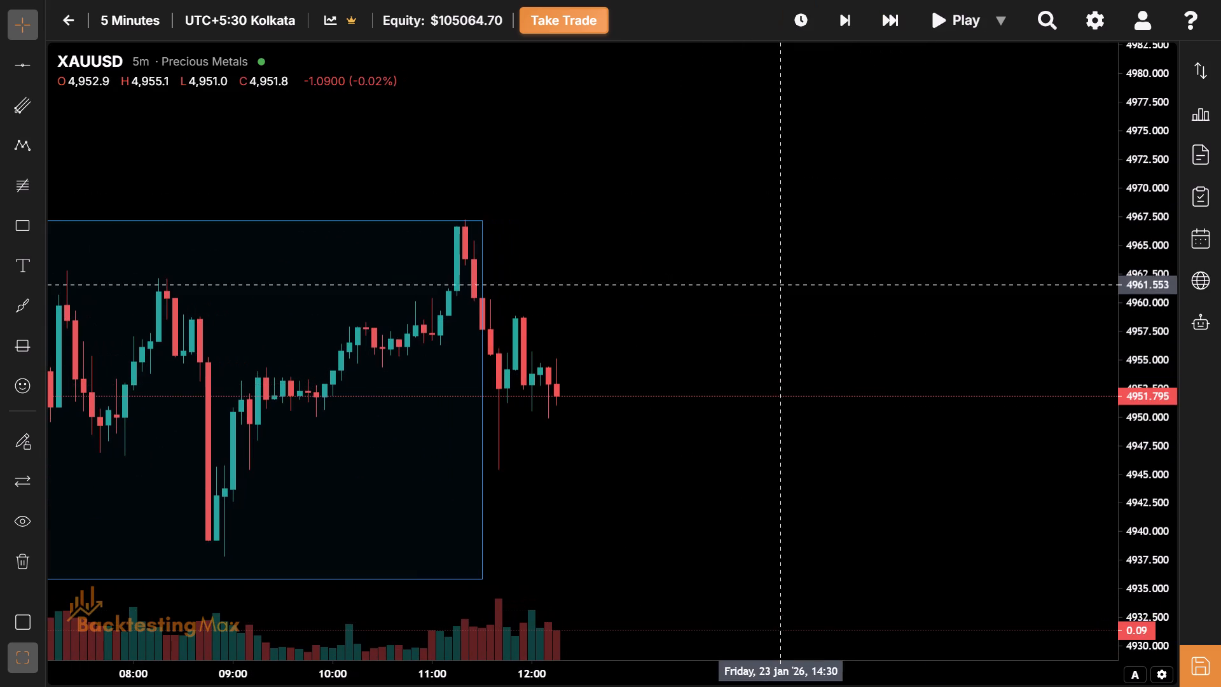
left_click_drag(753, 313, 753, 326)
left_click(896, 16)
Draw a London Session template box for 23 January from 12:30 to 16:30, spanning about 4958 down to 4937.6.
left_click_drag(648, 552, 565, 506)
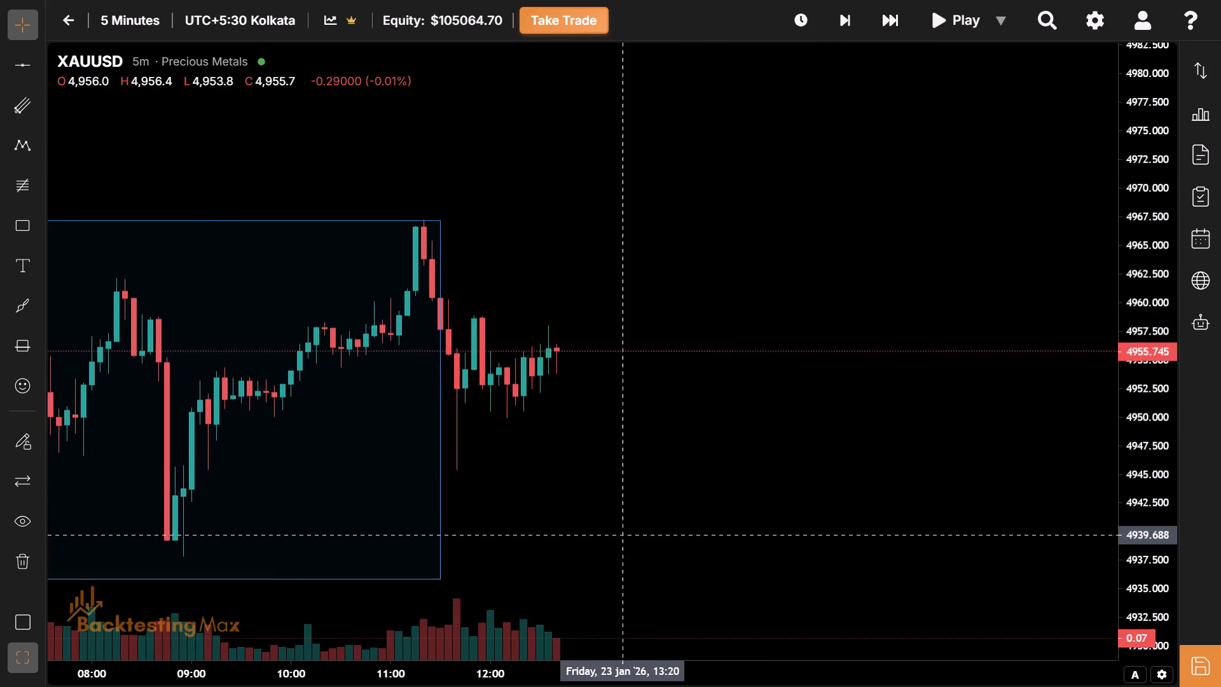
left_click_drag(565, 506, 368, 444)
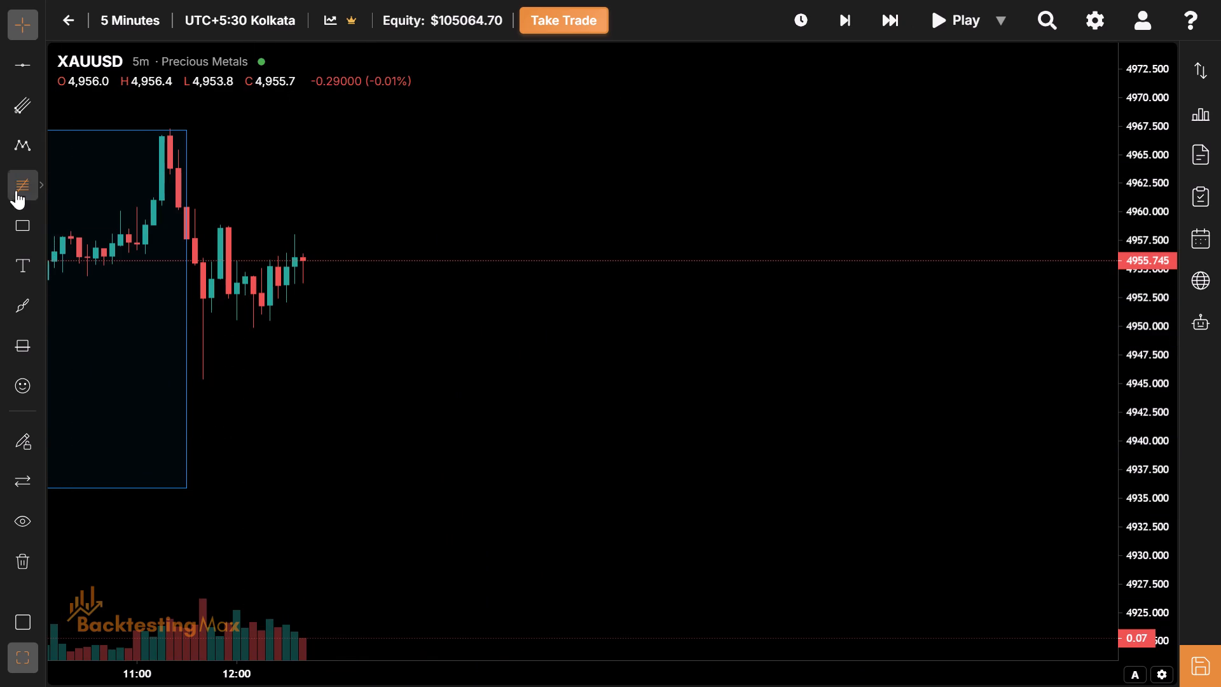
left_click(17, 221)
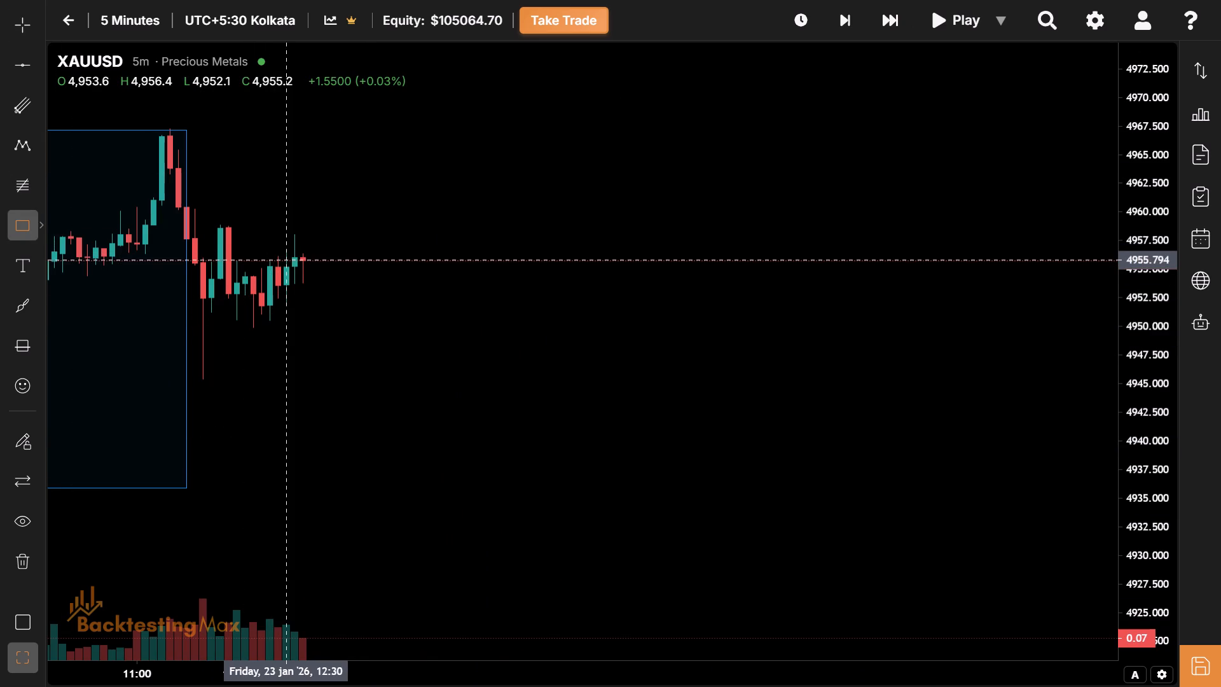
left_click(285, 260)
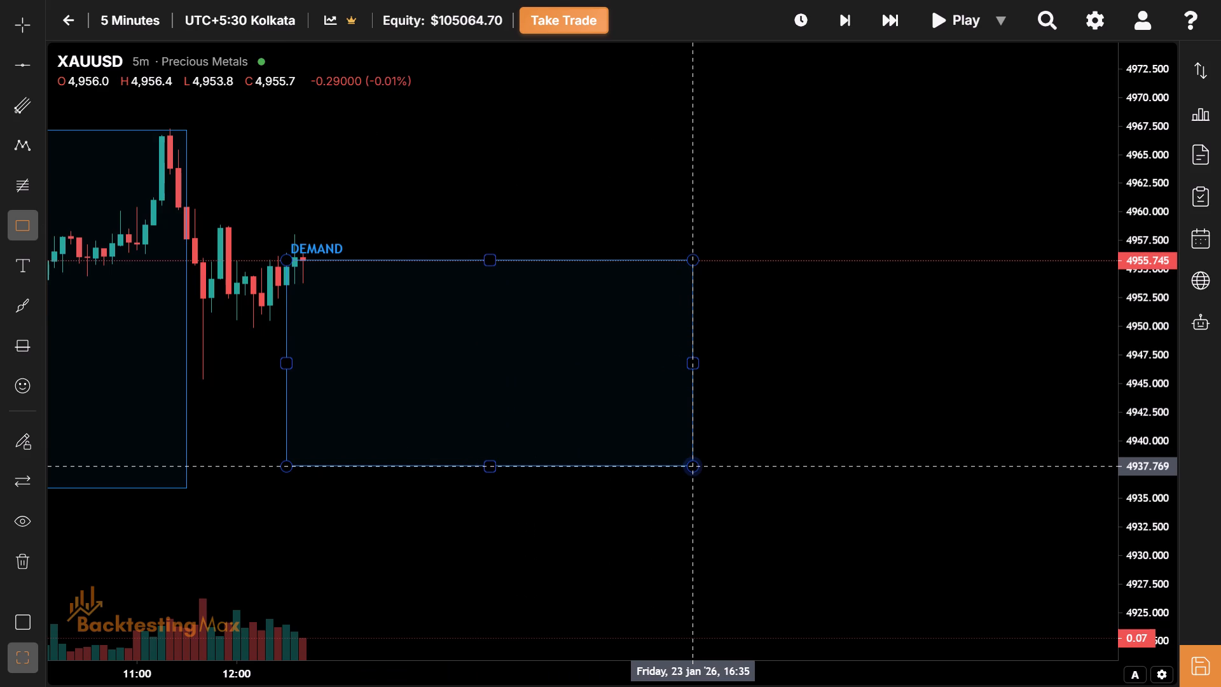
left_click(684, 468)
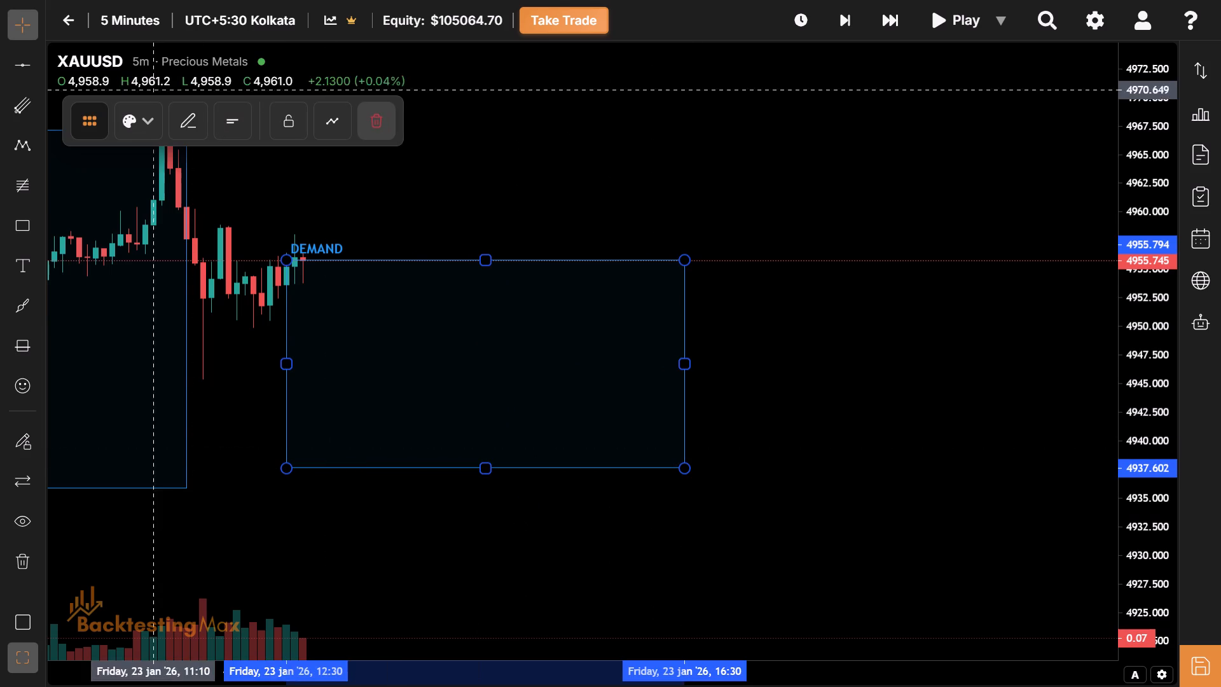
left_click(147, 109)
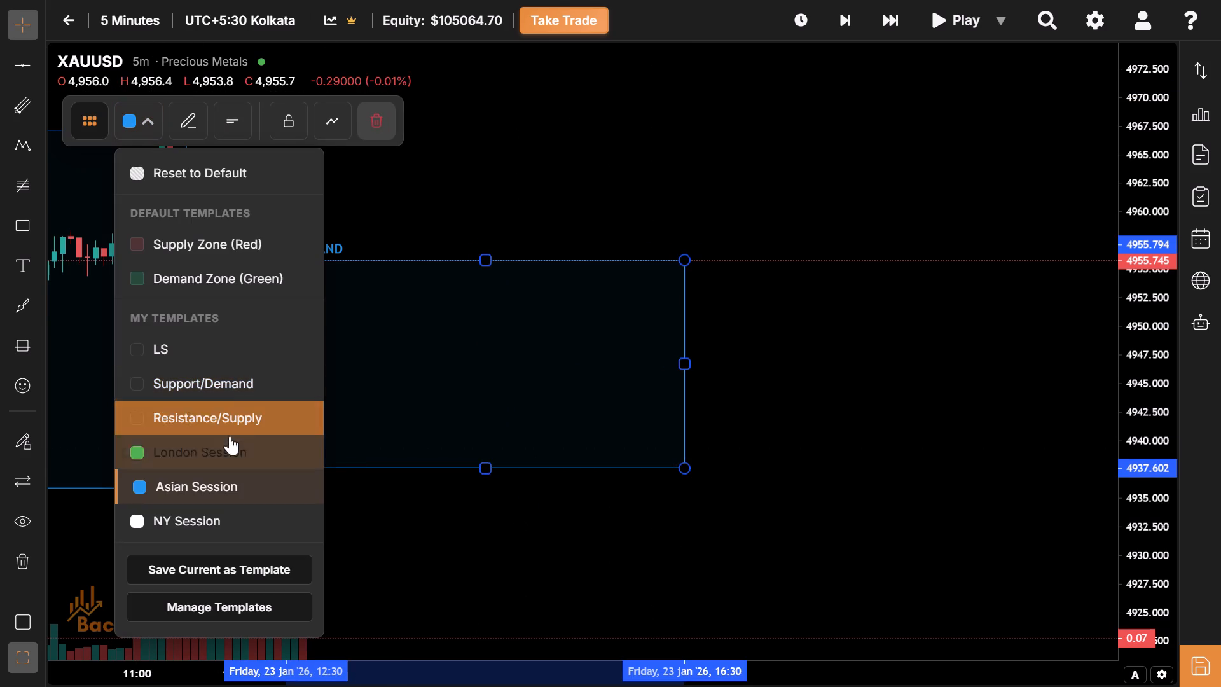
left_click(230, 436)
left_click_drag(441, 404, 398, 499)
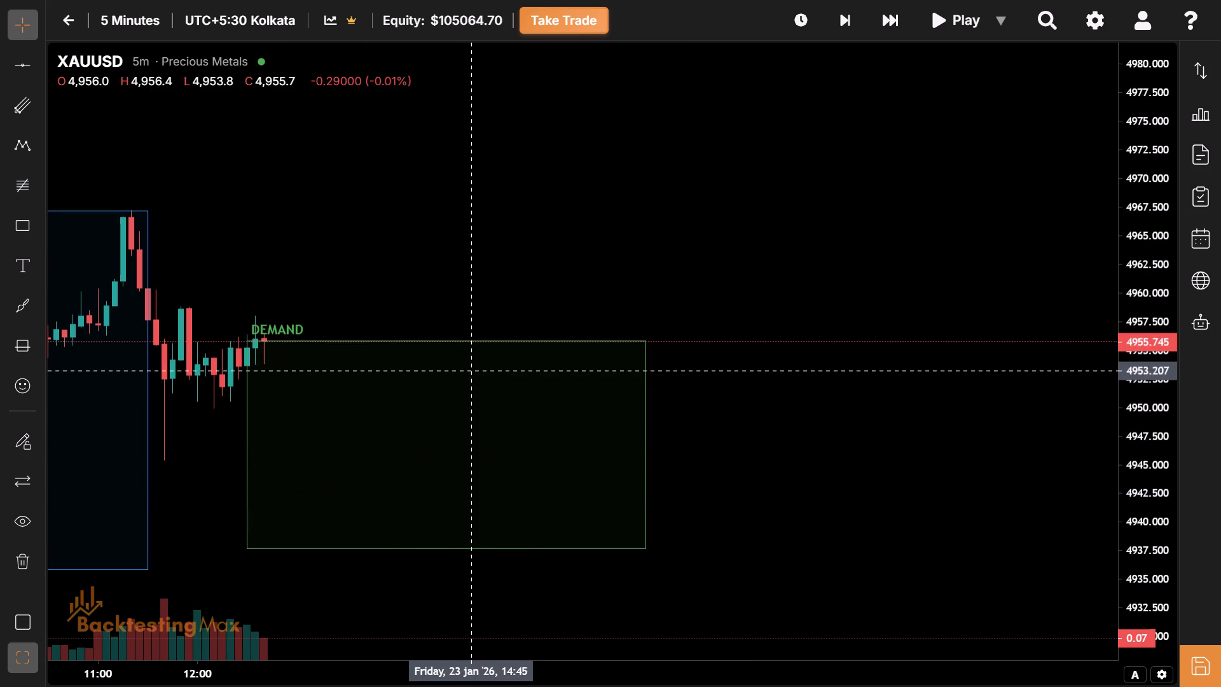
left_click_drag(443, 342, 503, 316)
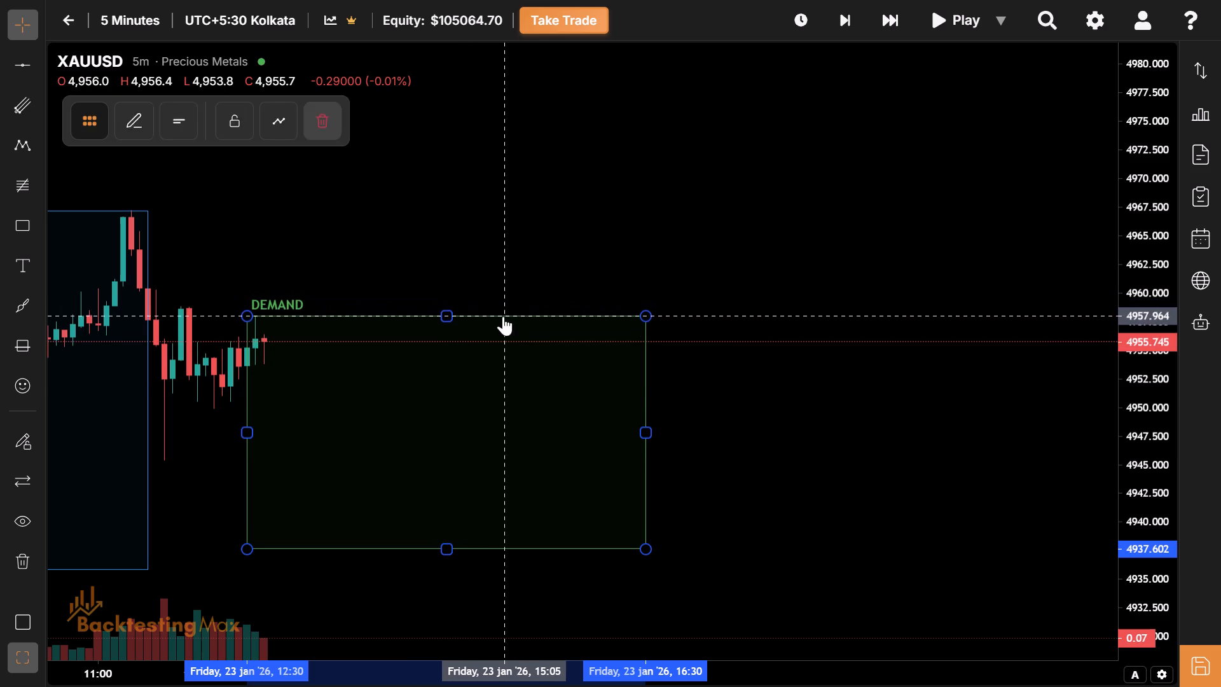
Advance the replay one bar at a time to 13:20 on 23 January, into the London session box.
left_click_drag(459, 439, 603, 291)
left_click_drag(338, 553, 626, 553)
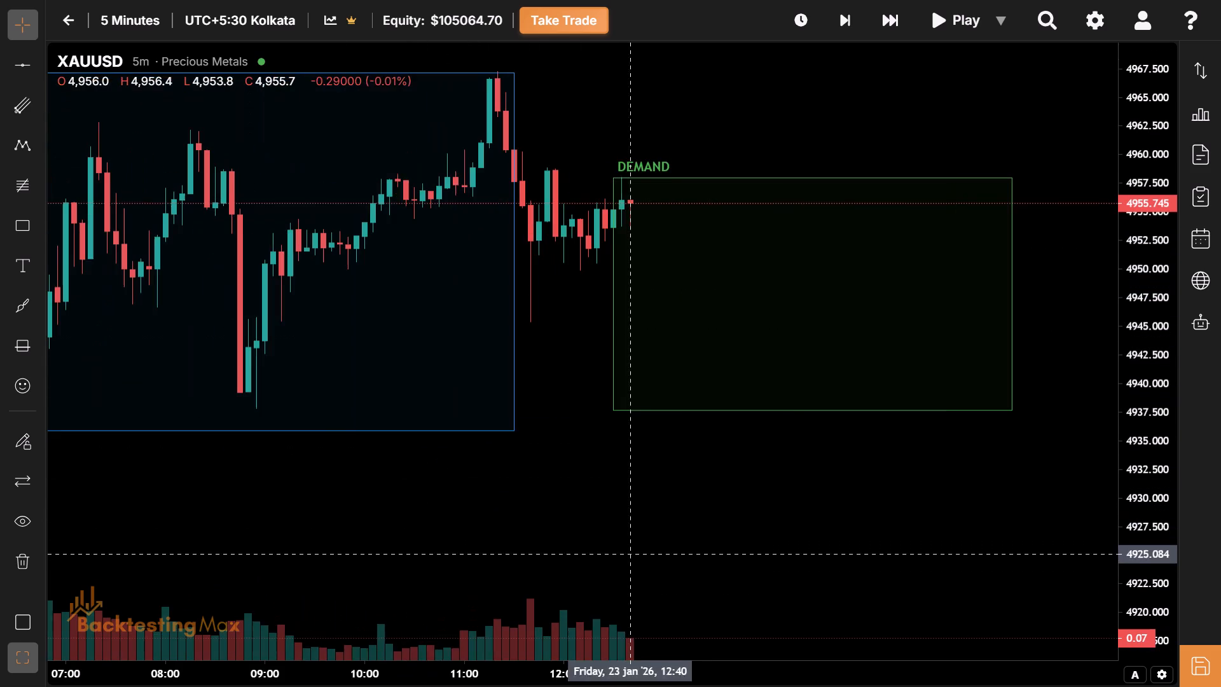
left_click_drag(300, 539, 265, 538)
left_click_drag(580, 546, 560, 550)
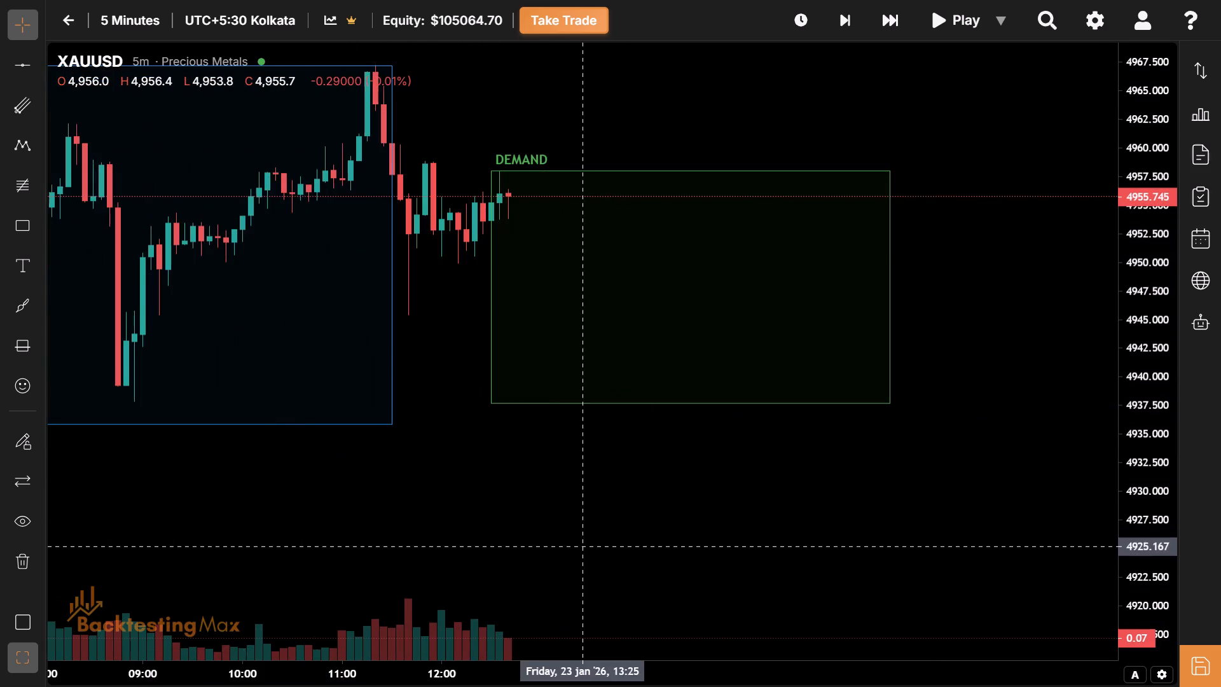
left_click_drag(560, 550, 383, 590)
left_click_drag(537, 396, 462, 476)
left_click(842, 26)
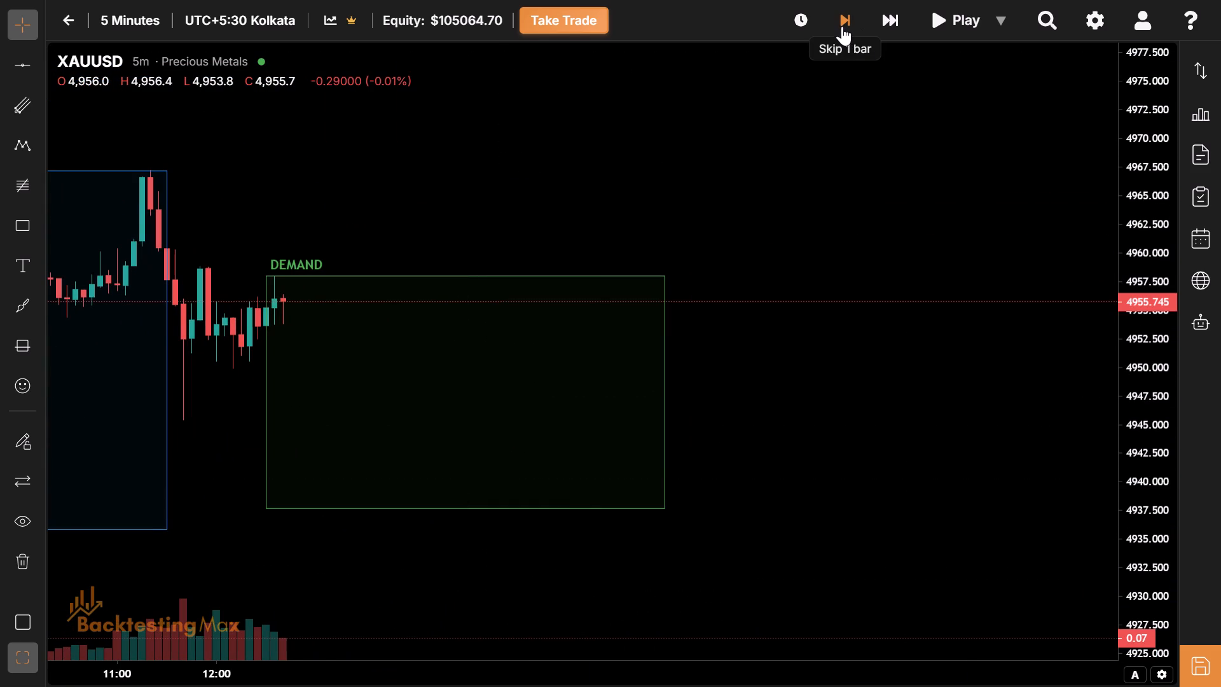
left_click(842, 26)
left_click(842, 26)
left_click(842, 26)
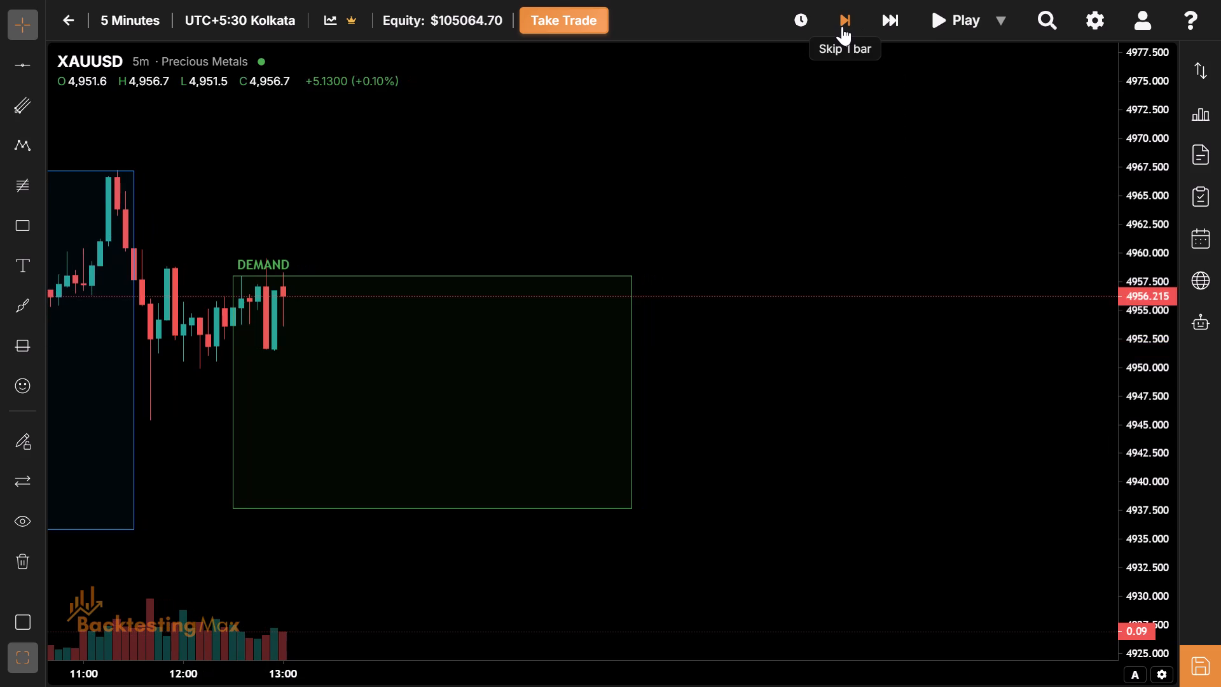
left_click(842, 26)
left_click(842, 26)
left_click(842, 26)
left_click(842, 26)
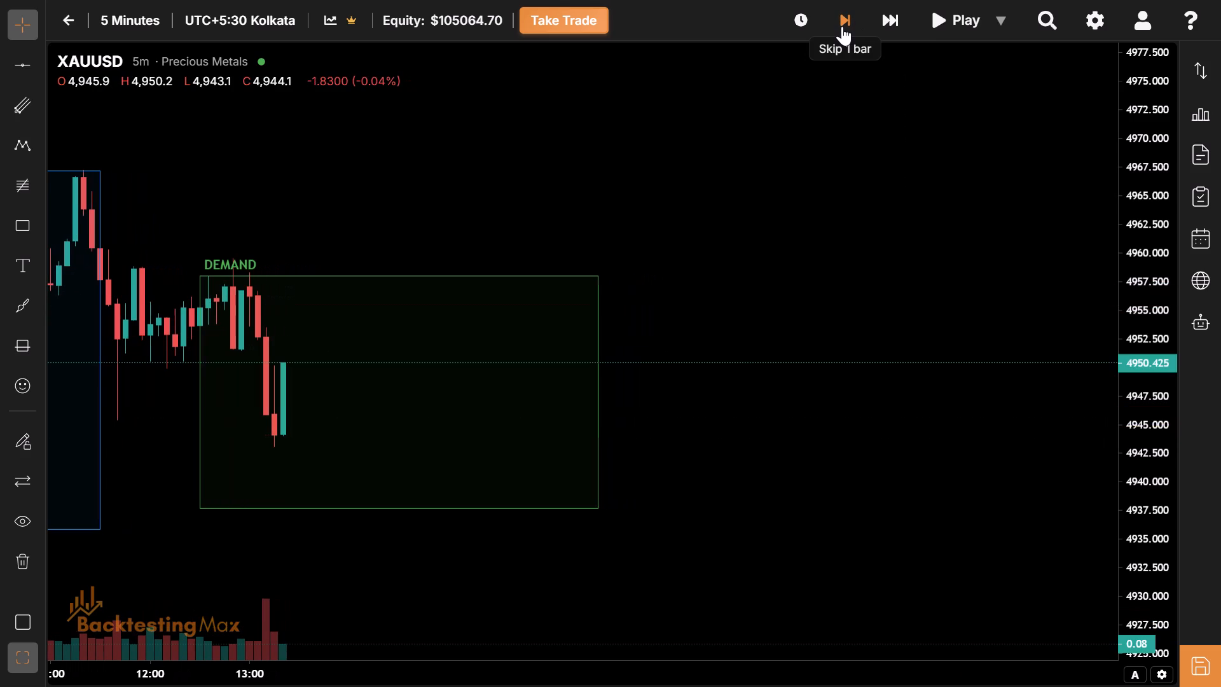
Raise the top edge of the 23 January London session box to the session high at about 4959.5.
left_click_drag(422, 358, 457, 419)
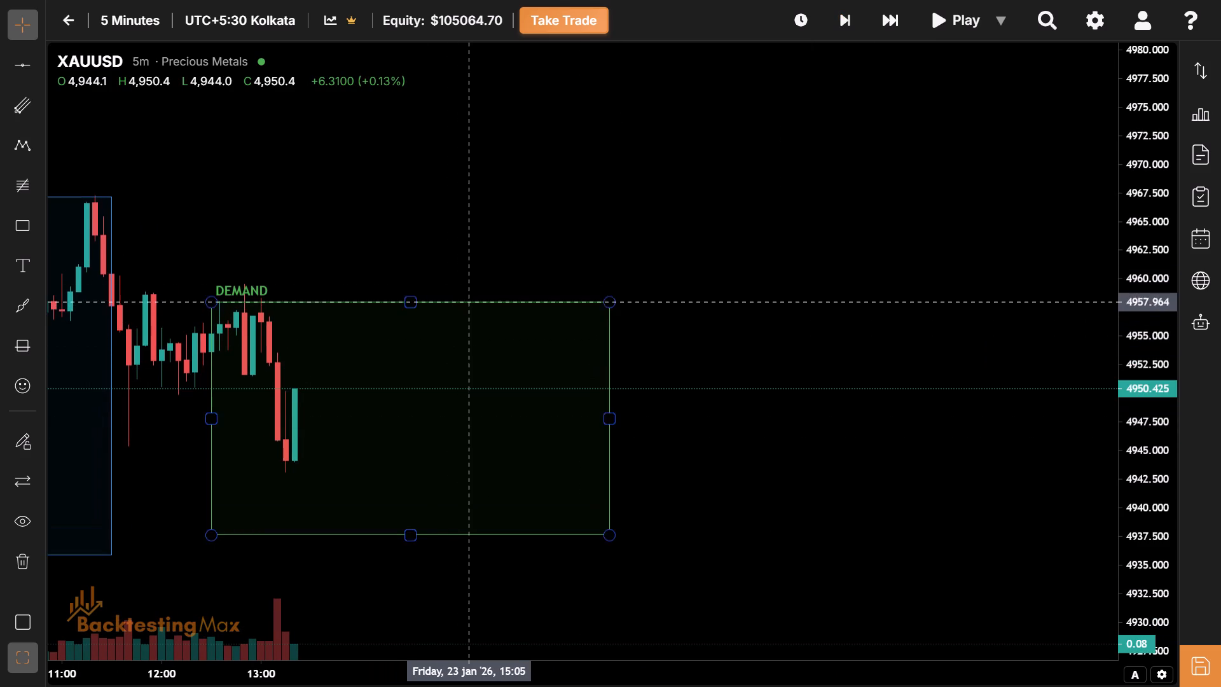
left_click_drag(416, 303, 425, 284)
Advance the replay one bar at a time to 13:50 on 23 January.
left_click_drag(376, 359, 913, 314)
left_click_drag(539, 400, 881, 386)
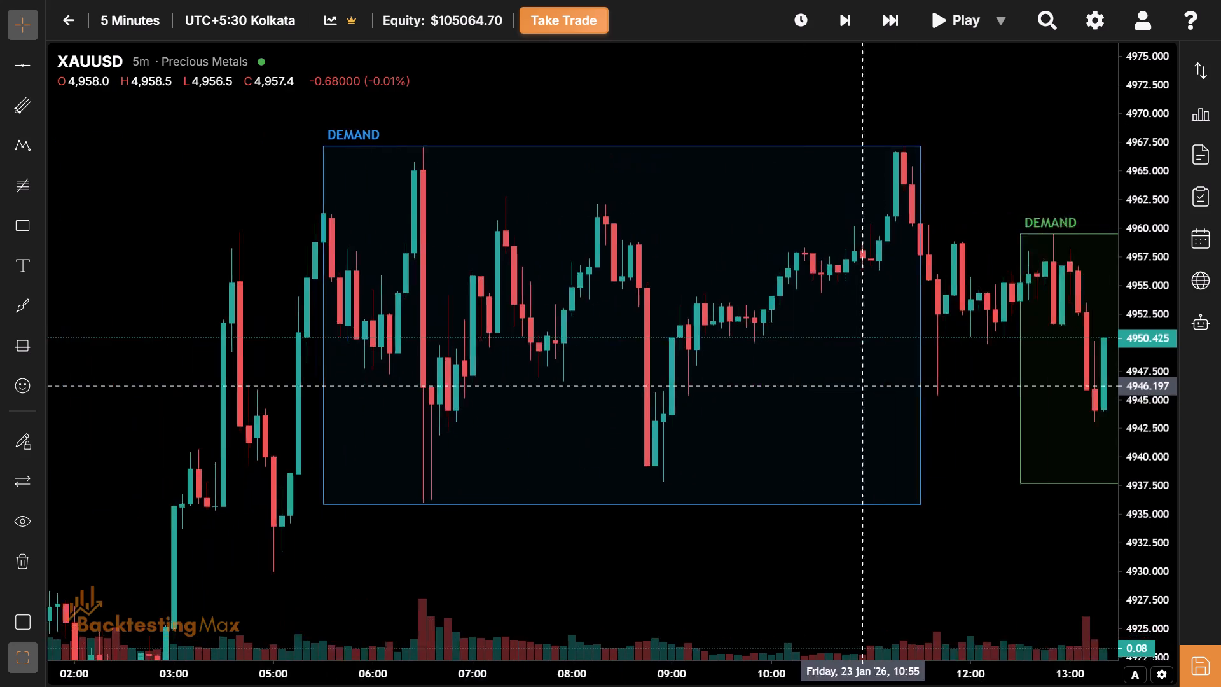
left_click_drag(881, 386, 970, 383)
left_click_drag(805, 409, 659, 392)
left_click_drag(646, 411, 349, 387)
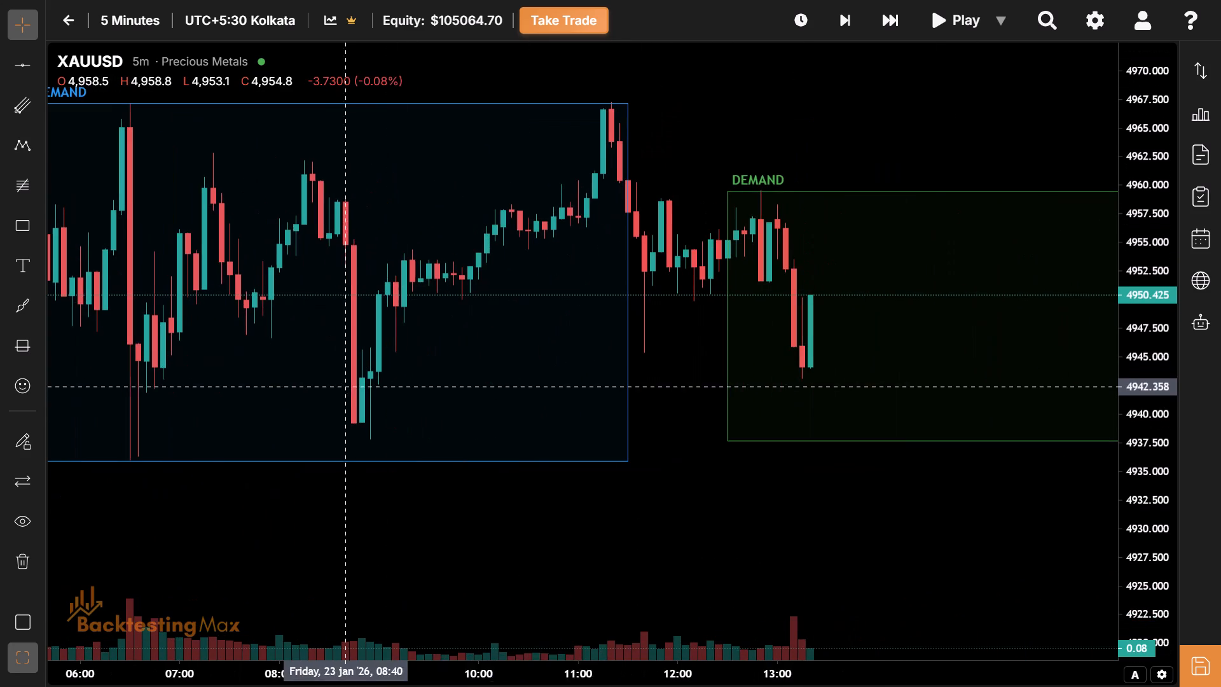
left_click_drag(545, 417, 375, 414)
left_click_drag(892, 354, 778, 375)
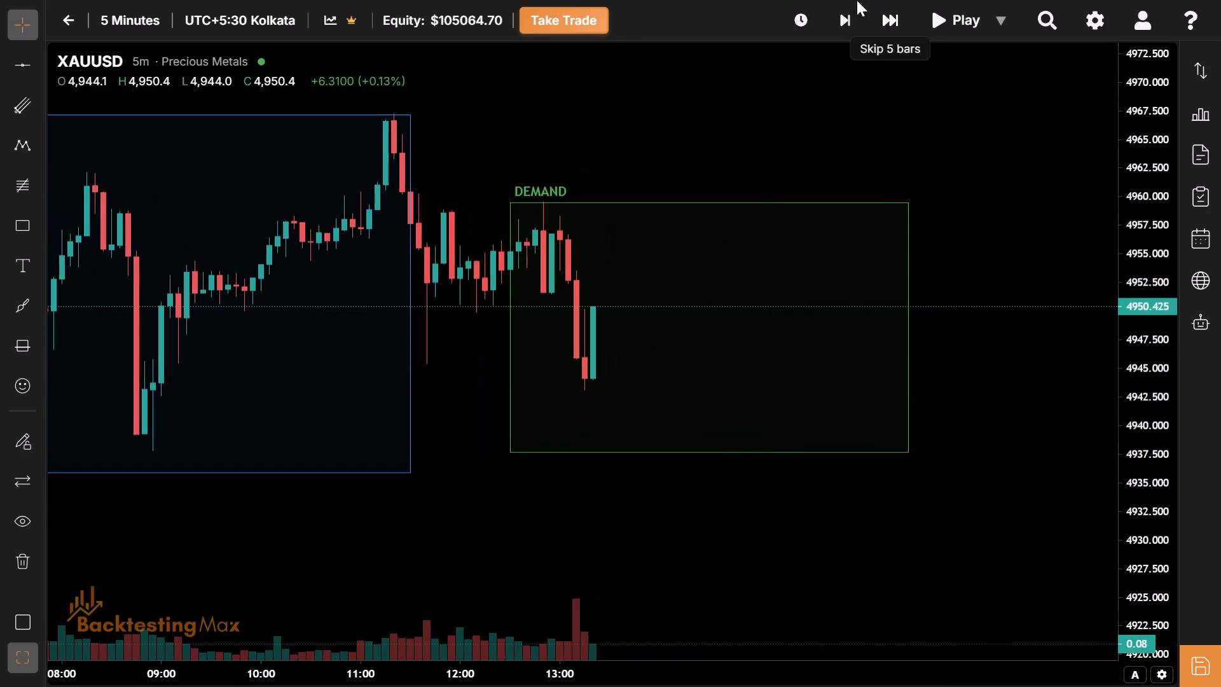
left_click(842, 17)
left_click(842, 17)
left_click(842, 17)
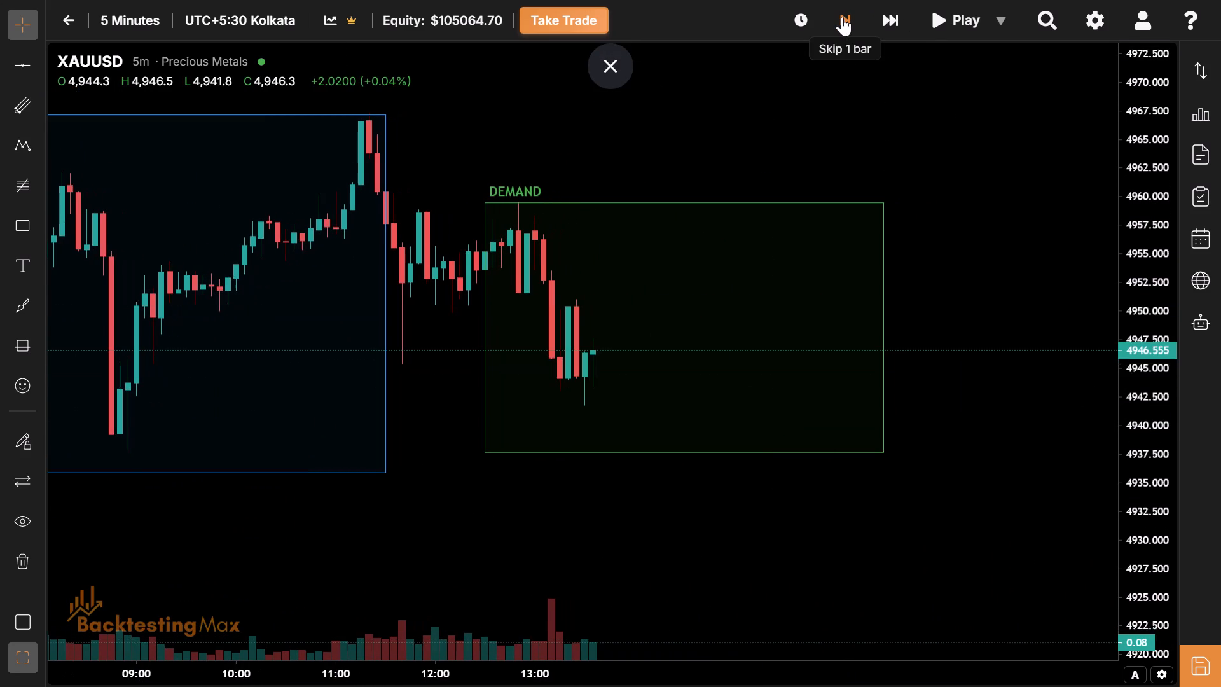
left_click(842, 17)
left_click(842, 17)
left_click(842, 17)
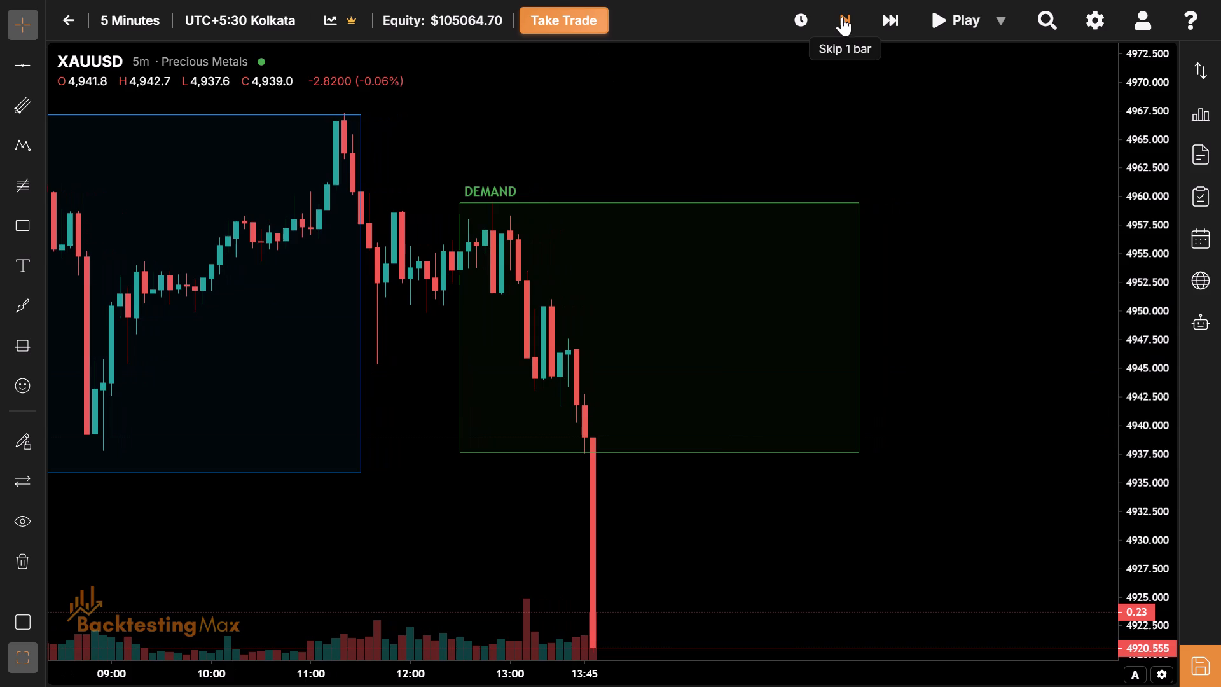
Lower the bottom edge of the 23 January London session box to the new session low at about 4920.5.
left_click_drag(634, 497, 911, 210)
left_click_drag(698, 338, 462, 368)
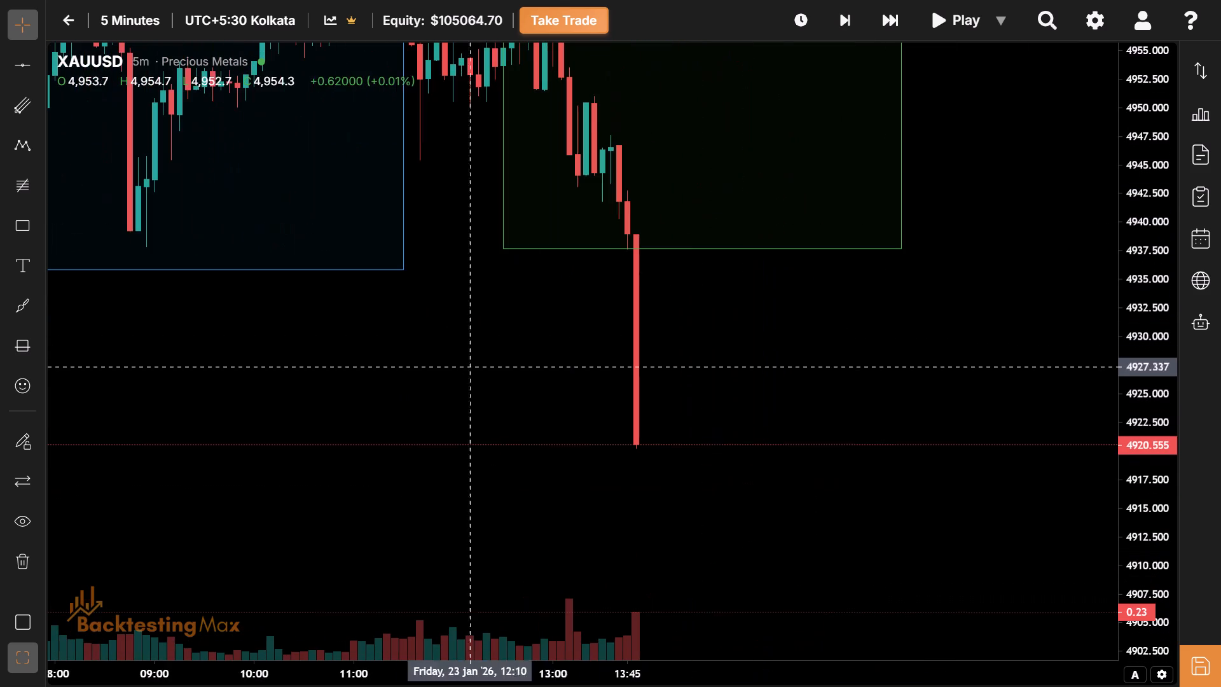
left_click_drag(699, 248, 715, 384)
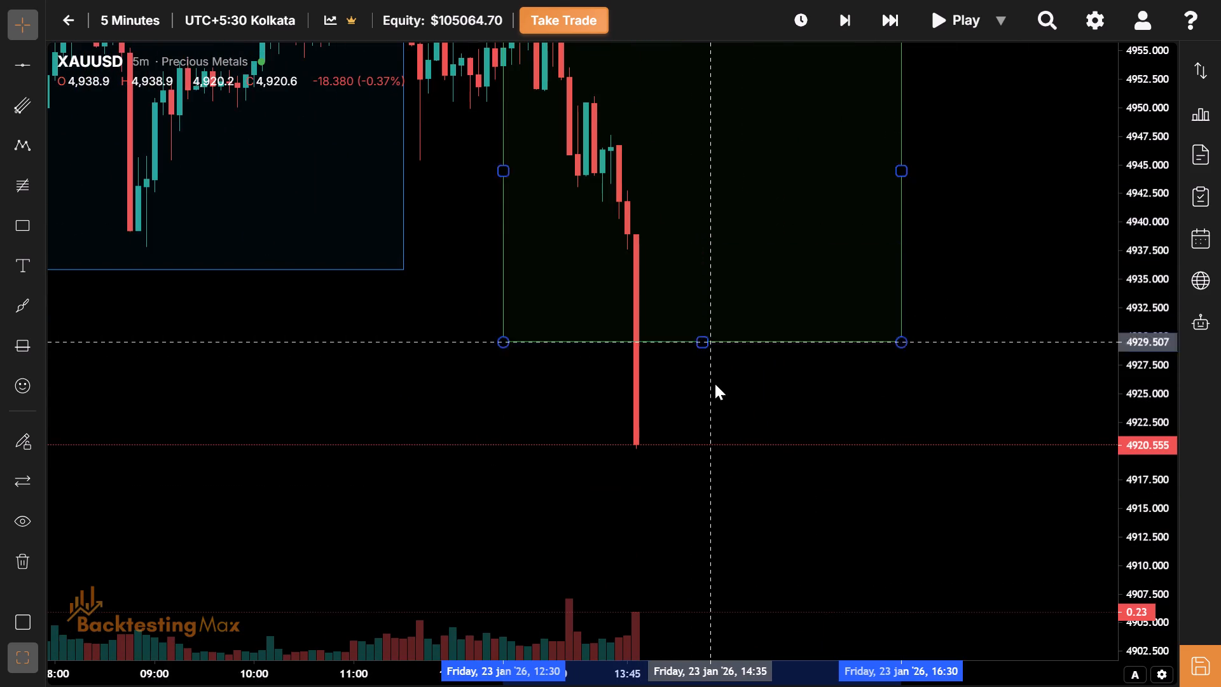
left_click_drag(715, 384, 725, 445)
Review the price action leading into 23 January and switch the chart to the 15-minute timeframe.
left_click_drag(604, 329, 974, 420)
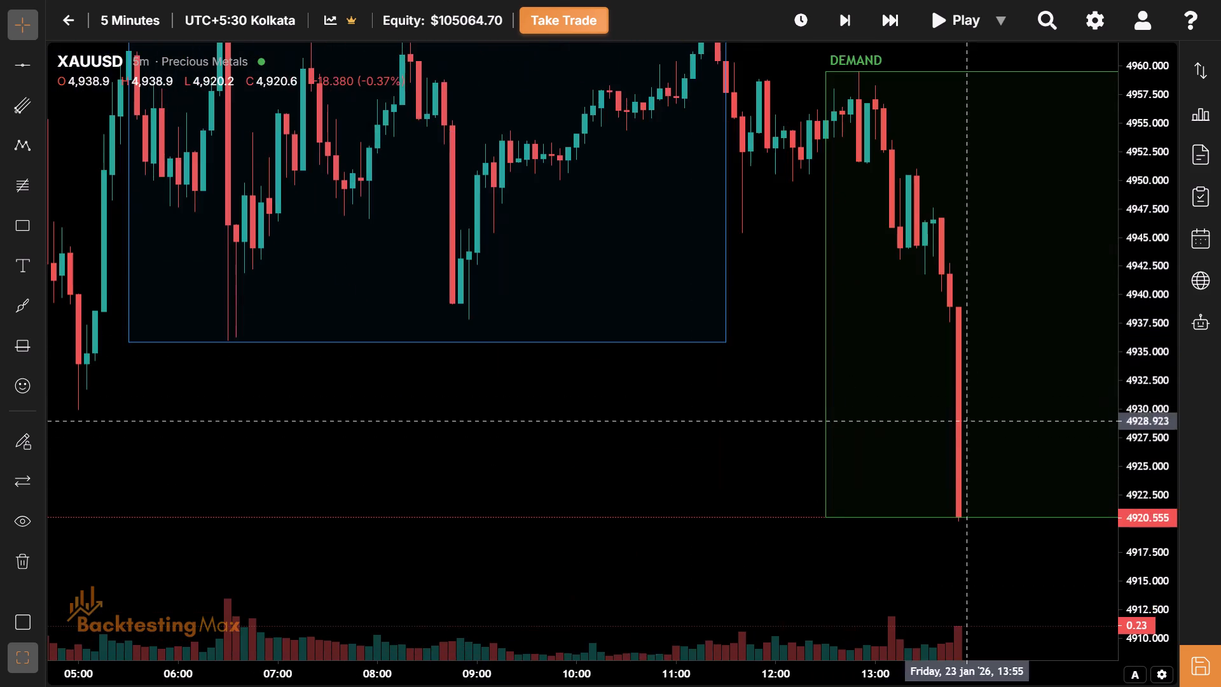
left_click_drag(462, 510, 661, 538)
left_click_drag(392, 477, 745, 198)
left_click_drag(745, 198, 730, 210)
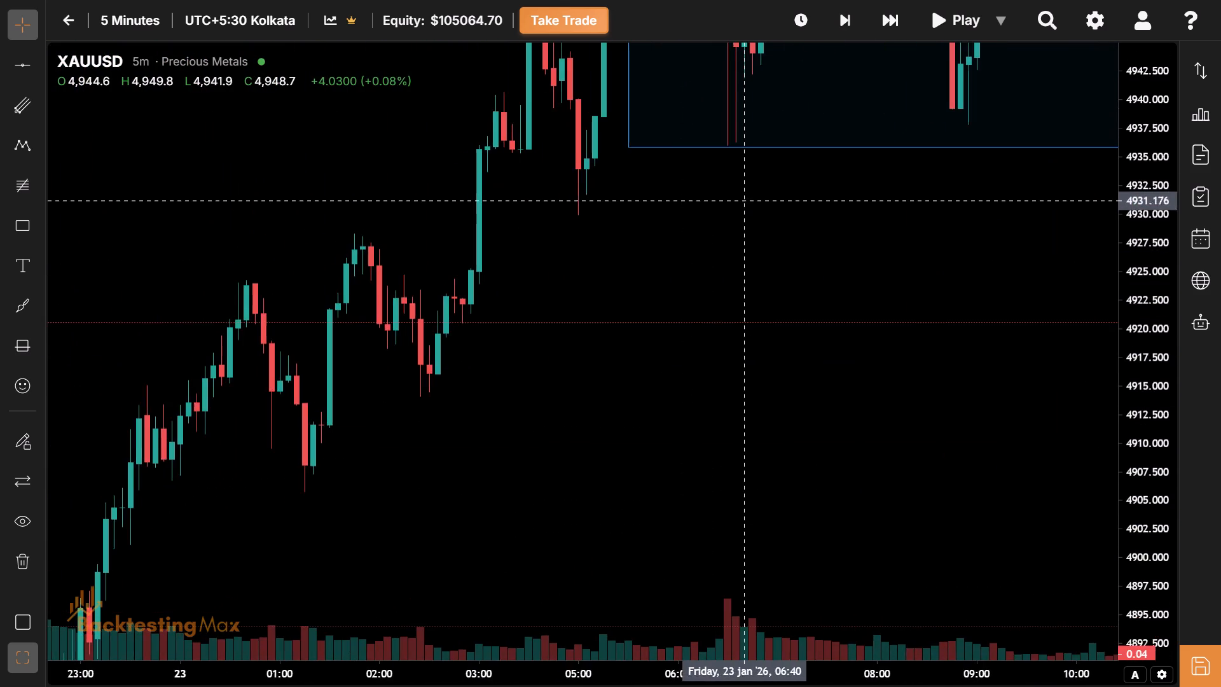
left_click_drag(730, 210, 519, 181)
left_click_drag(516, 667, 772, 684)
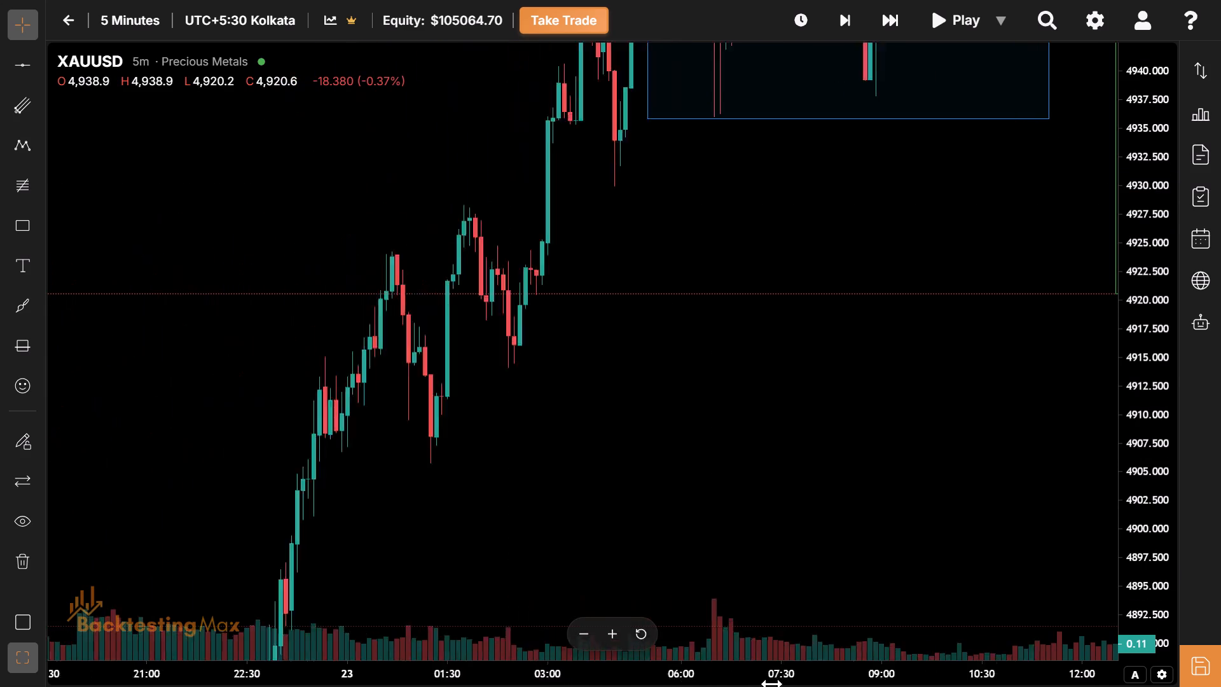
left_click_drag(772, 684, 850, 686)
left_click_drag(1140, 101, 1108, 412)
left_click_drag(837, 387, 736, 391)
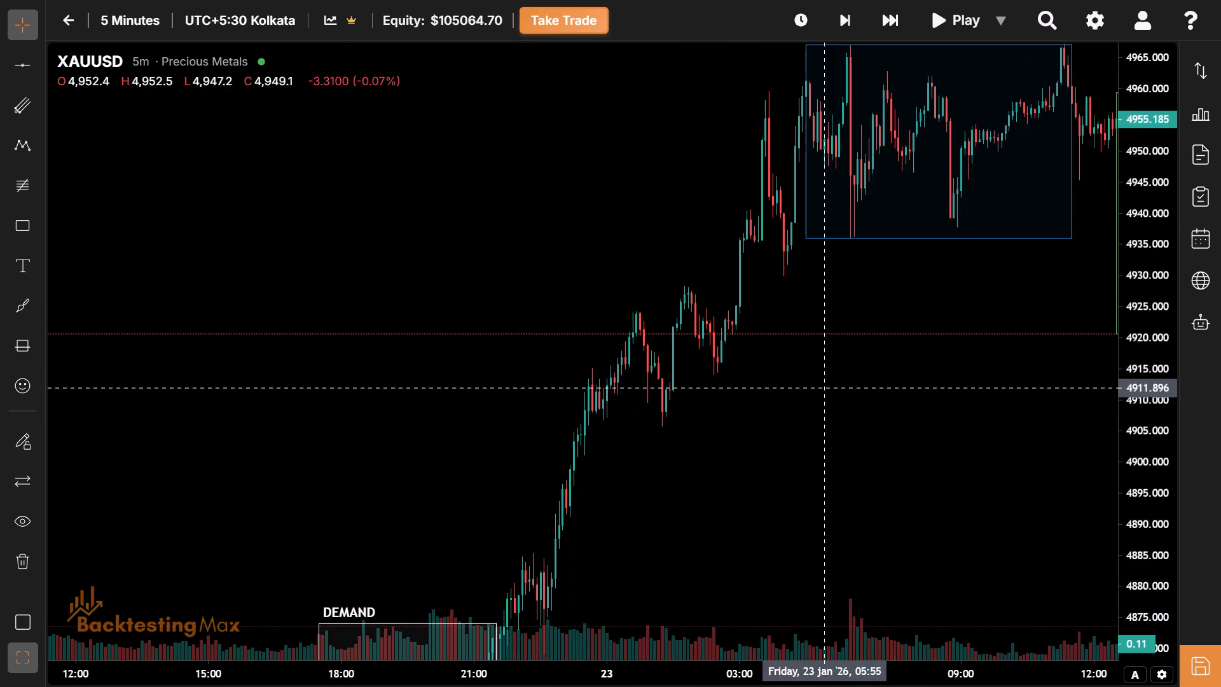
left_click_drag(736, 391, 437, 375)
left_click_drag(437, 375, 403, 398)
left_click(106, 10)
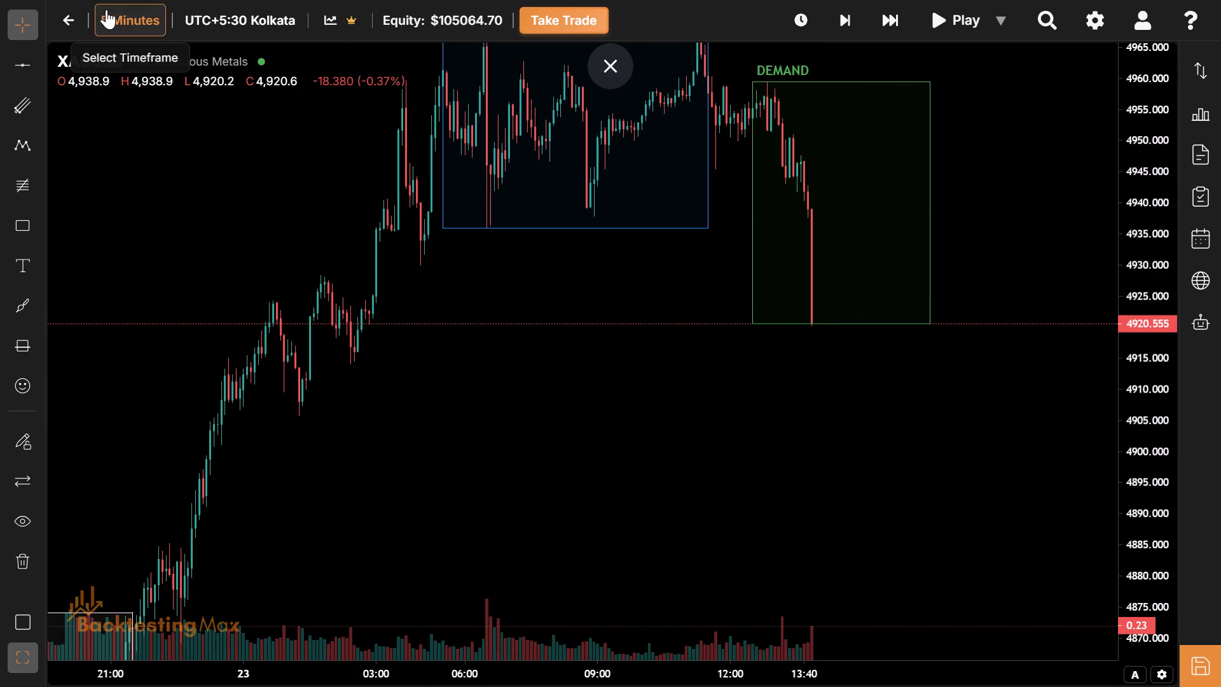
left_click(205, 225)
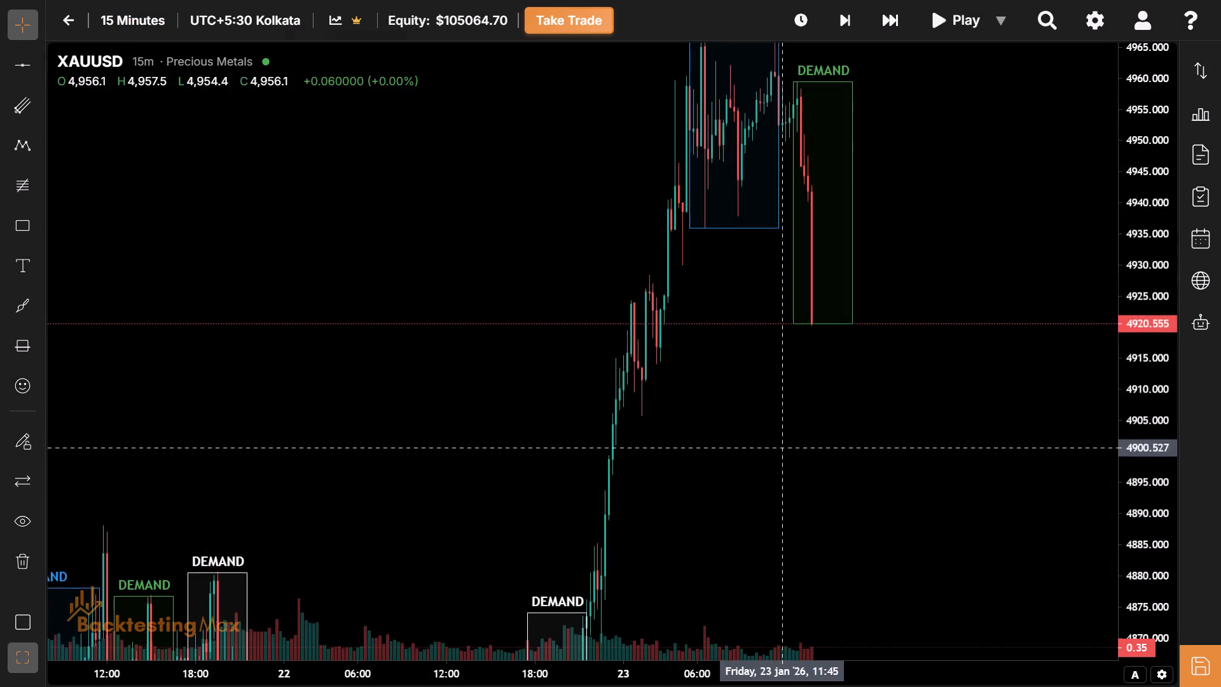
Draw a rectangle from about 4877.9 to 4886.1 at the 21 January peak, spanning 11:45 to 14:00.
left_click_drag(789, 447, 567, 546)
left_click_drag(567, 546, 579, 486)
left_click_drag(740, 518, 740, 514)
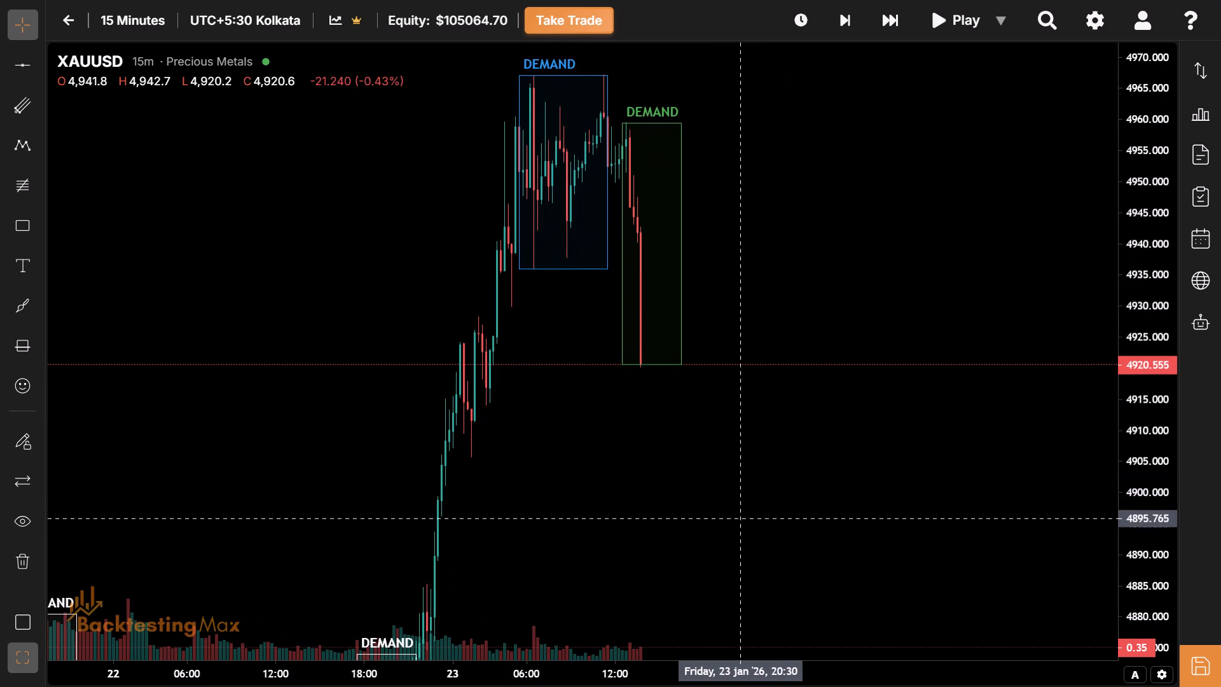
left_click_drag(740, 514, 756, 466)
left_click_drag(619, 524, 778, 114)
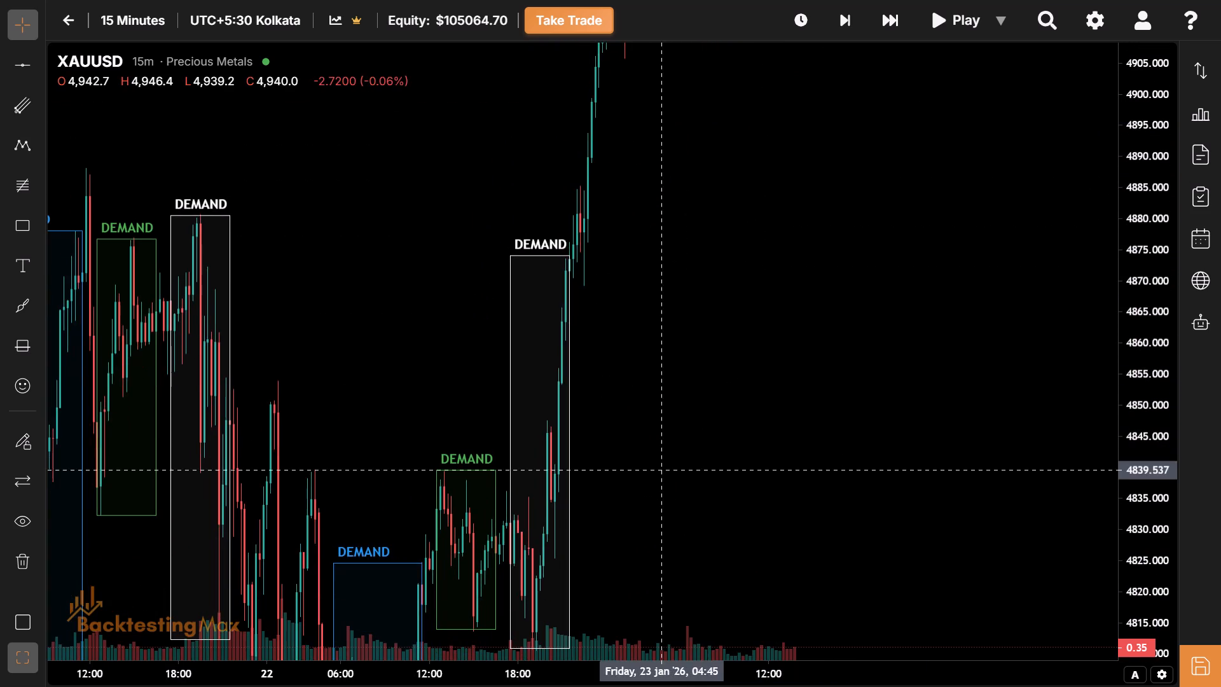
left_click_drag(661, 469, 913, 495)
left_click_drag(901, 370, 823, 579)
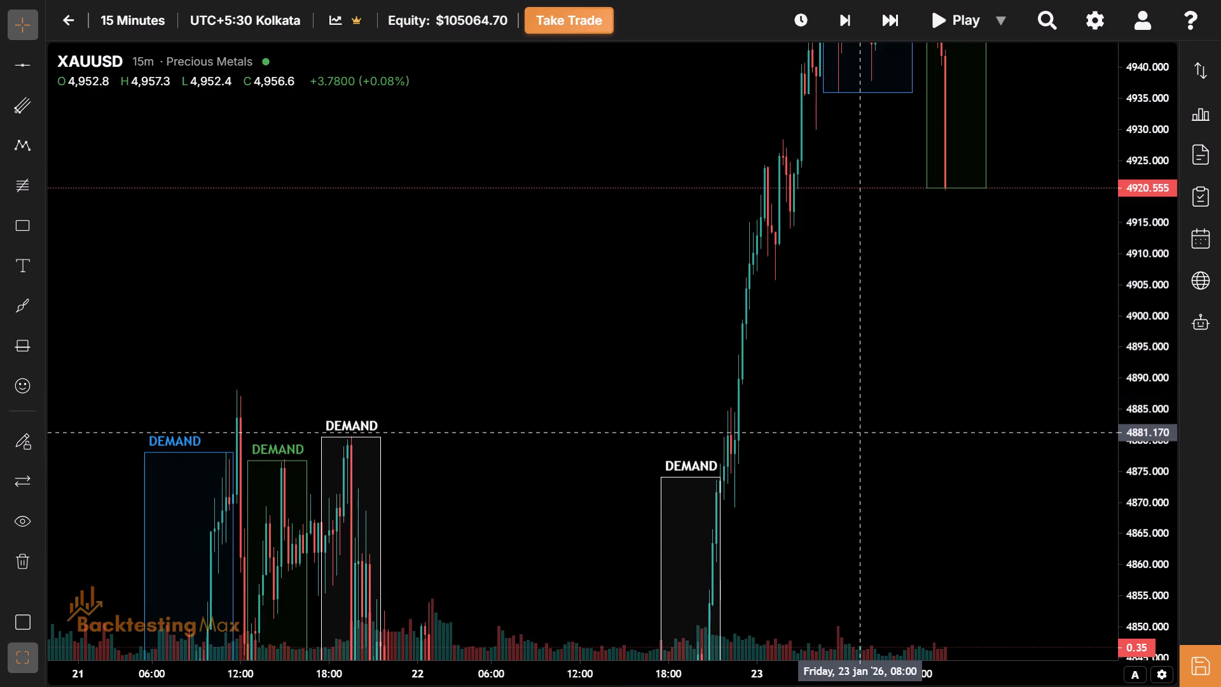
left_click_drag(509, 547, 518, 501)
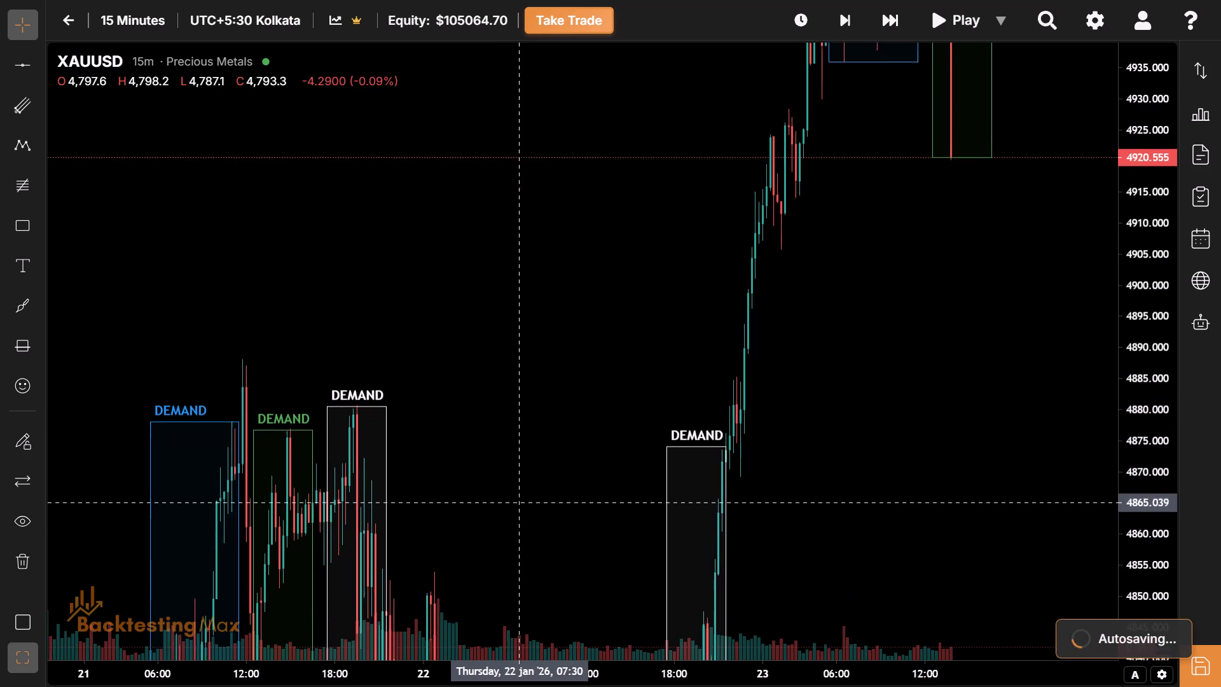
left_click_drag(518, 501, 519, 490)
left_click_drag(498, 432, 499, 464)
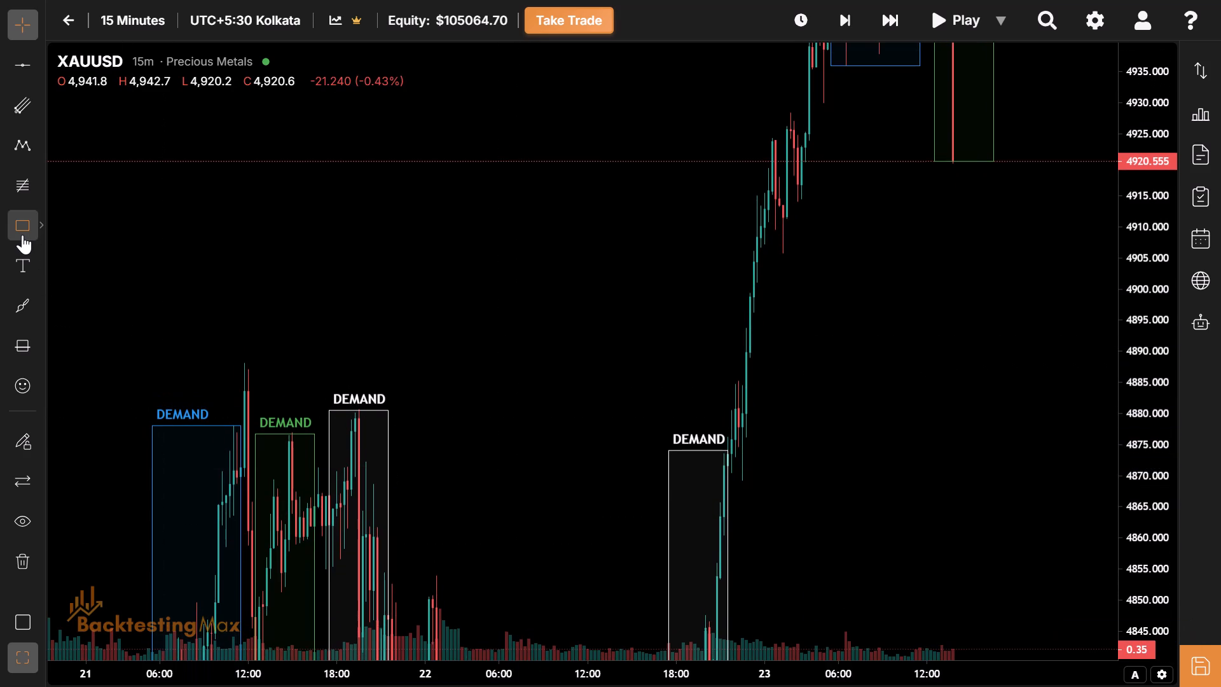
left_click(22, 235)
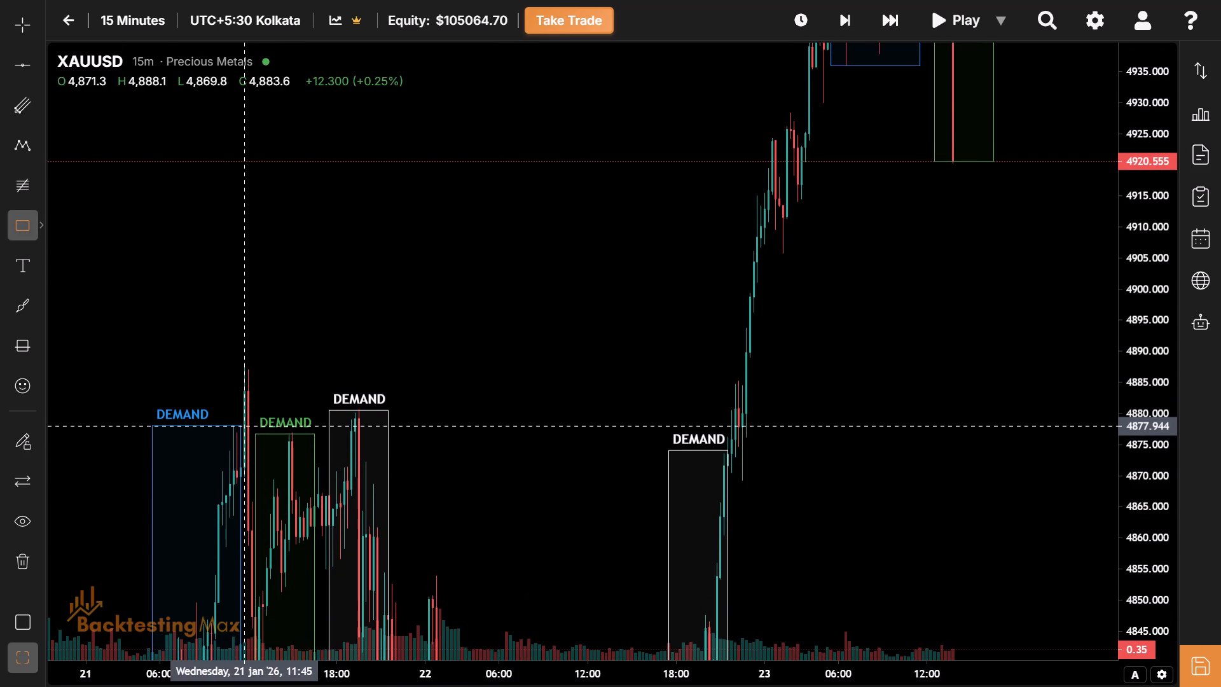
left_click(244, 426)
left_click(279, 375)
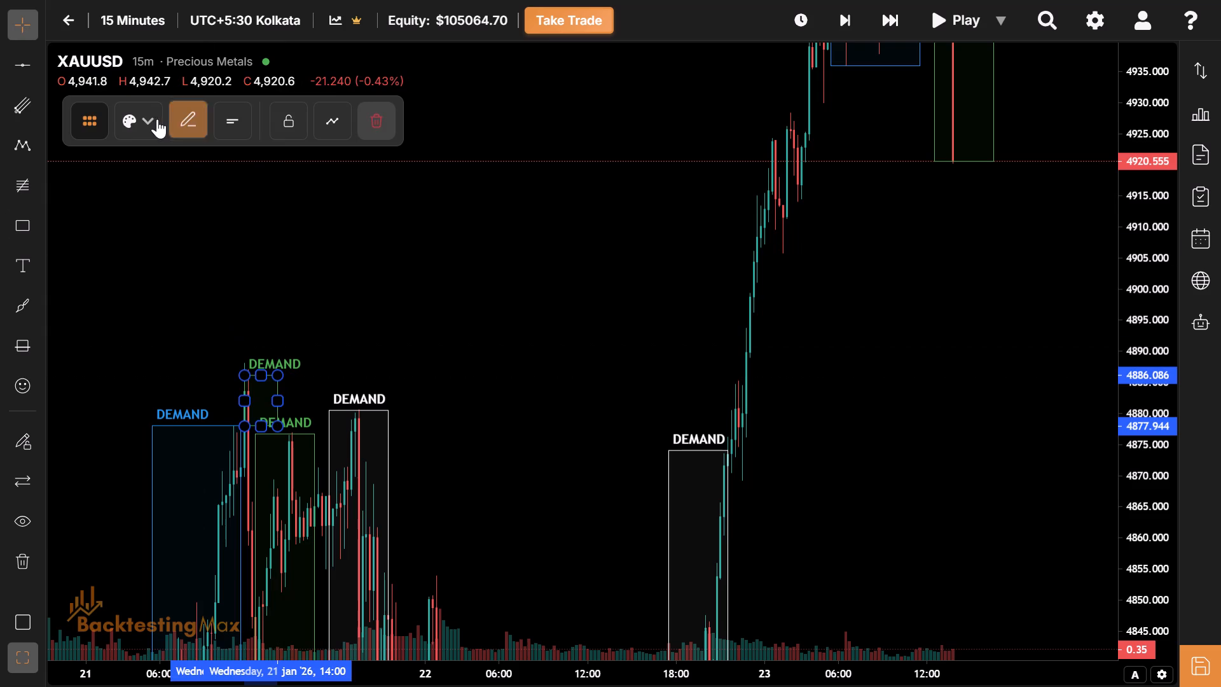
Apply the Support/Demand template to the new rectangle and extend it to the right.
left_click(151, 119)
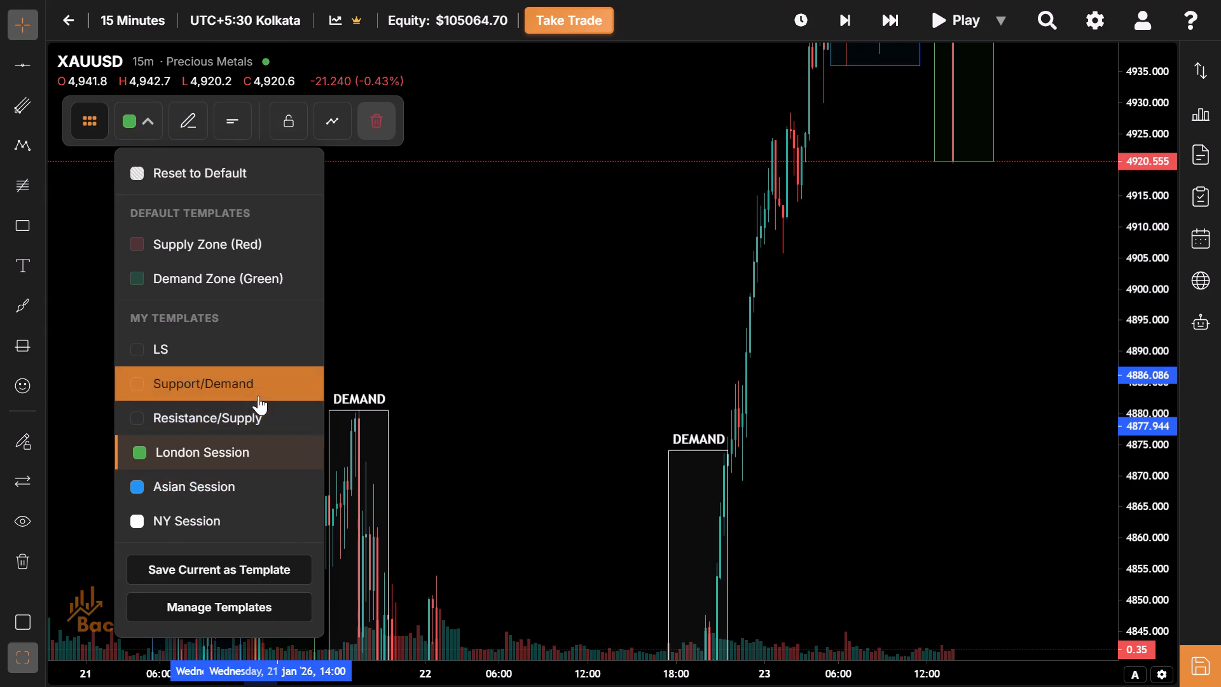
left_click(258, 396)
left_click(196, 123)
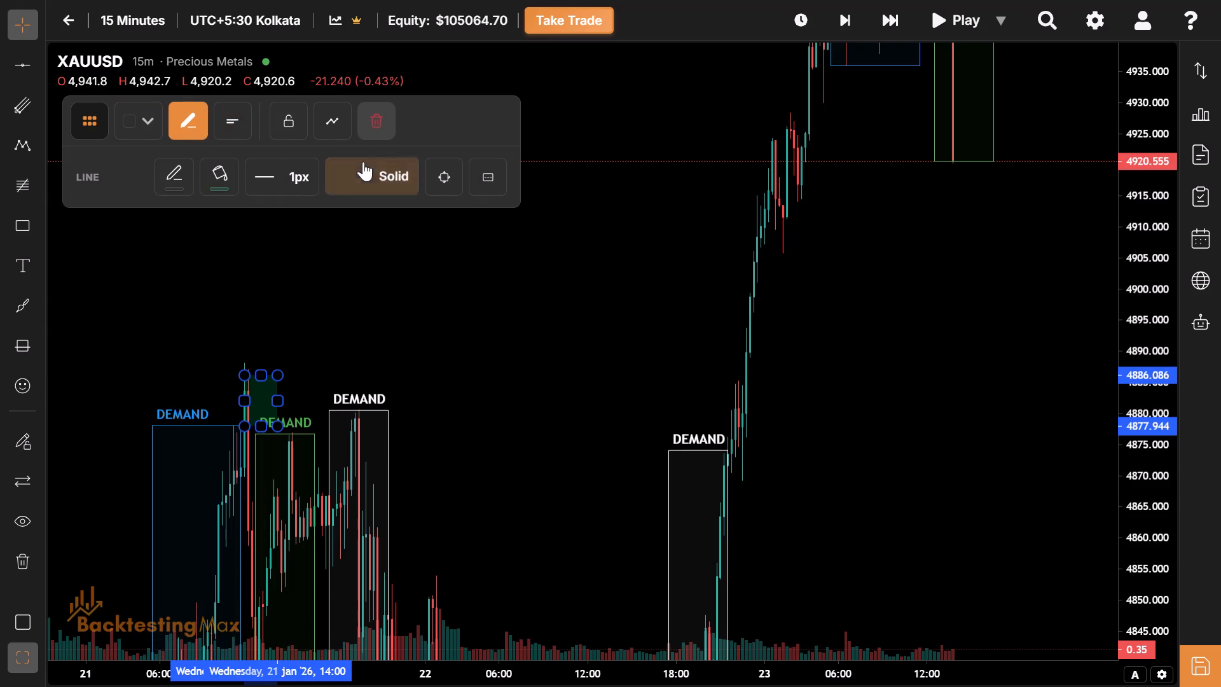
left_click(442, 158)
left_click(551, 225)
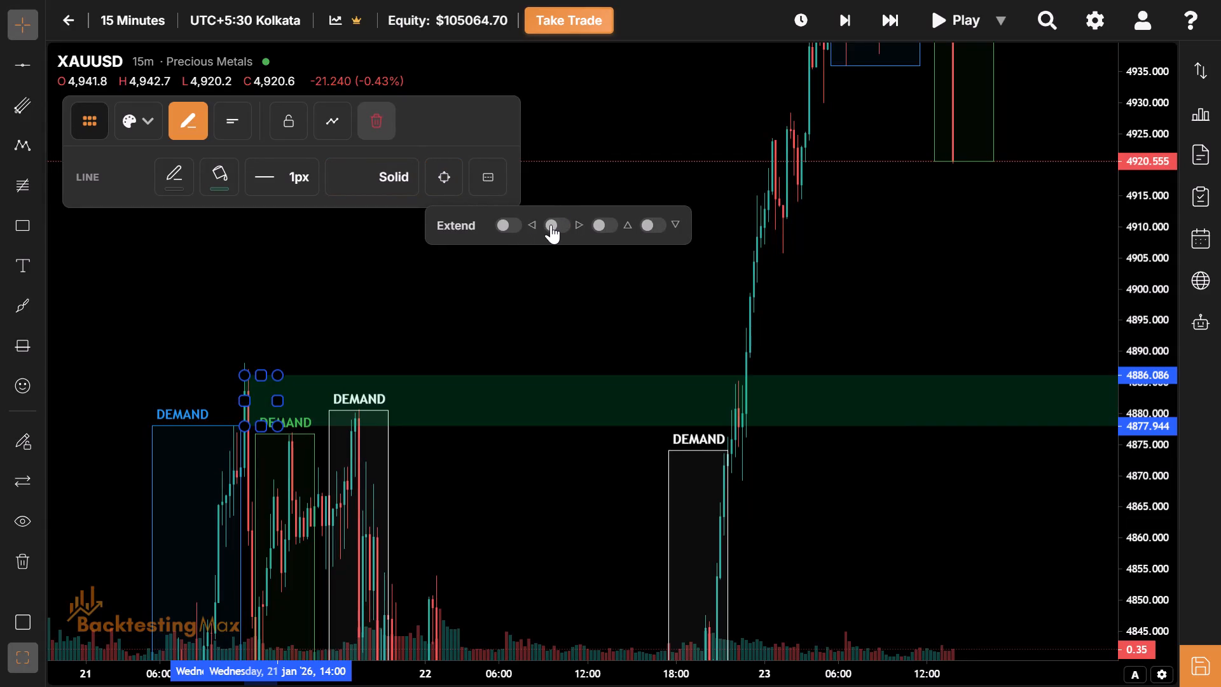
Place a horizontal line at about 4906.67, near the swing low from the early hours of 23 January.
left_click_drag(909, 543, 761, 471)
left_click_drag(761, 471, 822, 487)
left_click_drag(822, 487, 666, 503)
left_click_drag(756, 197, 582, 440)
left_click_drag(582, 440, 506, 377)
left_click_drag(511, 440, 570, 468)
left_click_drag(570, 468, 527, 474)
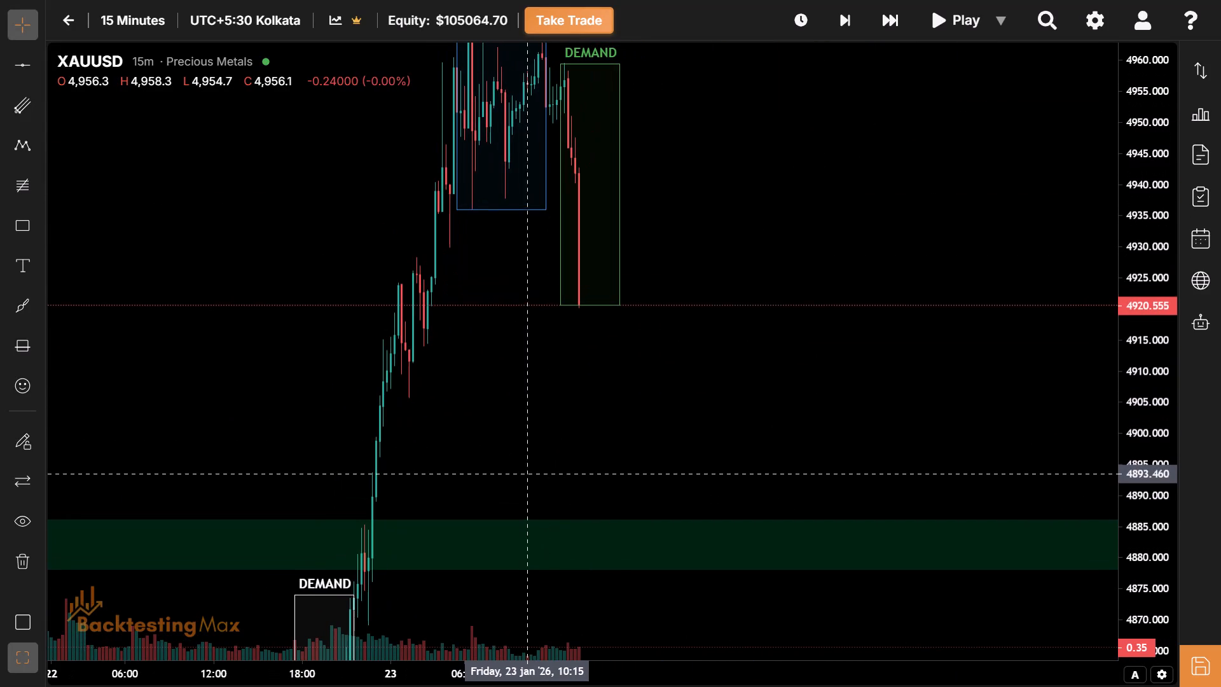
left_click_drag(620, 424, 586, 473)
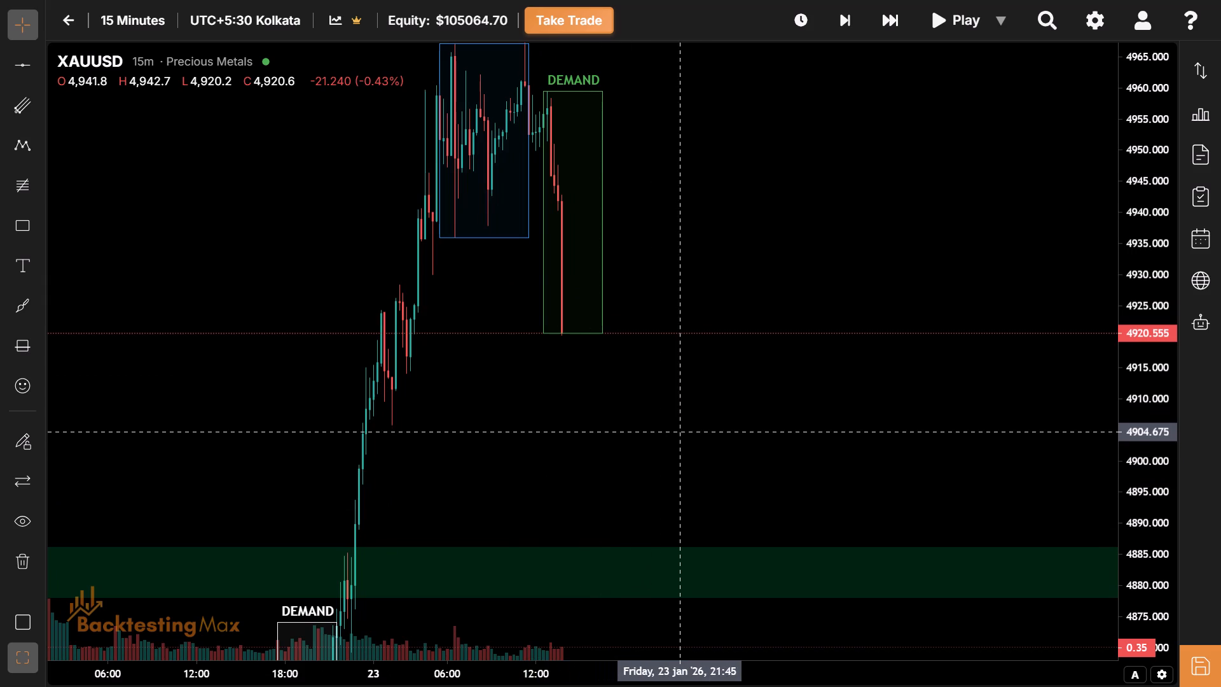
left_click_drag(24, 62, 304, 402)
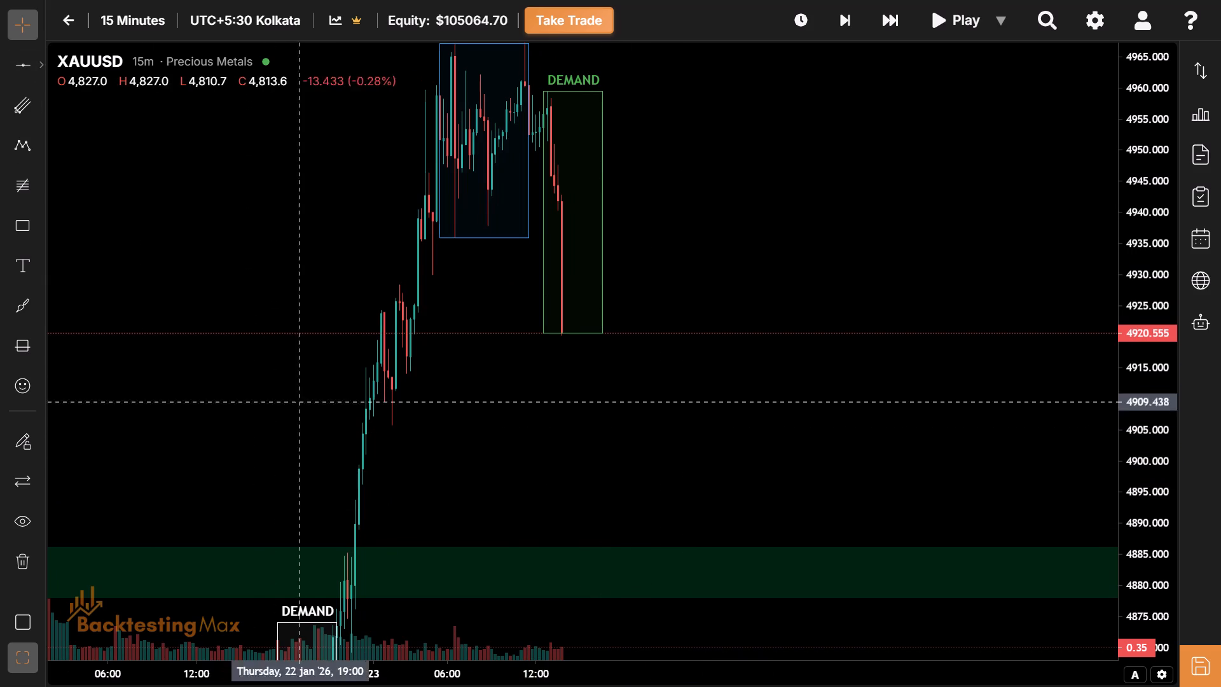
left_click_drag(304, 402, 348, 419)
left_click(348, 419)
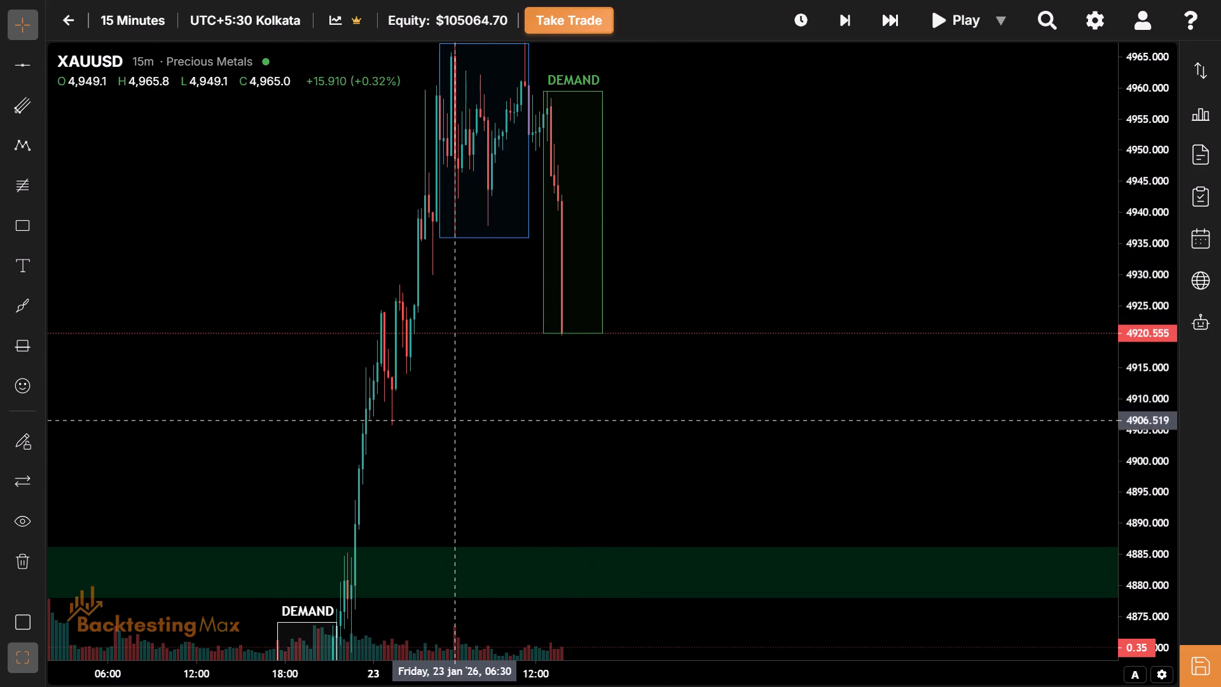
left_click(453, 422)
left_click(8, 63)
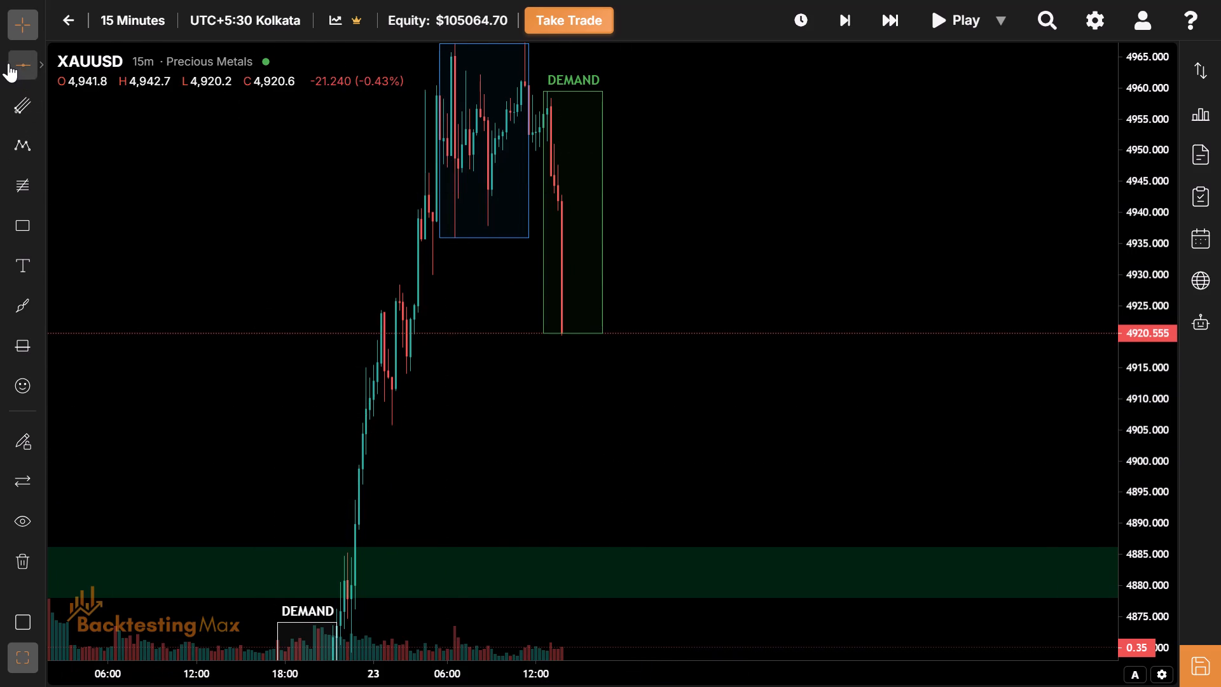
left_click(475, 419)
left_click_drag(916, 352, 764, 388)
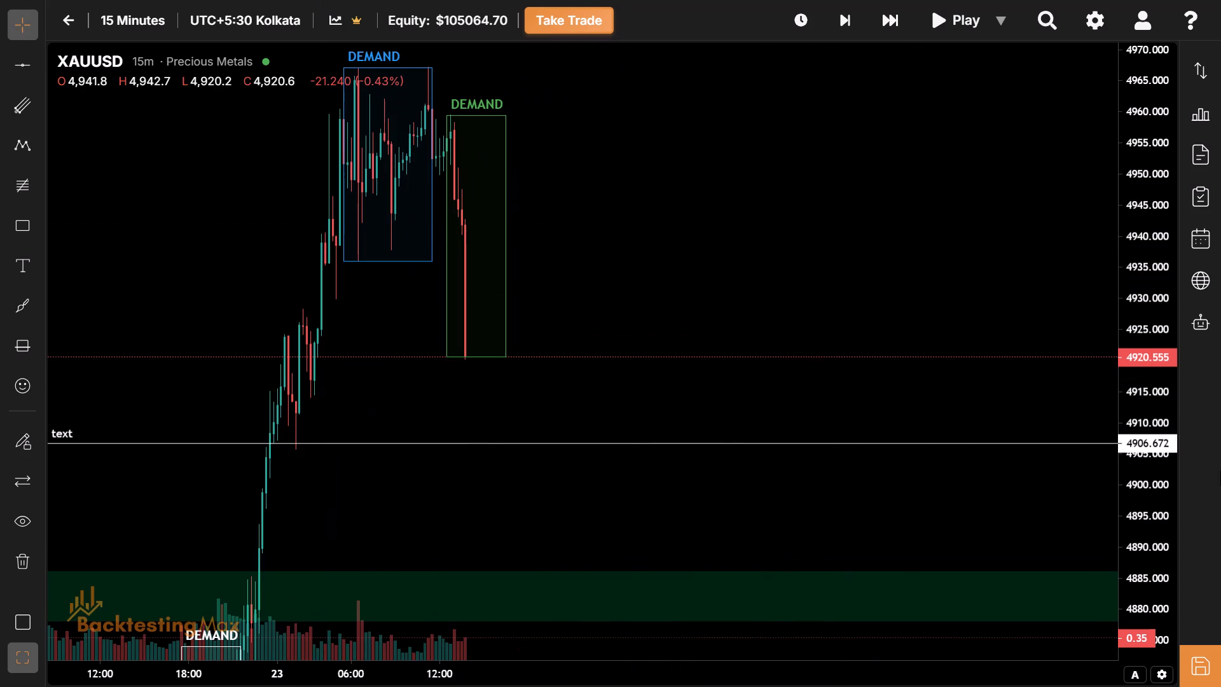
left_click(515, 217)
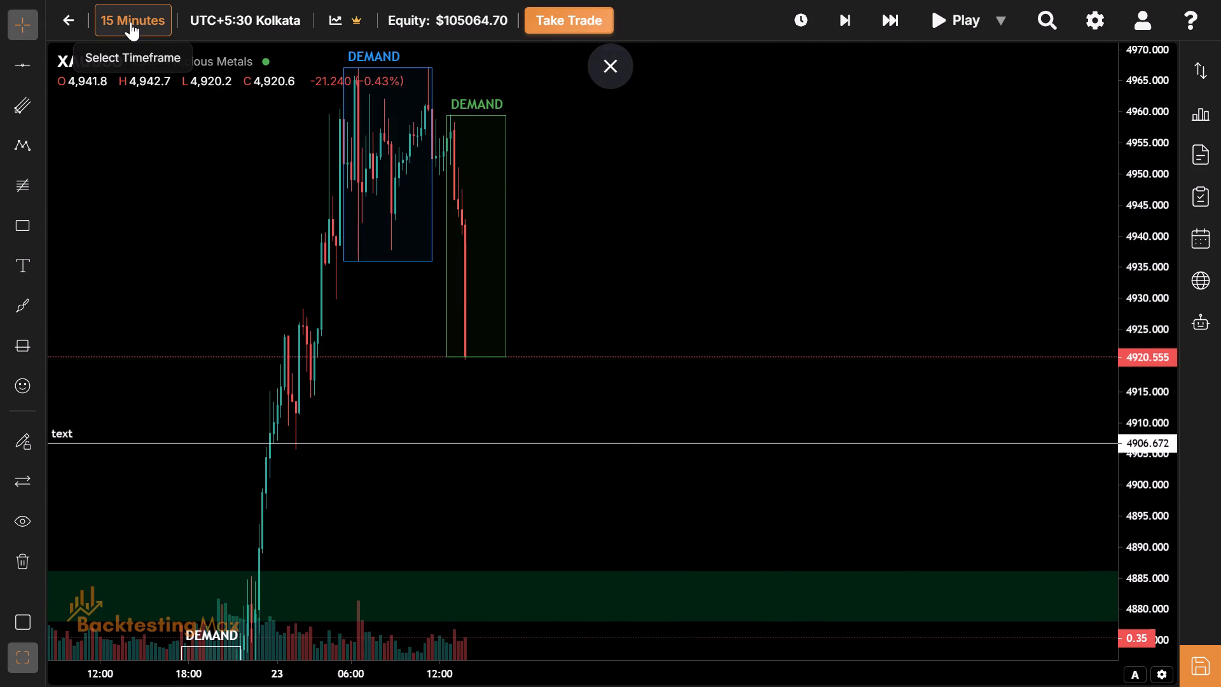
Switch the chart back to the 5-minute timeframe.
left_click(130, 22)
left_click(167, 201)
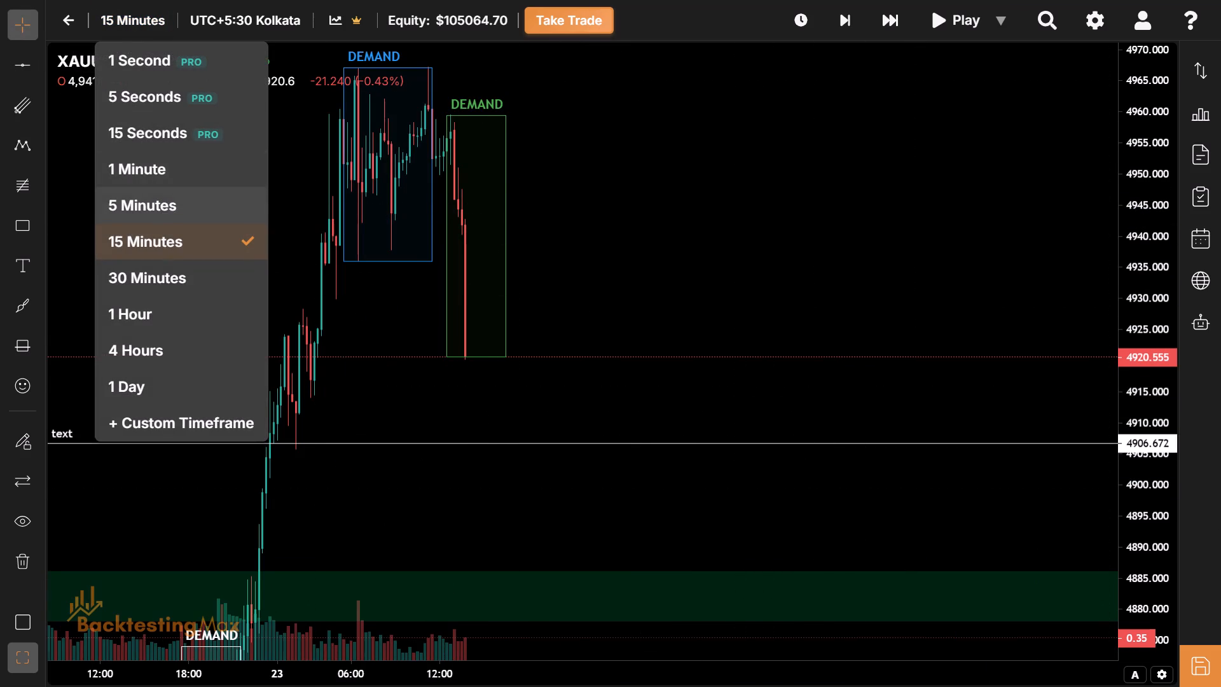
Advance the replay one bar to 13:55 on 23 January and bring the newest candle's low into view.
left_click_drag(762, 684, 444, 686)
left_click_drag(397, 386, 481, 404)
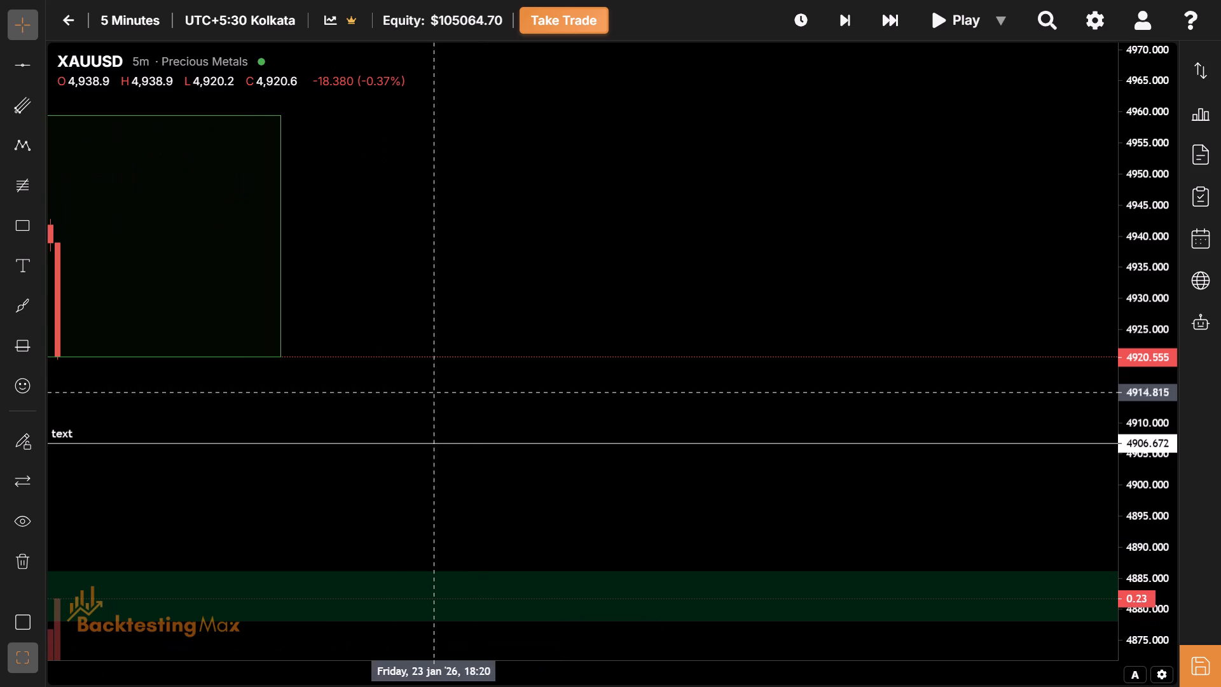
left_click_drag(481, 404, 732, 441)
left_click_drag(667, 371, 871, 382)
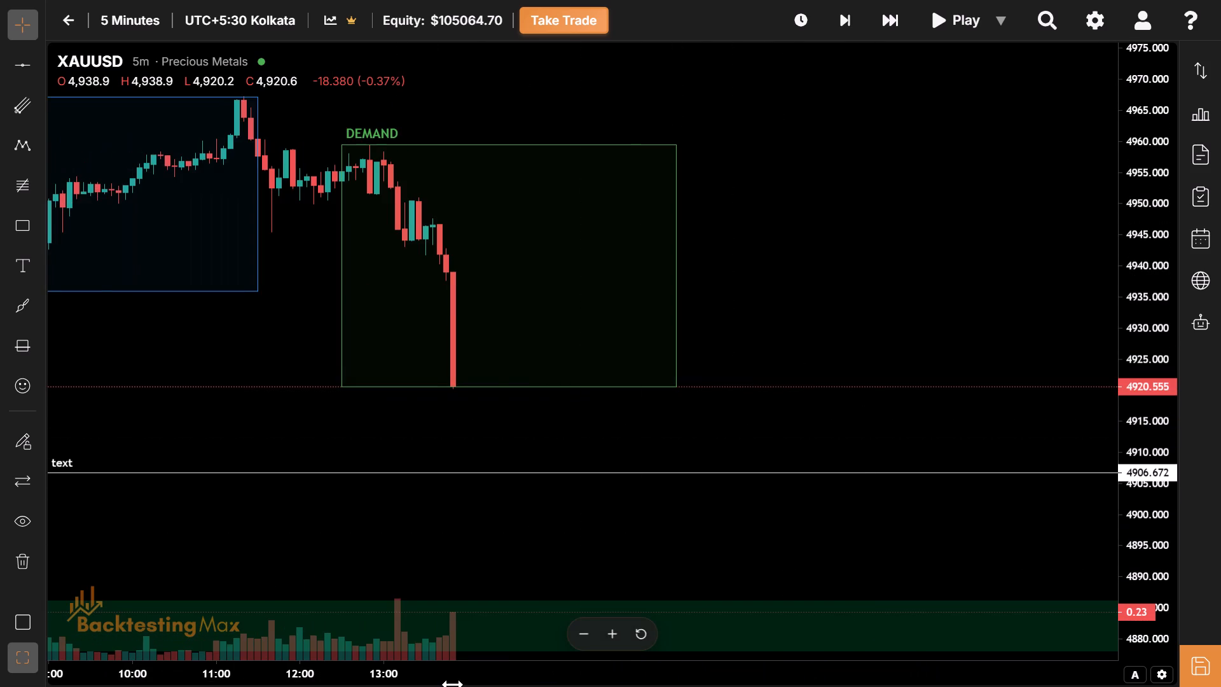
left_click_drag(453, 684, 586, 686)
left_click_drag(1146, 562, 1114, 415)
left_click_drag(926, 317, 763, 531)
left_click(844, 16)
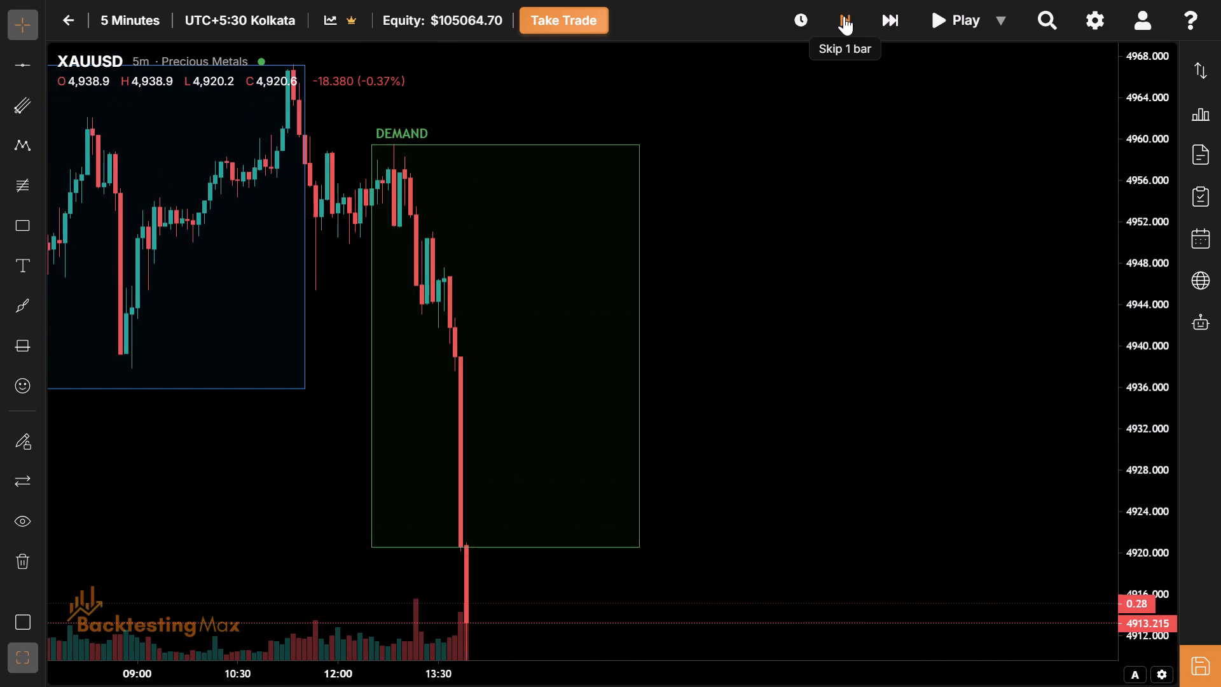
left_click_drag(778, 461, 769, 135)
left_click_drag(625, 353, 748, 359)
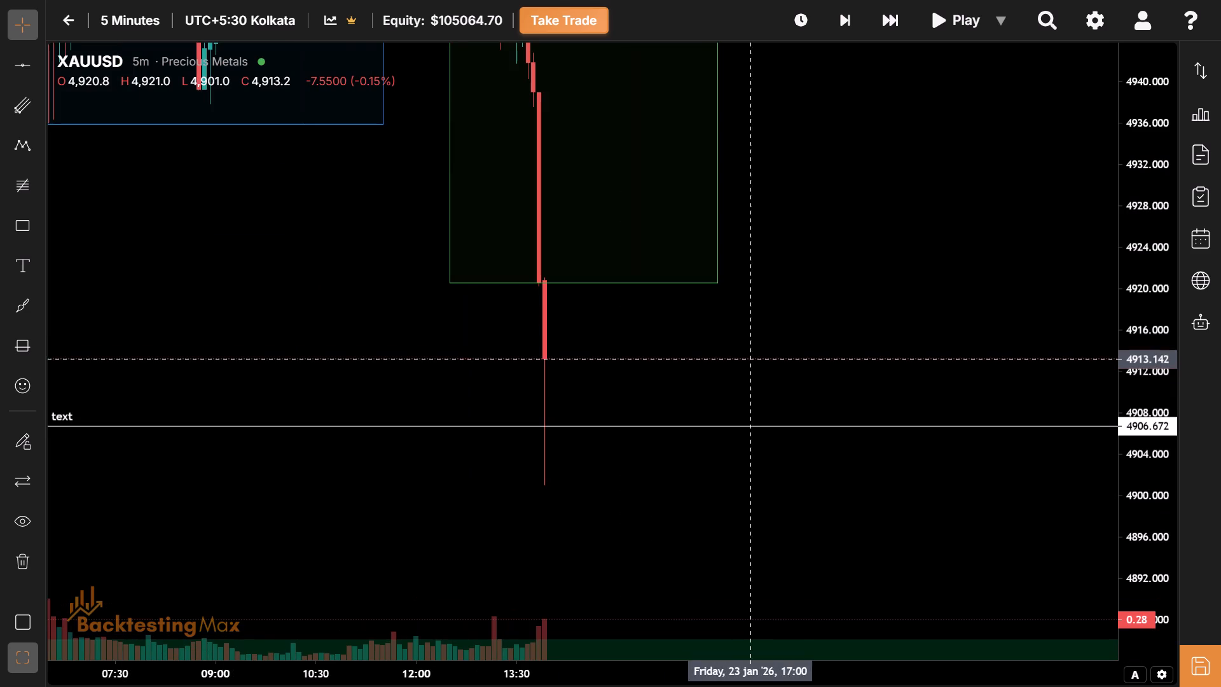
Extend the lower edge of the green Demand rectangle down to about 4901, the low of the 13:55 candle.
left_click_drag(578, 286, 725, 487)
Advance the replay four bars to 14:15 on 23 January.
left_click_drag(574, 293, 930, 357)
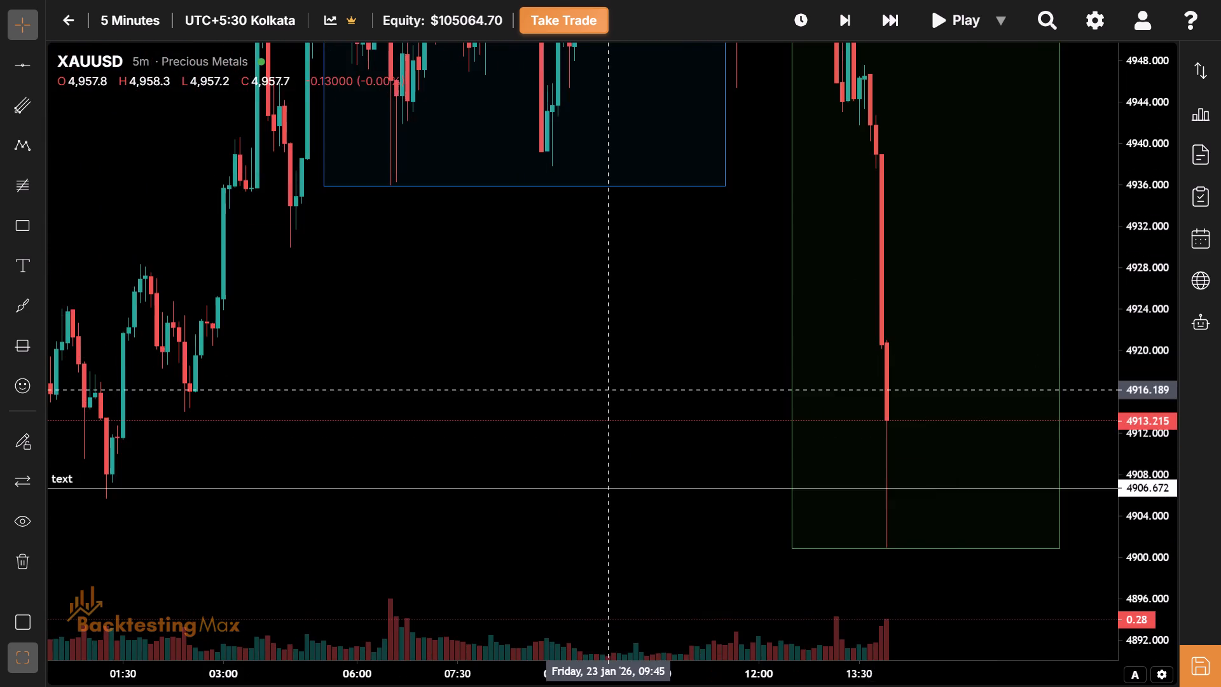
left_click_drag(609, 389, 233, 235)
left_click_drag(632, 267, 530, 321)
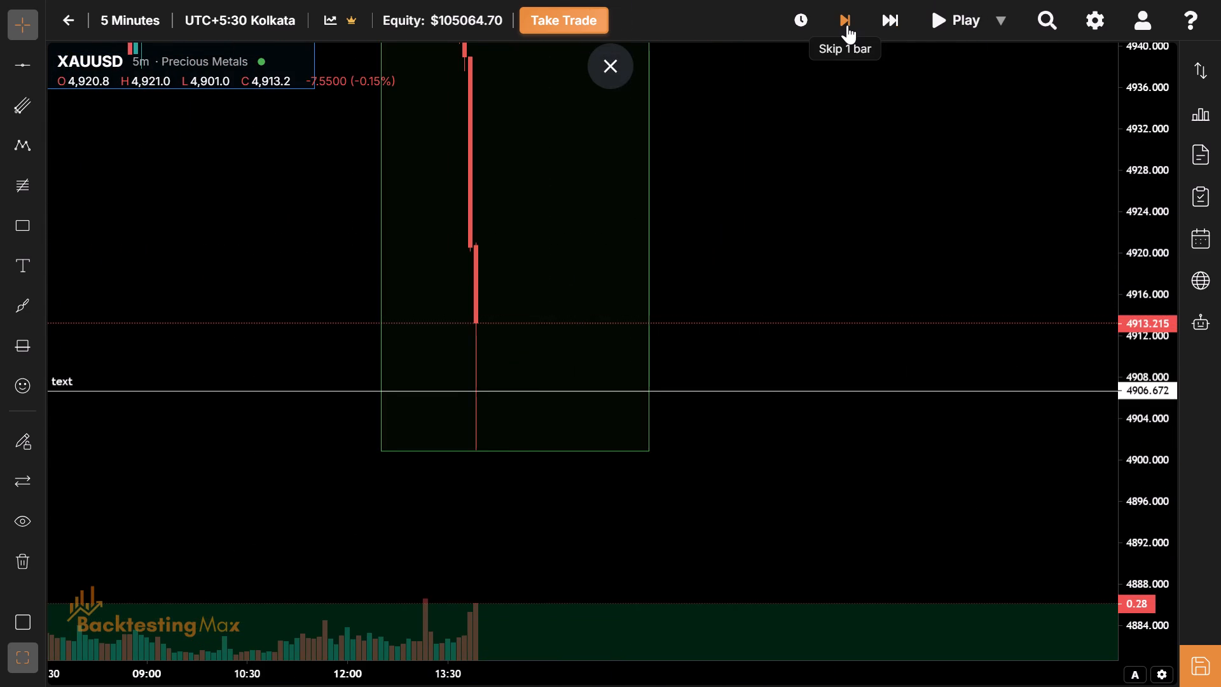
left_click(847, 25)
left_click(847, 25)
left_click(847, 25)
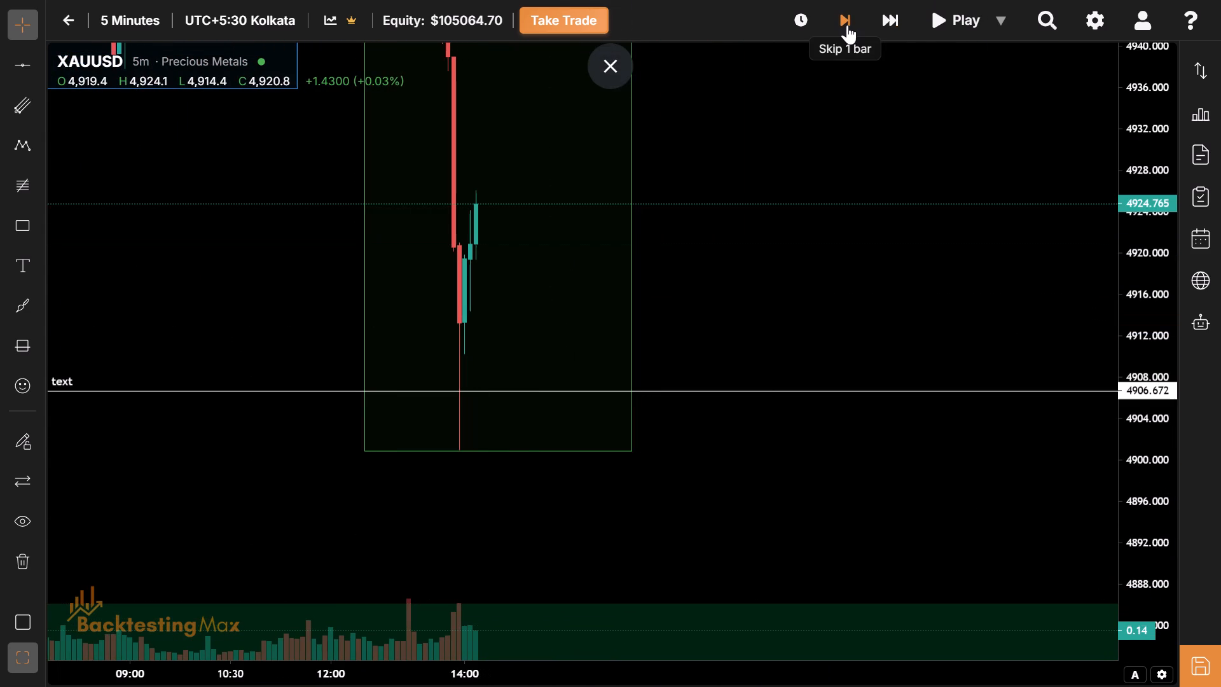
left_click(847, 25)
left_click_drag(716, 251, 623, 430)
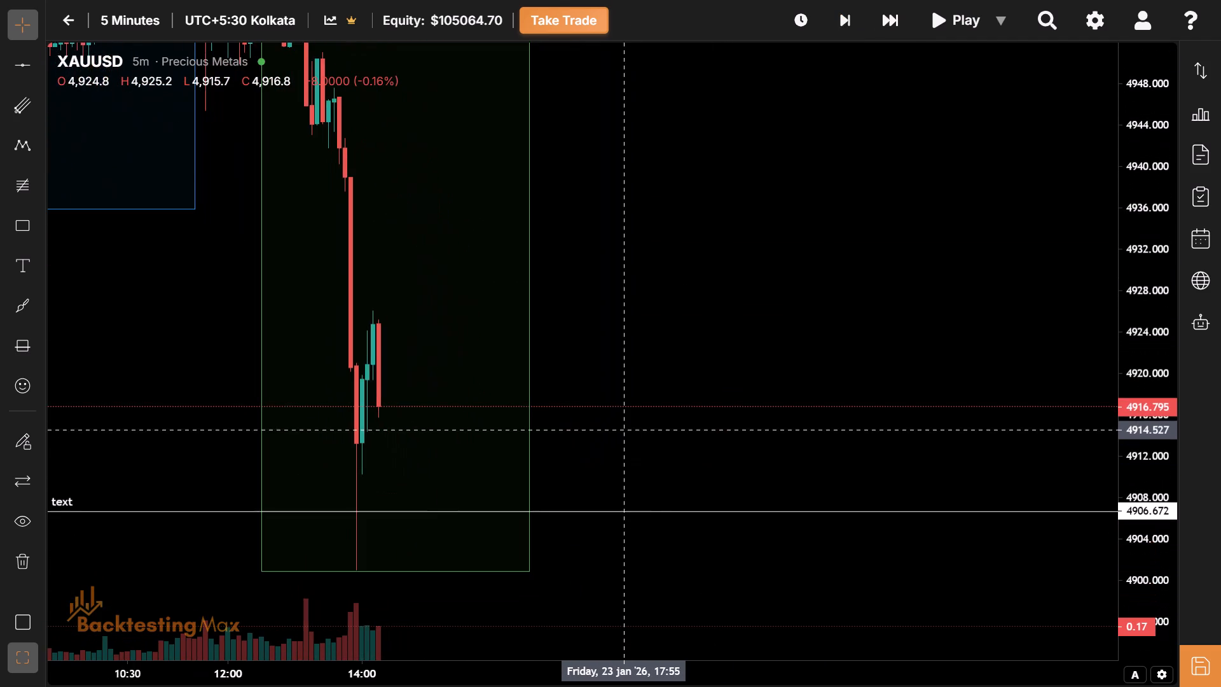
left_click_drag(655, 296, 609, 369)
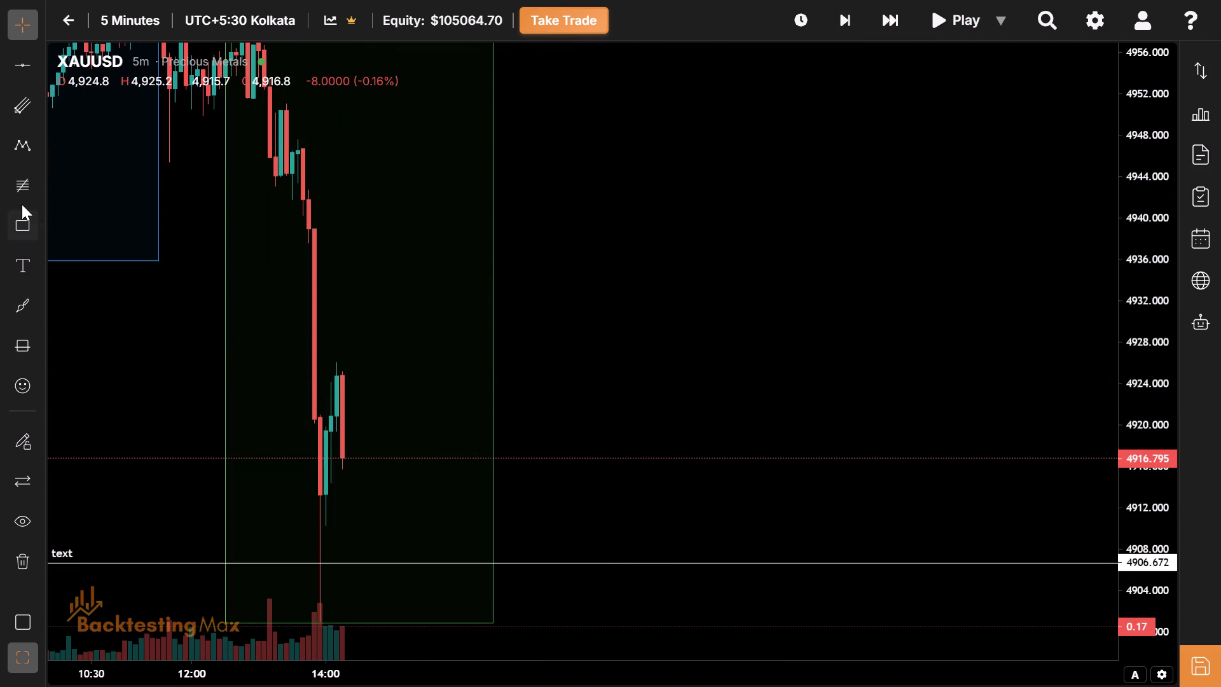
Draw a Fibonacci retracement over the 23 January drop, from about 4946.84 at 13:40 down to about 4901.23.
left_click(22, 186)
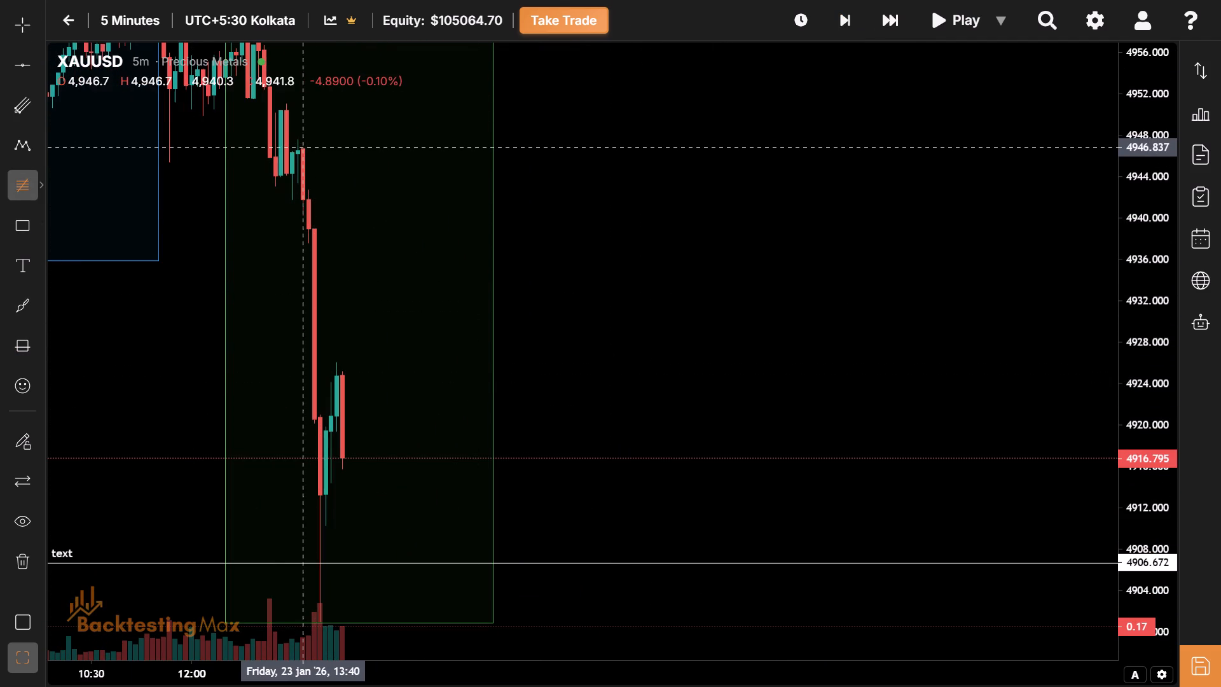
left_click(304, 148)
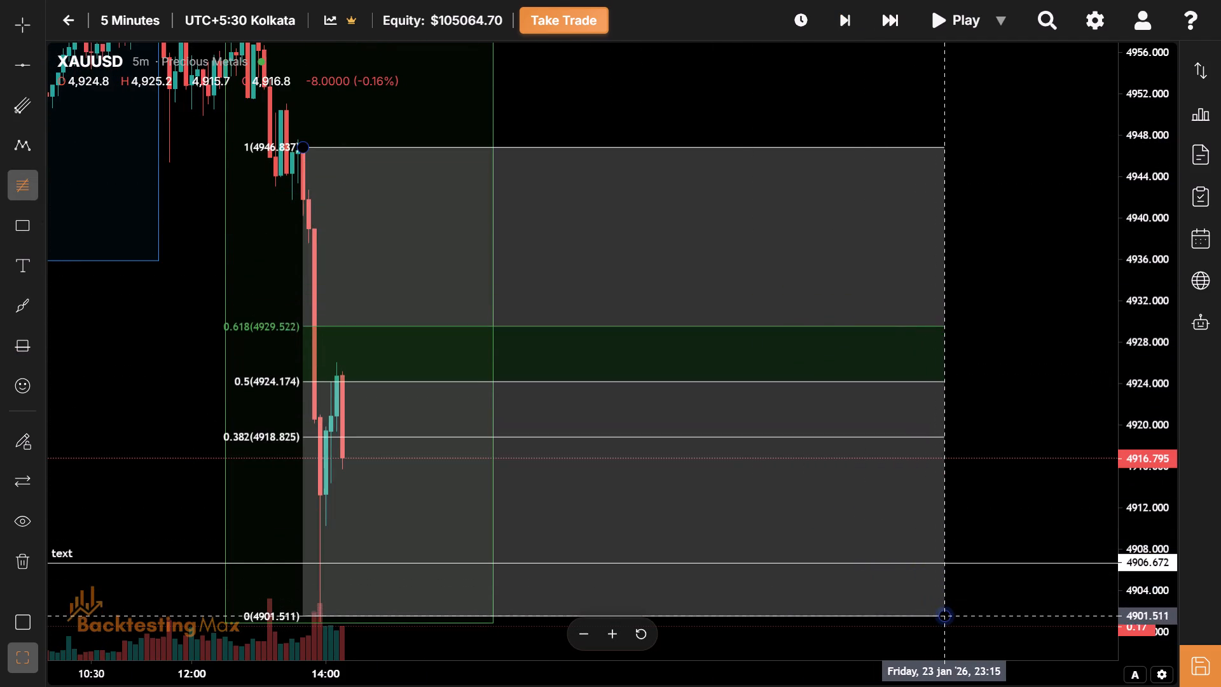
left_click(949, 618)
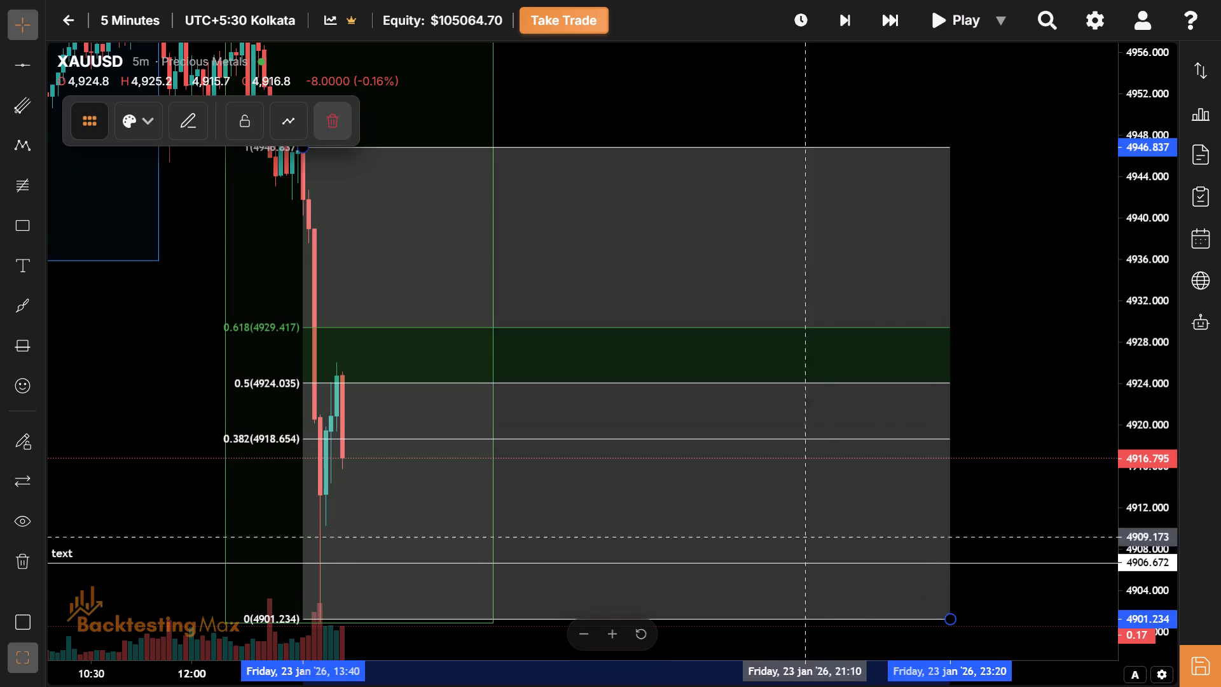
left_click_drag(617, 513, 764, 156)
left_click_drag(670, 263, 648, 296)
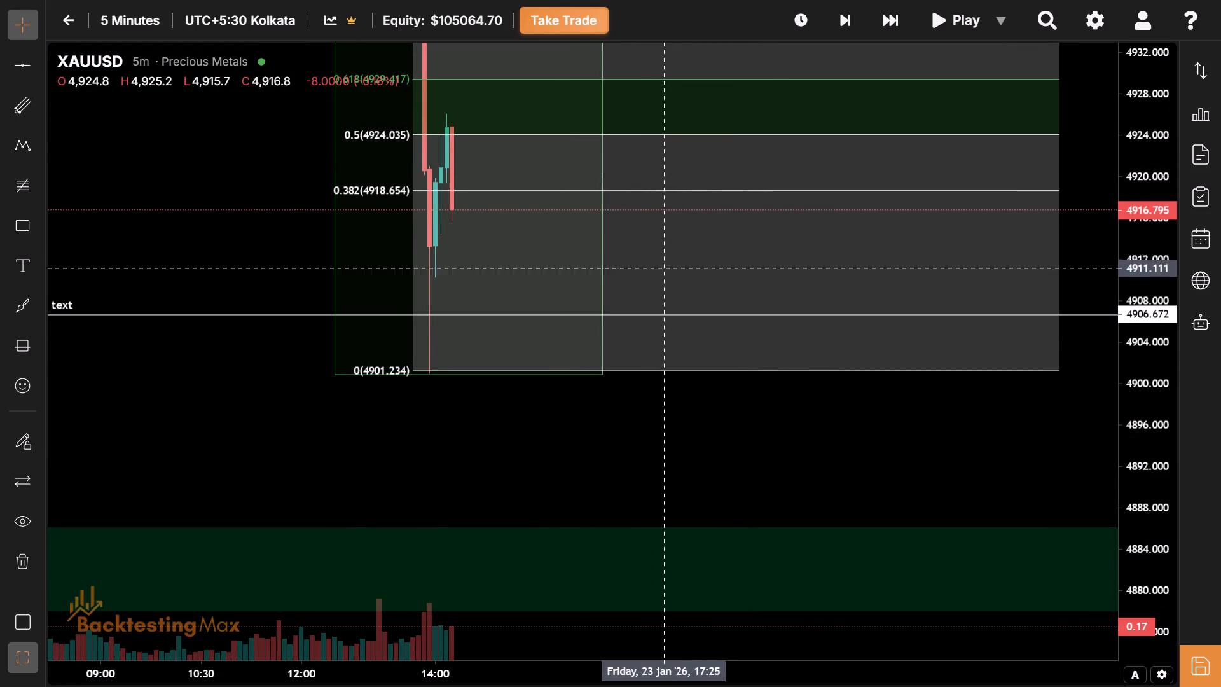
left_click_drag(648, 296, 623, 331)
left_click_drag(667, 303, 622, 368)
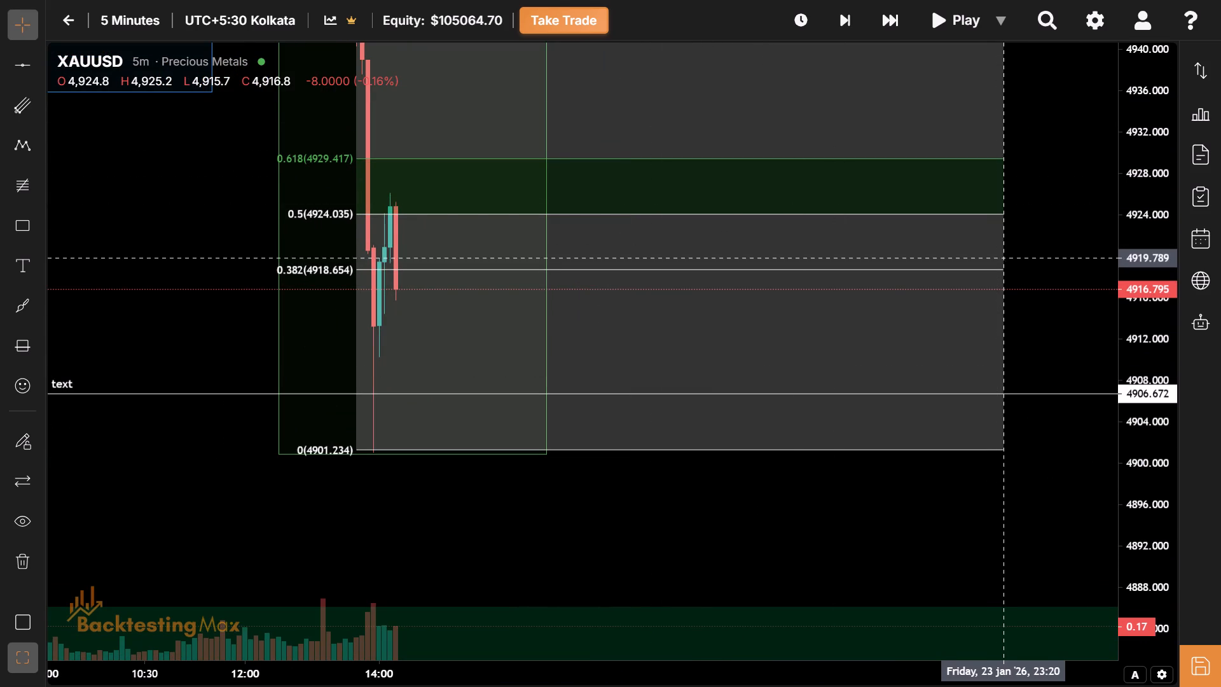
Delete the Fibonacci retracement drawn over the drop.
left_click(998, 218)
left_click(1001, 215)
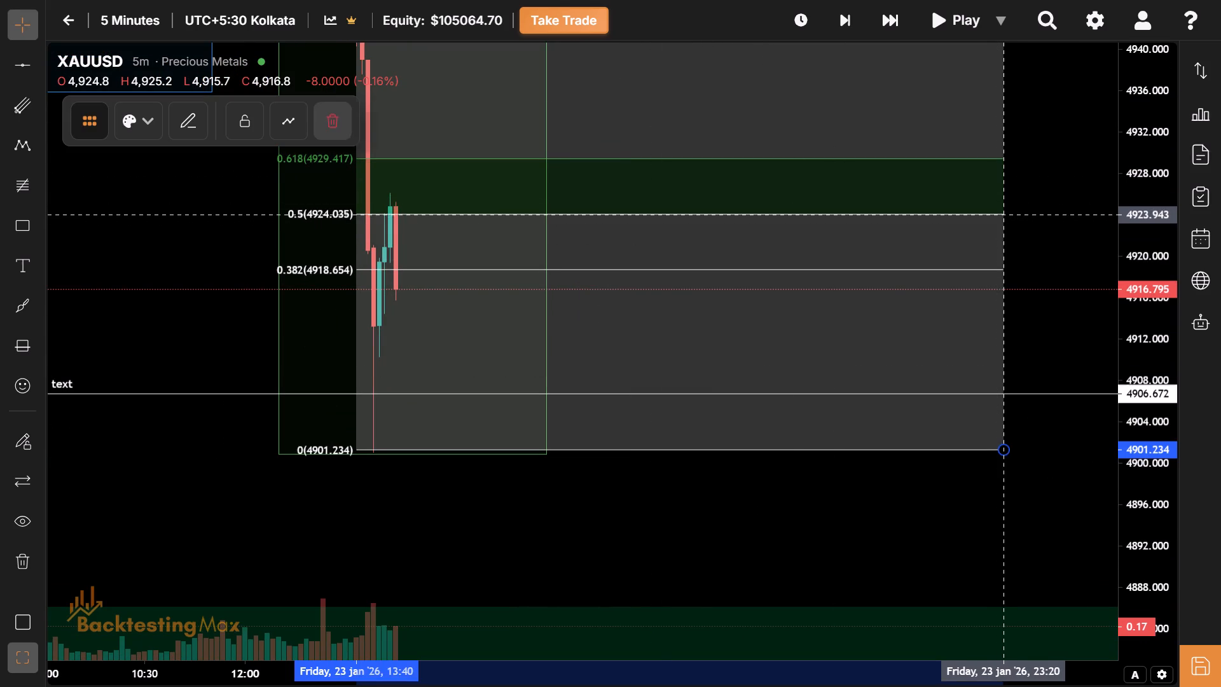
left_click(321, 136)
Advance the replay seven bars to 14:50 on 23 January, with the candles widened for a closer look.
left_click_drag(684, 343, 796, 380)
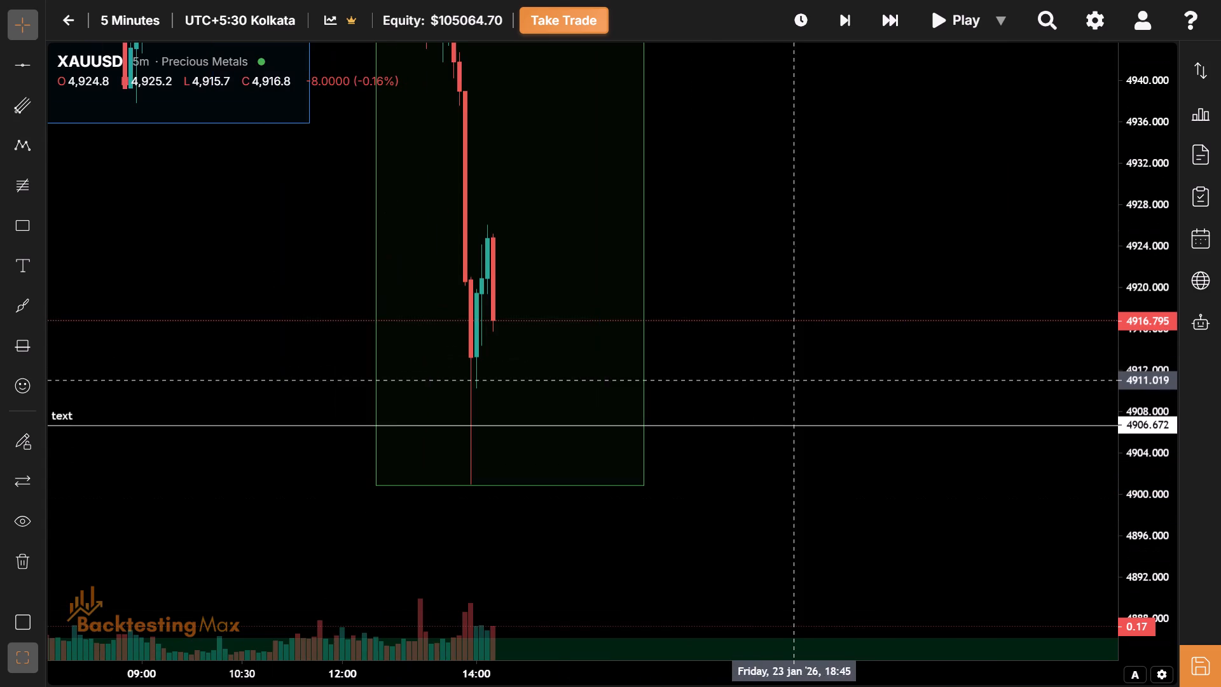
left_click_drag(520, 675, 428, 665)
left_click_drag(531, 310, 757, 418)
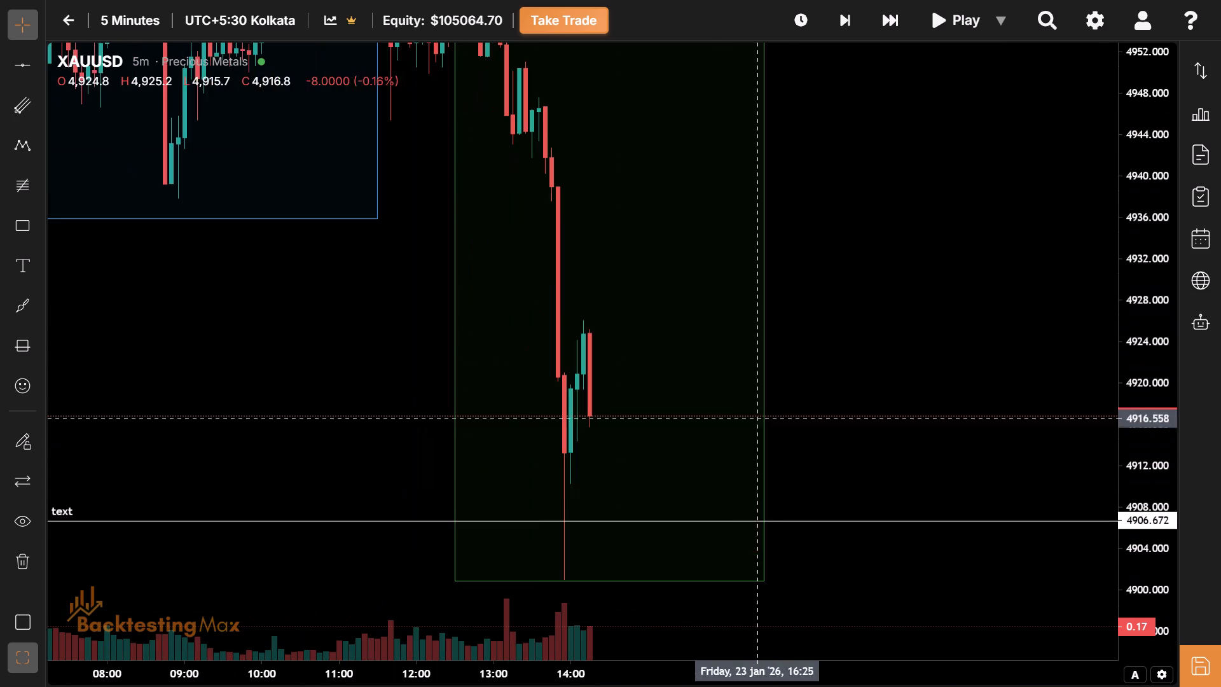
left_click_drag(602, 675, 470, 678)
left_click_drag(505, 460, 453, 337)
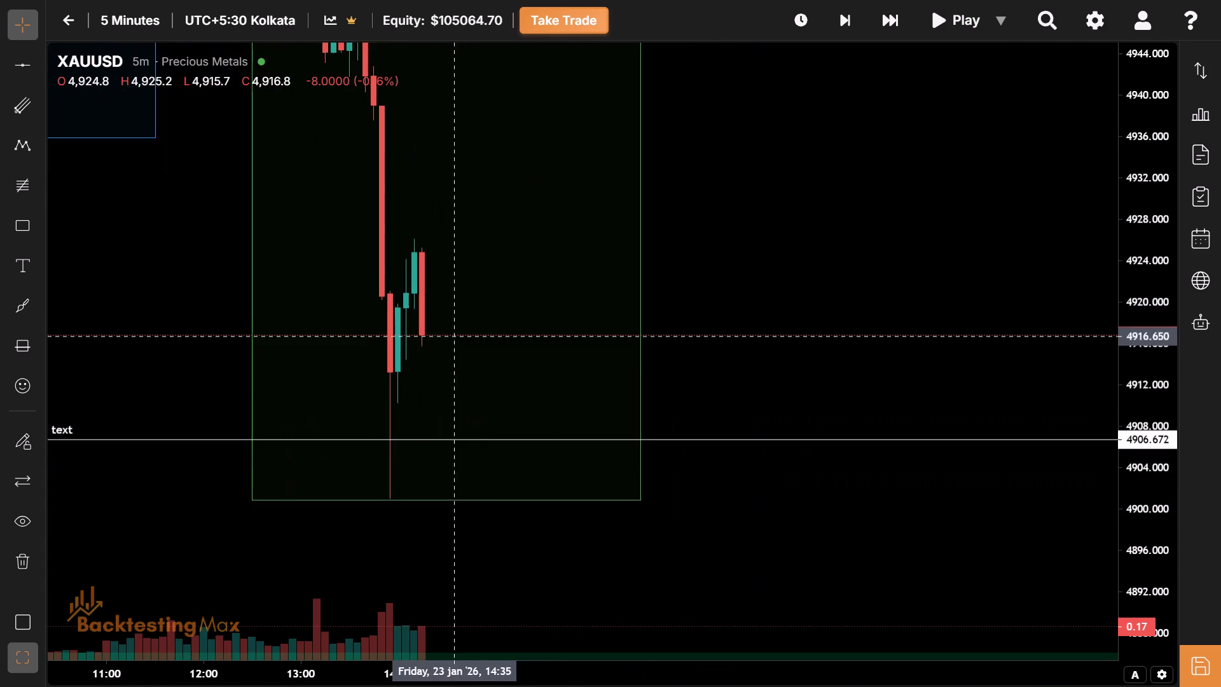
left_click(839, 15)
left_click(839, 15)
left_click(839, 15)
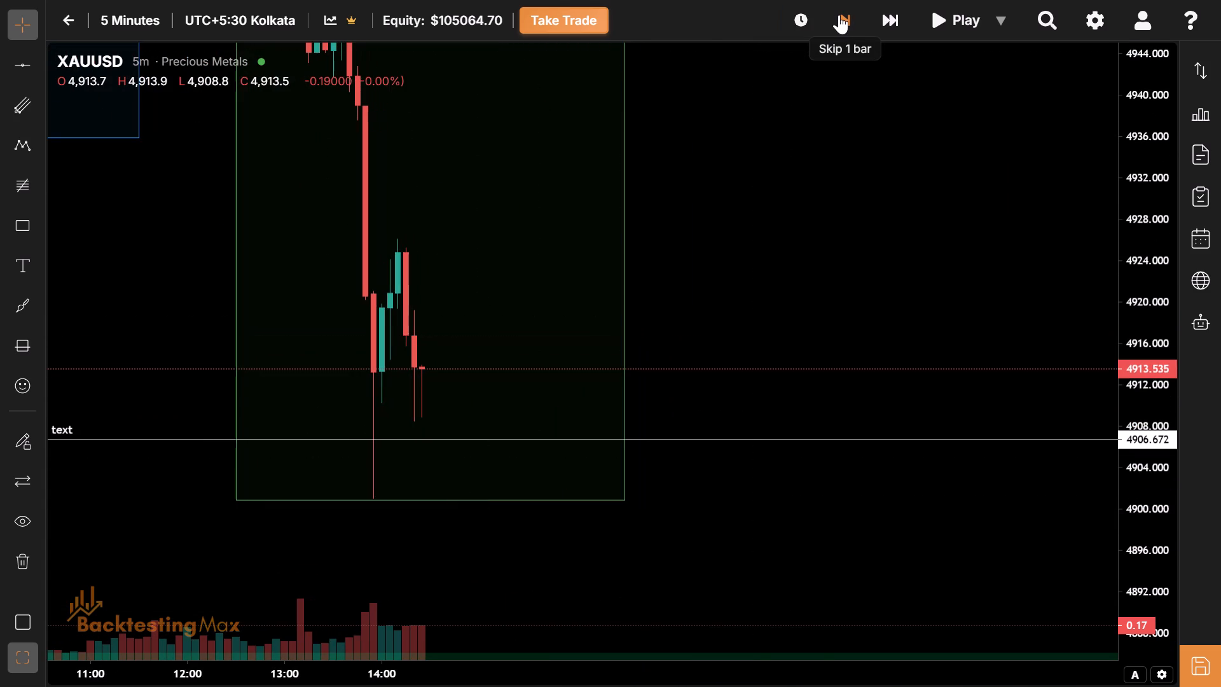
left_click(839, 15)
left_click(839, 15)
left_click(839, 15)
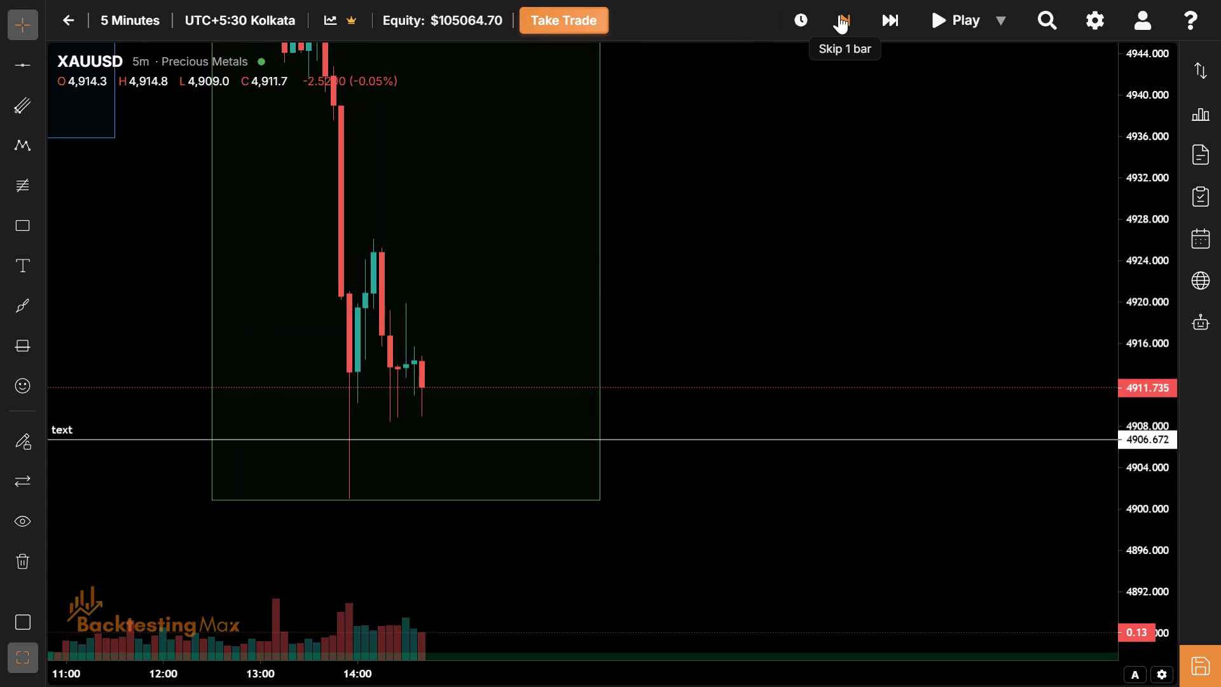
left_click(839, 15)
left_click_drag(544, 521, 621, 476)
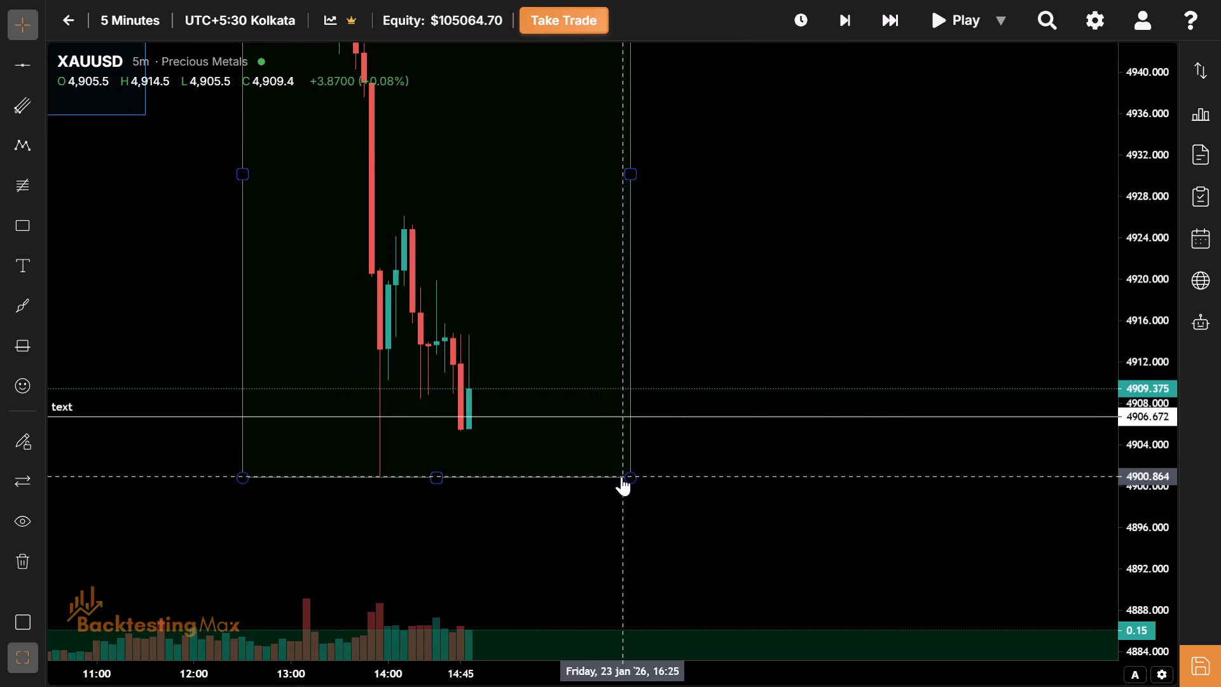
Advance the replay six bars to 15:20 on 23 January.
left_click(838, 19)
left_click(838, 19)
left_click(838, 19)
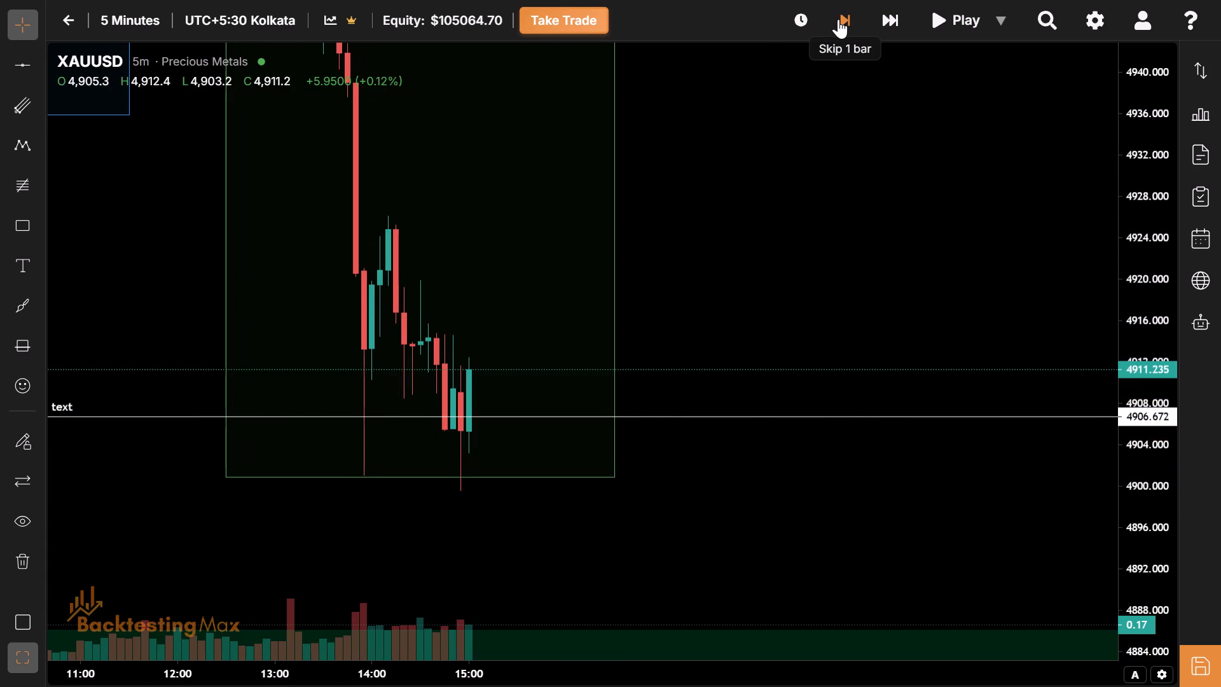
left_click(838, 19)
left_click(838, 19)
left_click(838, 19)
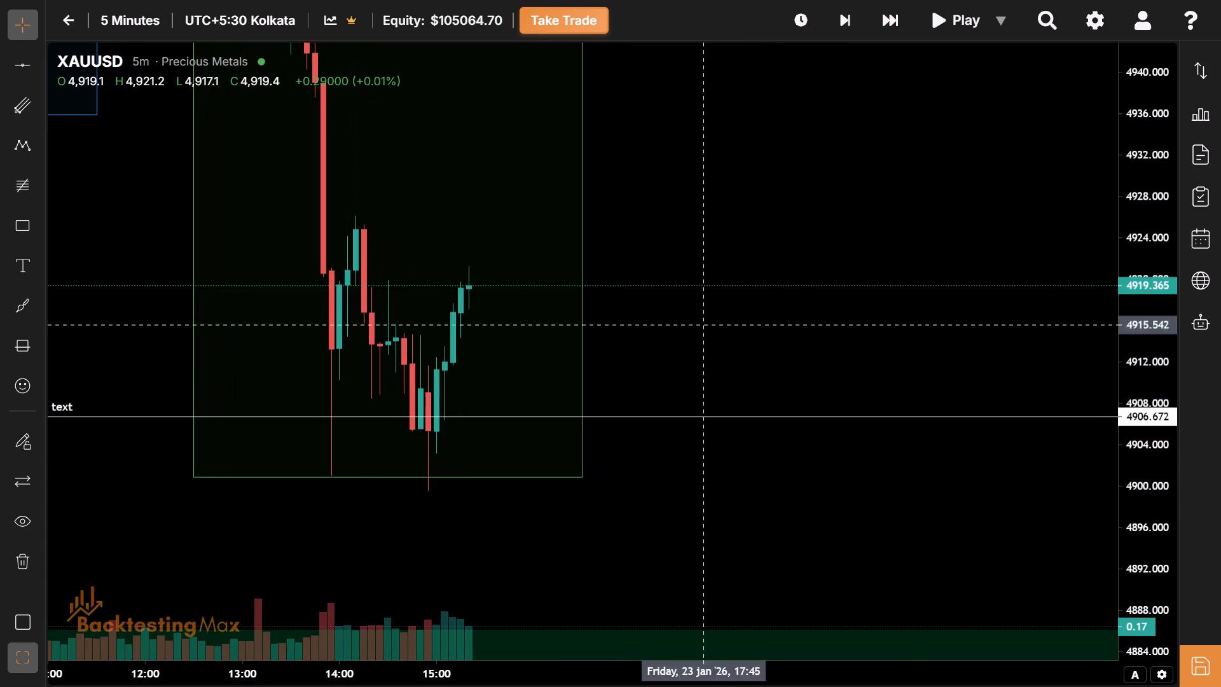
Stretch the price scale and advance the replay to 15:45 on 23 January.
left_click_drag(755, 329, 933, 580)
left_click_drag(798, 260, 681, 170)
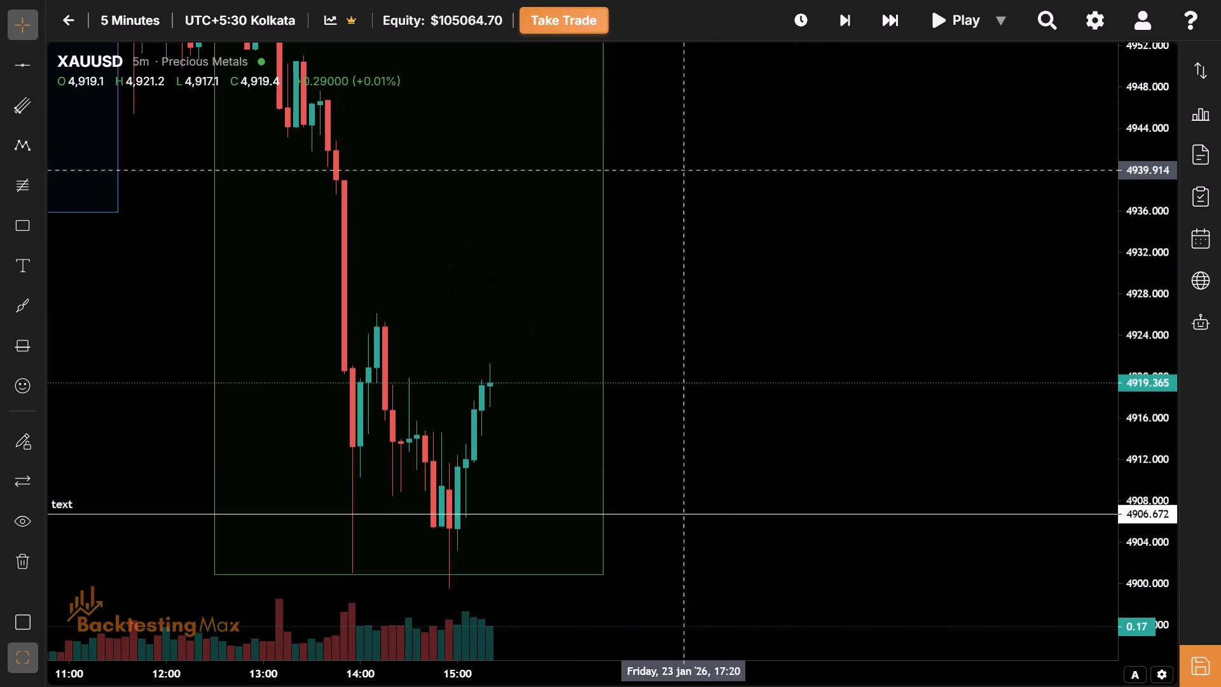
left_click_drag(1127, 490, 1120, 374)
left_click_drag(687, 412, 604, 143)
left_click(833, 15)
triple_click(833, 15)
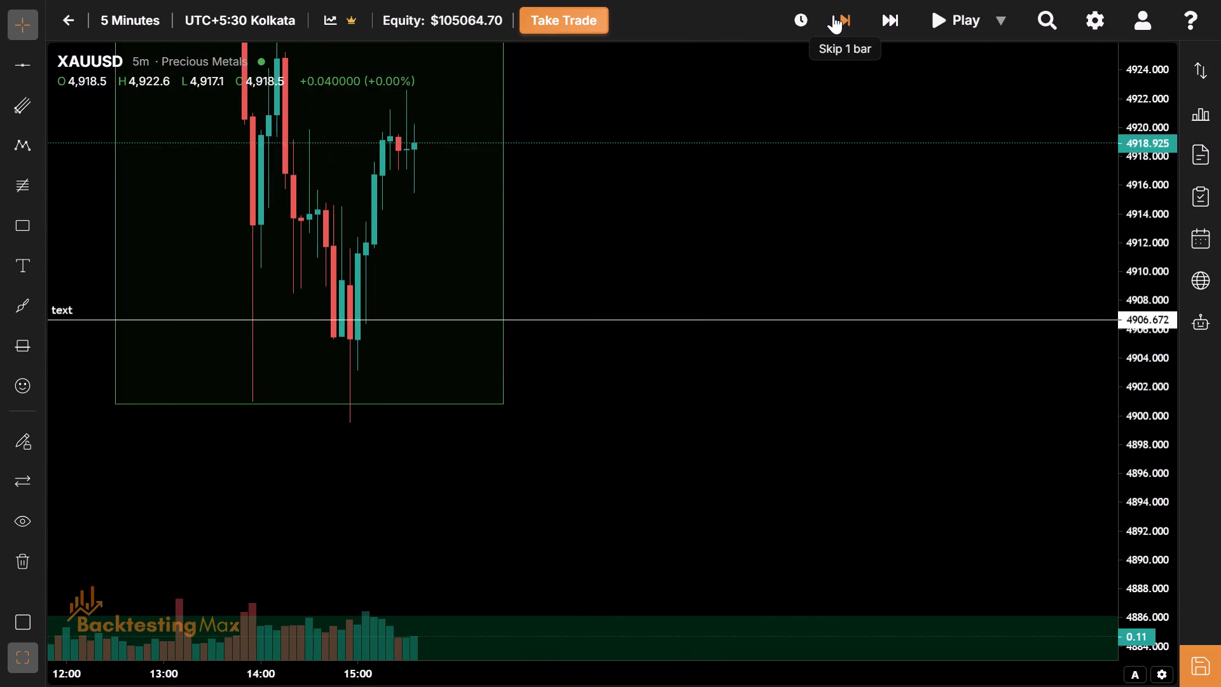
left_click(833, 15)
left_click_drag(833, 15, 660, 242)
left_click_drag(660, 242, 676, 382)
Advance the replay nine bars to 16:30 on 23 January, the end of the Demand rectangle.
left_click(848, 20)
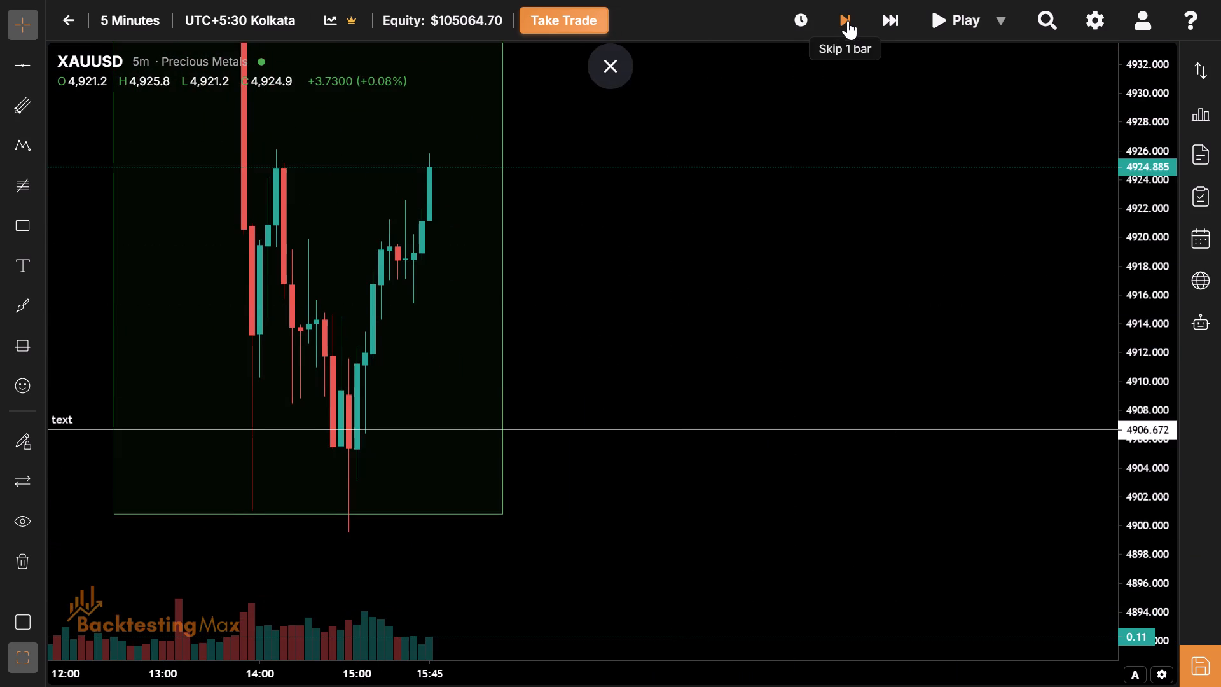
left_click(848, 20)
left_click(848, 20)
left_click(848, 20)
left_click(848, 20)
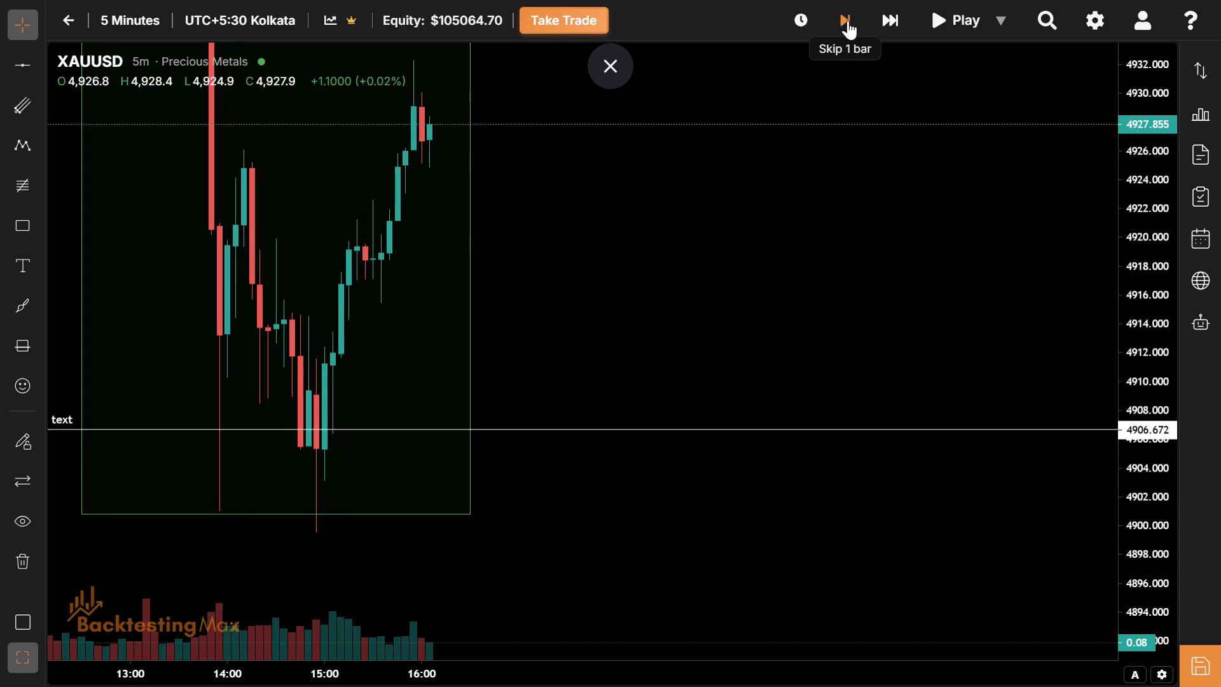
left_click(848, 20)
left_click(848, 20)
left_click(848, 20)
left_click(848, 20)
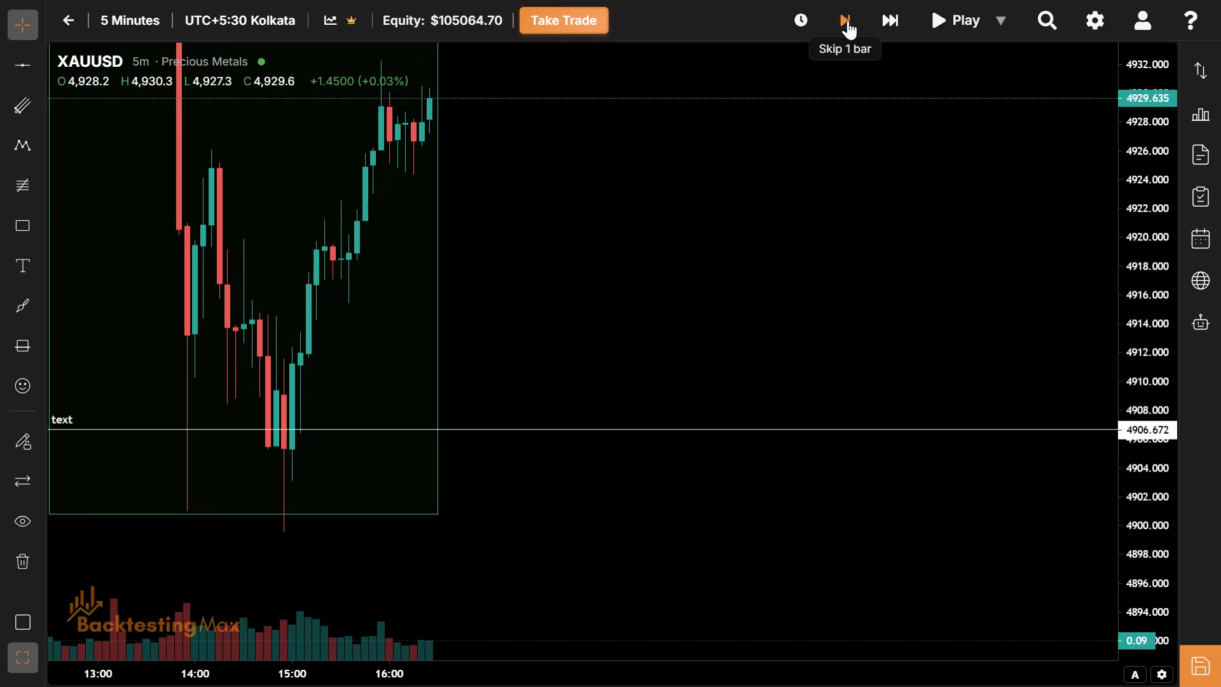
Lower the bottom edge of the Demand rectangle to about 4899.5, the session's lowest wick.
left_click_drag(568, 239, 736, 309)
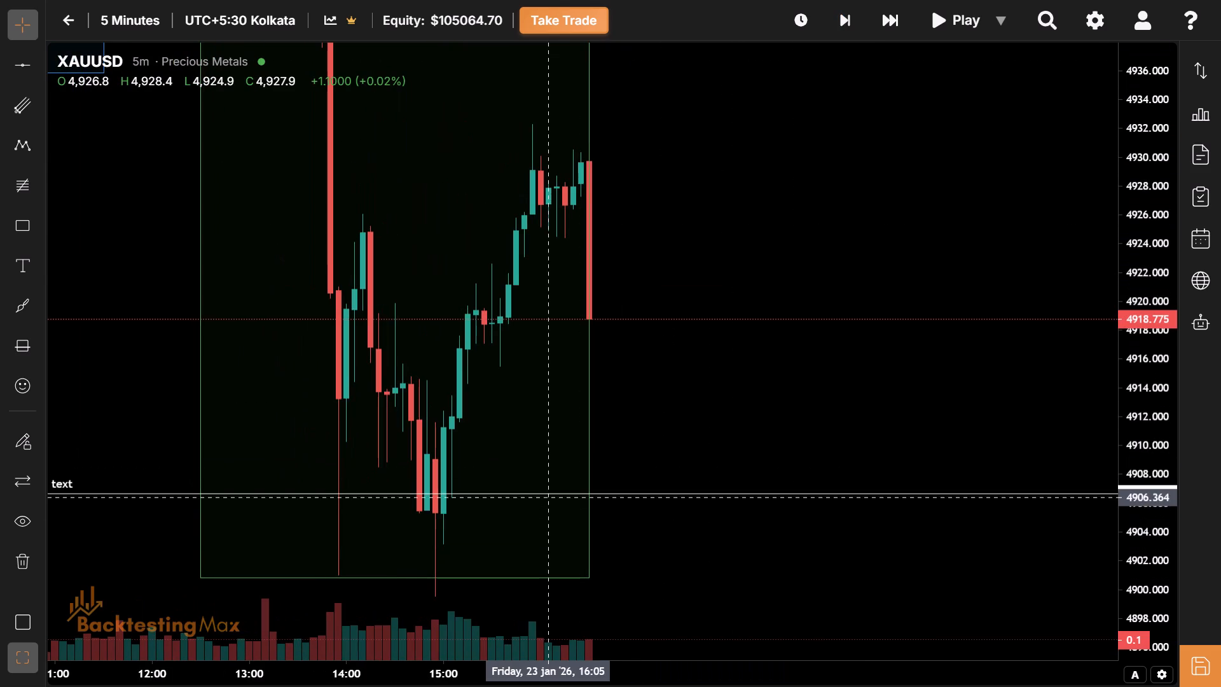
left_click(545, 578)
left_click_drag(724, 585, 730, 427)
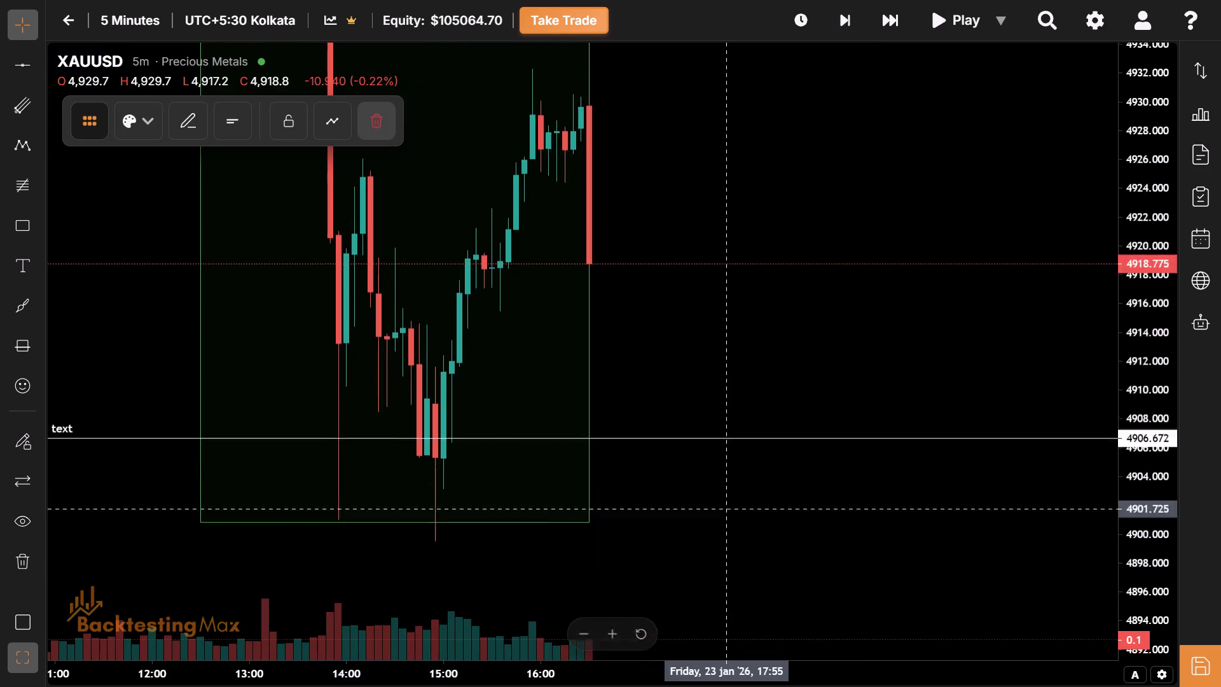
left_click_drag(730, 427, 734, 402)
left_click_drag(409, 415, 511, 441)
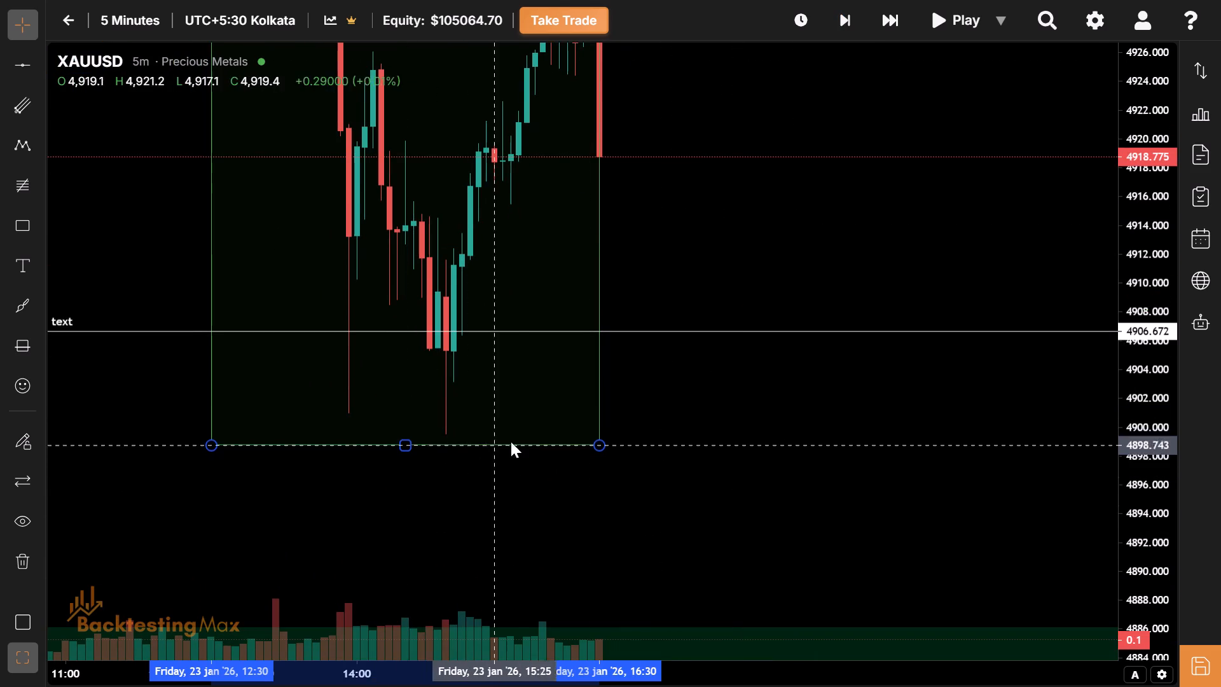
left_click_drag(511, 441, 531, 436)
Advance the replay one bar to 16:35 on 23 January.
left_click_drag(665, 417, 598, 527)
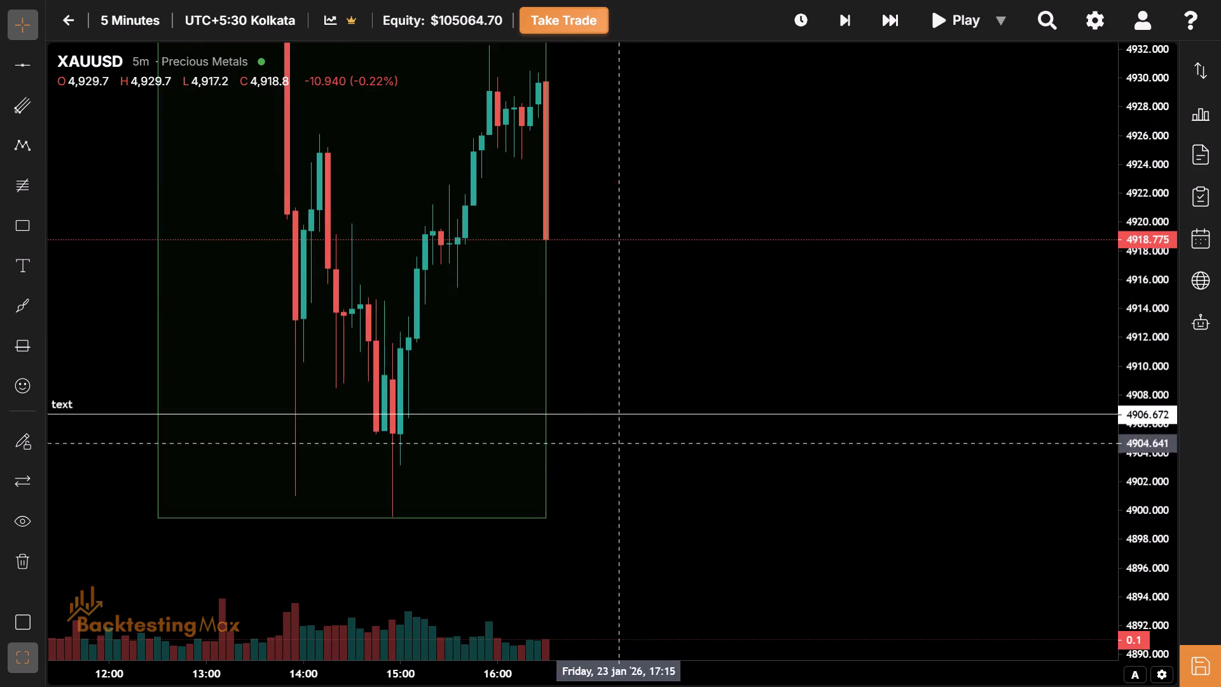
left_click_drag(671, 302, 644, 349)
left_click_drag(644, 349, 562, 398)
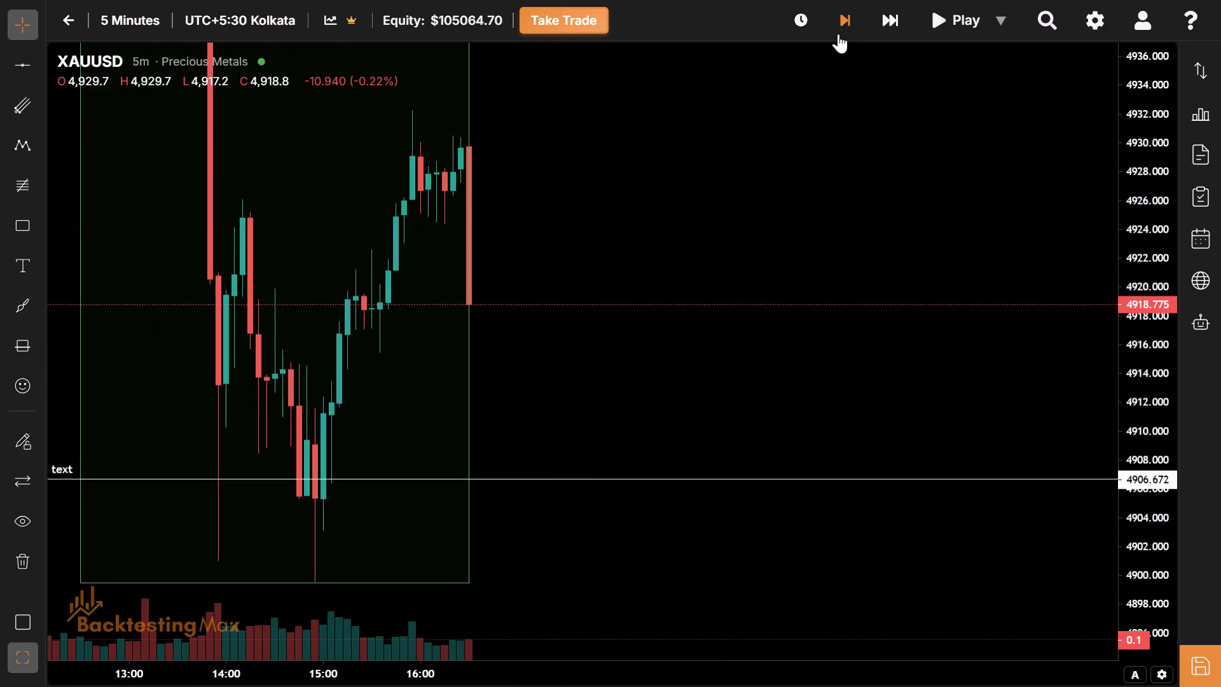
left_click(838, 34)
Examine price around the Demand rectangle, the earlier blue session range and the green support zone below.
left_click_drag(670, 219, 755, 237)
left_click_drag(653, 337, 694, 348)
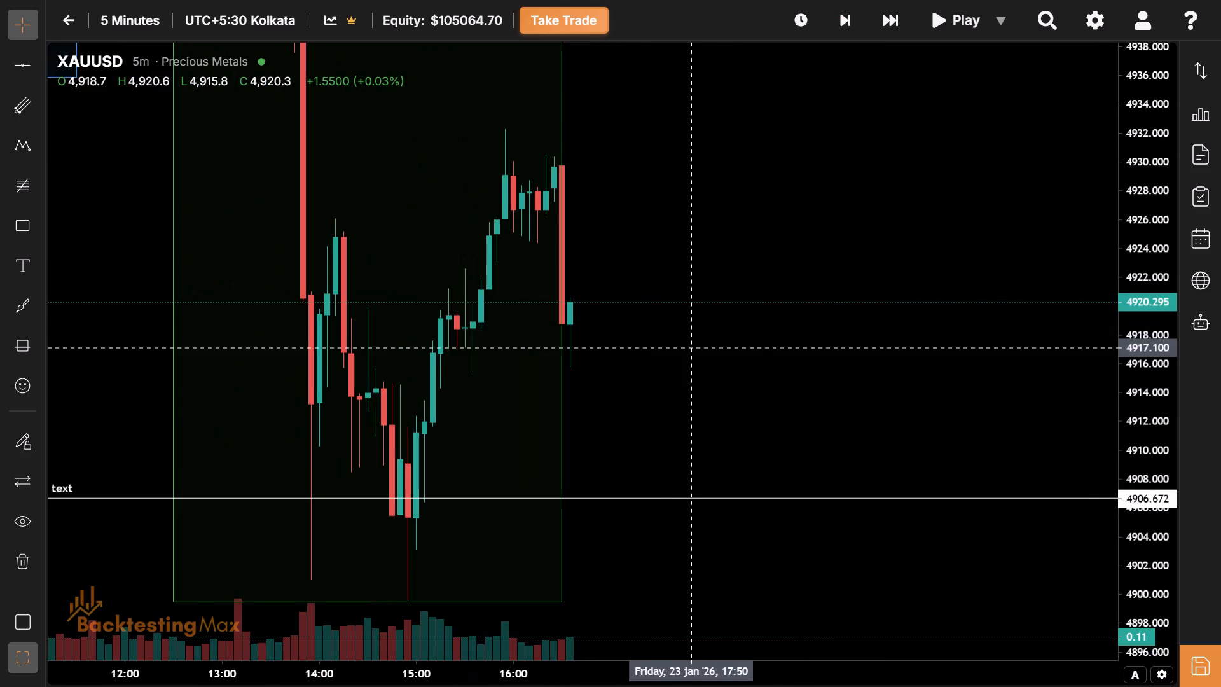
left_click_drag(694, 348, 727, 254)
left_click_drag(773, 550, 643, 246)
left_click_drag(644, 356, 644, 383)
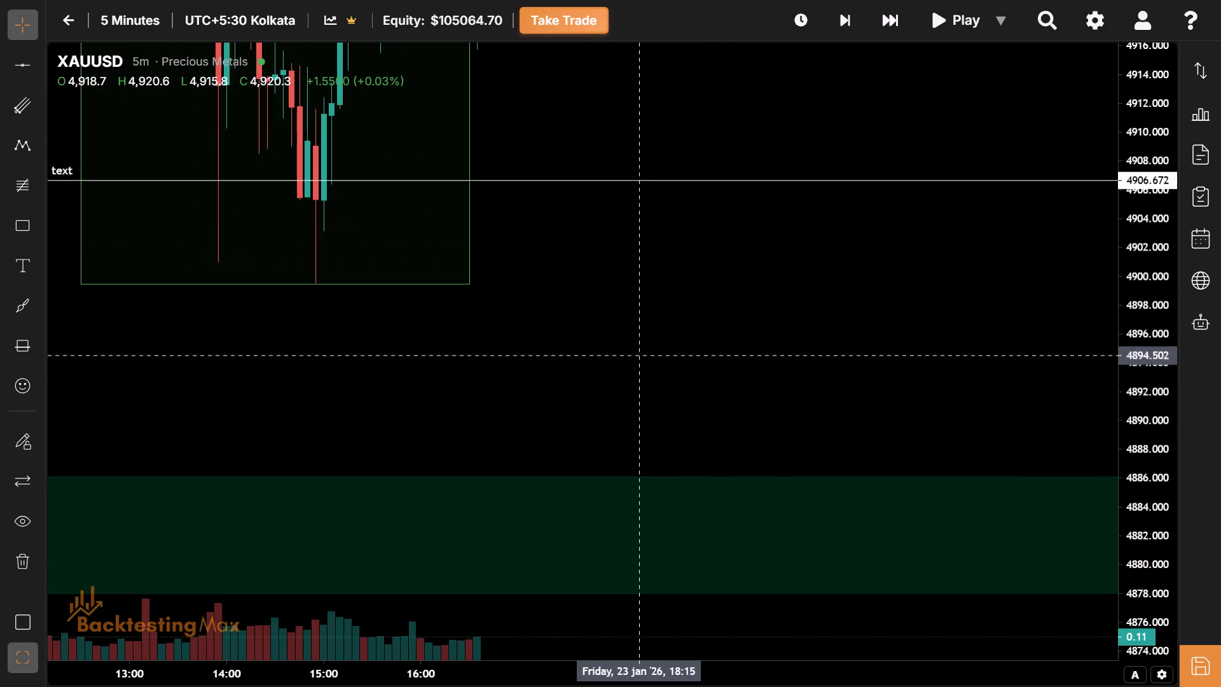
left_click_drag(644, 383, 655, 472)
left_click_drag(619, 134, 593, 417)
left_click_drag(593, 417, 595, 389)
left_click_drag(665, 548, 511, 465)
left_click_drag(511, 465, 627, 408)
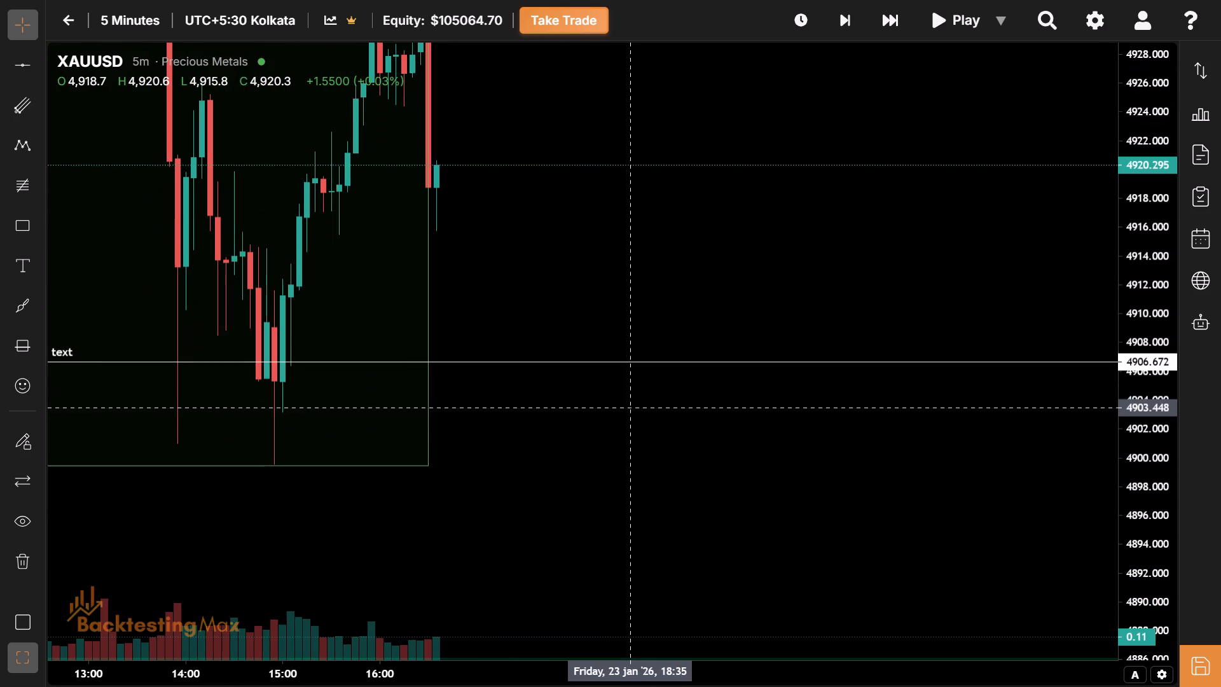
left_click_drag(579, 406, 548, 496)
left_click_drag(792, 67, 713, 377)
left_click_drag(457, 377, 949, 620)
left_click_drag(573, 504, 745, 658)
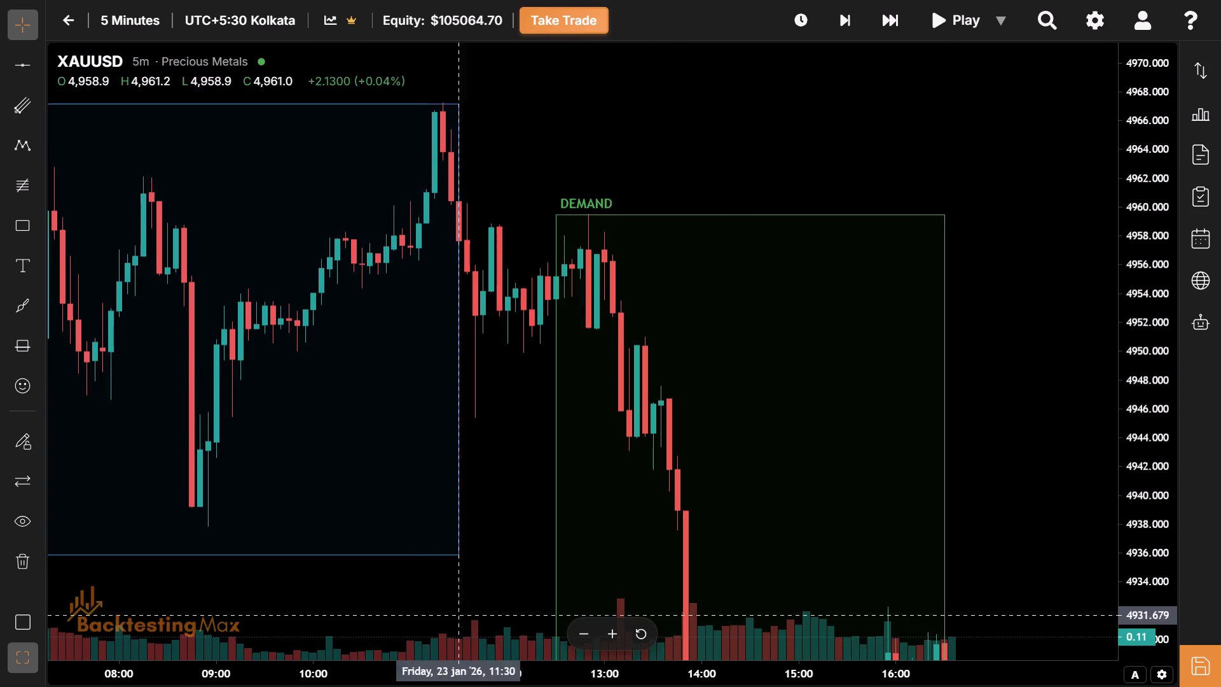
left_click_drag(502, 609, 389, 441)
left_click_drag(554, 490, 406, 232)
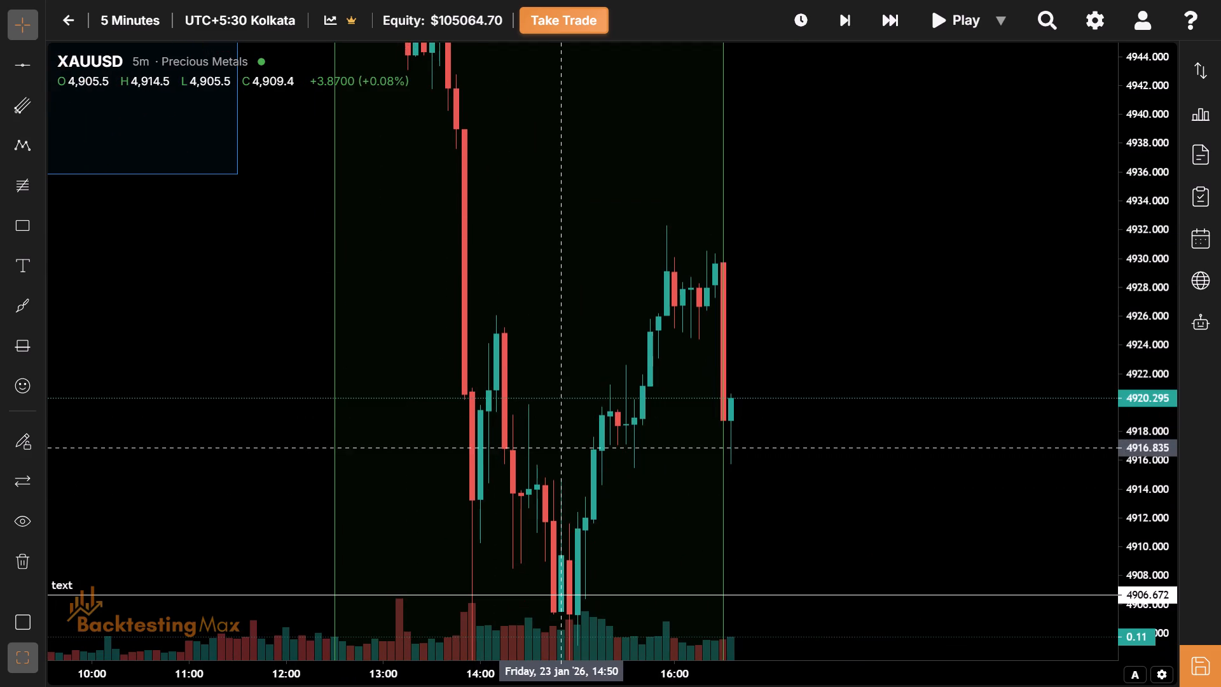
left_click_drag(565, 447, 489, 503)
left_click_drag(848, 501, 727, 524)
left_click_drag(727, 524, 611, 455)
Advance the replay five bars to 17:00 on 23 January.
left_click(845, 25)
left_click(845, 25)
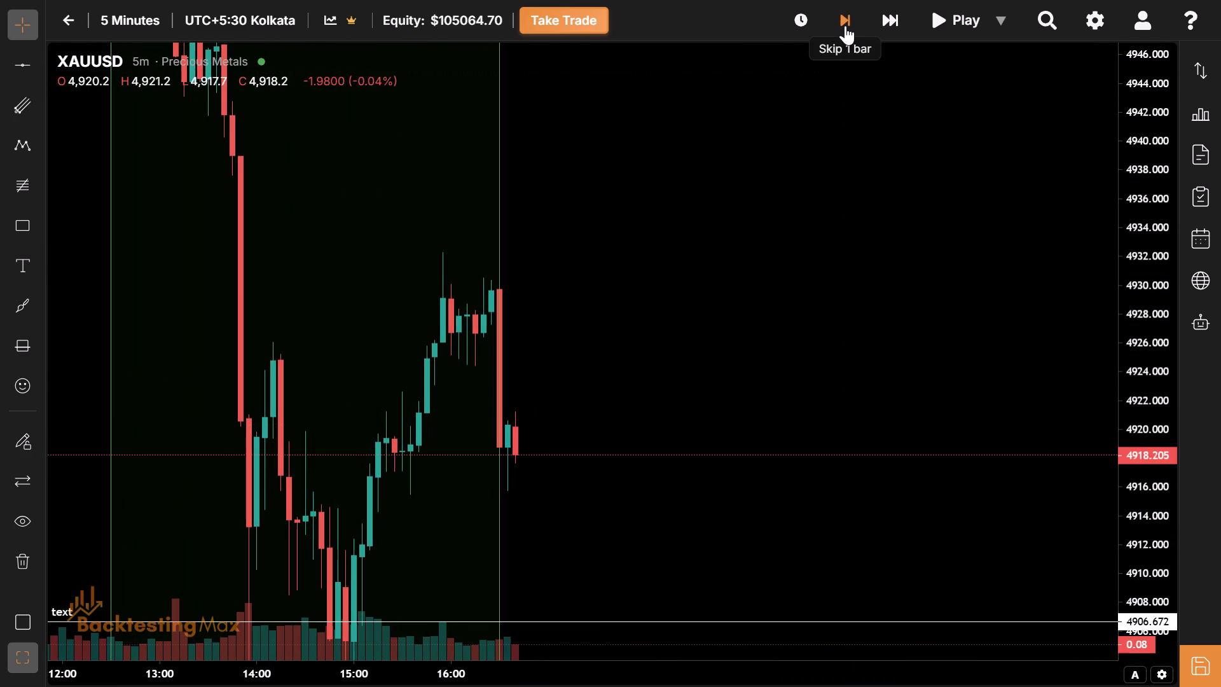
left_click_drag(686, 476, 568, 346)
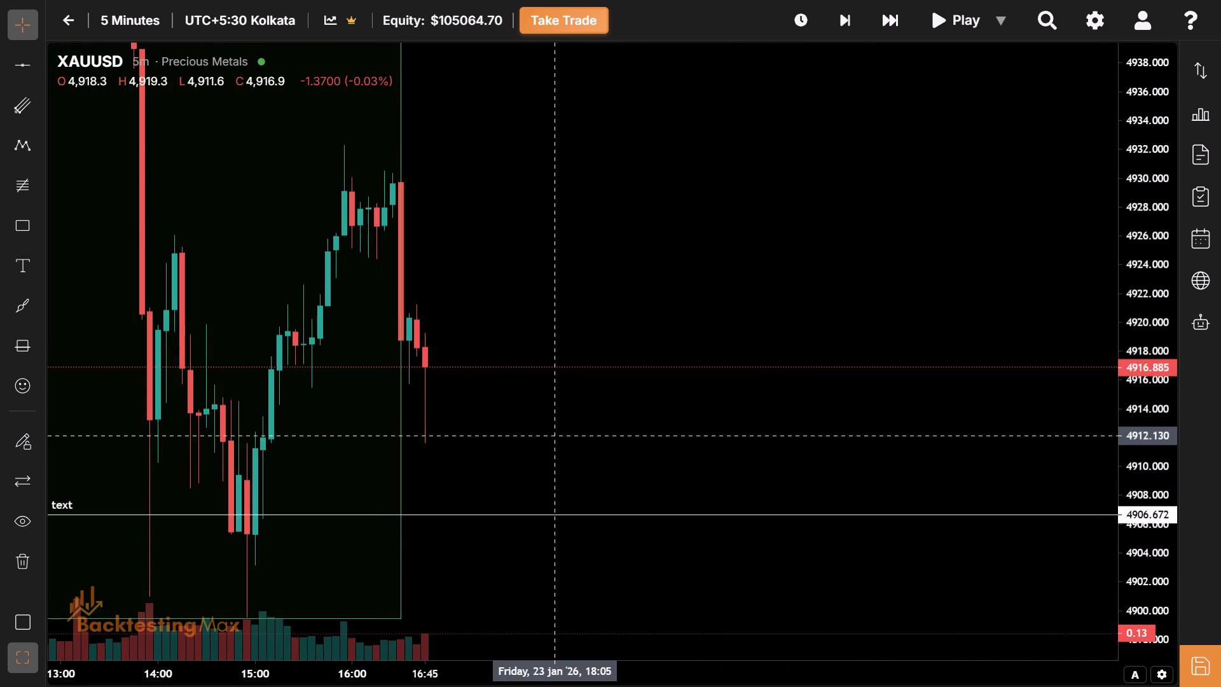
left_click_drag(558, 436, 489, 375)
left_click(843, 18)
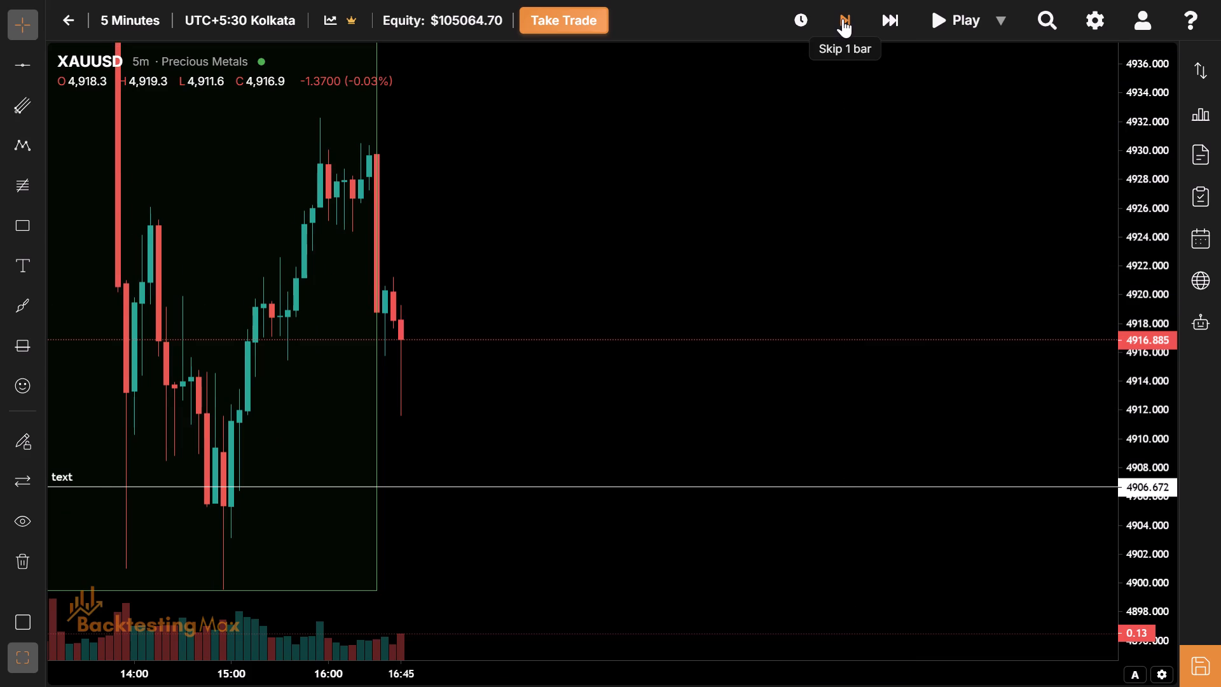
left_click(843, 18)
left_click(843, 18)
left_click_drag(593, 320, 478, 216)
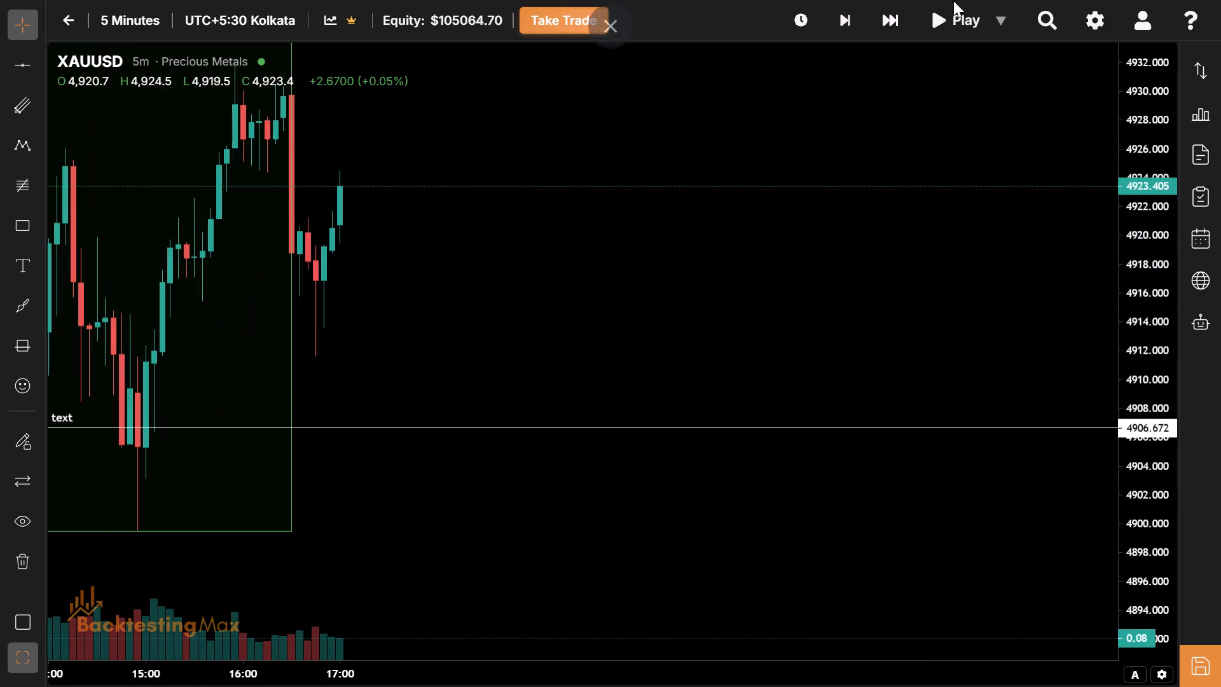
Advance the replay six bars to 17:30 on 23 January.
double_click(846, 20)
left_click(846, 20)
left_click(846, 20)
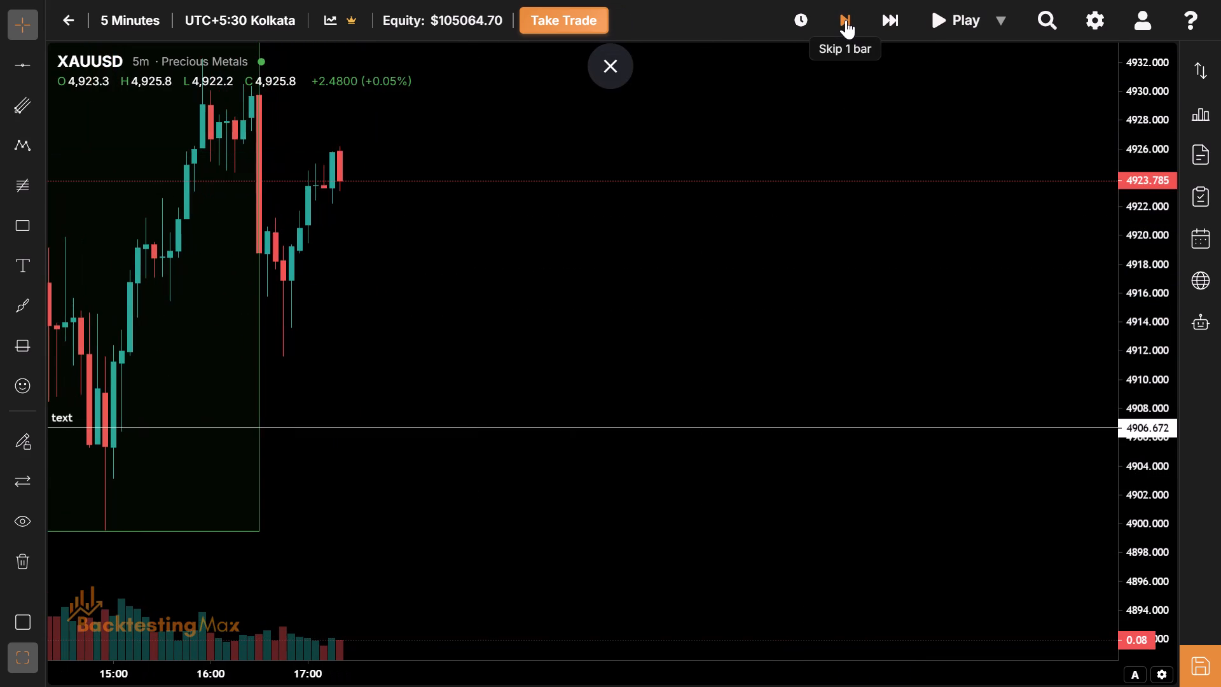
left_click_drag(591, 222, 574, 288)
left_click_drag(312, 237, 267, 235)
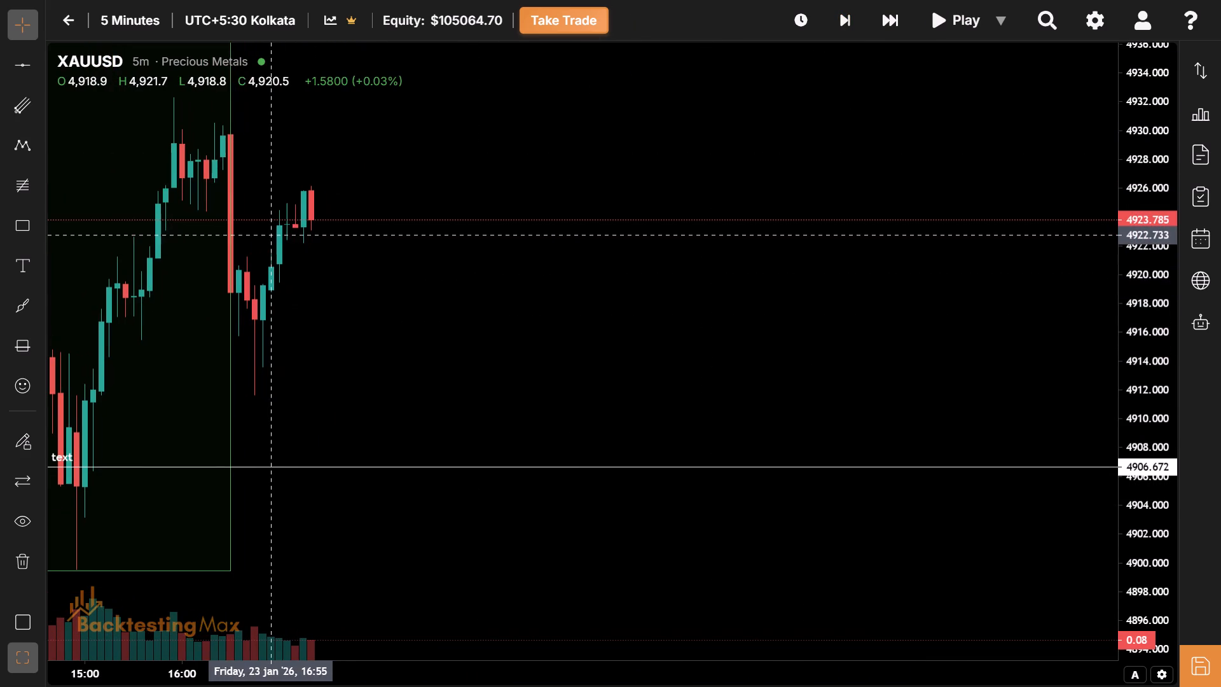
left_click(838, 15)
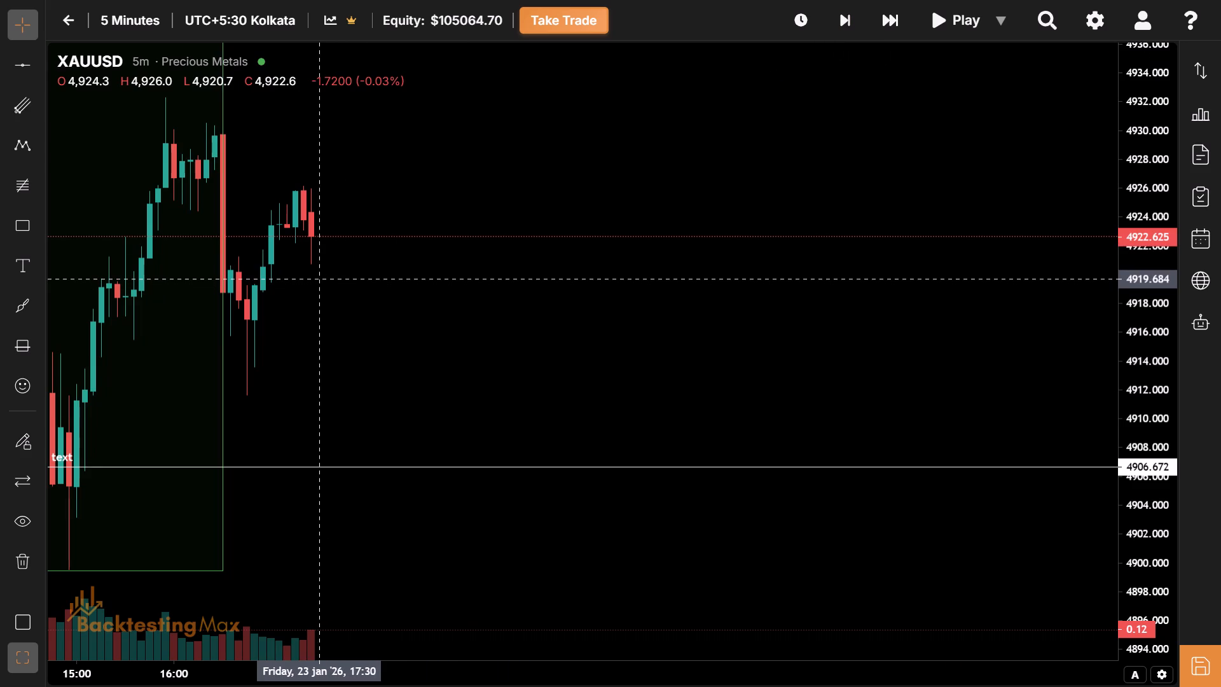
left_click_drag(313, 279, 281, 272)
left_click(854, 22)
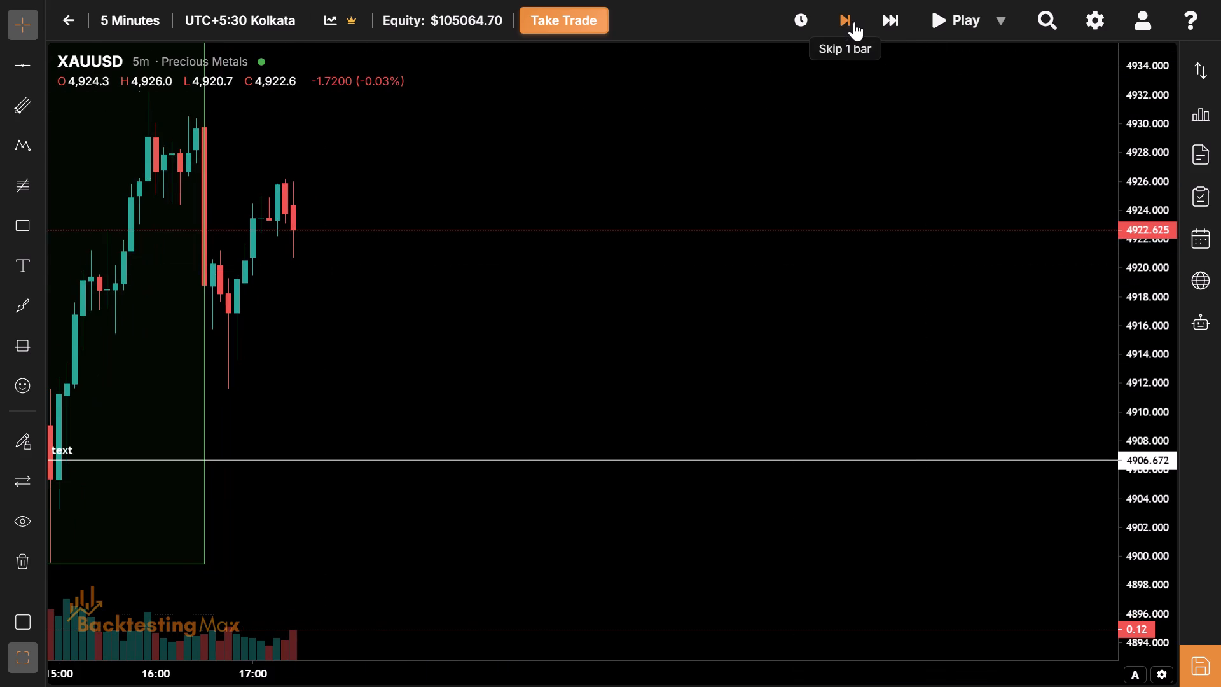
left_click_drag(293, 202, 234, 338)
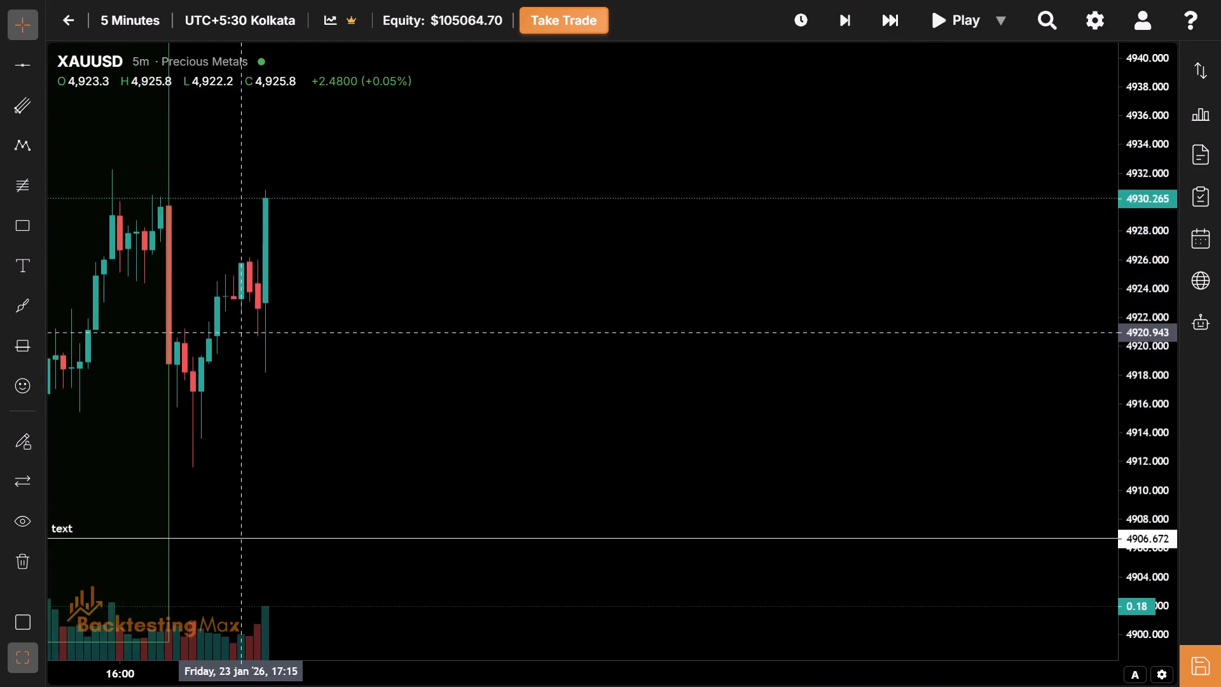
Draw a rectangle from the high of the 17:30 candle, about 4930.6, to about 4914.4 at 21:30 on 23 January.
left_click_drag(234, 338, 165, 427)
left_click(22, 219)
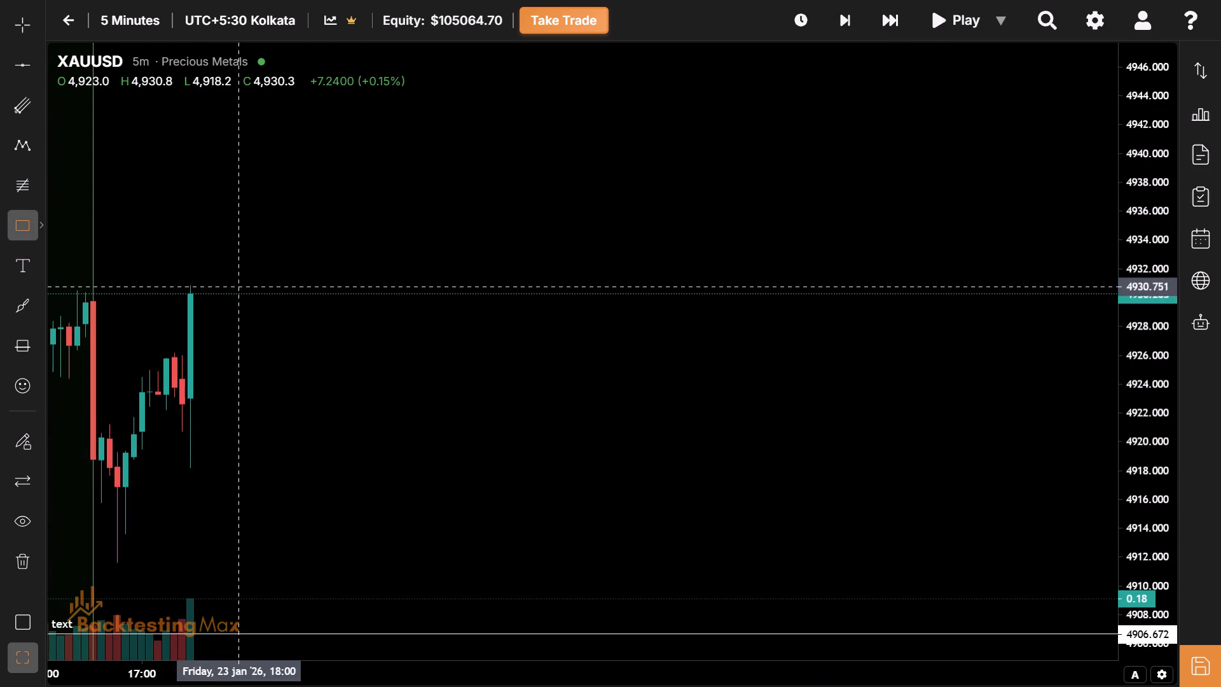
left_click(188, 288)
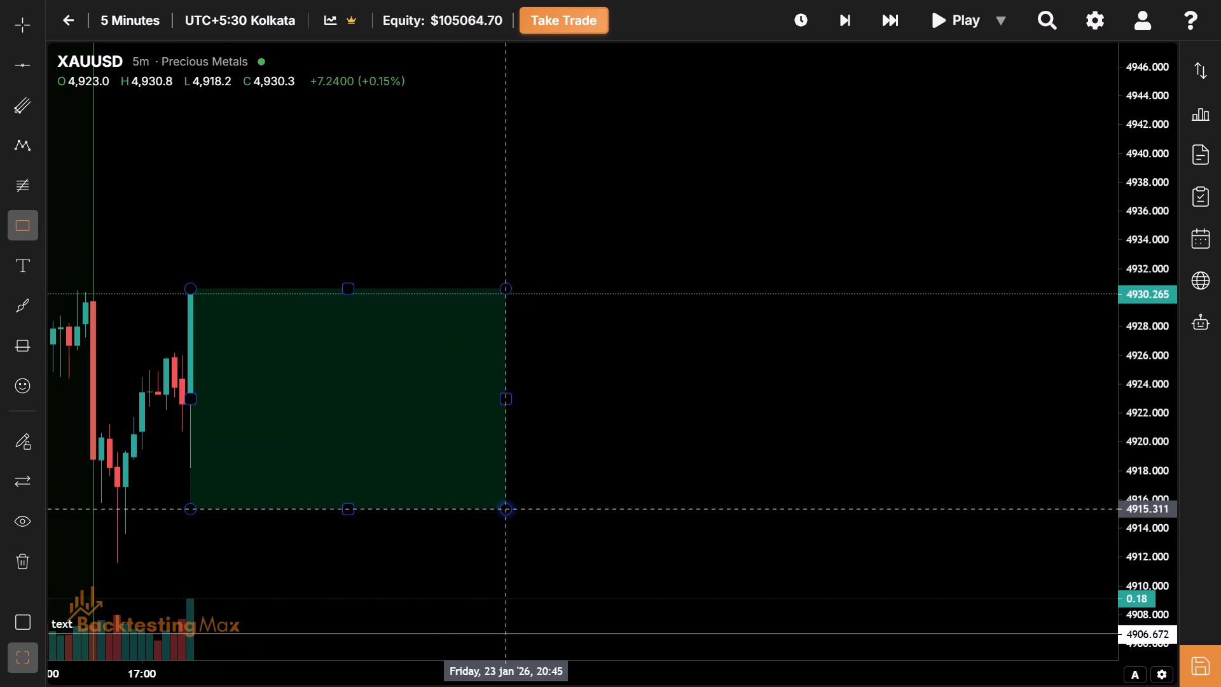
left_click(578, 522)
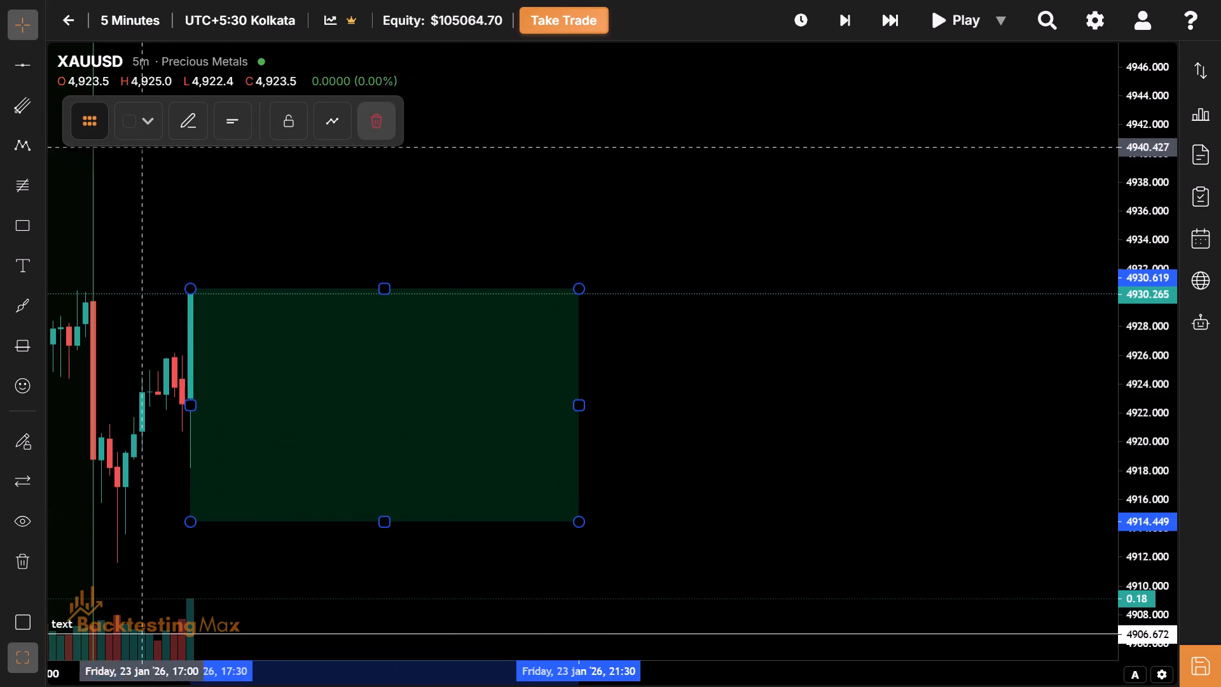
Apply the saved NY Session template to the new rectangle.
left_click(144, 128)
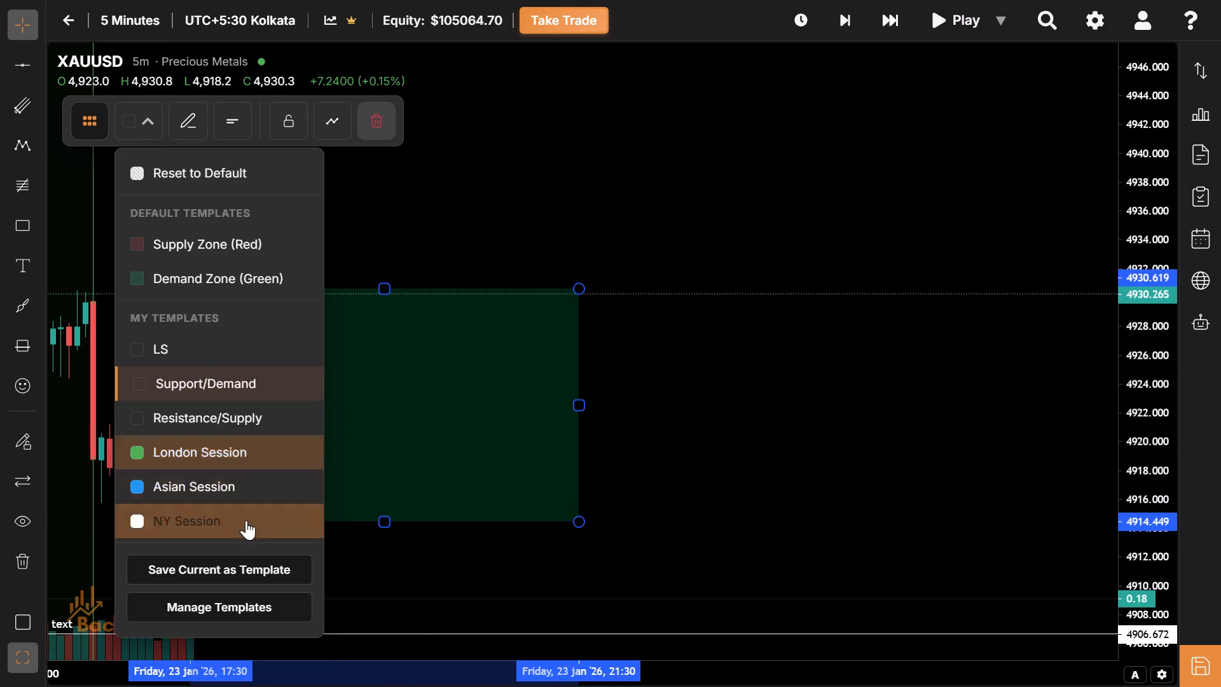
left_click(246, 520)
Raise the bottom edge of the white NY session rectangle to about 4918.4, near the 17:30 candle's low.
left_click_drag(396, 452, 545, 477)
left_click_drag(513, 462, 562, 358)
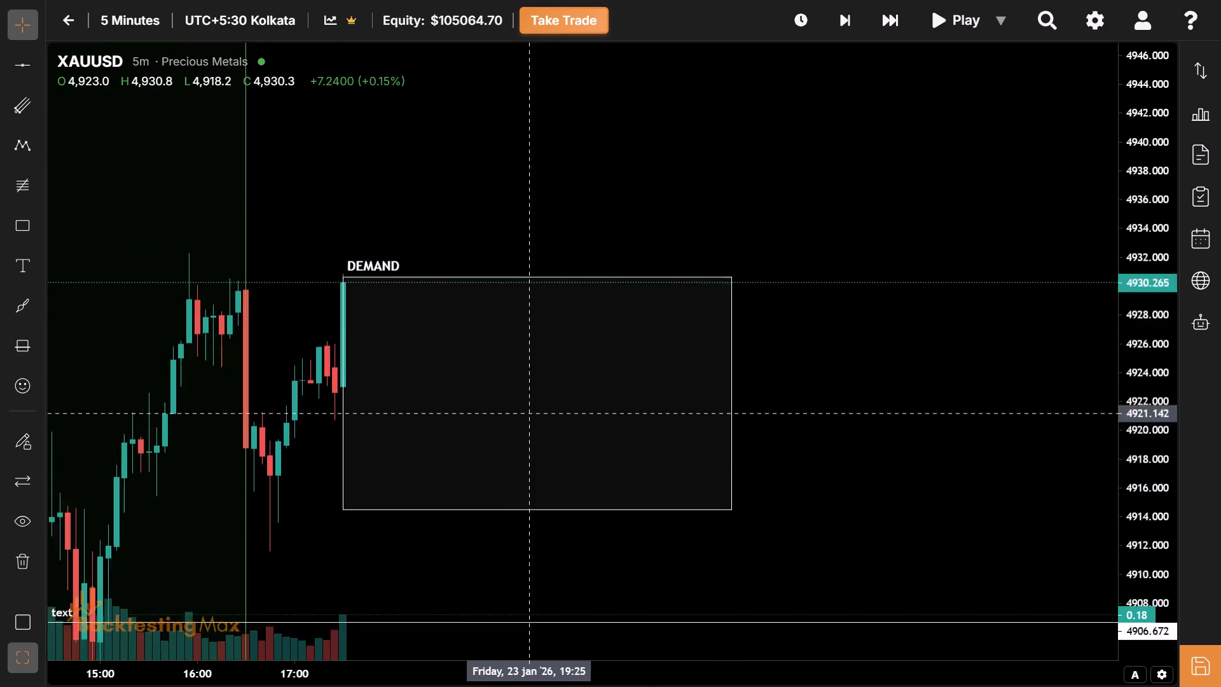
left_click_drag(562, 358, 688, 242)
left_click_drag(563, 389, 432, 473)
left_click_drag(644, 345, 500, 419)
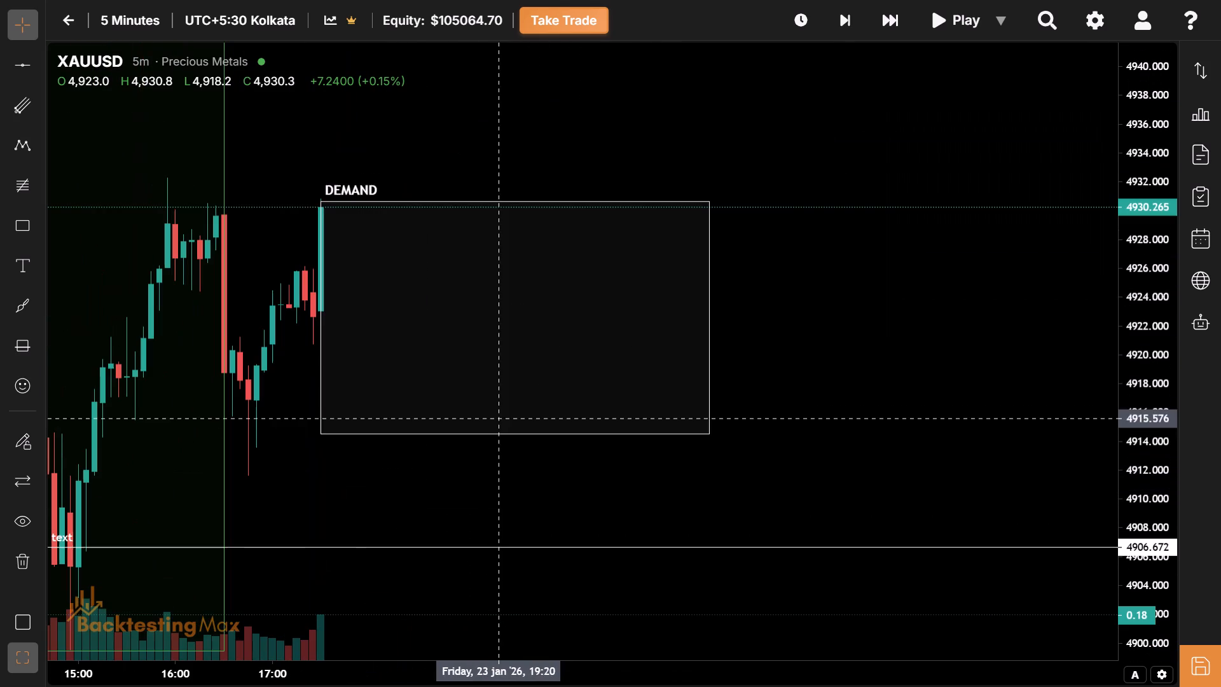
left_click_drag(521, 437, 740, 329)
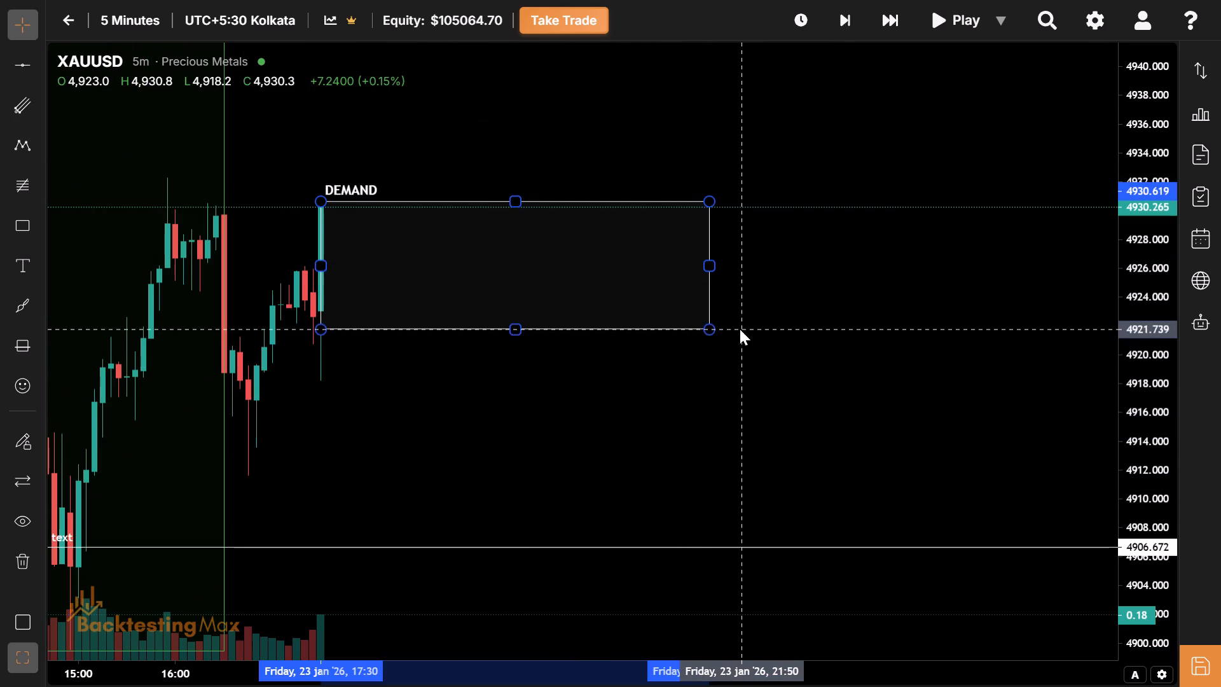
left_click_drag(740, 329, 731, 377)
Advance the replay three bars to 17:45 on 23 January.
left_click_drag(493, 277, 562, 303)
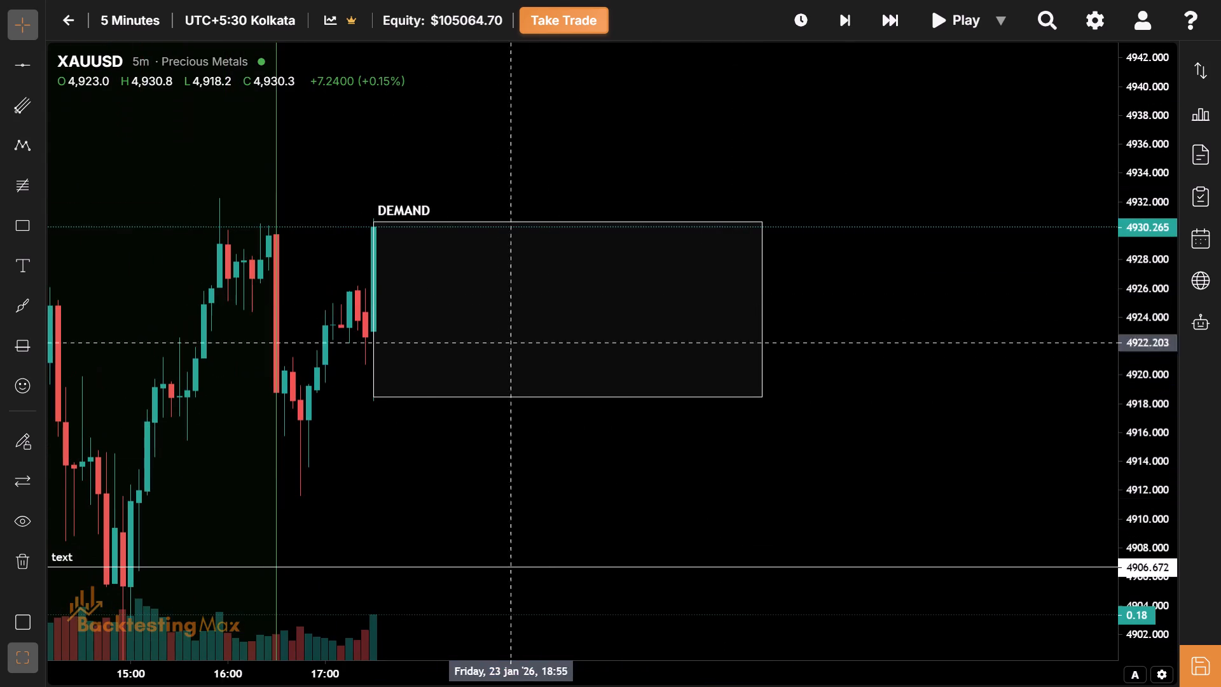
left_click_drag(351, 515, 522, 525)
left_click_drag(651, 326, 493, 362)
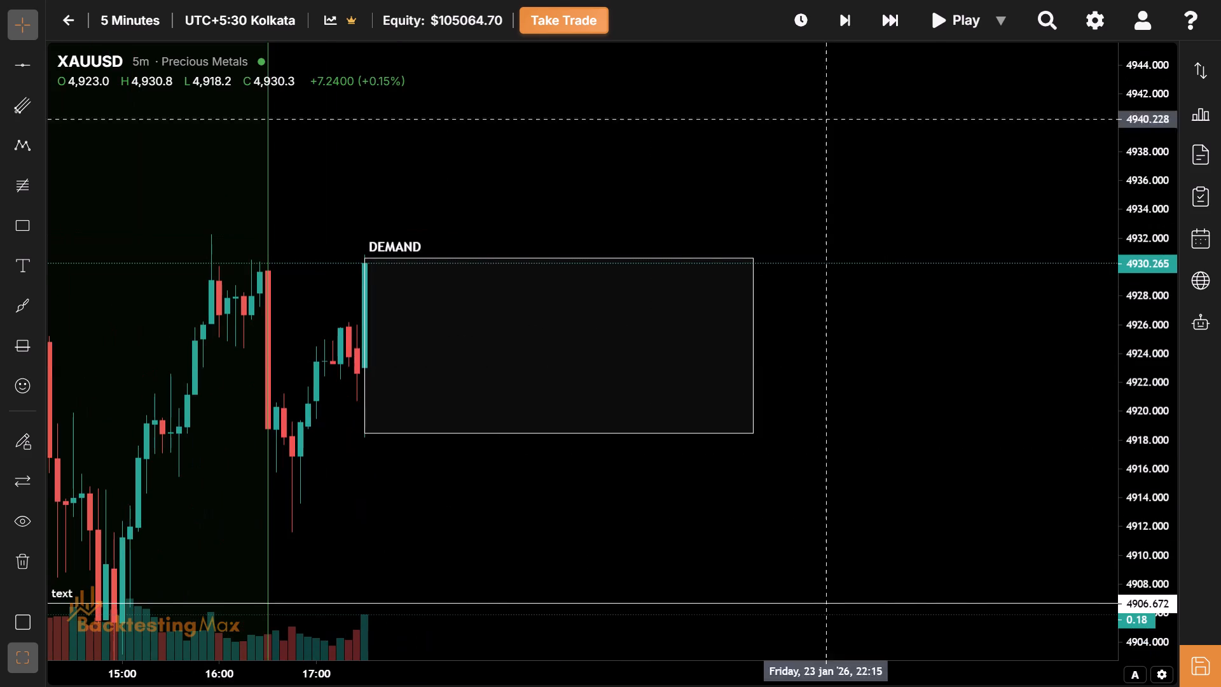
left_click(834, 15)
left_click(834, 15)
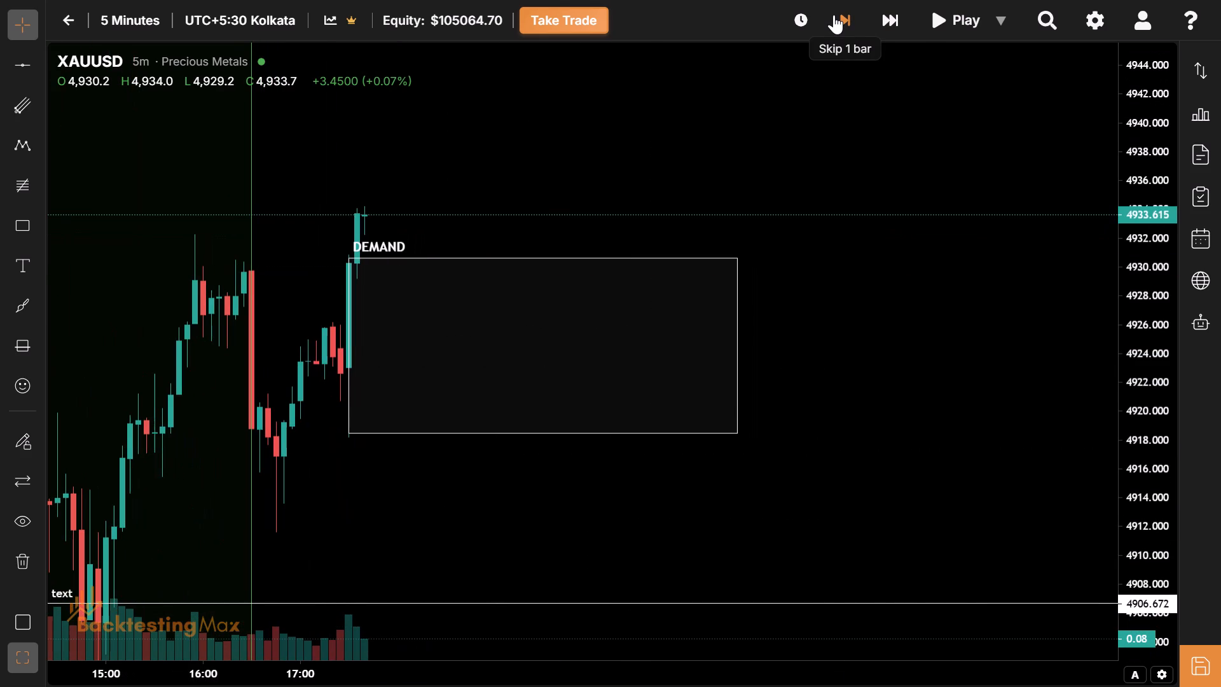
left_click(834, 15)
Raise the top edge of the NY session rectangle to the 17:45 candle's high at about 4936.8.
left_click_drag(543, 299, 512, 363)
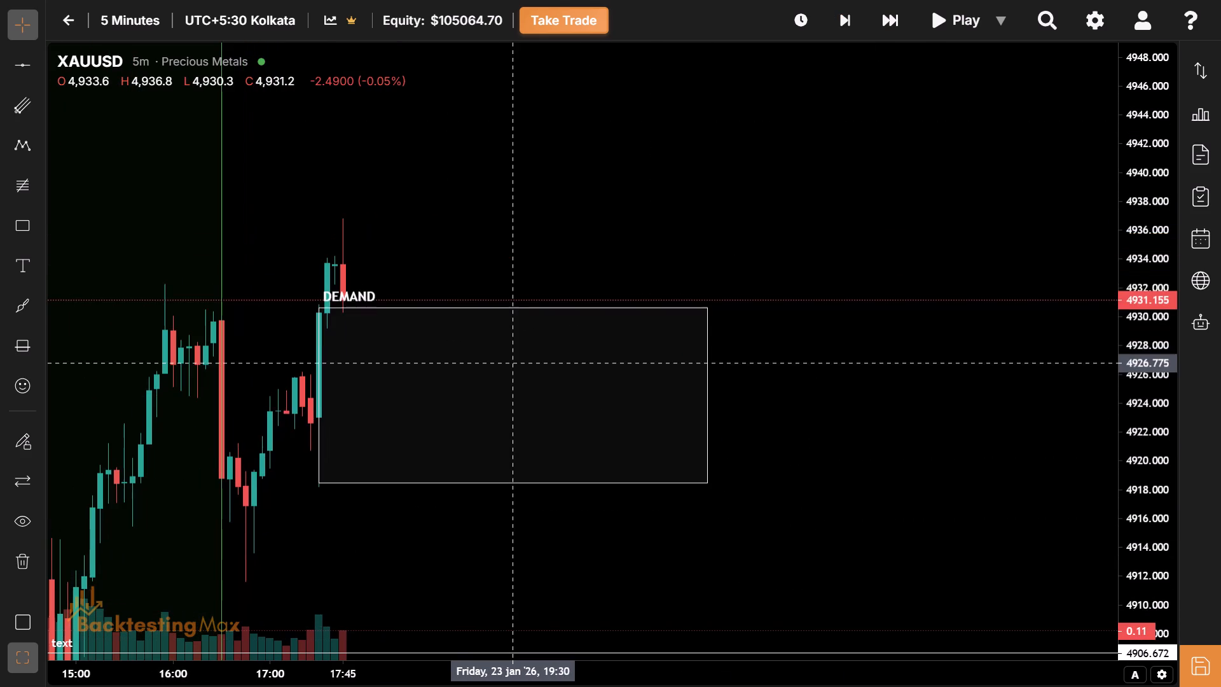
left_click_drag(507, 312, 503, 209)
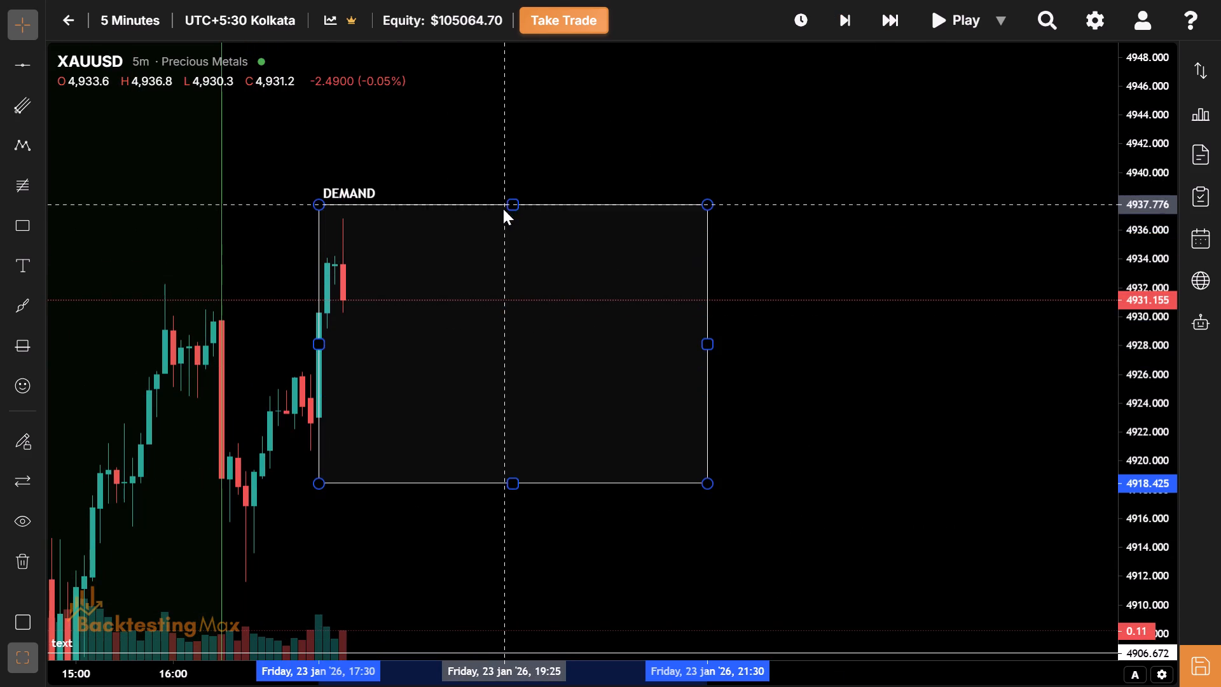
left_click_drag(503, 209, 507, 219)
Examine price in the NY session rectangle against the green London session range and the 4906.672 support line.
left_click_drag(446, 382, 687, 191)
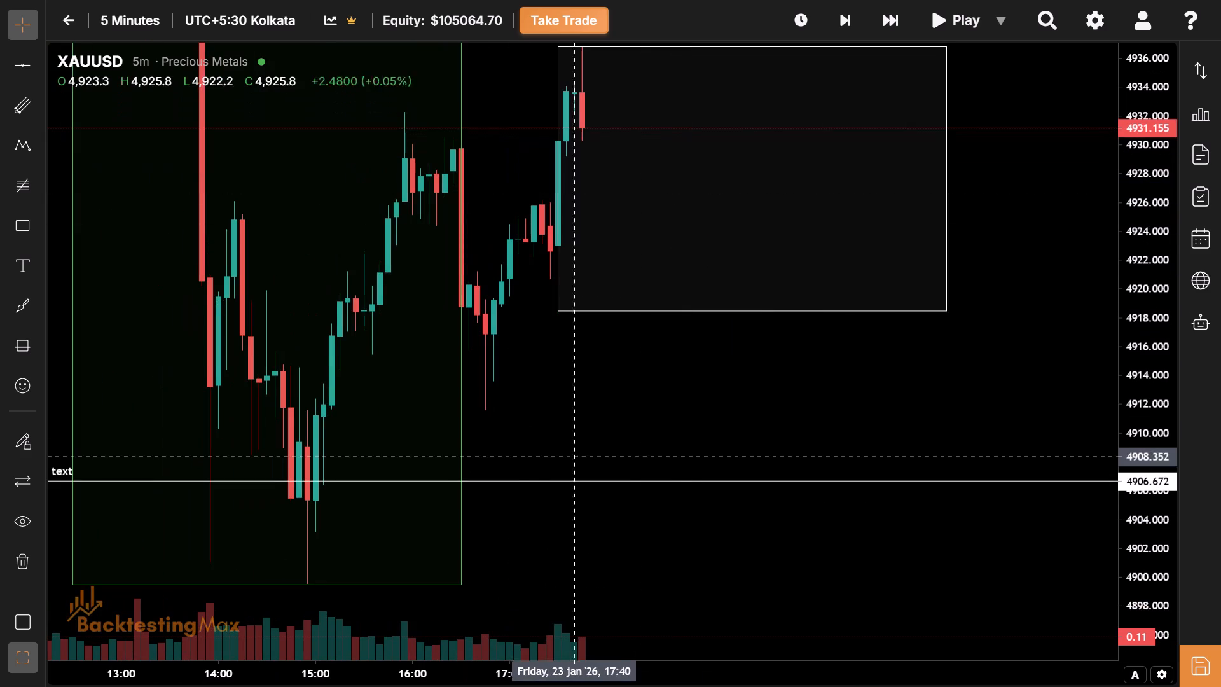
left_click_drag(640, 450, 614, 485)
left_click_drag(614, 485, 607, 487)
left_click_drag(607, 487, 601, 490)
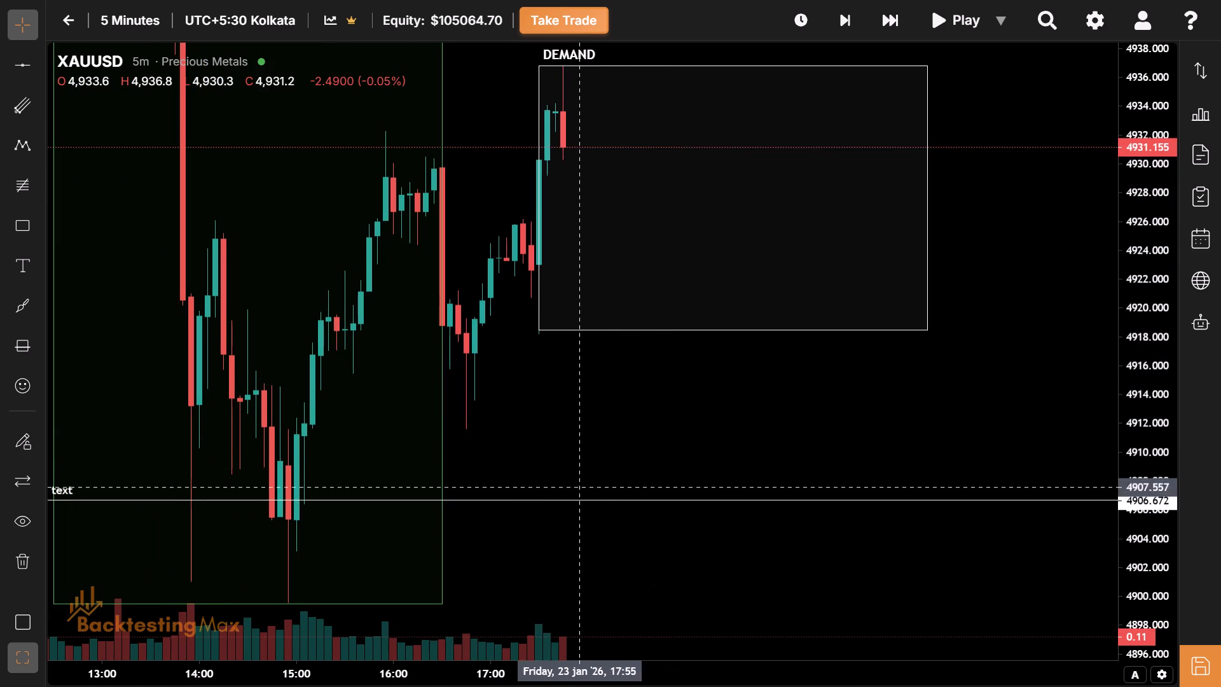
left_click_drag(639, 442, 549, 536)
left_click_drag(563, 321, 466, 441)
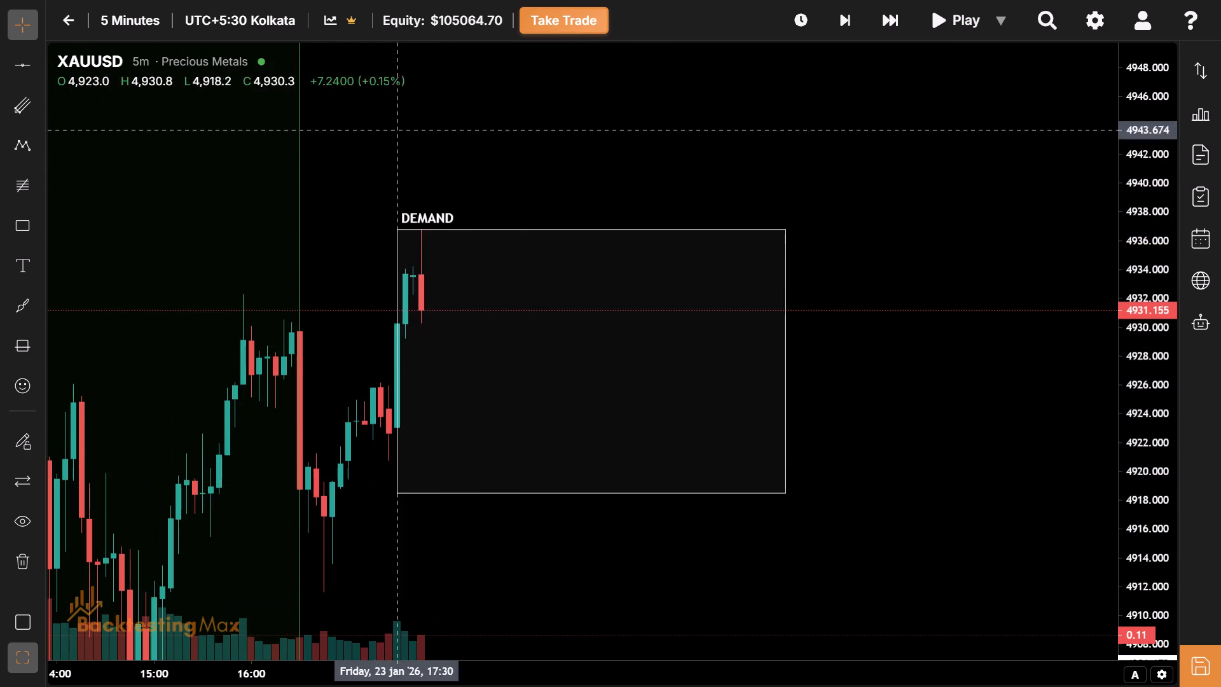
left_click_drag(604, 336, 562, 130)
left_click_drag(506, 393, 616, 363)
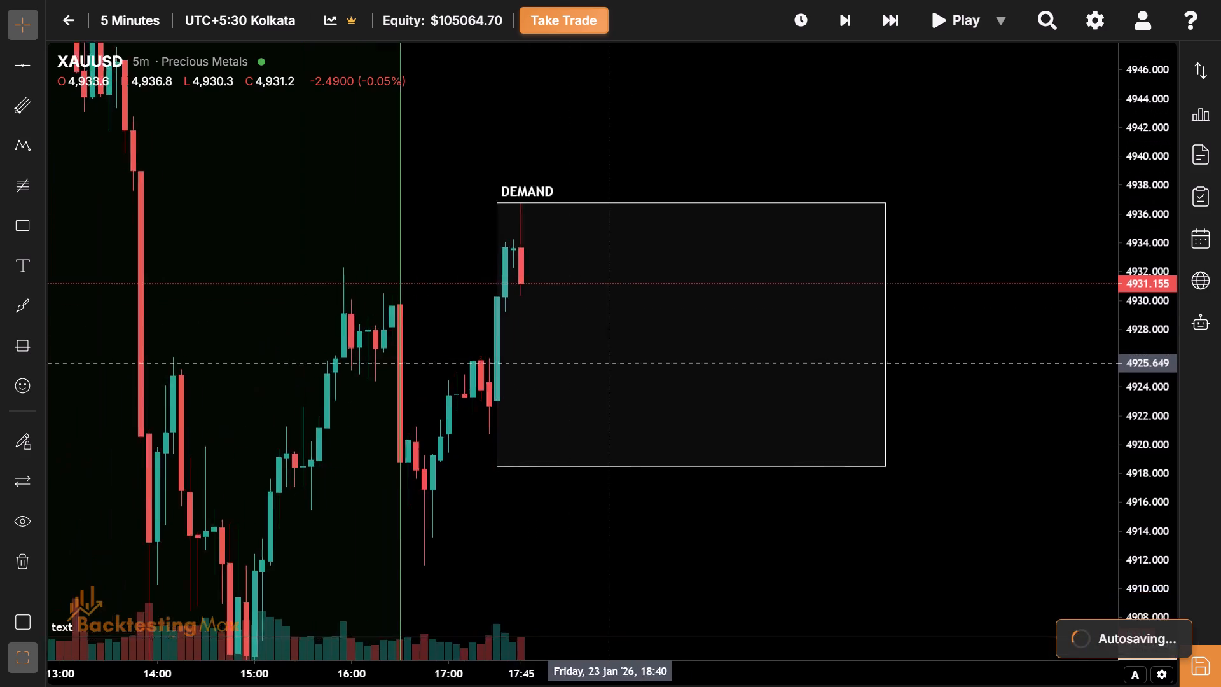
left_click_drag(616, 363, 549, 446)
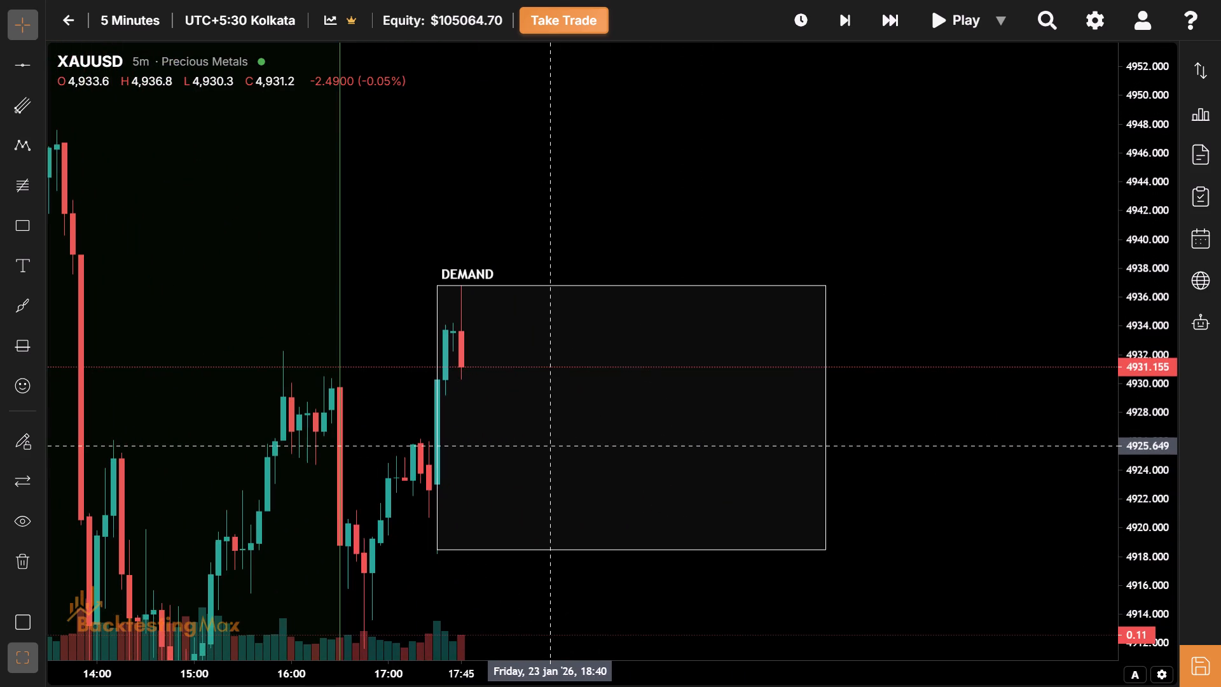
left_click_drag(549, 446, 549, 267)
left_click_drag(549, 267, 547, 248)
left_click_drag(547, 248, 526, 247)
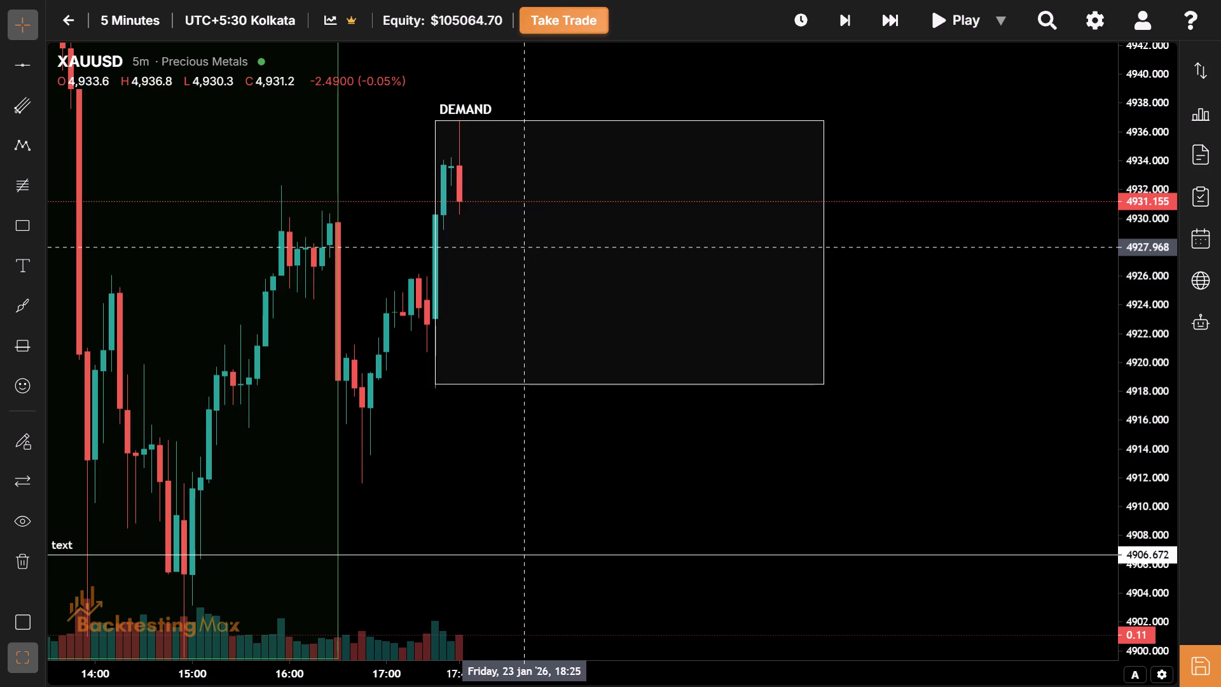
left_click_drag(526, 247, 499, 260)
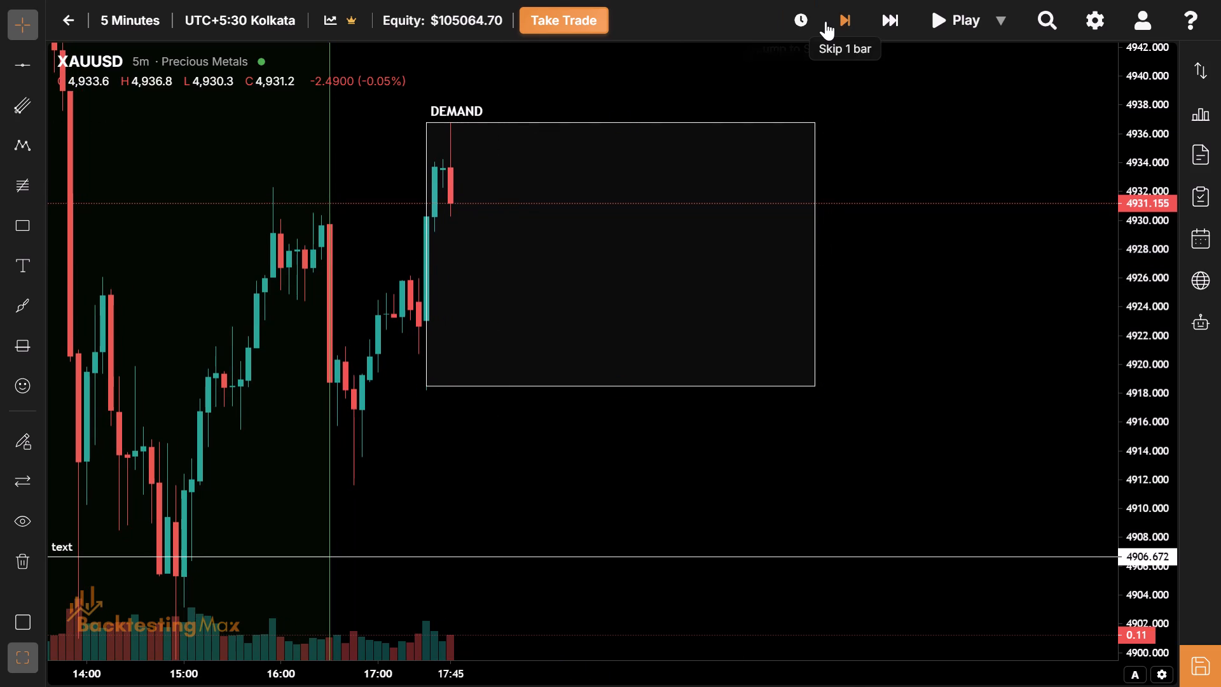
Advance the replay eight bars to 18:25 on 23 January.
left_click(825, 21)
left_click(825, 21)
left_click(825, 21)
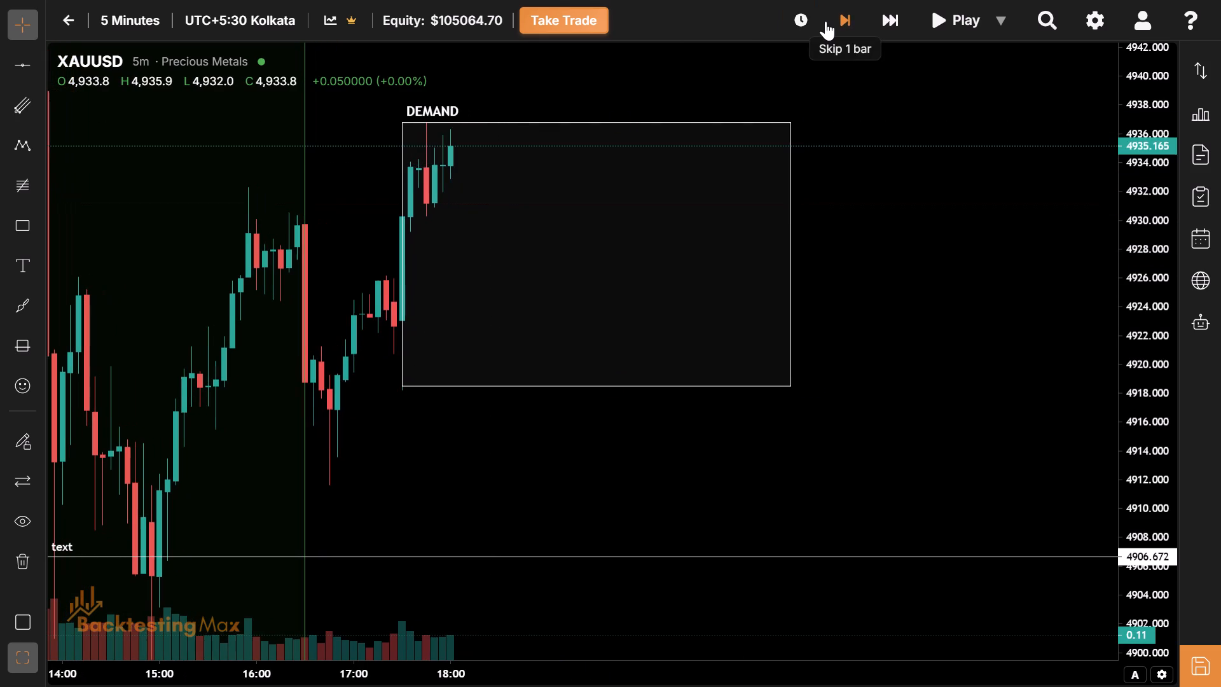
left_click(825, 21)
left_click_drag(581, 518, 715, 293)
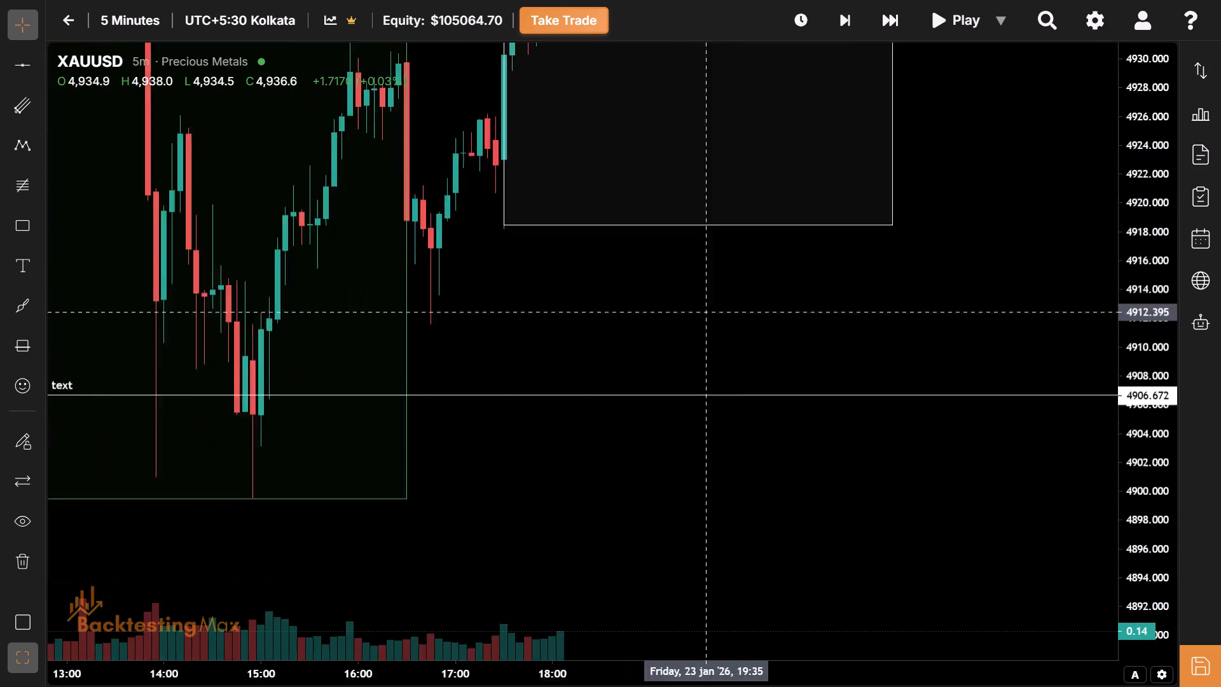
left_click_drag(715, 293, 558, 579)
left_click_drag(563, 572, 530, 480)
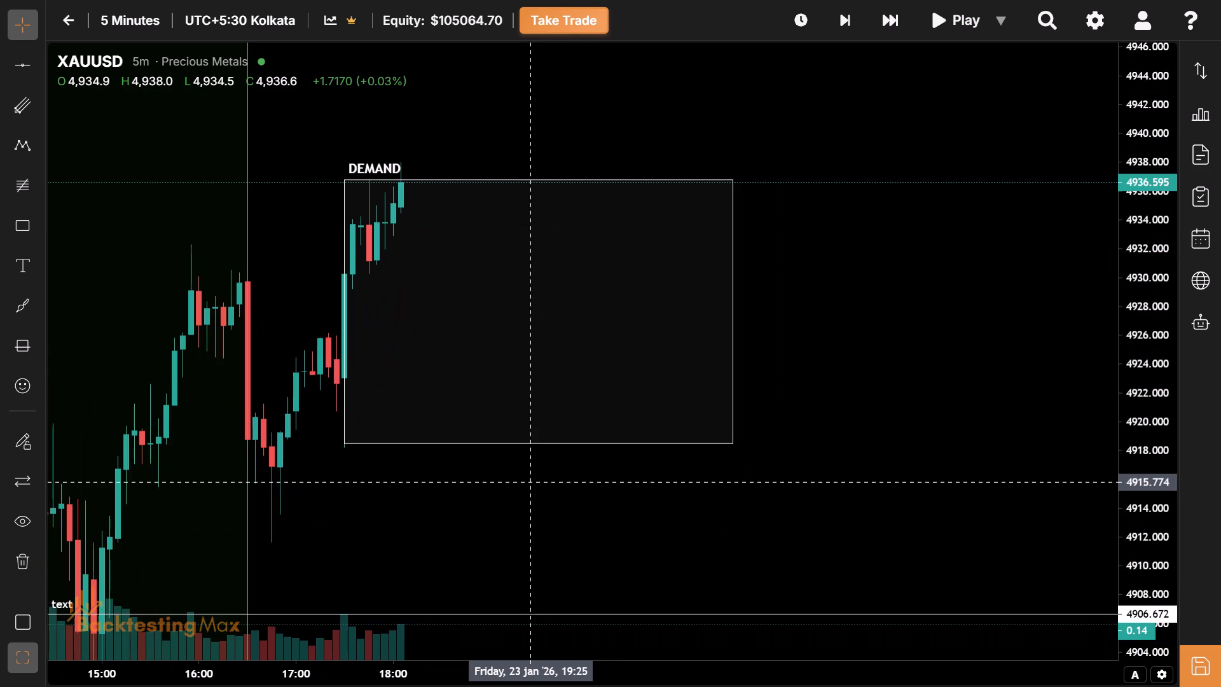
left_click_drag(546, 499, 541, 461)
left_click(832, 27)
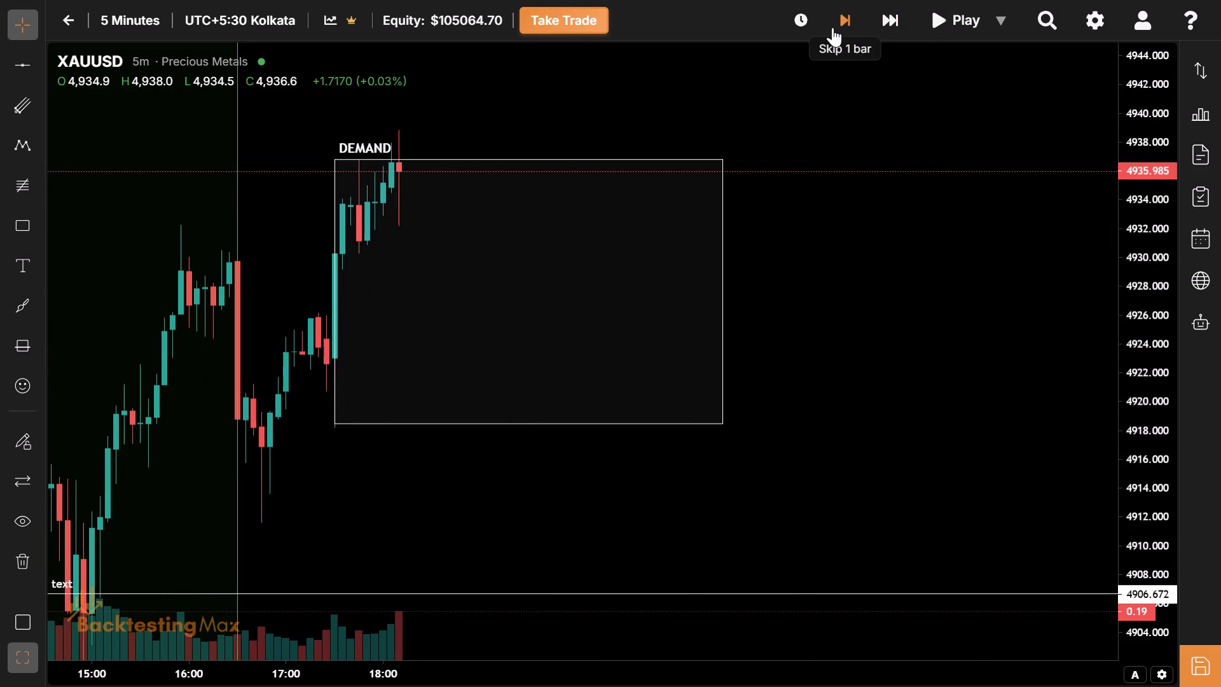
left_click(832, 27)
left_click(832, 27)
left_click(832, 27)
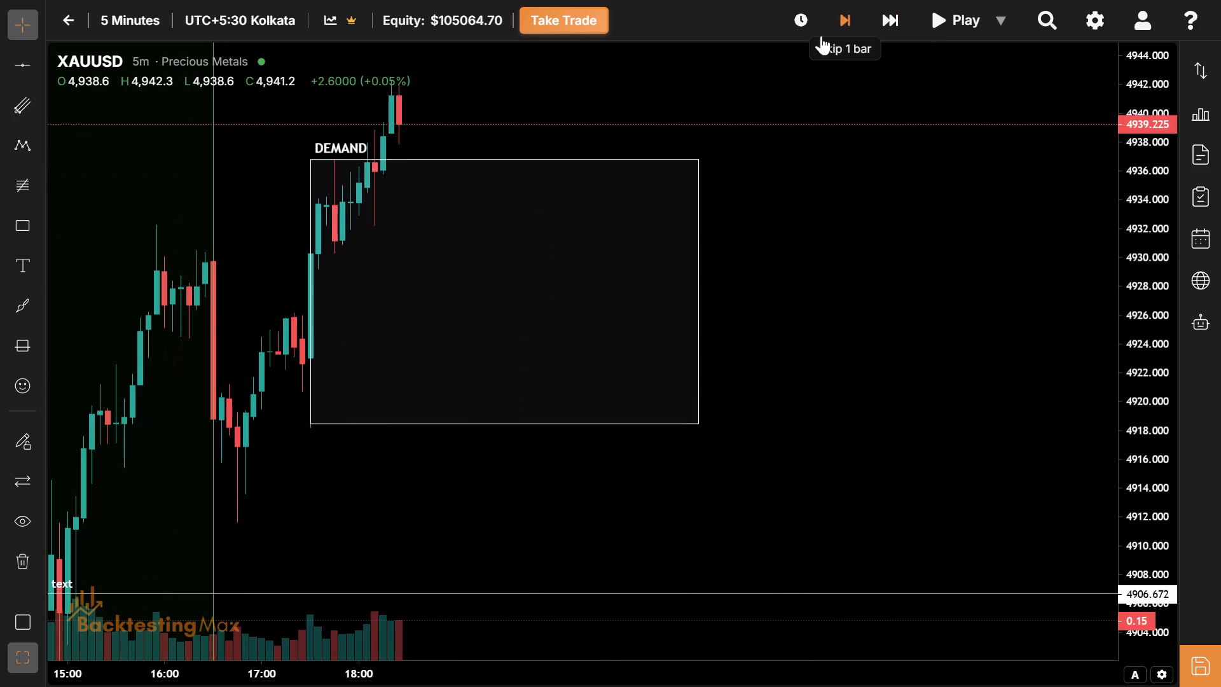
Raise the top edge of the NY session rectangle to about 4942, near the session's highest wick.
left_click_drag(514, 260, 577, 471)
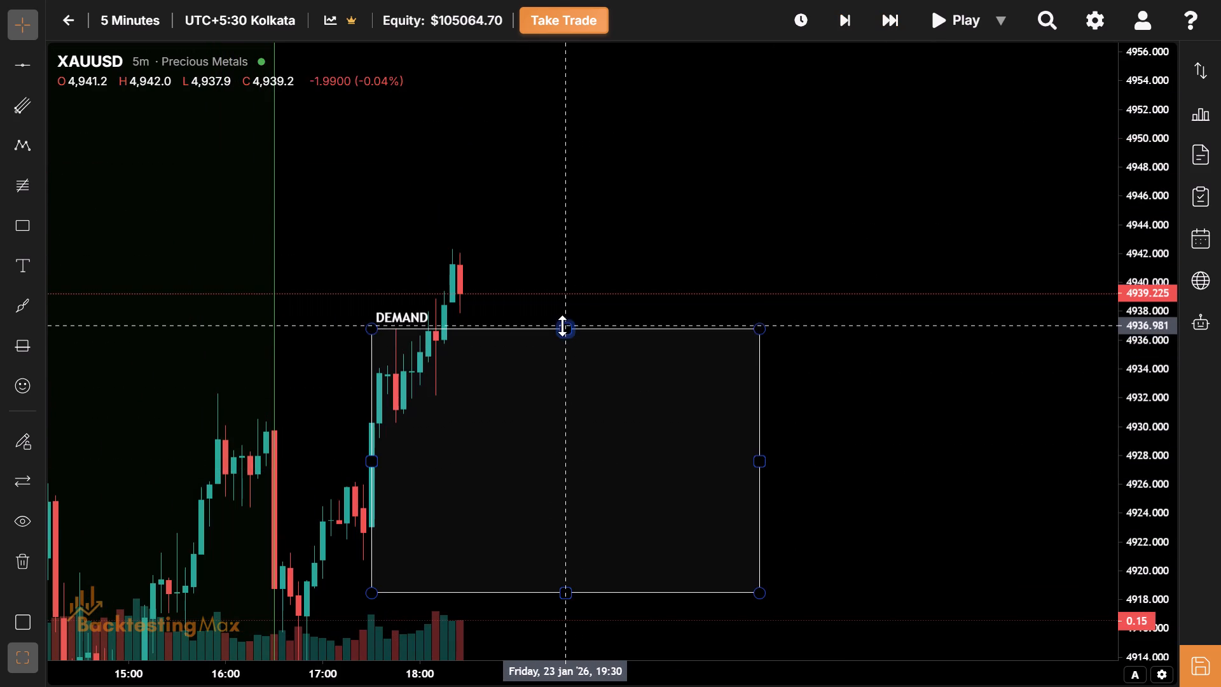
left_click_drag(562, 326, 566, 251)
left_click_drag(495, 400, 755, 526)
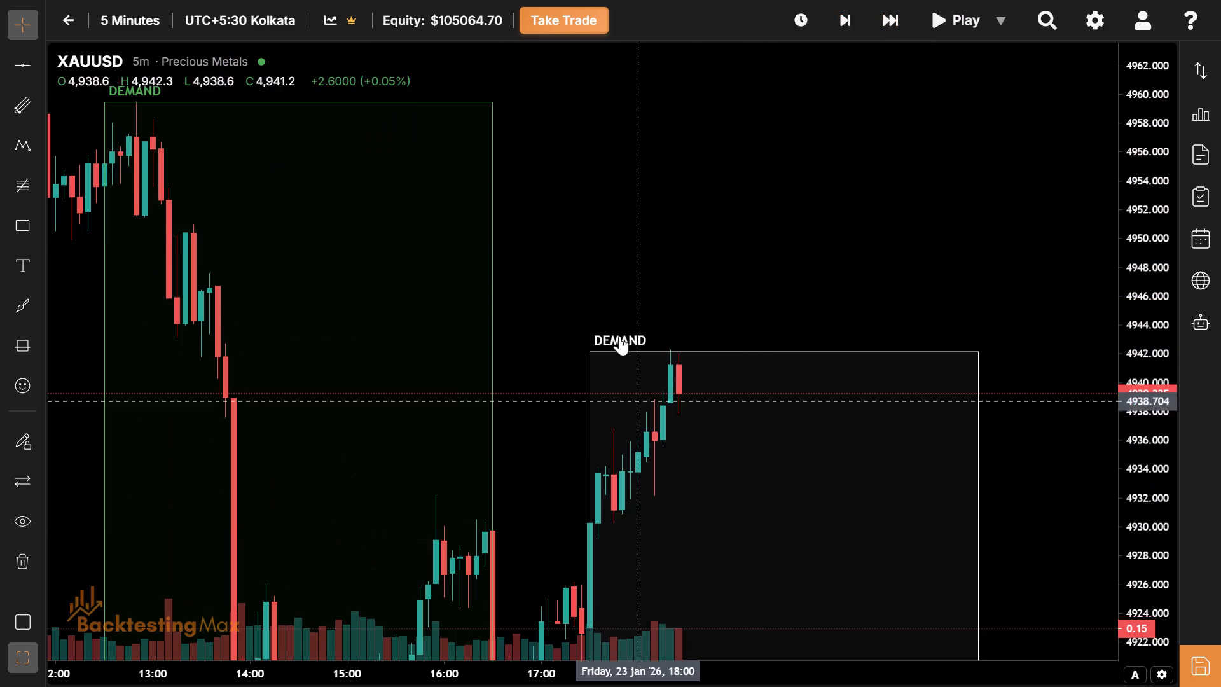
Advance the replay three bars to 18:40 on 23 January.
left_click_drag(621, 241, 570, 207)
left_click_drag(657, 445, 616, 463)
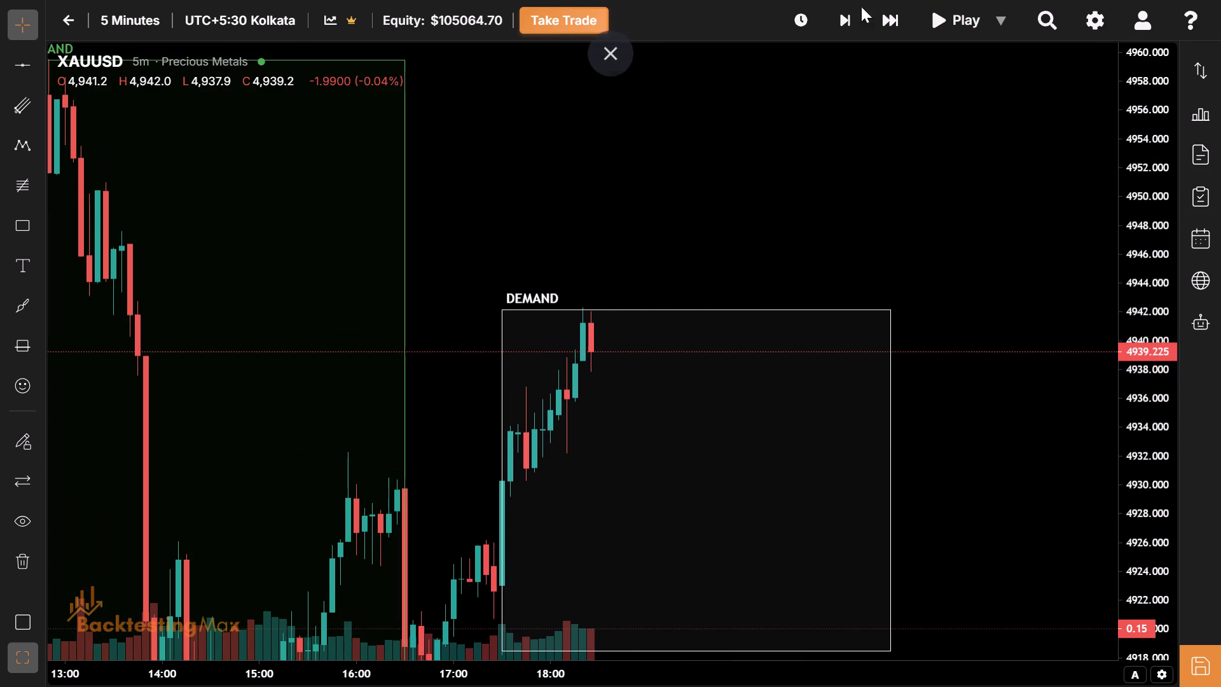
left_click(849, 12)
left_click(849, 12)
left_click(849, 12)
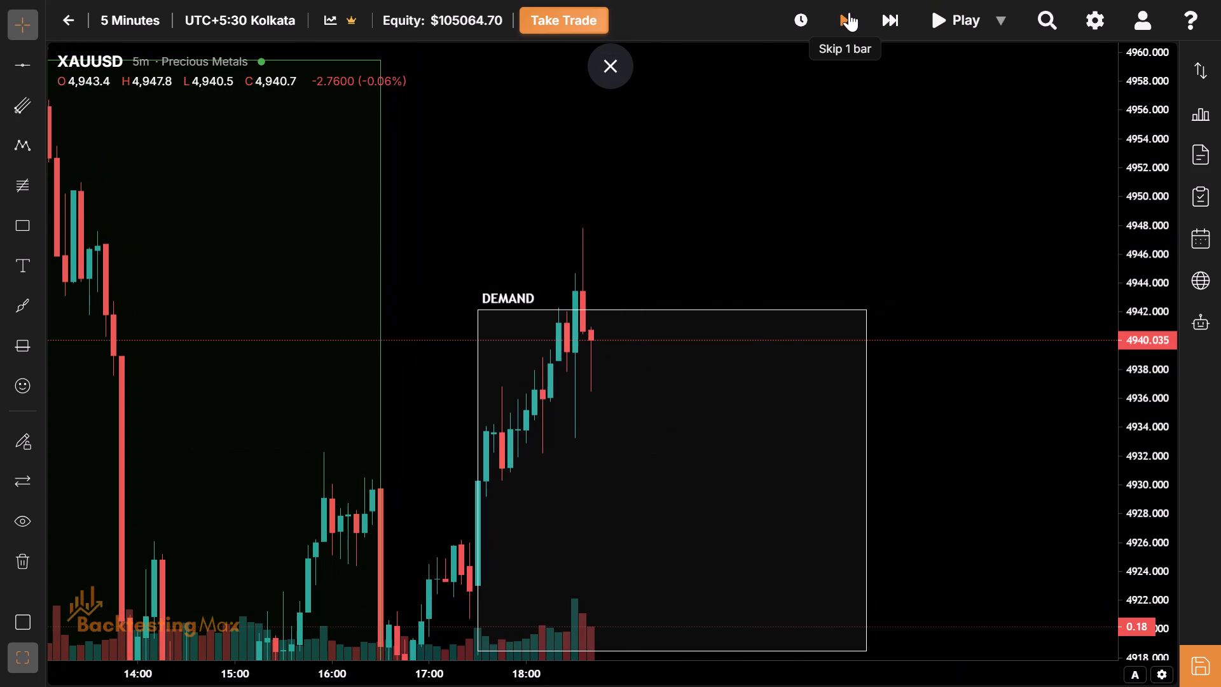
Raise the top edge of the NY session rectangle to the 18:35 candle's high at about 4947.8.
left_click_drag(666, 313, 666, 233)
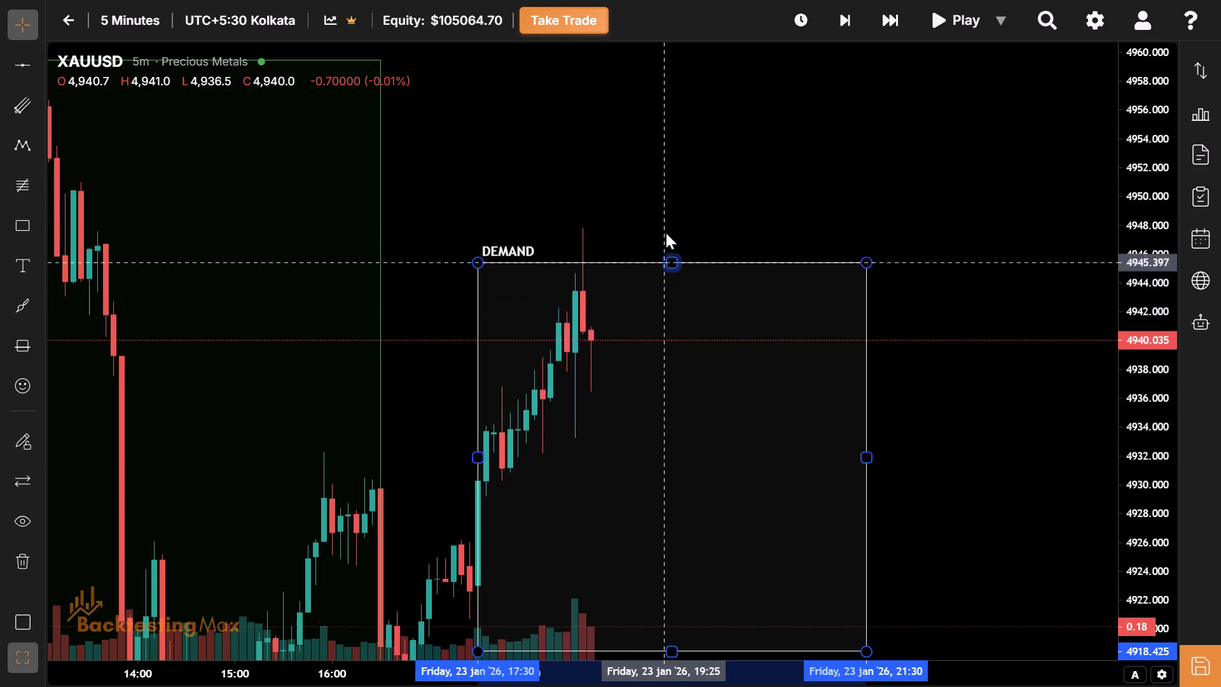
left_click_drag(666, 233, 664, 228)
Advance the replay one bar to 18:45.
left_click_drag(635, 426, 521, 324)
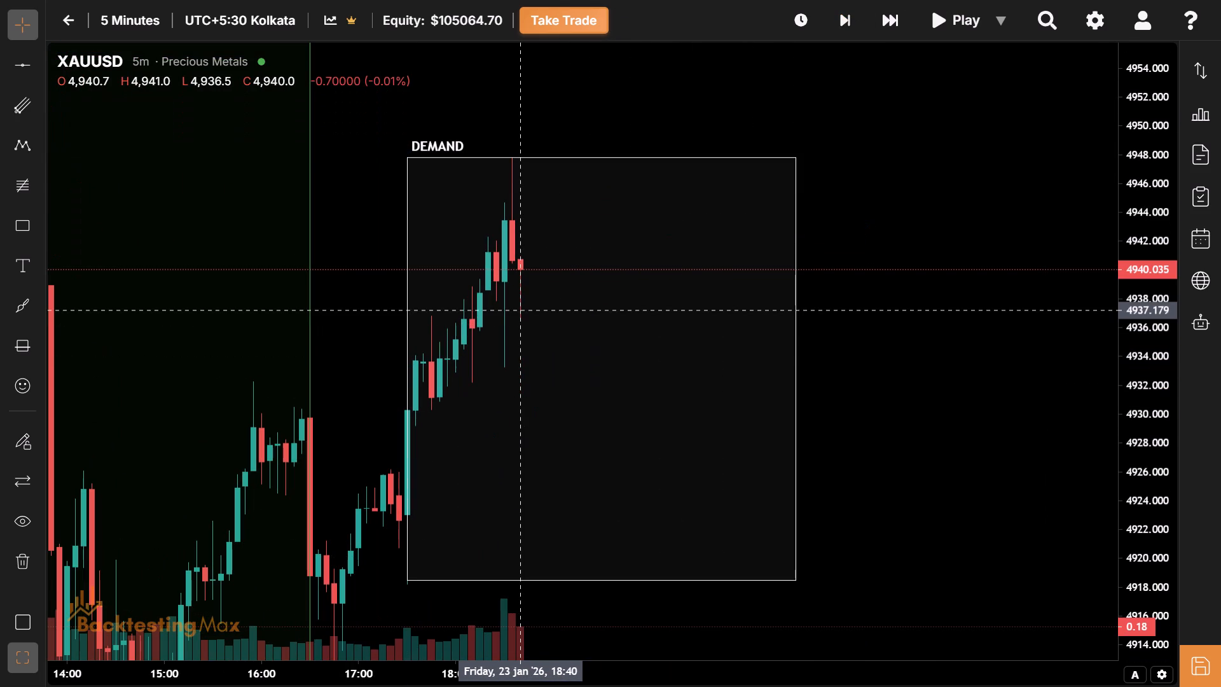
left_click(521, 310)
left_click(836, 29)
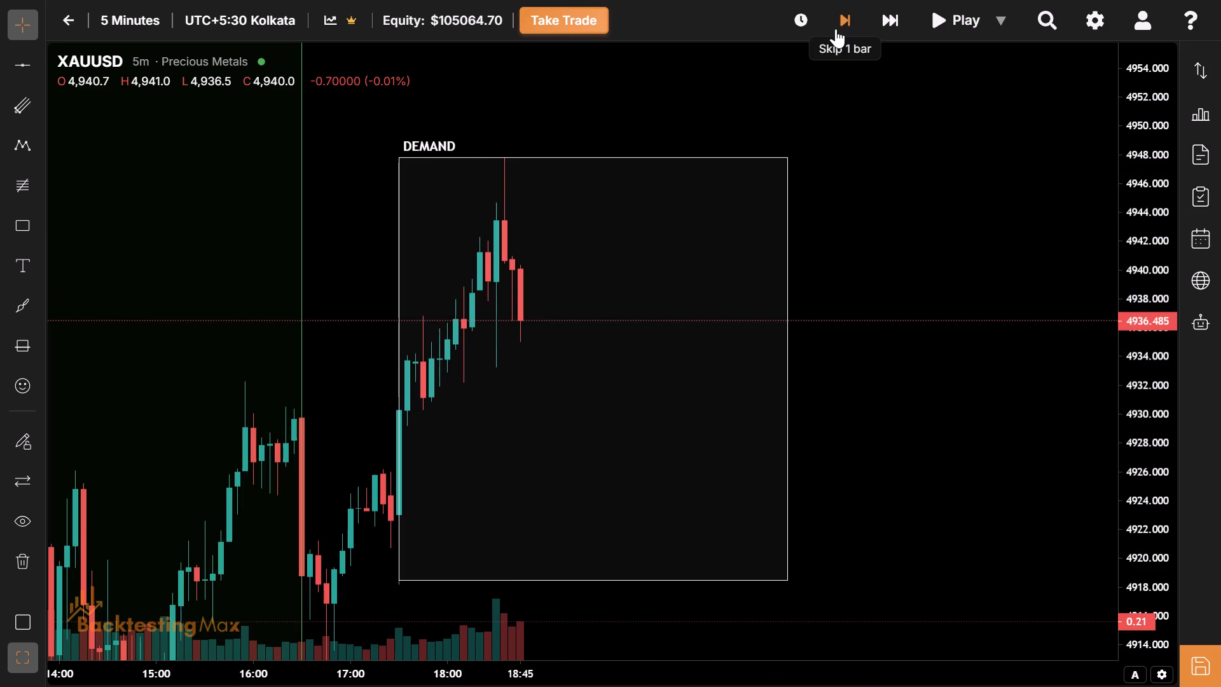
Examine price in the NY session rectangle against the green London range and the earlier blue session rectangle.
left_click_drag(562, 476, 959, 373)
left_click_drag(275, 412, 340, 466)
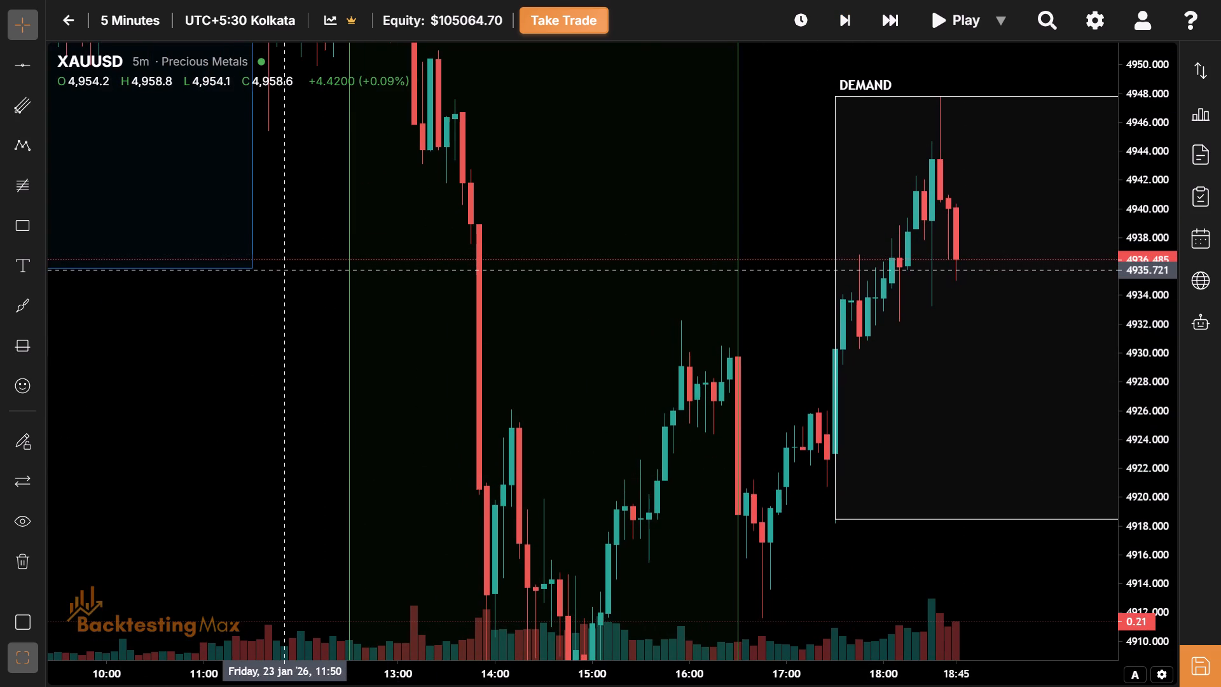
left_click_drag(500, 445, 369, 236)
left_click_drag(484, 319, 399, 464)
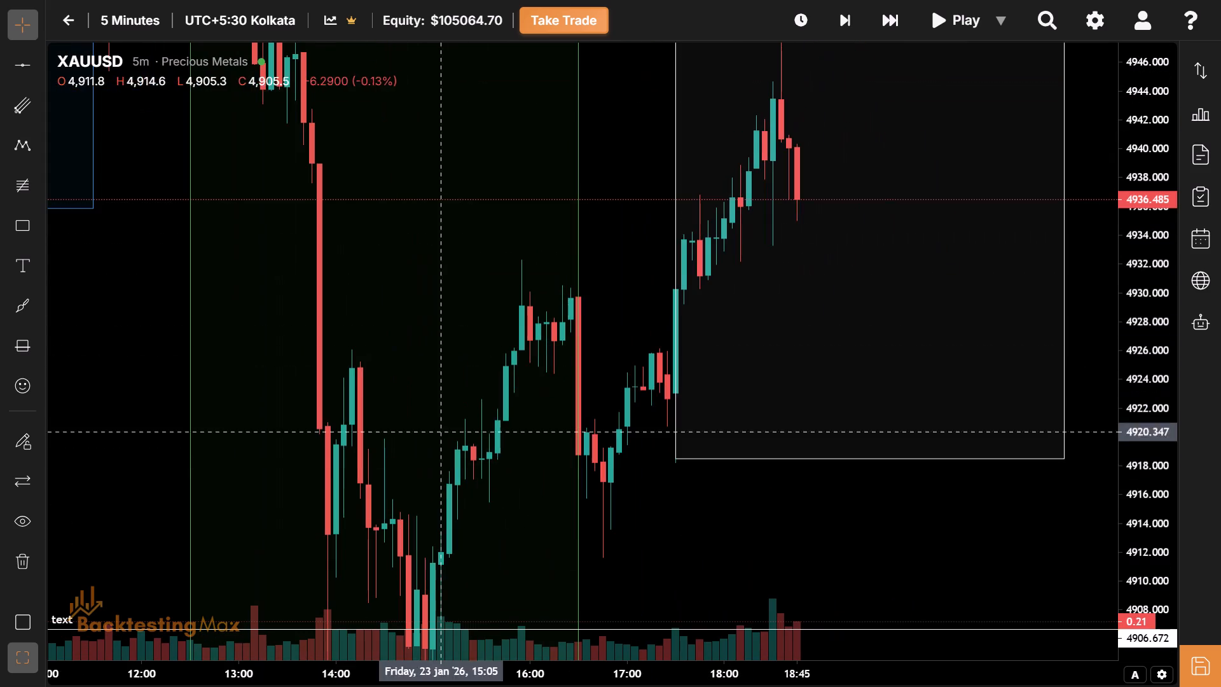
left_click_drag(748, 277, 649, 380)
left_click_drag(749, 317, 649, 419)
left_click_drag(663, 396, 652, 403)
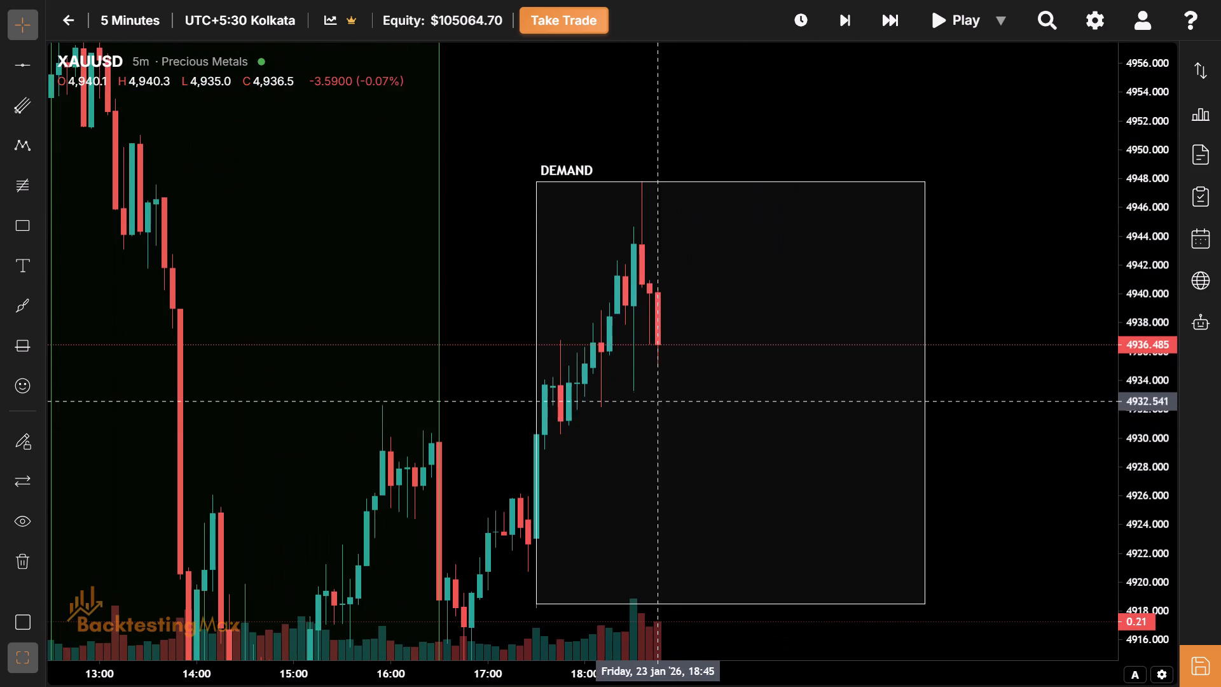
left_click_drag(652, 403, 525, 456)
left_click_drag(525, 456, 752, 614)
left_click_drag(619, 219, 940, 424)
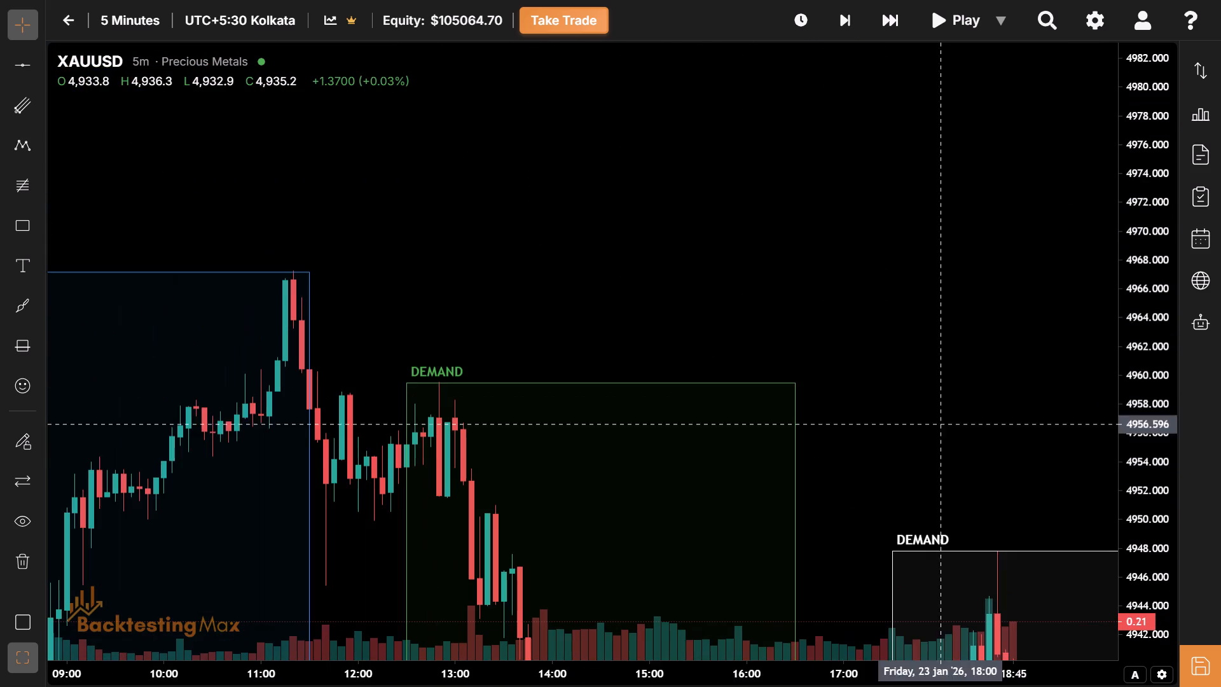
left_click_drag(578, 270, 1084, 260)
left_click_drag(502, 380, 343, 281)
left_click_drag(931, 251, 514, 151)
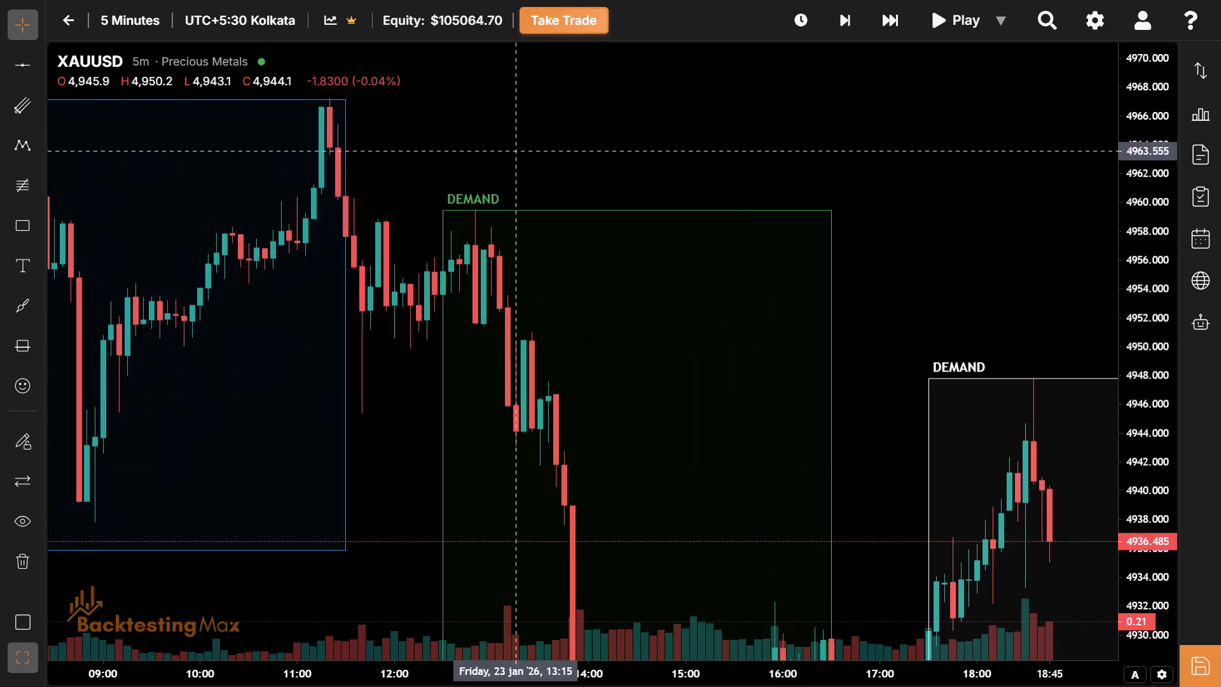
left_click_drag(739, 326, 293, 227)
left_click_drag(783, 387, 481, 265)
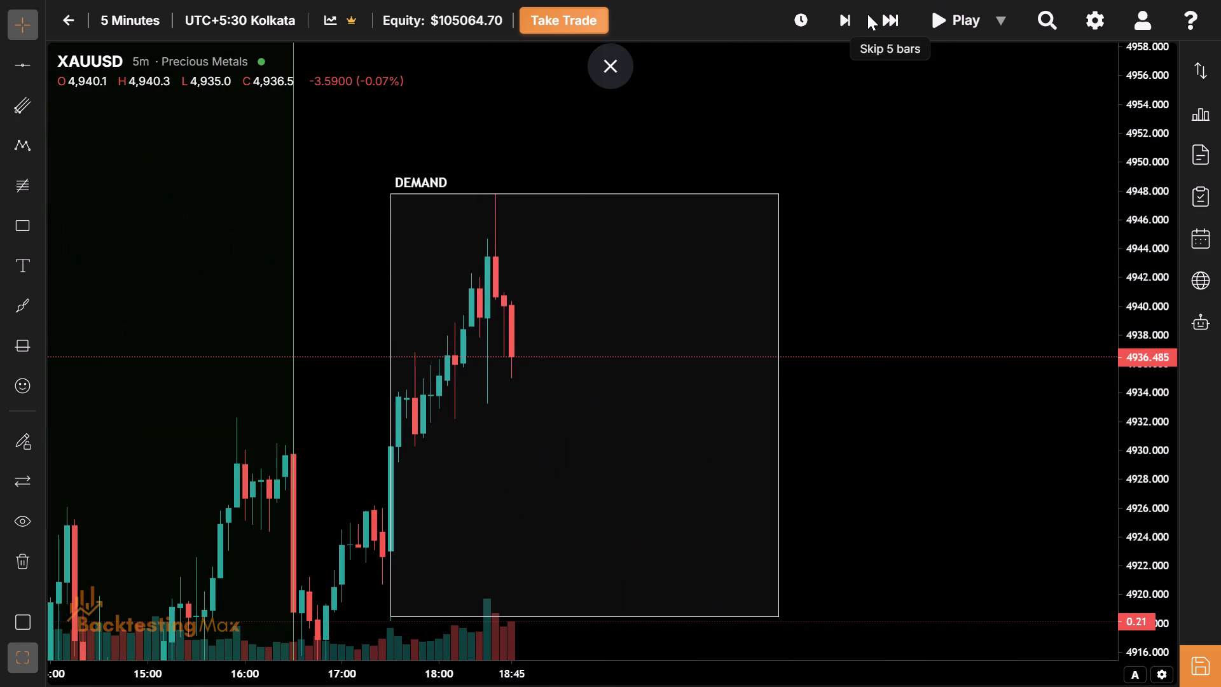
Advance the replay four bars to 19:05, checking price against the 4906.672 line and the NY session rectangle.
left_click(859, 28)
left_click(859, 28)
left_click_drag(577, 384, 630, 206)
left_click_drag(593, 408, 564, 366)
left_click_drag(534, 354, 491, 270)
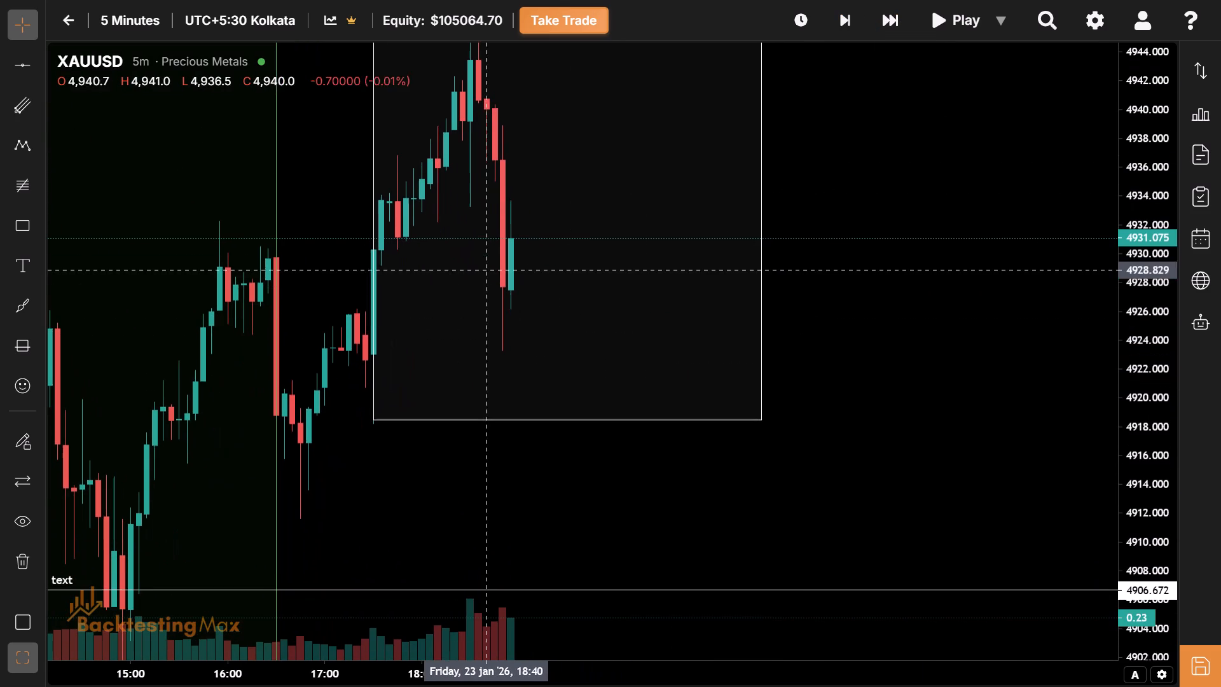
left_click(853, 28)
left_click(853, 28)
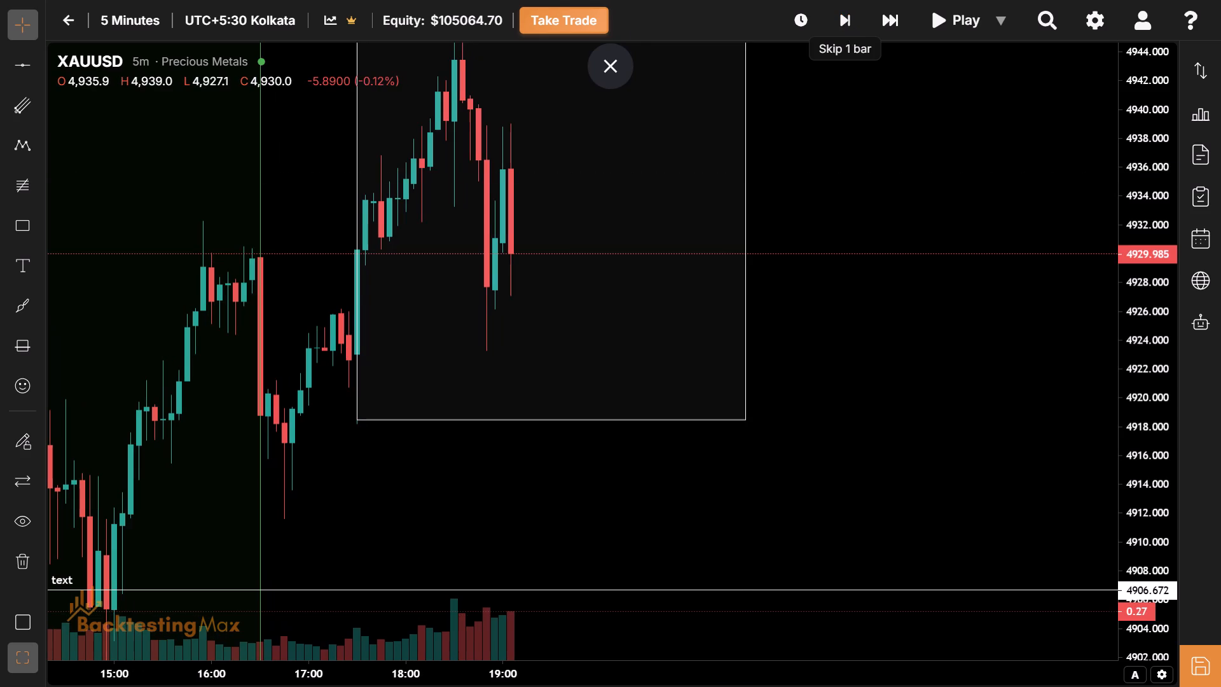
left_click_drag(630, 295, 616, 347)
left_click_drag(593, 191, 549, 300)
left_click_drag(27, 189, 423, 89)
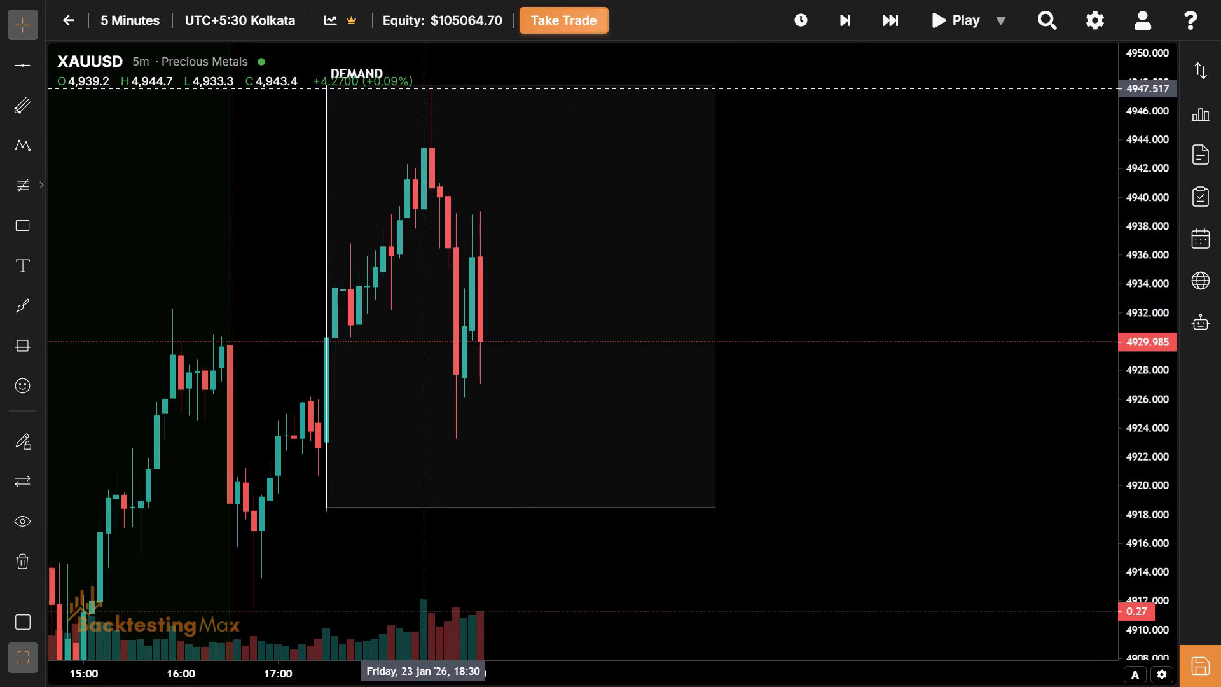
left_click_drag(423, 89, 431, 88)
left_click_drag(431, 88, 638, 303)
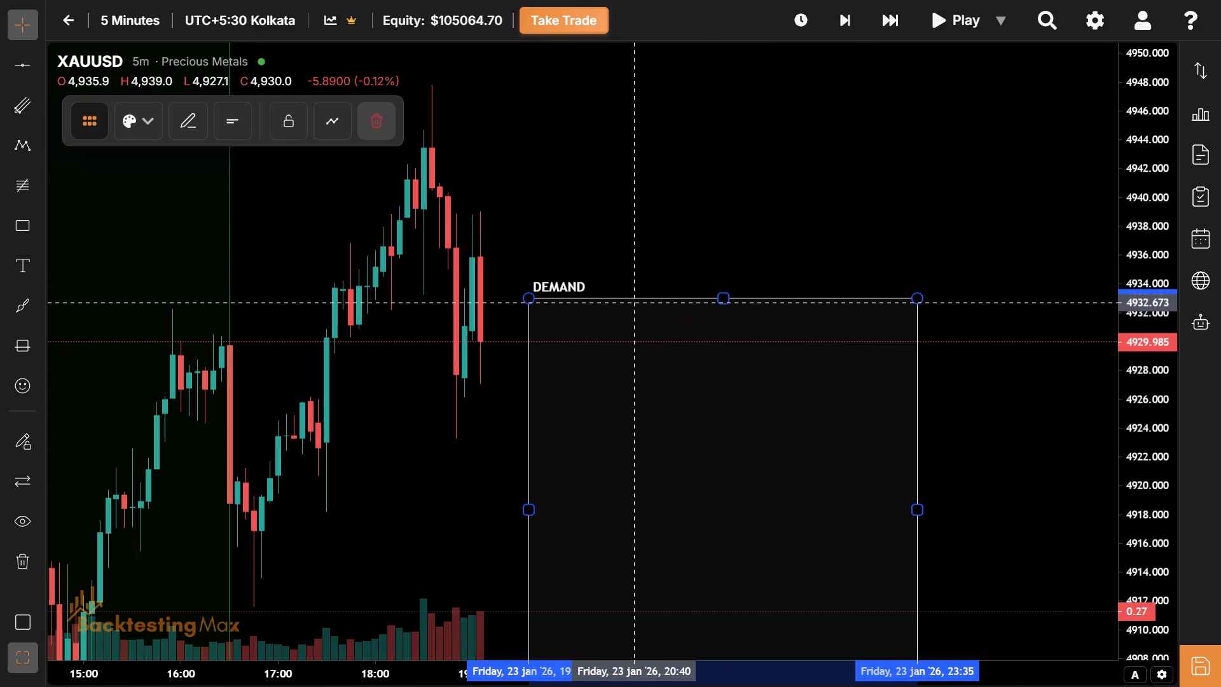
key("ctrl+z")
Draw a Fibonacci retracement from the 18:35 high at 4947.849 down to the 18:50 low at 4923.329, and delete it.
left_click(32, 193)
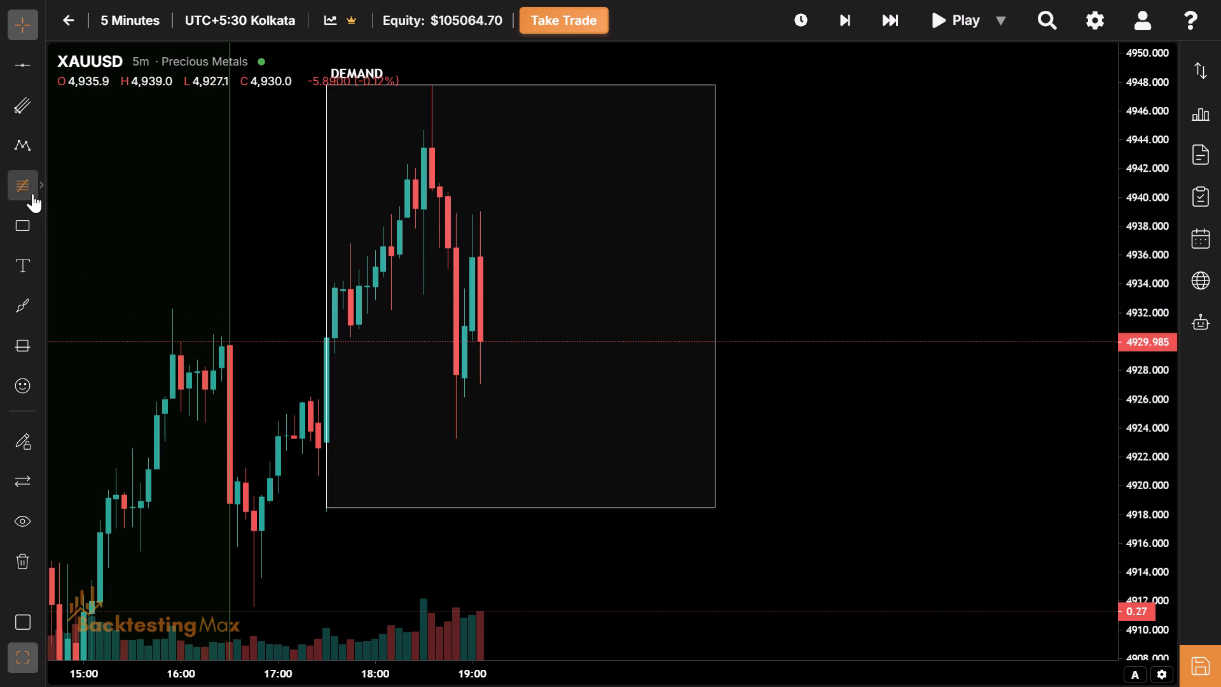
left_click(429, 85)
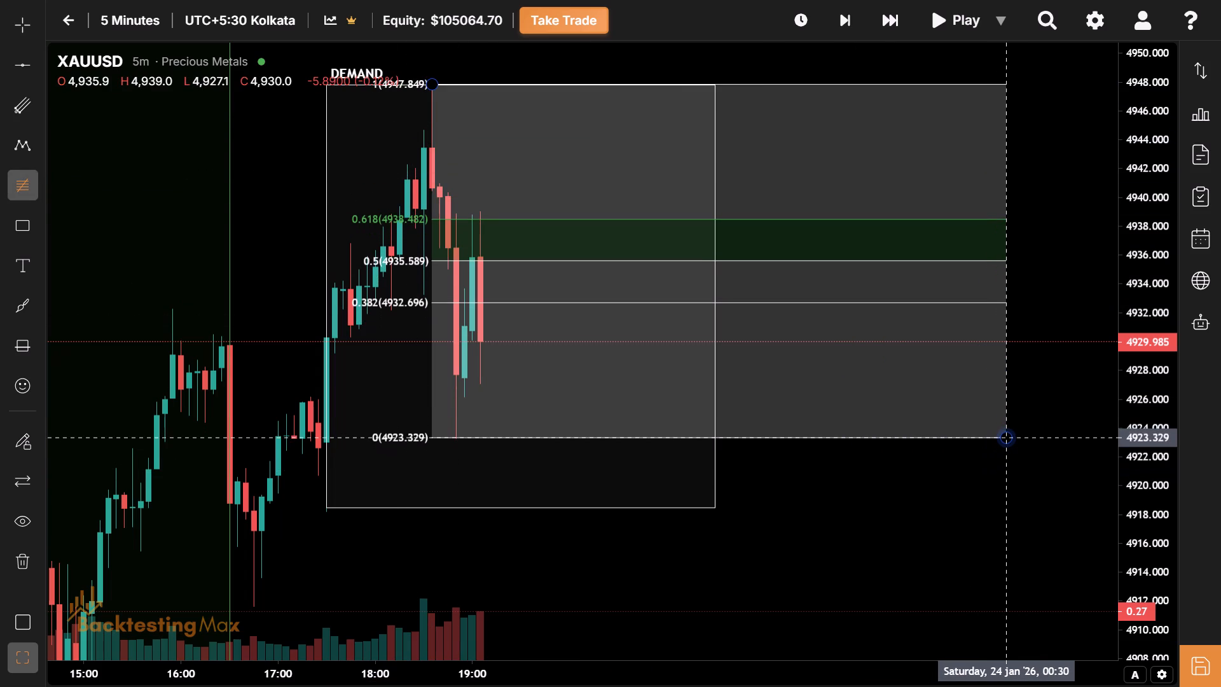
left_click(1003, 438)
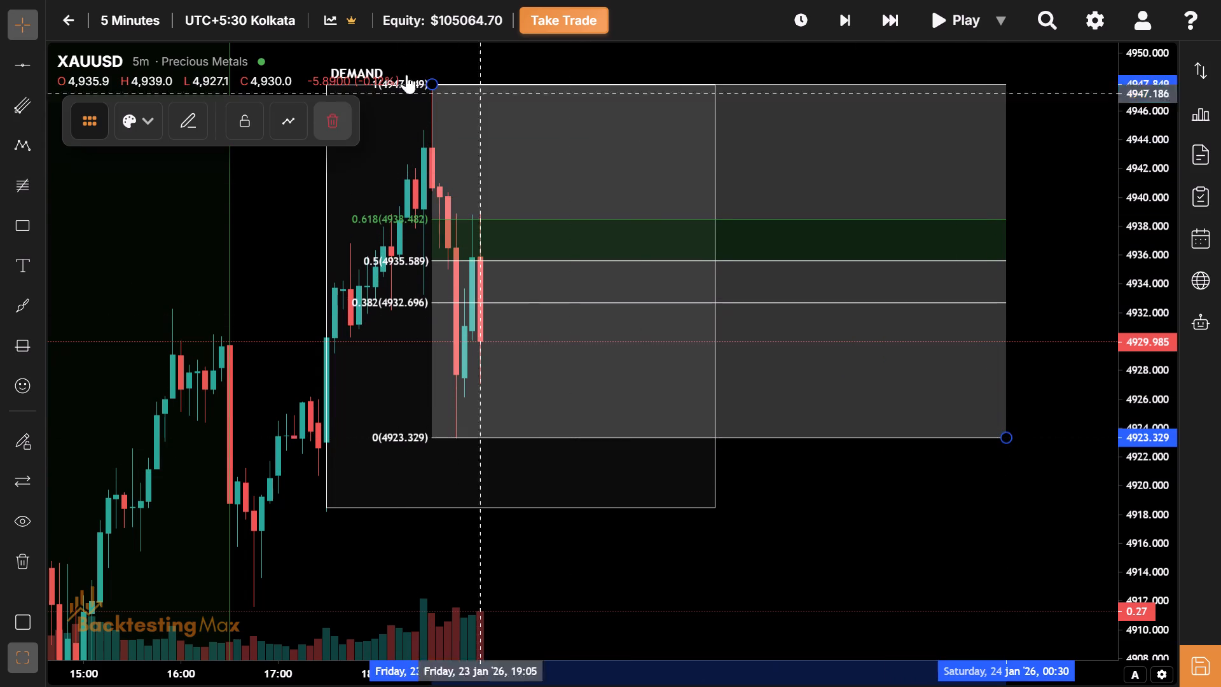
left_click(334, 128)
Advance the replay eight bars to 19:45.
left_click_drag(486, 319, 635, 270)
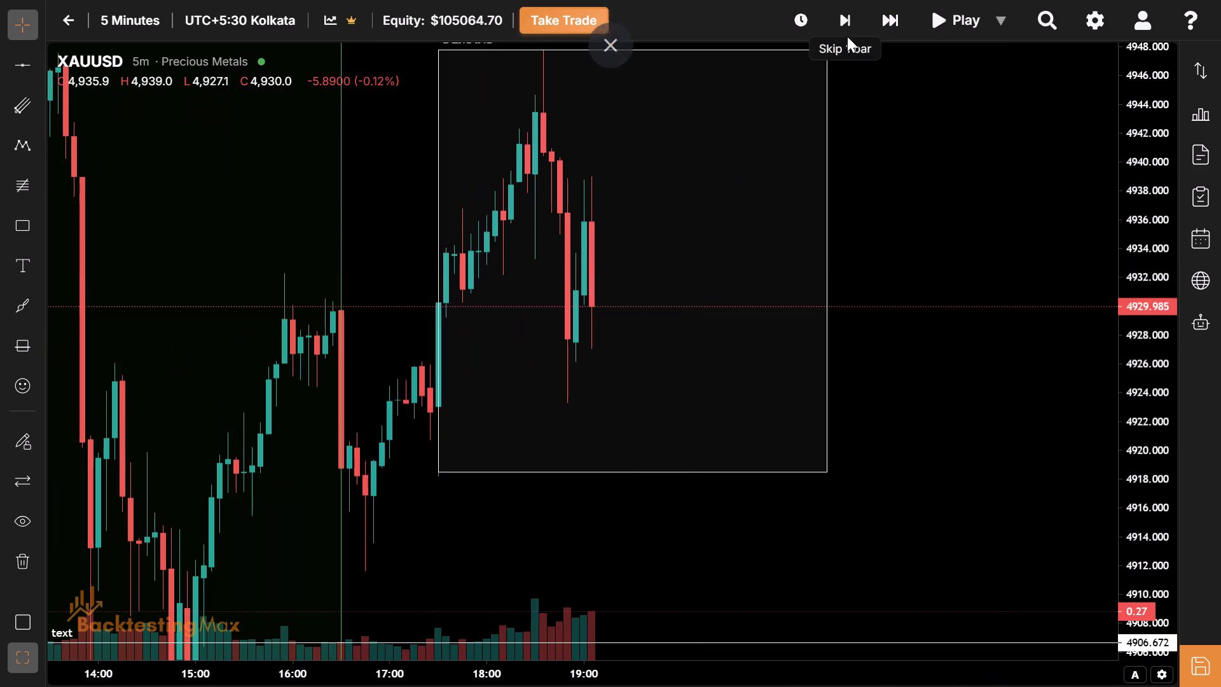
left_click(825, 28)
left_click(851, 25)
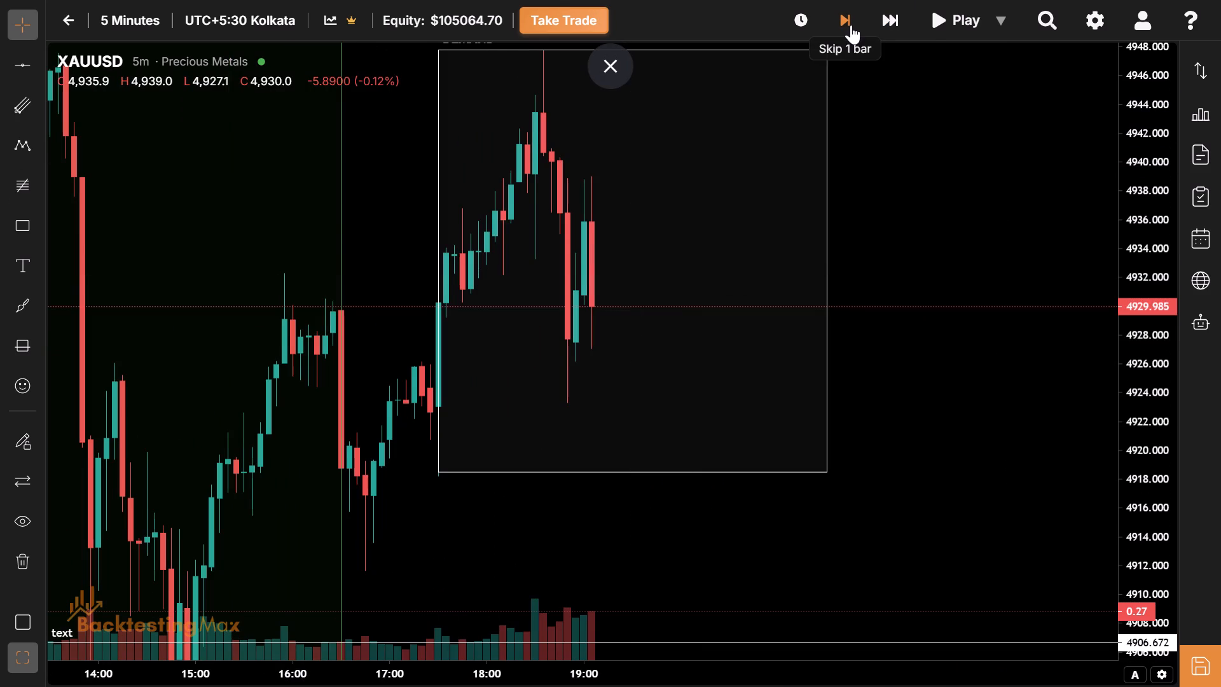
left_click(851, 25)
left_click(851, 25)
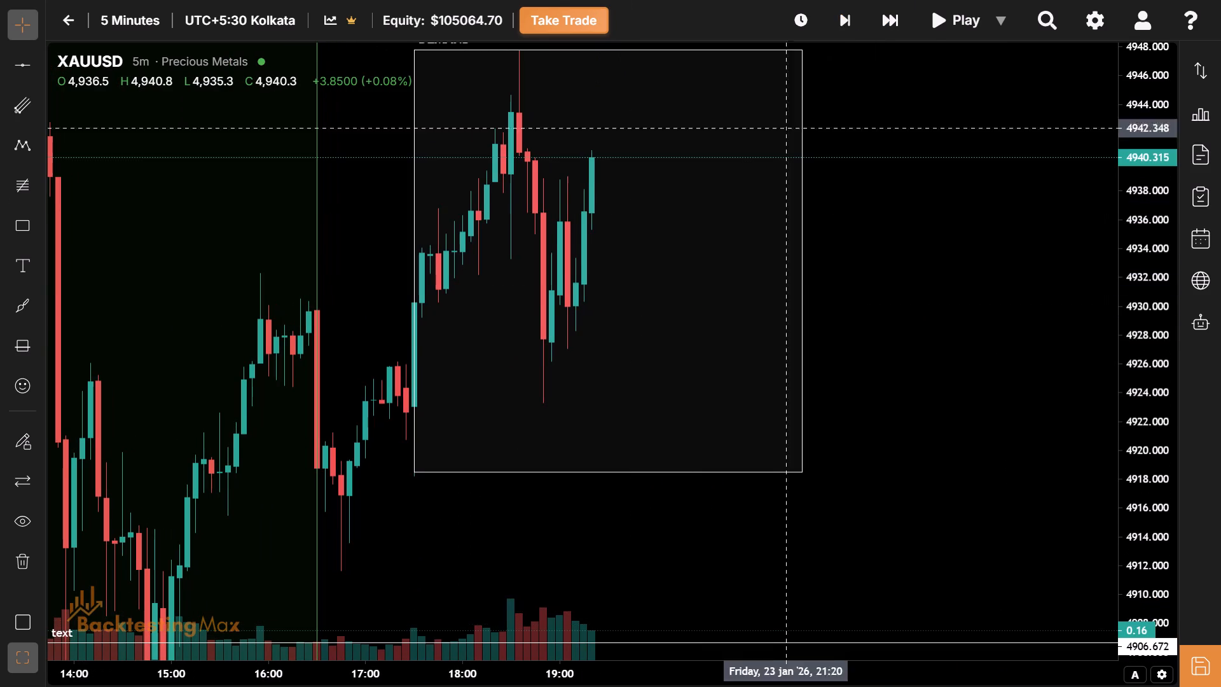
left_click_drag(718, 210, 701, 353)
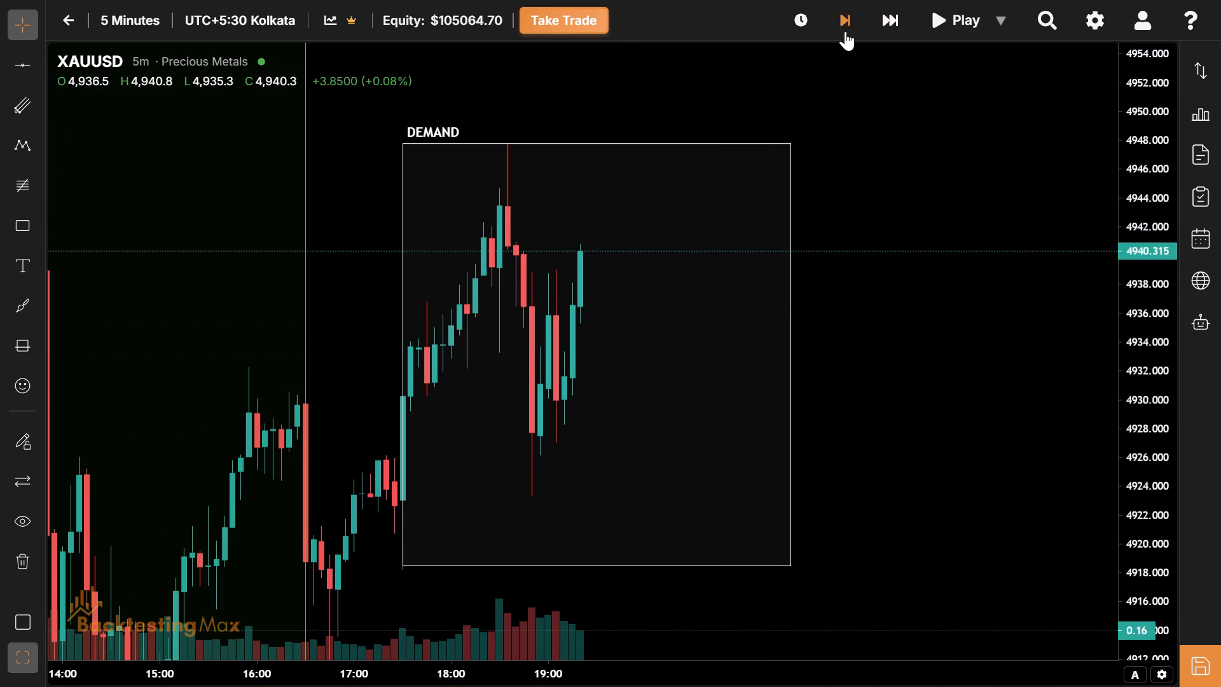
left_click(845, 31)
left_click(845, 31)
left_click(845, 31)
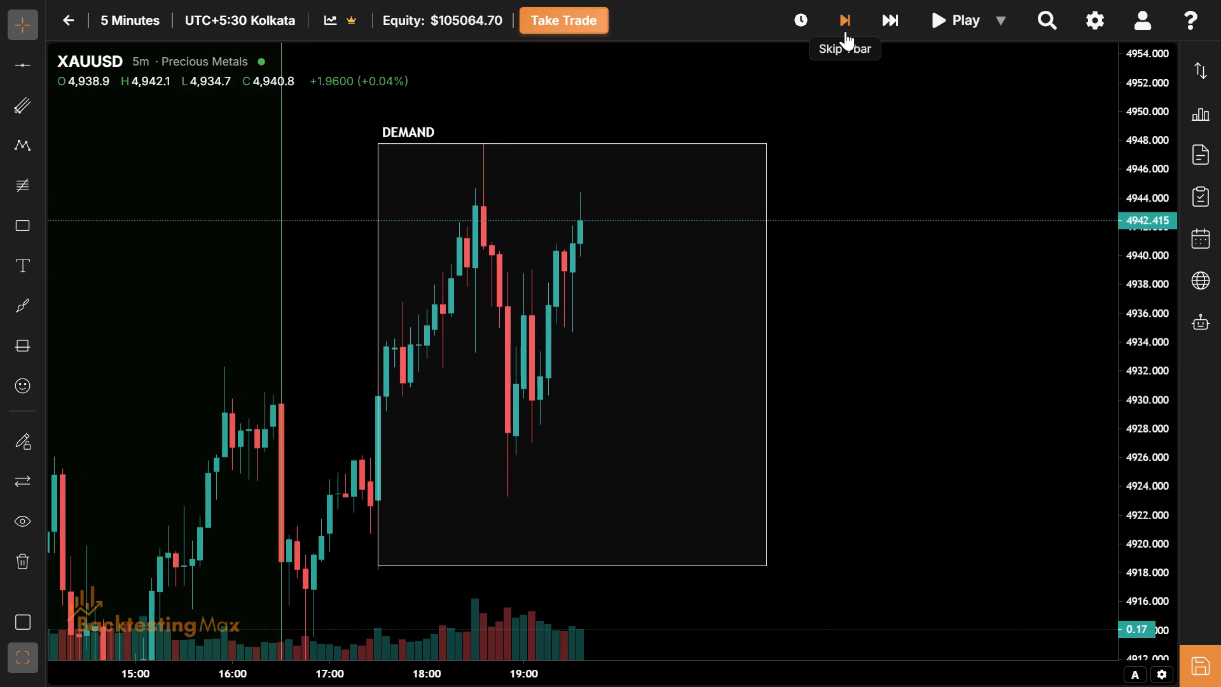
left_click(845, 31)
left_click(845, 31)
Advance the replay four bars to 20:05.
left_click_drag(567, 316, 616, 423)
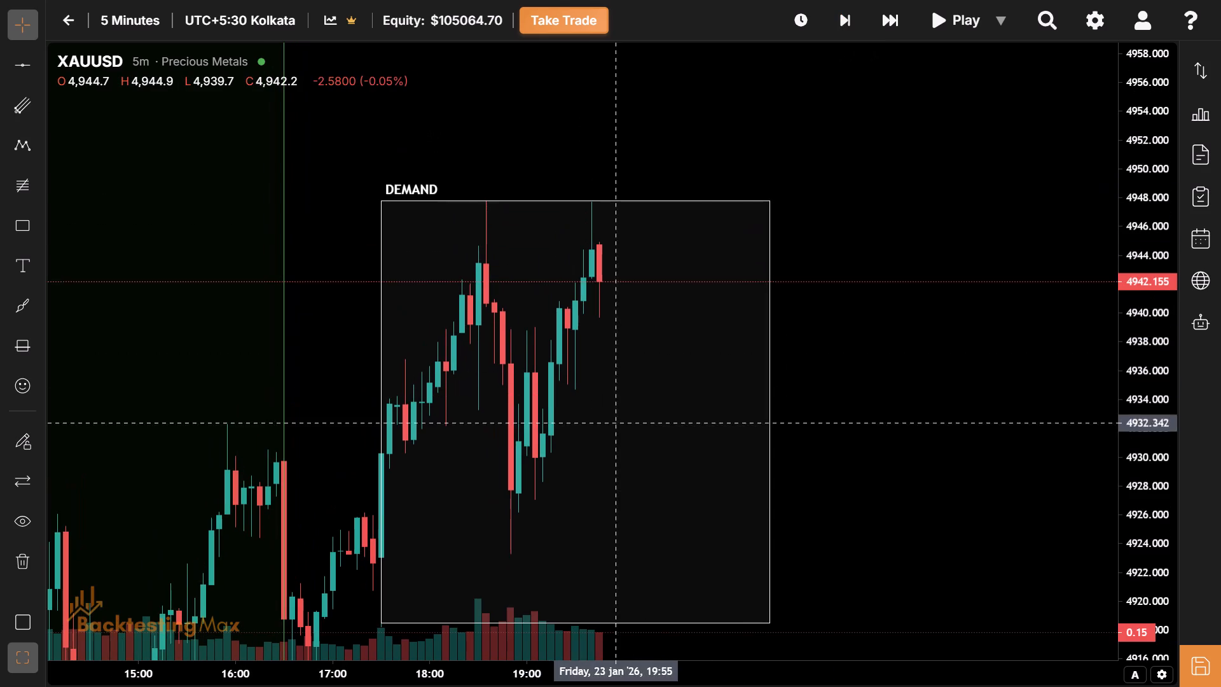
left_click(838, 20)
left_click(838, 20)
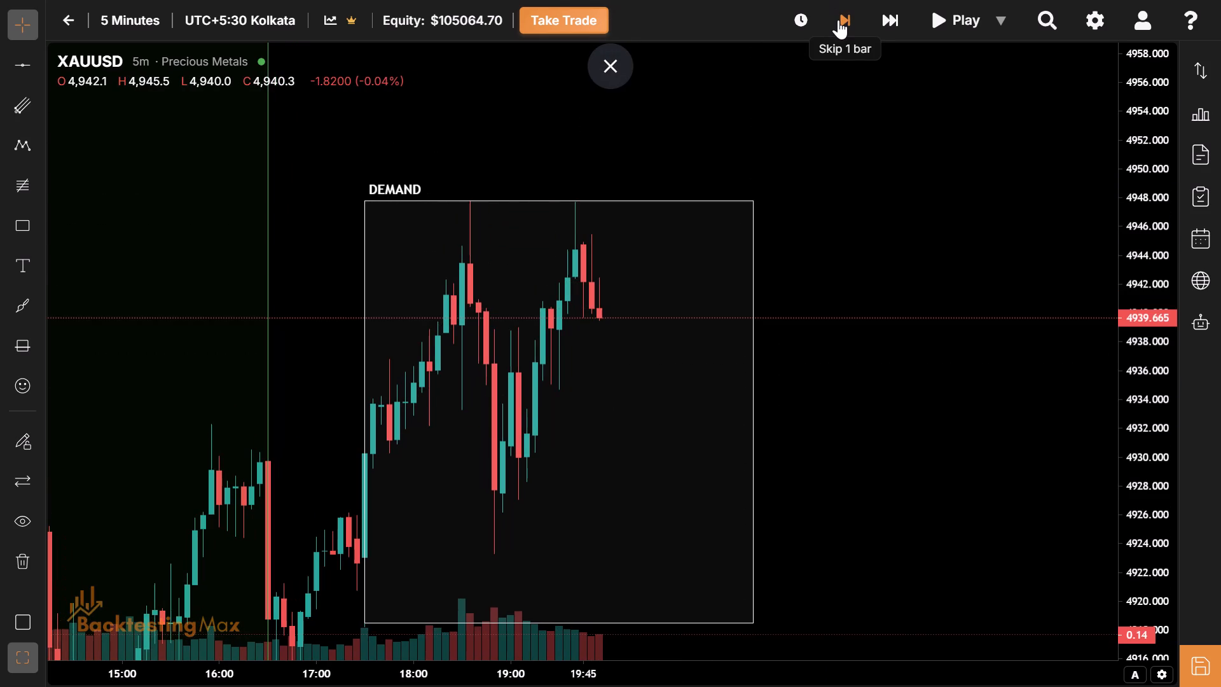
left_click(838, 20)
left_click(838, 20)
Raise the top edge of the NY session rectangle to the newest high at about 4949.7.
left_click_drag(651, 268, 672, 314)
left_click_drag(558, 228, 555, 198)
Advance the replay fourteen bars to 21:15, past the NY session rectangle's top edge.
left_click_drag(501, 317, 941, 42)
left_click_drag(878, 148, 676, 350)
left_click_drag(753, 317, 553, 456)
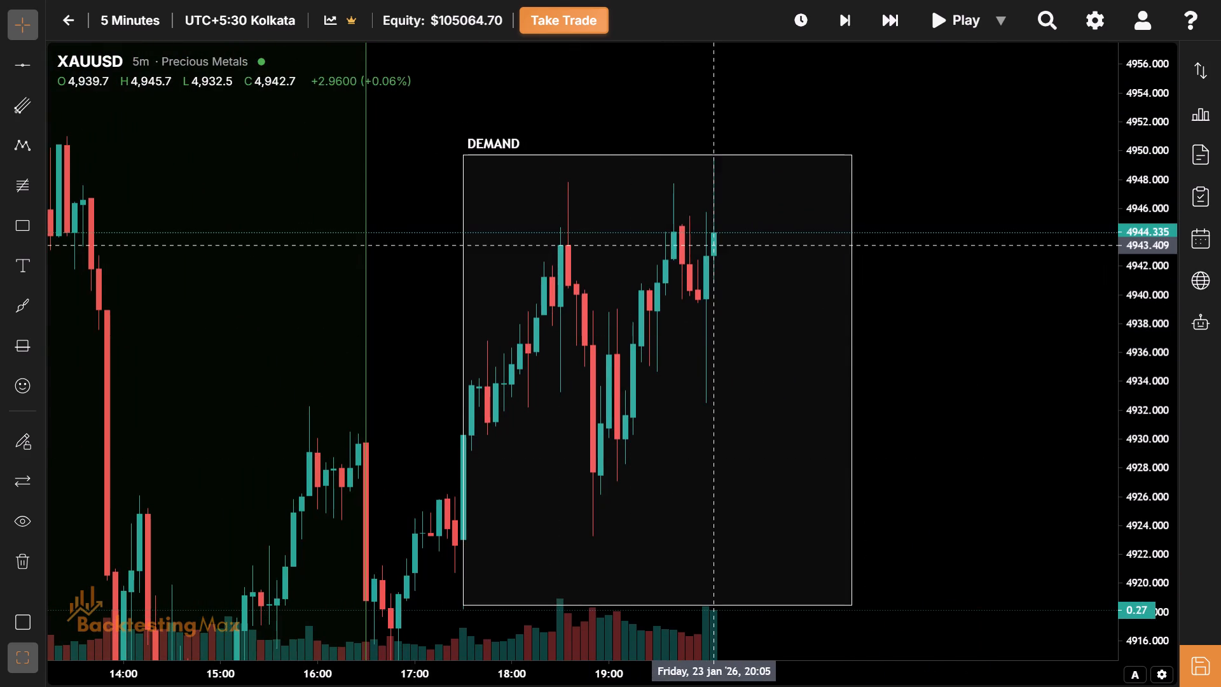
left_click_drag(712, 246, 621, 352)
left_click(852, 18)
left_click(852, 18)
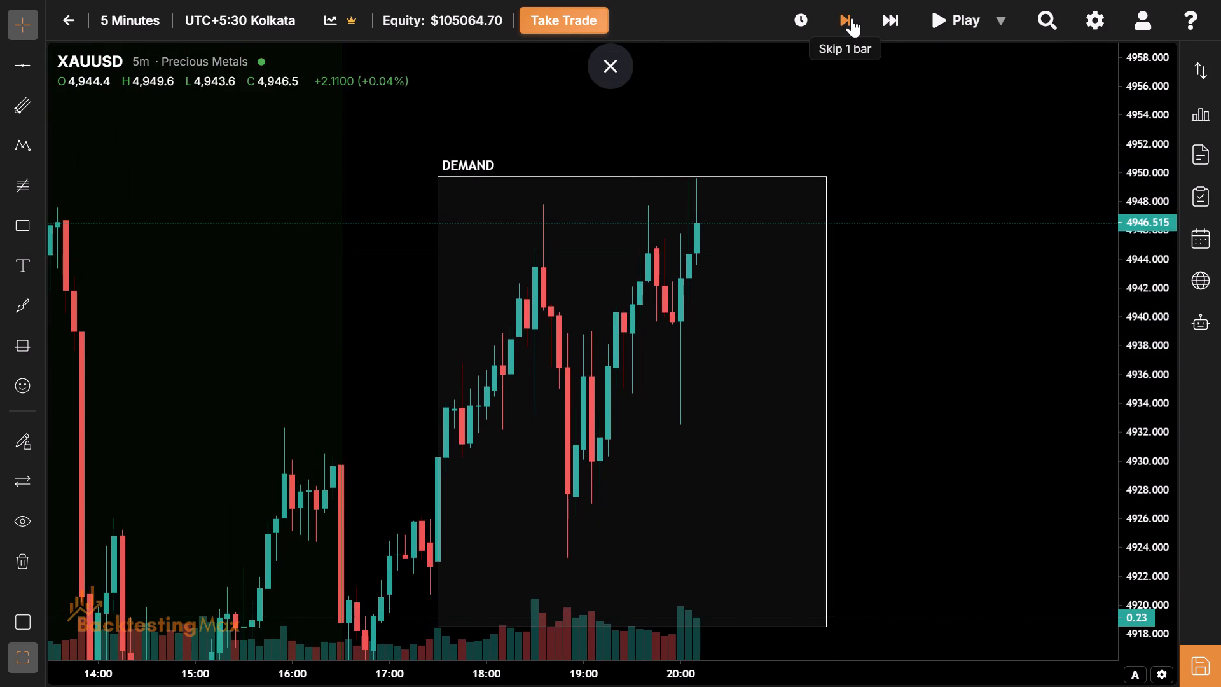
left_click(852, 18)
left_click(852, 18)
left_click(852, 18)
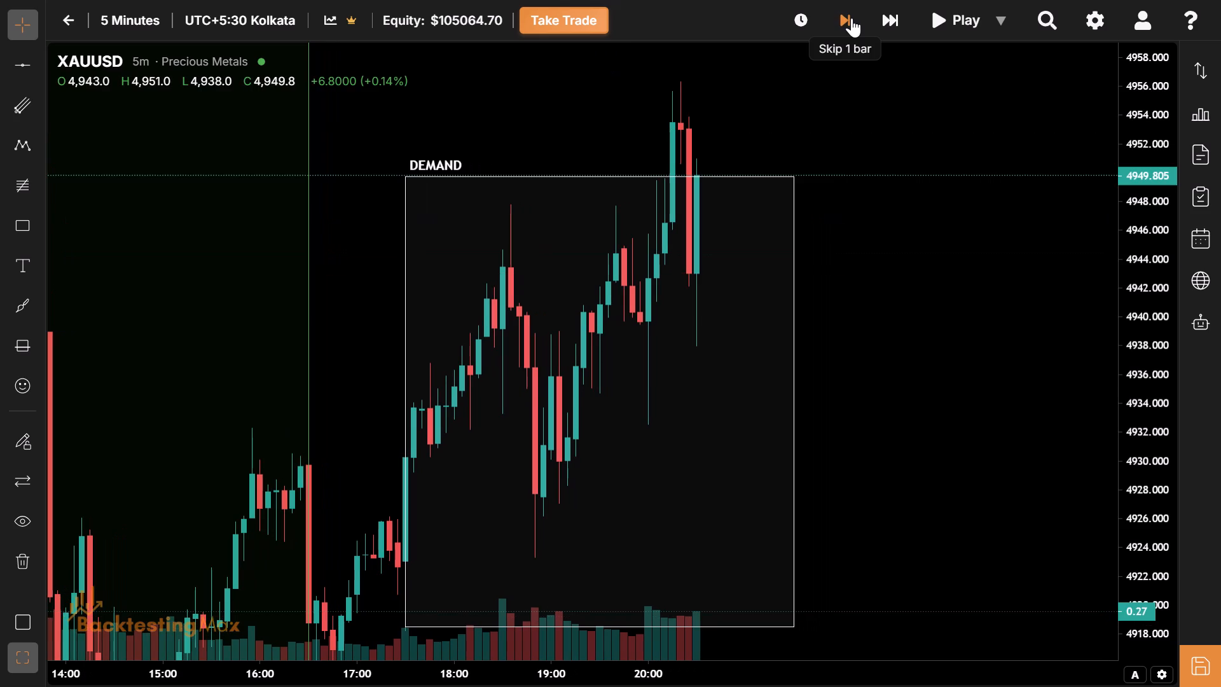
left_click(852, 18)
left_click(852, 18)
triple_click(852, 18)
triple_click(852, 18)
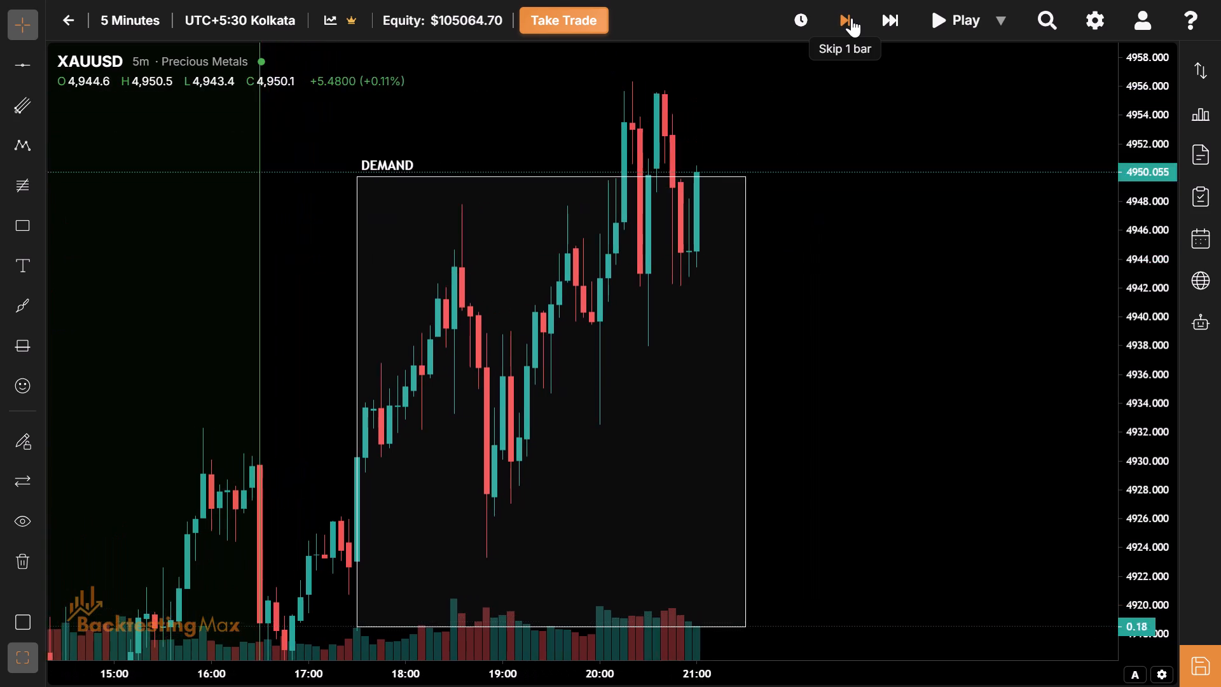
left_click(852, 18)
Advance the replay two bars to 21:25, near the end of the NY session rectangle.
left_click_drag(852, 18, 743, 129)
left_click_drag(743, 129, 792, 313)
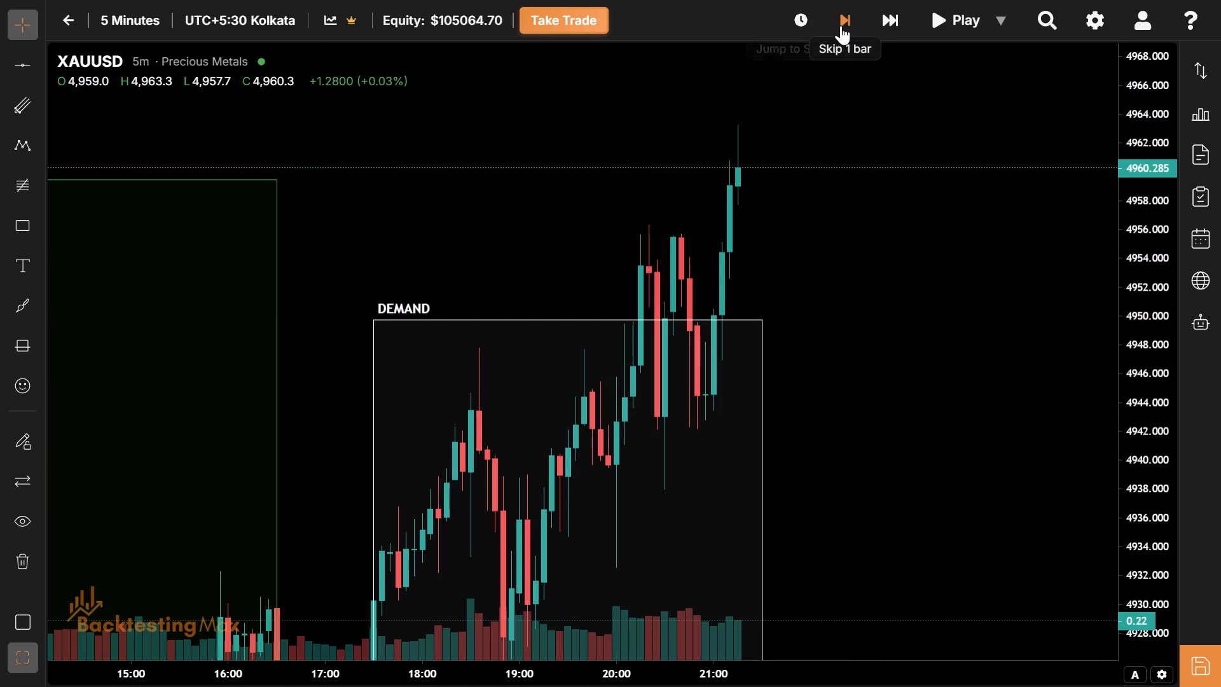
left_click(841, 25)
left_click(841, 25)
left_click_drag(775, 469, 925, 123)
left_click_drag(476, 507, 424, 614)
left_click_drag(584, 407, 463, 580)
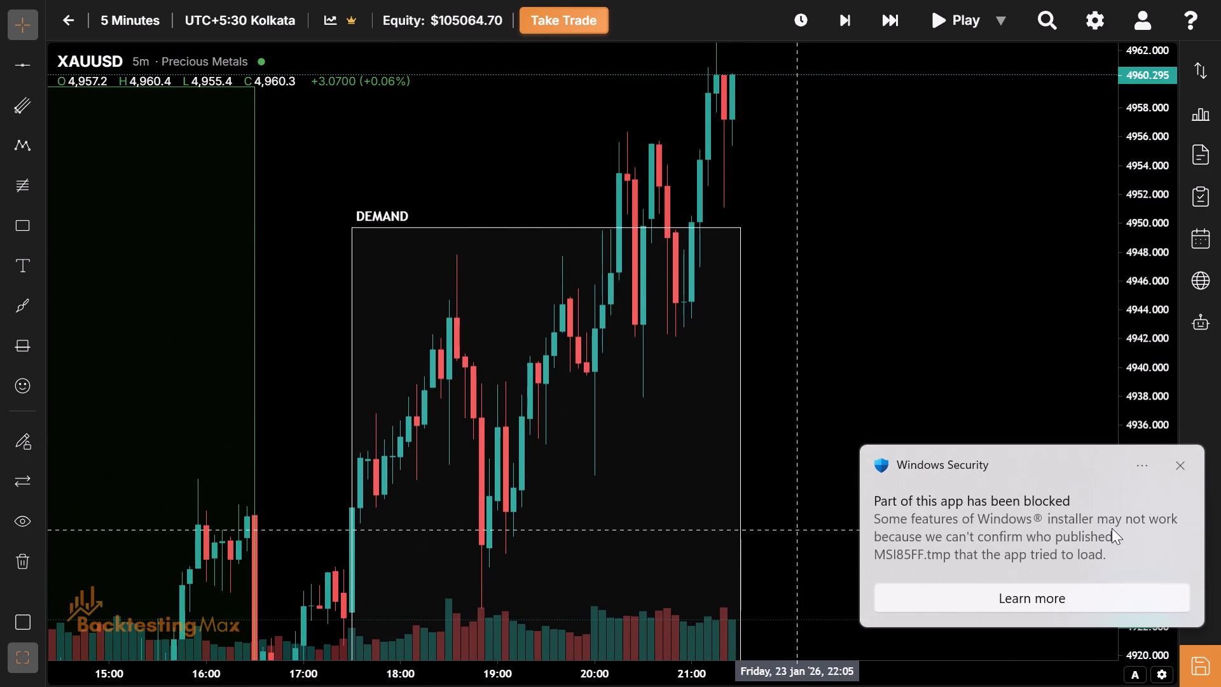
Dismiss the Windows Security notification and return to the chart.
left_click(1175, 471)
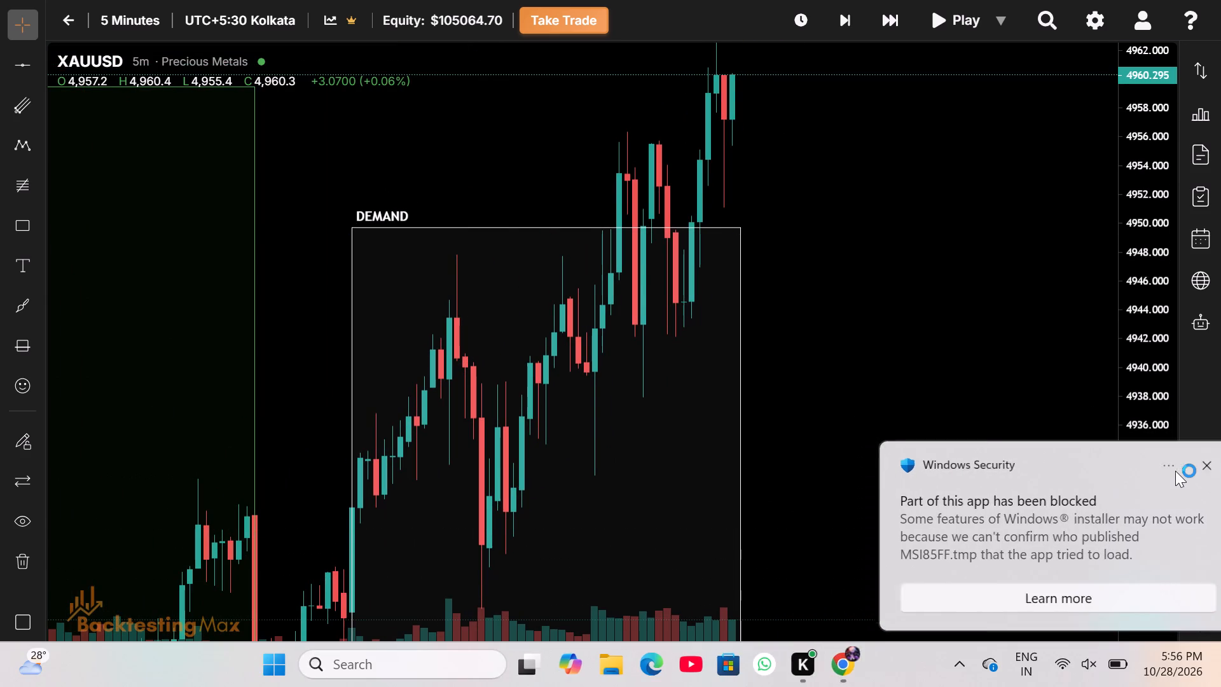
left_click(744, 365)
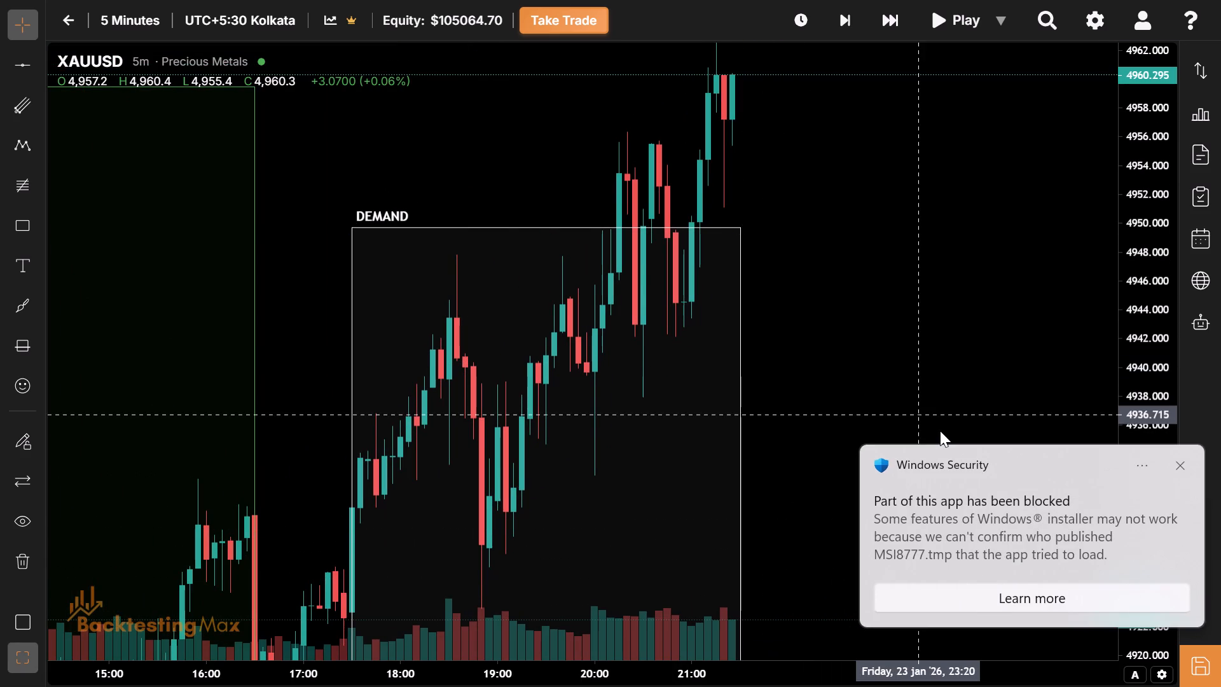
Raise the top edge of the NY session rectangle to the session's highest wick at about 4963.1.
left_click_drag(488, 221, 507, 373)
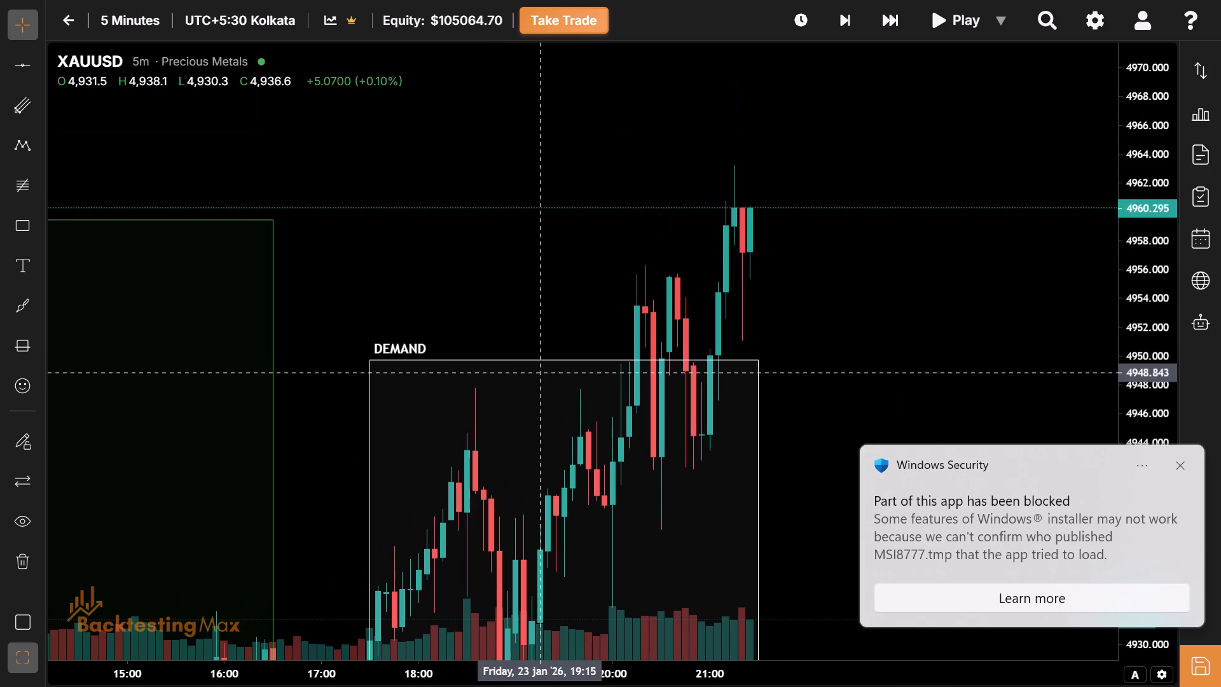
left_click_drag(569, 359, 546, 167)
Exit the full-screen view of the backtest.
key("Escape")
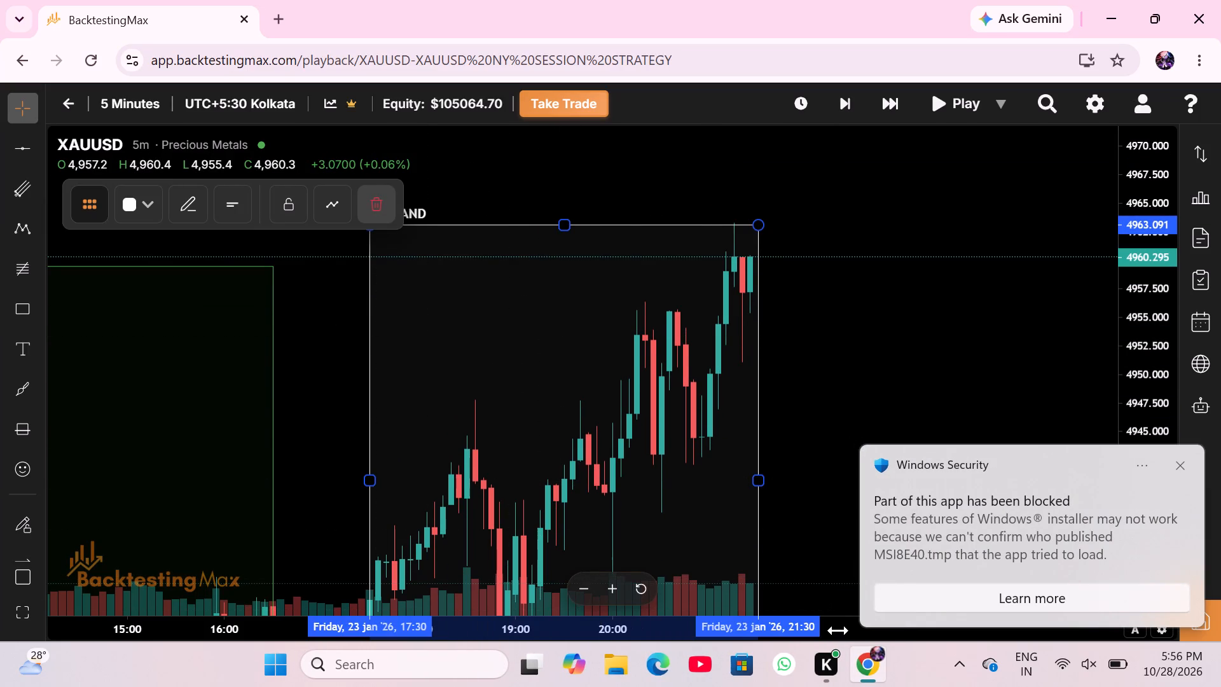
Dismiss the Windows Security notification and return the backtest to full screen.
key("ctrl+shift+Escape")
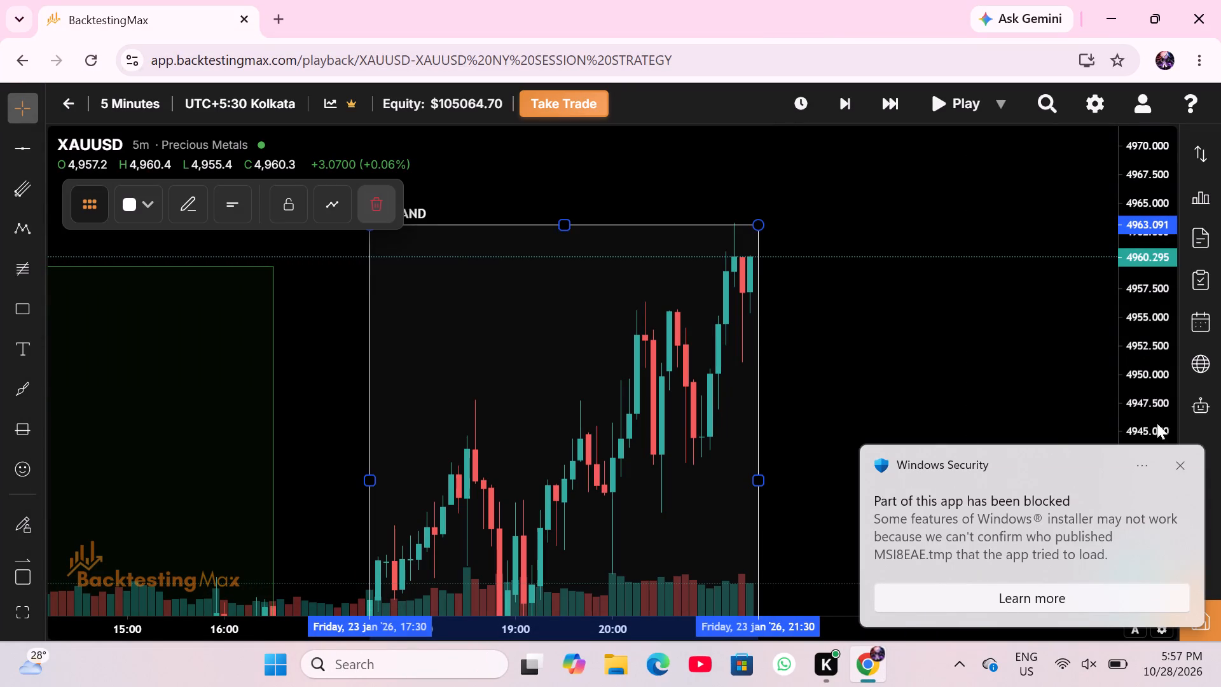
left_click(1180, 468)
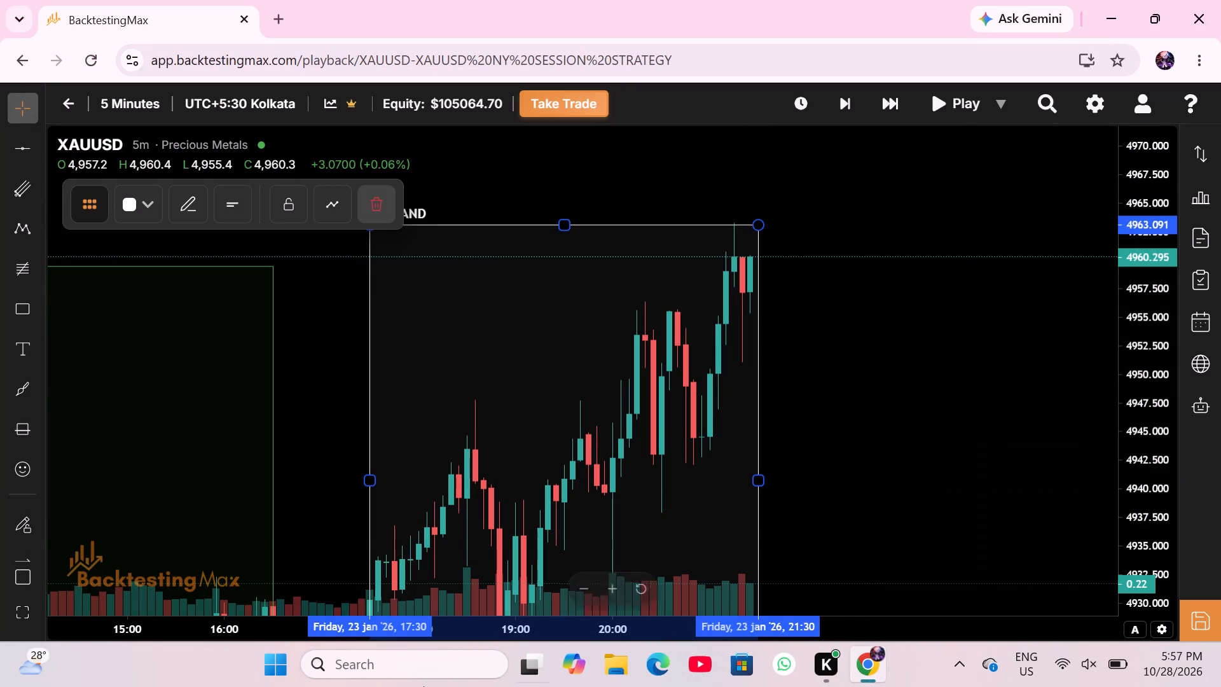
left_click(25, 614)
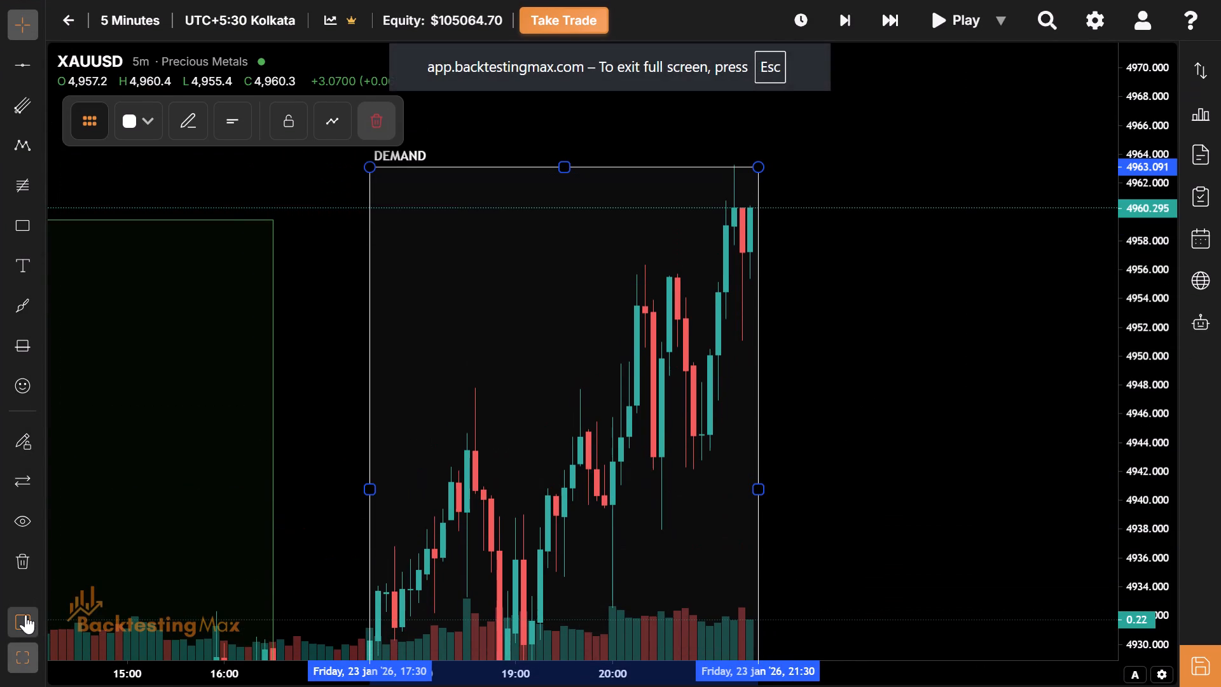
Examine the completed NY session rectangle, its low and the earlier session's price action down to the horizontal line at 4906.672.
left_click_drag(595, 469, 761, 462)
left_click_drag(728, 539, 546, 417)
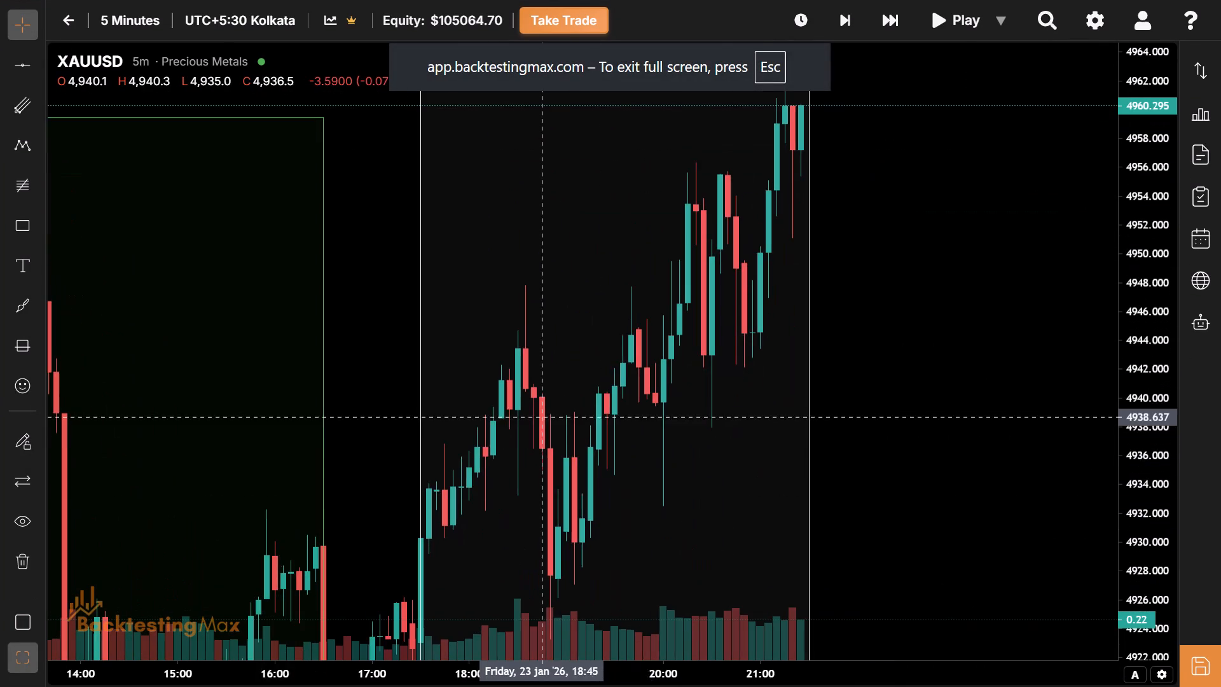
left_click_drag(611, 497, 811, 222)
left_click_drag(811, 222, 714, 392)
left_click_drag(826, 289, 715, 401)
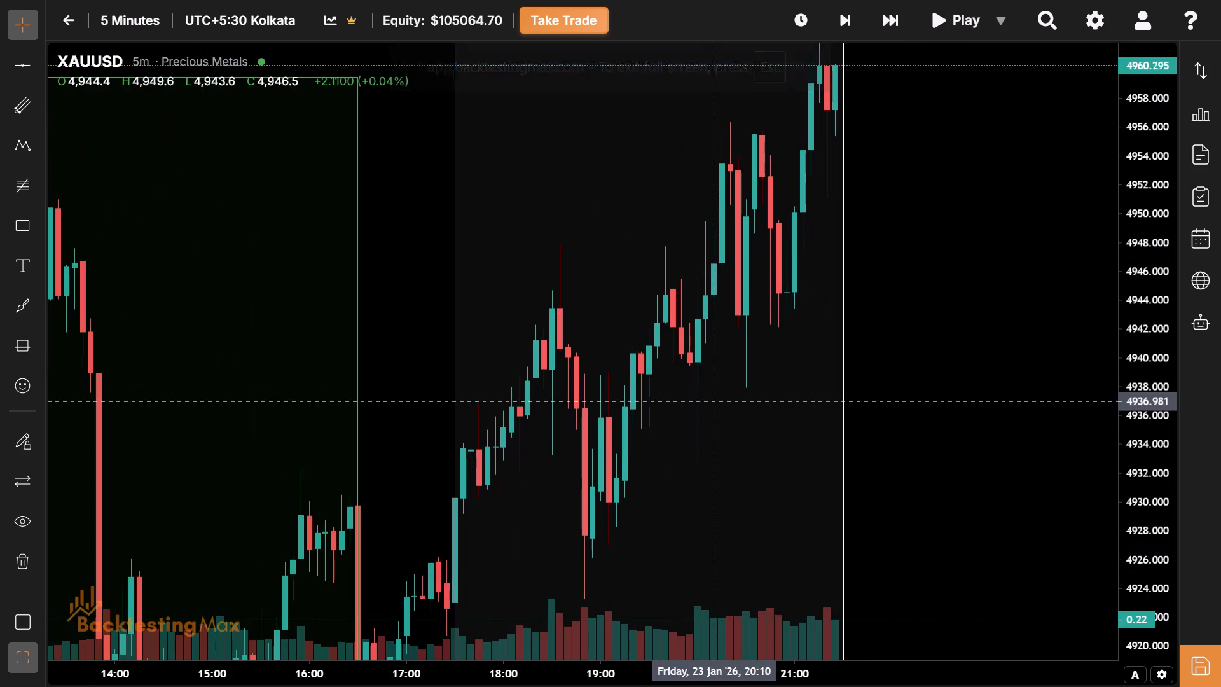
left_click_drag(642, 499, 814, 190)
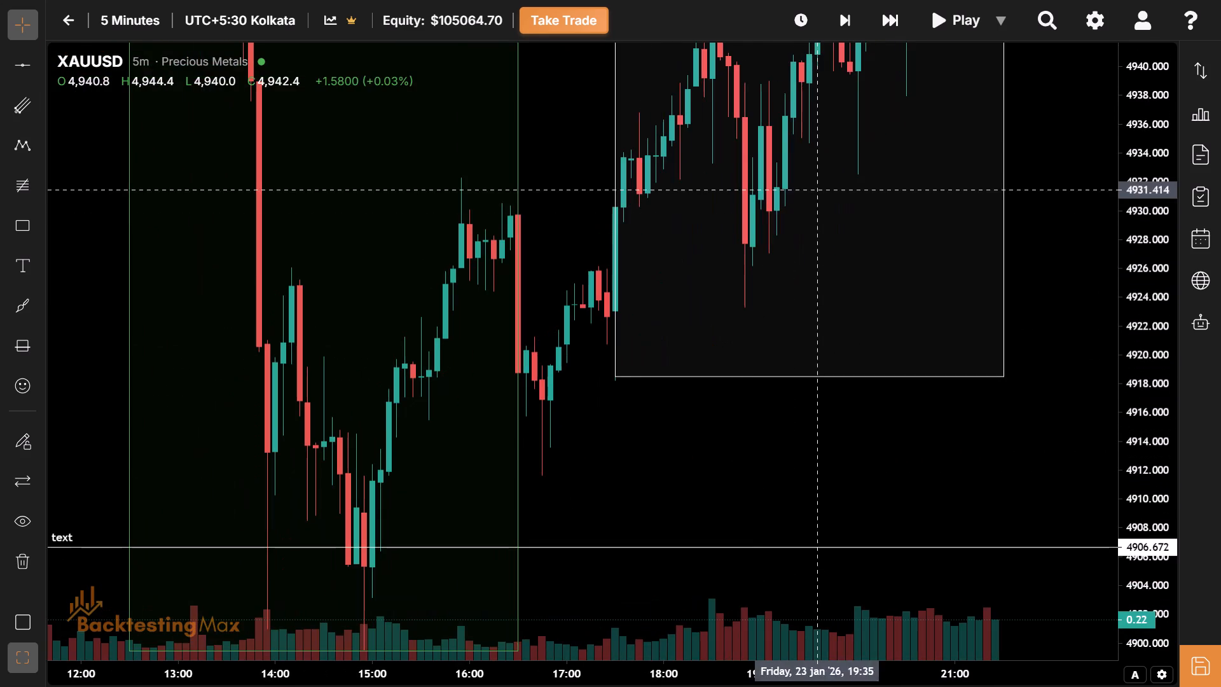
left_click_drag(752, 272, 815, 342)
left_click_drag(806, 324, 641, 413)
left_click_drag(759, 427, 509, 447)
left_click_drag(904, 628, 856, 686)
left_click_drag(824, 351, 738, 611)
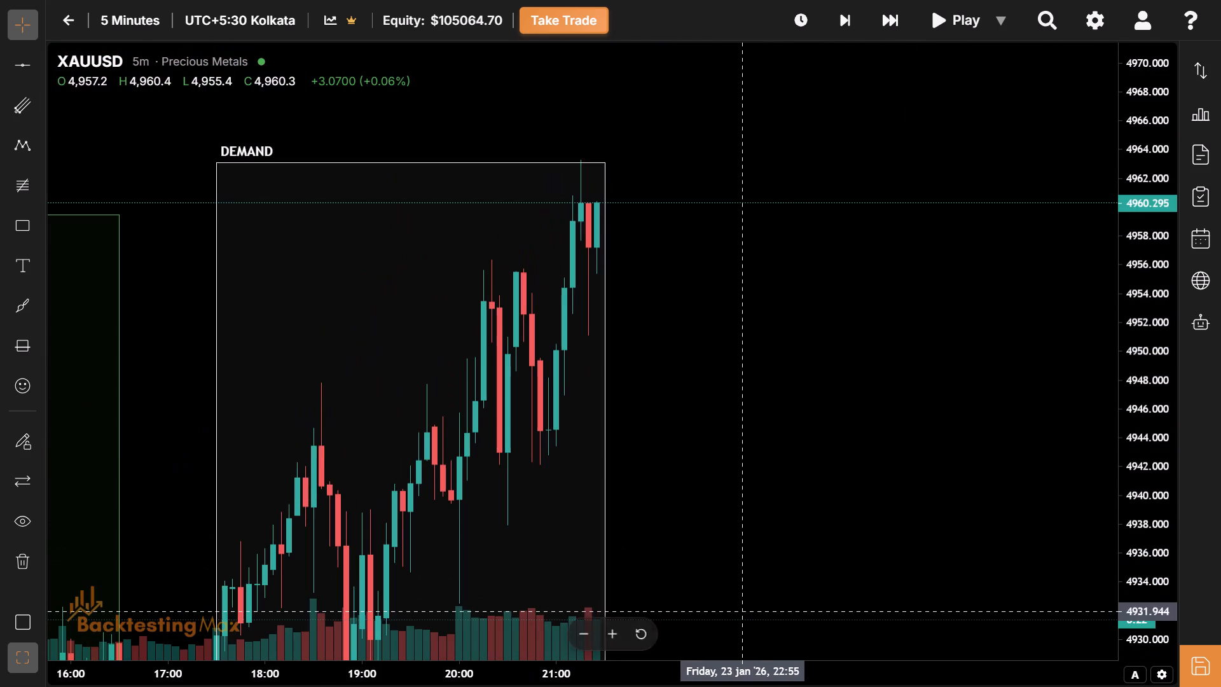
left_click_drag(786, 467, 711, 510)
Advance the replay in five-bar skips to 22:10 on 23 January, beyond the NY session rectangle.
triple_click(873, 34)
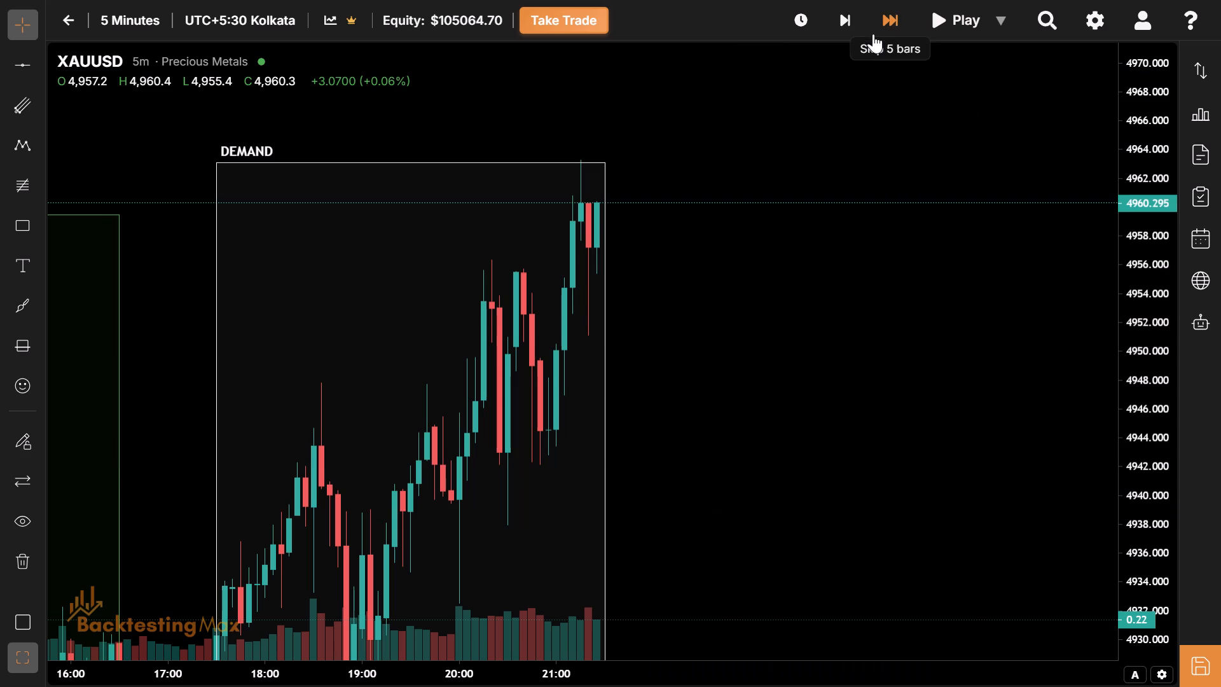
left_click_drag(873, 34, 650, 216)
left_click_drag(650, 216, 895, 498)
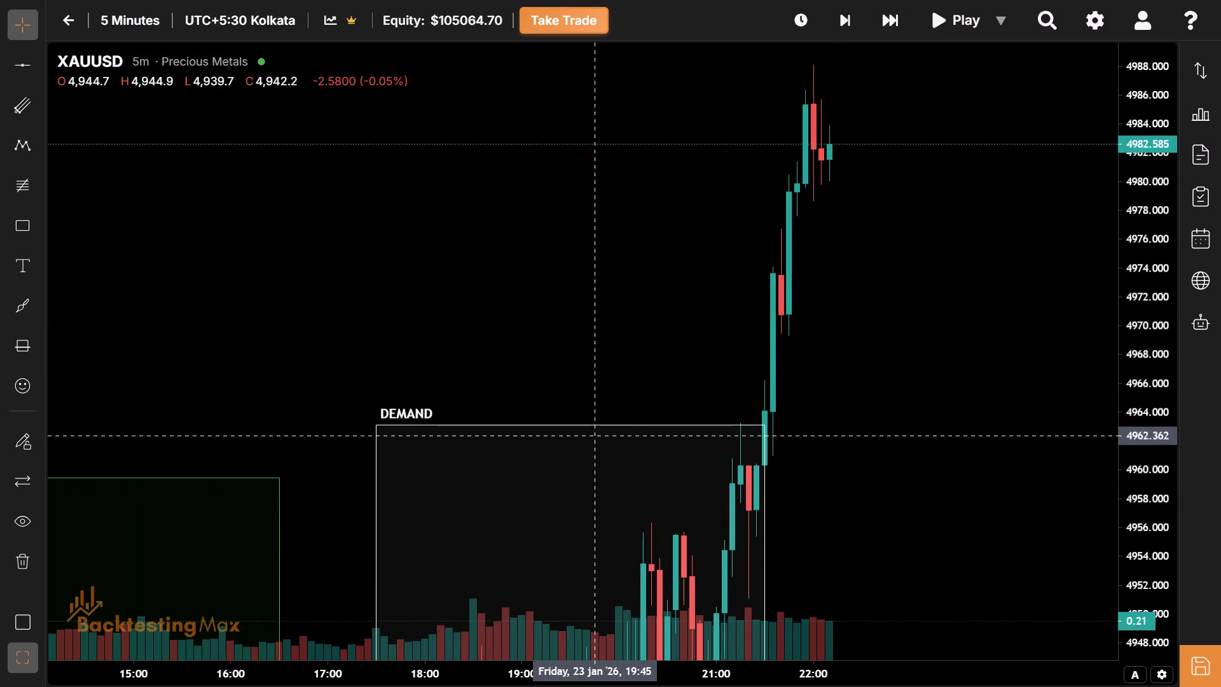
Raise the top edge of the NY session rectangle to the 21:30 candle's high at about 4966.
left_click_drag(573, 427, 565, 378)
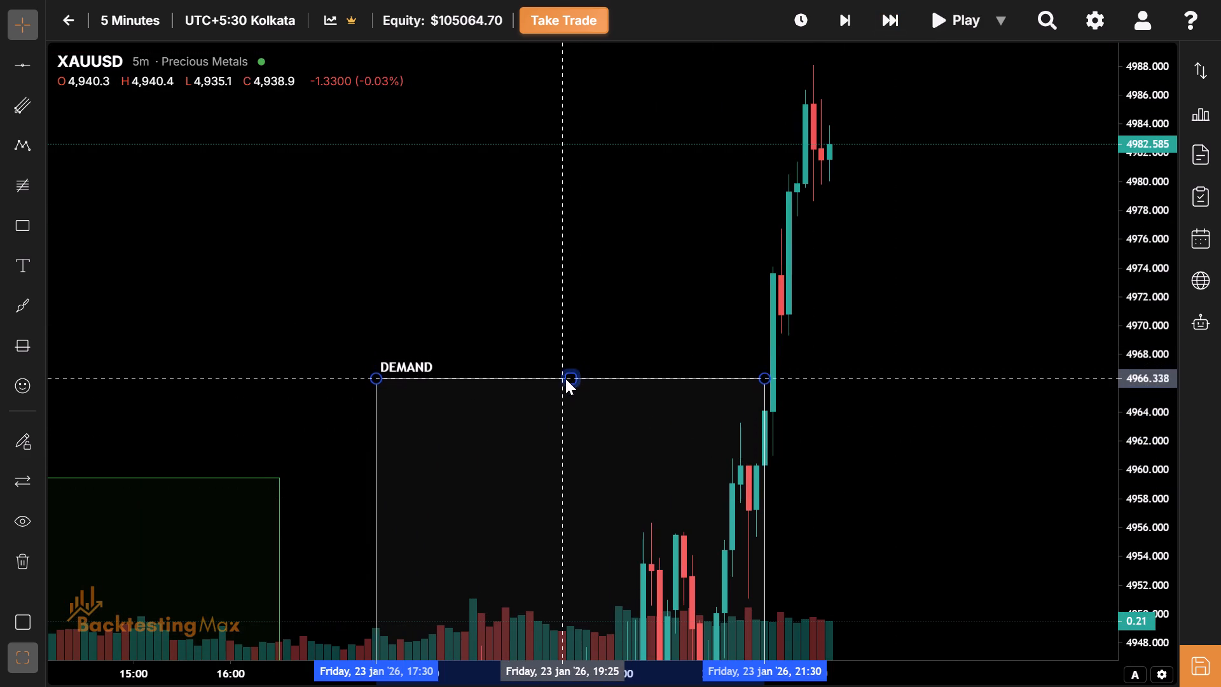
left_click_drag(565, 378, 565, 382)
Advance the replay in five-bar skips past midnight to just after 02:00 on 24 January.
left_click_drag(833, 501, 572, 343)
left_click_drag(572, 343, 581, 405)
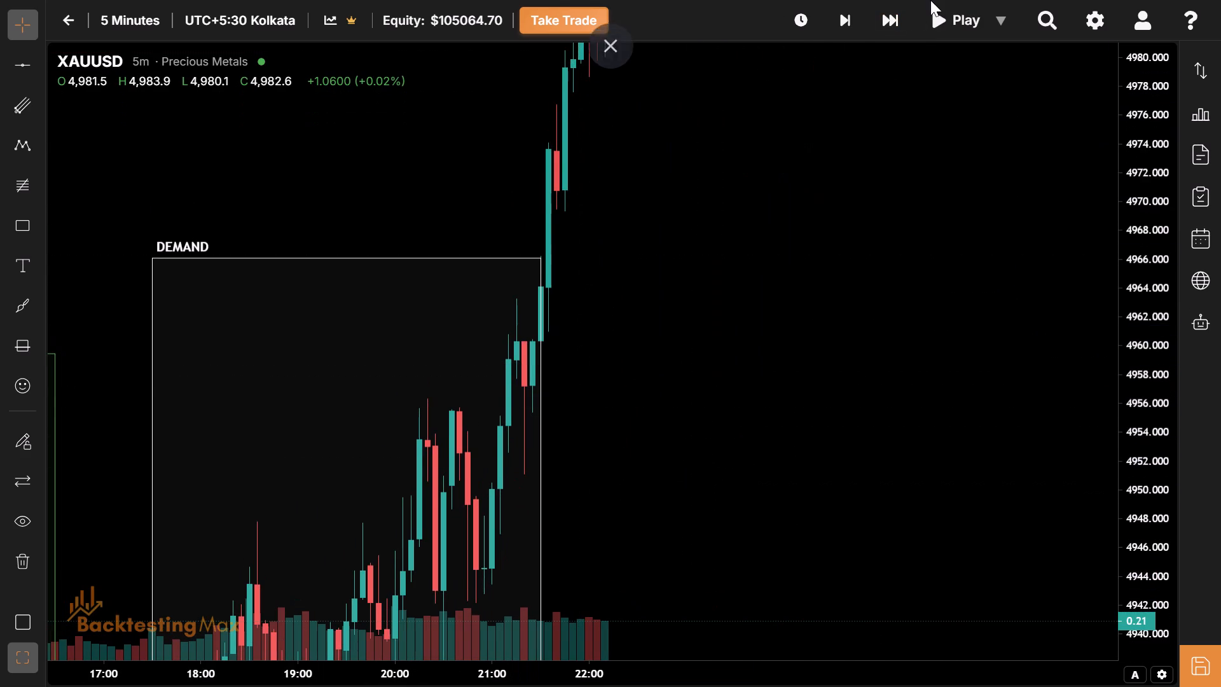
left_click_drag(863, 37, 579, 341)
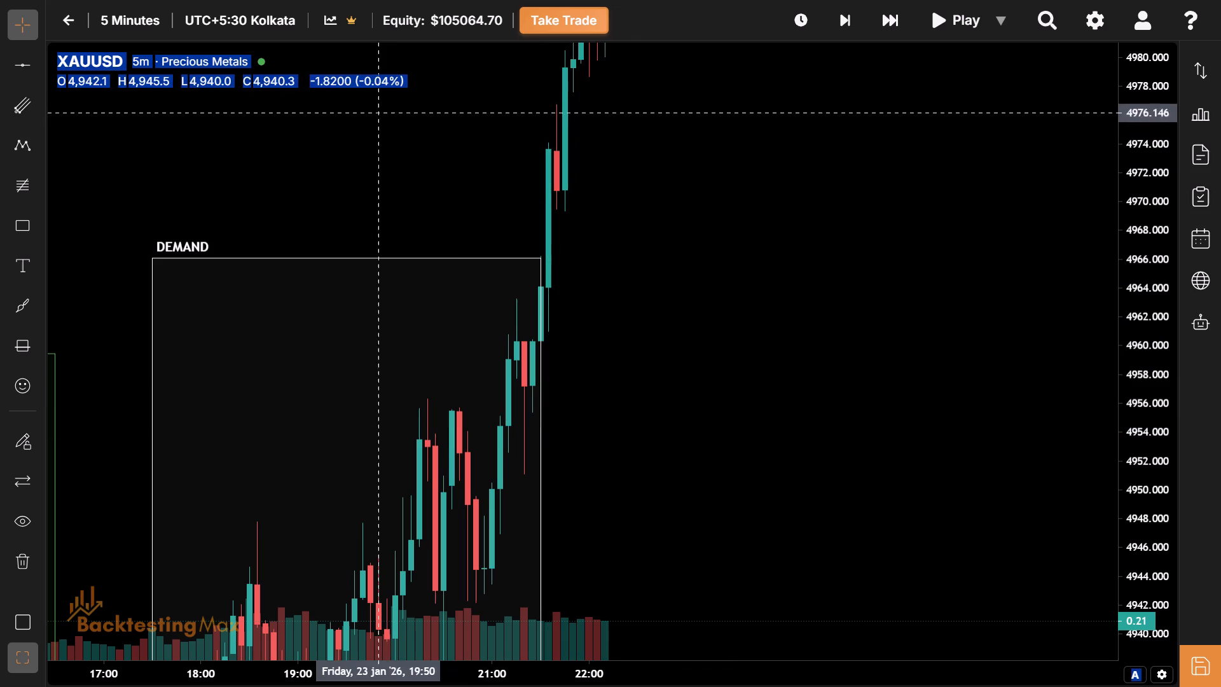
left_click(375, 88)
left_click_drag(728, 241, 479, 503)
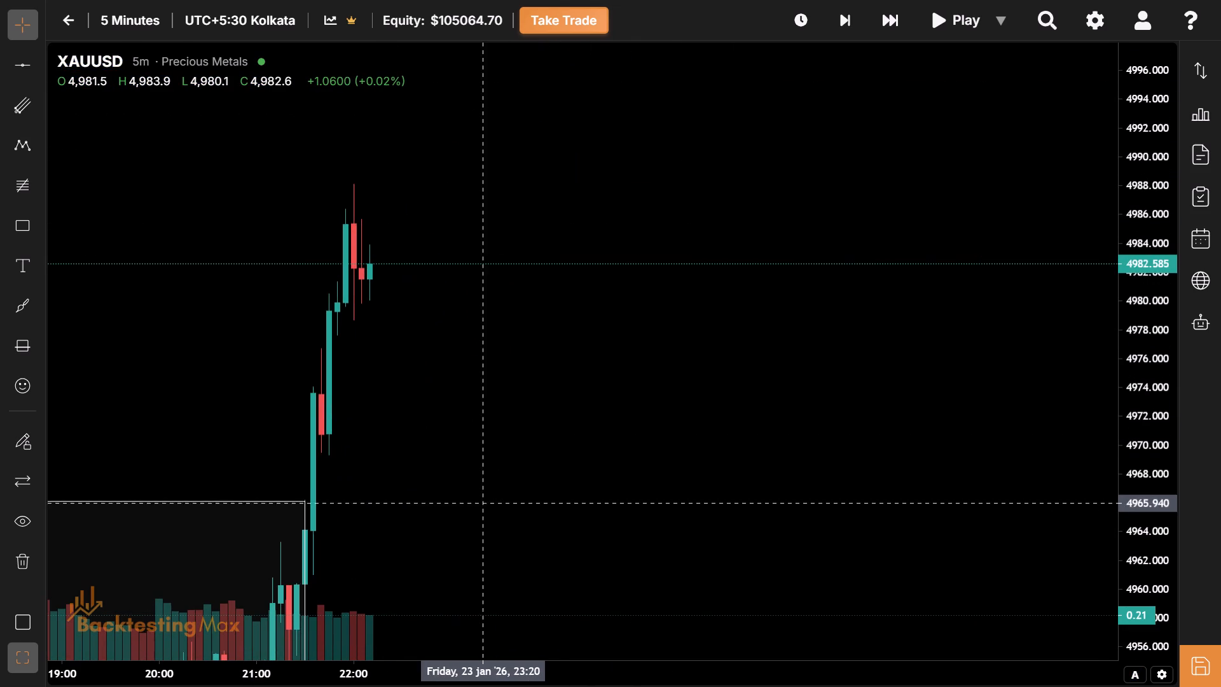
triple_click(871, 30)
triple_click(871, 30)
triple_click(871, 30)
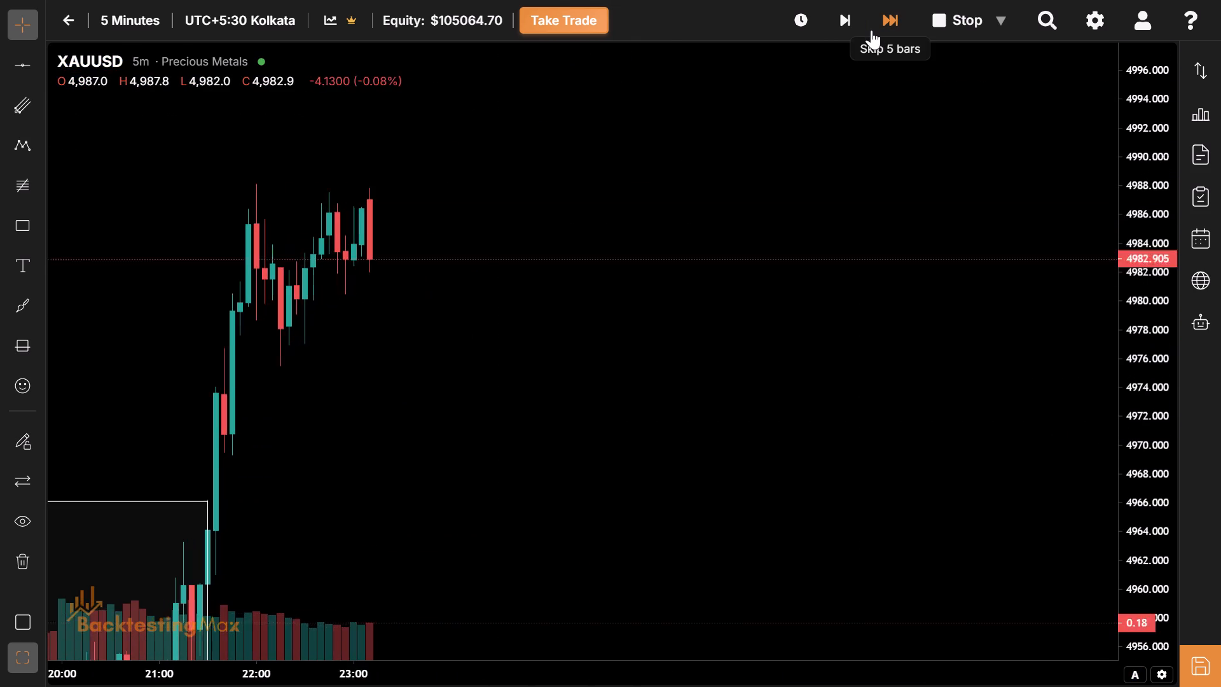
triple_click(871, 30)
triple_click(871, 30)
triple_click(871, 30)
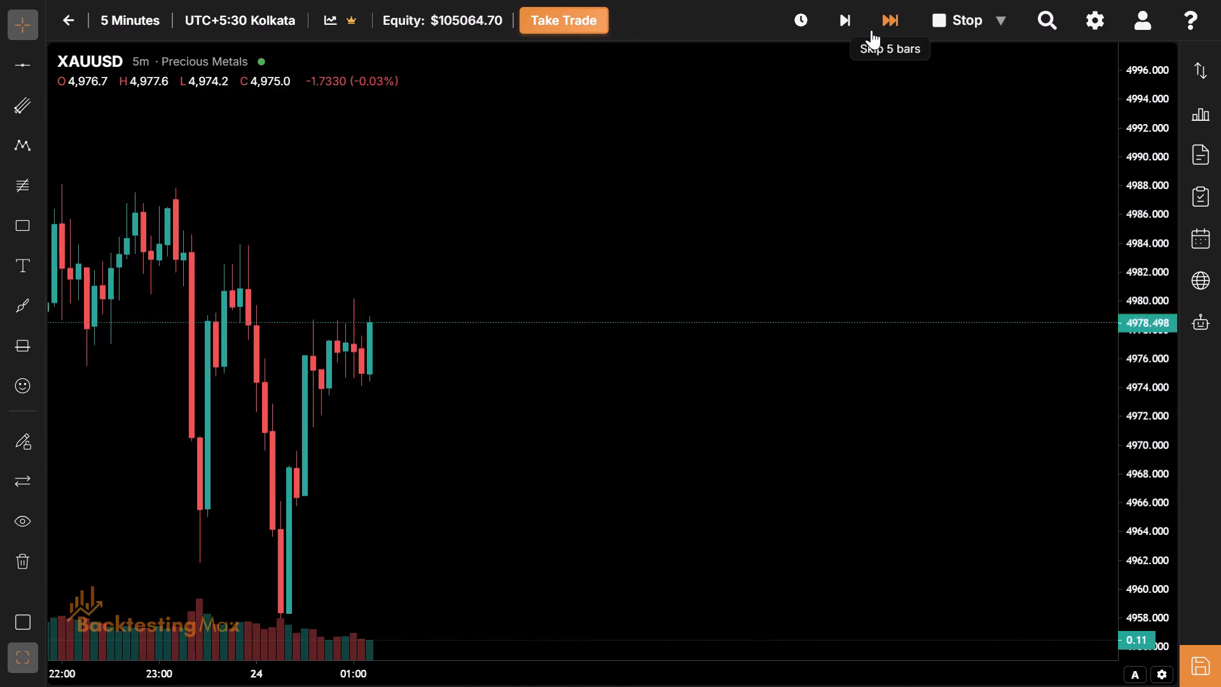
left_click(871, 30)
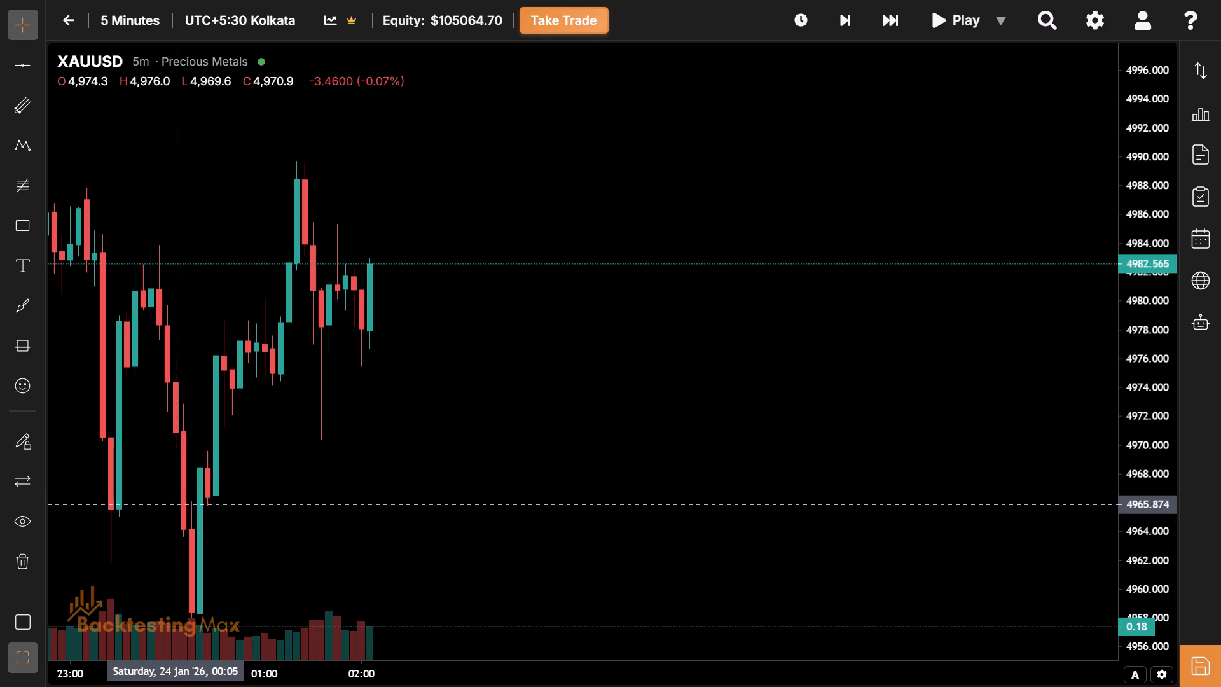
Advance the replay in five-bar skips through the end of trading on 24 January to the opening candles of 26 January.
left_click_drag(169, 504, 93, 496)
left_click_drag(606, 377, 525, 415)
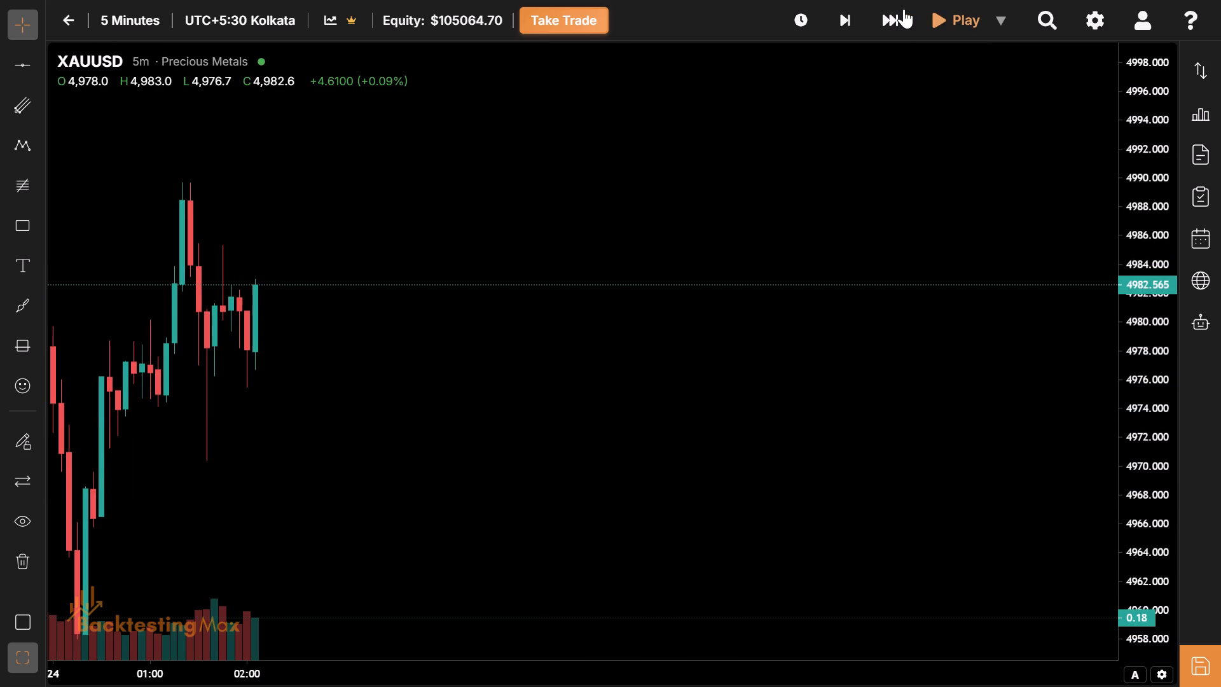
left_click(904, 9)
left_click(904, 9)
left_click(904, 9)
double_click(904, 9)
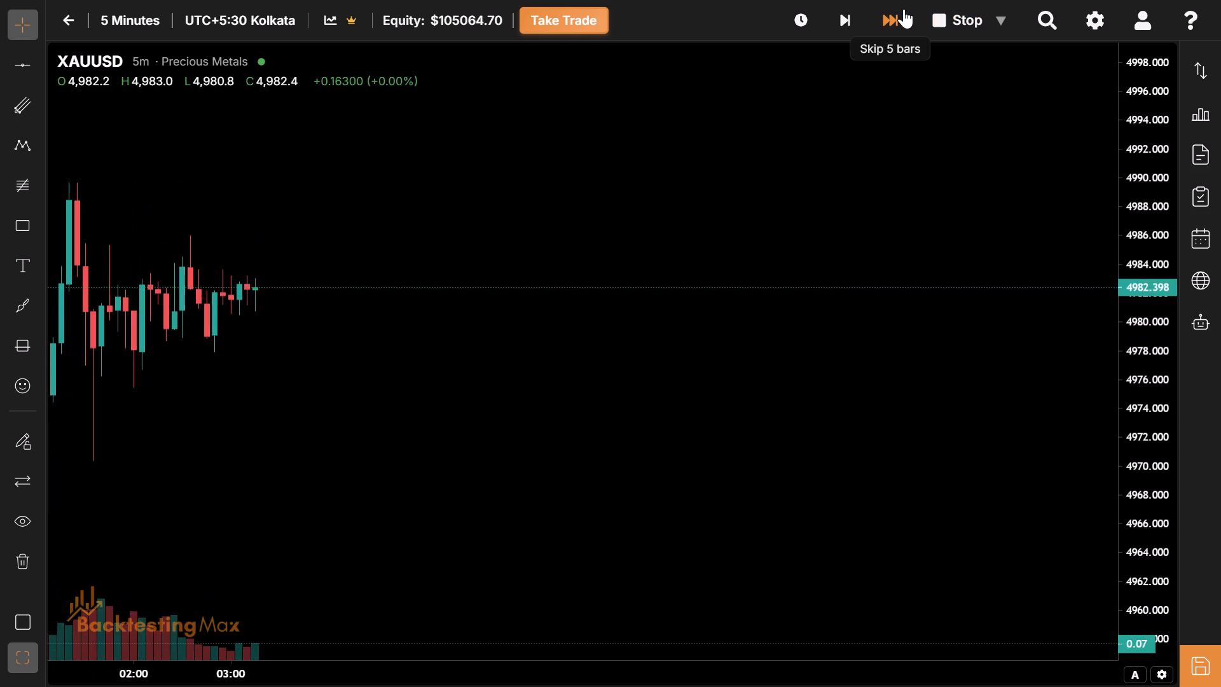
Examine the opening candles of 26 January following the weekend gap.
left_click_drag(411, 414, 481, 686)
left_click_drag(539, 420, 504, 660)
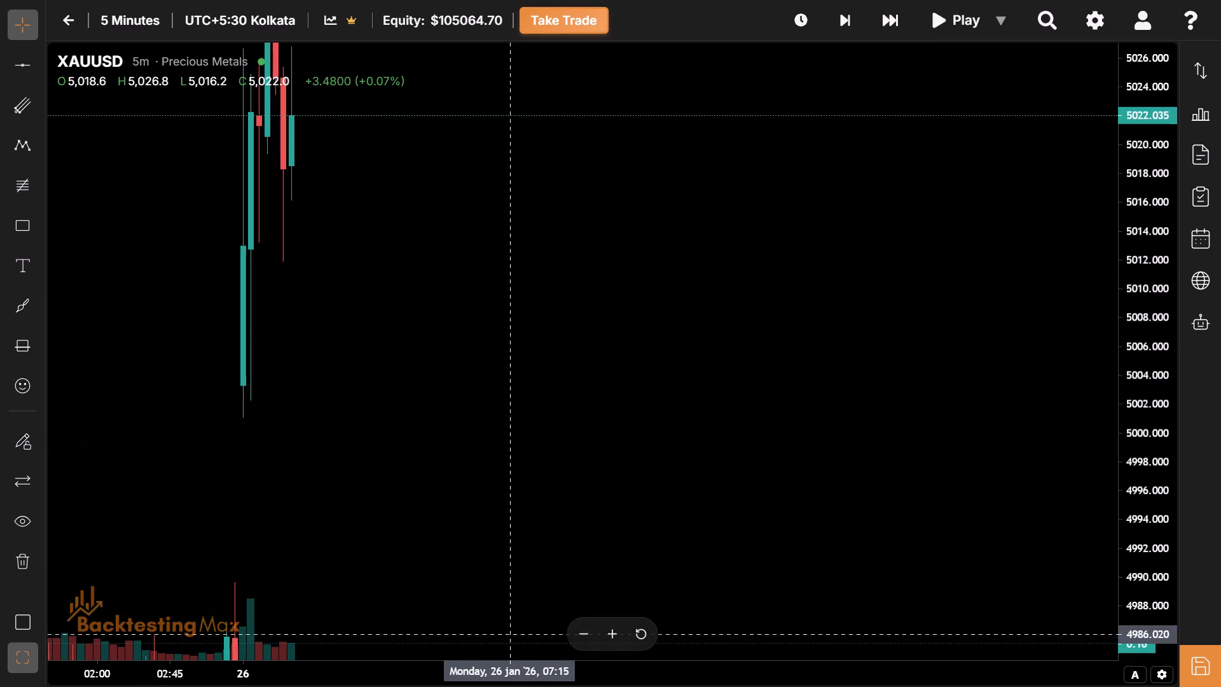
left_click_drag(548, 392, 529, 549)
left_click_drag(611, 230, 551, 523)
left_click_drag(551, 523, 552, 447)
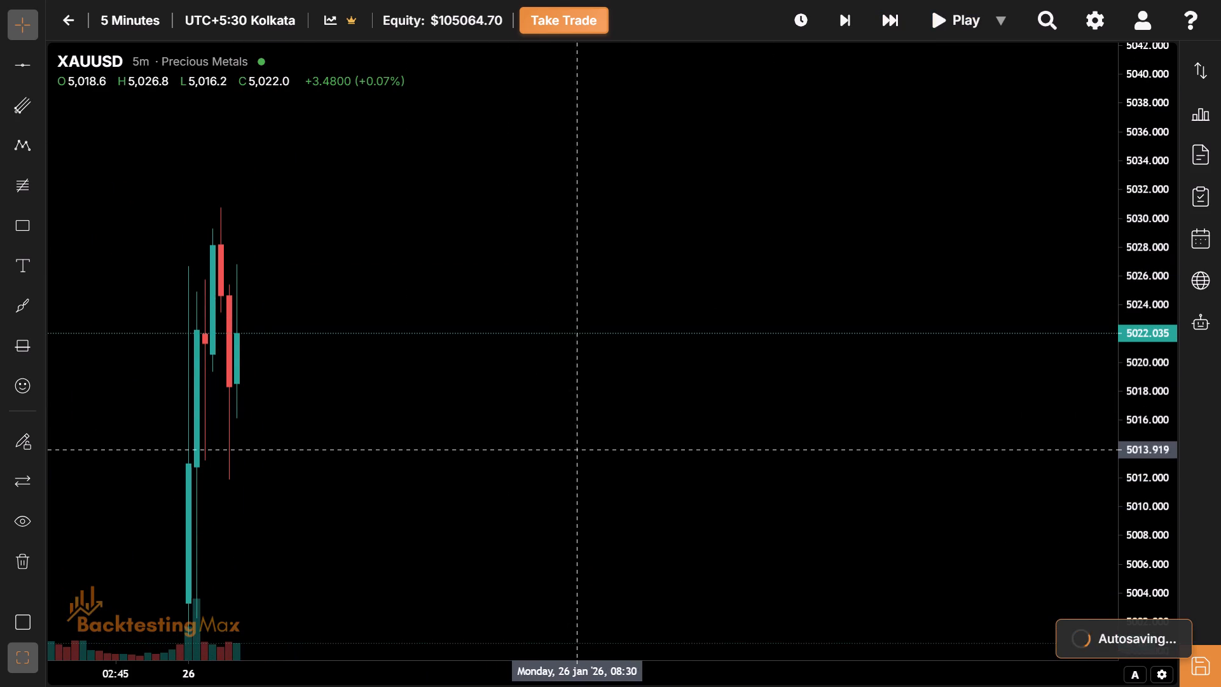
left_click_drag(616, 451, 609, 438)
left_click_drag(407, 399, 465, 432)
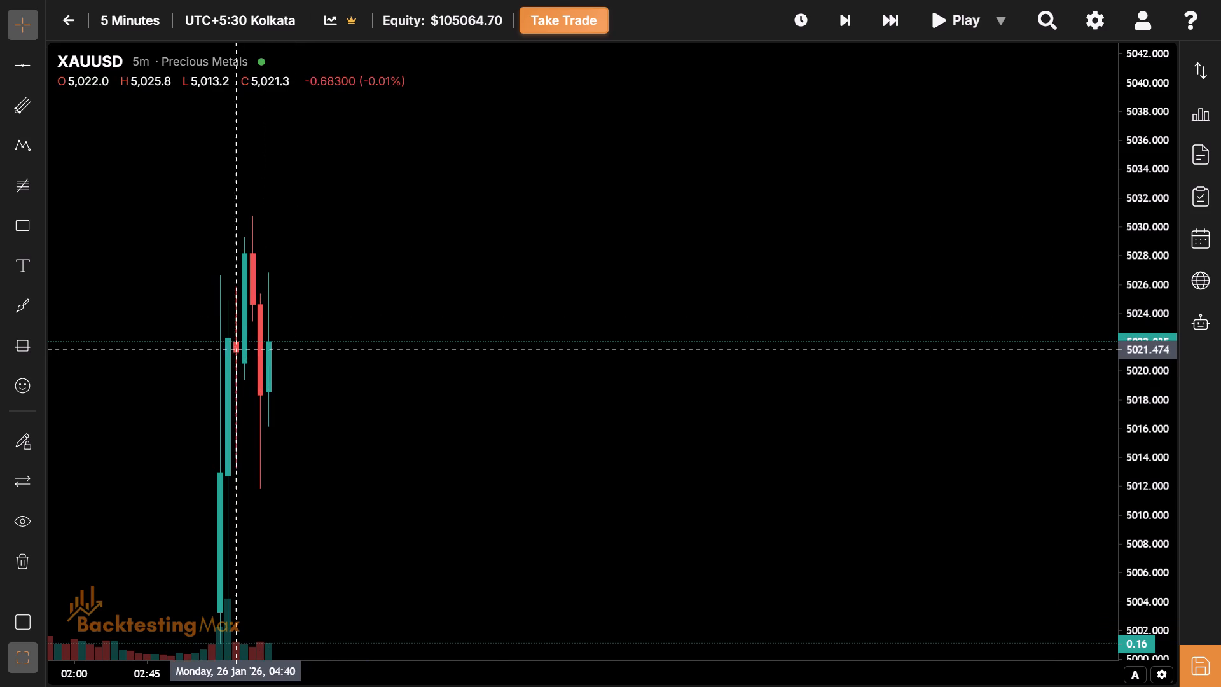
left_click(450, 358)
left_click_drag(450, 358, 396, 343)
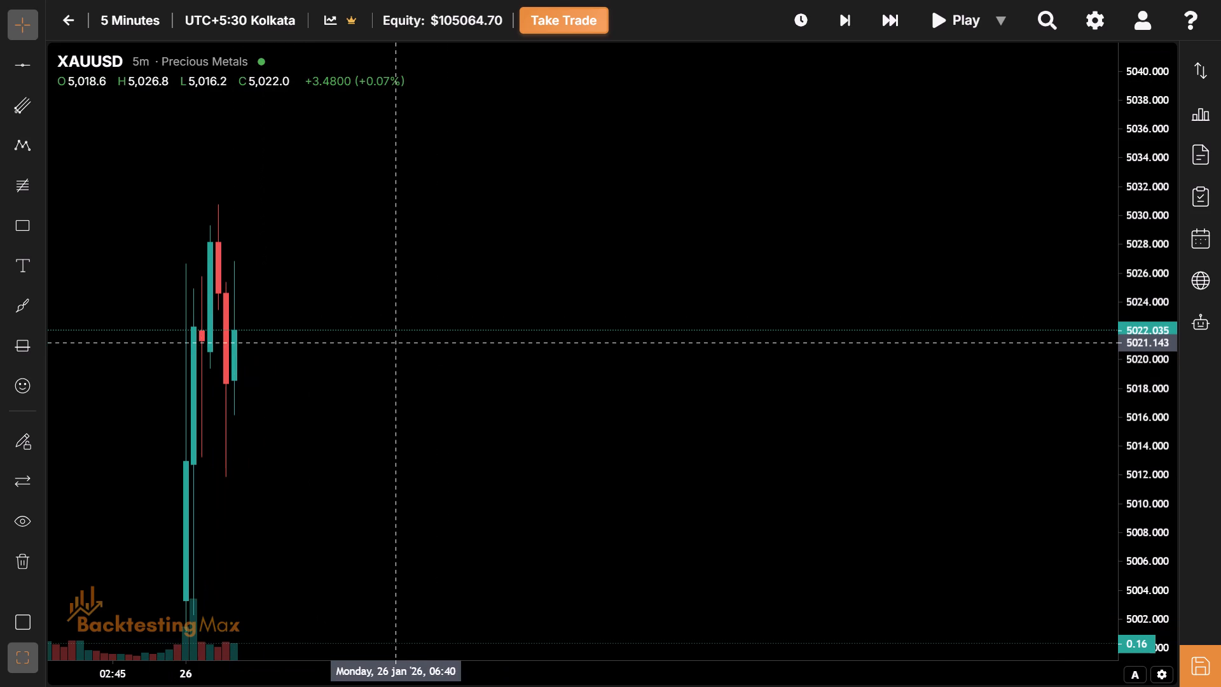
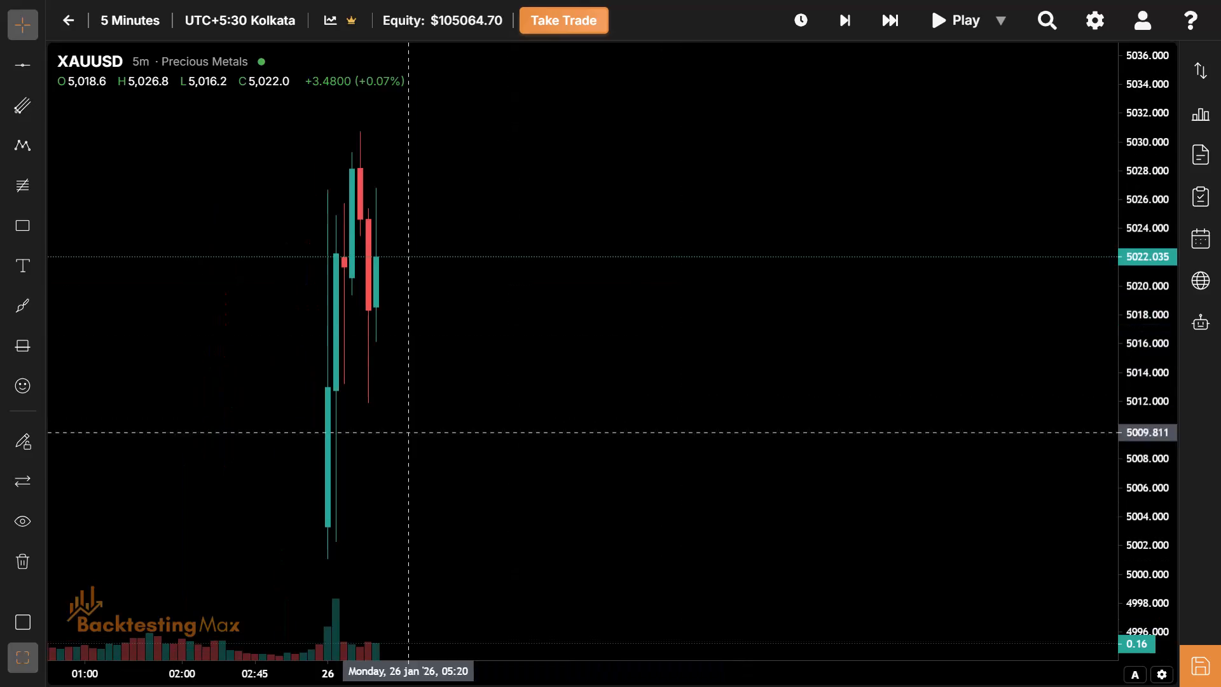
Advance the replay in five-bar skips to about 05:55 on 26 January.
left_click_drag(368, 448, 431, 445)
left_click_drag(406, 362, 366, 399)
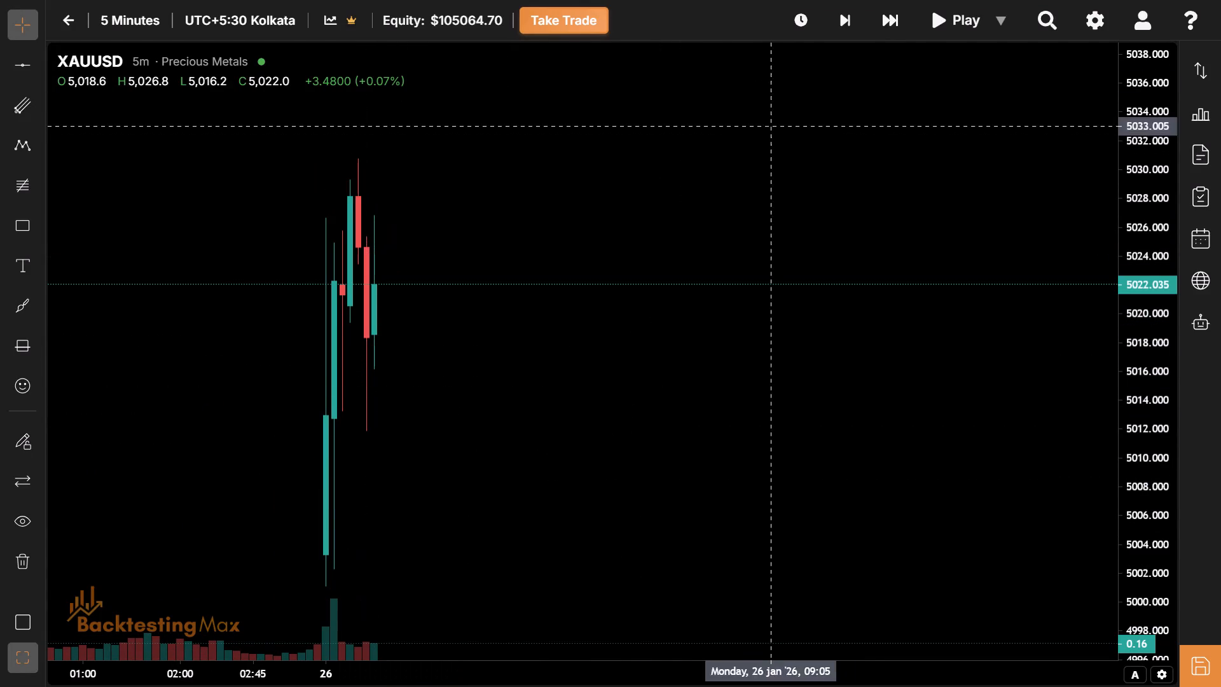
triple_click(880, 24)
left_click_drag(880, 24, 591, 190)
left_click_drag(591, 190, 554, 452)
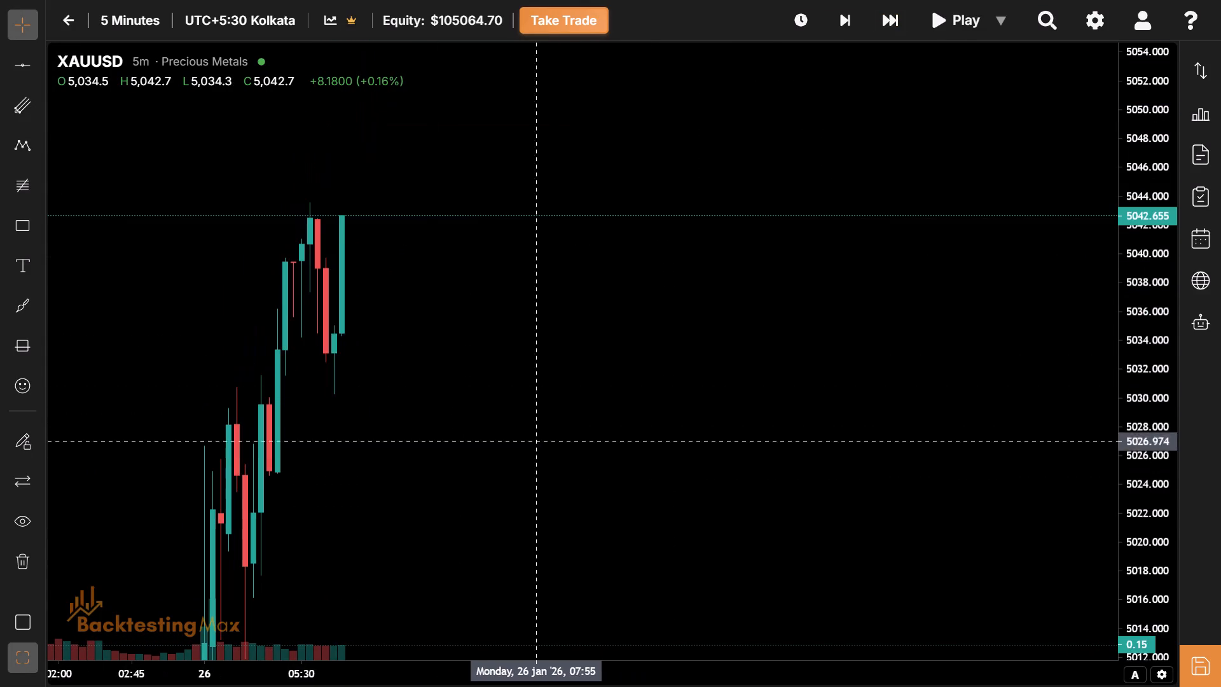
Draw a rectangle from 05:30 to 11:30 on 26 January, between about 5041 and 5022, and apply the Asian Session template.
left_click_drag(340, 328, 321, 354)
left_click_drag(378, 382, 275, 337)
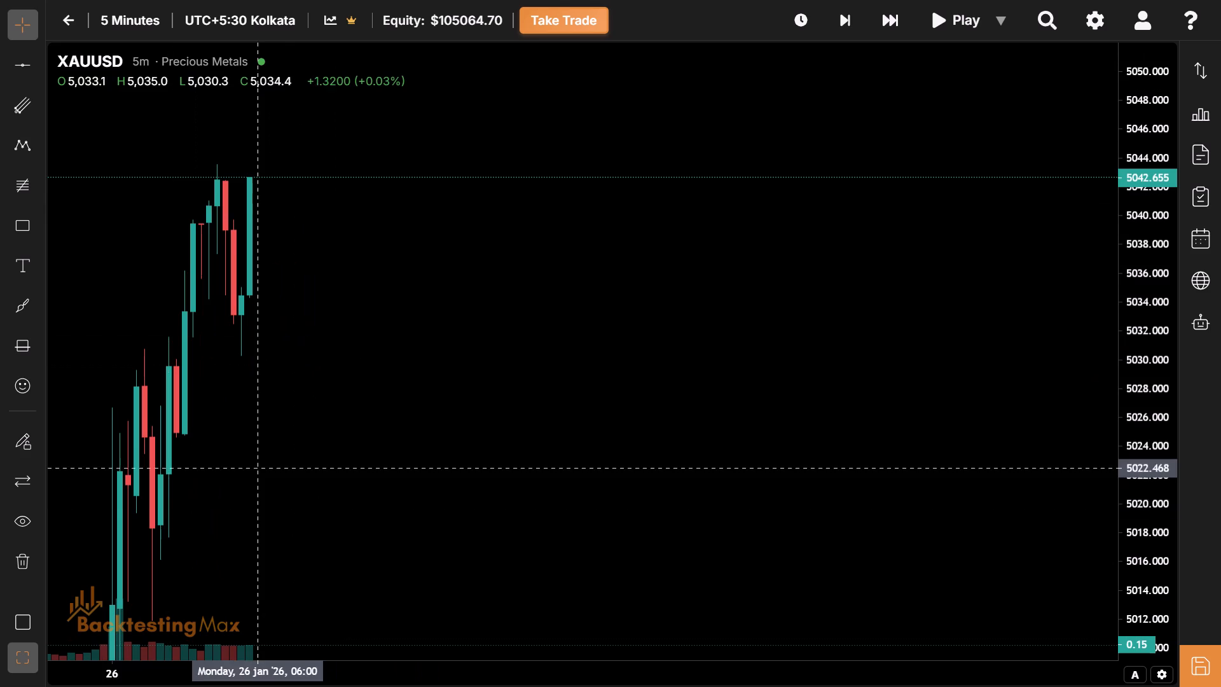
left_click_drag(261, 468, 176, 553)
left_click(21, 219)
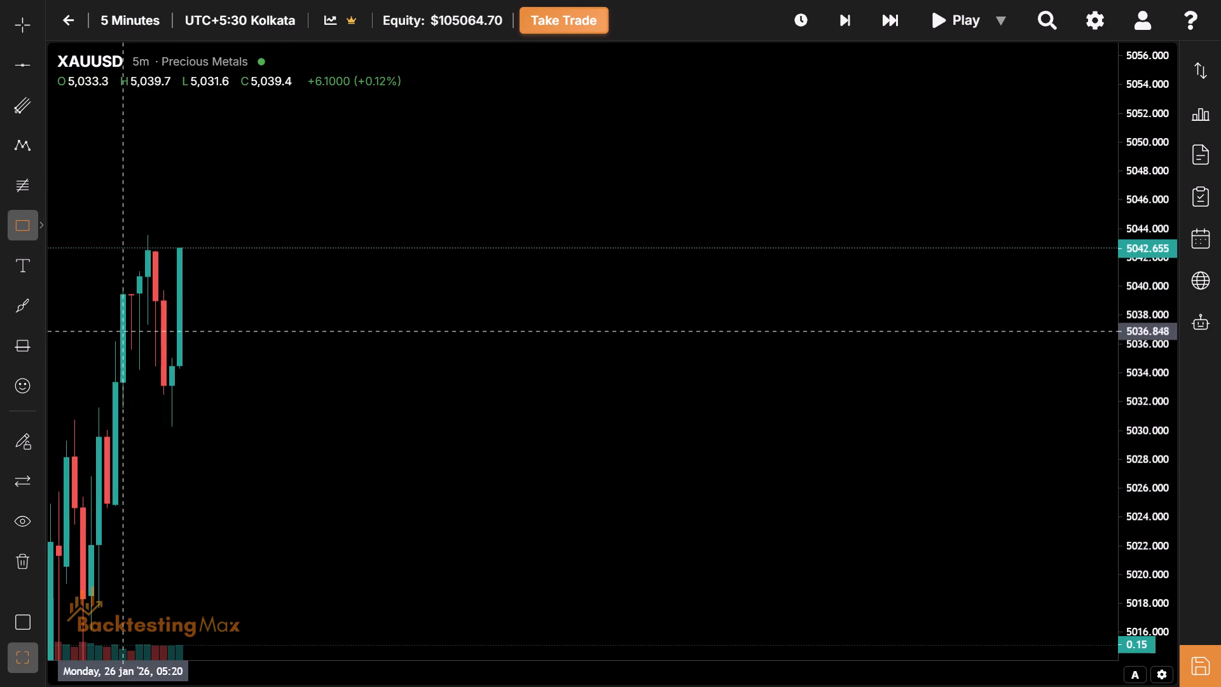
left_click(138, 272)
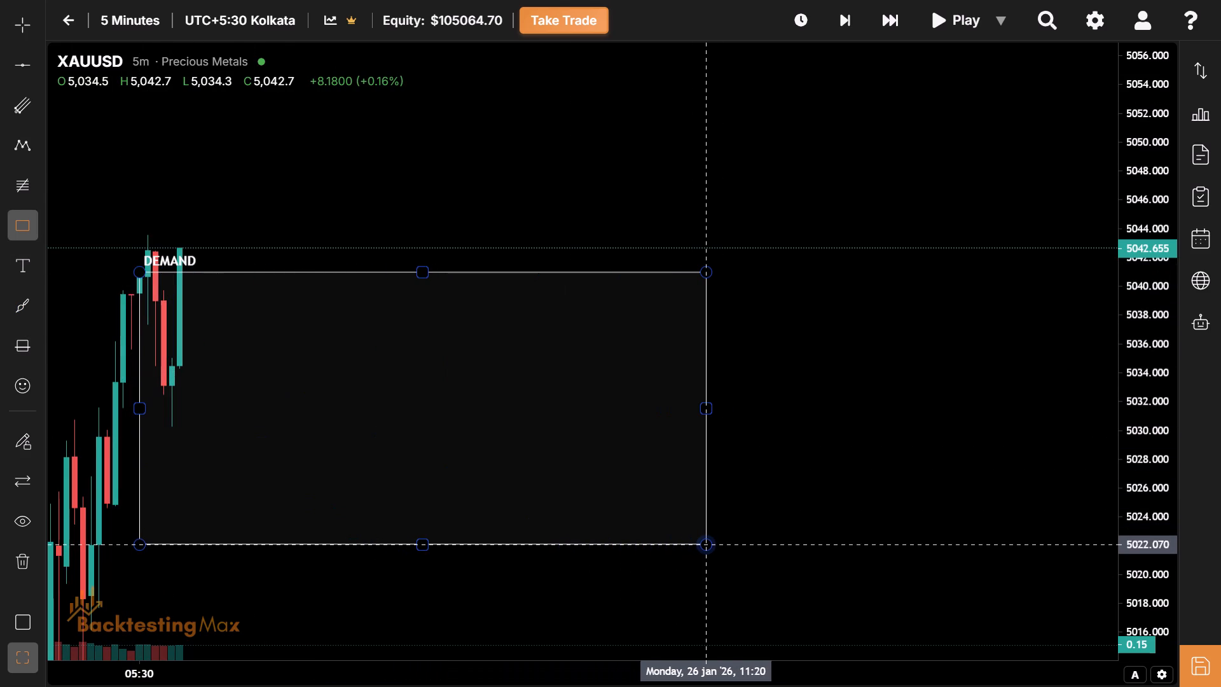
left_click(725, 548)
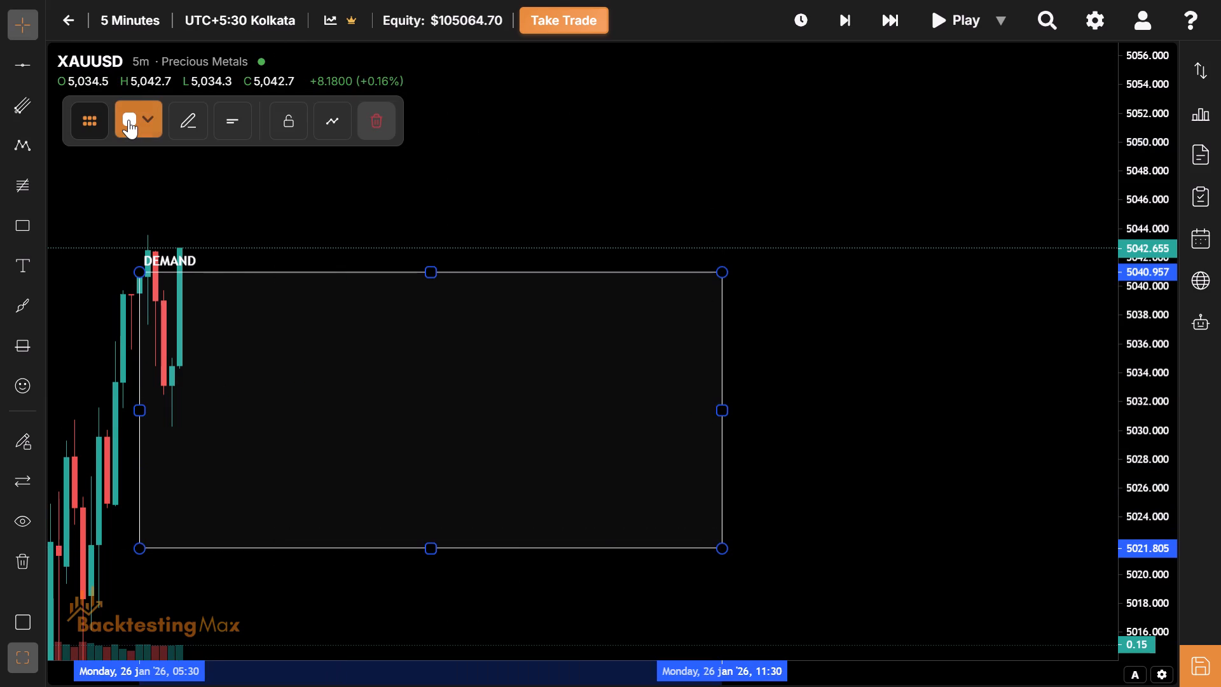
left_click(128, 120)
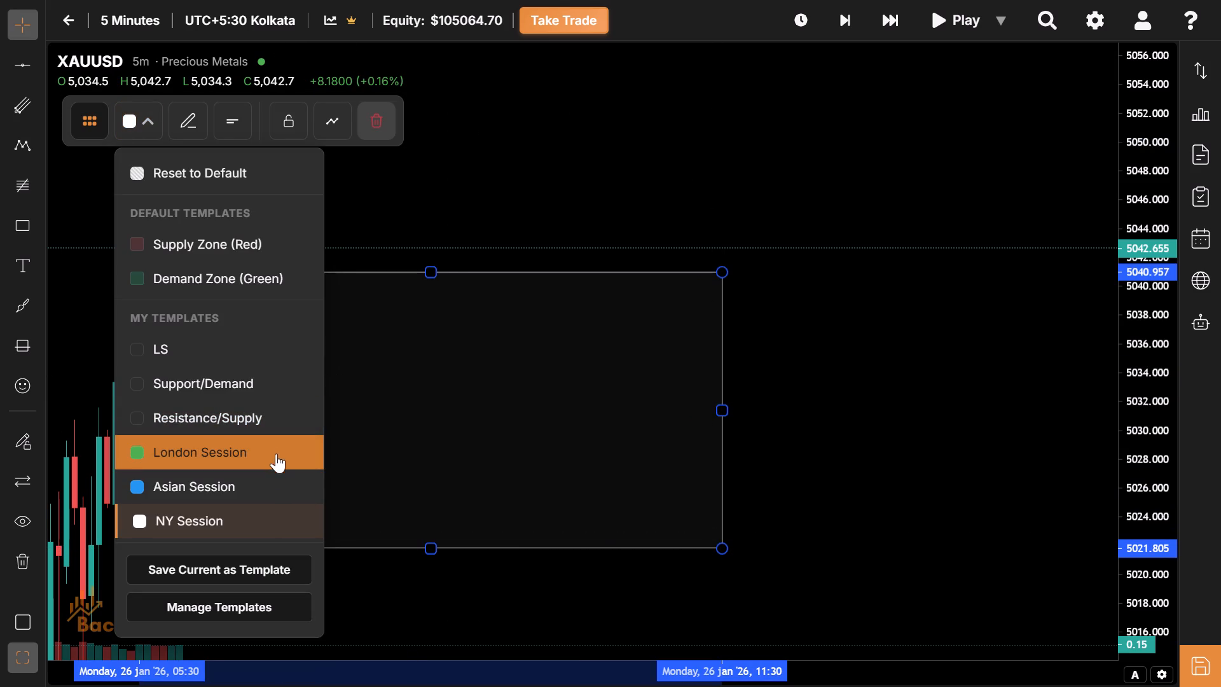
left_click(275, 471)
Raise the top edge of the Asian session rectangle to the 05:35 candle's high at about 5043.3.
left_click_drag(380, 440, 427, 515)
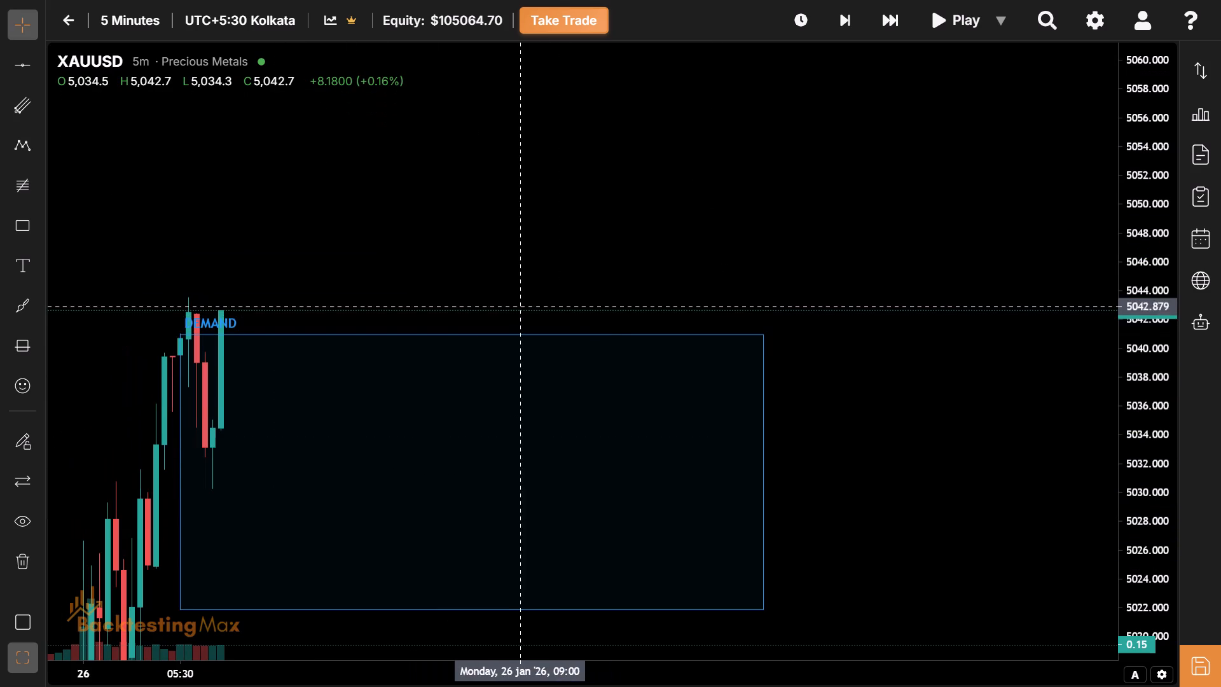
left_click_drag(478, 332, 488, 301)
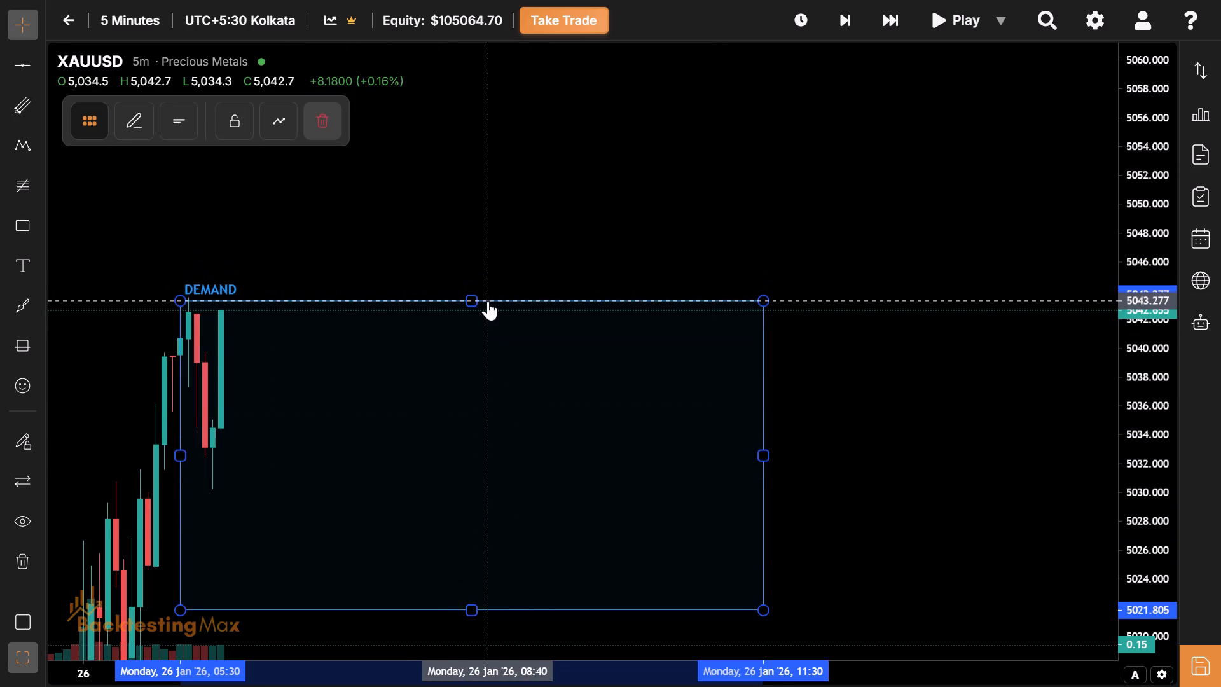
Advance the replay in one-bar and five-bar skips to about 10:50 on 26 January.
left_click_drag(450, 477, 579, 378)
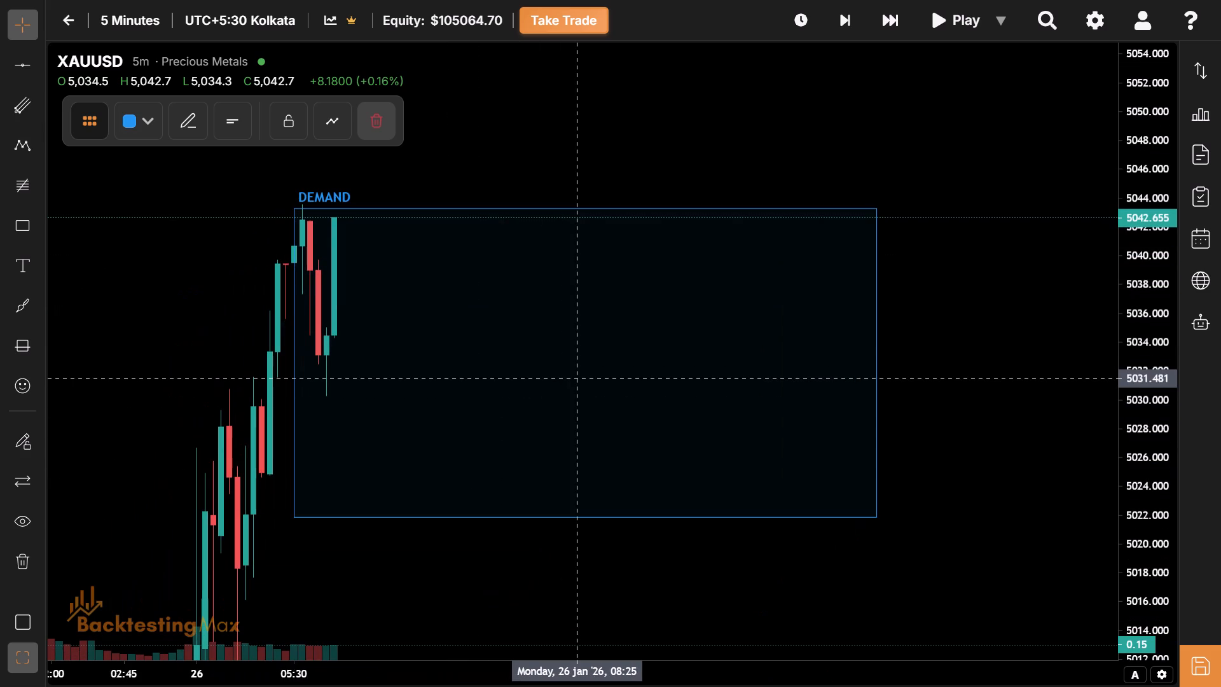
left_click_drag(579, 378, 707, 362)
left_click_drag(493, 445, 331, 363)
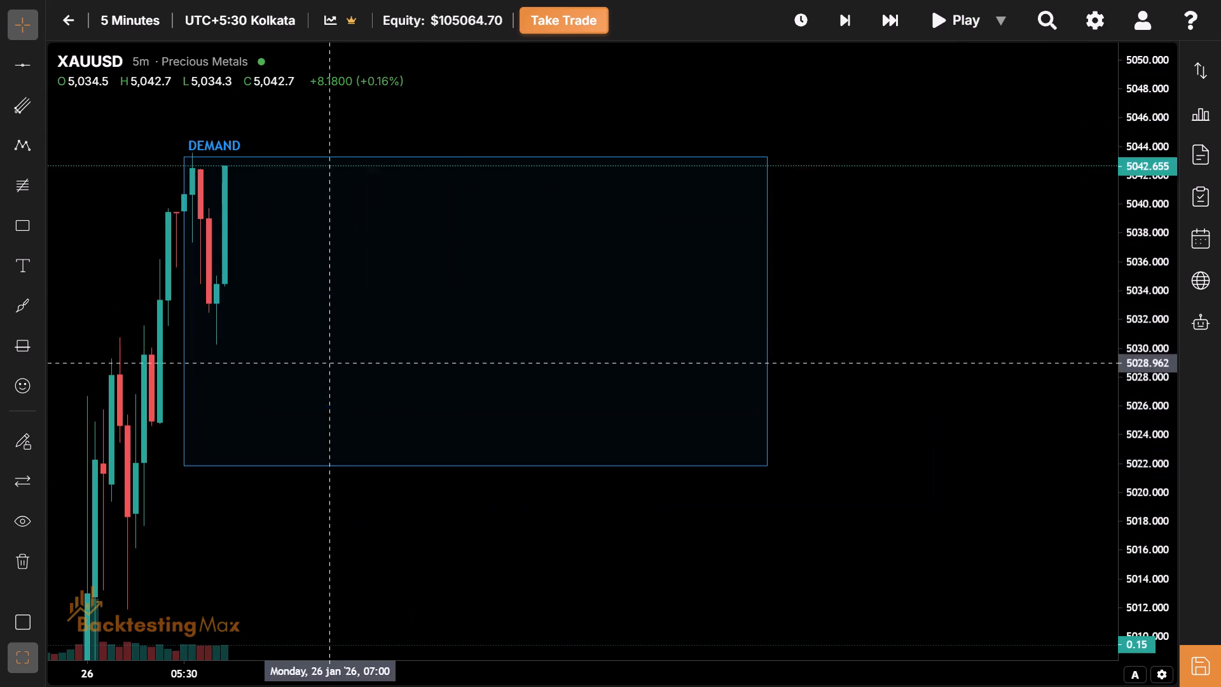
left_click_drag(470, 212, 445, 382)
left_click(840, 20)
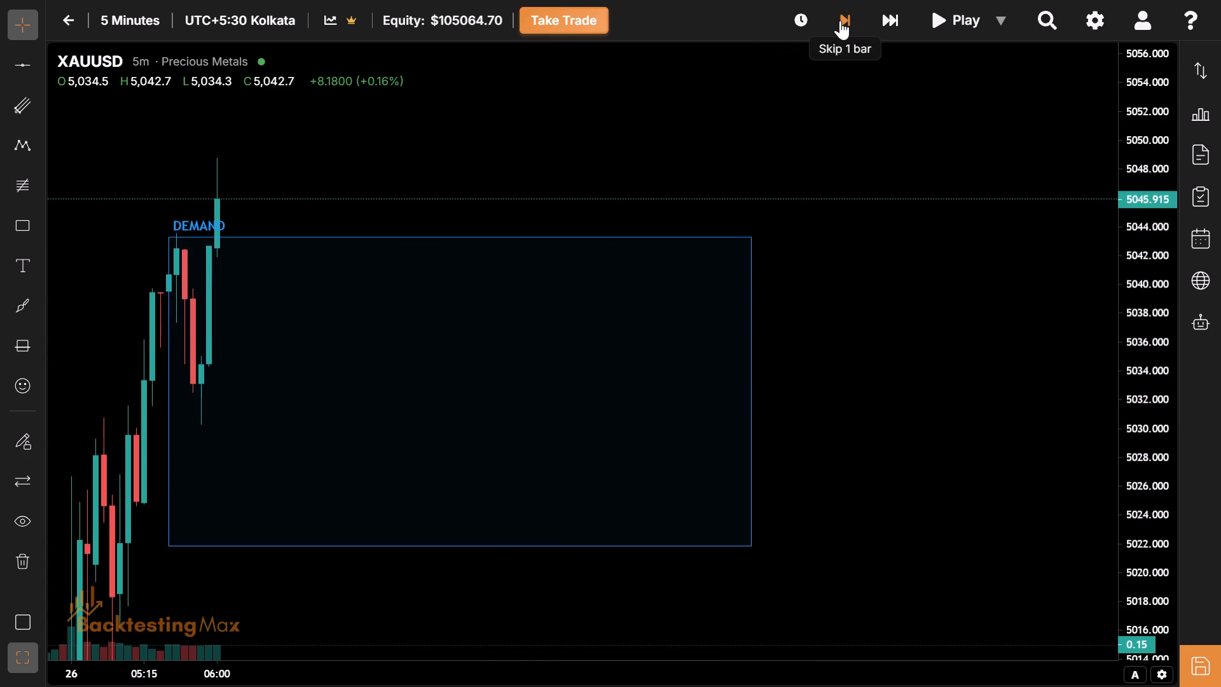
left_click(840, 20)
triple_click(894, 25)
triple_click(894, 25)
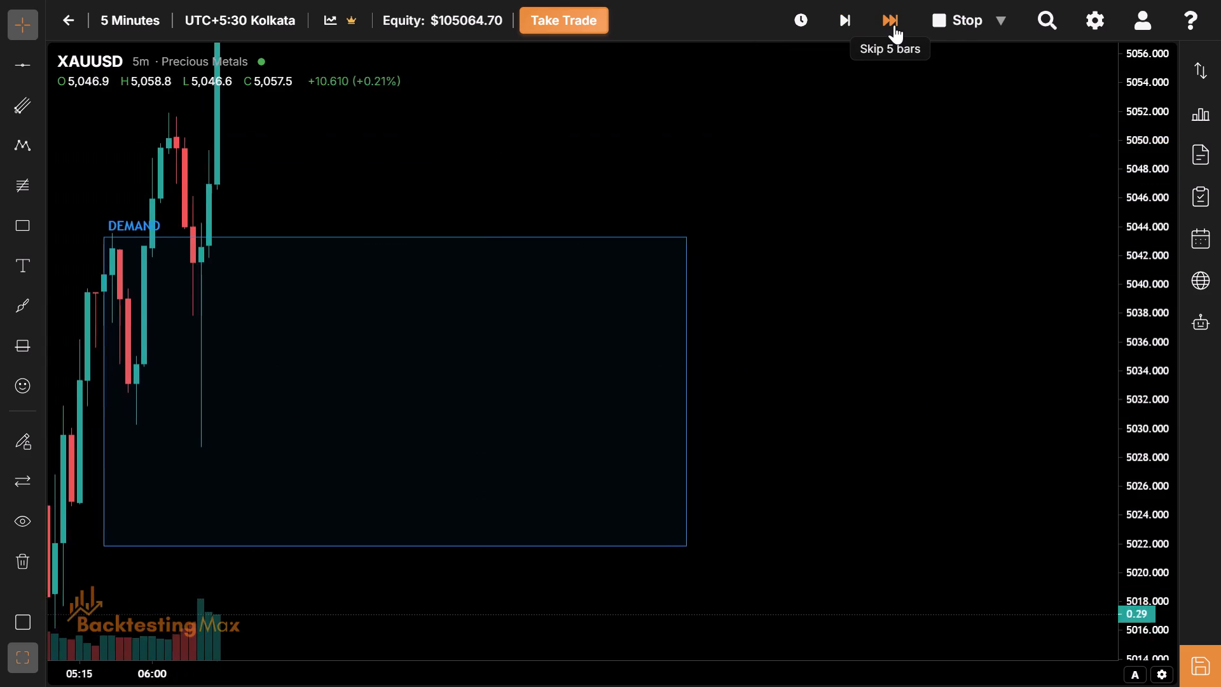
triple_click(894, 25)
triple_click(894, 25)
triple_click(894, 25)
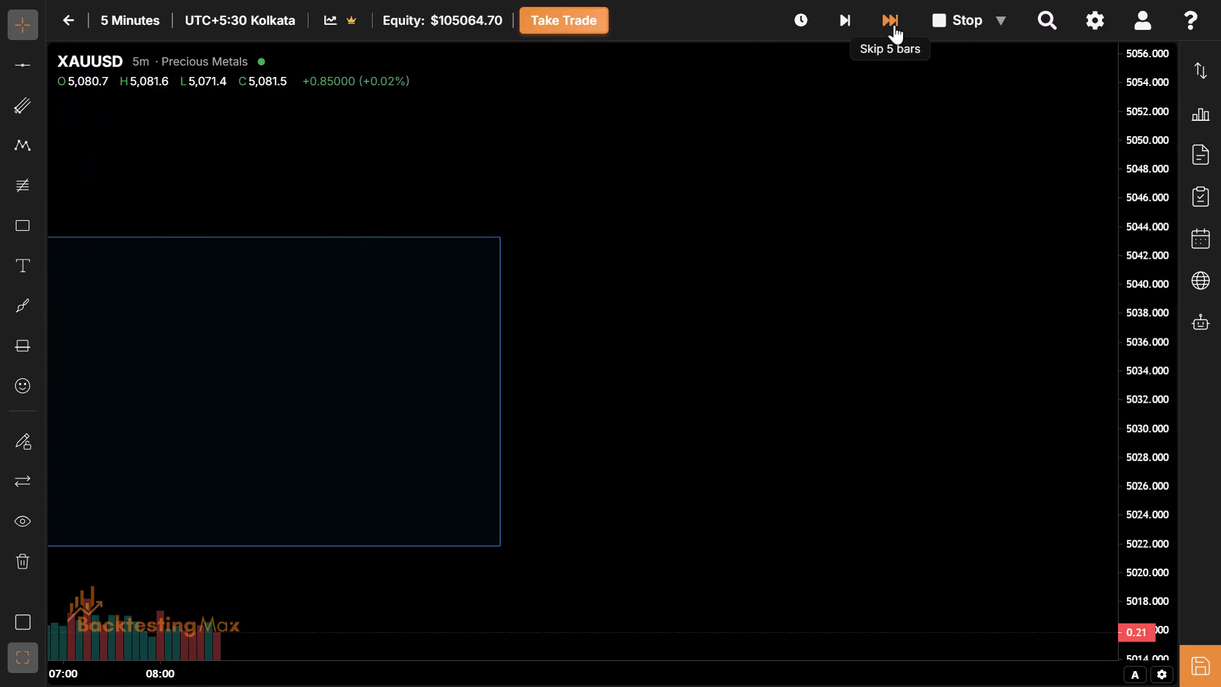
triple_click(894, 25)
triple_click(894, 25)
triple_click(894, 25)
left_click(894, 25)
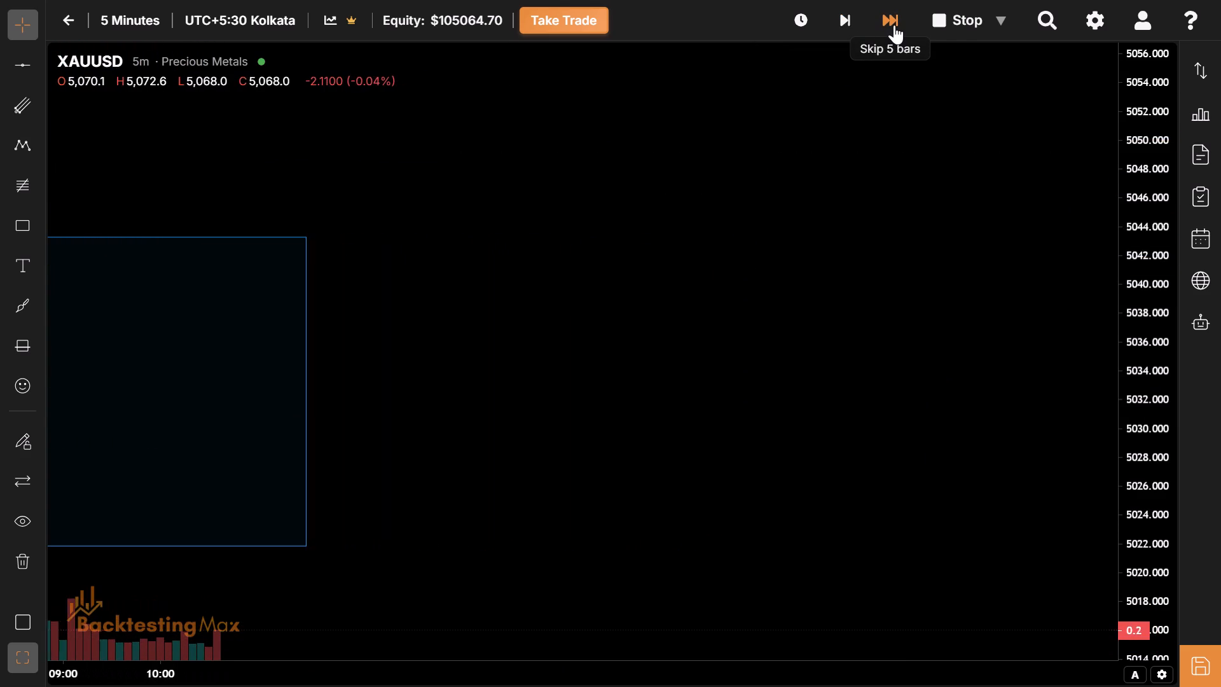
Raise the top edge of the Asian session rectangle to the 08:00 candle's high at about 5092.9.
left_click_drag(637, 314, 990, 506)
left_click_drag(313, 219, 538, 464)
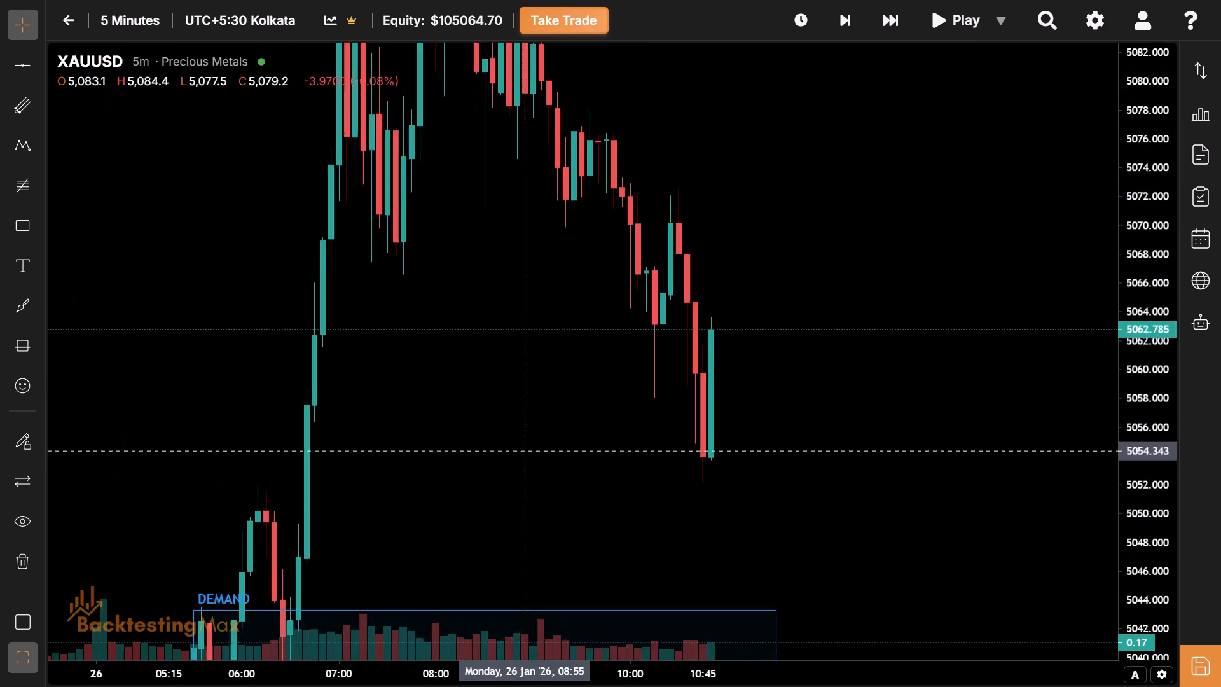
left_click_drag(538, 464, 475, 297)
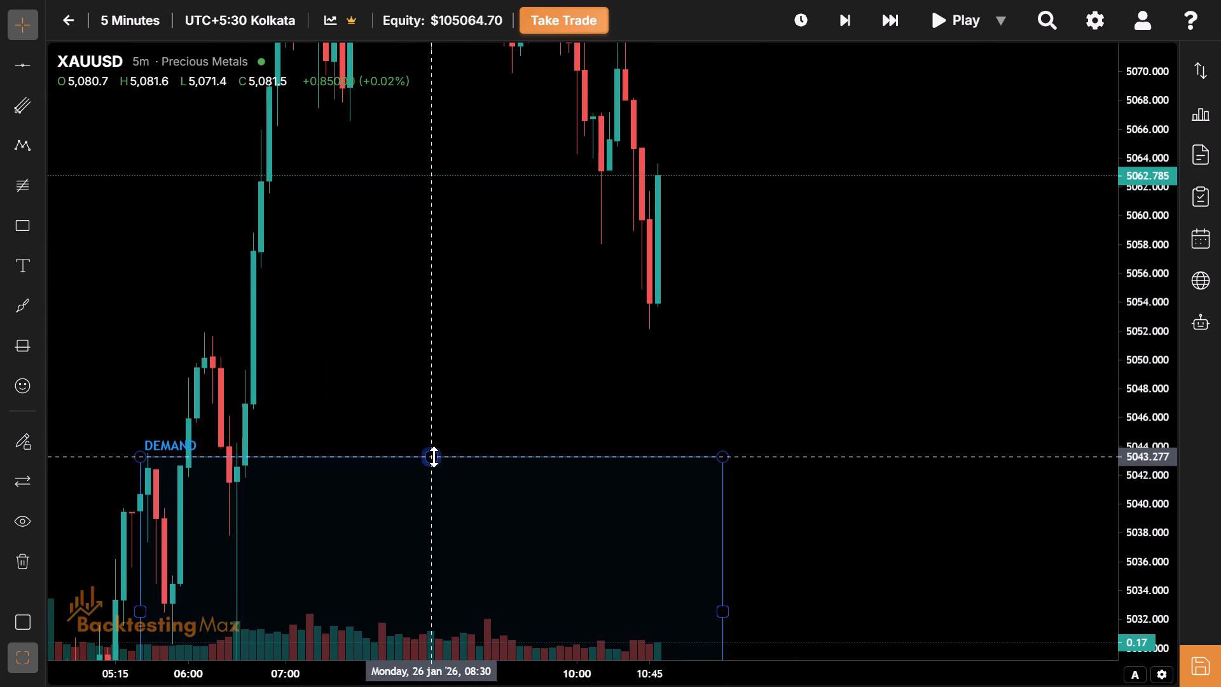
left_click_drag(434, 457, 397, 175)
left_click_drag(394, 330, 430, 679)
left_click_drag(490, 398, 464, 542)
left_click_drag(443, 540, 401, 160)
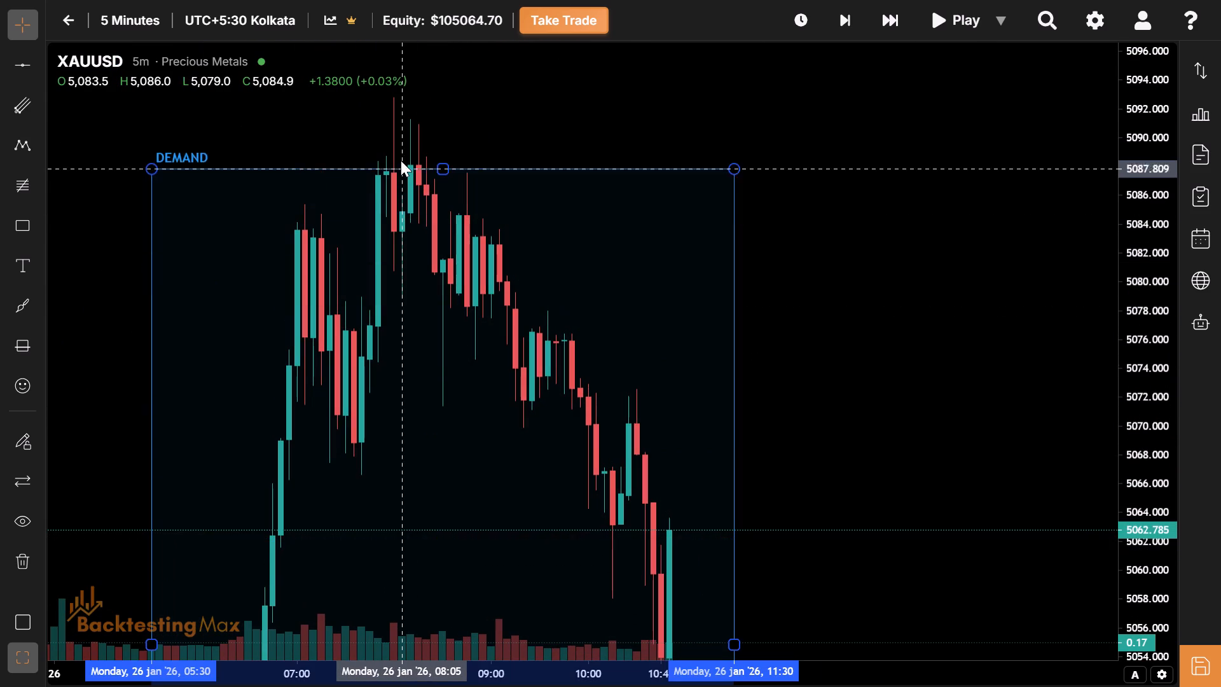
left_click_drag(401, 160, 402, 102)
left_click_drag(403, 301, 415, 487)
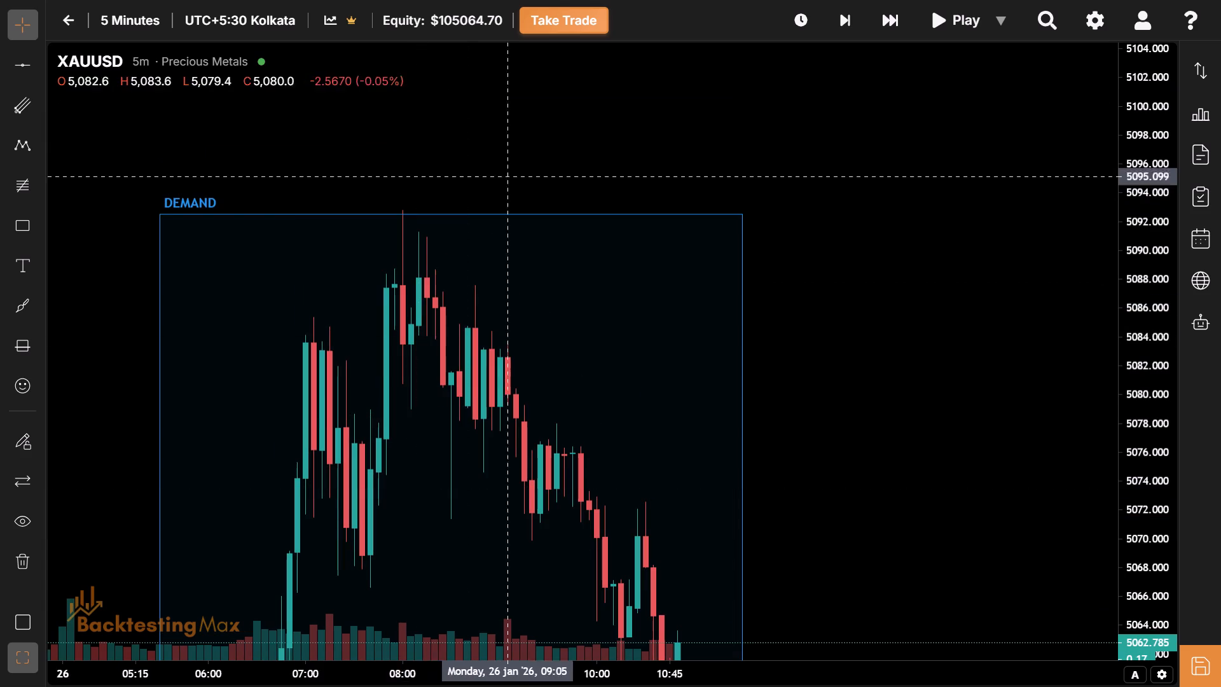
left_click(453, 210)
Raise the bottom edge of the Asian session rectangle to the 06:30 candle's low at about 5028.7.
left_click_drag(431, 348, 451, 149)
left_click_drag(444, 544, 476, 160)
left_click_drag(460, 529, 420, 289)
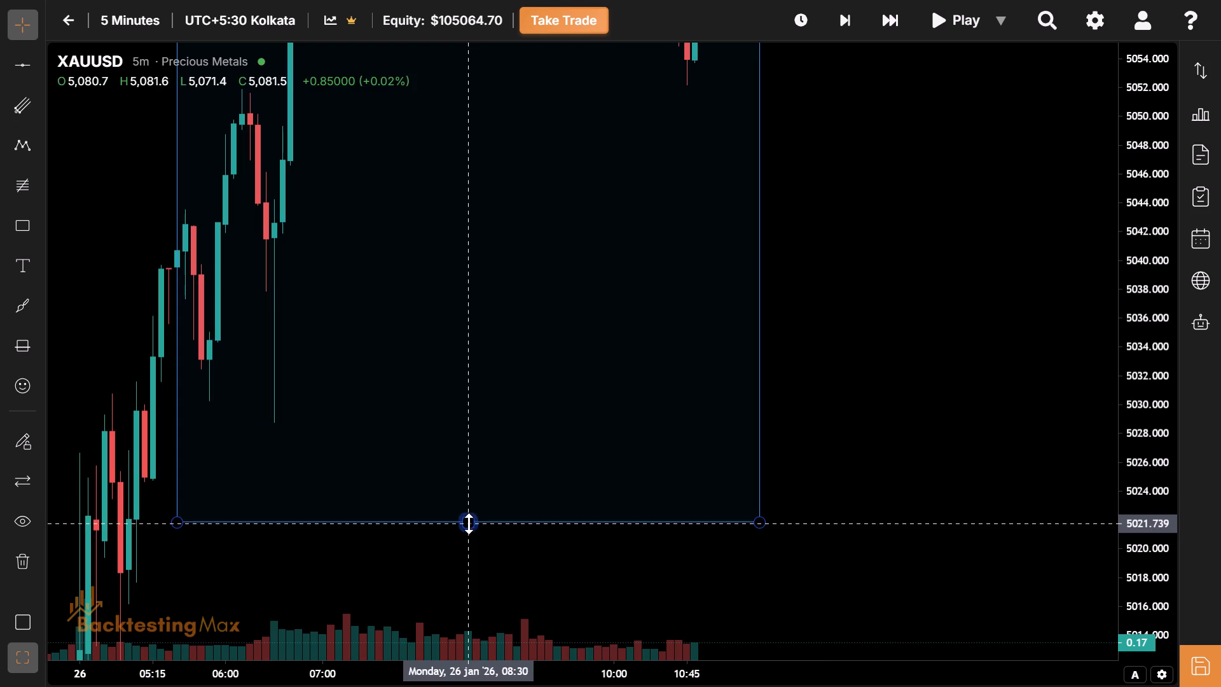
left_click_drag(469, 524, 626, 431)
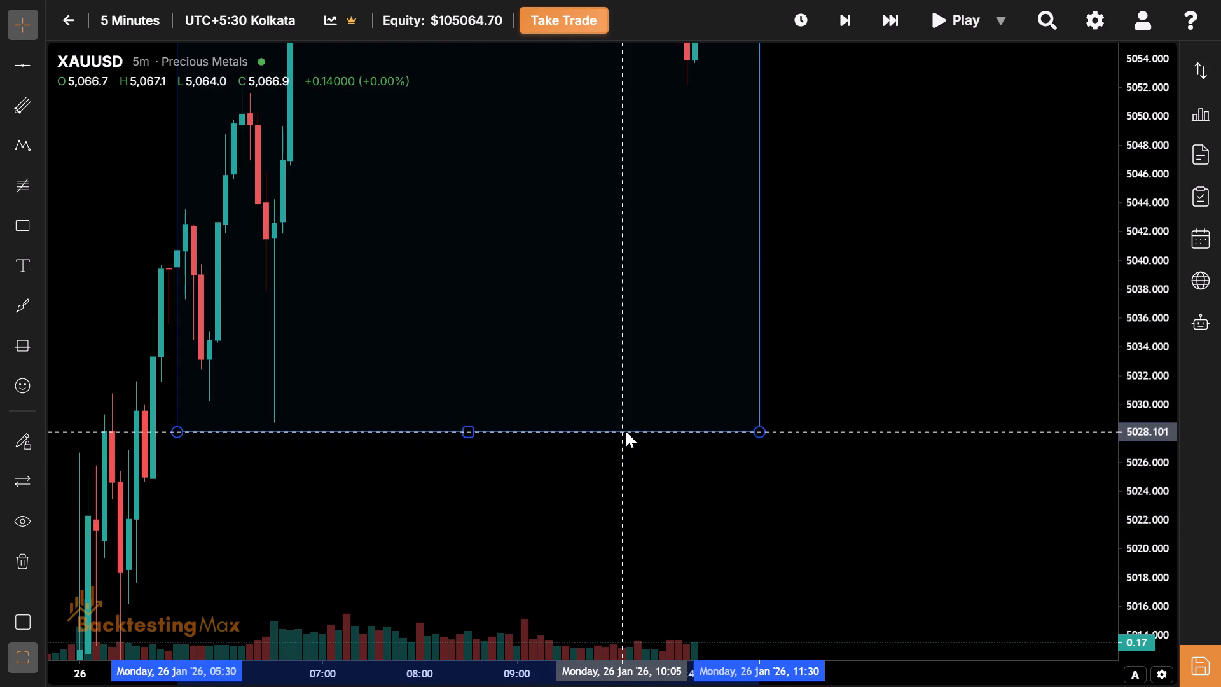
left_click_drag(626, 431, 623, 423)
Advance the replay in five-bar skips to about 11:40 on 26 January, past the end of the Asian session.
left_click_drag(588, 280, 583, 479)
left_click_drag(686, 193, 663, 239)
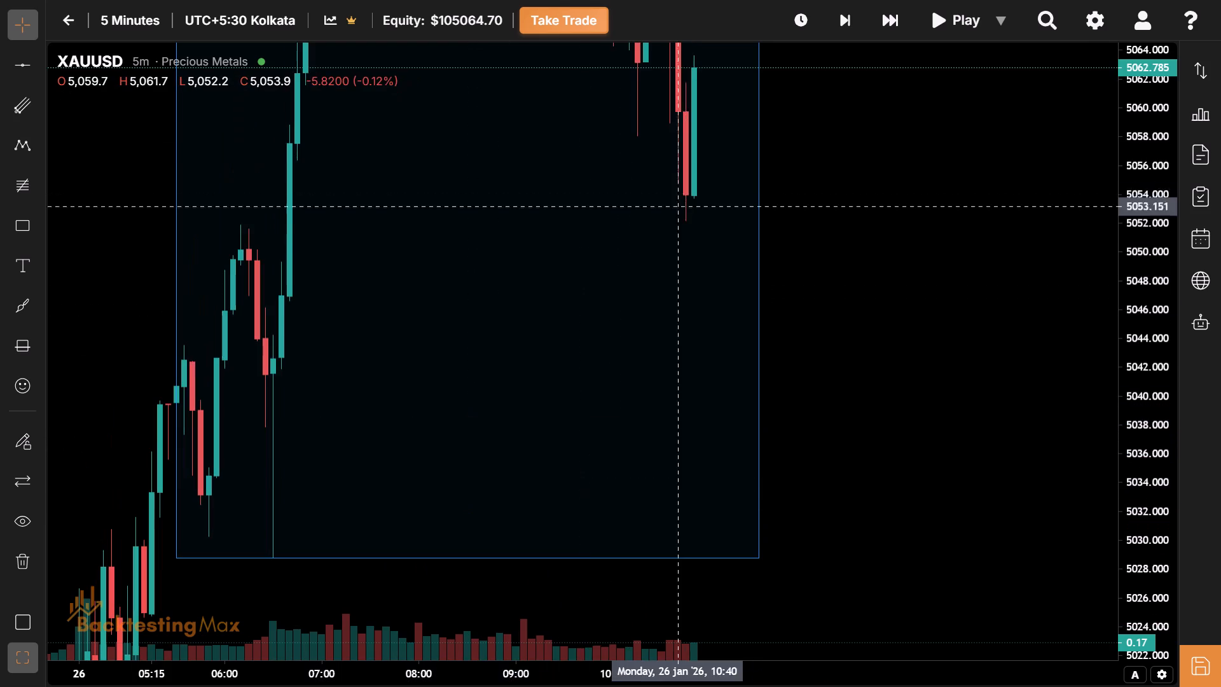
left_click_drag(663, 239, 596, 442)
left_click_drag(942, 237, 712, 213)
left_click(900, 4)
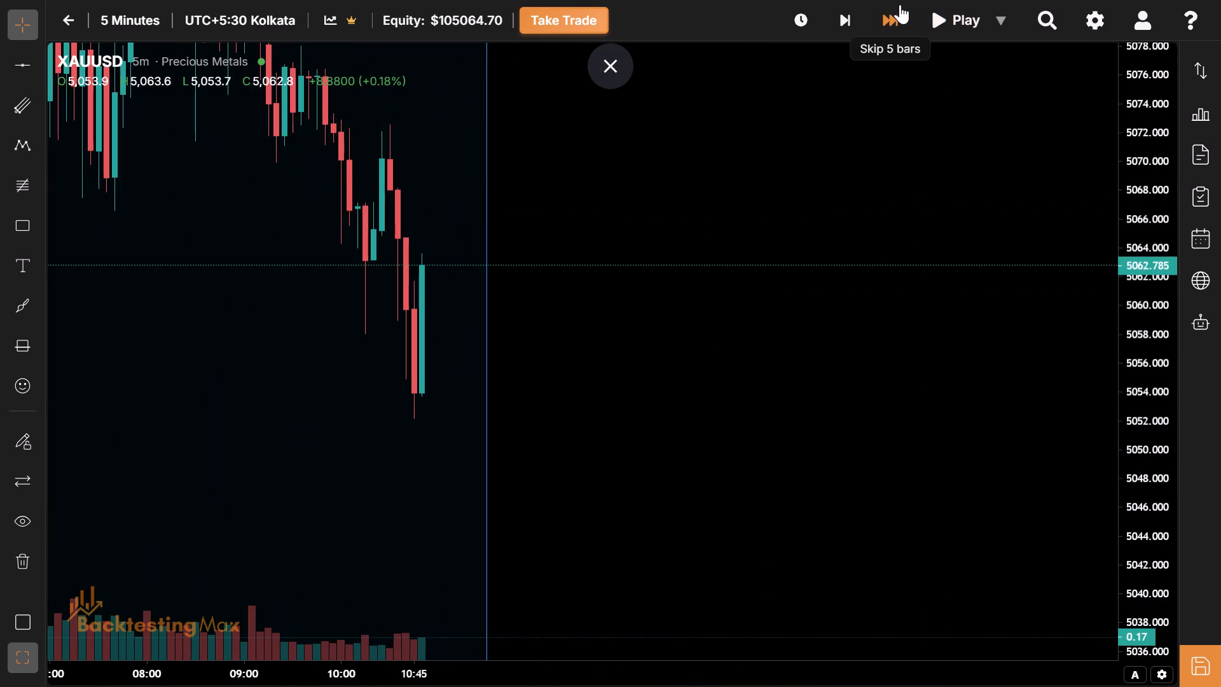
left_click(900, 4)
Examine the completed Asian session range on 26 January and the candles around its 11:30 close.
left_click_drag(440, 268, 660, 526)
left_click_drag(689, 424, 764, 469)
left_click_drag(448, 431, 621, 462)
left_click_drag(623, 681, 612, 651)
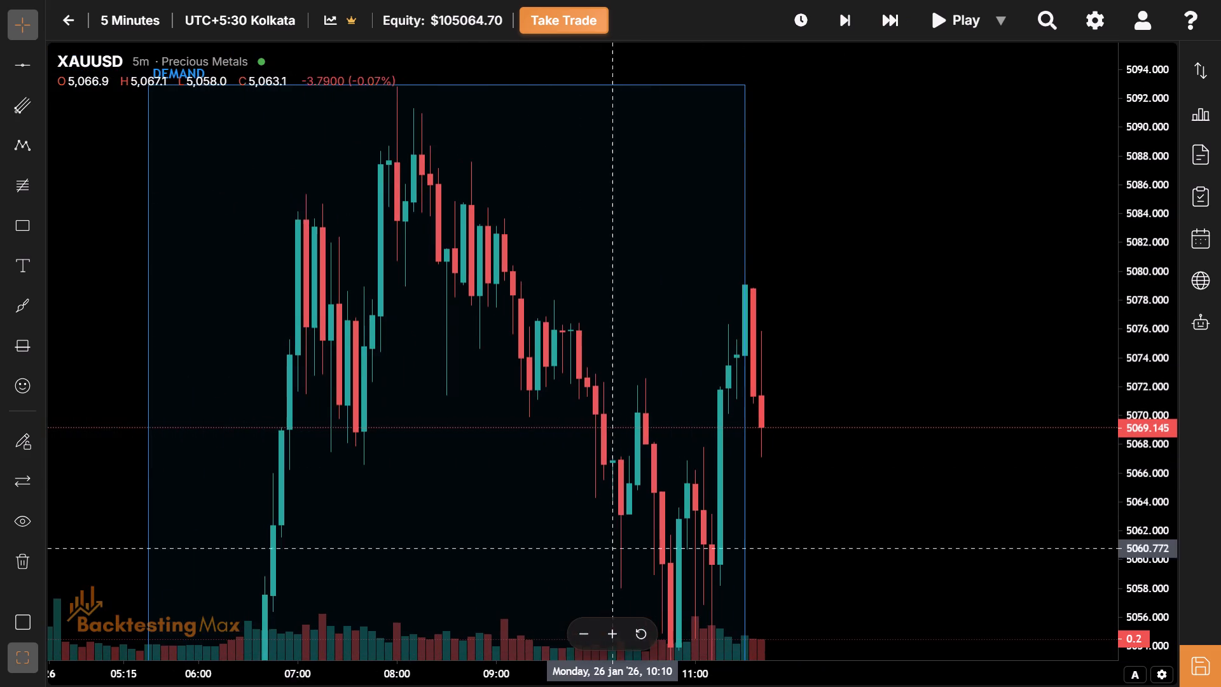
left_click_drag(592, 483, 534, 295)
left_click_drag(875, 469, 786, 239)
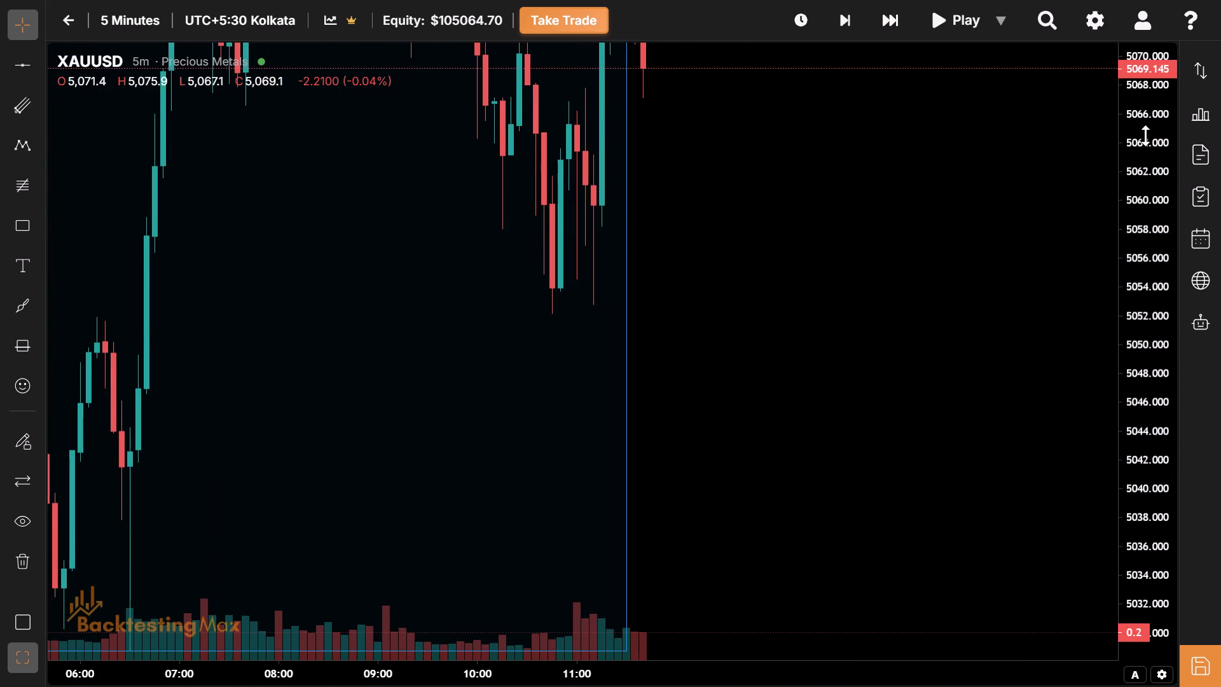
left_click_drag(1145, 135, 1150, 597)
left_click_drag(468, 482, 715, 527)
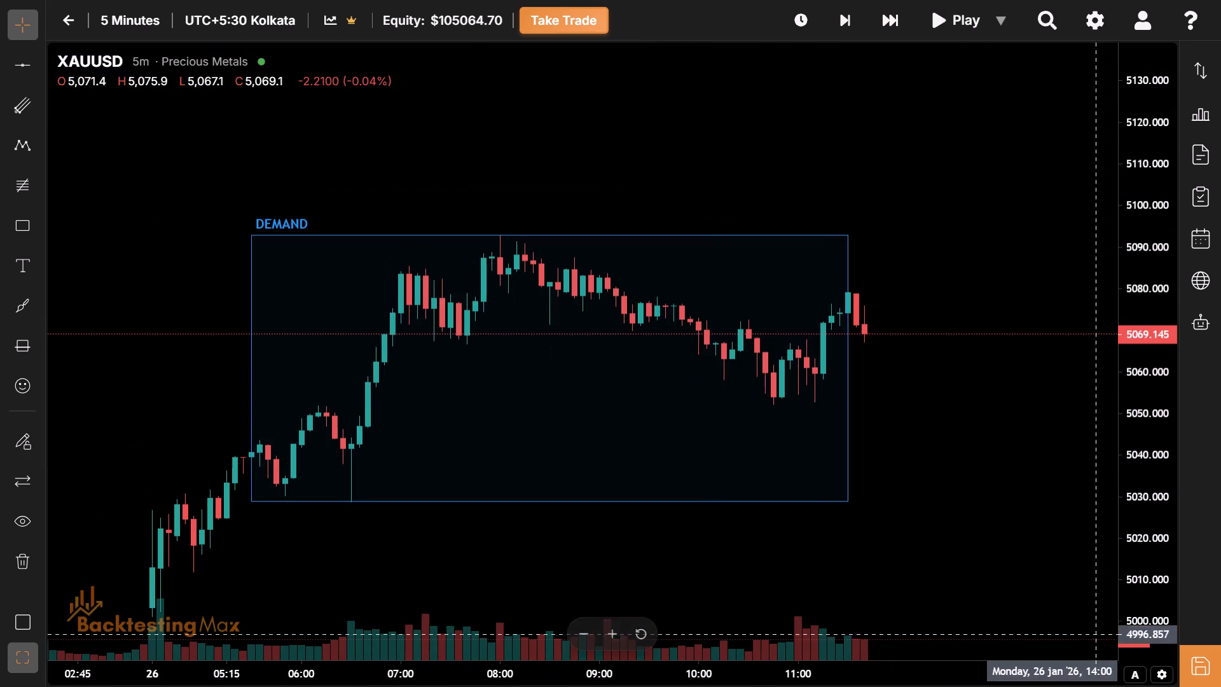
left_click_drag(1133, 592, 1113, 454)
left_click_drag(435, 682, 825, 684)
left_click(1004, 413)
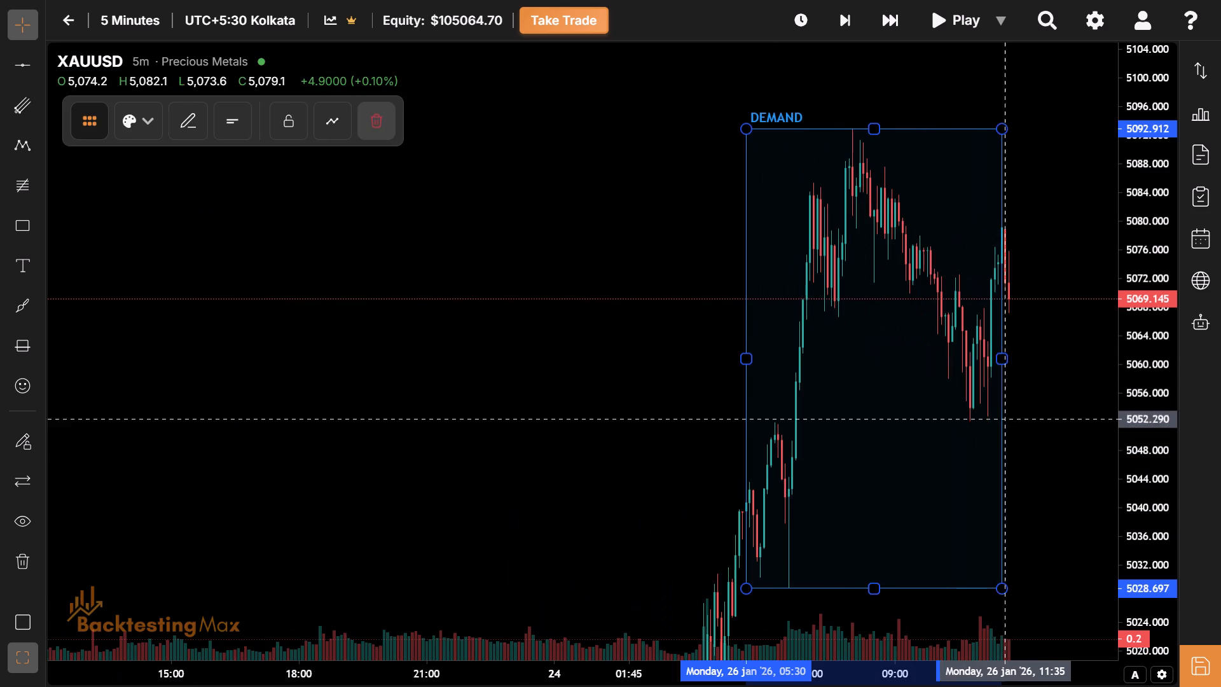
left_click(1061, 480)
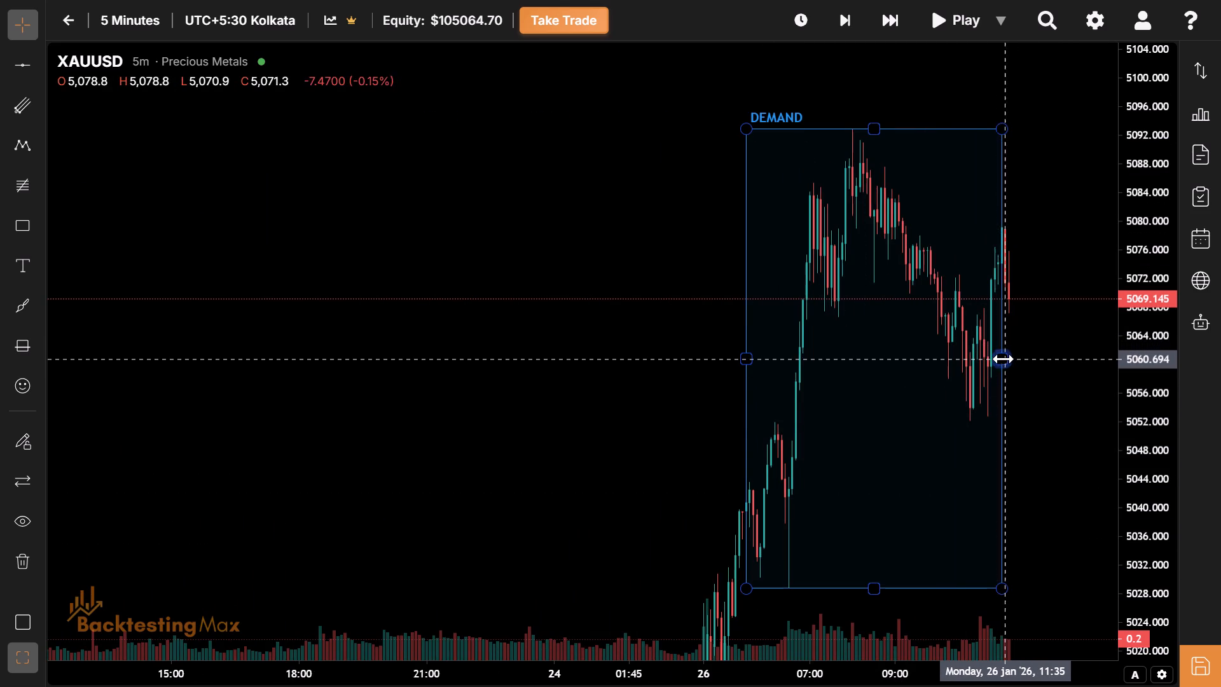
left_click(1028, 424)
left_click_drag(1028, 424, 1021, 408)
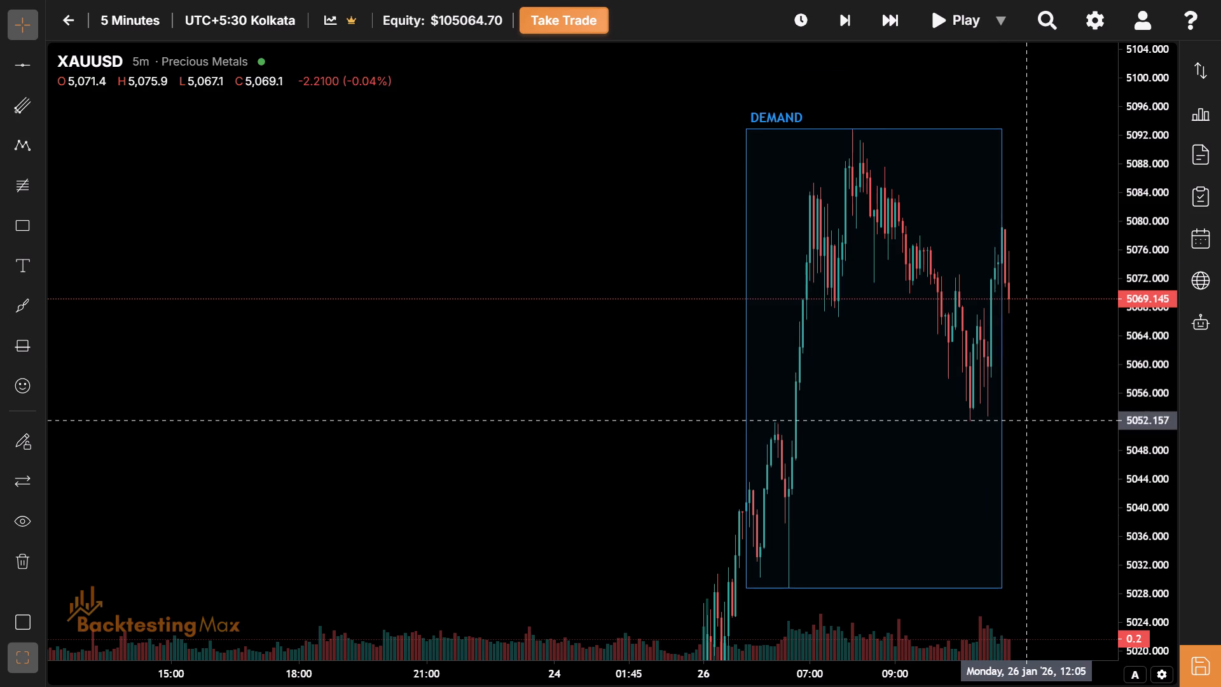
Examine the earlier session ranges and demand zones from 26 January back to about 15 January.
left_click_drag(1021, 408, 1004, 219)
left_click_drag(735, 576, 665, 422)
left_click_drag(1119, 62, 1125, 77)
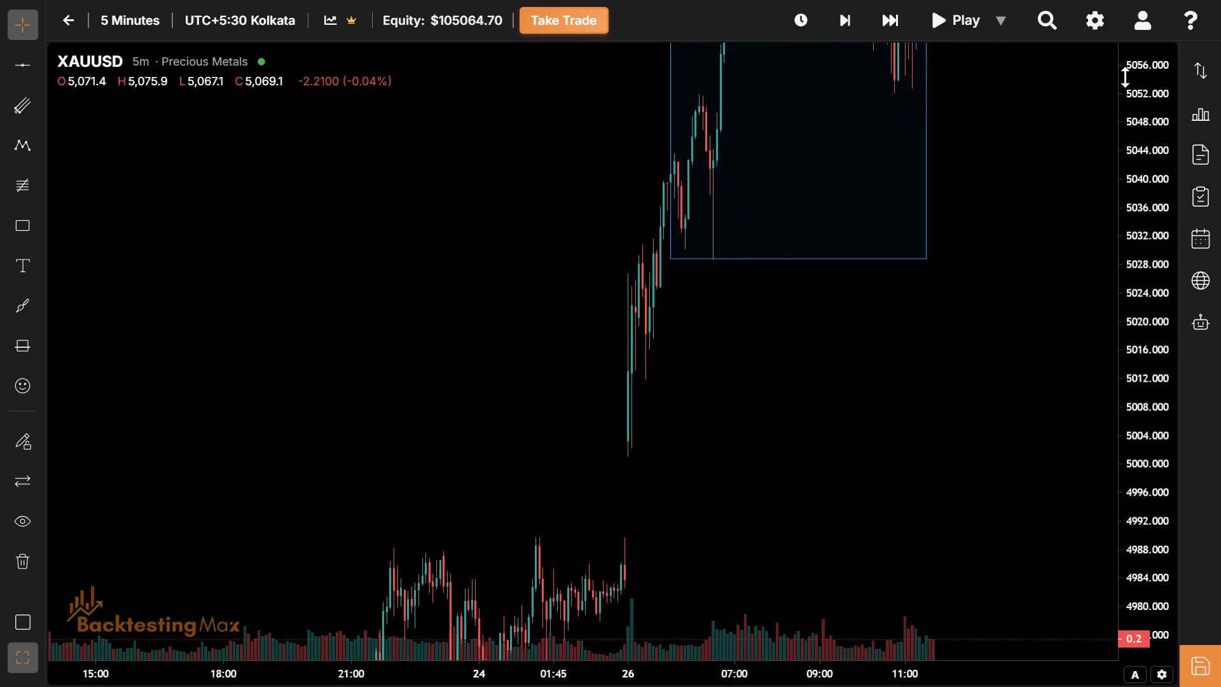
left_click_drag(1125, 77, 1110, 272)
left_click_drag(806, 476, 1084, 0)
left_click_drag(889, 196, 1093, 235)
left_click_drag(320, 415, 824, 393)
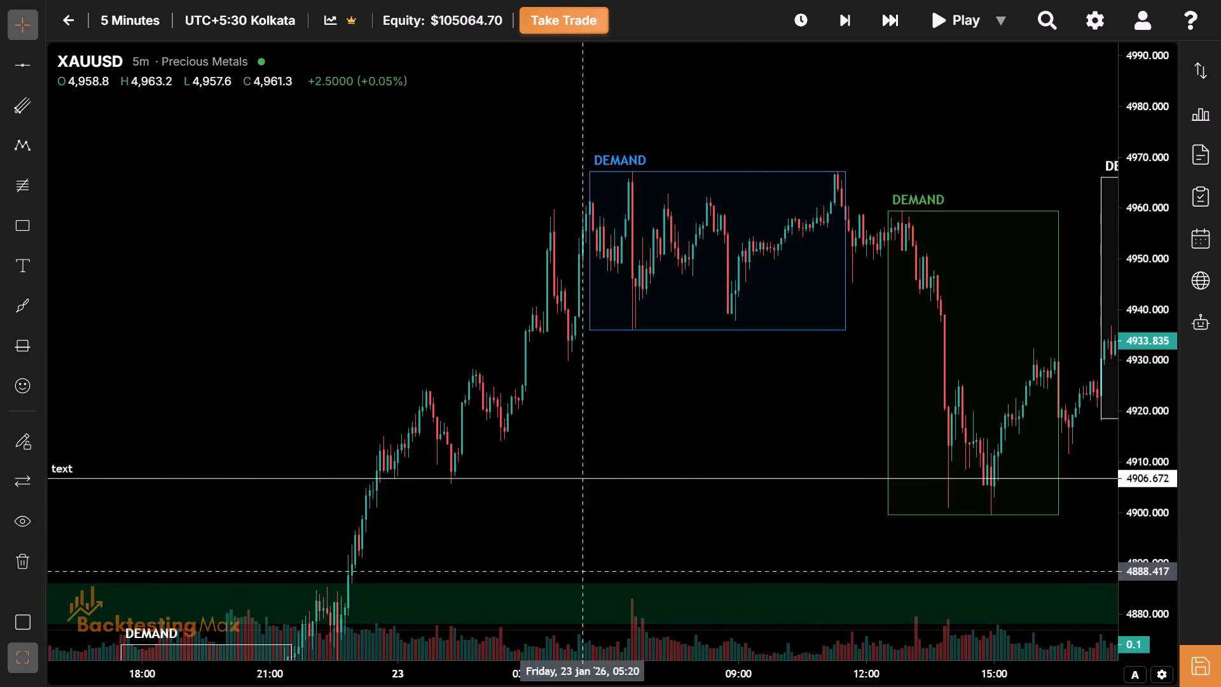
left_click_drag(569, 683, 970, 686)
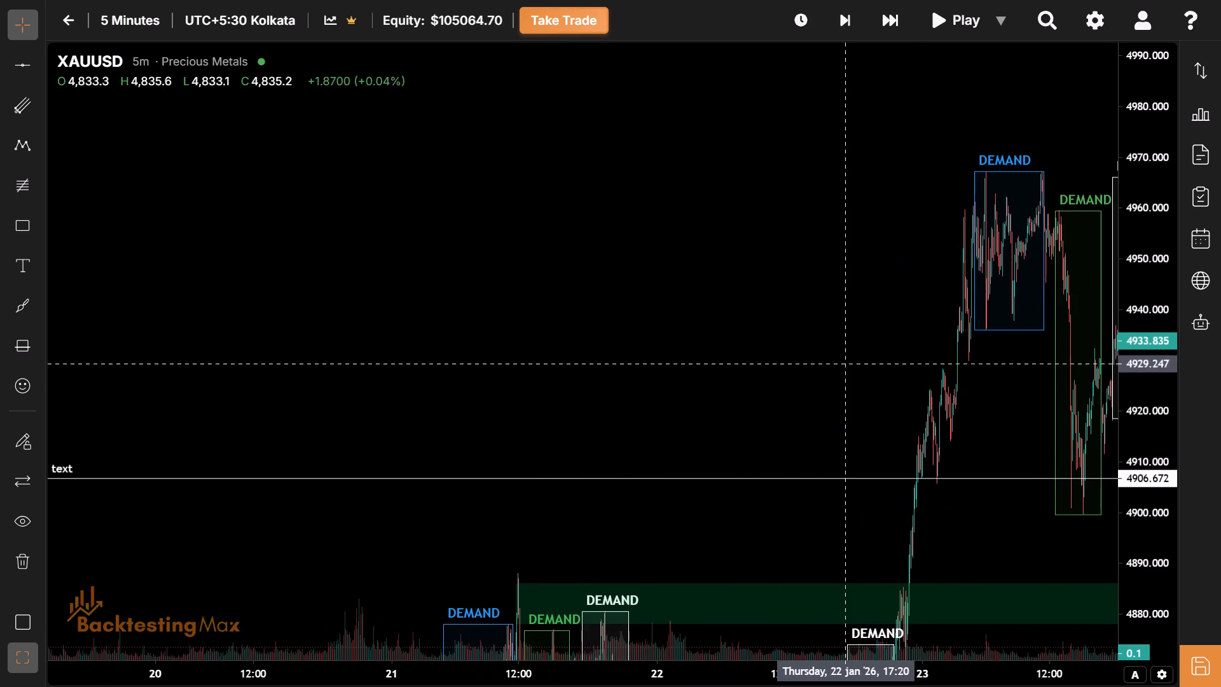
left_click_drag(845, 362, 572, 118)
left_click_drag(1150, 108, 1161, 364)
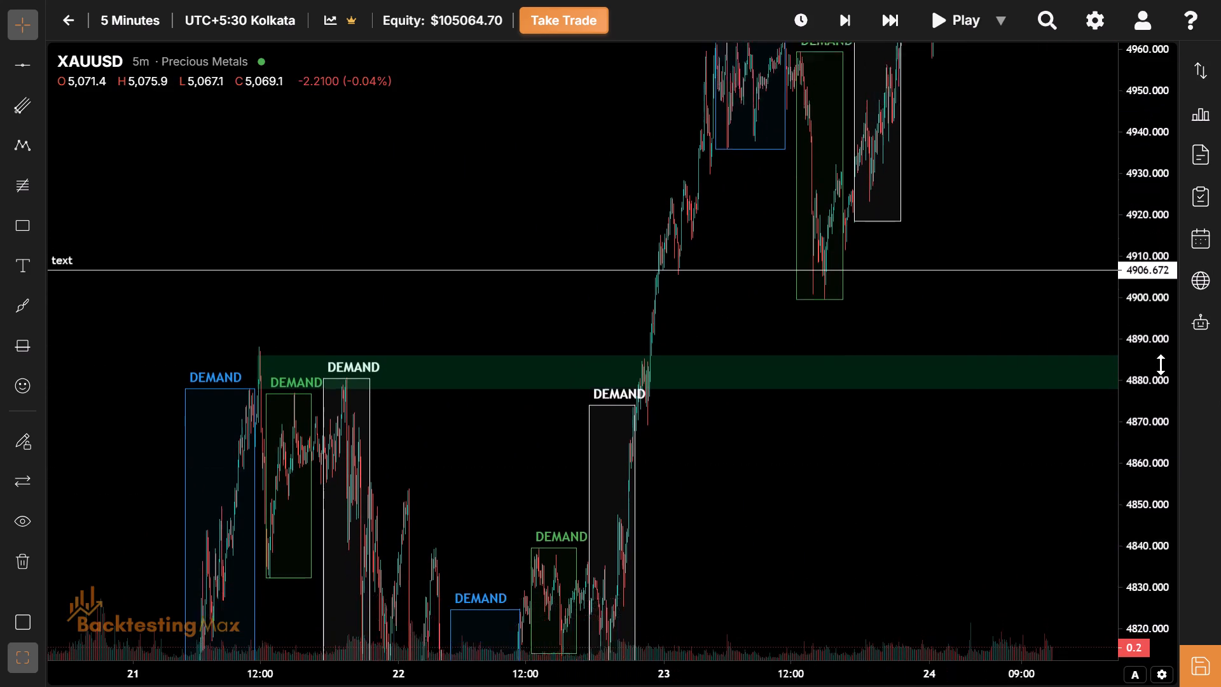
left_click_drag(1161, 364, 1155, 493)
left_click_drag(787, 538, 1089, 126)
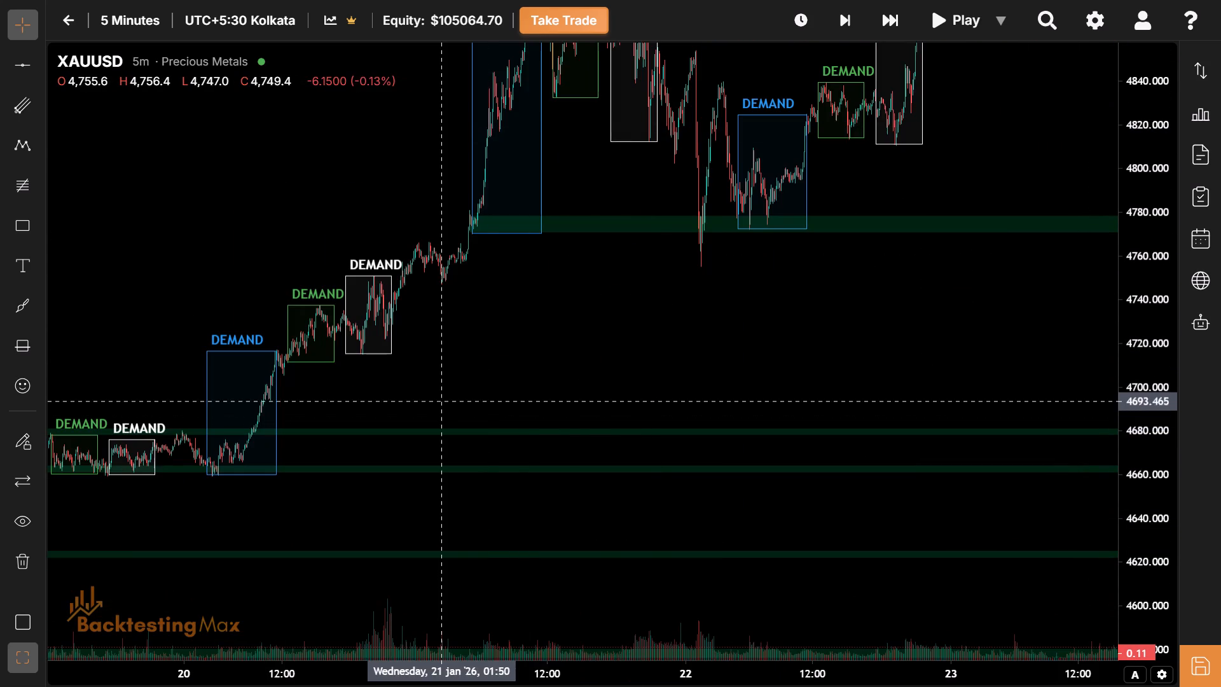
left_click_drag(442, 401, 1079, 111)
left_click_drag(426, 508, 410, 604)
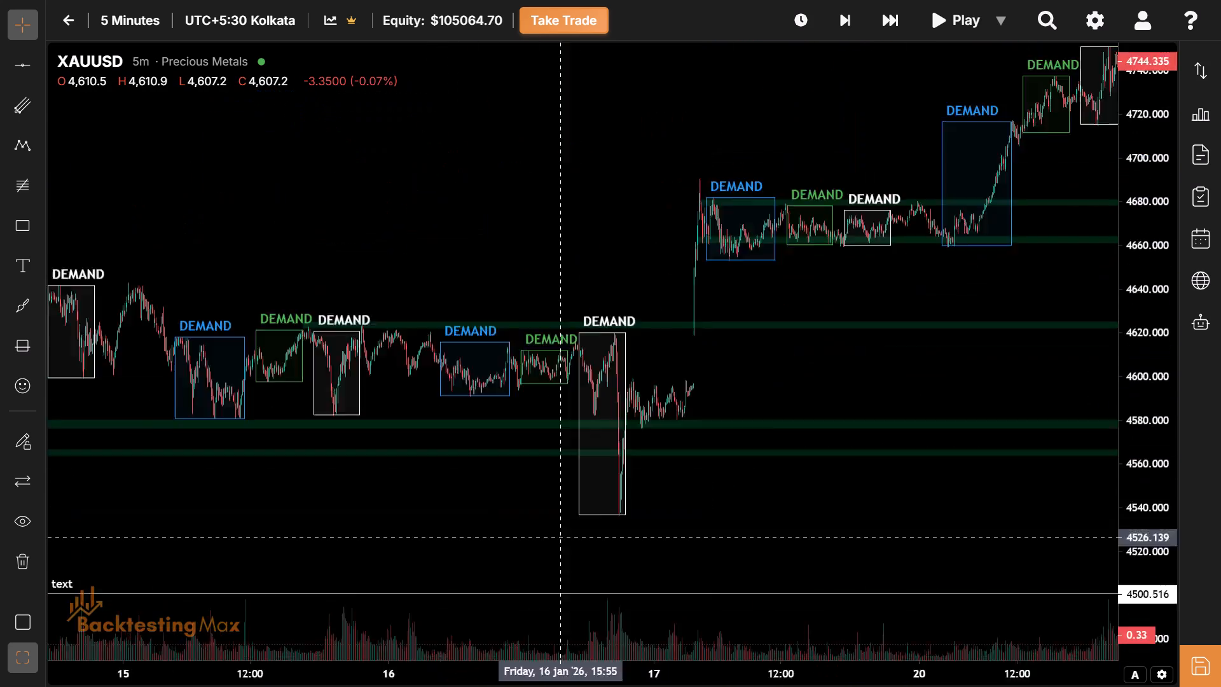
Review older price structure and demand zones from mid-January back to about 27 December.
left_click_drag(410, 604, 1220, 0)
left_click_drag(660, 378, 771, 394)
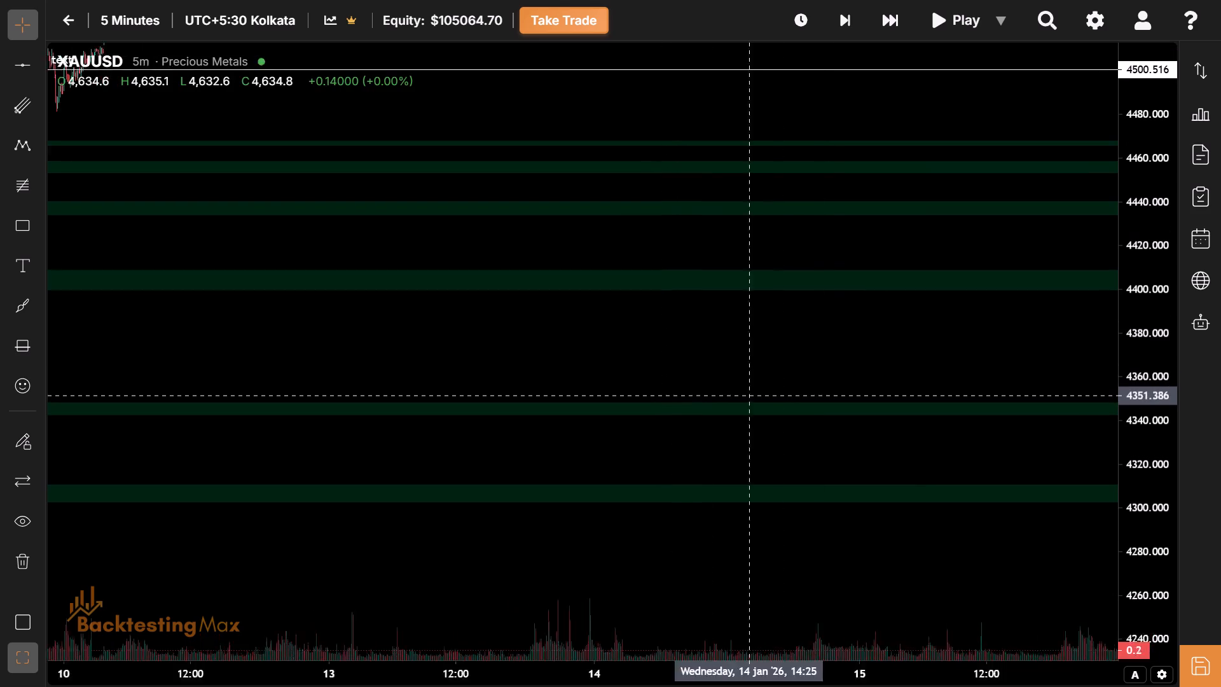
left_click_drag(771, 394, 1122, 457)
left_click_drag(210, 384, 1061, 409)
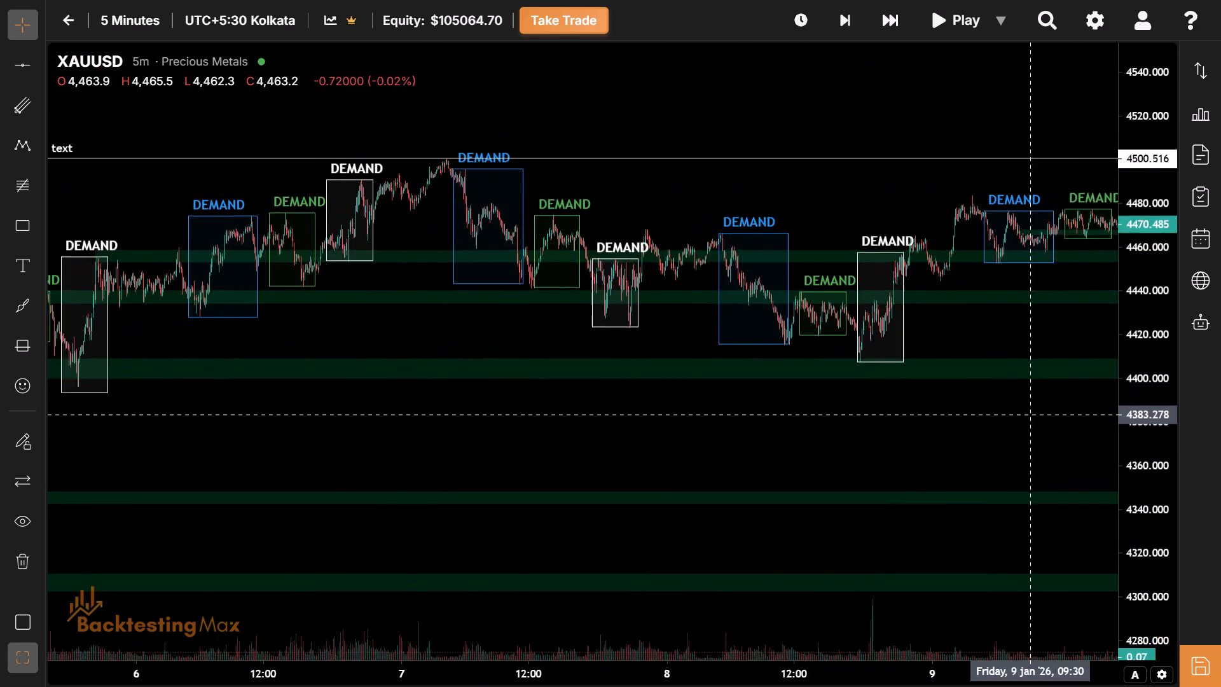
left_click_drag(1061, 409, 1177, 472)
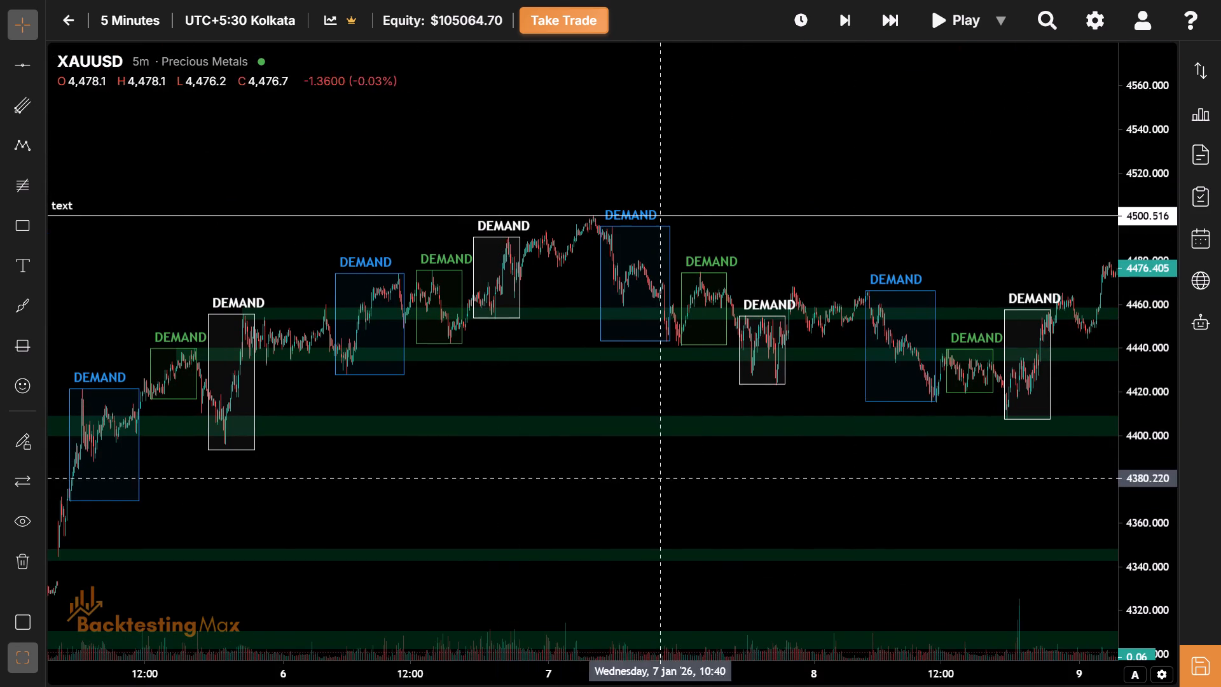
left_click_drag(336, 497, 822, 469)
left_click_drag(750, 480, 971, 361)
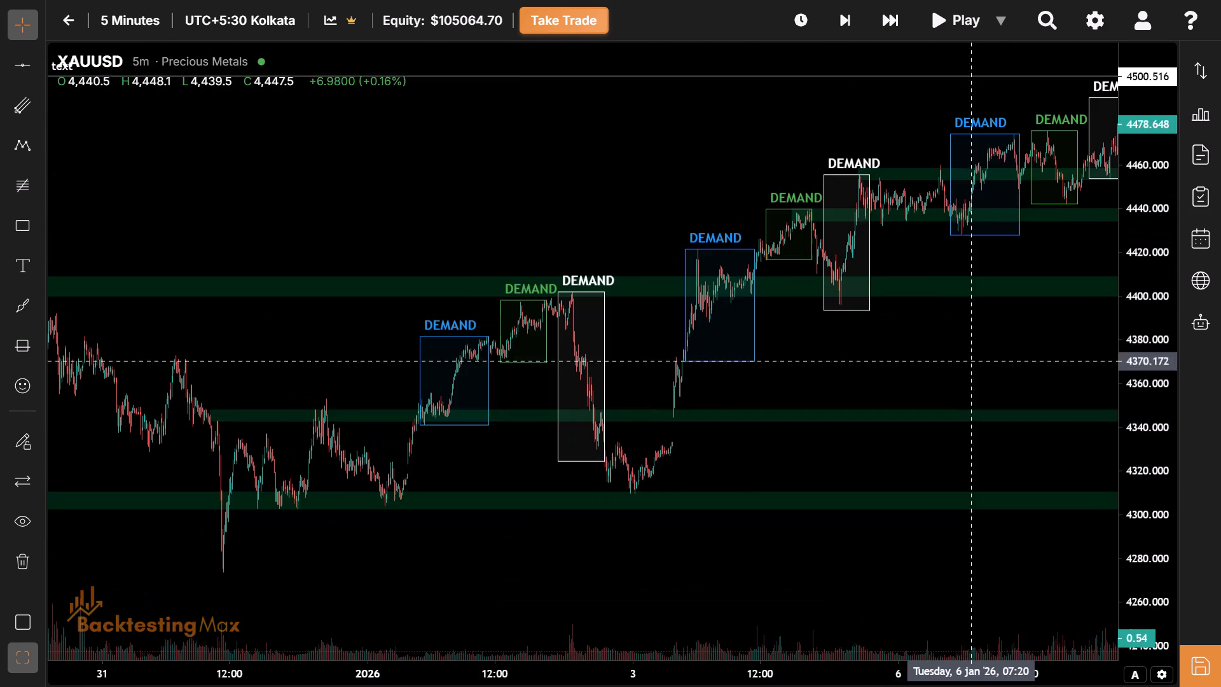
left_click_drag(519, 523, 845, 284)
left_click_drag(464, 515, 613, 539)
left_click_drag(419, 549, 655, 200)
left_click_drag(702, 441, 641, 241)
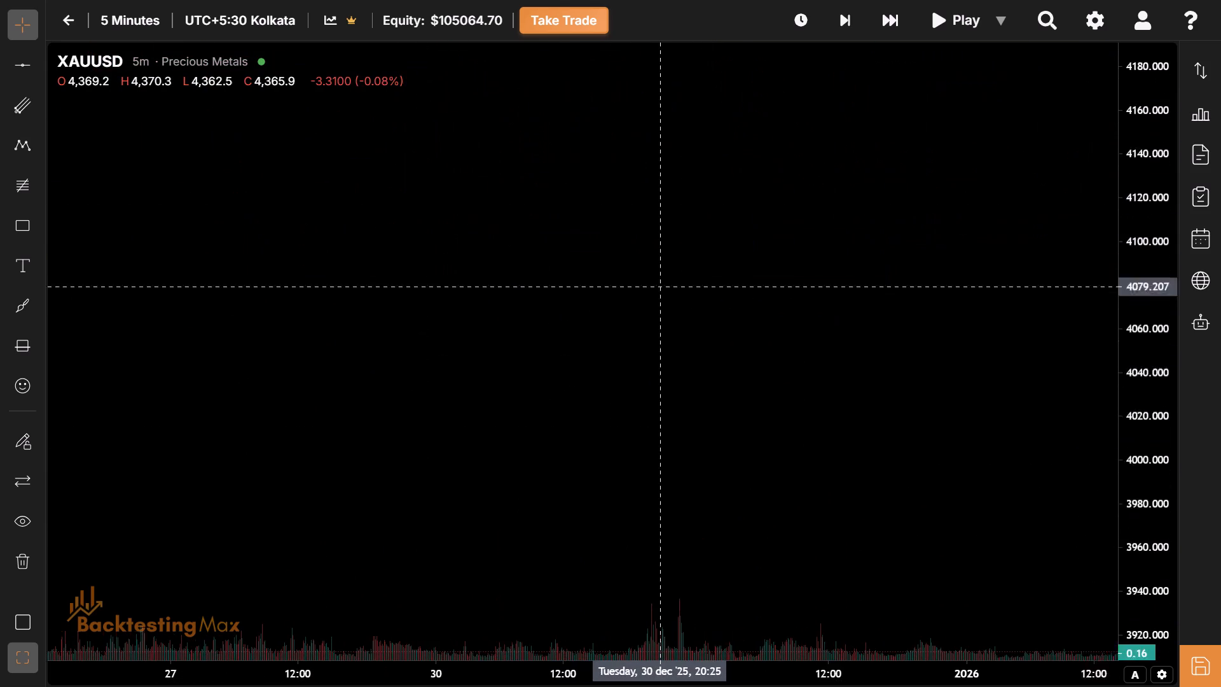
left_click_drag(641, 241, 605, 627)
left_click_drag(645, 312, 723, 549)
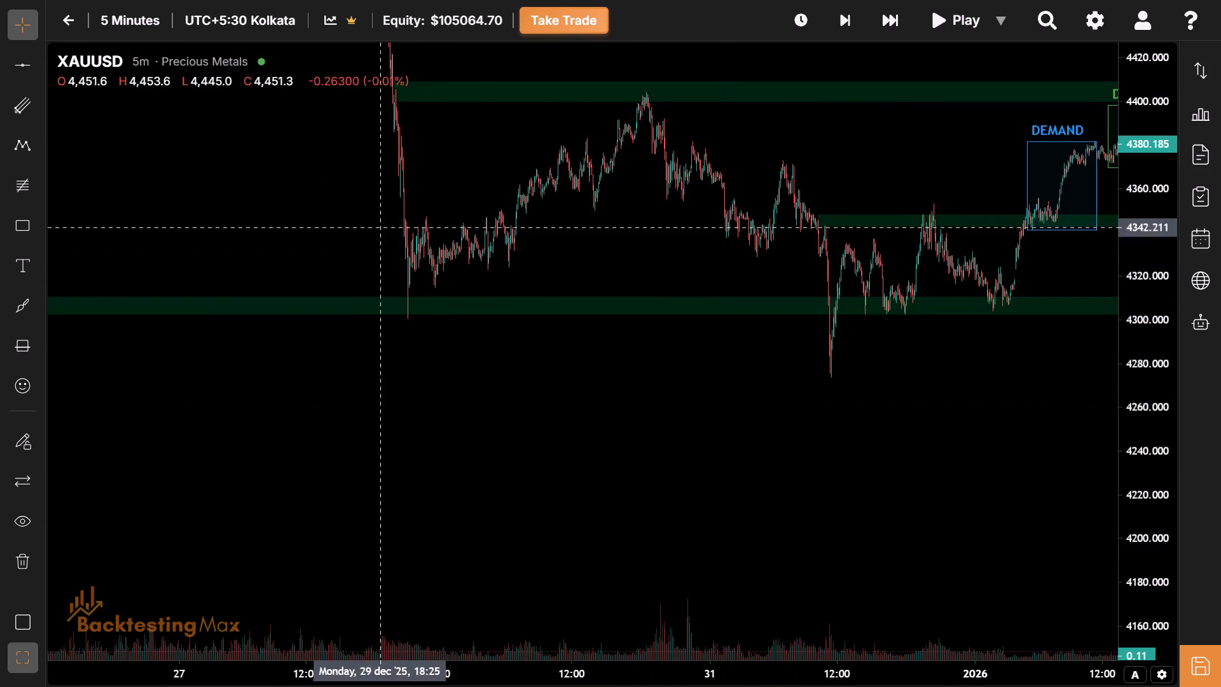
left_click_drag(368, 221, 571, 590)
left_click_drag(423, 282, 220, 202)
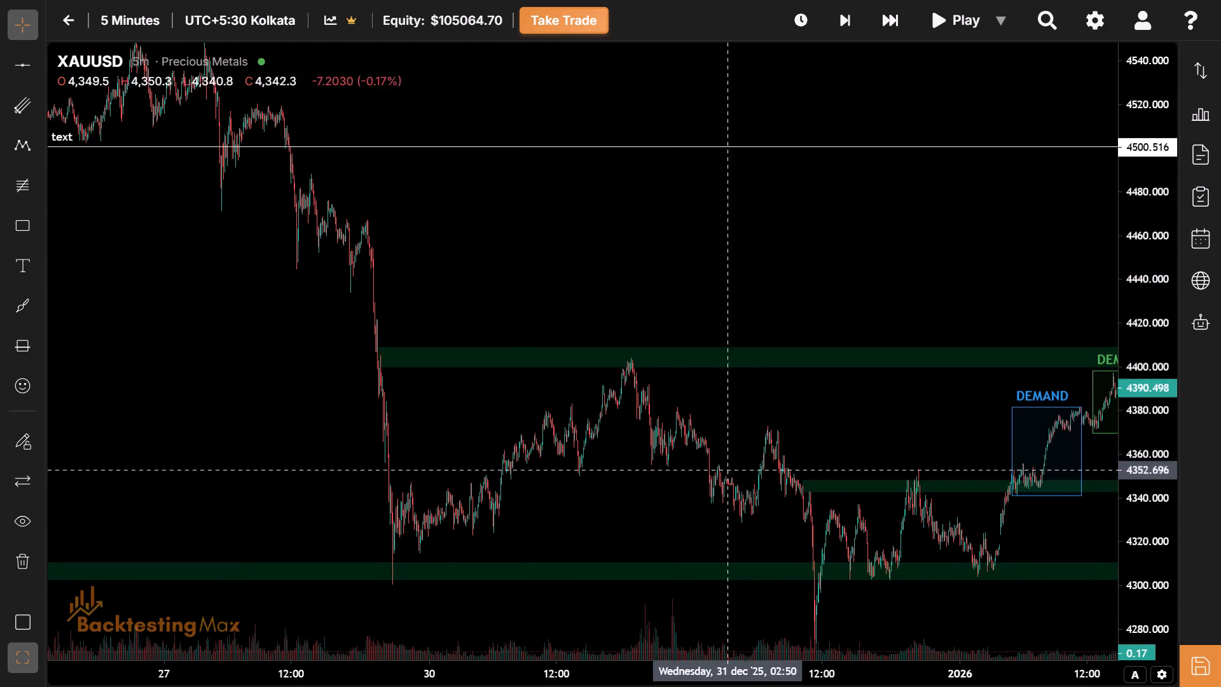
Trace the price structure, session ranges and demand zones forward from late December to 26 January.
left_click_drag(755, 480, 750, 480)
left_click_drag(854, 406, 383, 180)
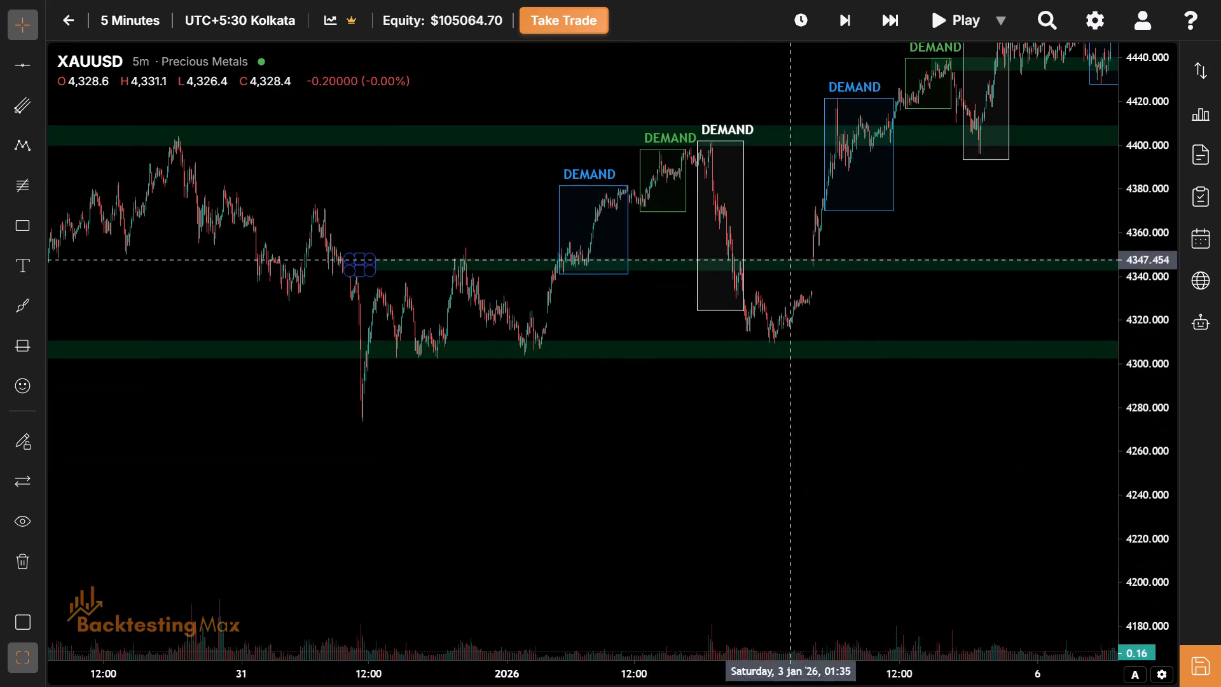
left_click_drag(913, 300, 196, 552)
left_click_drag(744, 435, 0, 412)
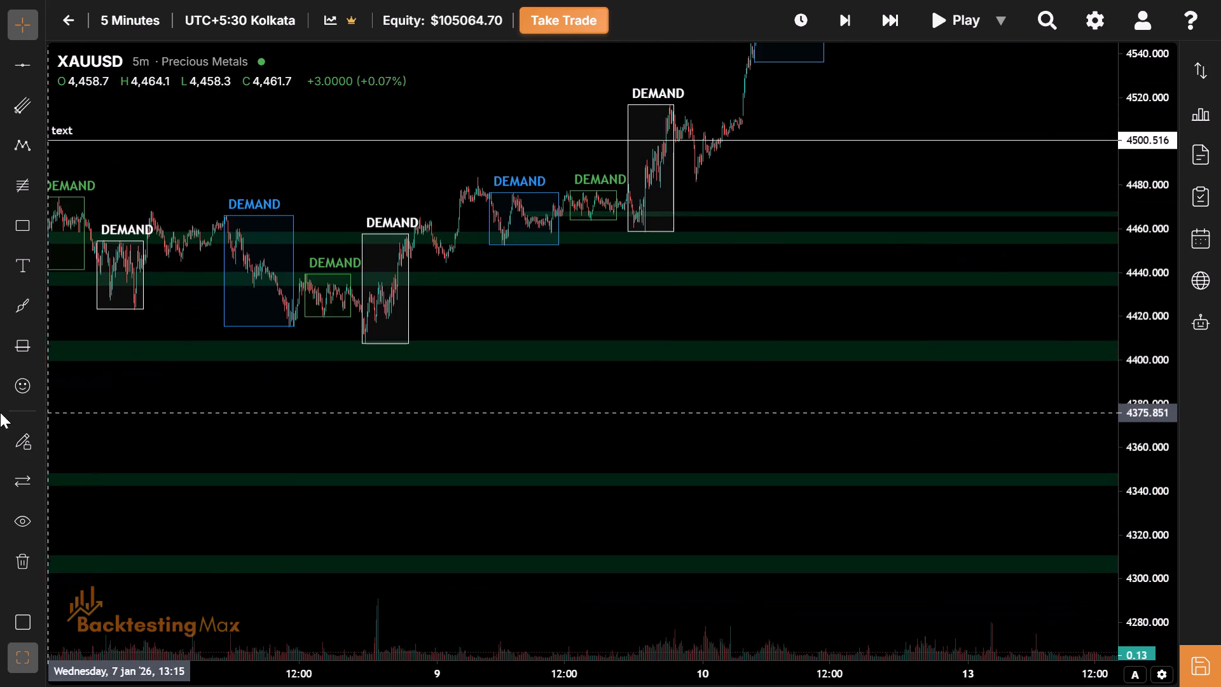
left_click_drag(726, 300, 396, 533)
left_click_drag(687, 209, 317, 490)
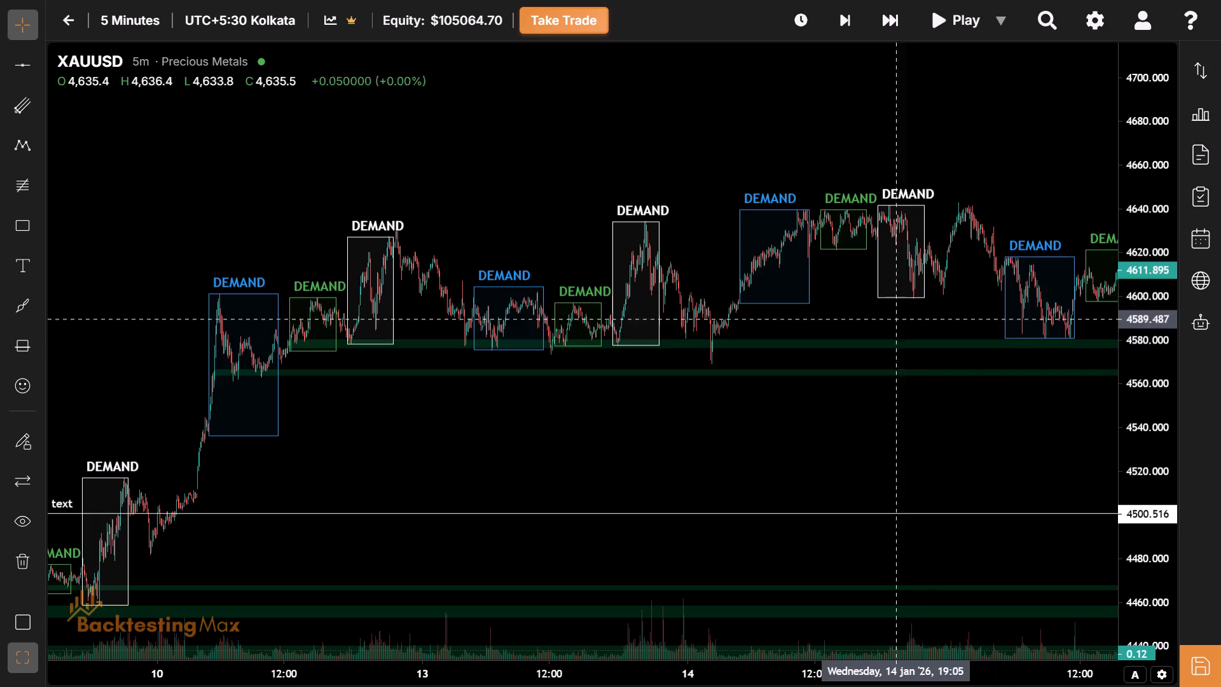
left_click(921, 208)
left_click_drag(998, 163, 562, 154)
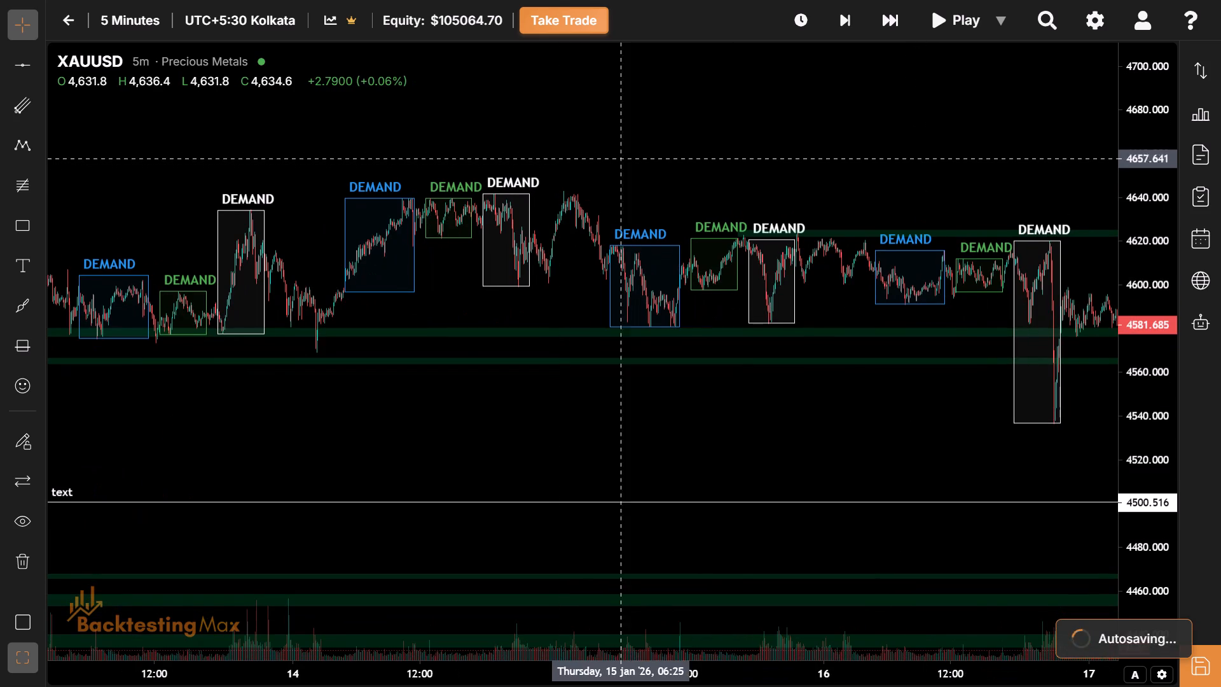
left_click_drag(869, 166, 498, 154)
left_click(970, 232)
left_click_drag(967, 251, 547, 427)
left_click_drag(977, 155, 556, 456)
left_click_drag(772, 368, 394, 455)
left_click_drag(972, 202, 817, 350)
left_click_drag(932, 261, 652, 496)
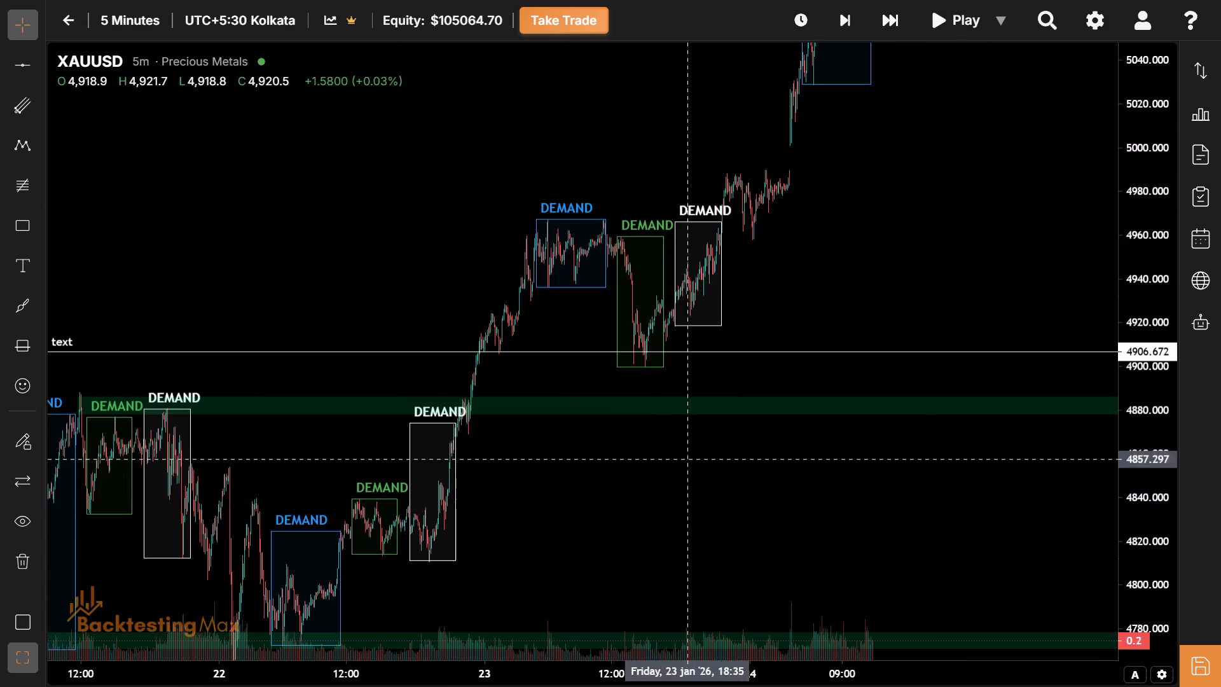
left_click_drag(845, 240, 533, 602)
Examine the 26 January Asian session range and the price gap before it at closer scale.
left_click_drag(743, 331, 694, 371)
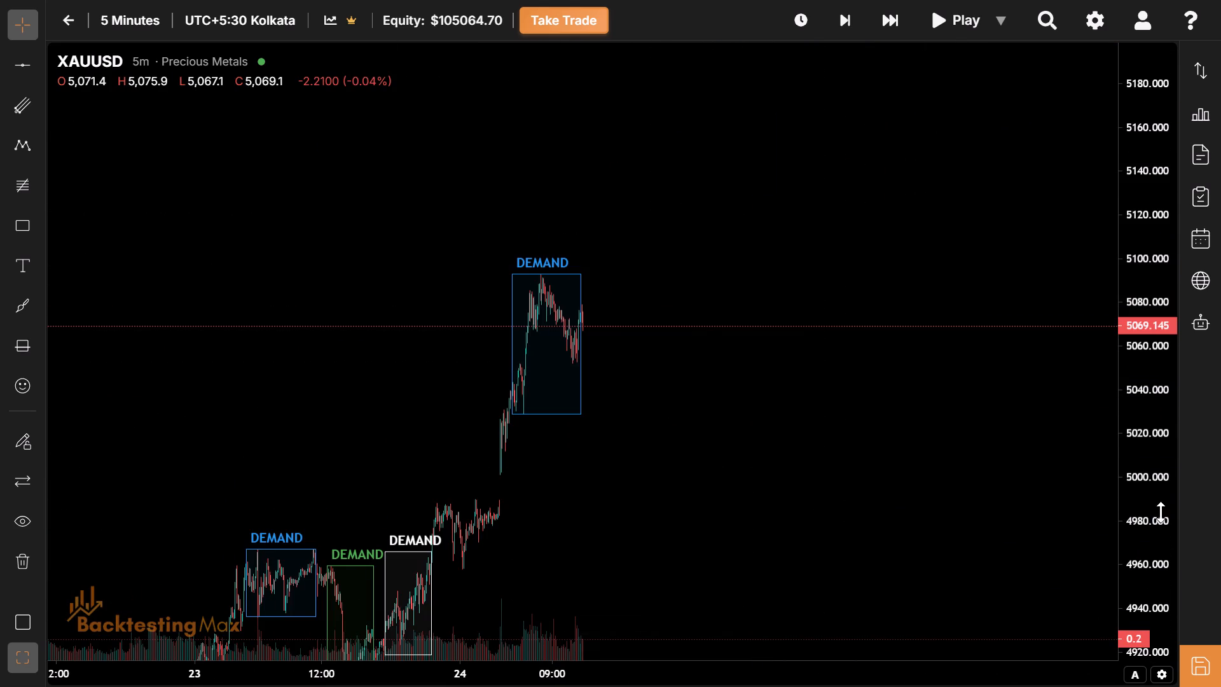
left_click_drag(1161, 512, 1158, 423)
left_click_drag(531, 676, 238, 669)
left_click_drag(510, 540, 826, 487)
left_click_drag(642, 680, 383, 660)
left_click_drag(454, 497, 672, 492)
left_click_drag(1182, 576, 1141, 585)
left_click_drag(1141, 585, 1132, 508)
left_click_drag(528, 682, 372, 686)
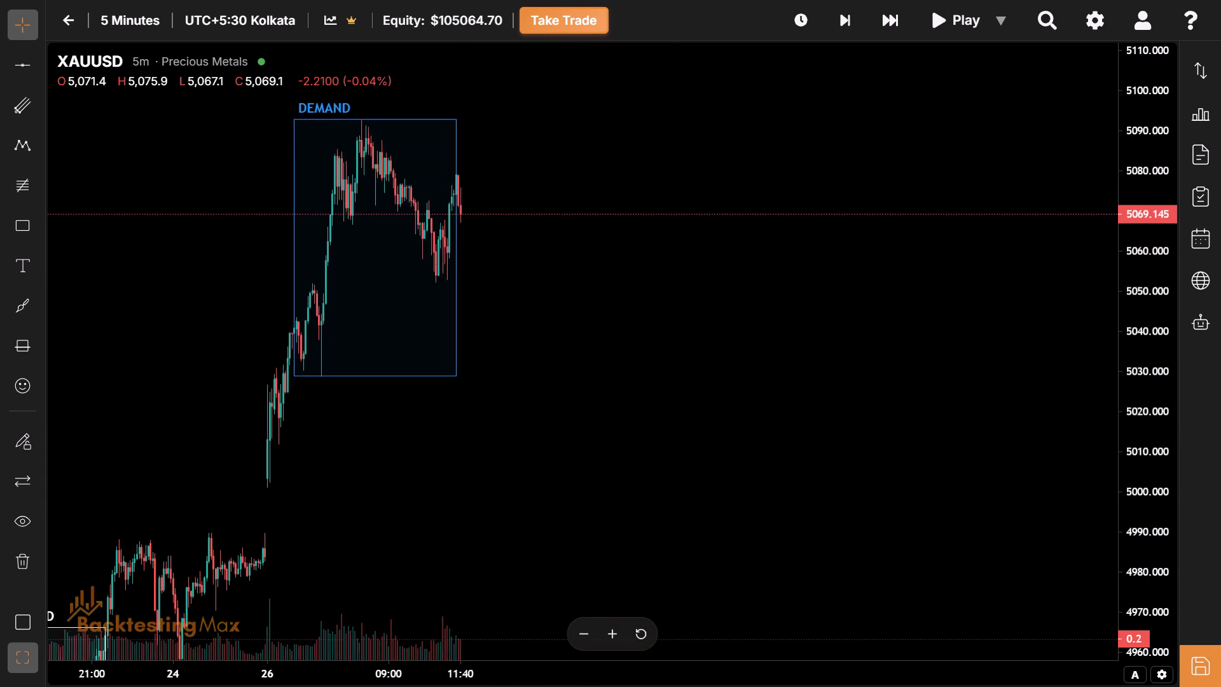
left_click_drag(372, 686, 194, 686)
left_click_drag(219, 548, 773, 532)
left_click_drag(632, 683, 444, 686)
left_click_drag(413, 550, 311, 553)
left_click_drag(1135, 571, 1121, 371)
left_click_drag(571, 330, 897, 632)
left_click_drag(717, 382, 717, 420)
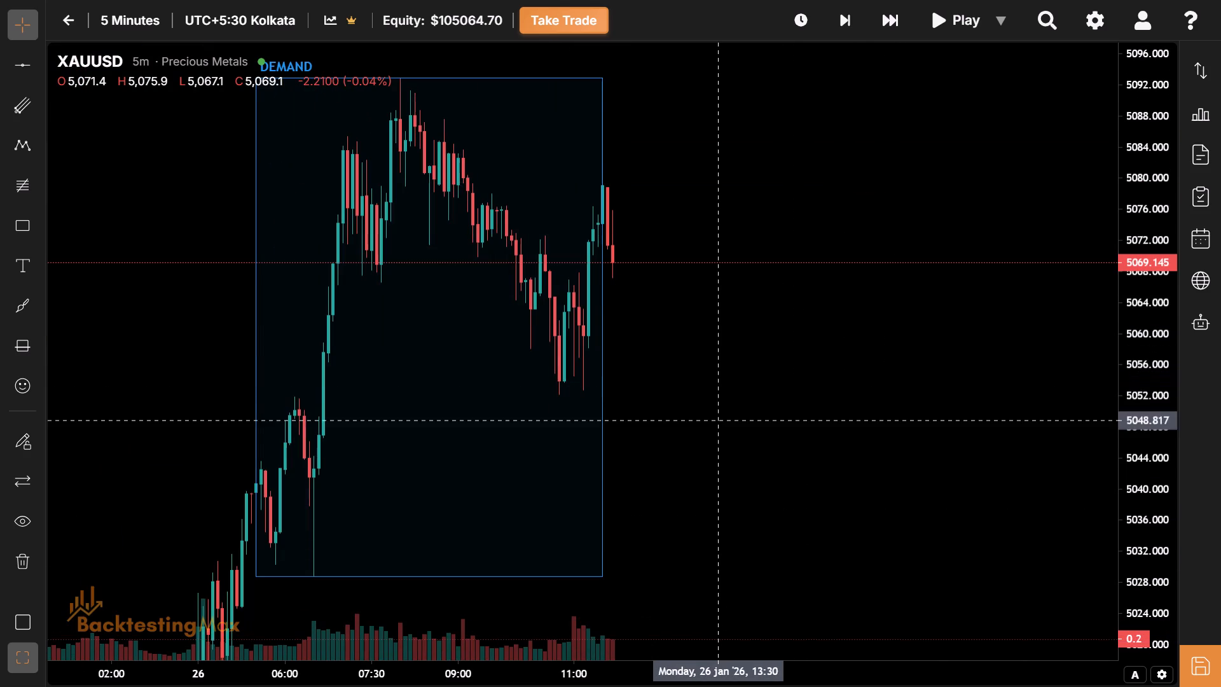
Advance the replay bar by bar from 11:40 to 12:30 on 26 January.
left_click_drag(590, 664, 450, 686)
left_click_drag(612, 546, 464, 587)
triple_click(852, 28)
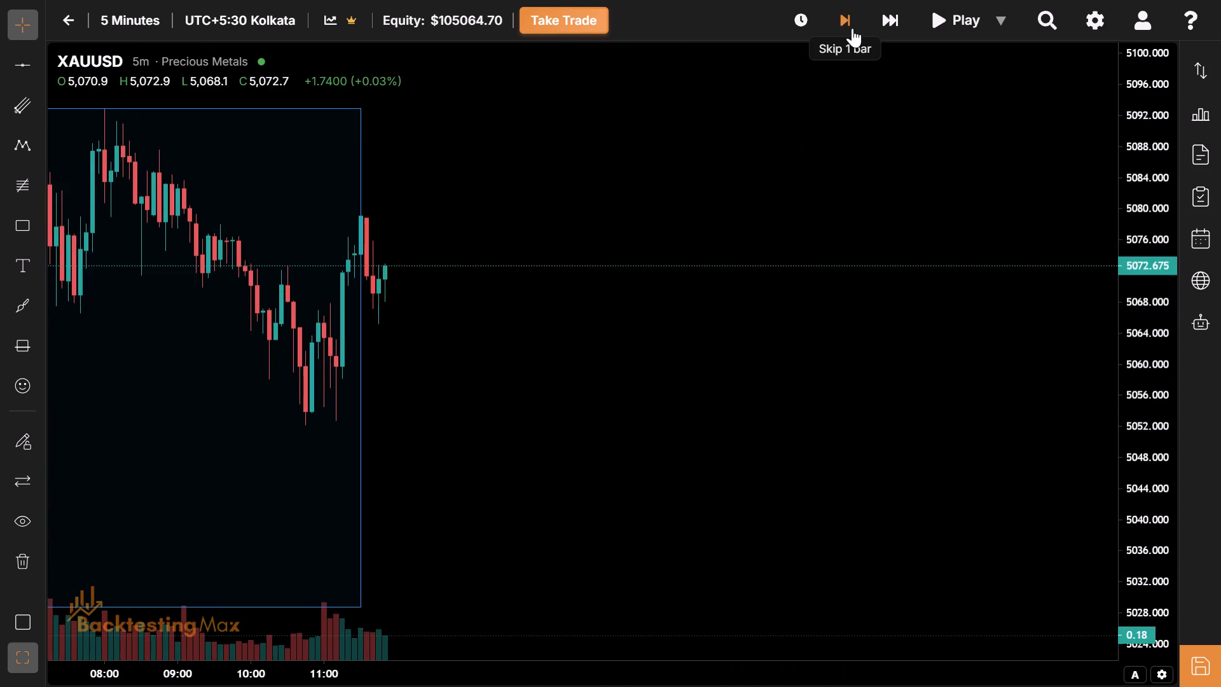
triple_click(852, 28)
double_click(852, 28)
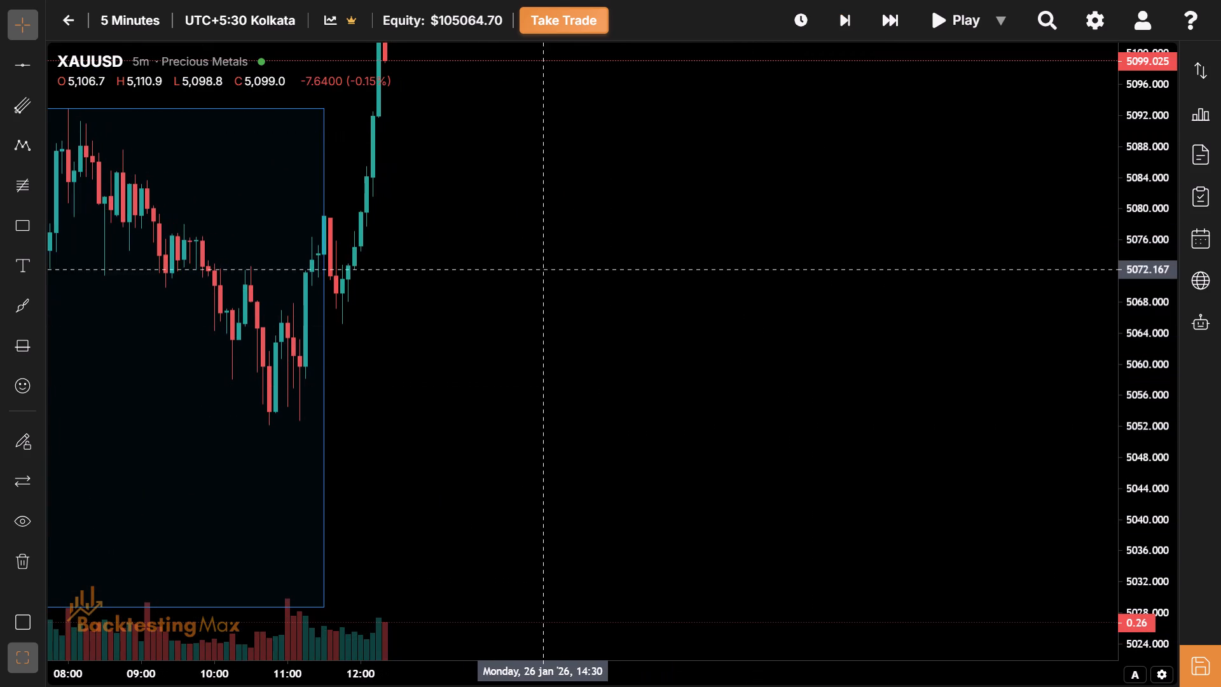
left_click_drag(546, 262, 504, 359)
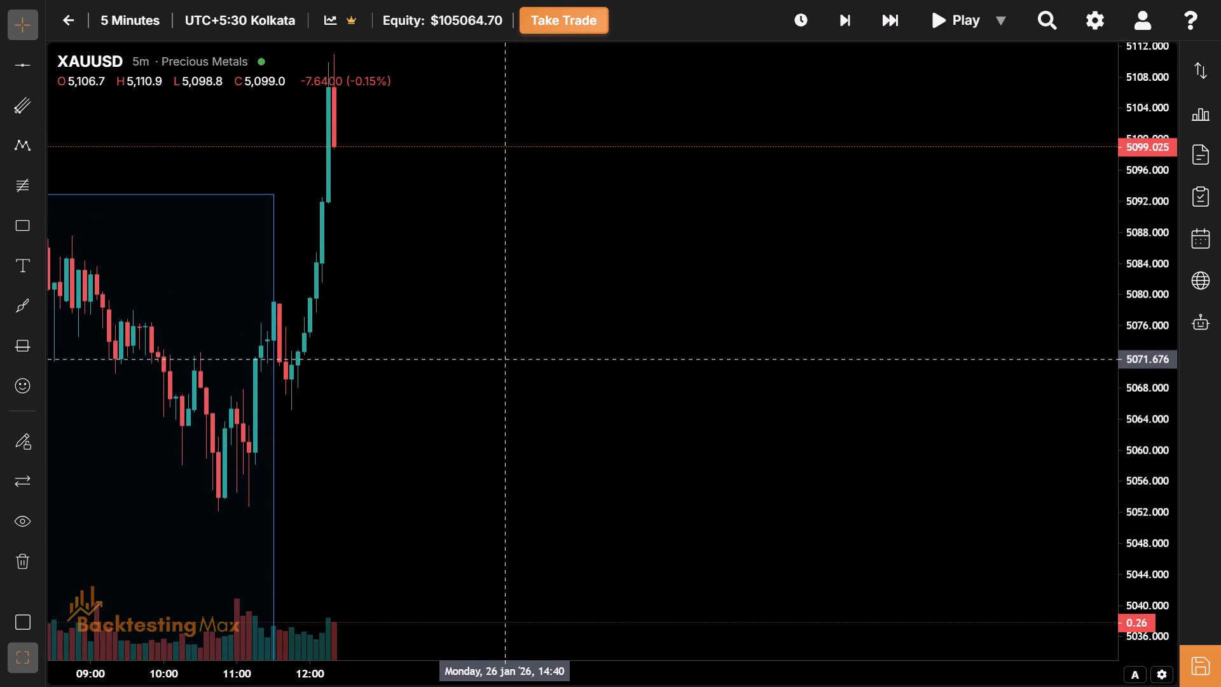
left_click_drag(504, 359, 504, 361)
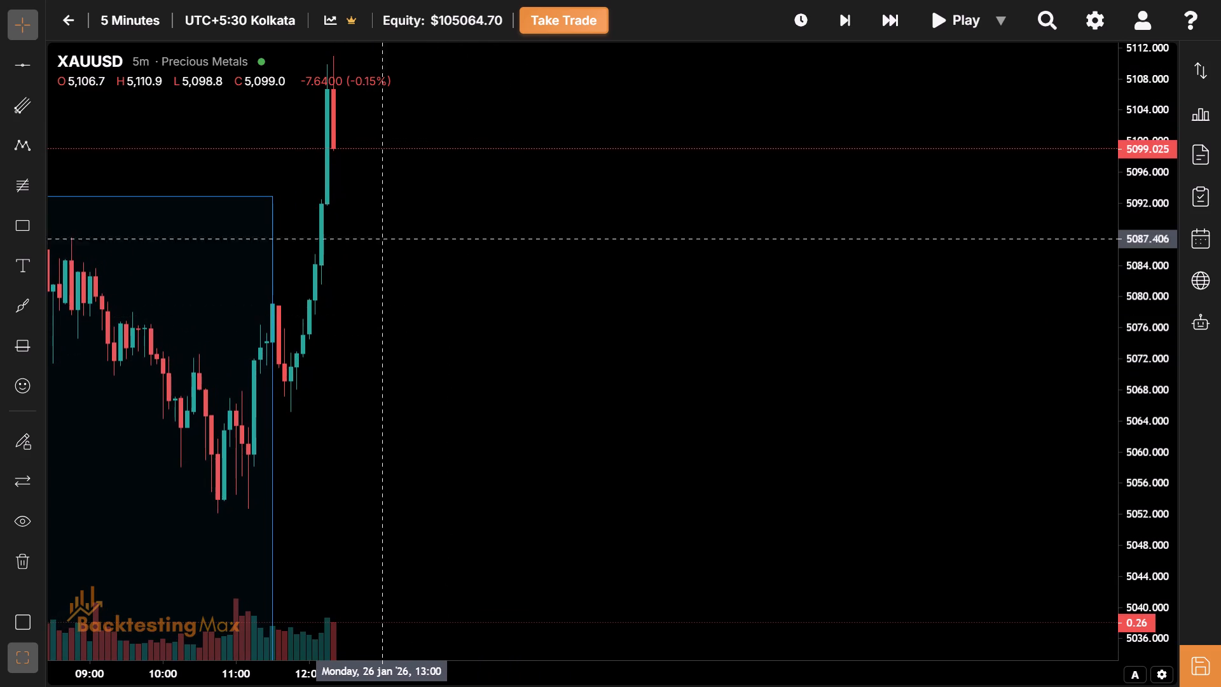
left_click_drag(336, 222, 370, 375)
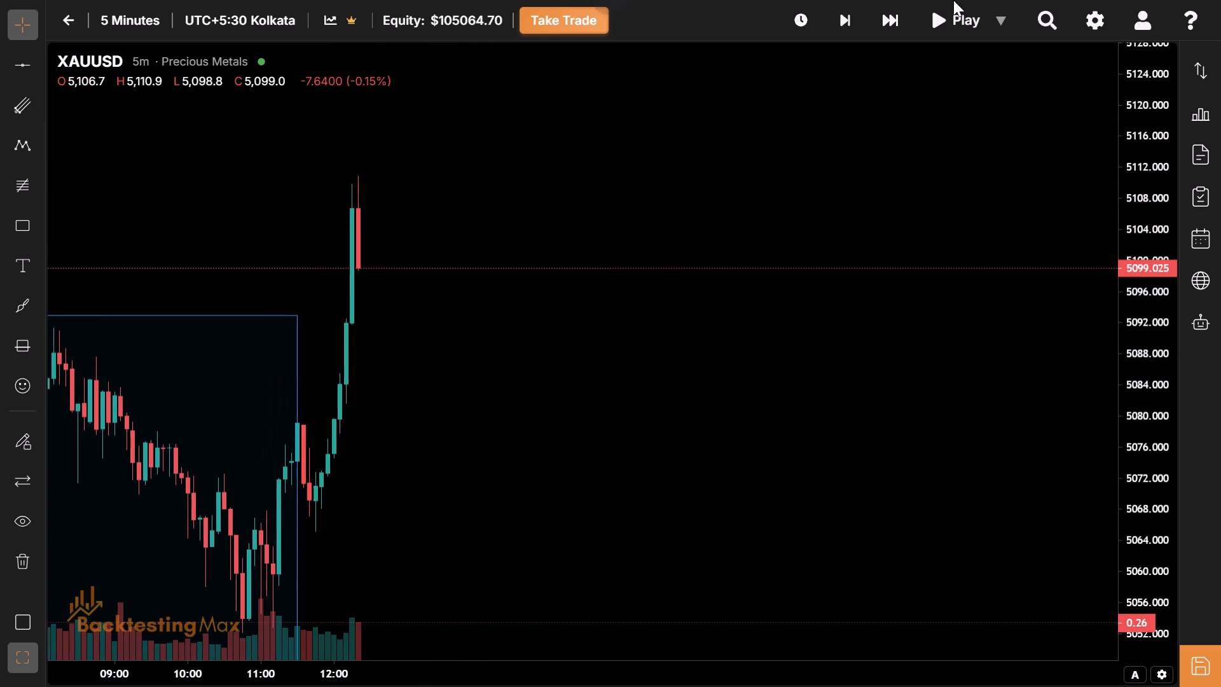
double_click(836, 32)
Draw a session rectangle from 12:30 to 16:30 on 26 January, between about 5082.0 and 5060.4.
left_click_drag(641, 202, 431, 190)
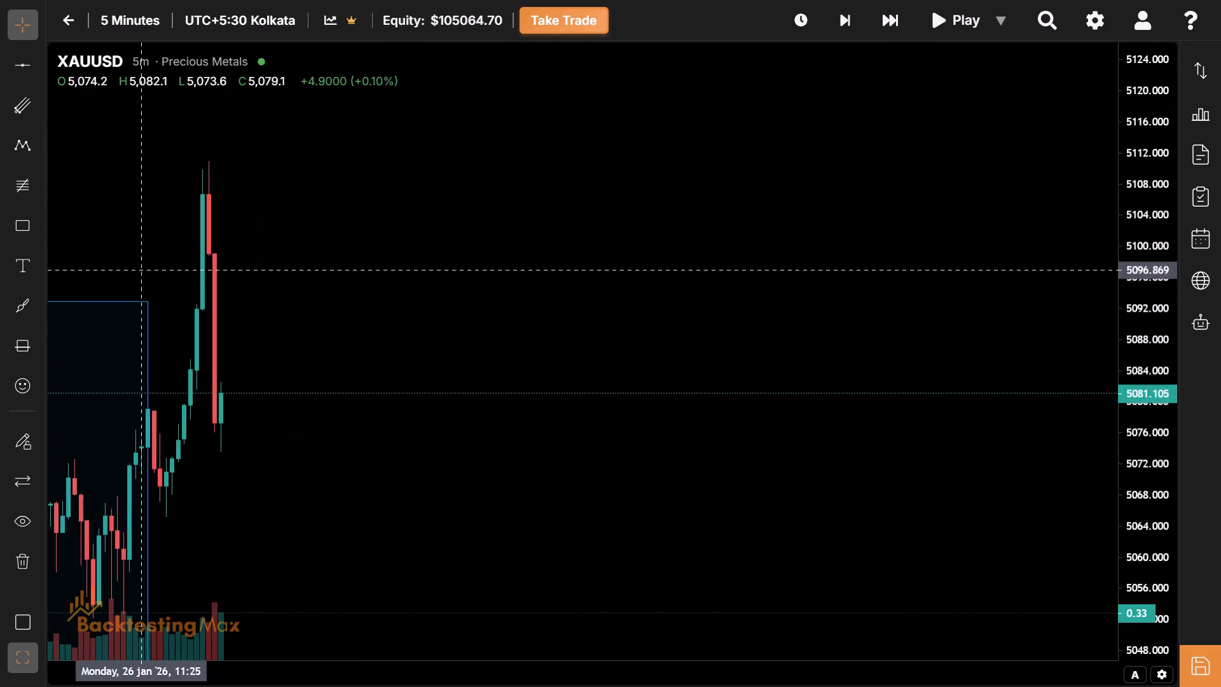
left_click_drag(27, 219, 226, 380)
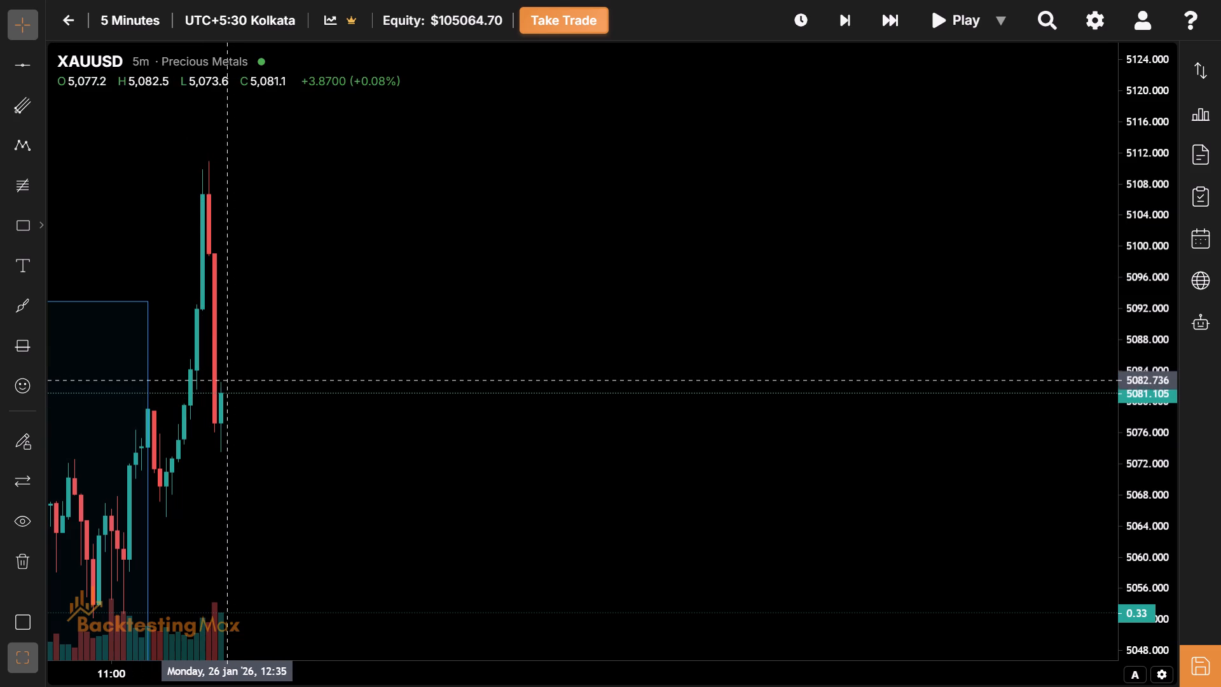
left_click_drag(226, 380, 221, 382)
left_click(221, 382)
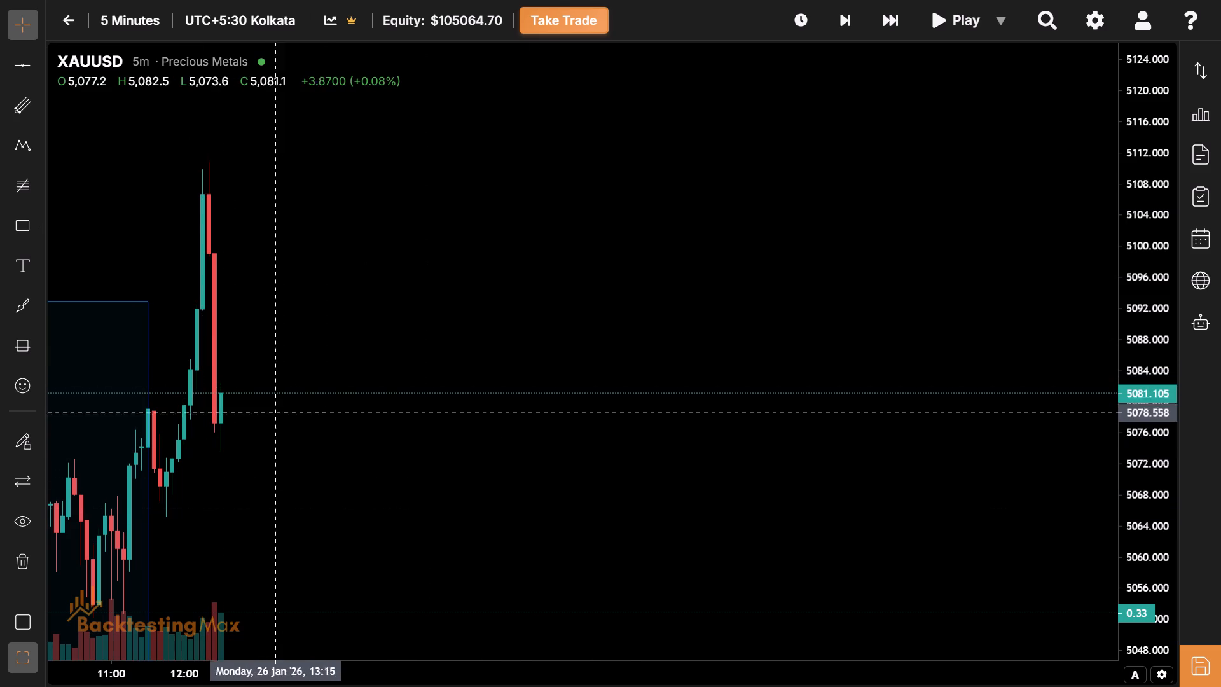
left_click(11, 235)
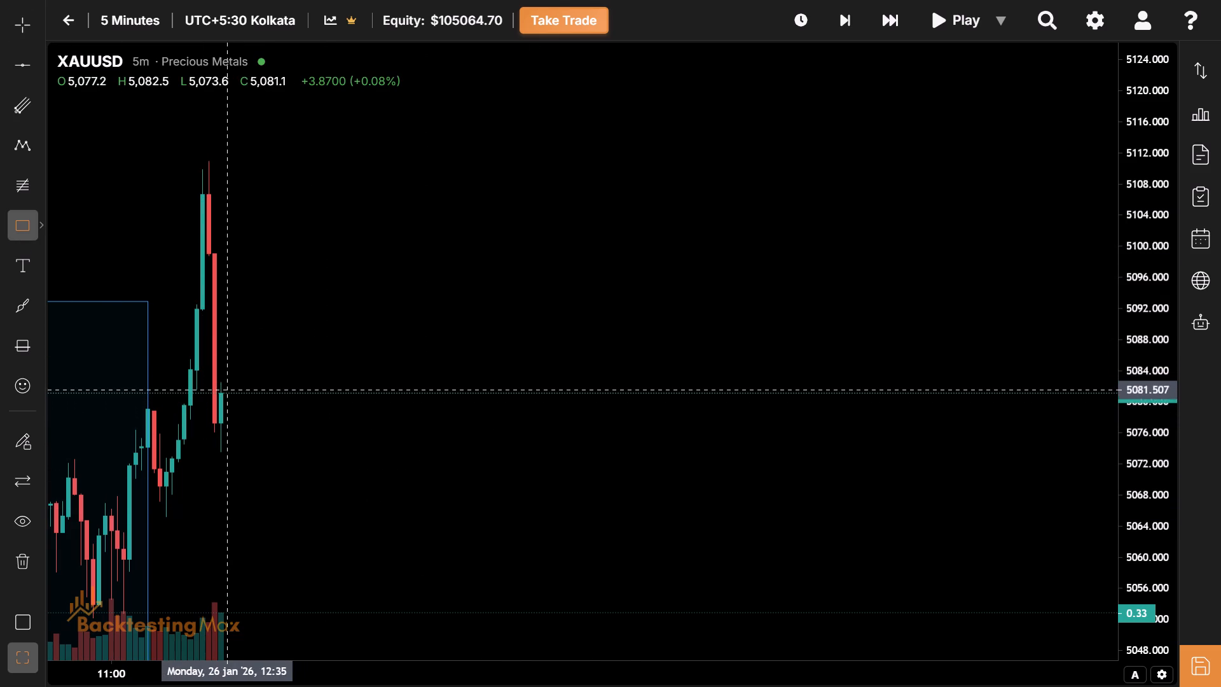
left_click(223, 386)
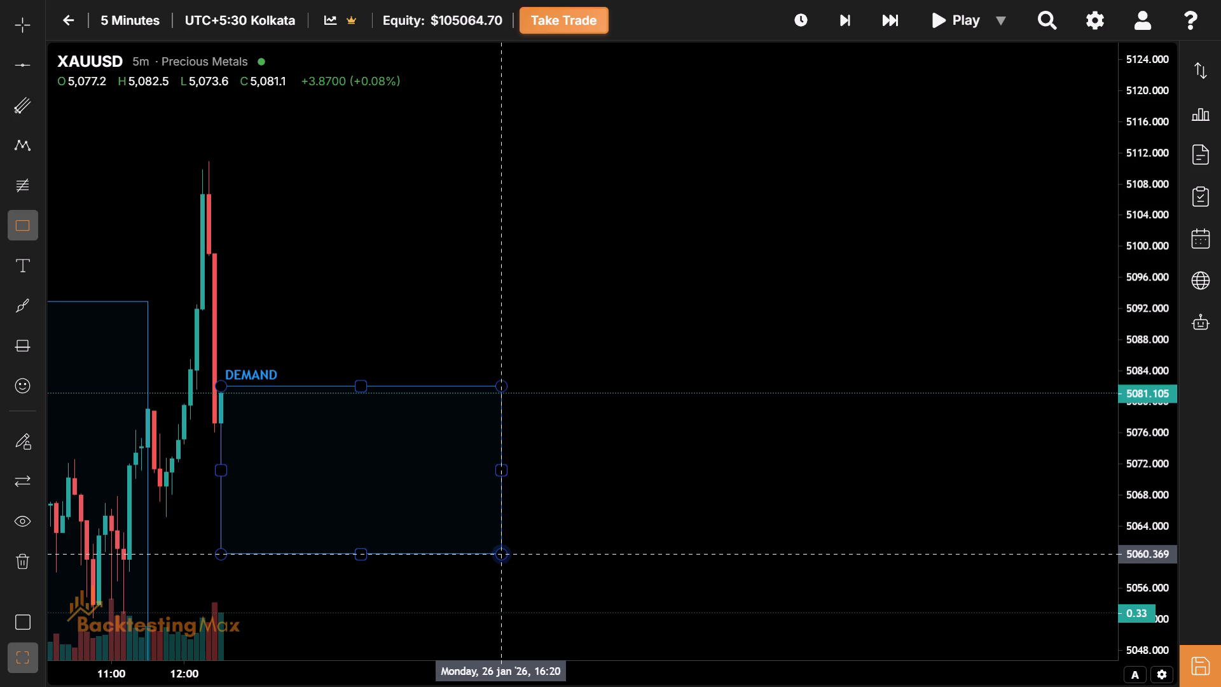
left_click(510, 554)
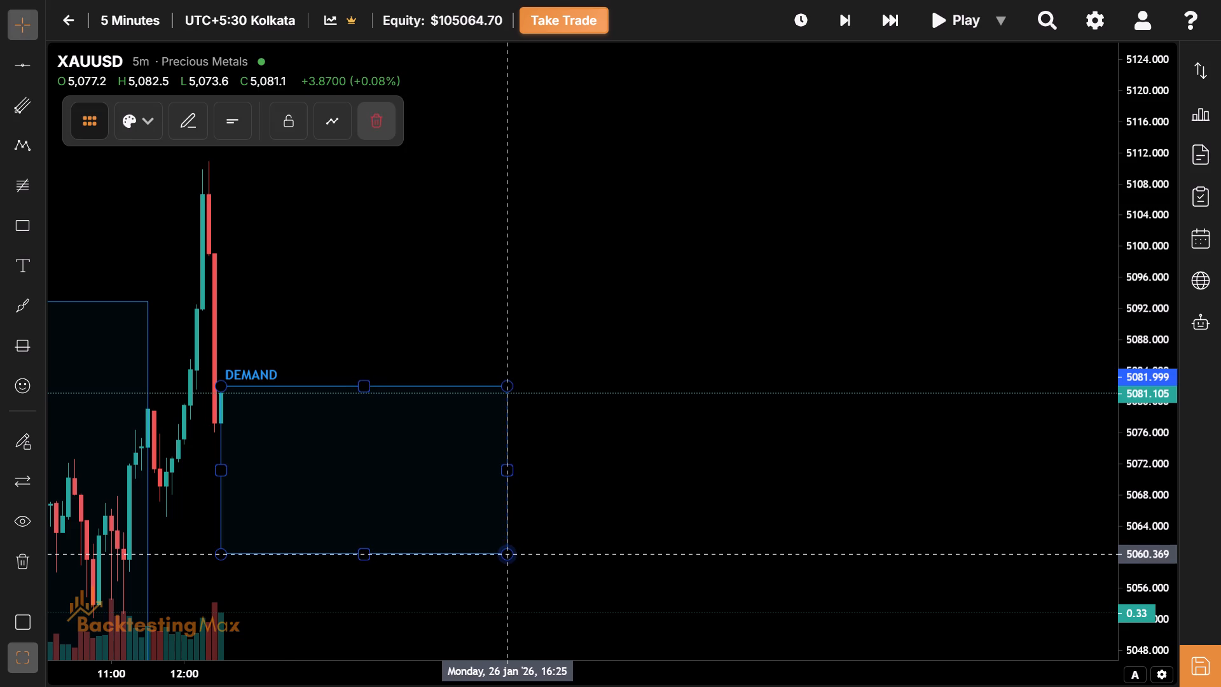
left_click_drag(504, 476, 509, 476)
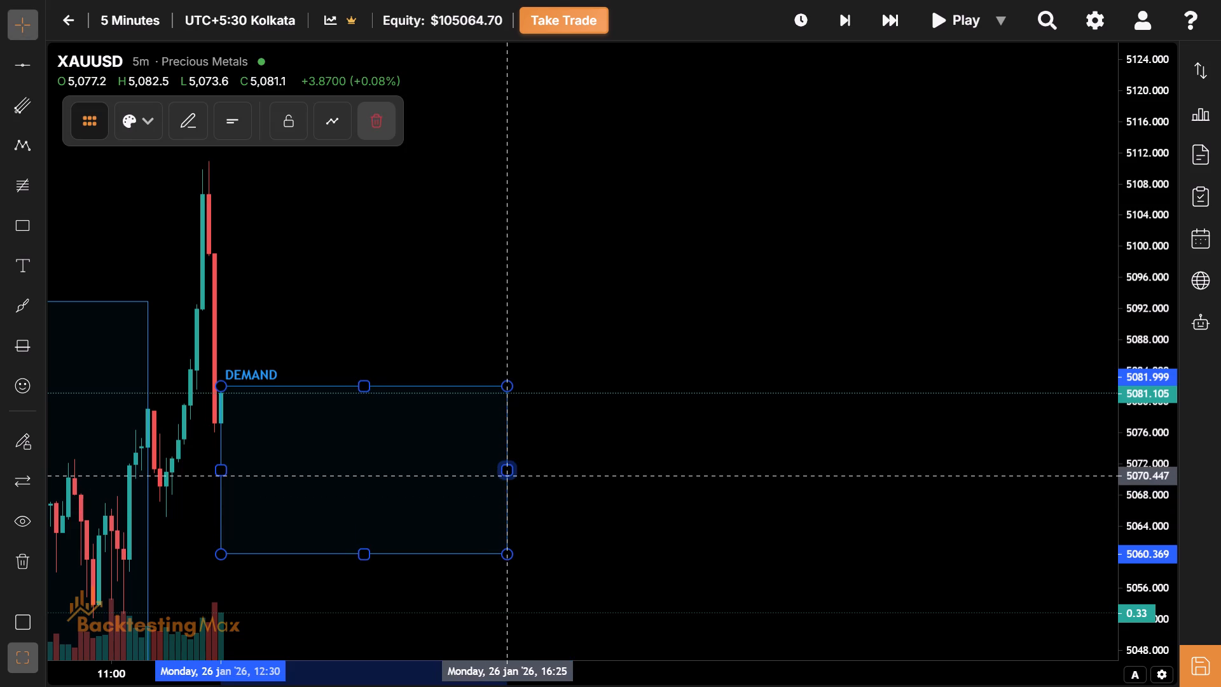
left_click_drag(509, 476, 513, 475)
left_click_drag(633, 550, 579, 441)
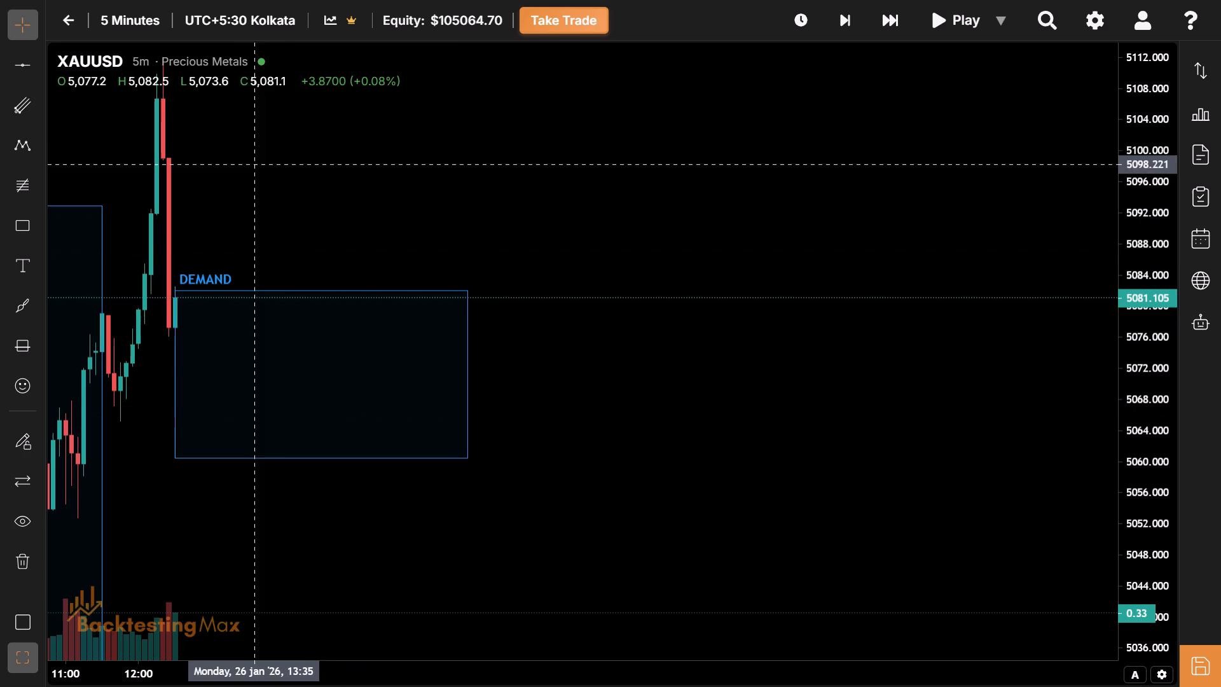
Apply the London Session template to the 12:30–16:30 rectangle on 26 January.
left_click(339, 292)
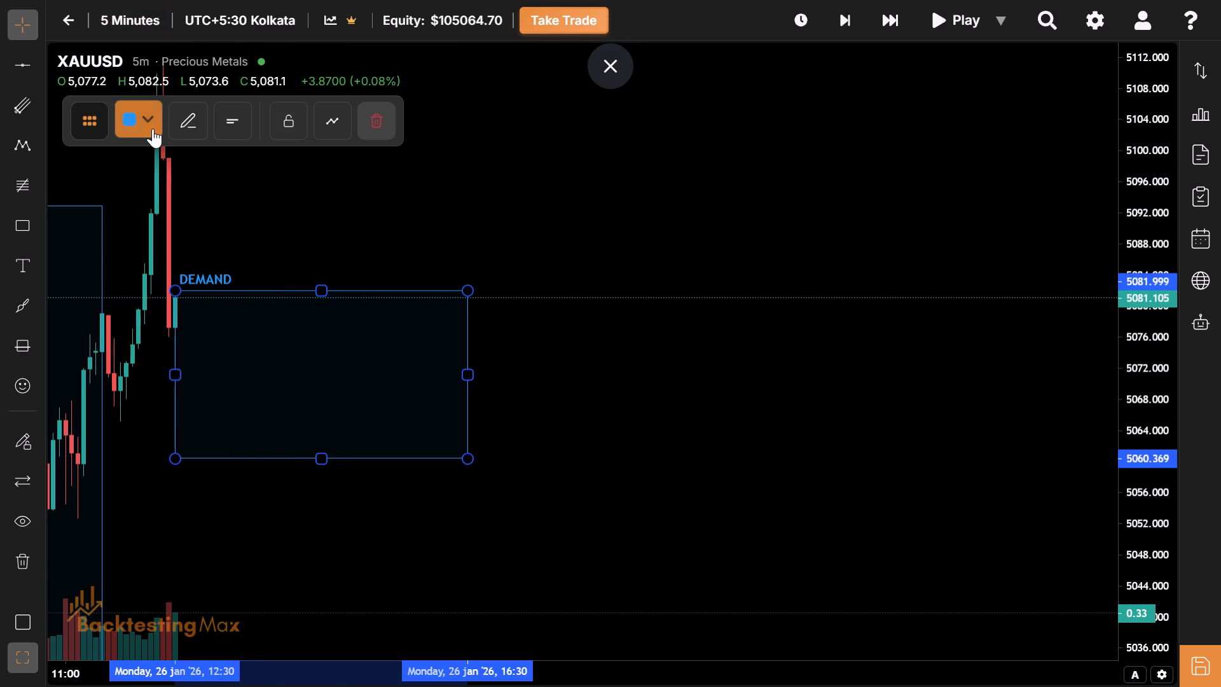
left_click(153, 128)
left_click(217, 443)
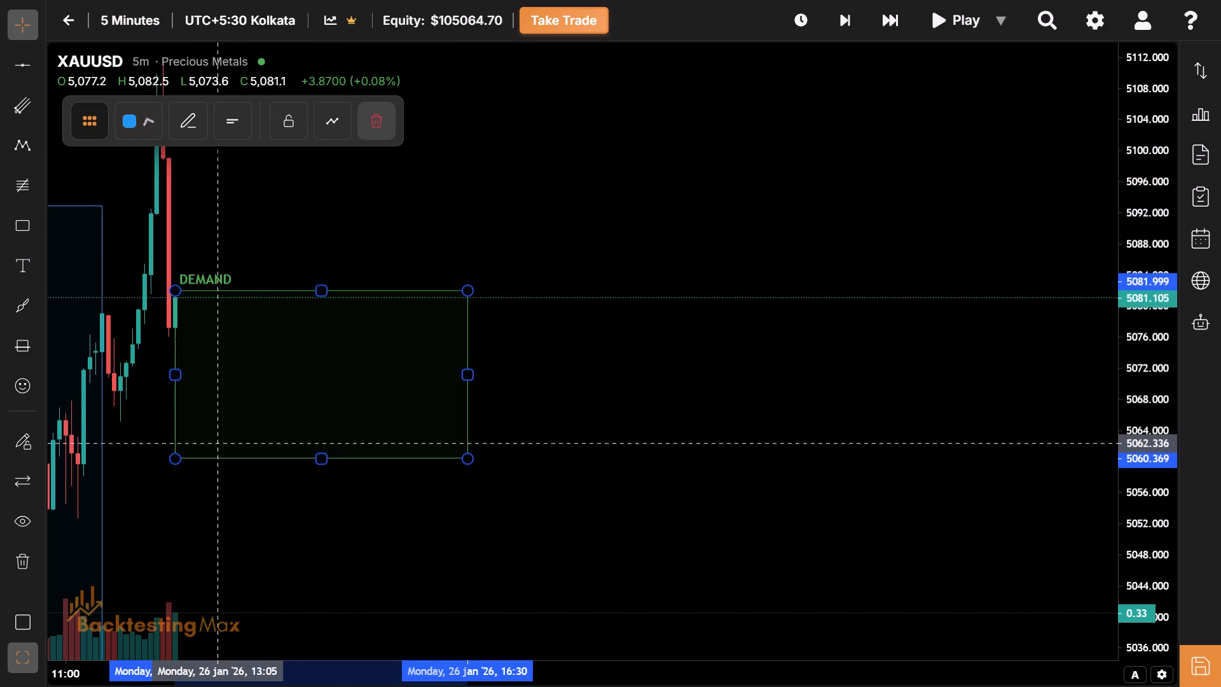
Advance the replay by one bar to 12:35 on 26 January.
left_click_drag(610, 406, 725, 462)
left_click_drag(623, 382, 812, 464)
left_click(858, 26)
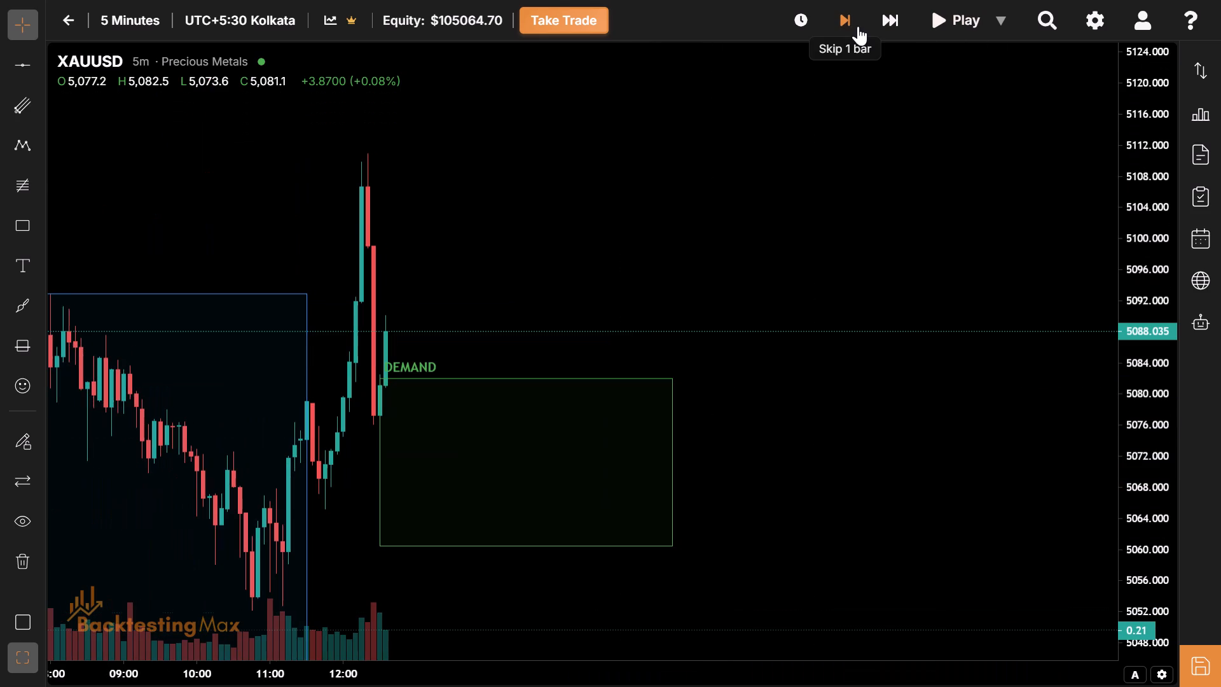
Resize the London session rectangle so its top is at about 5090.0 and its bottom at about 5073.3.
left_click_drag(556, 222, 703, 172)
left_click_drag(662, 219, 622, 226)
left_click_drag(630, 323, 478, 307)
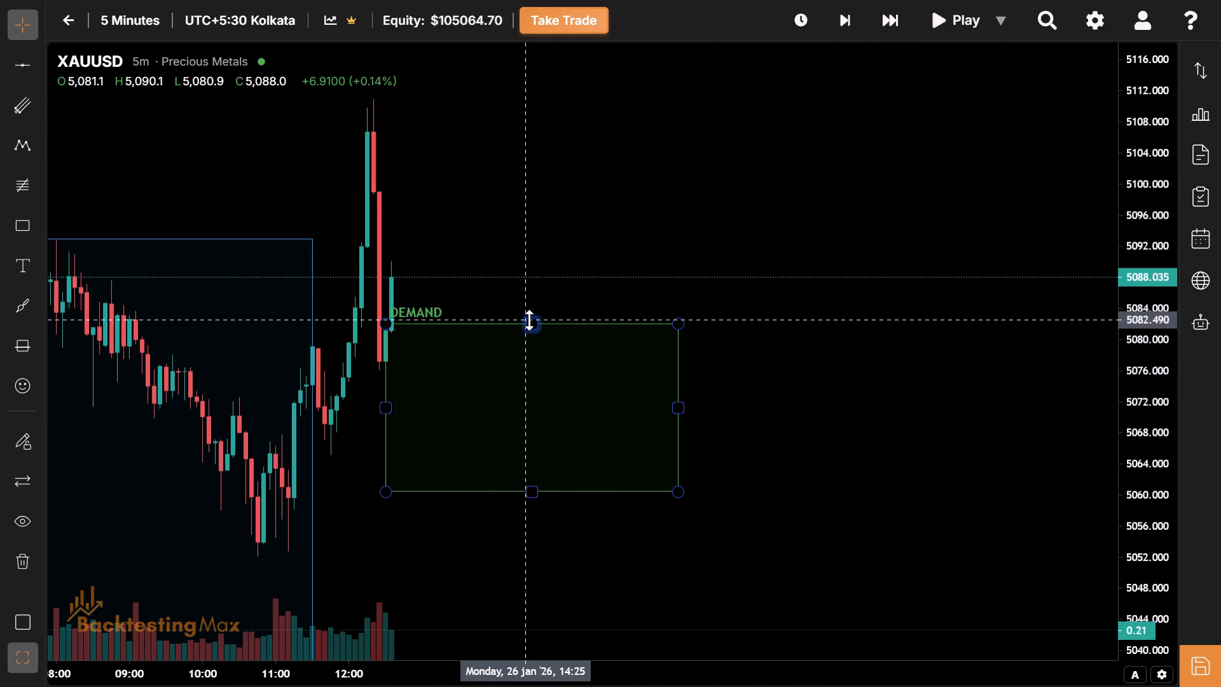
left_click_drag(529, 320, 529, 261)
left_click_drag(522, 460, 475, 380)
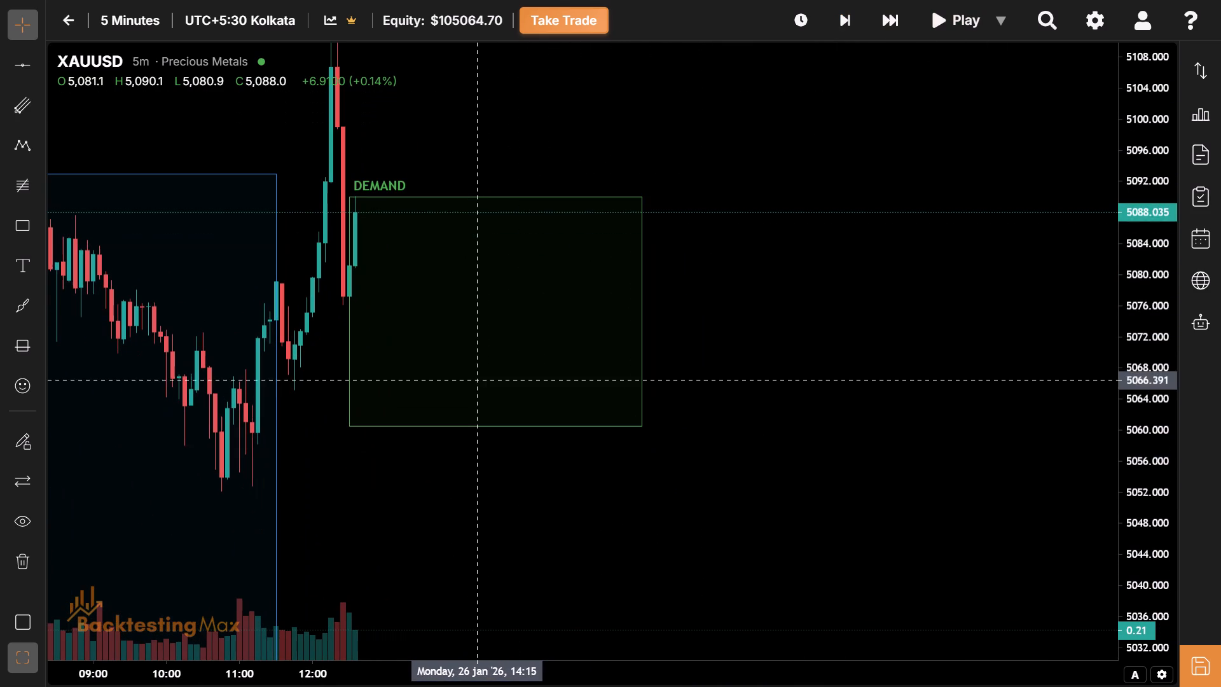
left_click_drag(495, 424, 757, 307)
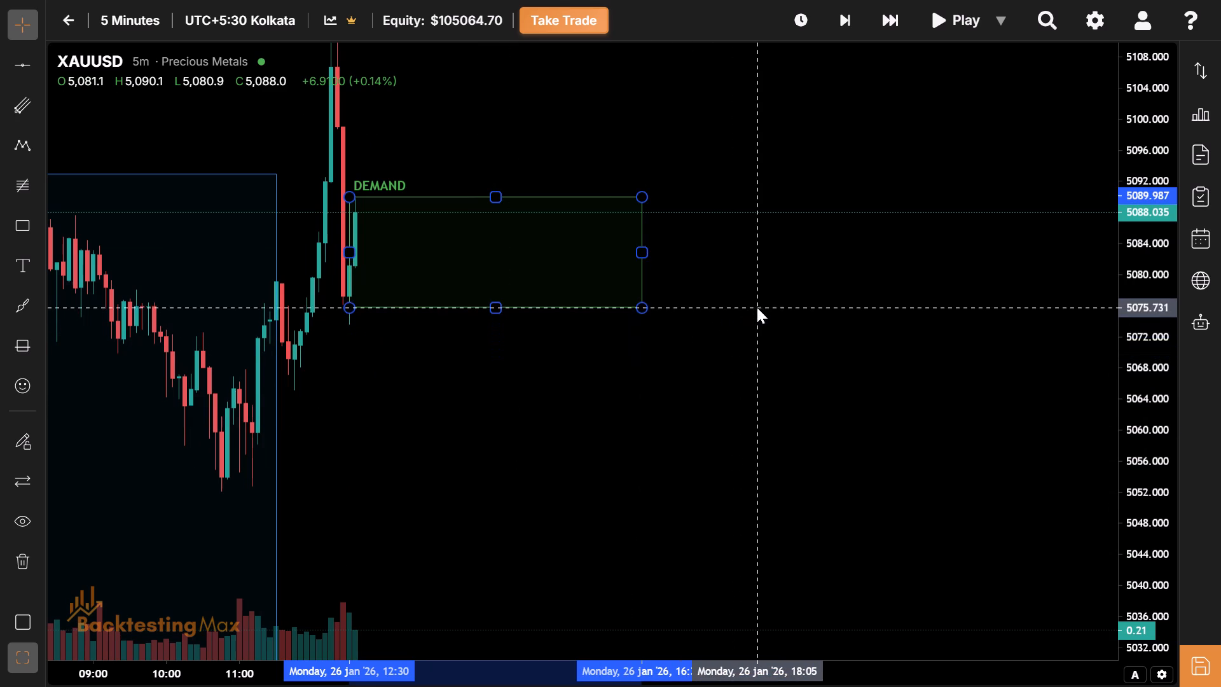
left_click_drag(757, 307, 758, 326)
Advance the replay bar by bar from 12:35 to 16:20 on 26 January, through the London session.
left_click_drag(544, 382, 888, 448)
left_click_drag(658, 494, 689, 322)
left_click_drag(689, 322, 605, 433)
left_click_drag(832, 335, 552, 490)
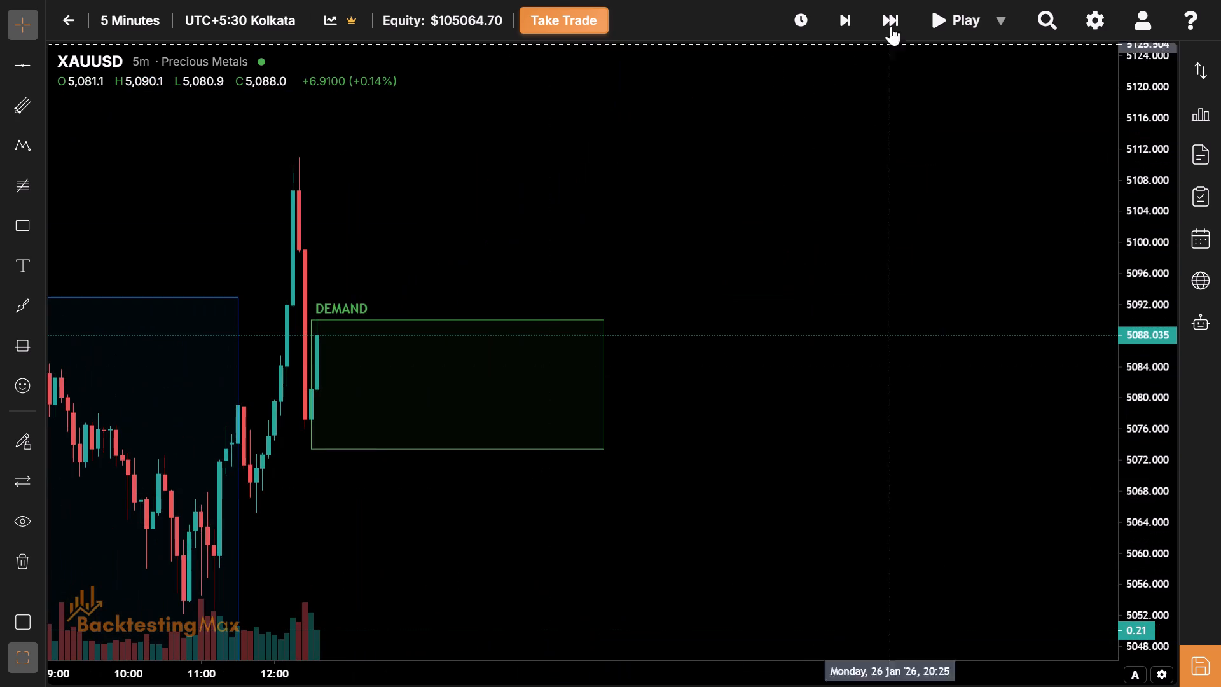
left_click(848, 14)
left_click(848, 14)
left_click(848, 14)
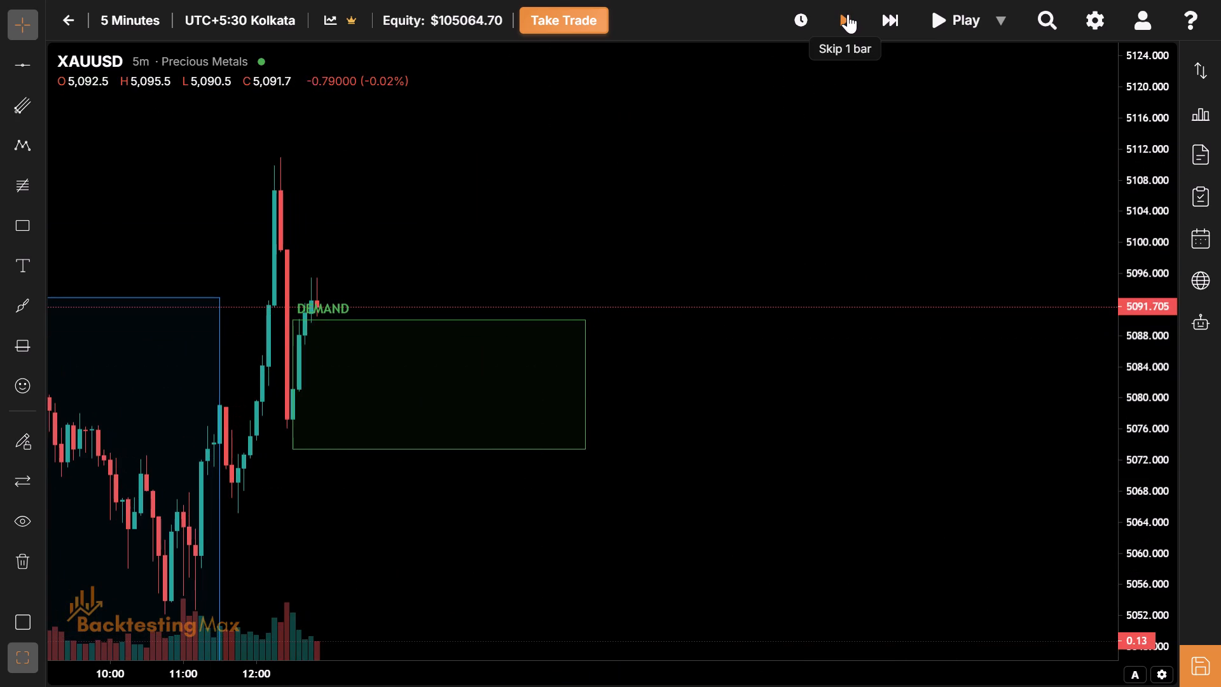
left_click(848, 14)
triple_click(848, 14)
triple_click(848, 14)
triple_click(848, 14)
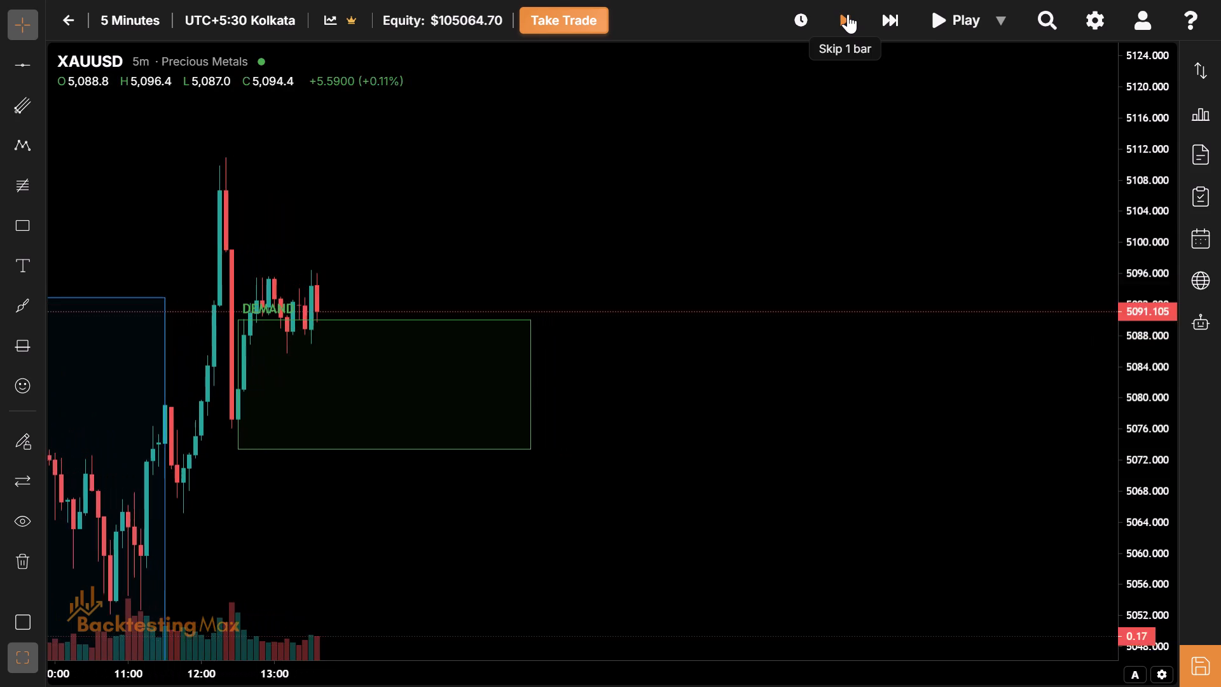
triple_click(848, 14)
triple_click(848, 14)
triple_click(848, 14)
triple_click(848, 14)
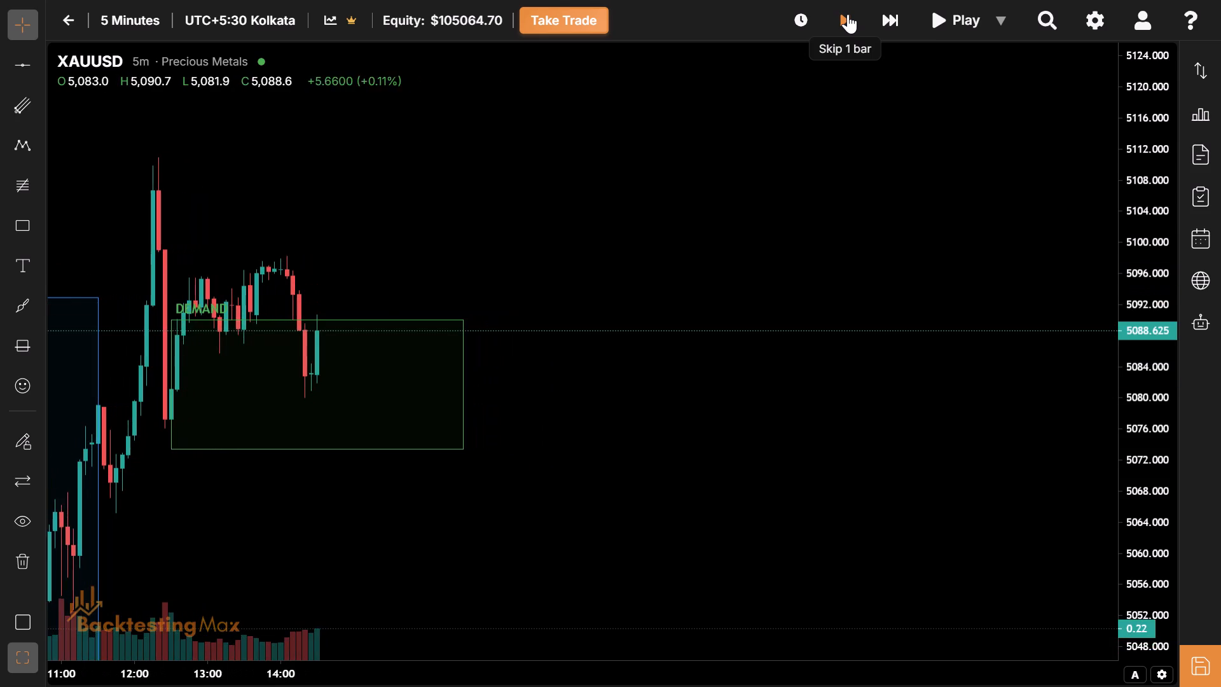
triple_click(848, 14)
triple_click(848, 14)
triple_click(848, 14)
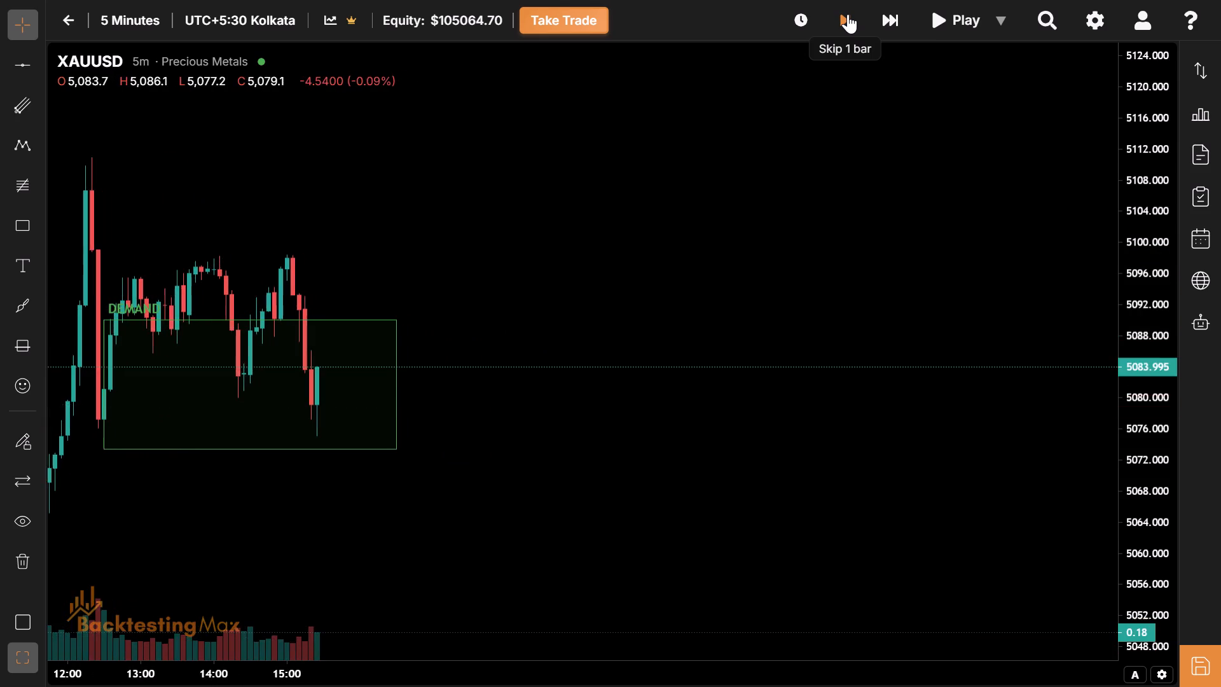
triple_click(848, 14)
triple_click(848, 14)
triple_click(848, 14)
double_click(848, 14)
Fit the London session rectangle to the session's price extremes, with its top at about 5098.2 and bottom at about 5073.2.
left_click_drag(848, 14, 356, 303)
left_click_drag(356, 303, 729, 391)
left_click_drag(476, 542, 486, 530)
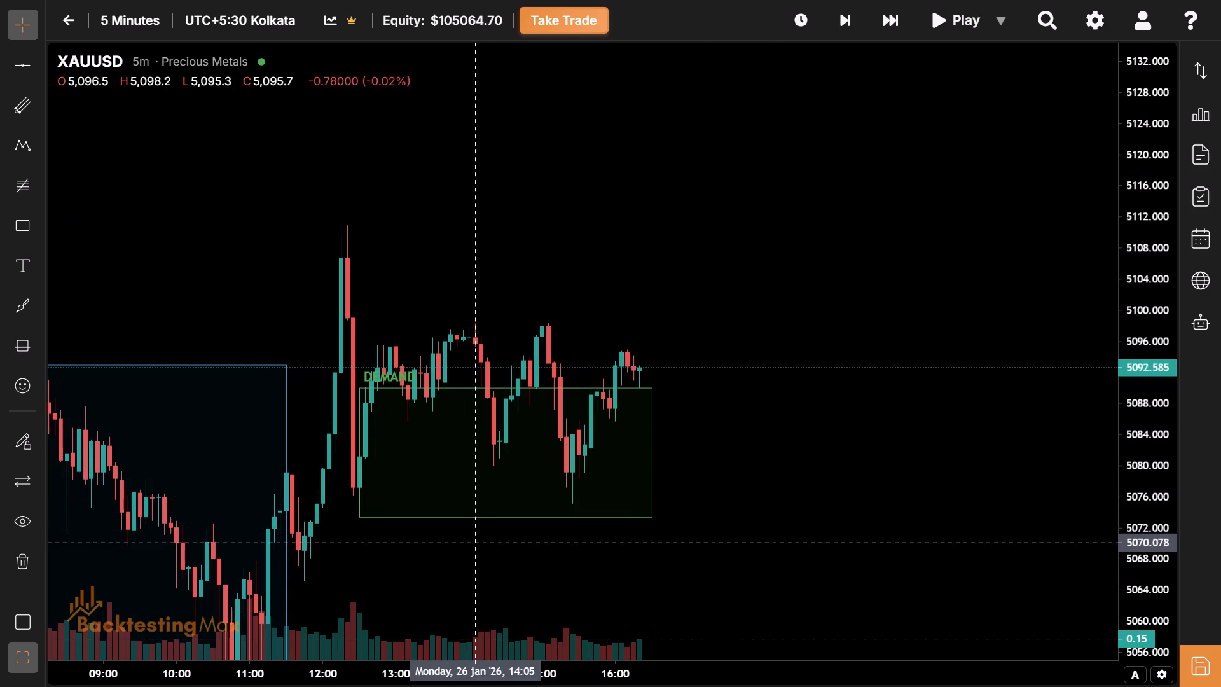
left_click_drag(486, 530, 944, 199)
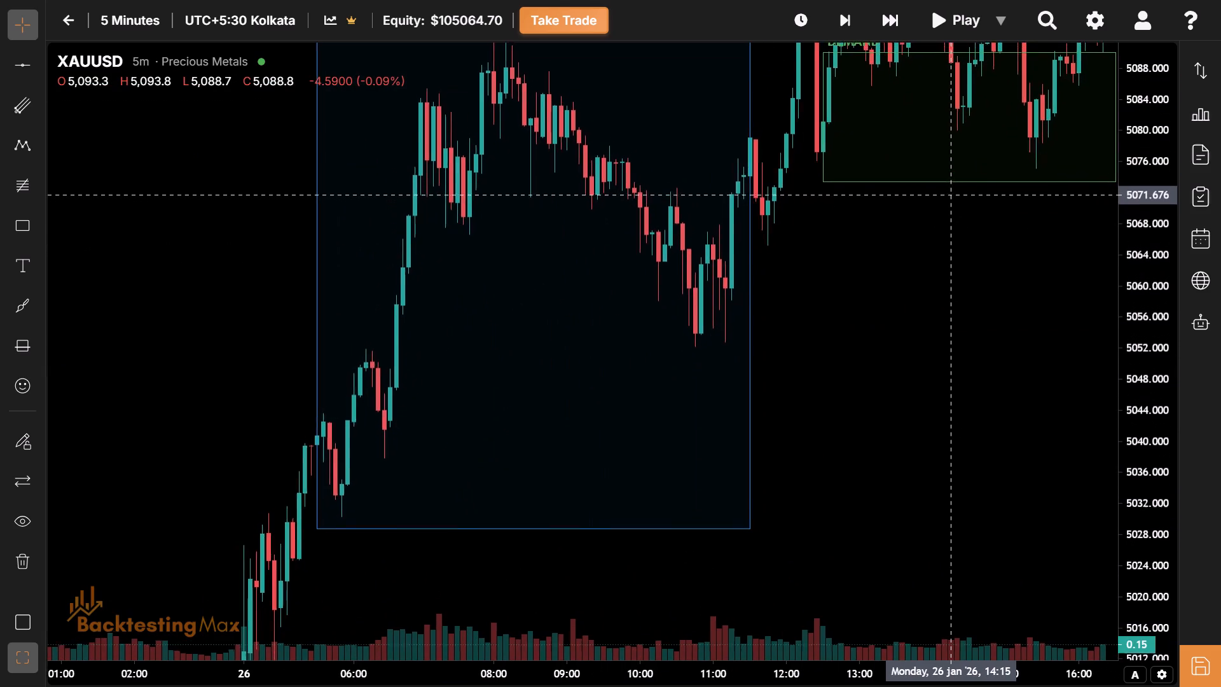
left_click_drag(944, 199, 551, 417)
left_click_drag(729, 528, 550, 520)
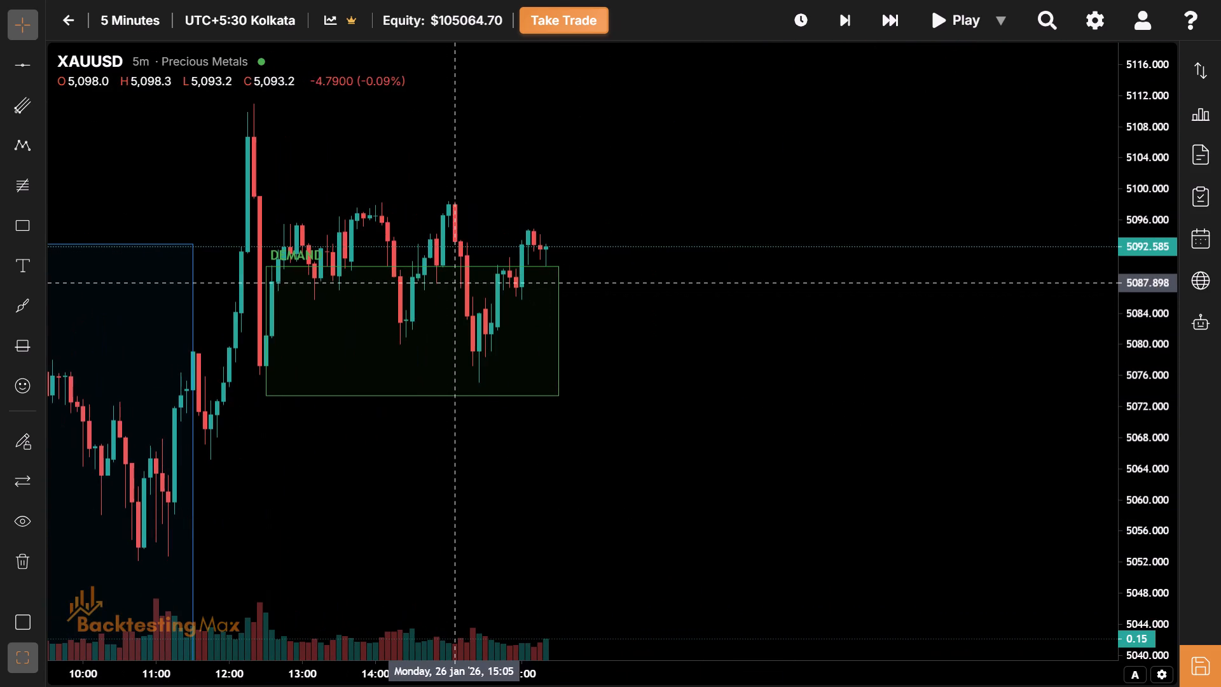
left_click_drag(415, 265, 403, 211)
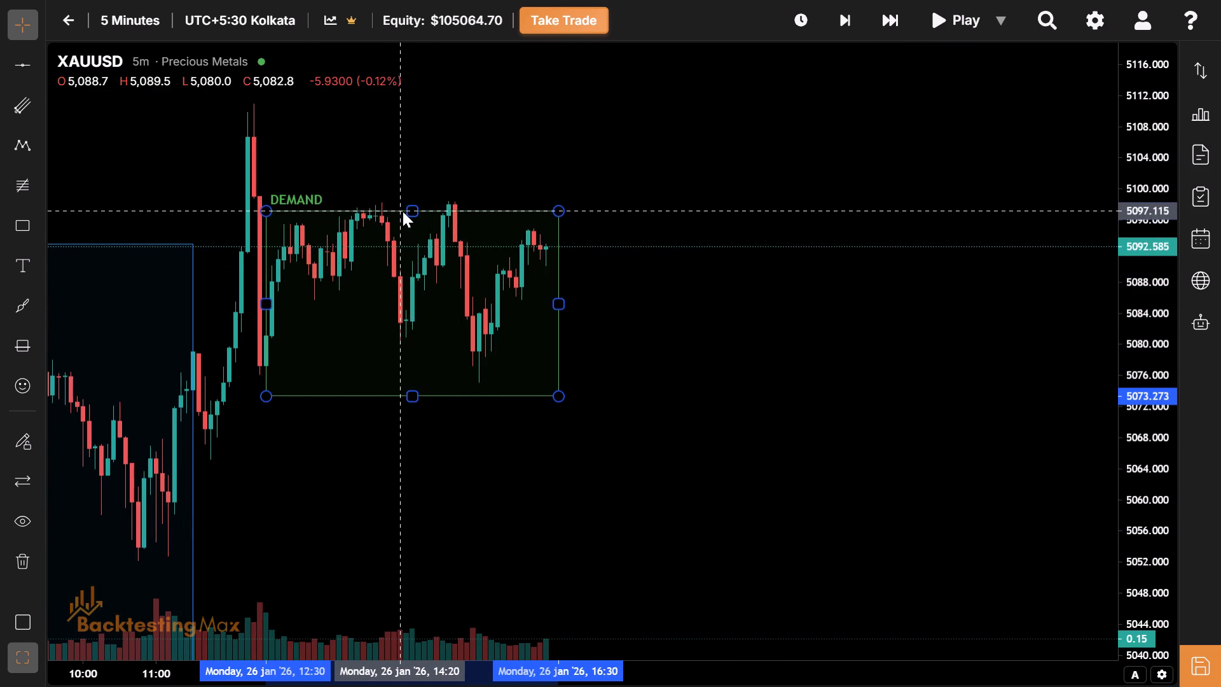
left_click_drag(403, 211, 406, 203)
left_click_drag(449, 305, 463, 326)
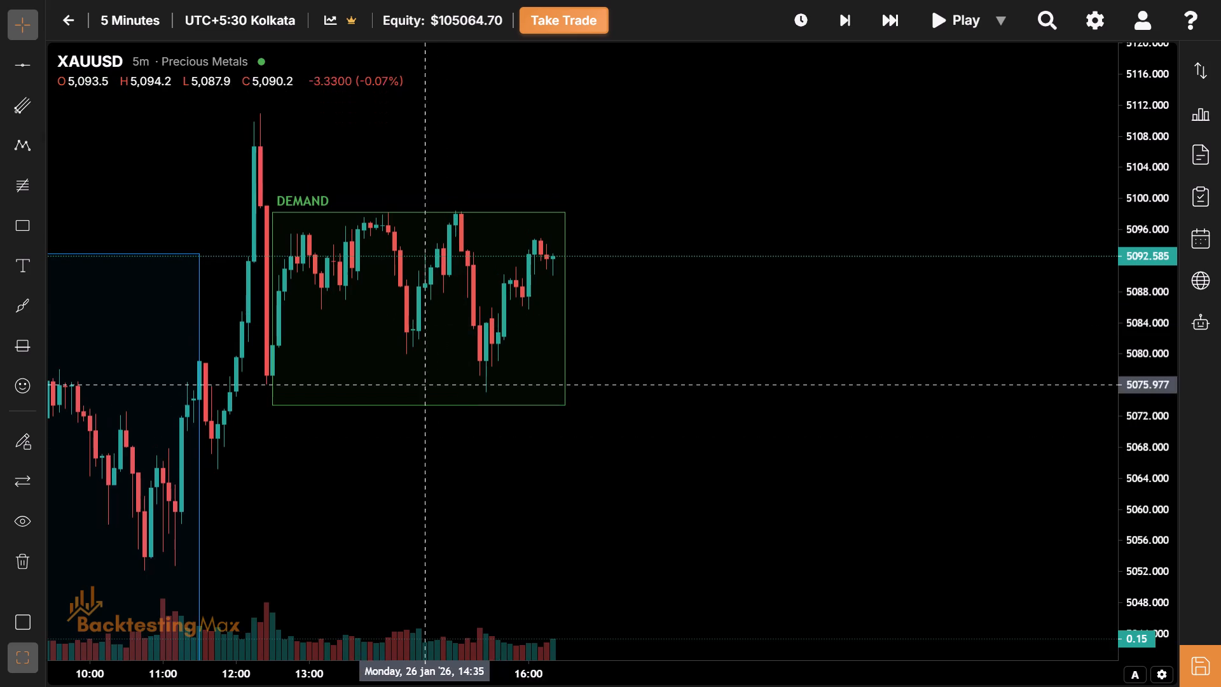
left_click_drag(421, 405, 556, 407)
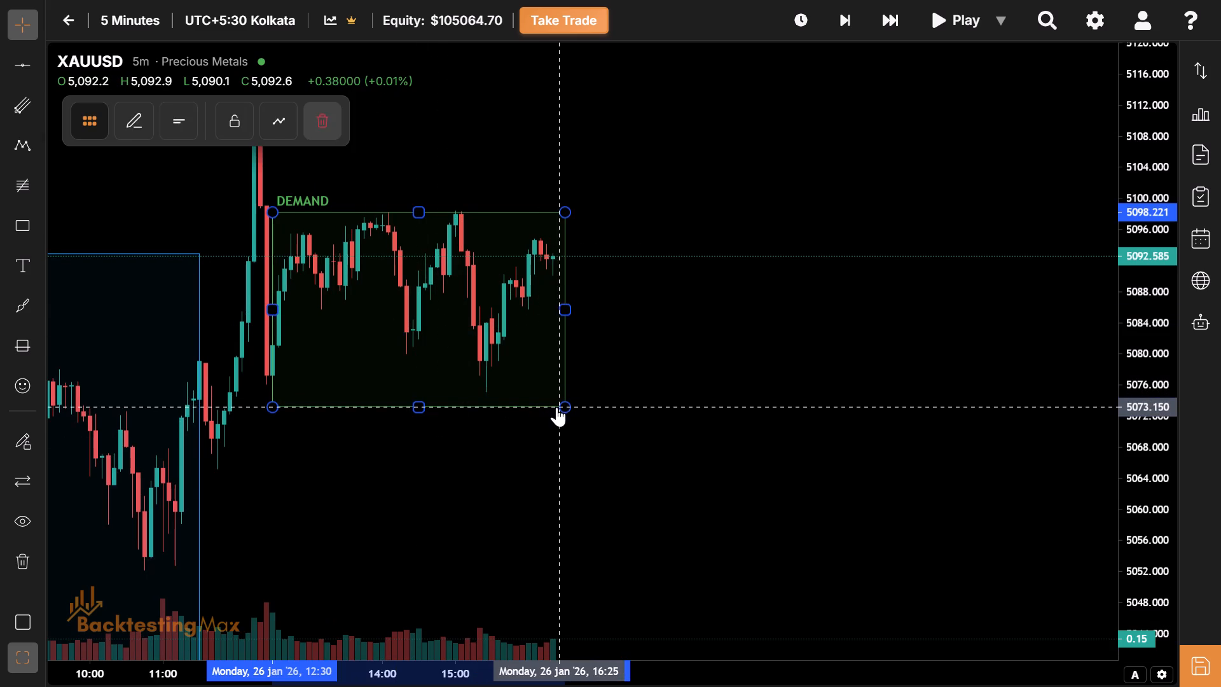
Advance the replay to 16:35 on 26 January, just past the end of the London session rectangle.
left_click_drag(544, 485, 598, 492)
left_click_drag(493, 506, 413, 510)
left_click_drag(659, 459, 616, 510)
left_click(845, 29)
left_click(845, 29)
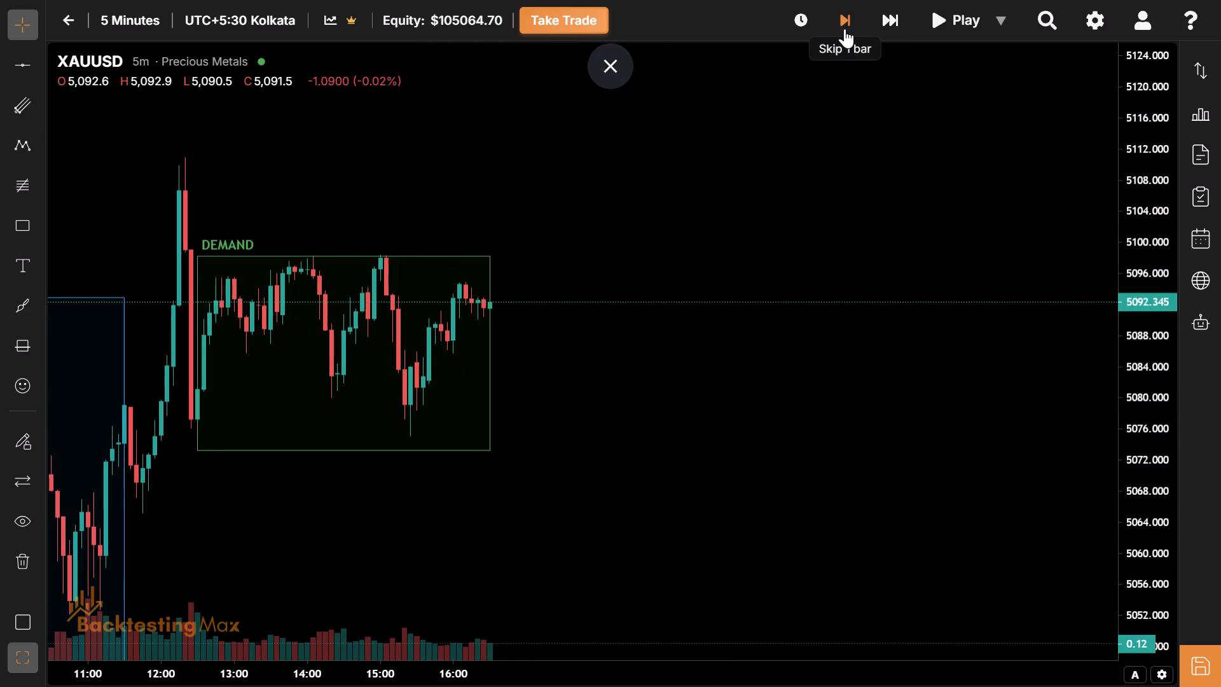
left_click(845, 29)
Advance the replay bar by bar from 16:35 to 17:20 on 26 January.
left_click_drag(642, 328, 850, 330)
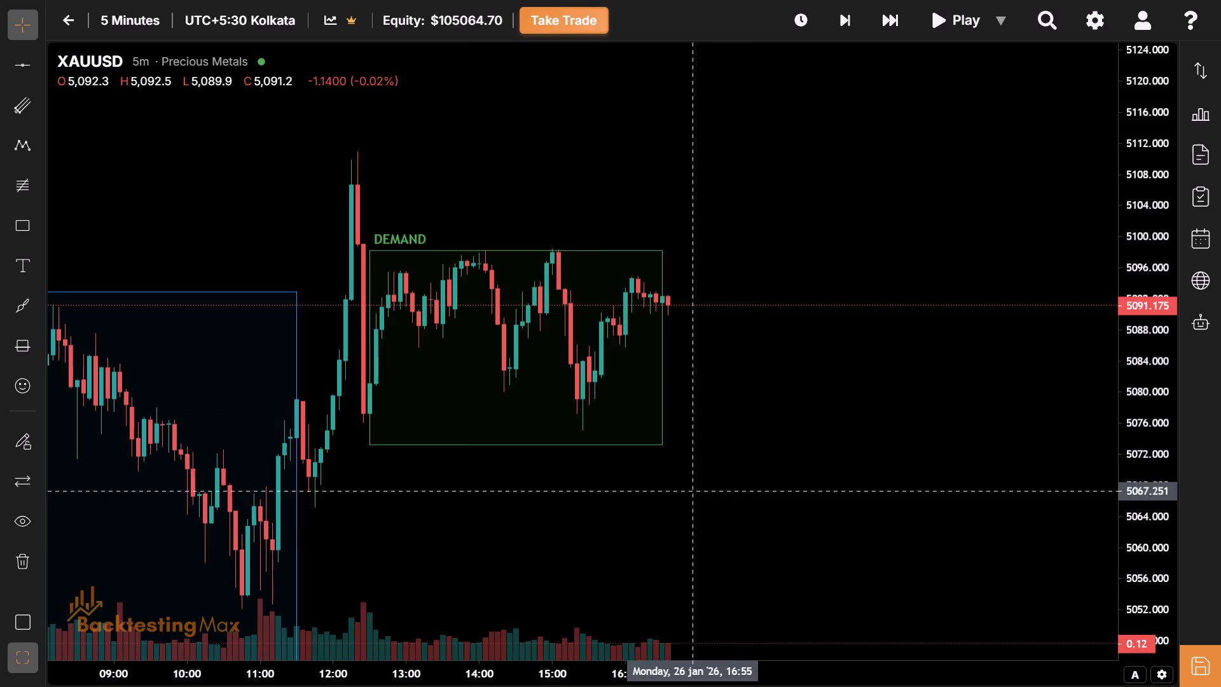
left_click_drag(466, 548, 904, 525)
left_click_drag(598, 463, 347, 371)
left_click_drag(811, 454, 472, 457)
left_click(843, 22)
left_click(843, 22)
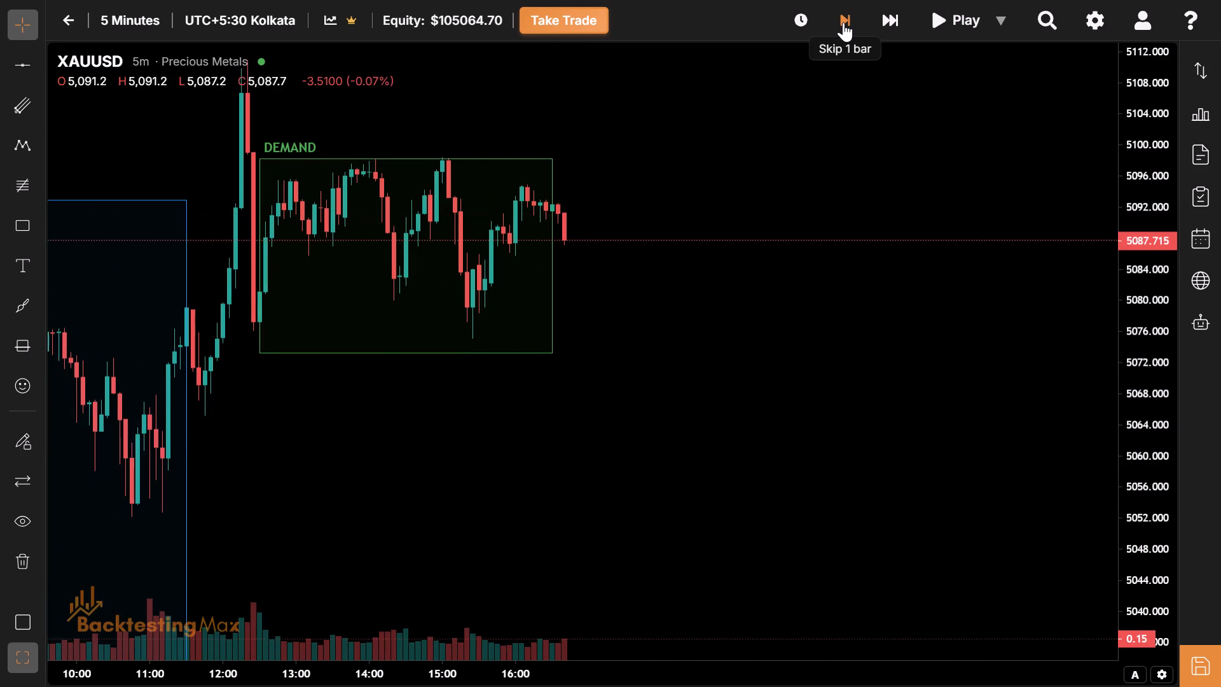
left_click(843, 22)
left_click(843, 22)
left_click(843, 22)
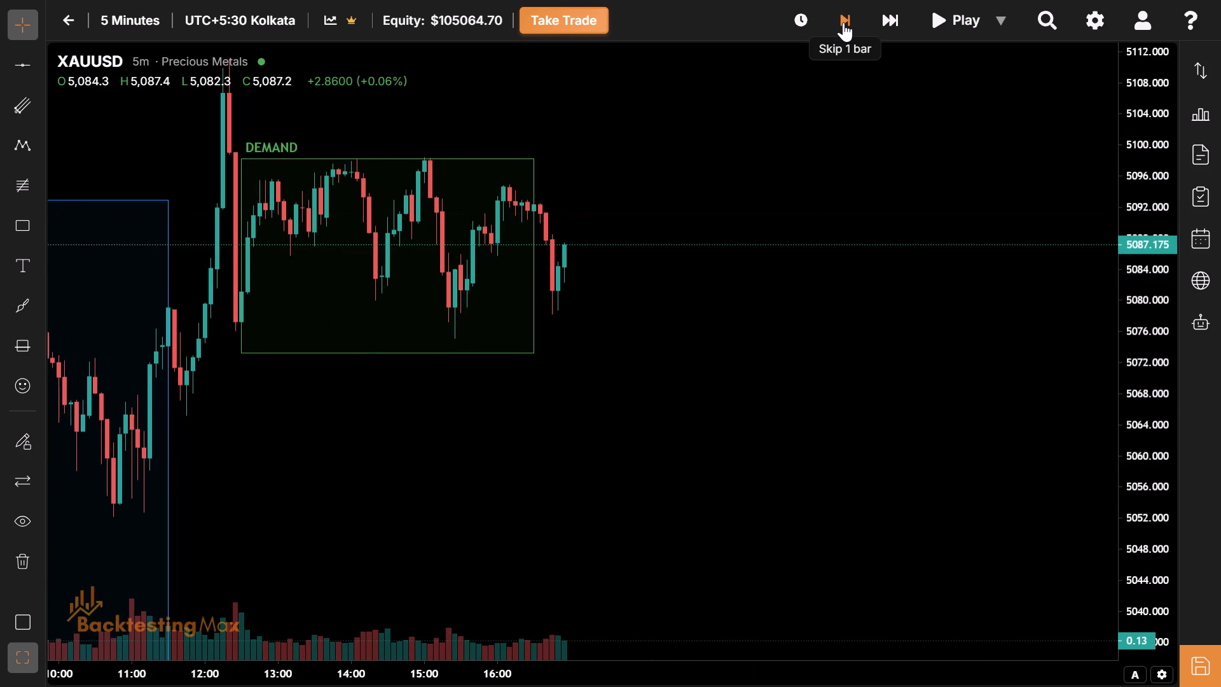
left_click(843, 22)
left_click(843, 22)
left_click(843, 22)
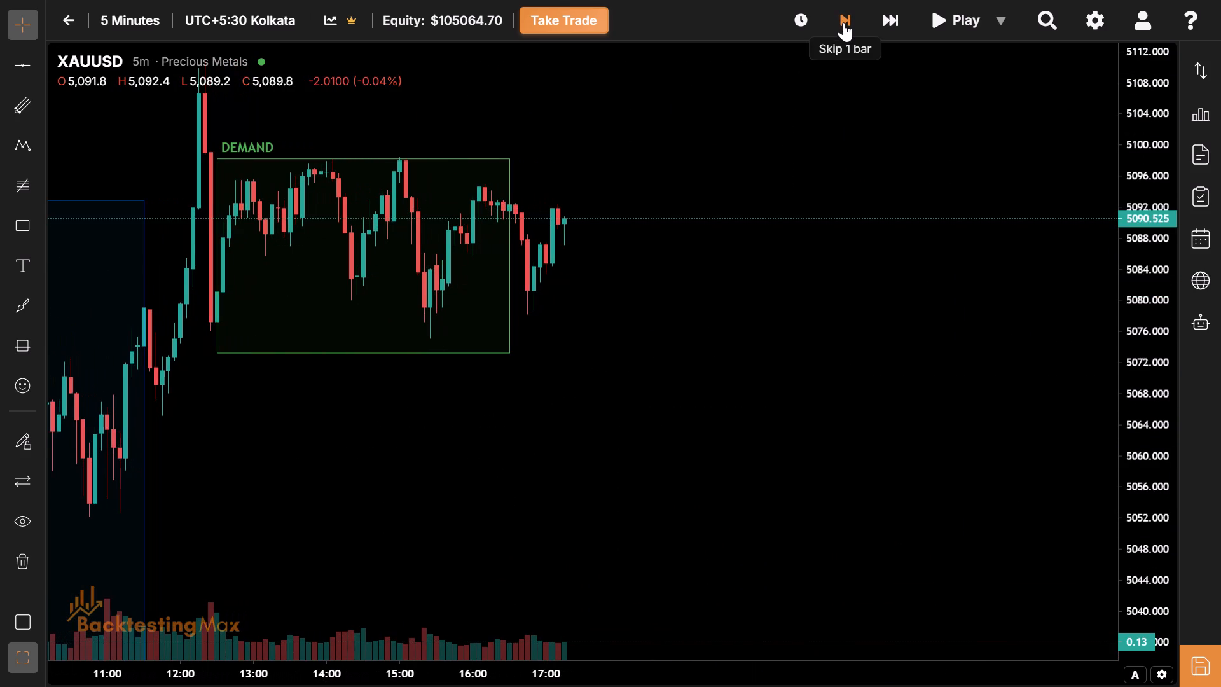
left_click(843, 22)
Enlarge the candles around the London range and advance the replay from 17:20 to 17:45 on 26 January.
left_click_drag(1141, 529, 1126, 408)
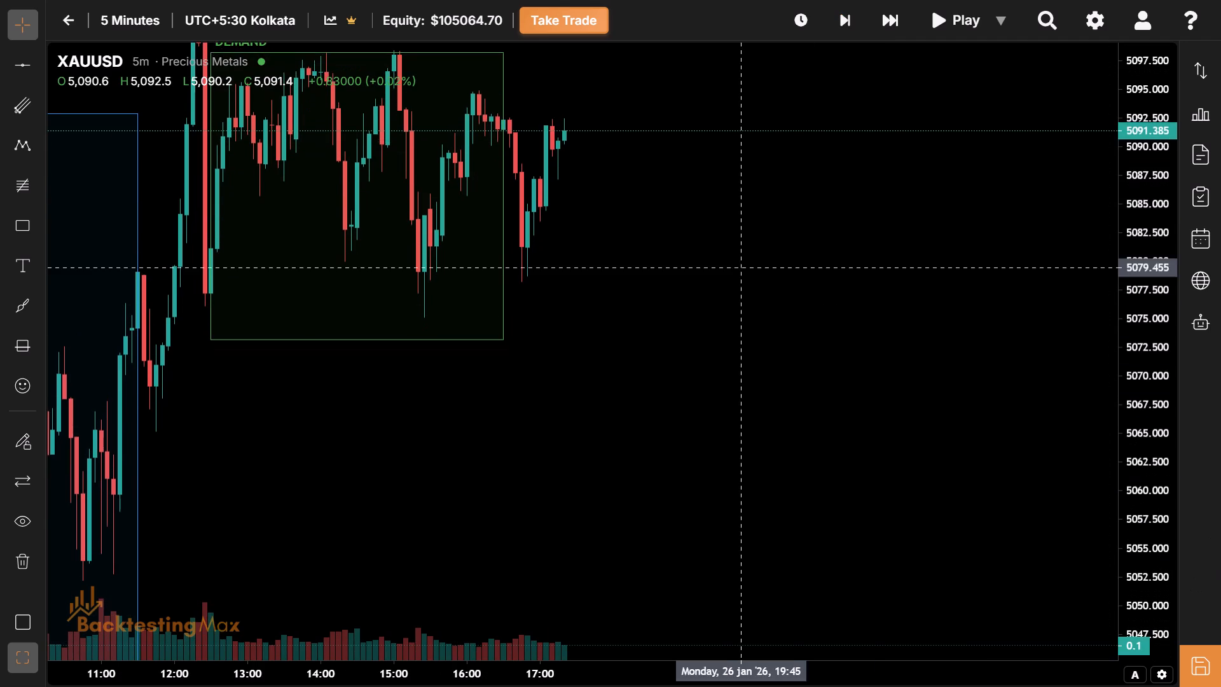
left_click_drag(742, 267, 848, 550)
left_click_drag(579, 677, 465, 666)
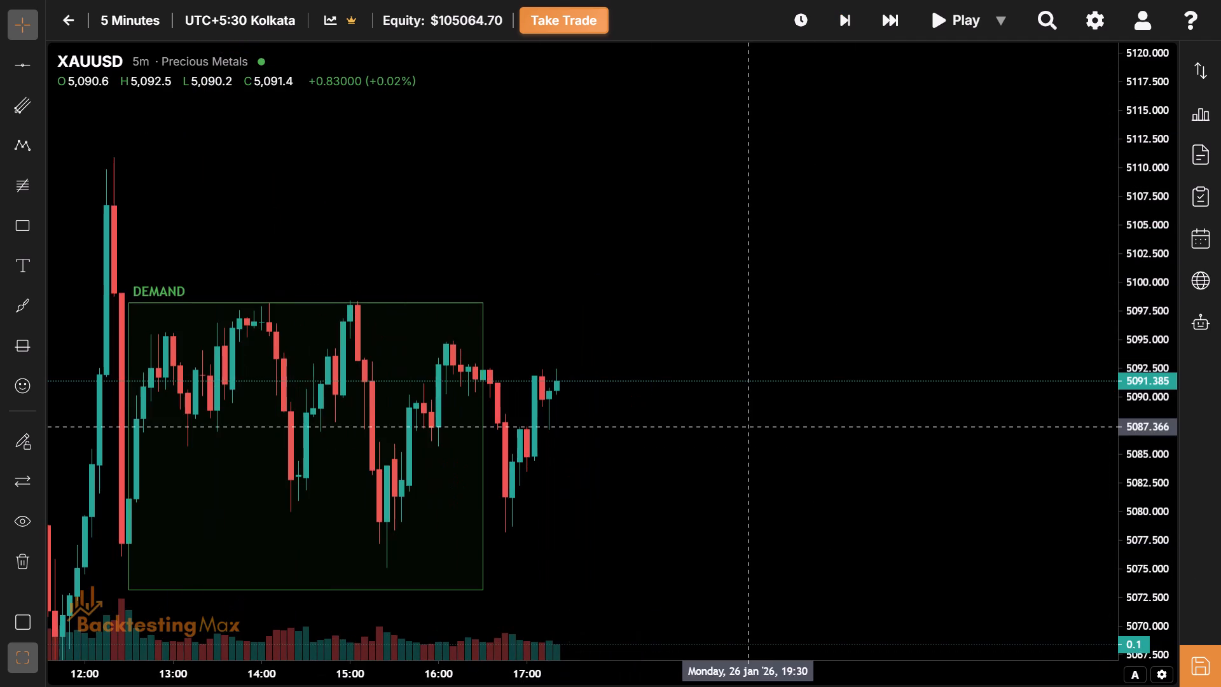
left_click_drag(748, 427, 1009, 178)
left_click_drag(700, 472, 609, 528)
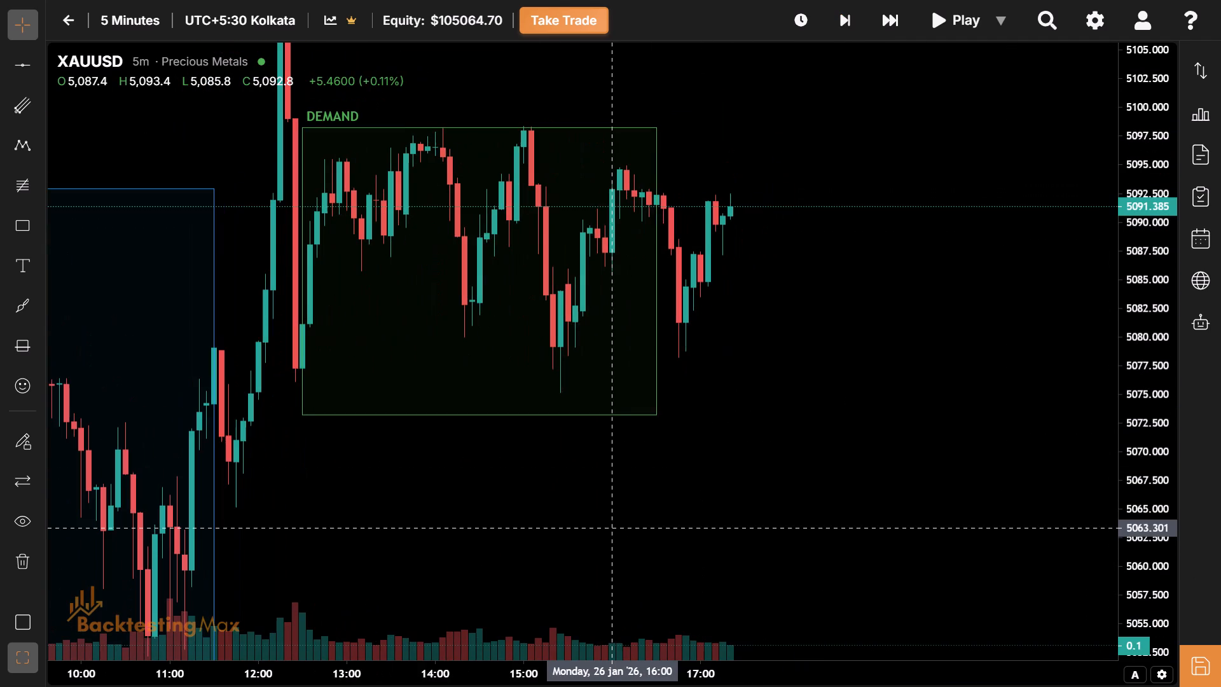
left_click_drag(722, 455, 509, 513)
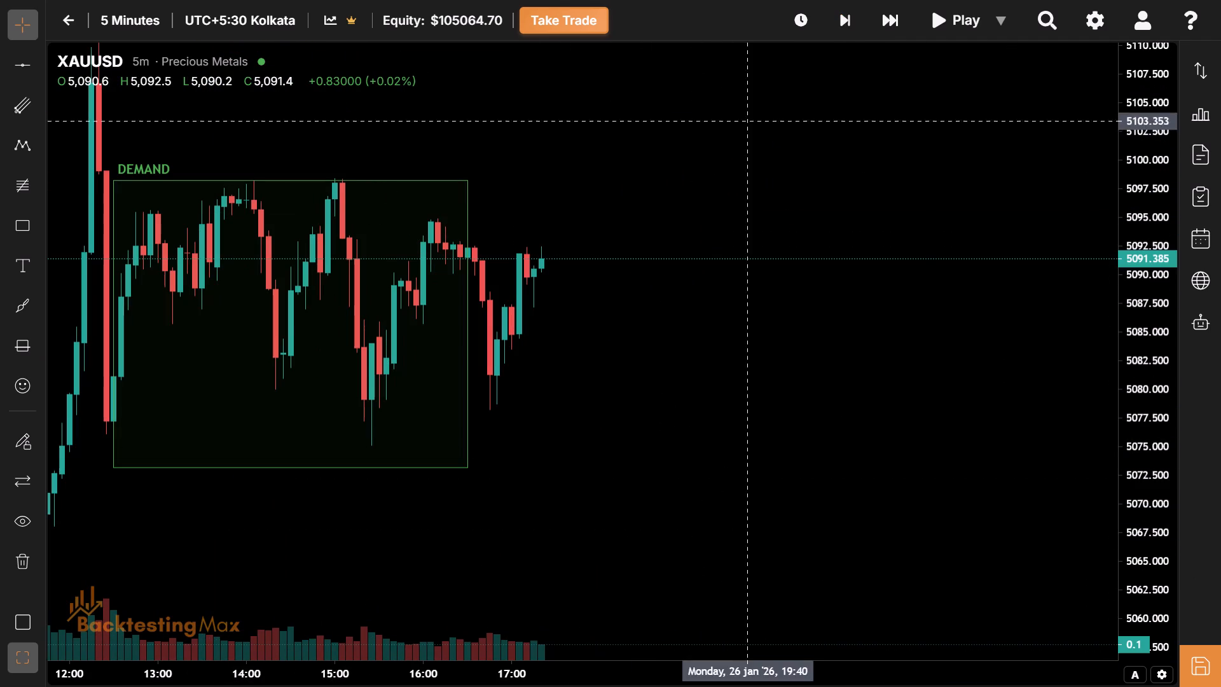
left_click(853, 26)
double_click(853, 26)
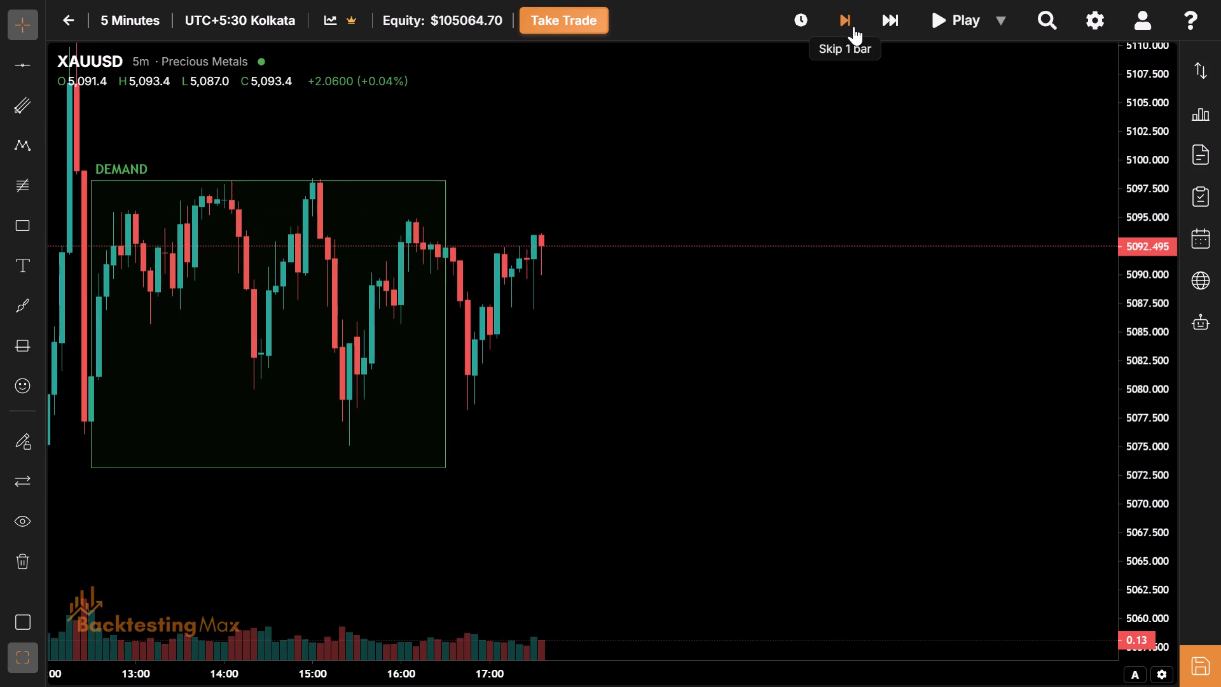
left_click(853, 26)
left_click(853, 26)
Draw a session rectangle from 17:30 to 21:30 on 26 January, between about 5093.7 and 5066.0.
left_click_drag(659, 212, 516, 218)
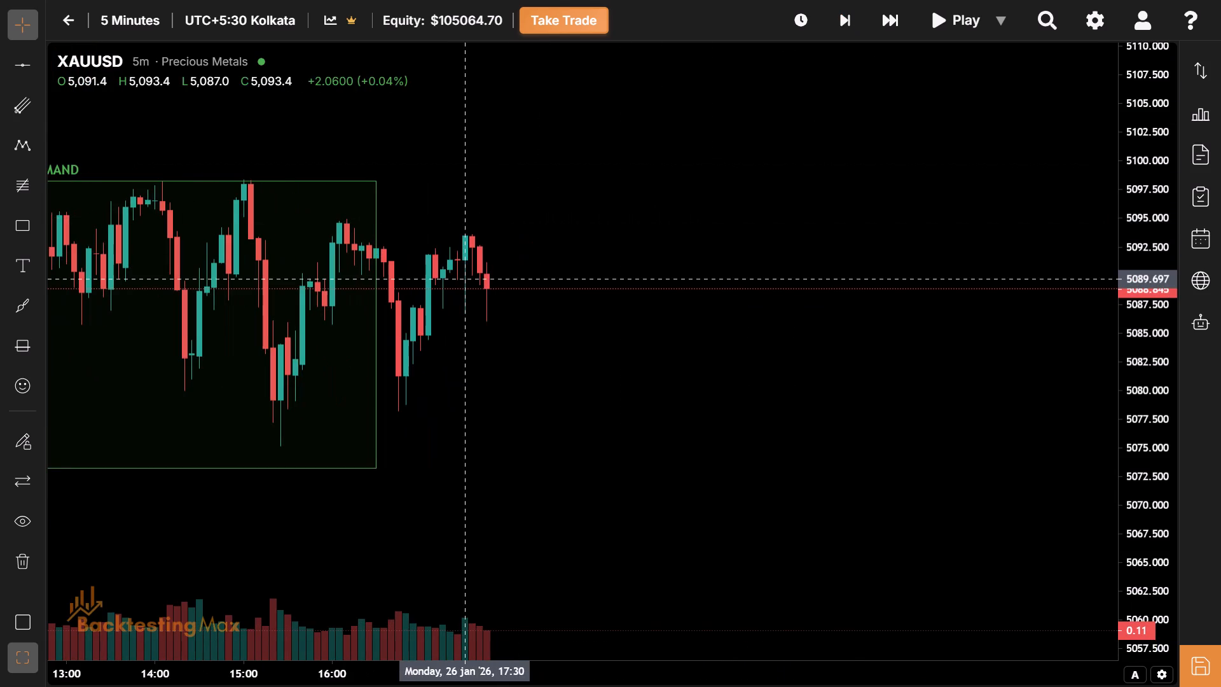
left_click_drag(460, 279, 341, 277)
left_click(25, 228)
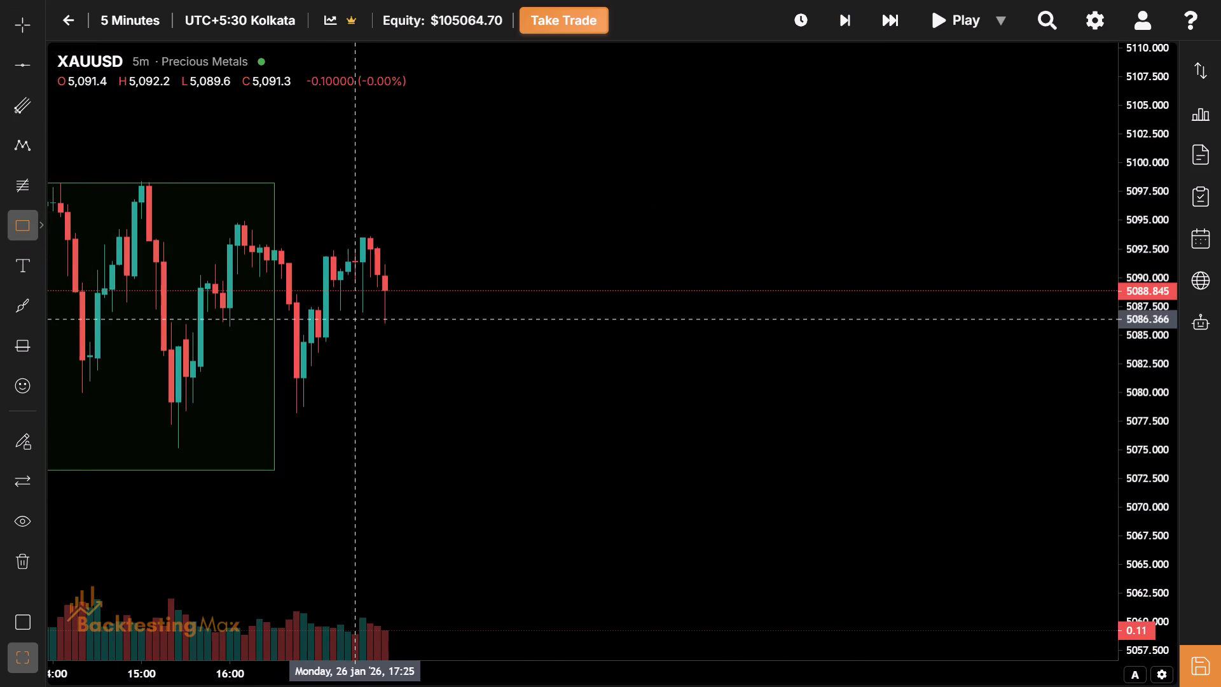
left_click(361, 235)
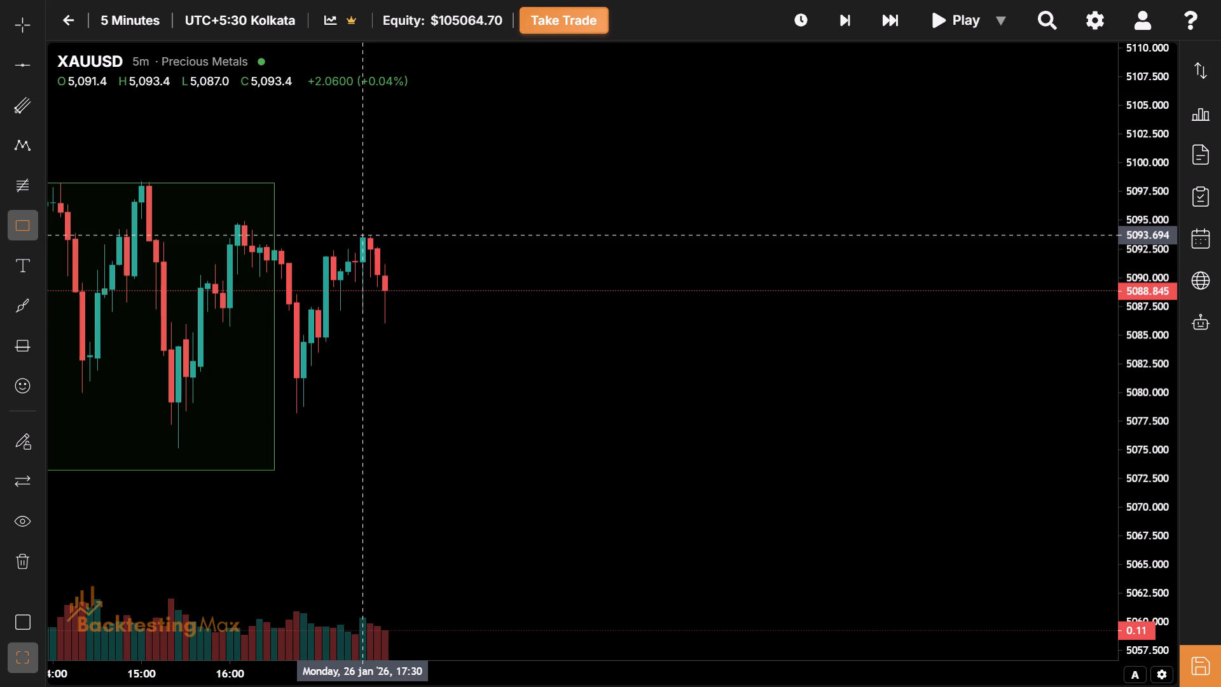
left_click(717, 553)
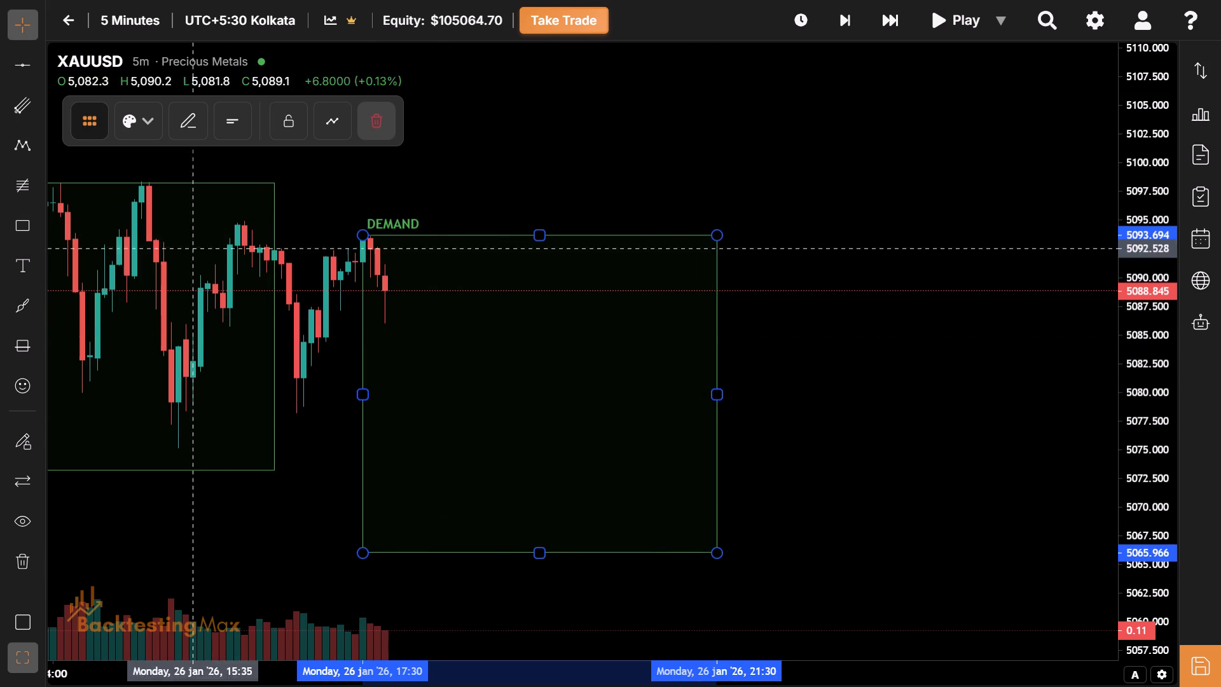
Apply the NY Session template to the 17:30–21:30 rectangle.
left_click(146, 134)
left_click(226, 517)
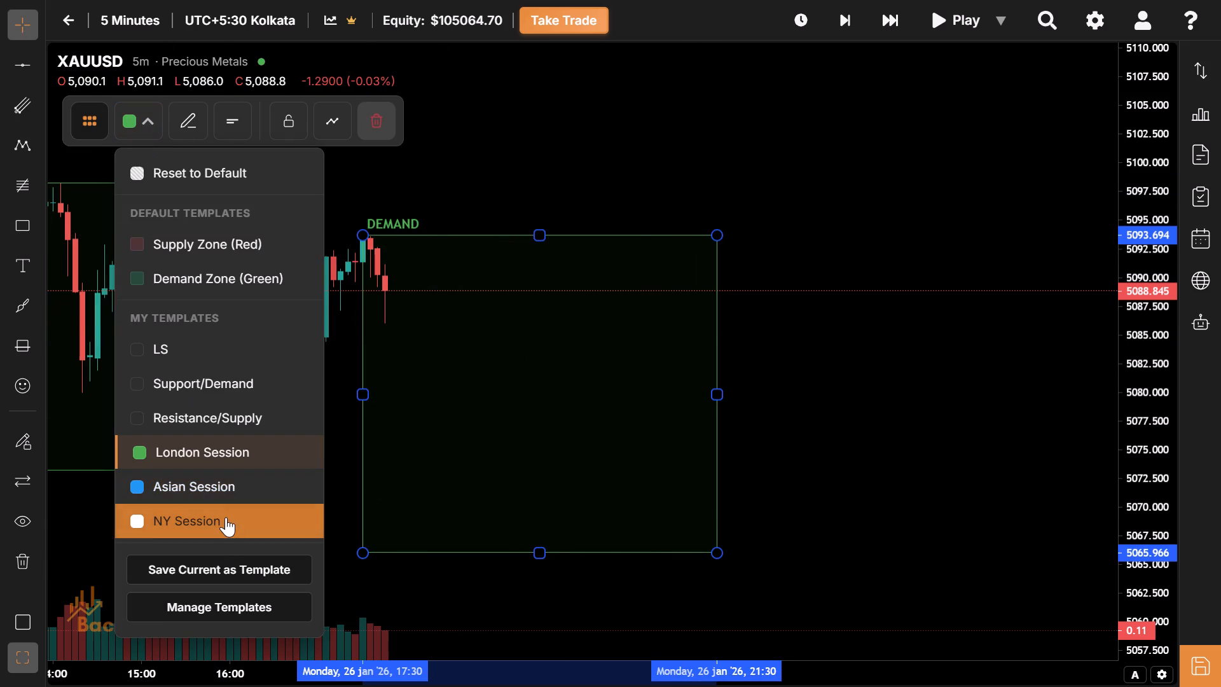
Raise the lower edge of the white 17:30–21:30 NY session rectangle to about 5086.0.
left_click_drag(443, 475, 301, 507)
left_click_drag(367, 491, 338, 501)
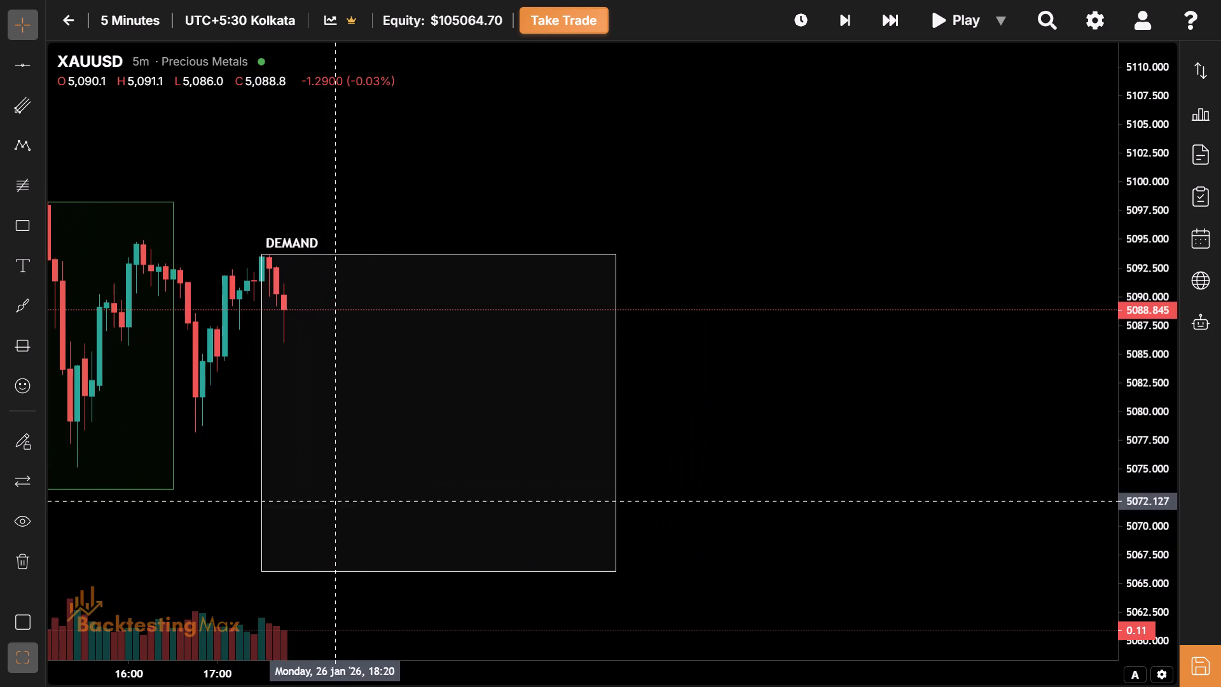
left_click_drag(420, 434, 595, 396)
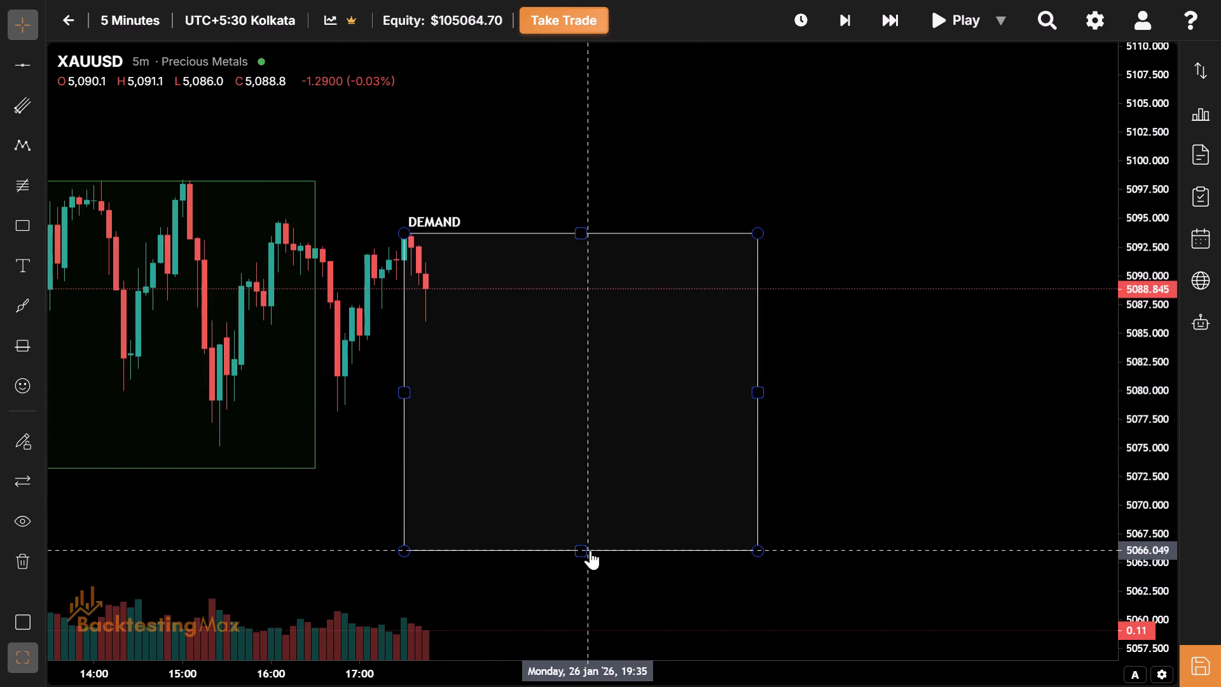
left_click_drag(590, 550, 587, 543)
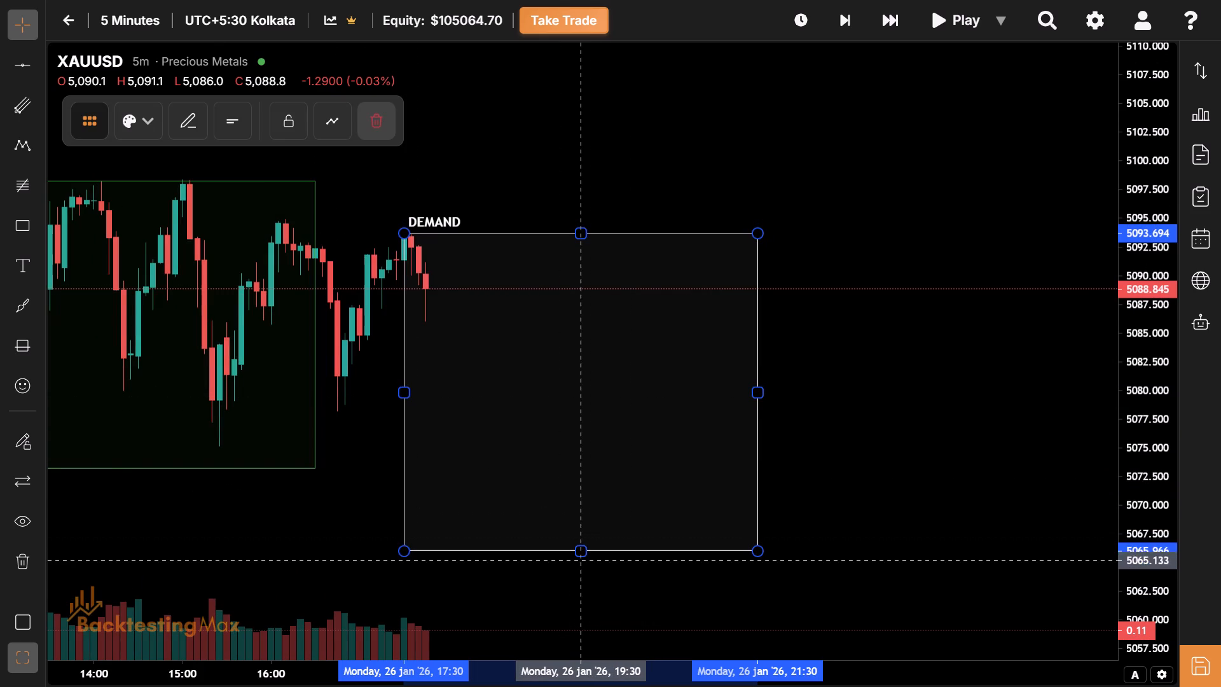
left_click_drag(580, 553, 613, 322)
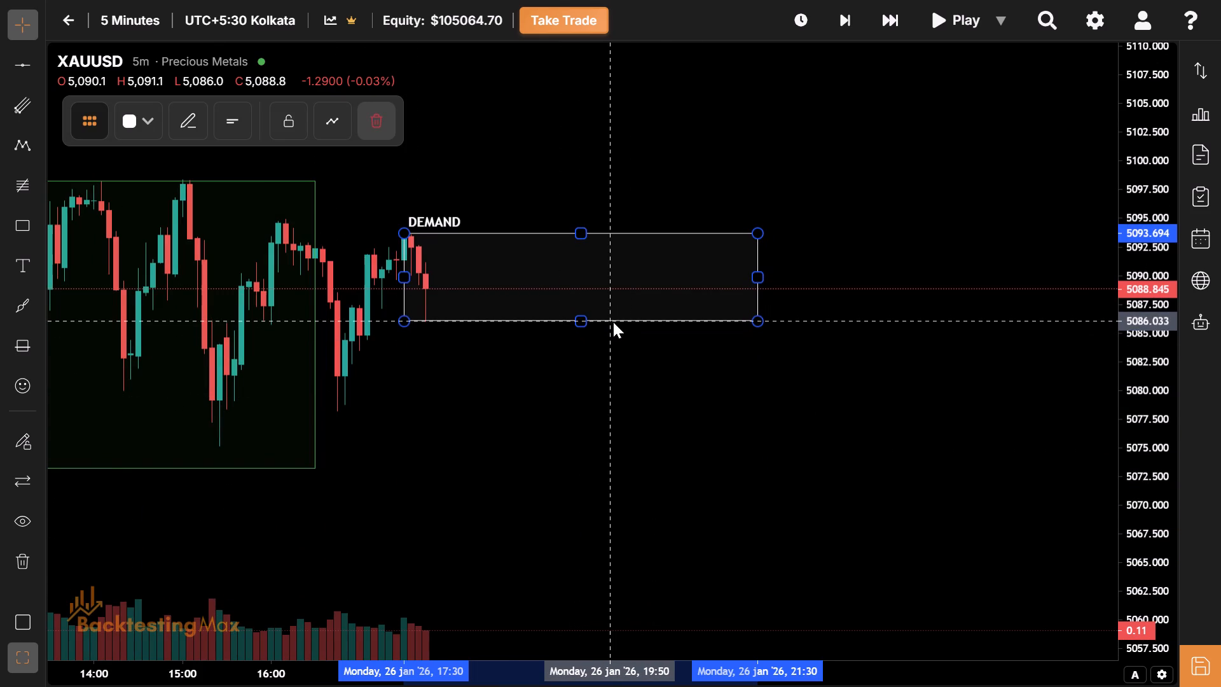
left_click_drag(613, 322, 612, 322)
left_click_drag(498, 502, 498, 524)
Advance the replay two bars to 17:55 and raise the NY session rectangle's upper edge to about 5097.1.
left_click(834, 15)
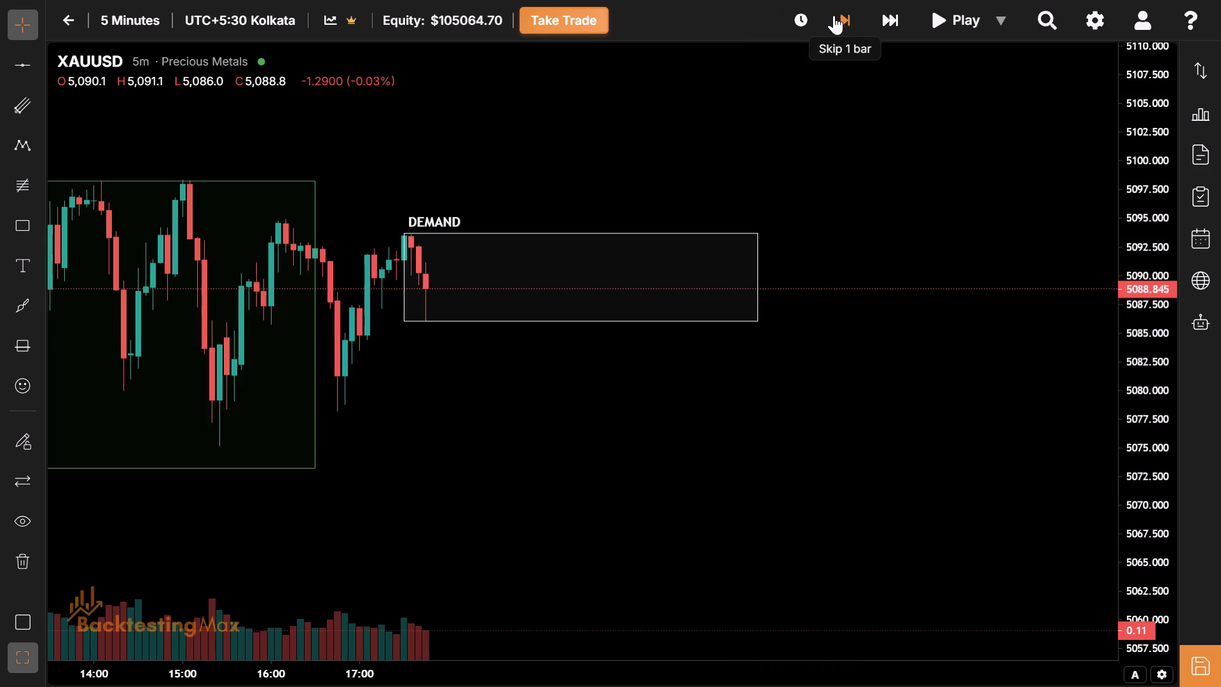
left_click(834, 15)
left_click_drag(641, 116, 593, 263)
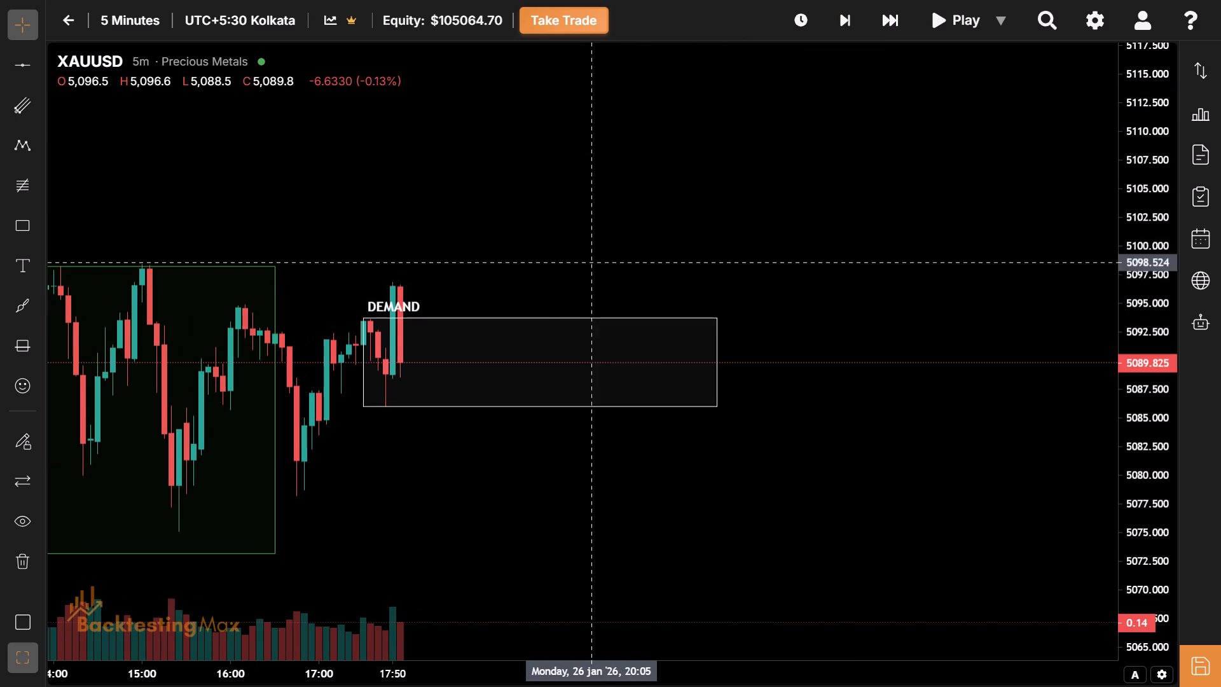
left_click_drag(535, 317, 532, 278)
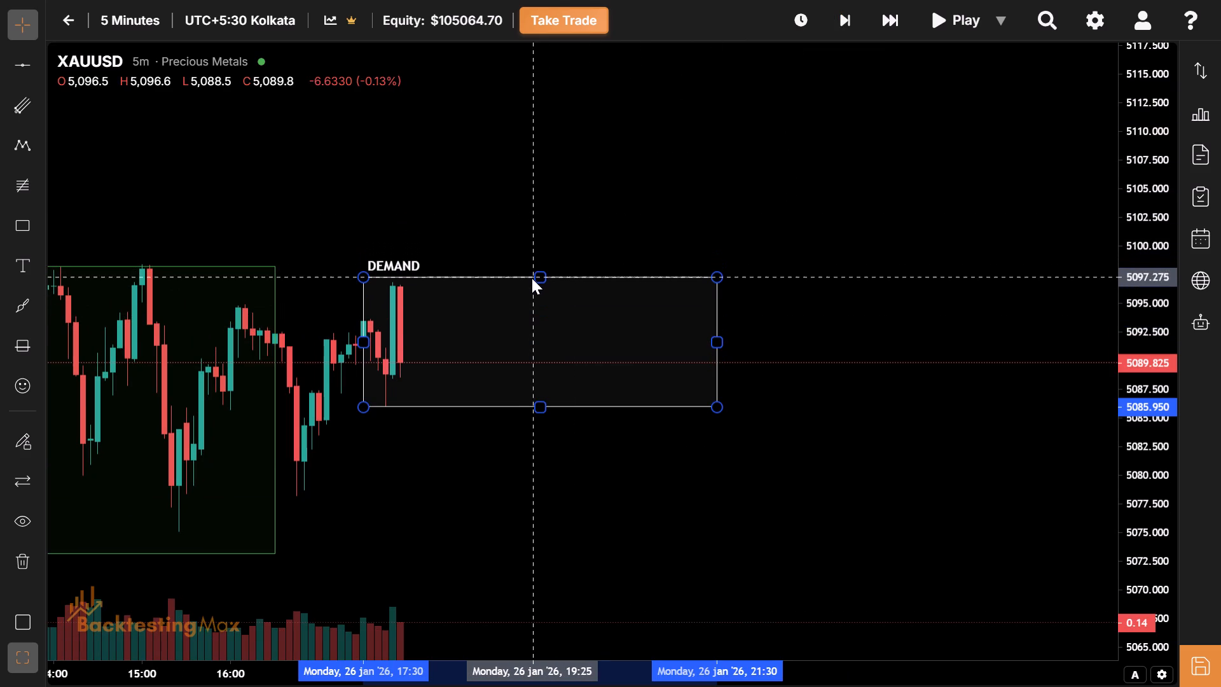
left_click_drag(532, 278, 532, 279)
Advance the replay six bars from 17:55 to 18:25 on 26 January.
left_click_drag(405, 499, 912, 286)
left_click_drag(642, 415, 418, 579)
left_click_drag(902, 460, 751, 462)
left_click_drag(830, 132, 831, 212)
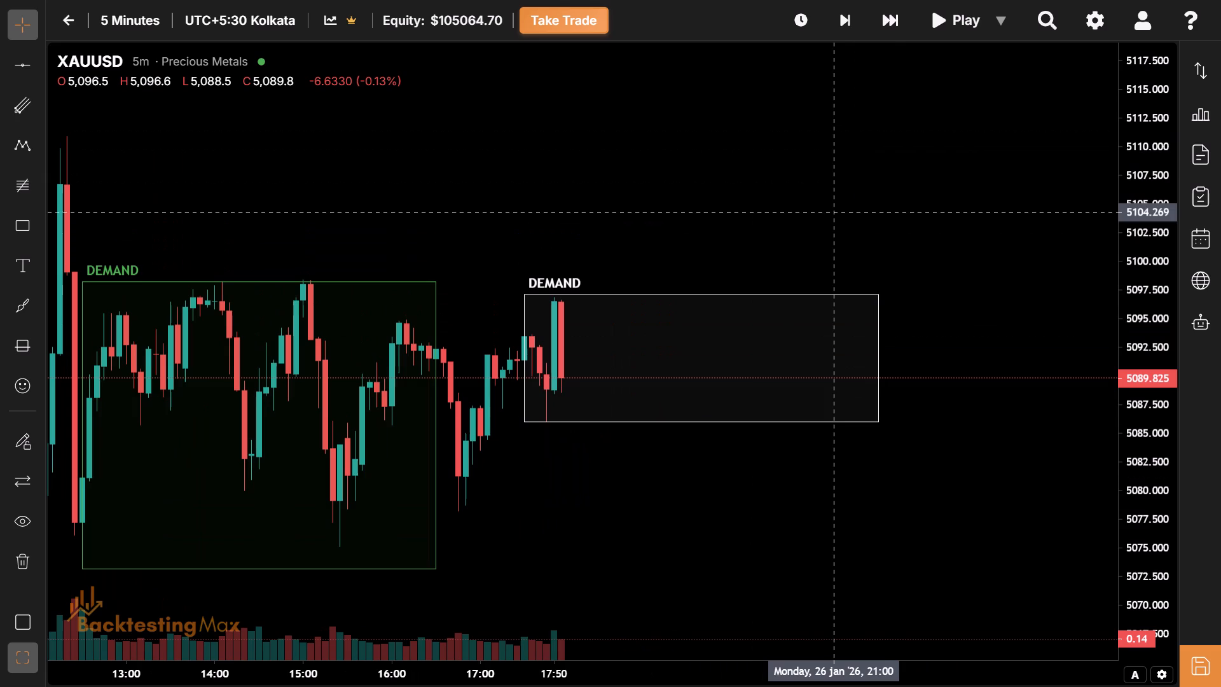
left_click_drag(826, 148, 778, 151)
left_click(855, 20)
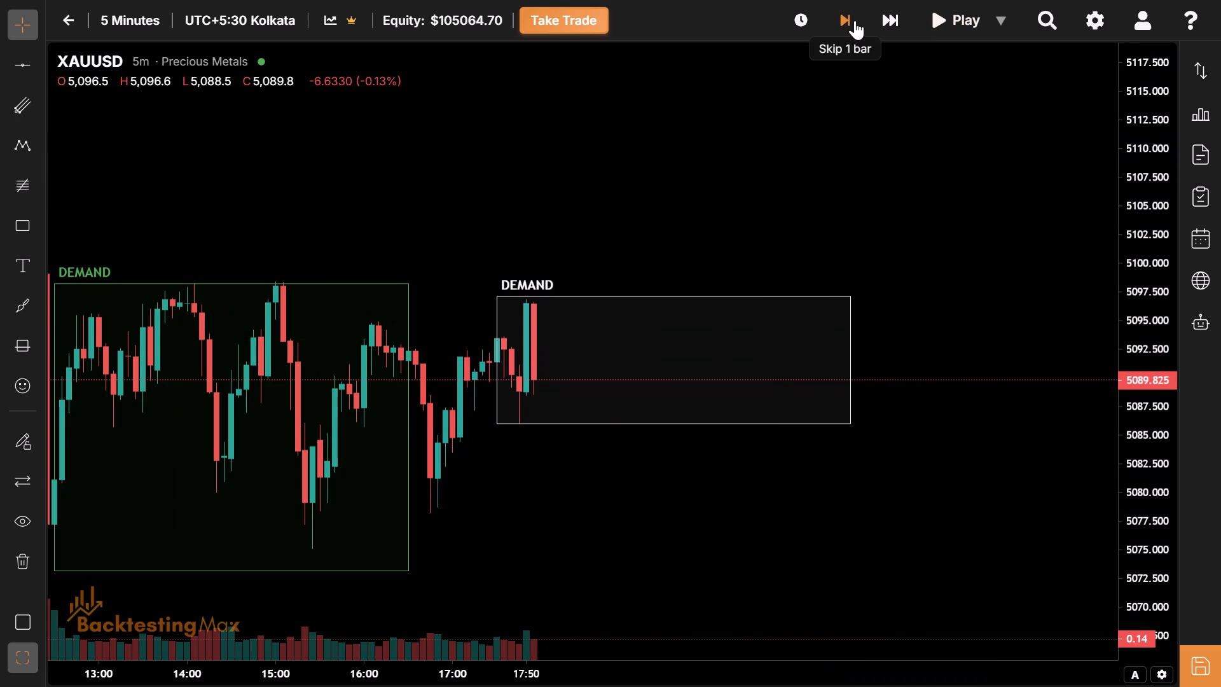
left_click(855, 20)
left_click(855, 20)
left_click(855, 20)
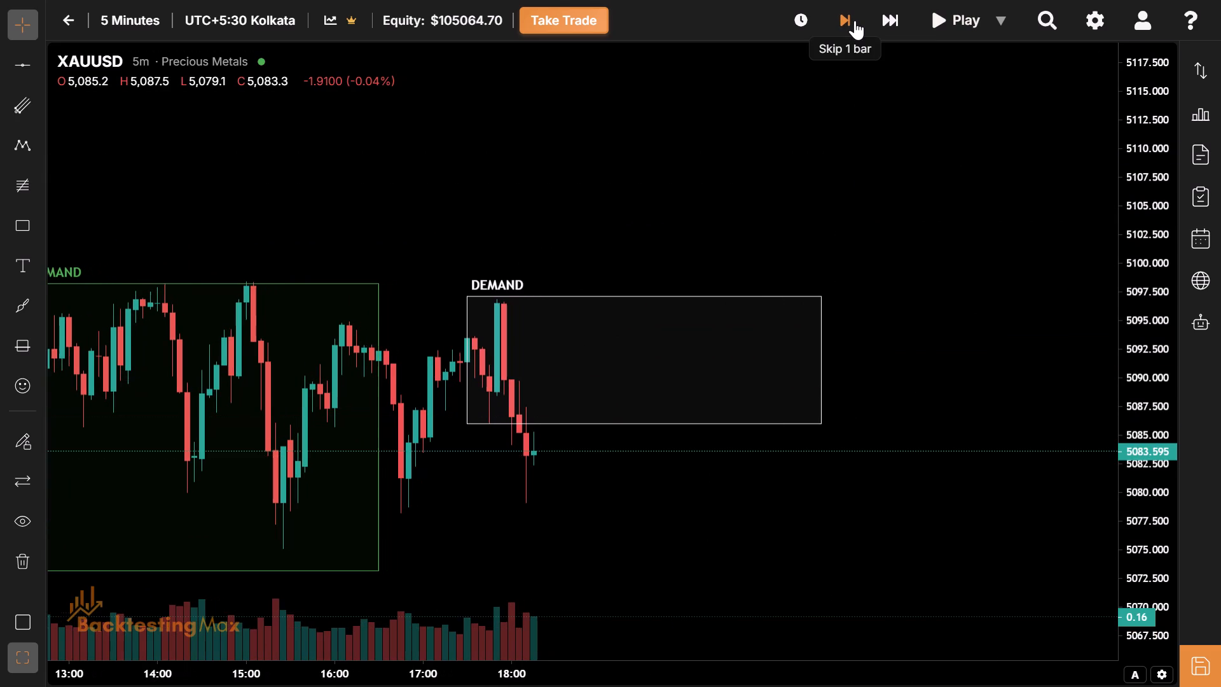
left_click(855, 20)
left_click(855, 20)
Extend the NY session rectangle's lower edge down to the 18:25 candle's low at about 5076.9.
left_click_drag(619, 524, 598, 504)
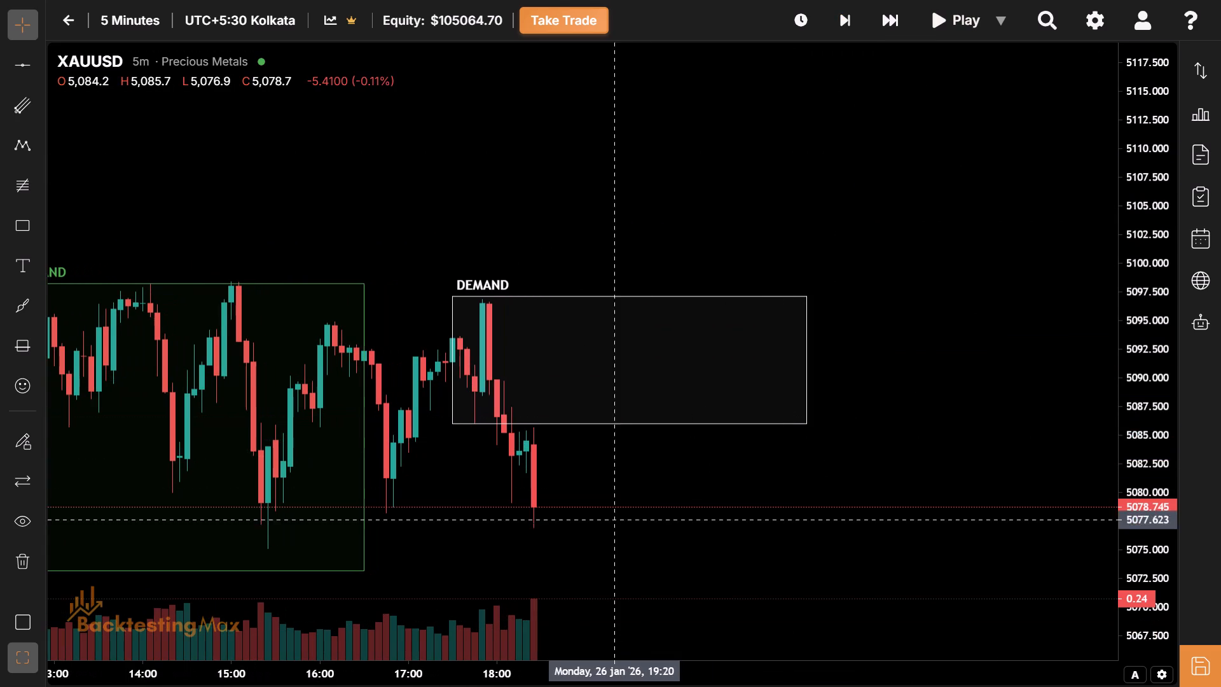
left_click_drag(598, 504, 522, 441)
left_click_drag(551, 361, 557, 466)
left_click(560, 406)
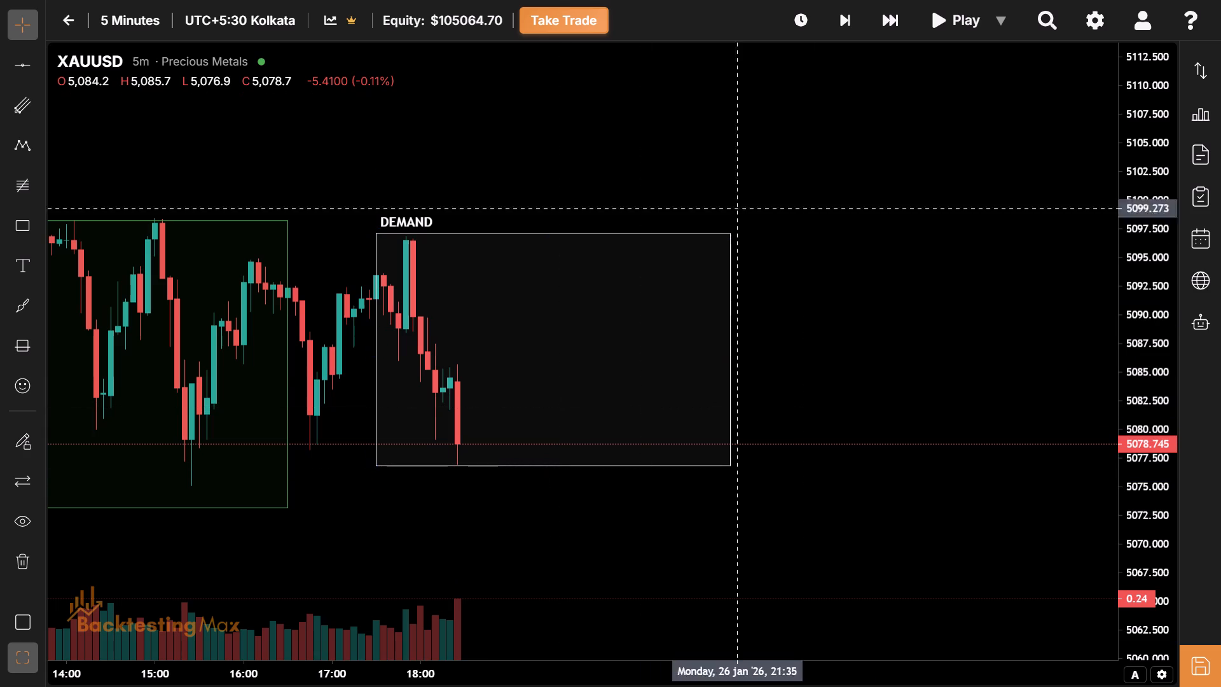
Advance the replay one bar to 18:30 and lower the NY session rectangle's bottom edge to about 5066.0.
left_click(848, 22)
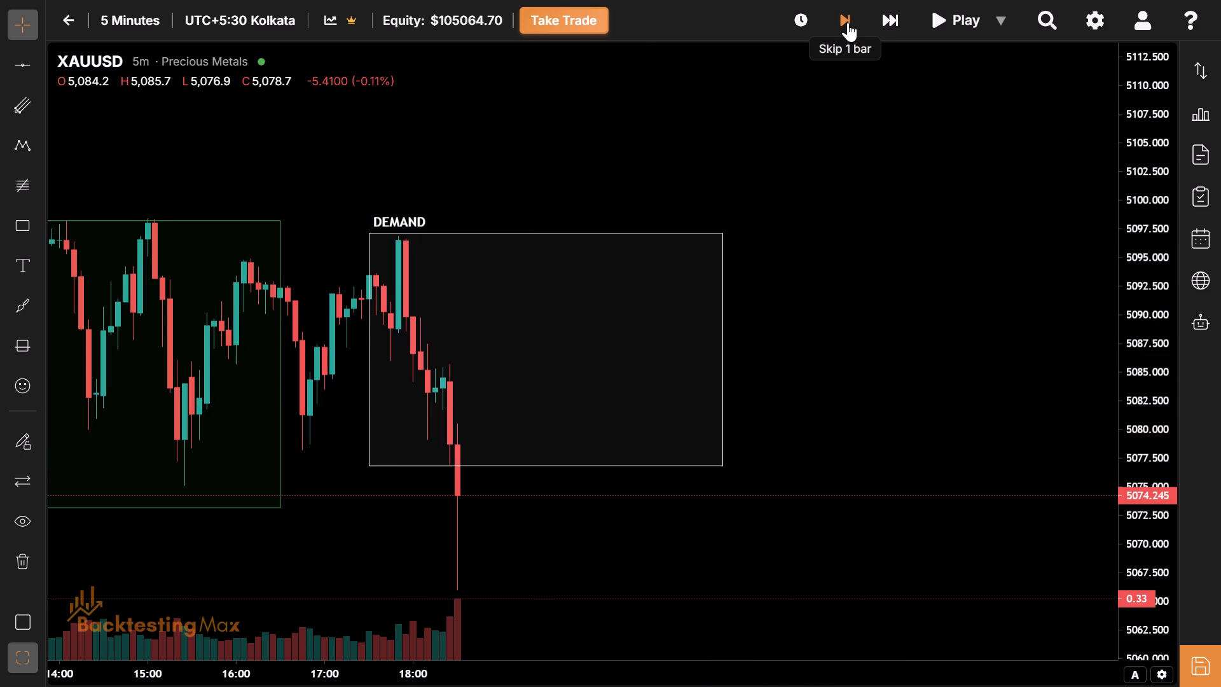
left_click_drag(392, 586, 698, 593)
left_click_drag(538, 578, 459, 489)
left_click_drag(577, 517, 735, 403)
left_click_drag(655, 392, 595, 429)
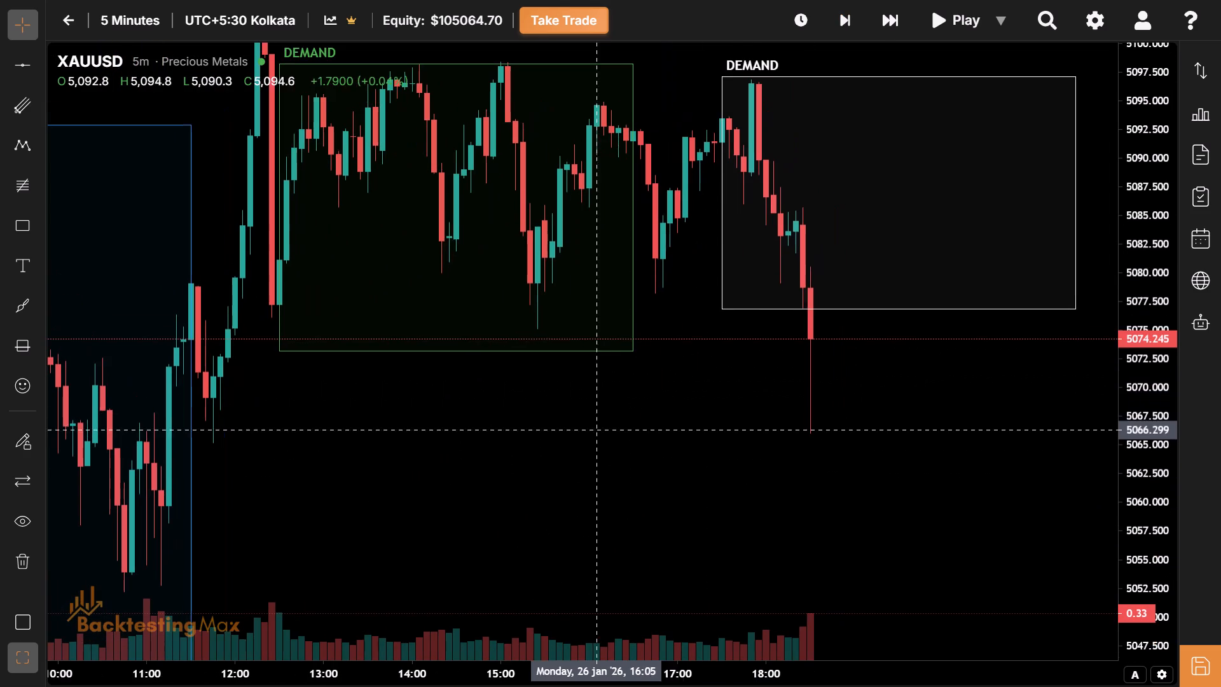
left_click_drag(681, 411, 530, 440)
left_click_drag(809, 413, 659, 406)
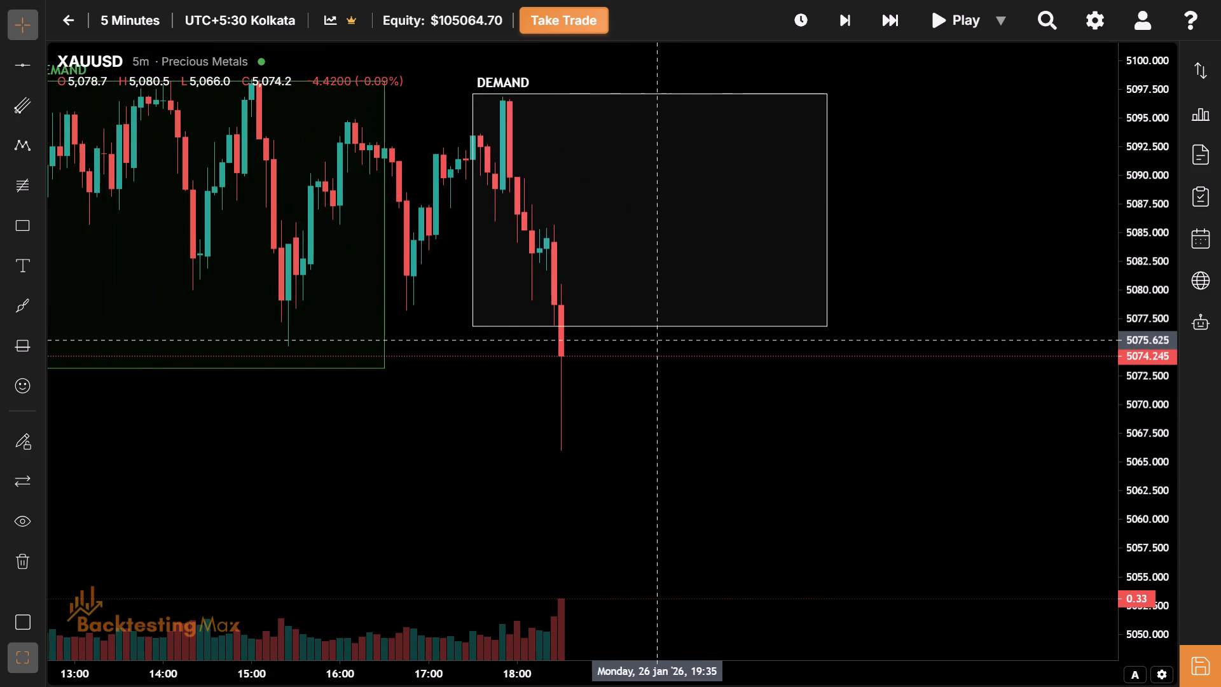
left_click_drag(649, 331, 674, 450)
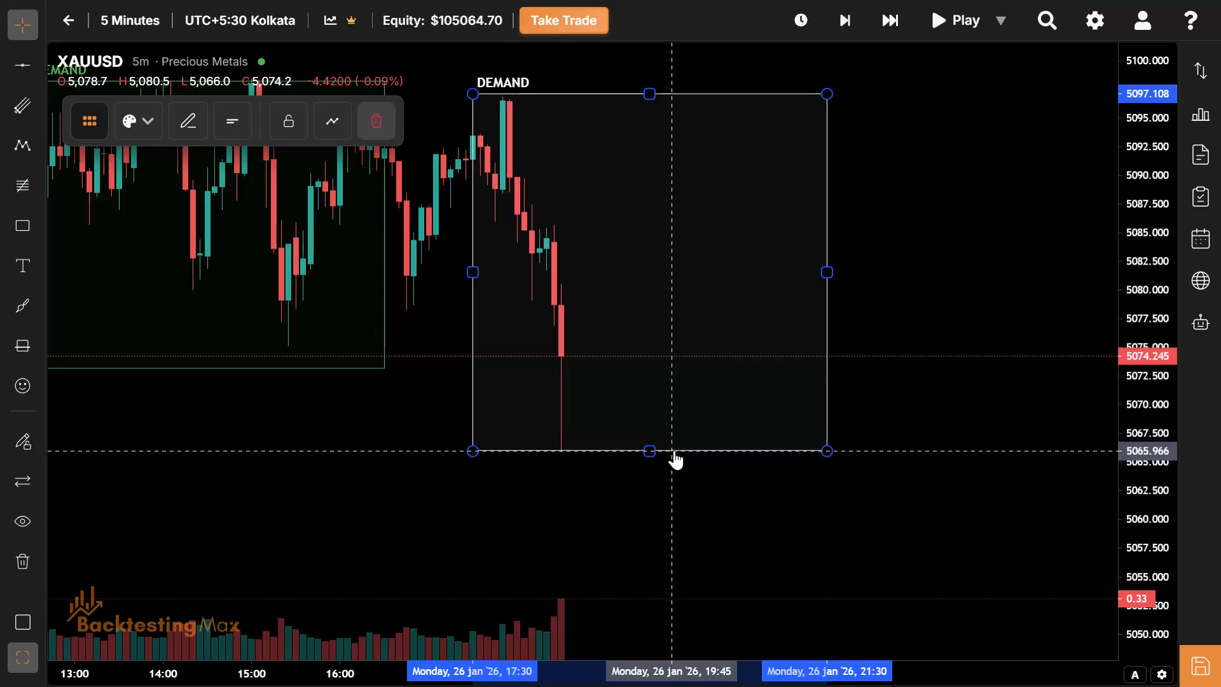
Advance the replay two bars from 18:30 to 18:40 on 26 January.
left_click_drag(660, 285, 472, 242)
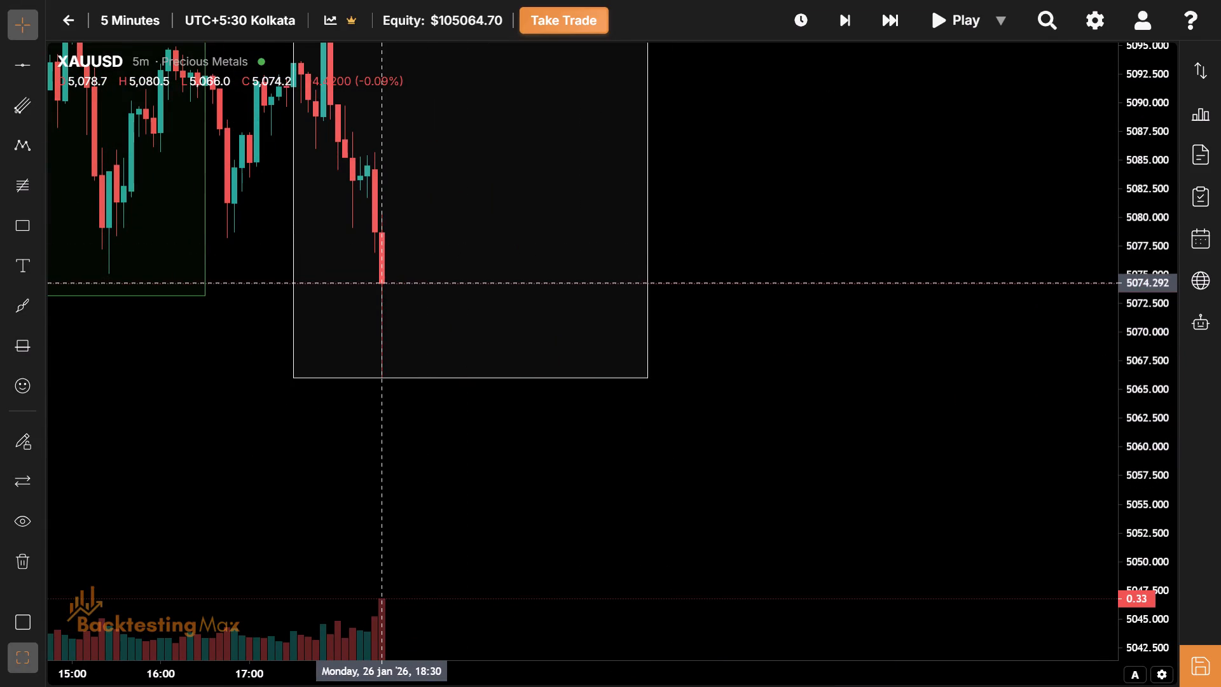
left_click_drag(383, 282, 349, 328)
left_click_drag(372, 328, 369, 422)
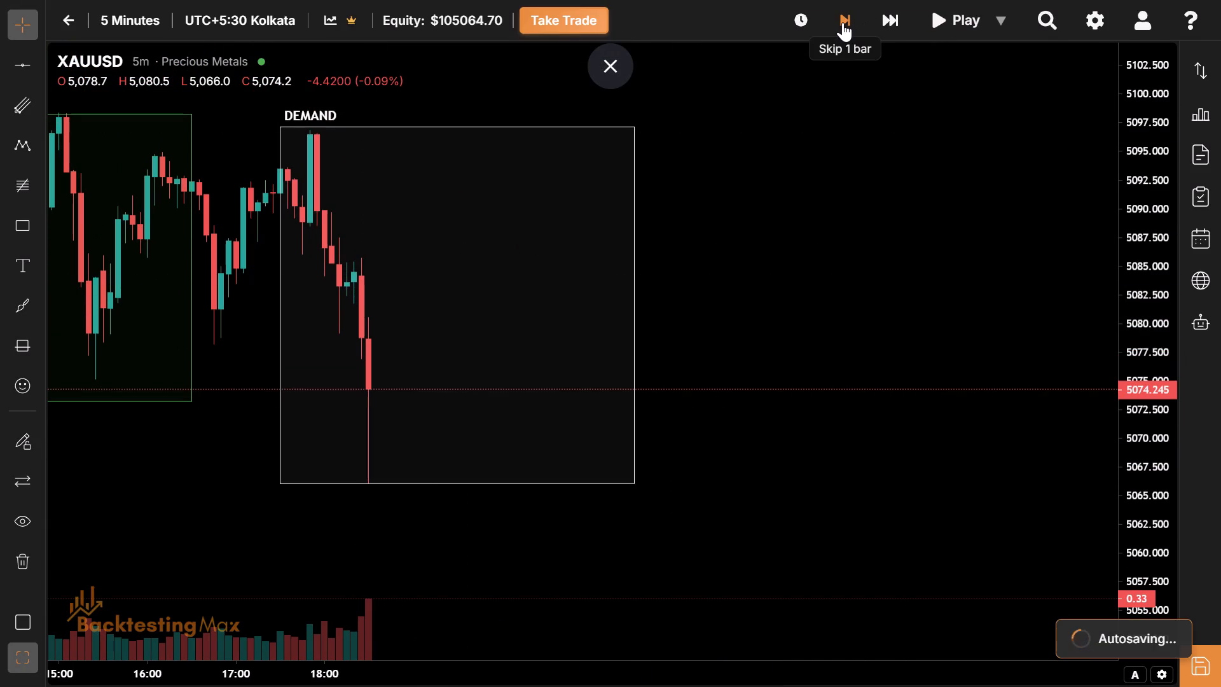
left_click(843, 22)
left_click(843, 22)
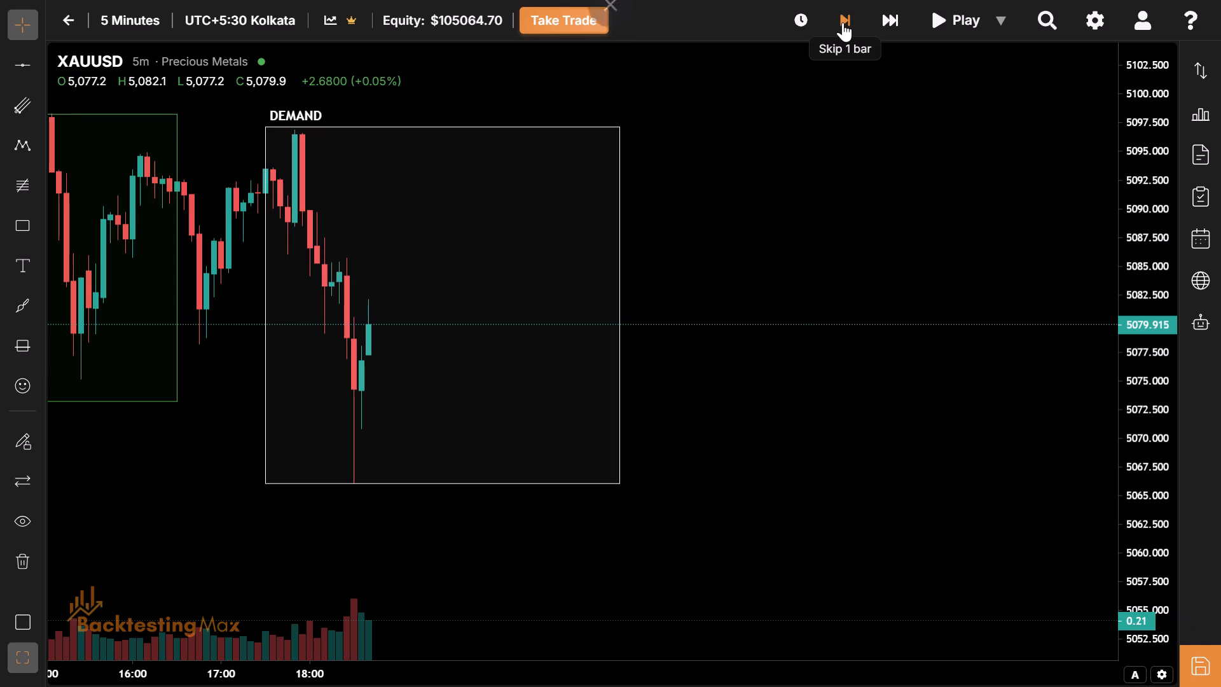
Switch the chart to the 15-minute timeframe, compare the session ranges, and advance the replay one 15-minute bar.
left_click(110, 21)
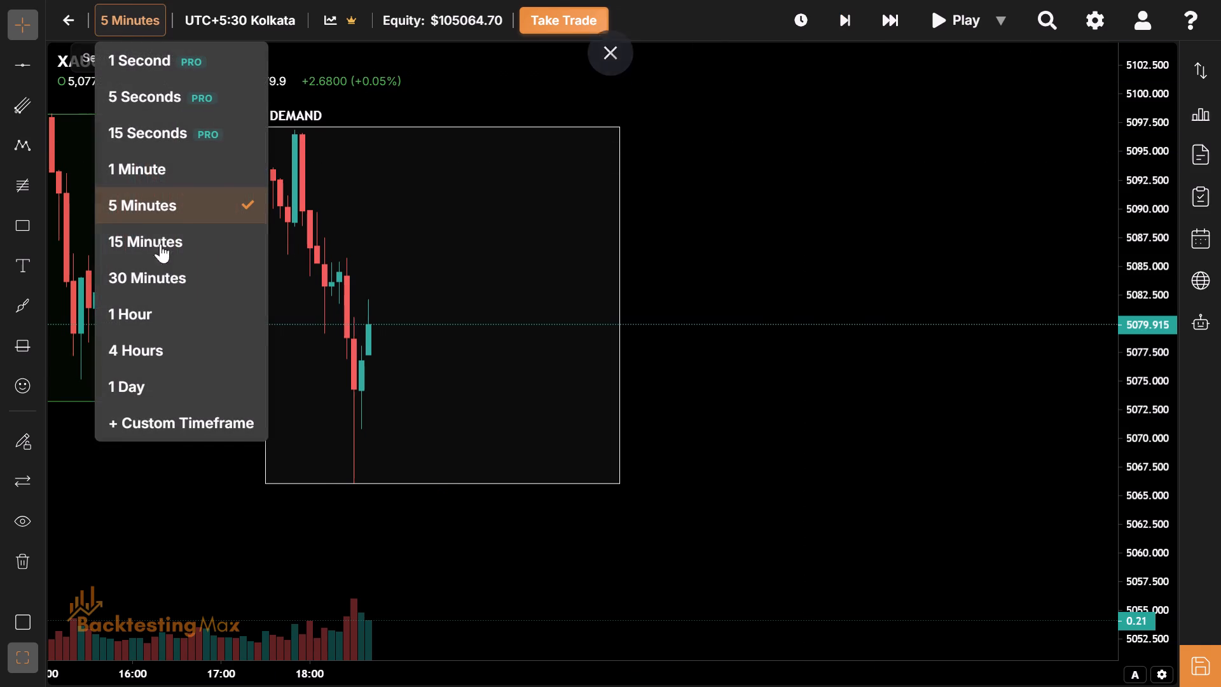
left_click(184, 246)
left_click_drag(390, 375, 513, 387)
left_click_drag(394, 474, 400, 482)
left_click_drag(374, 447, 372, 457)
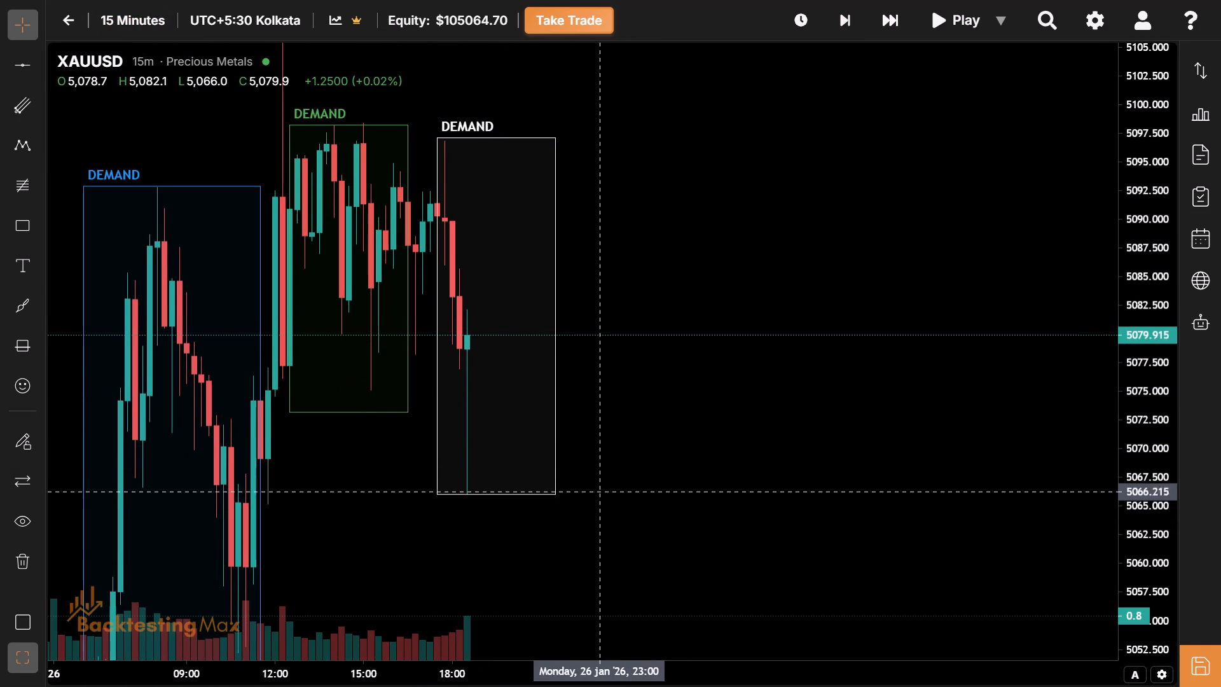
left_click_drag(615, 486, 631, 465)
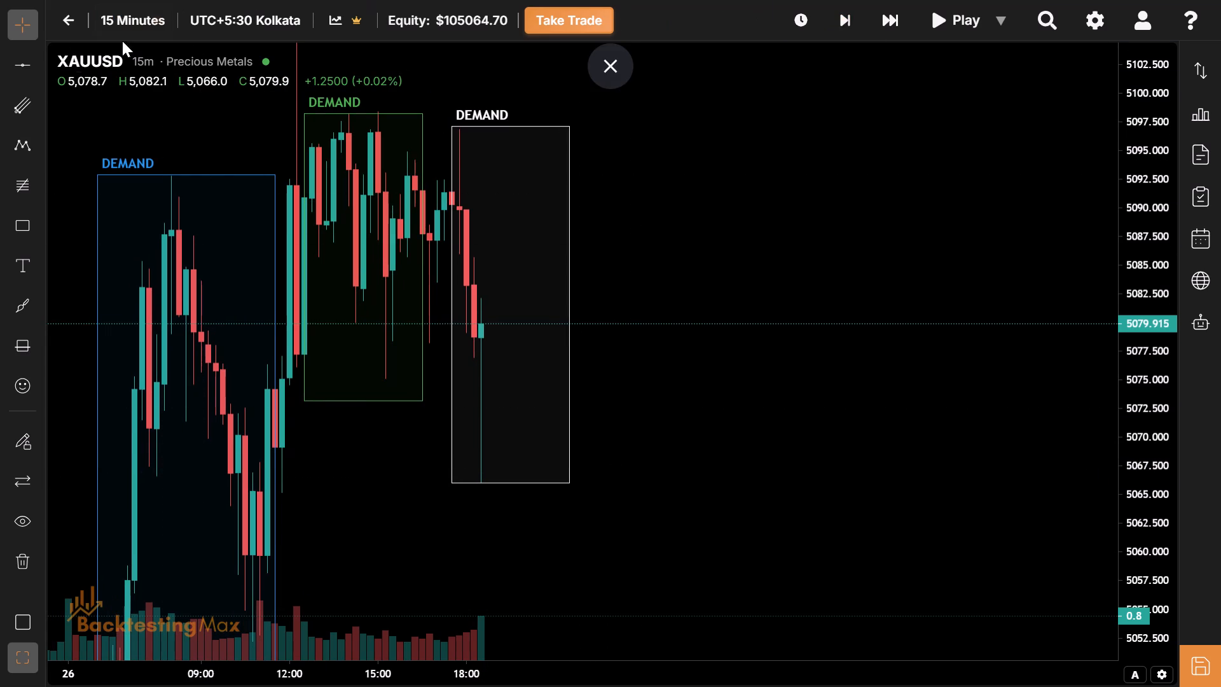
left_click(841, 27)
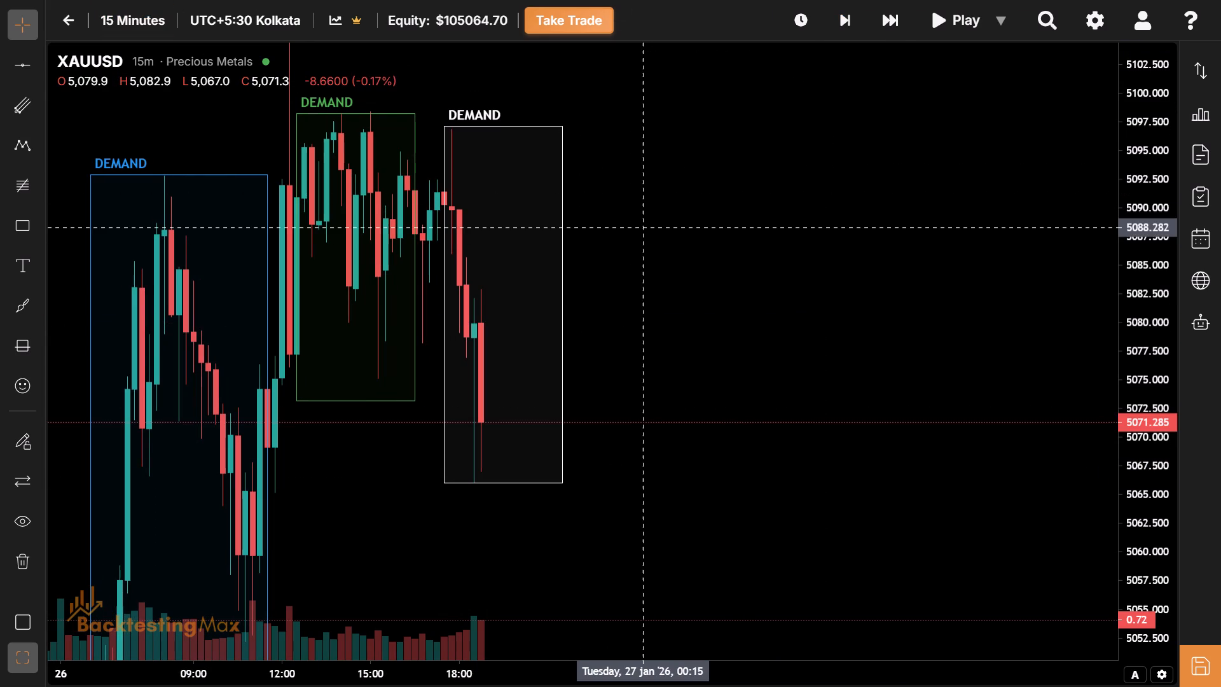
Return the chart to the 5-minute timeframe.
left_click(132, 25)
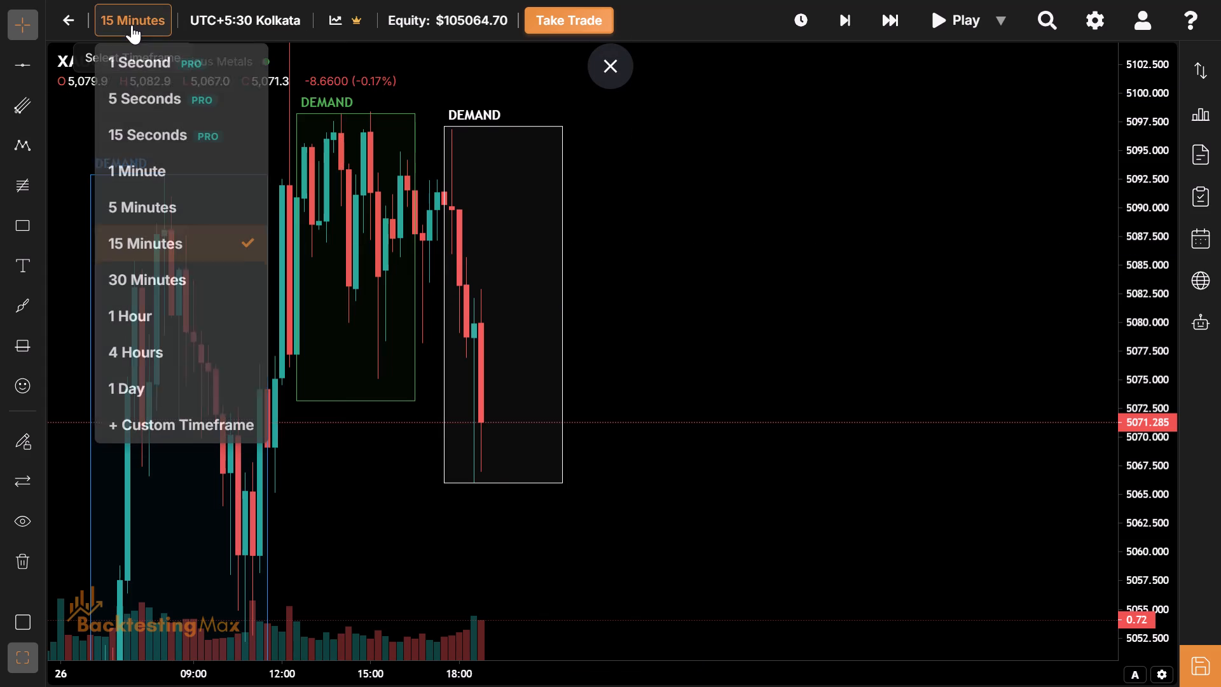
left_click(188, 196)
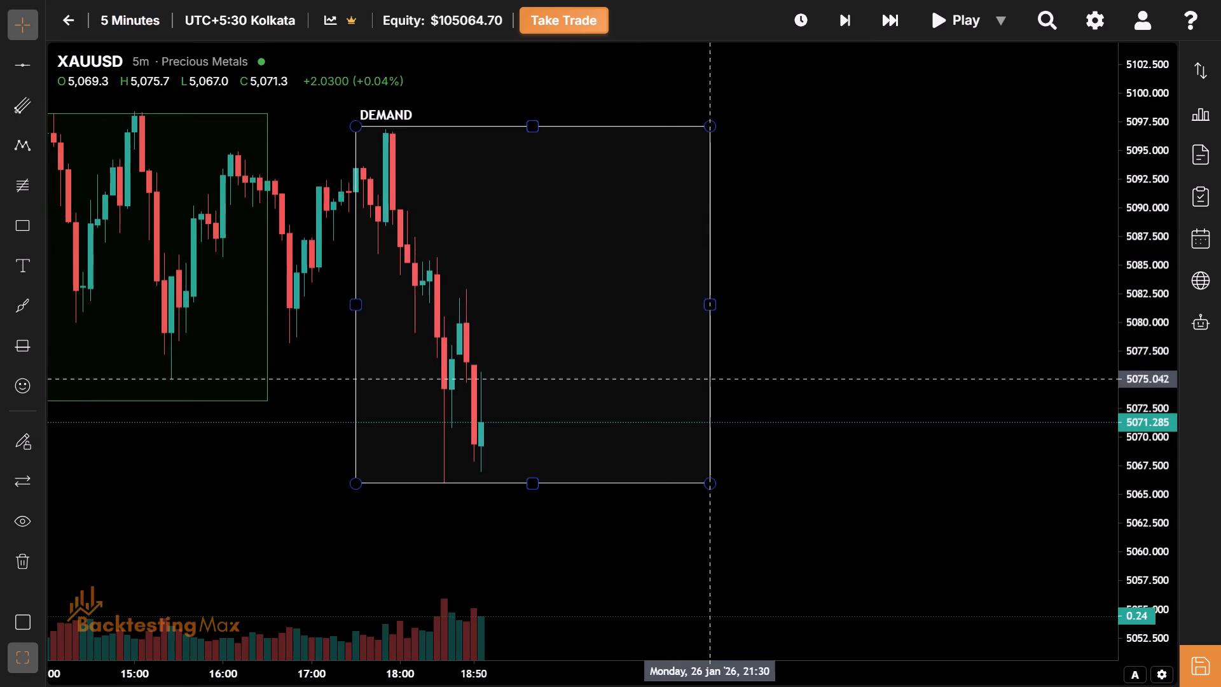
Examine the 5-minute price action from the London range through the NY session rectangle.
left_click_drag(550, 385, 770, 389)
left_click_drag(697, 389, 778, 410)
left_click_drag(764, 410, 754, 392)
left_click_drag(754, 392, 592, 380)
left_click_drag(592, 380, 726, 375)
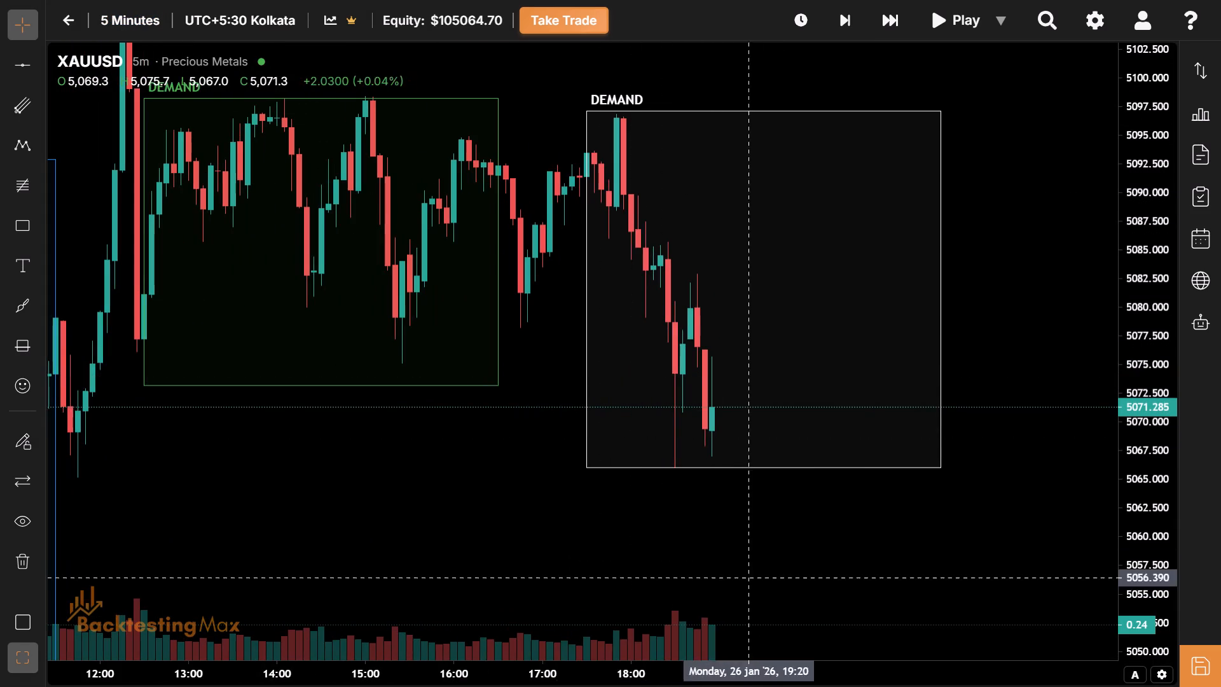
left_click_drag(550, 559, 716, 567)
left_click_drag(576, 552, 458, 537)
left_click_drag(770, 612, 683, 581)
left_click_drag(808, 544, 687, 558)
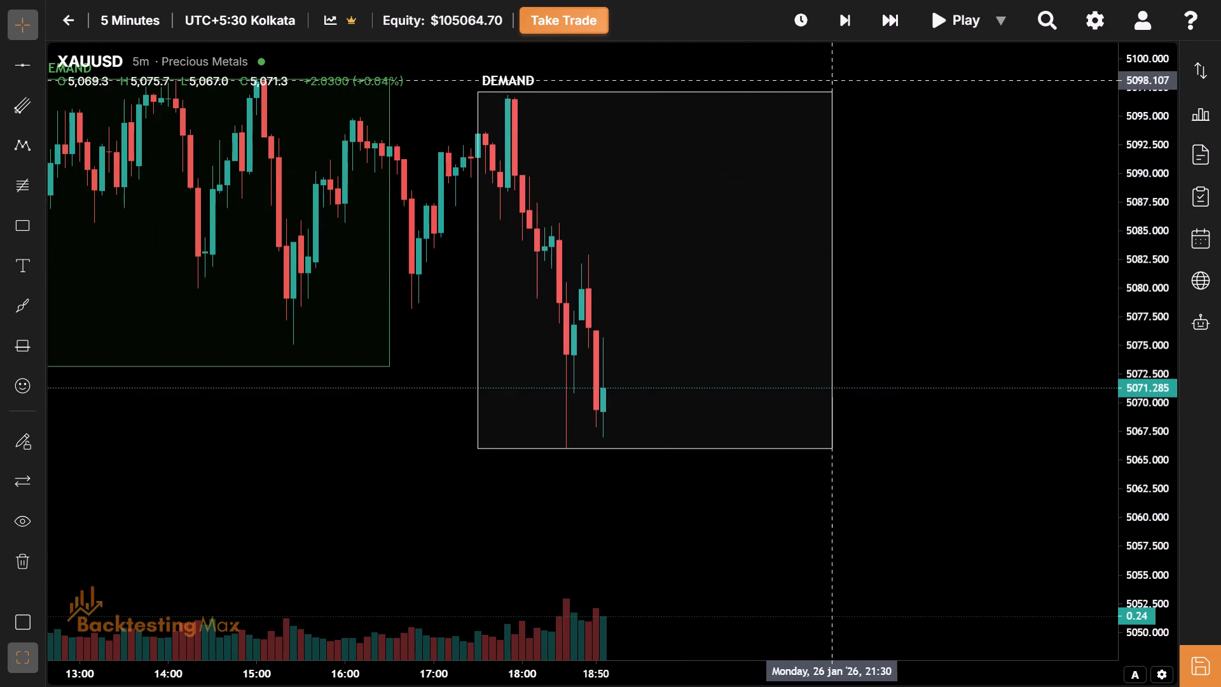
left_click_drag(687, 274, 458, 342)
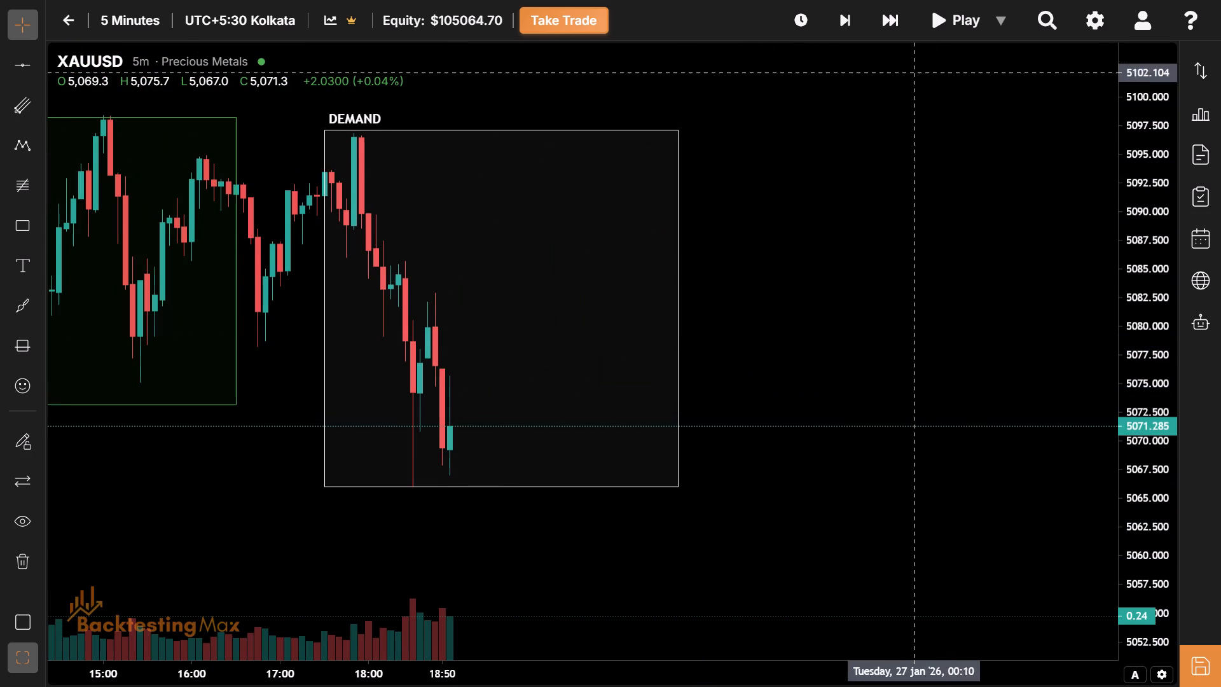
Advance the replay one bar to 19:00 and lower the NY session rectangle's bottom edge to about 5054.3.
left_click(832, 22)
left_click_drag(640, 496, 647, 429)
left_click_drag(540, 599, 710, 465)
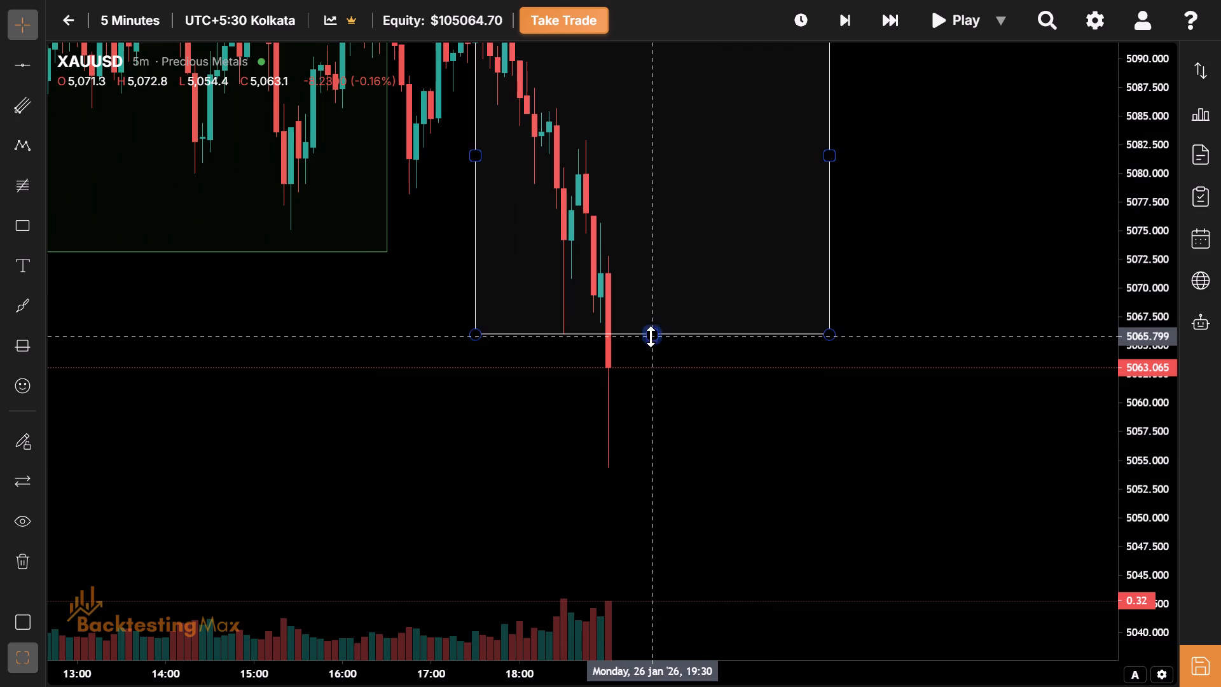
left_click_drag(651, 337, 710, 469)
left_click_drag(672, 284, 650, 347)
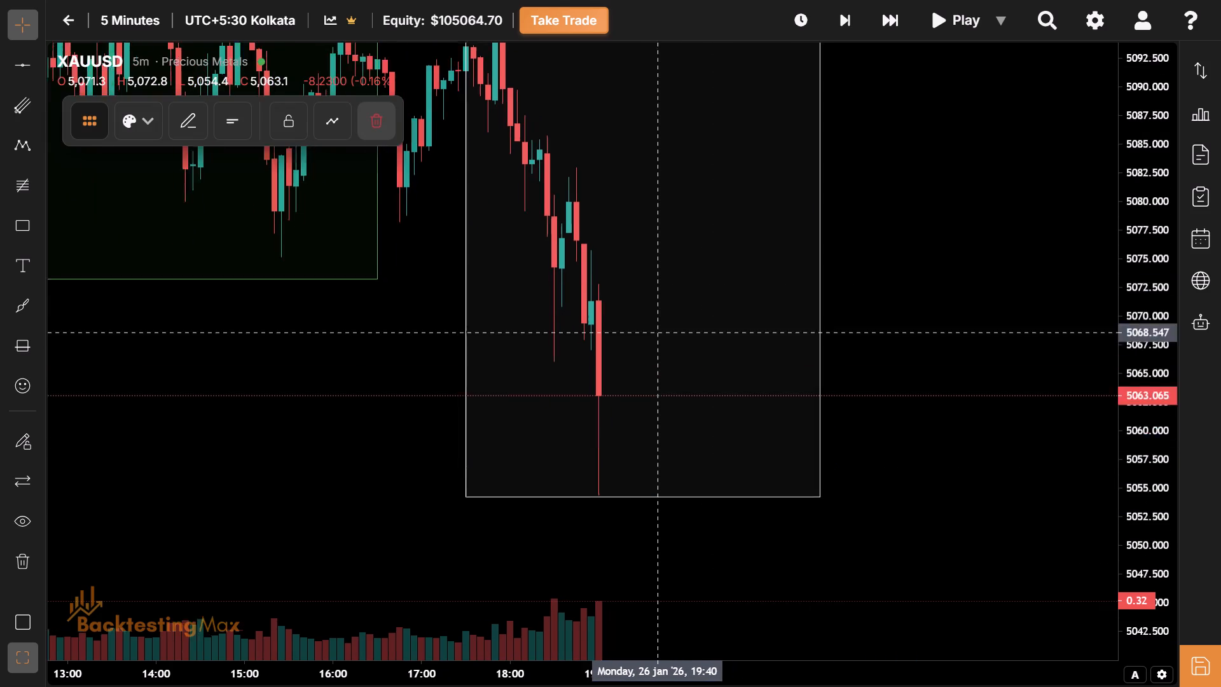
left_click_drag(650, 347, 645, 377)
left_click_drag(645, 377, 569, 365)
Check the NY session decline on the 15-minute timeframe and return to the 5-minute chart.
left_click(148, 14)
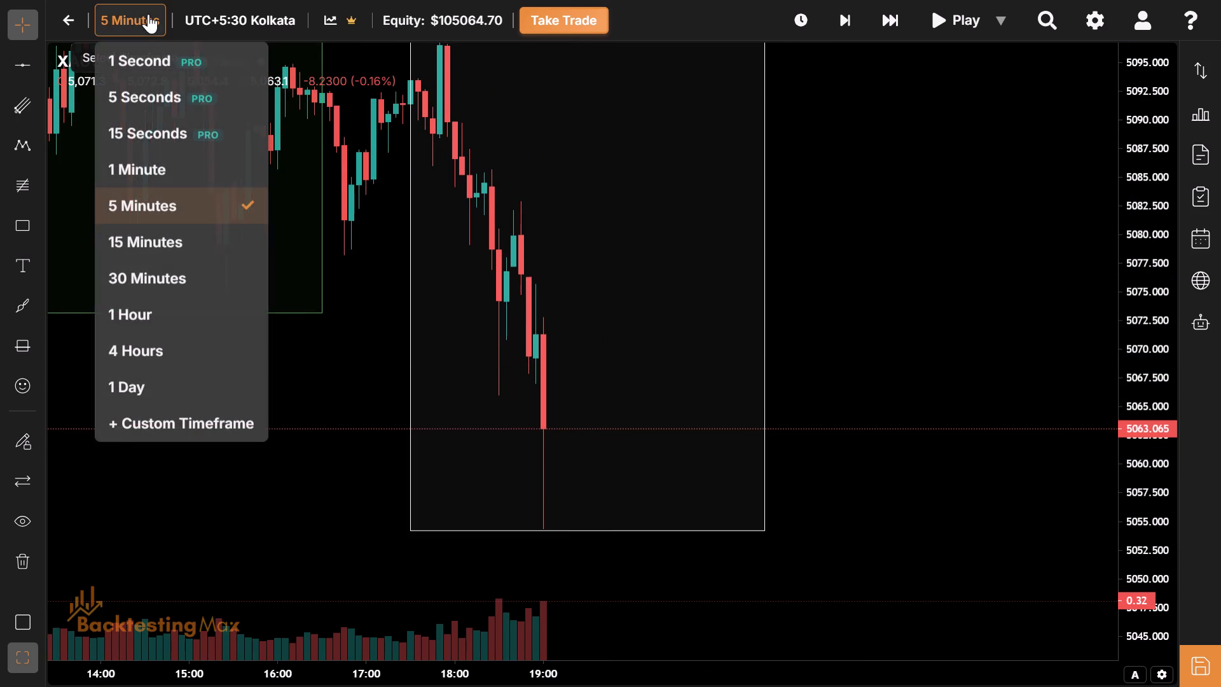
left_click(182, 256)
left_click_drag(512, 340, 511, 352)
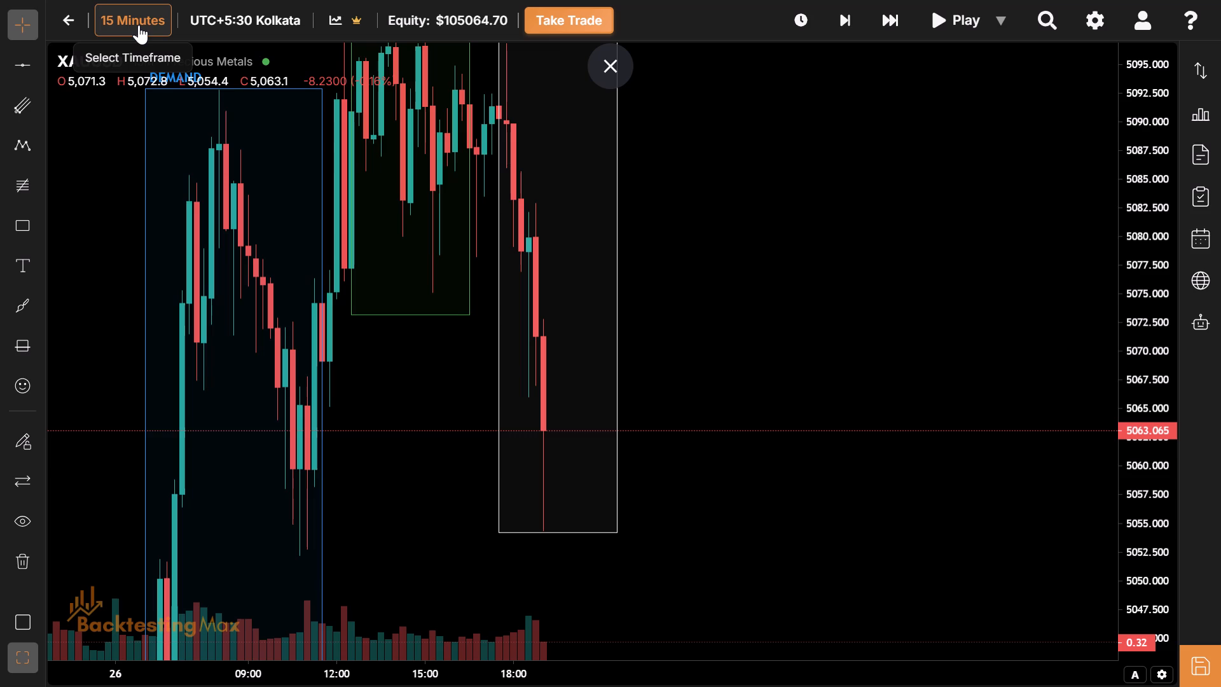
left_click(139, 22)
left_click(167, 196)
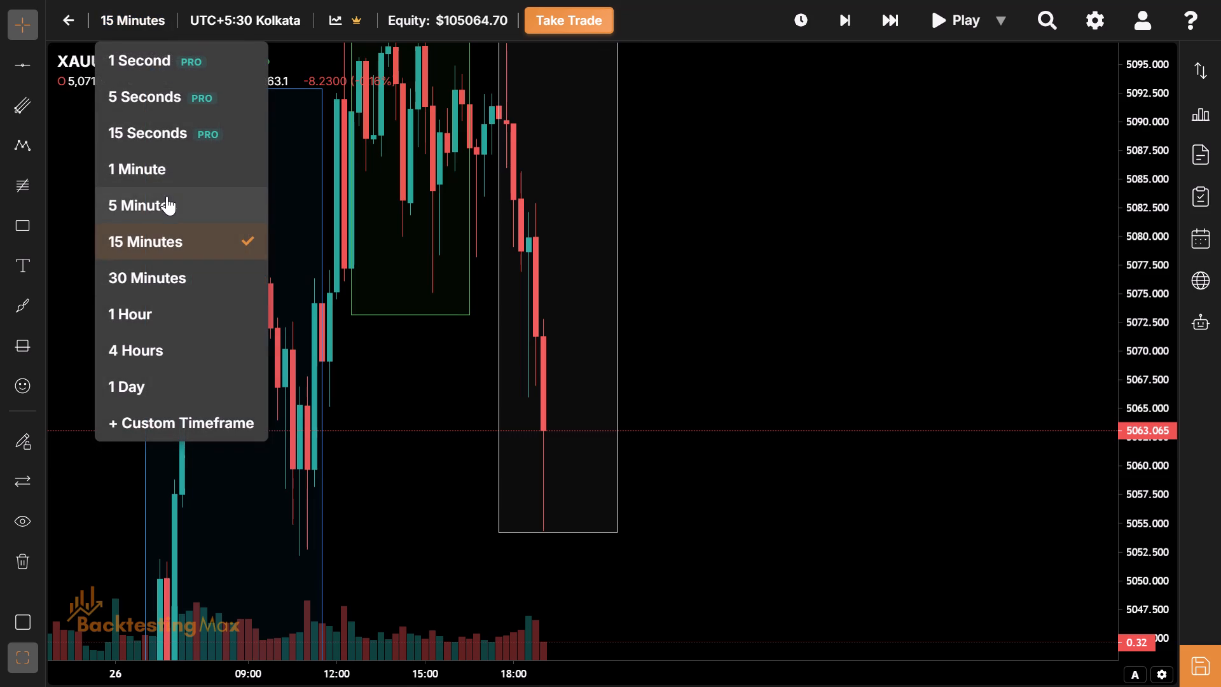
Advance the replay one bar from 19:00 to 19:05 on 26 January.
left_click_drag(661, 340, 604, 402)
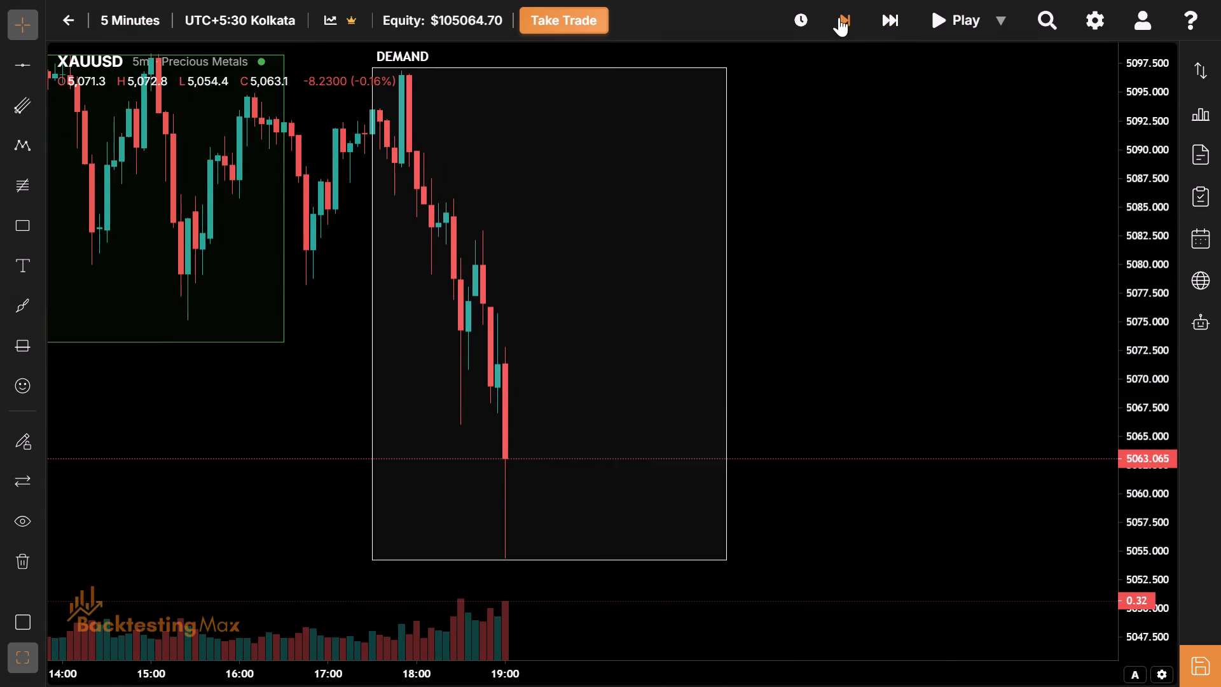
left_click(839, 17)
left_click_drag(655, 374, 626, 300)
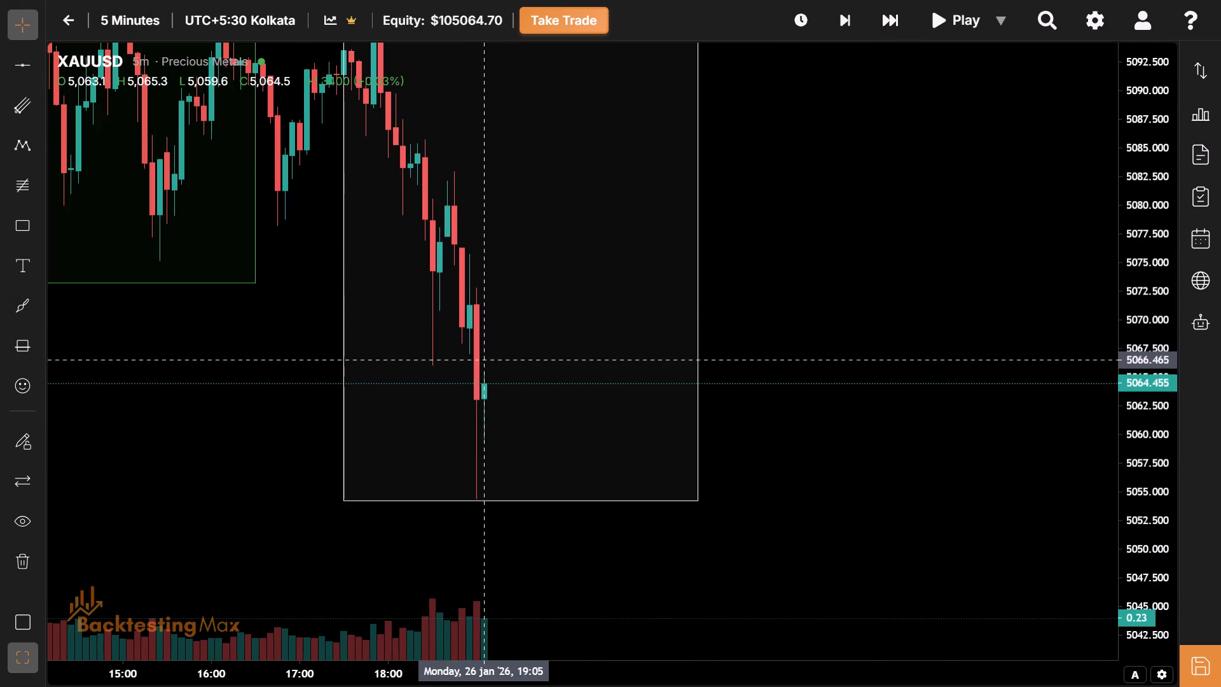
Advance the 5-minute replay one bar to 19:10 on 26 January.
left_click_drag(480, 360, 672, 419)
left_click_drag(381, 481, 755, 457)
left_click_drag(517, 494, 385, 513)
left_click_drag(840, 448, 327, 410)
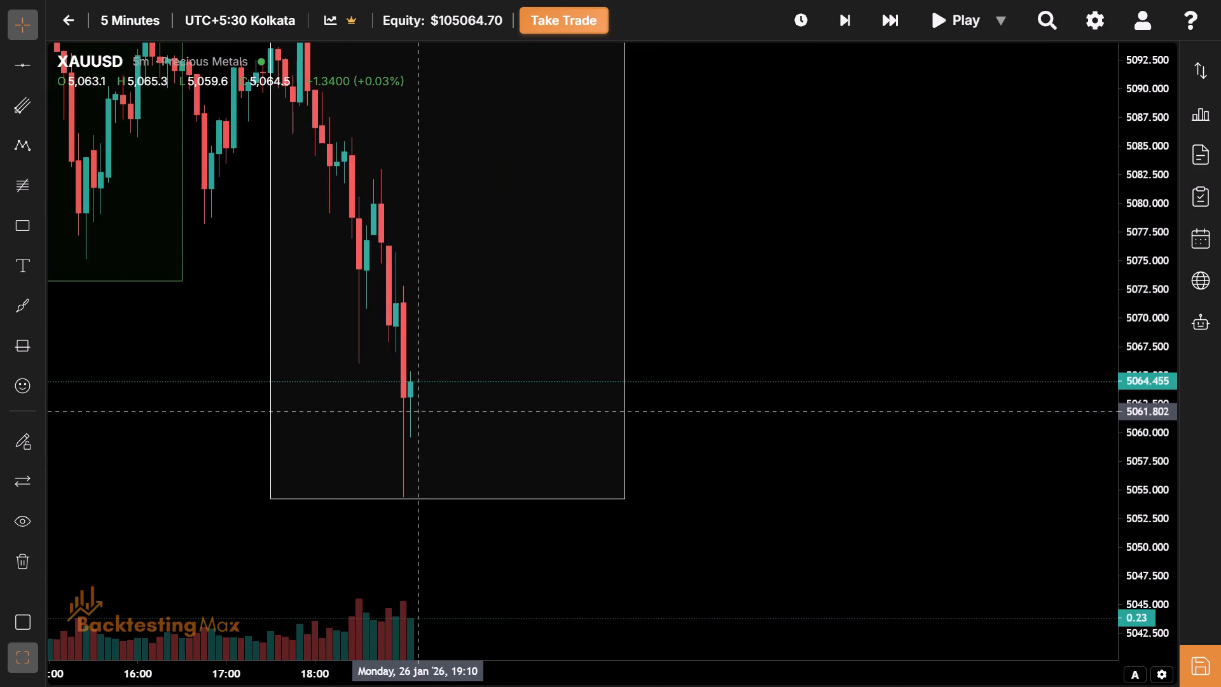
left_click_drag(414, 412, 413, 399)
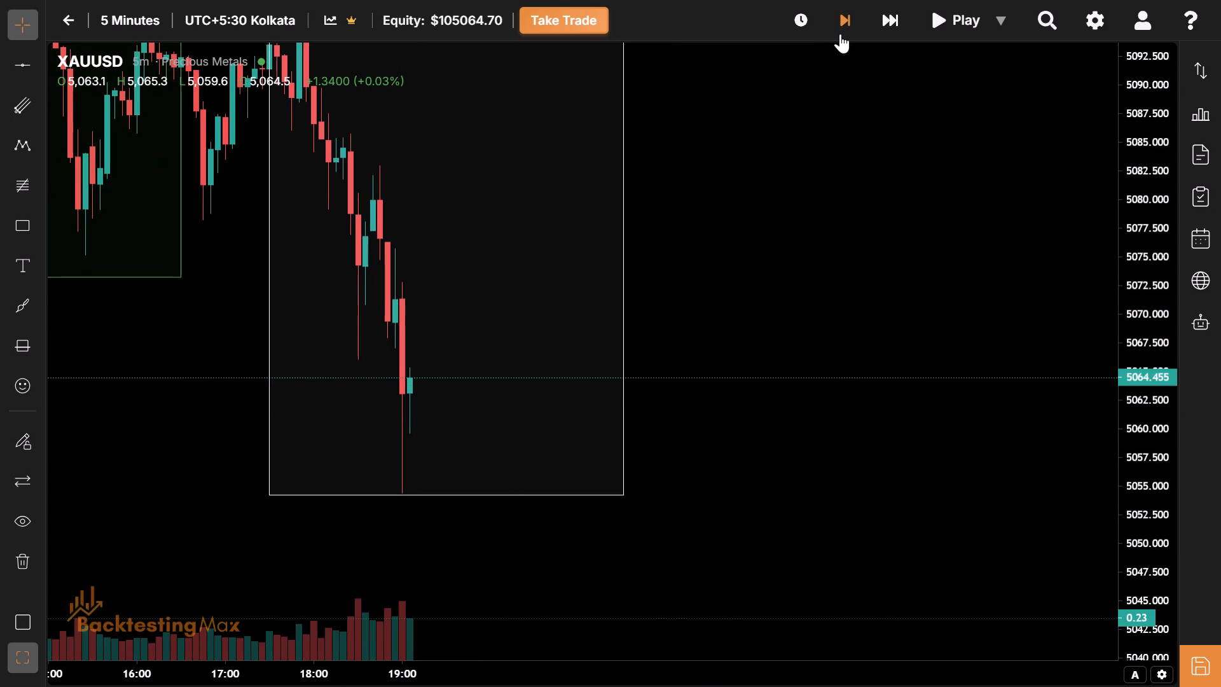
left_click(840, 34)
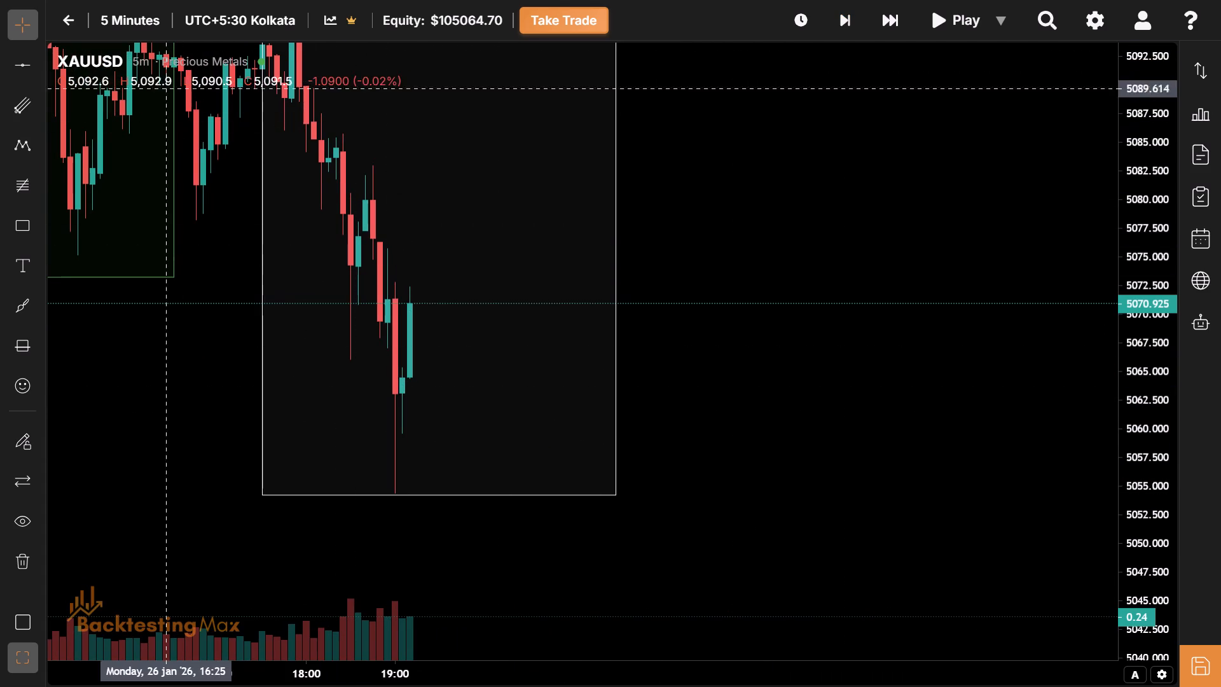
Switch the chart to the 15-minute timeframe and advance the replay one bar to 19:15.
left_click(149, 30)
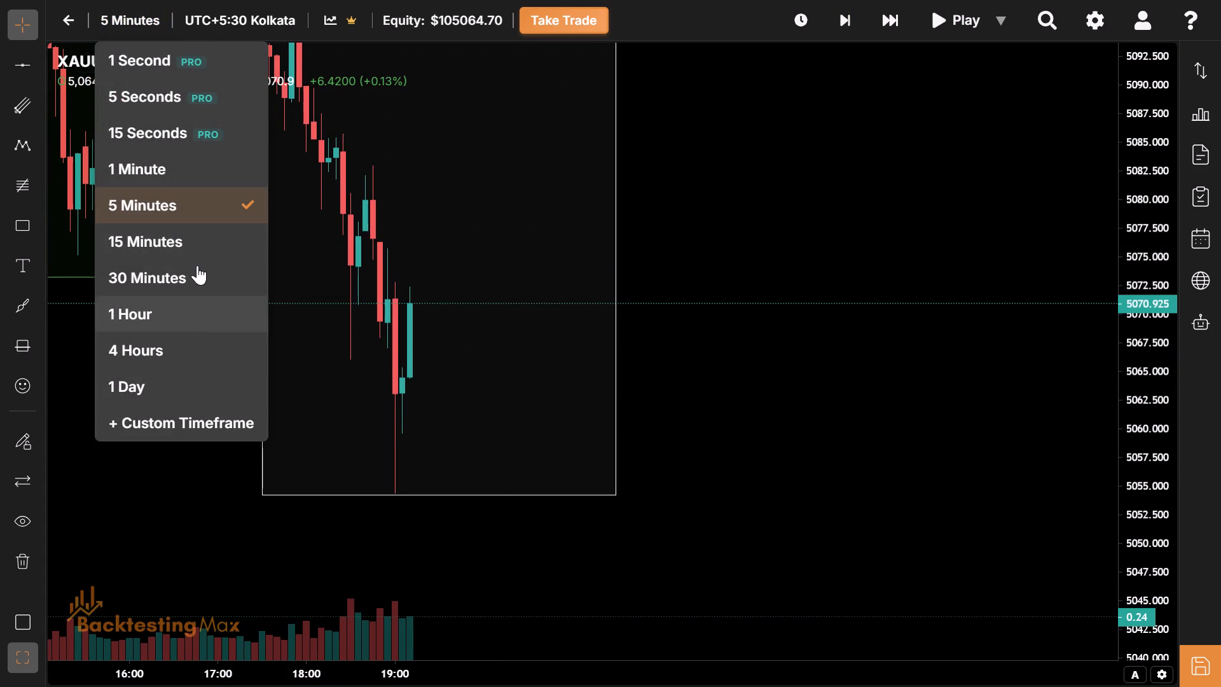
left_click(196, 242)
left_click_drag(684, 398, 726, 423)
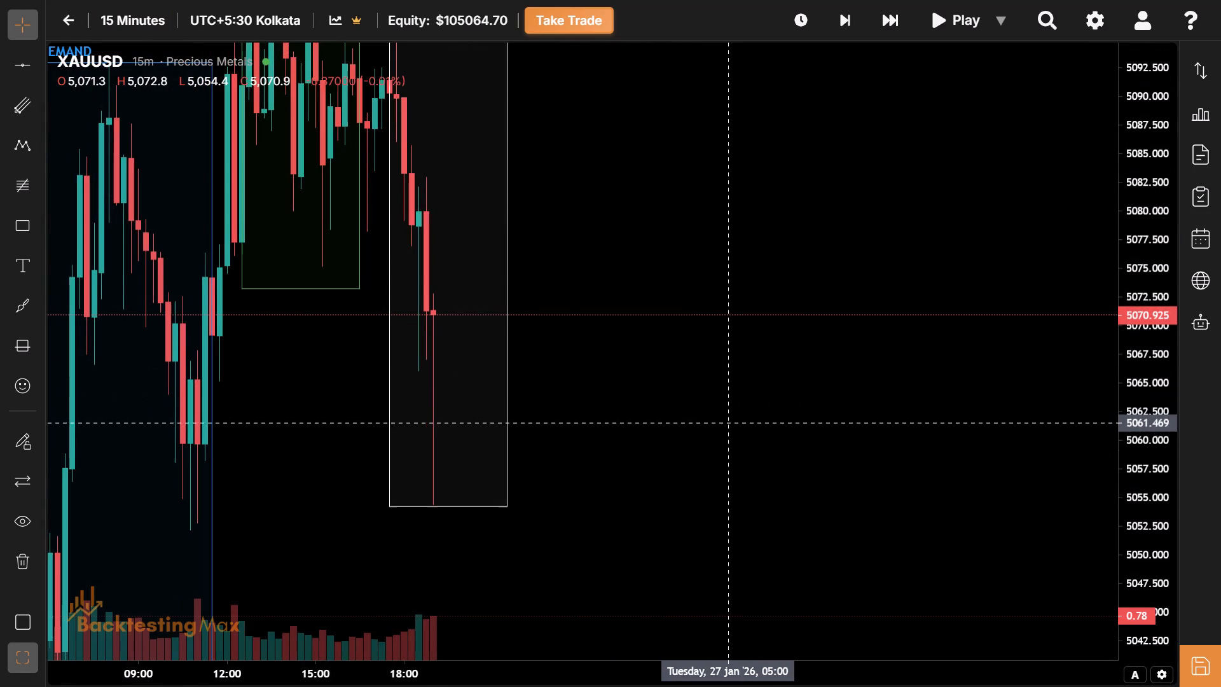
left_click(845, 31)
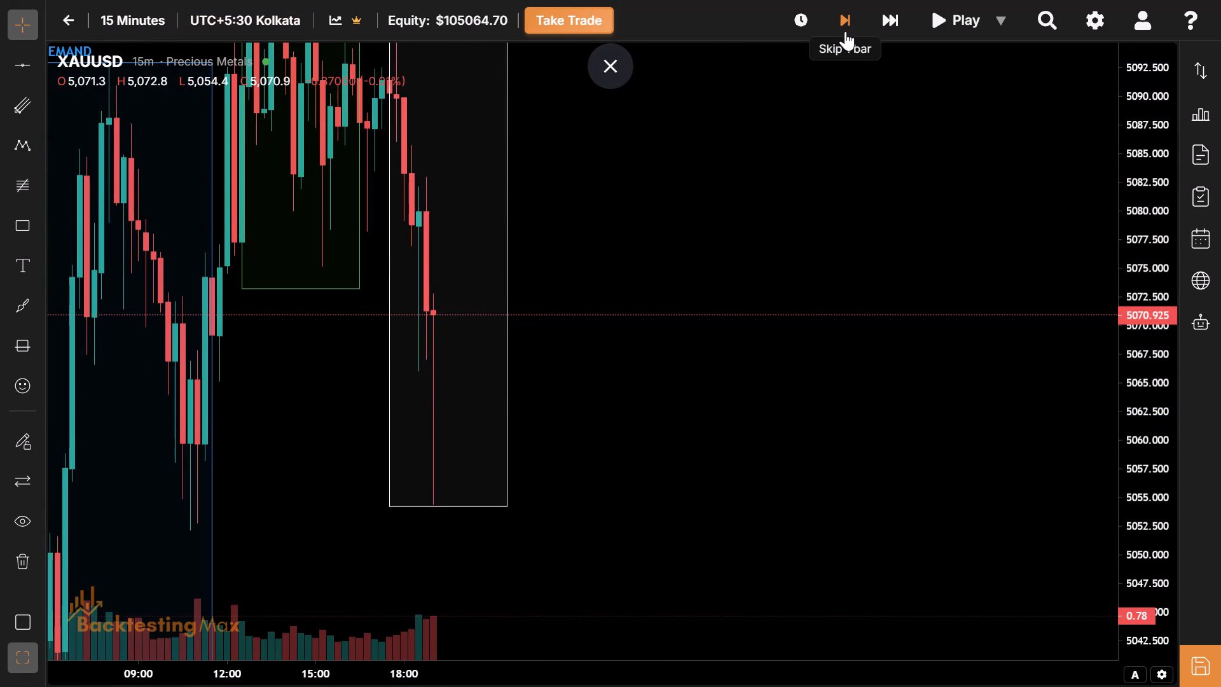
Return to the 5-minute timeframe and advance the replay three bars to 19:40, reviewing the bounce in the NY rectangle.
left_click(157, 32)
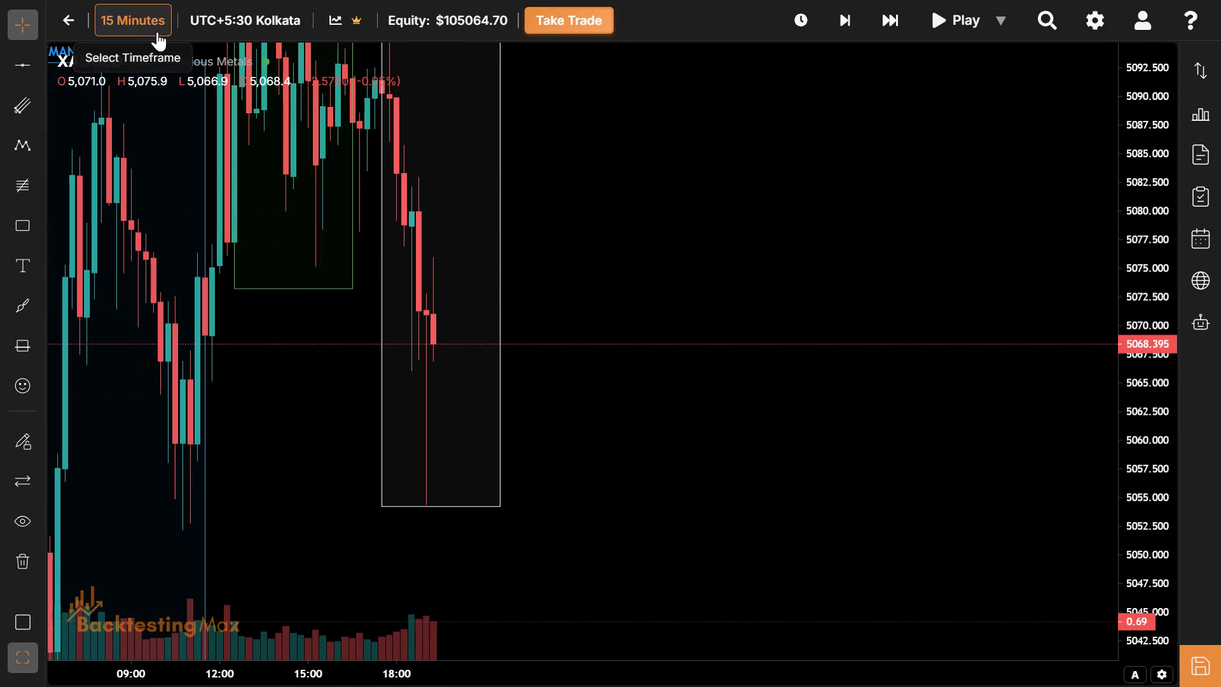
left_click(163, 205)
left_click_drag(546, 280, 549, 305)
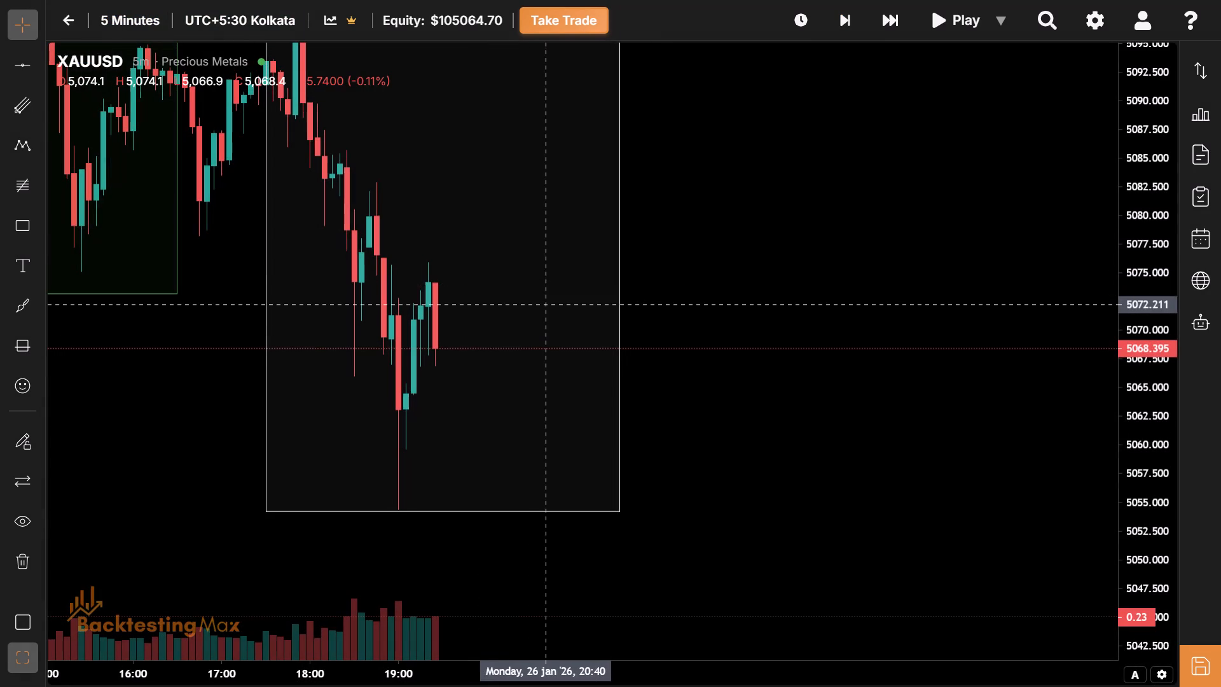
left_click_drag(694, 306, 754, 319)
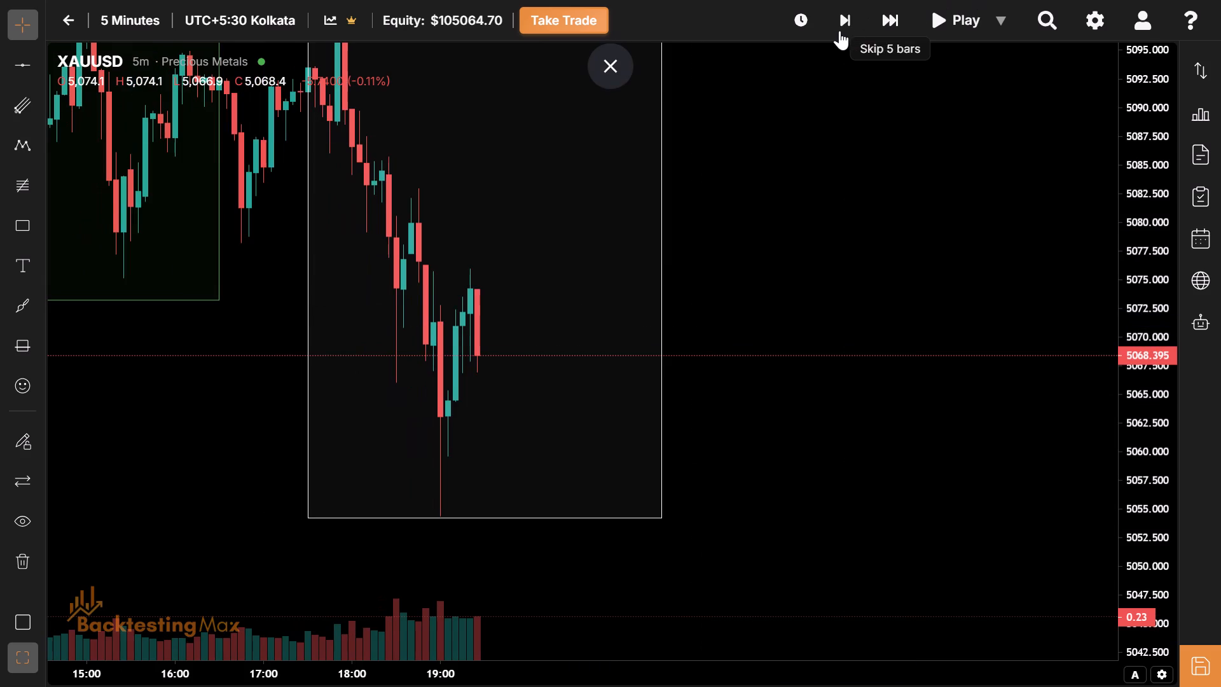
left_click(839, 31)
left_click(839, 31)
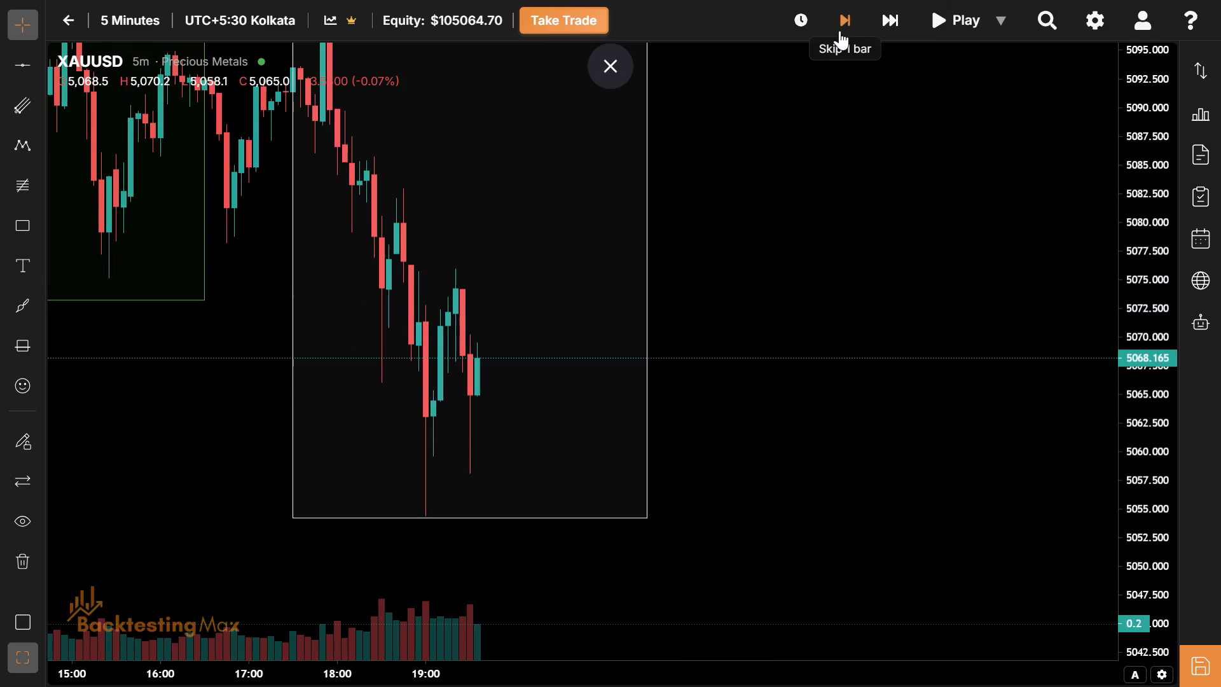
left_click_drag(734, 384, 867, 400)
left_click_drag(566, 412, 843, 398)
left_click_drag(486, 401, 308, 429)
left_click_drag(906, 444, 735, 405)
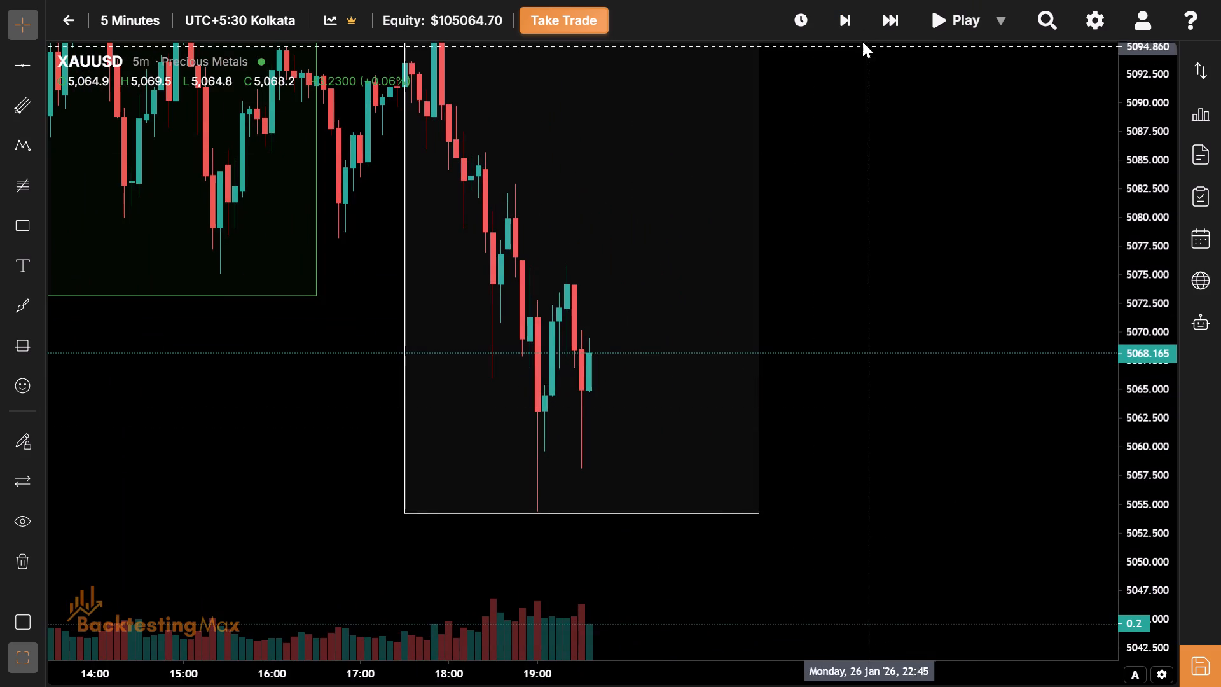
left_click(834, 35)
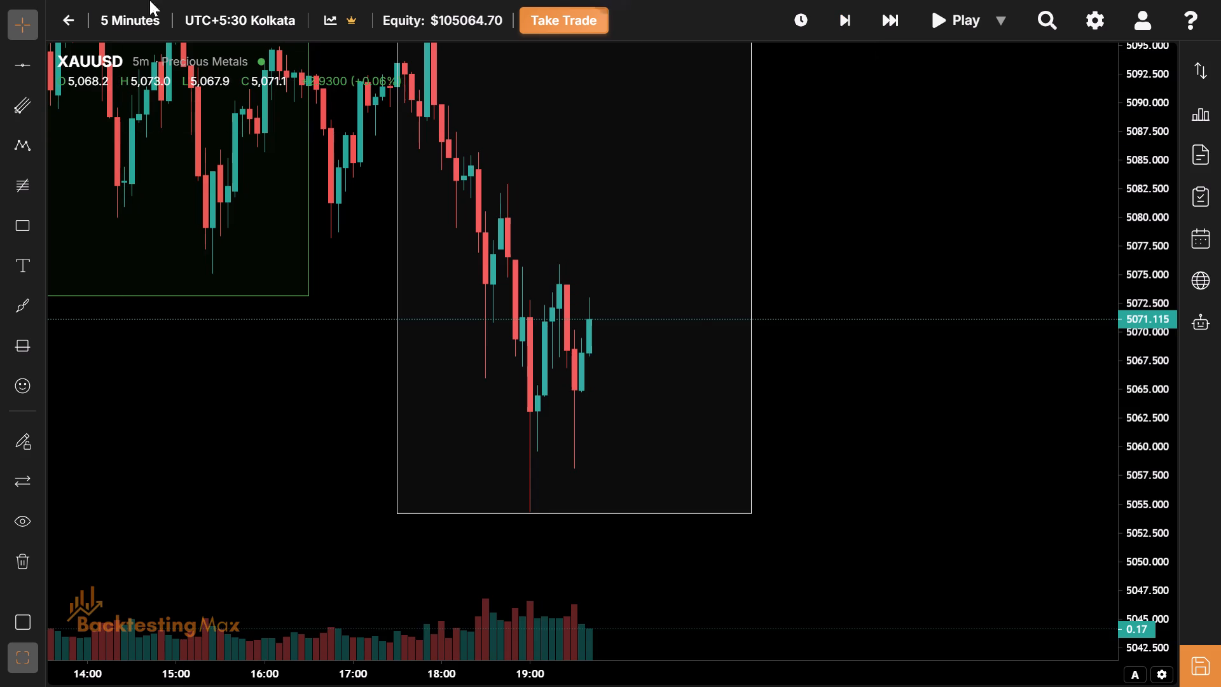
Switch the chart to the 15-minute timeframe and advance the replay one bar to 19:45.
left_click(114, 10)
left_click(167, 243)
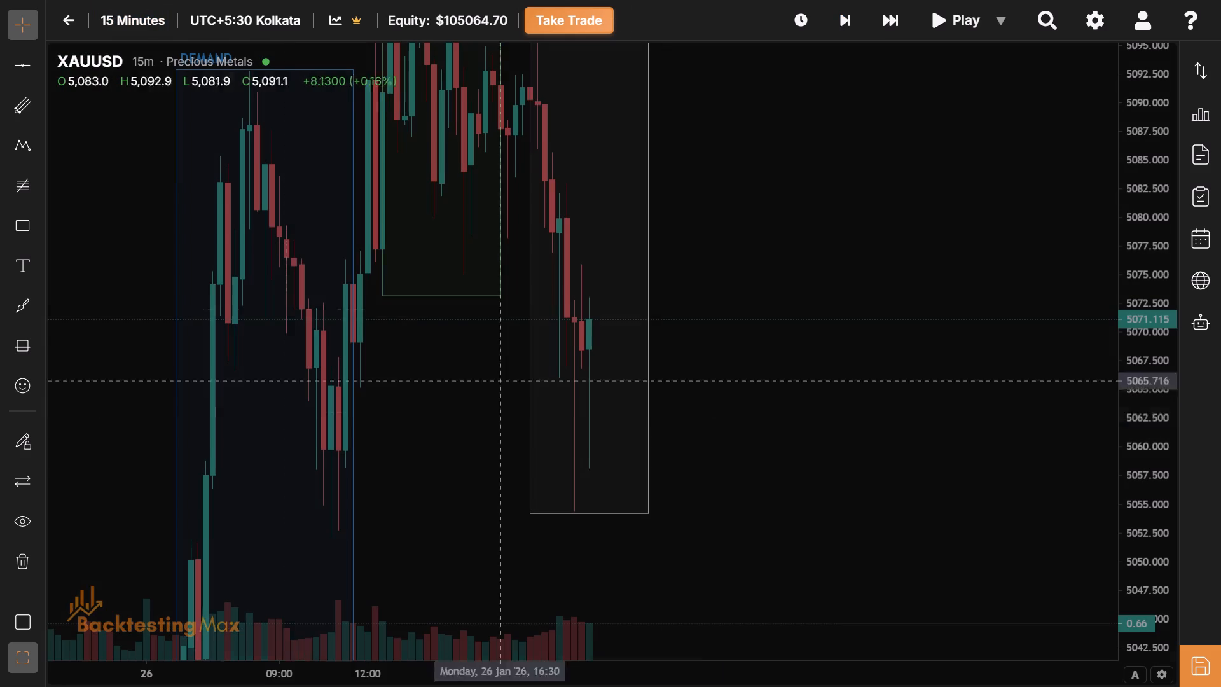
left_click_drag(613, 417, 582, 423)
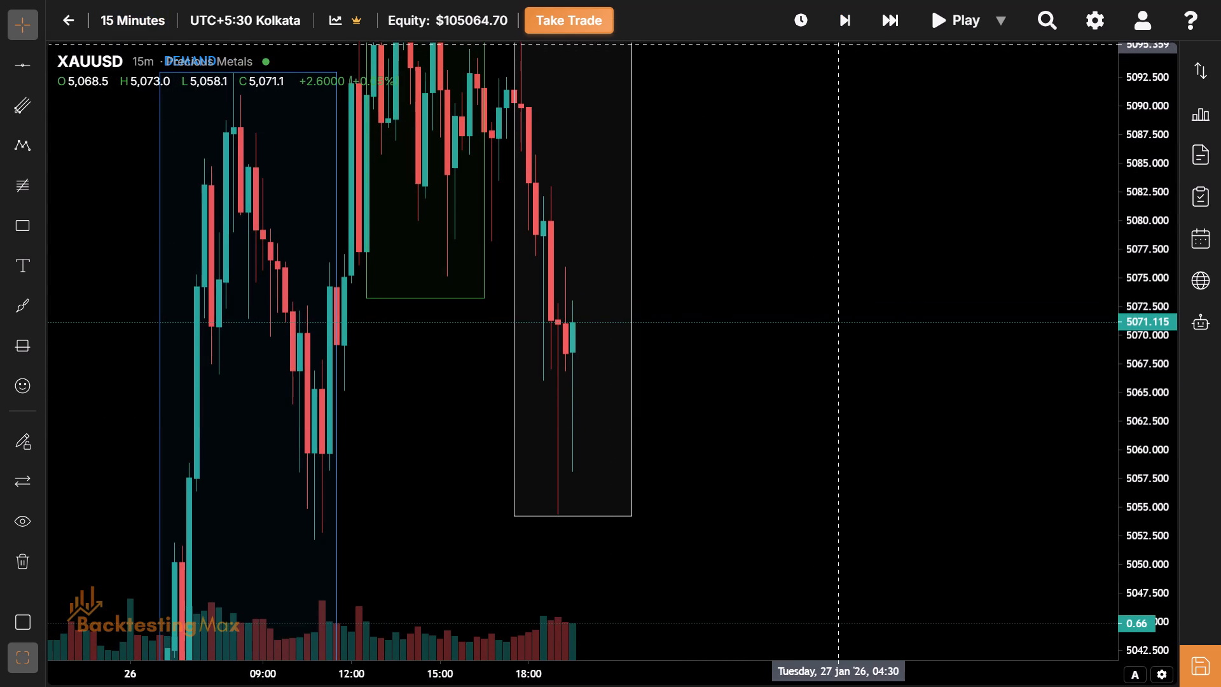
left_click(842, 29)
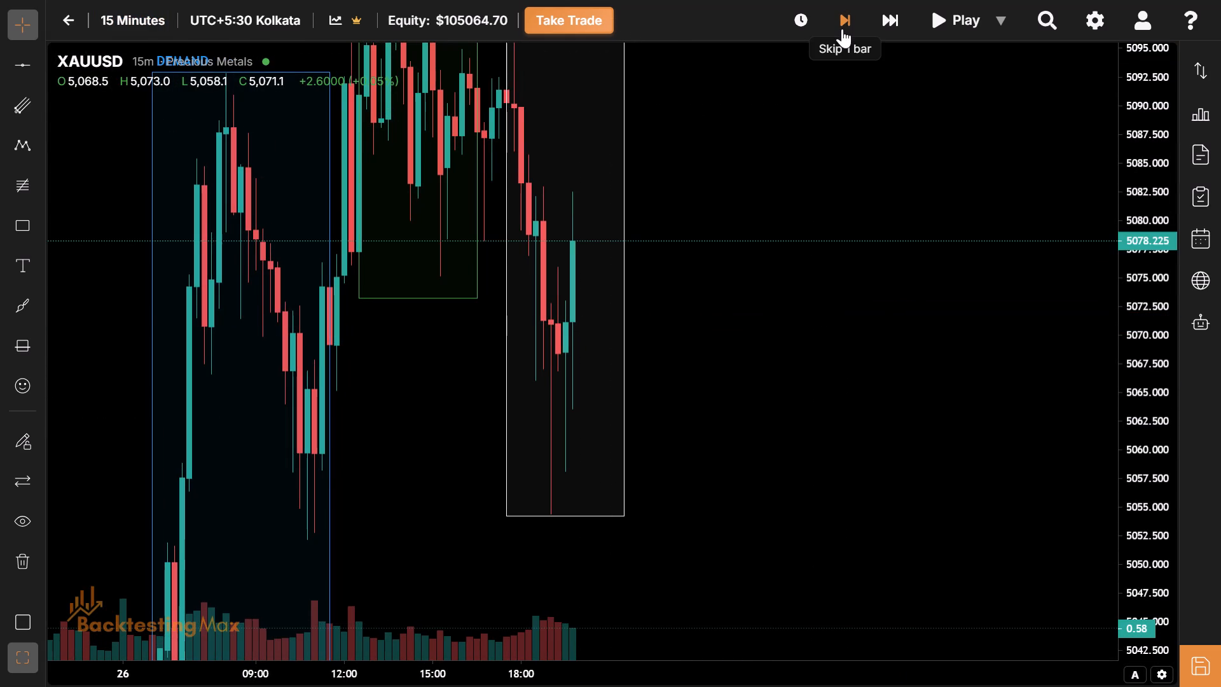
Check the recovery from the NY session low on the 1-minute timeframe and return to the 5-minute chart.
left_click_drag(733, 338, 670, 377)
left_click(109, 25)
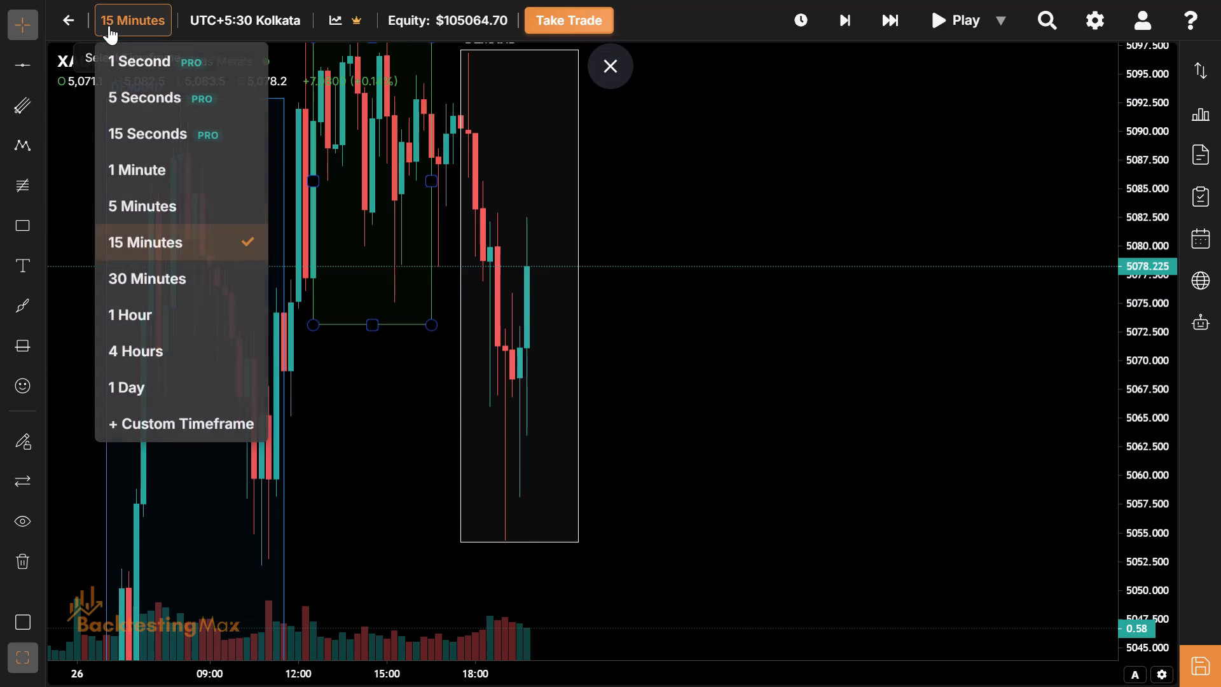
left_click(177, 183)
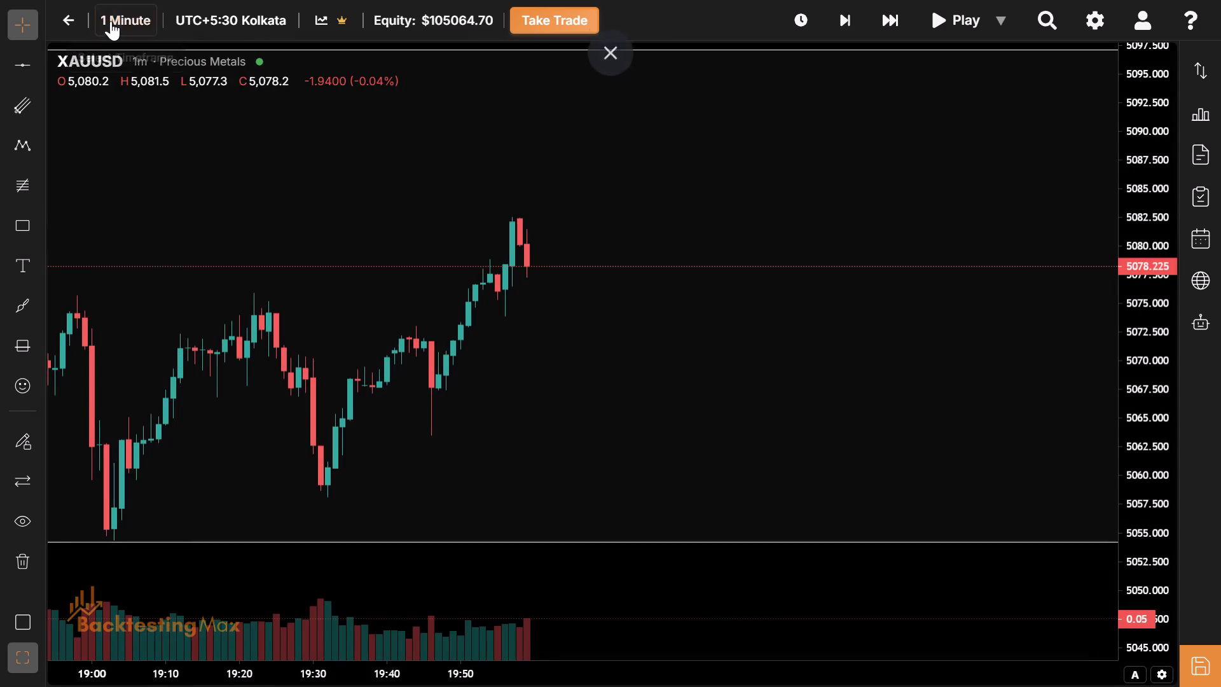
left_click(111, 21)
left_click(176, 221)
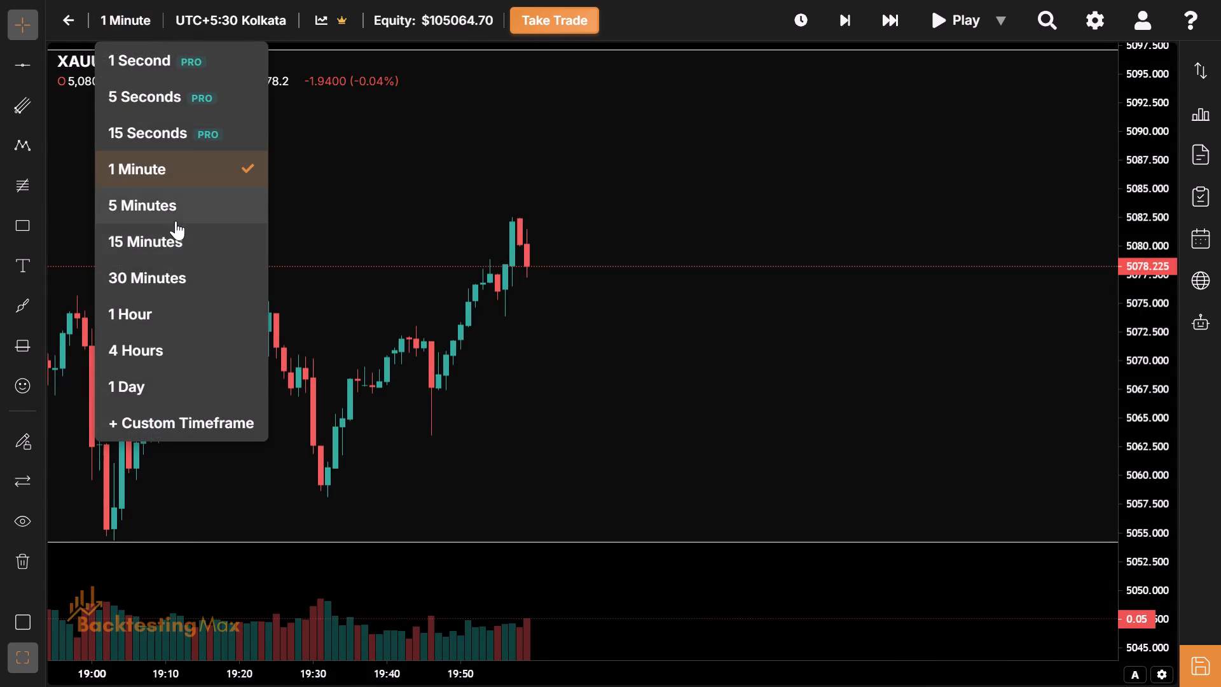
left_click_drag(416, 348, 318, 347)
left_click_drag(394, 338, 328, 397)
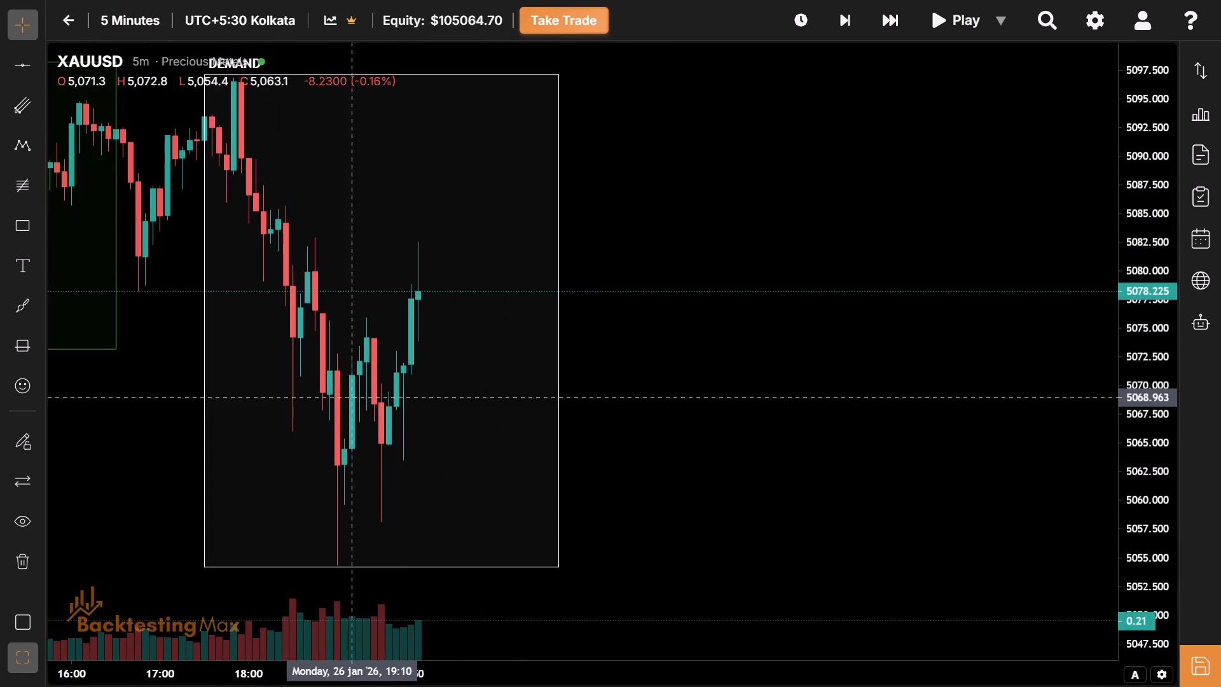
left_click_drag(396, 398, 325, 439)
Start a new long market trade and lower its stop loss to about 5061.956, below the recent candle bodies.
left_click_drag(548, 38, 563, 20)
left_click(563, 20)
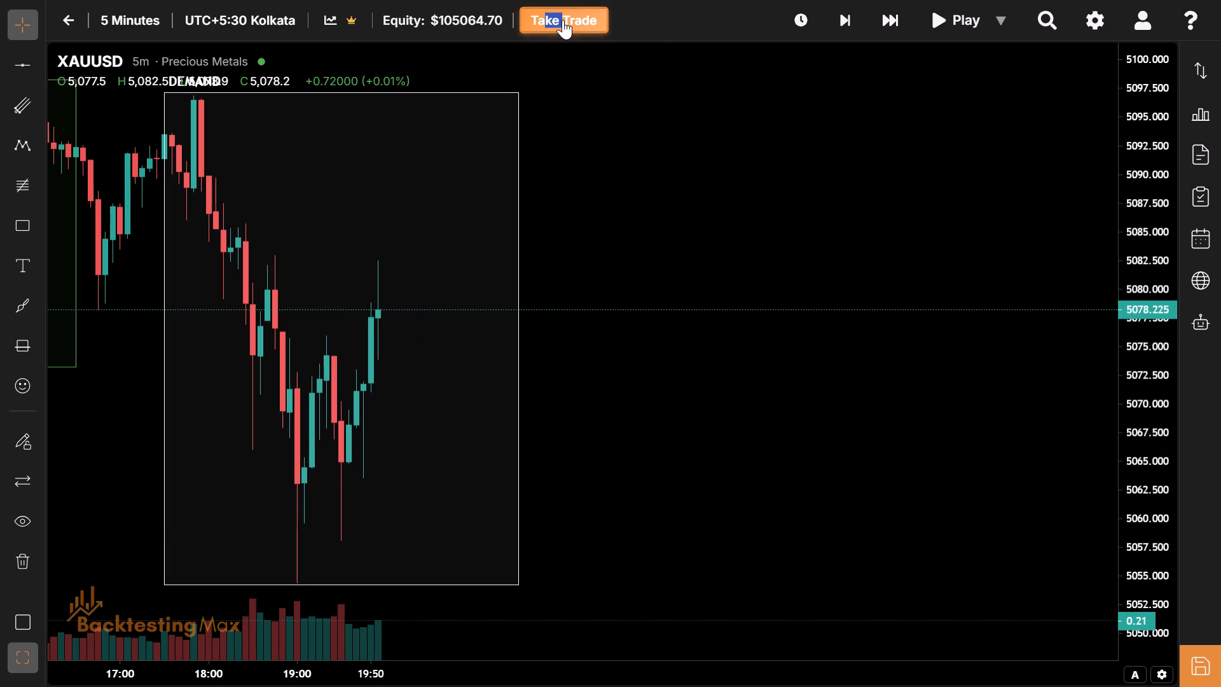
left_click(636, 102)
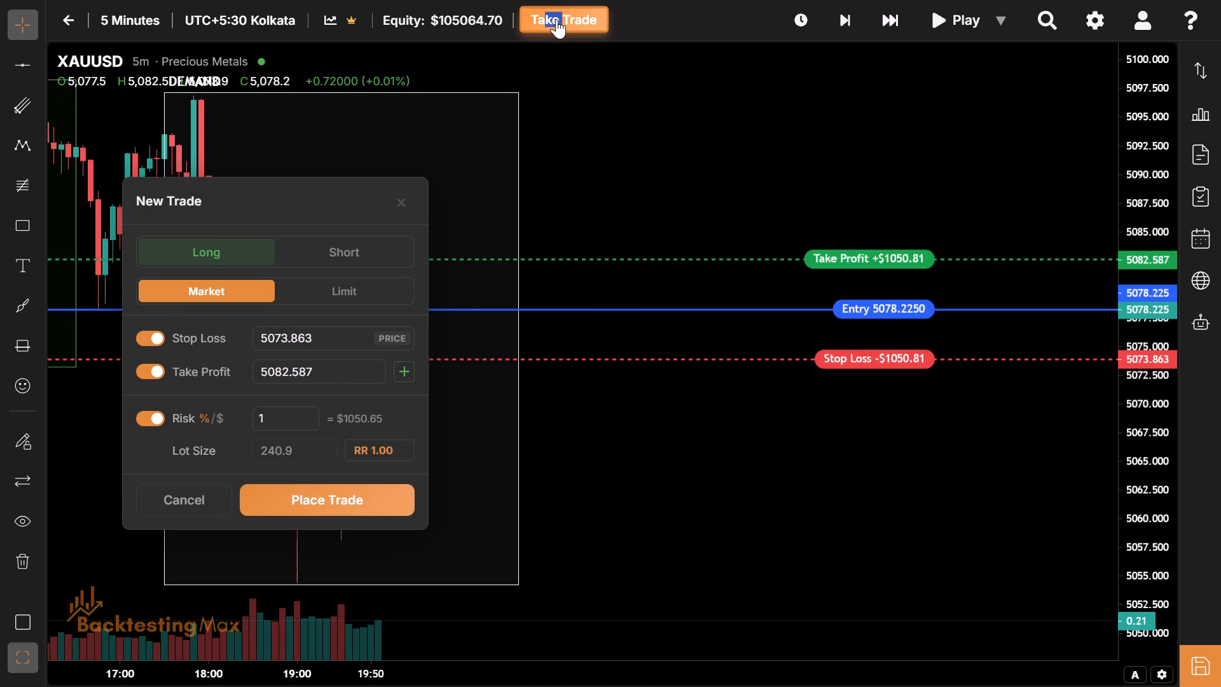
left_click(556, 19)
left_click_drag(271, 205, 1135, 487)
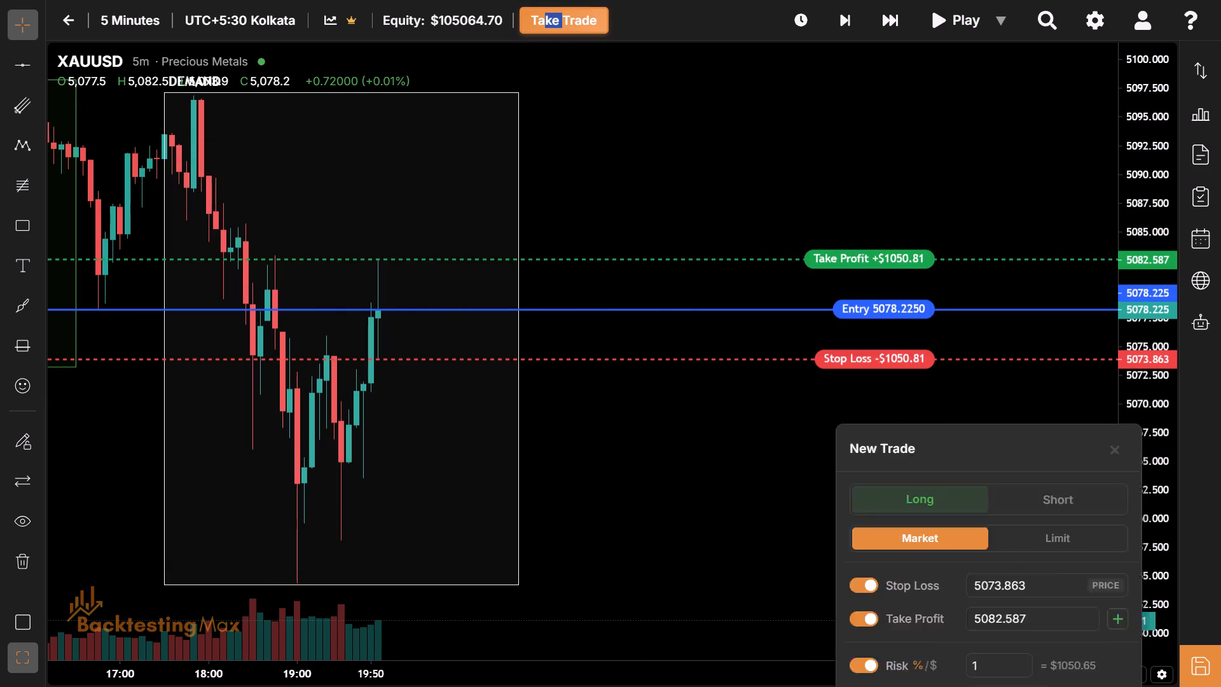
left_click_drag(1135, 487, 1166, 338)
left_click_drag(503, 357, 556, 503)
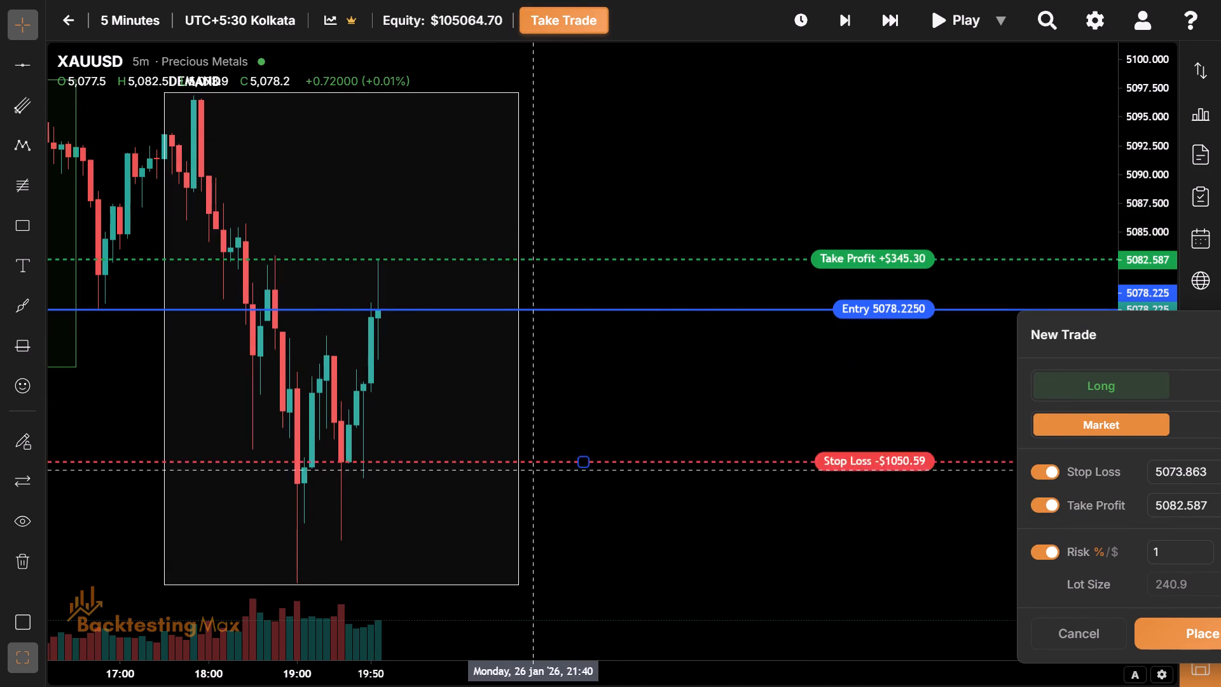
left_click_drag(556, 503, 755, 504)
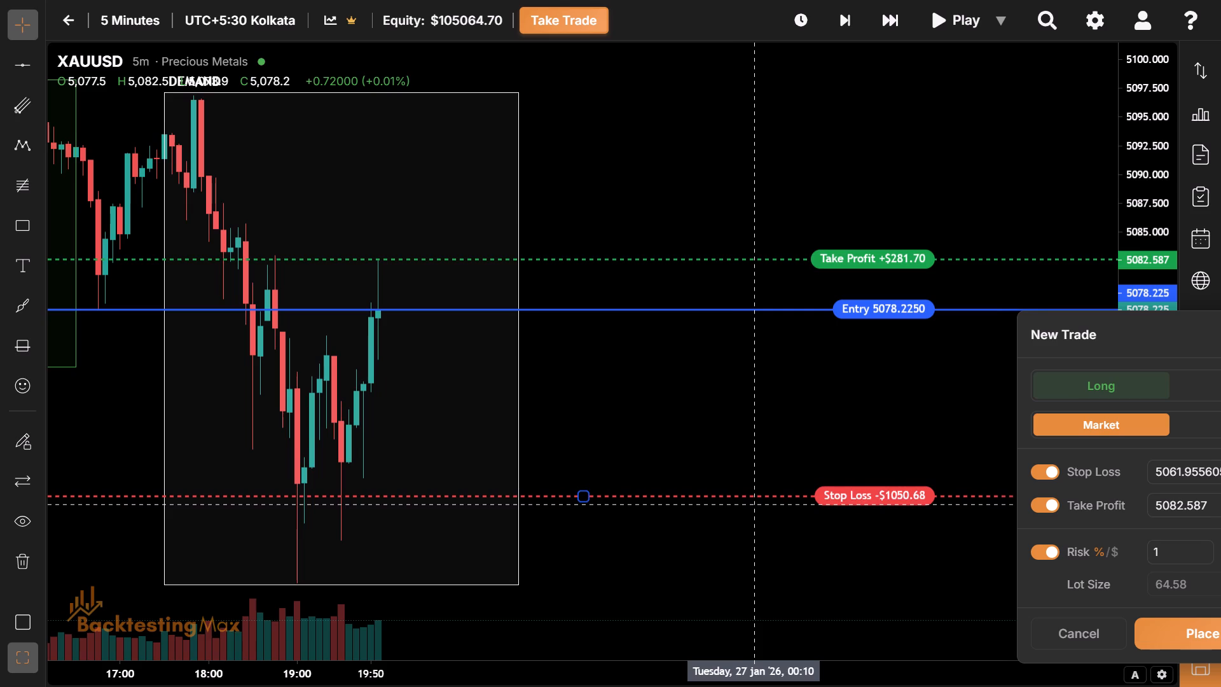
left_click_drag(731, 371, 708, 382)
left_click_drag(1146, 357, 1129, 354)
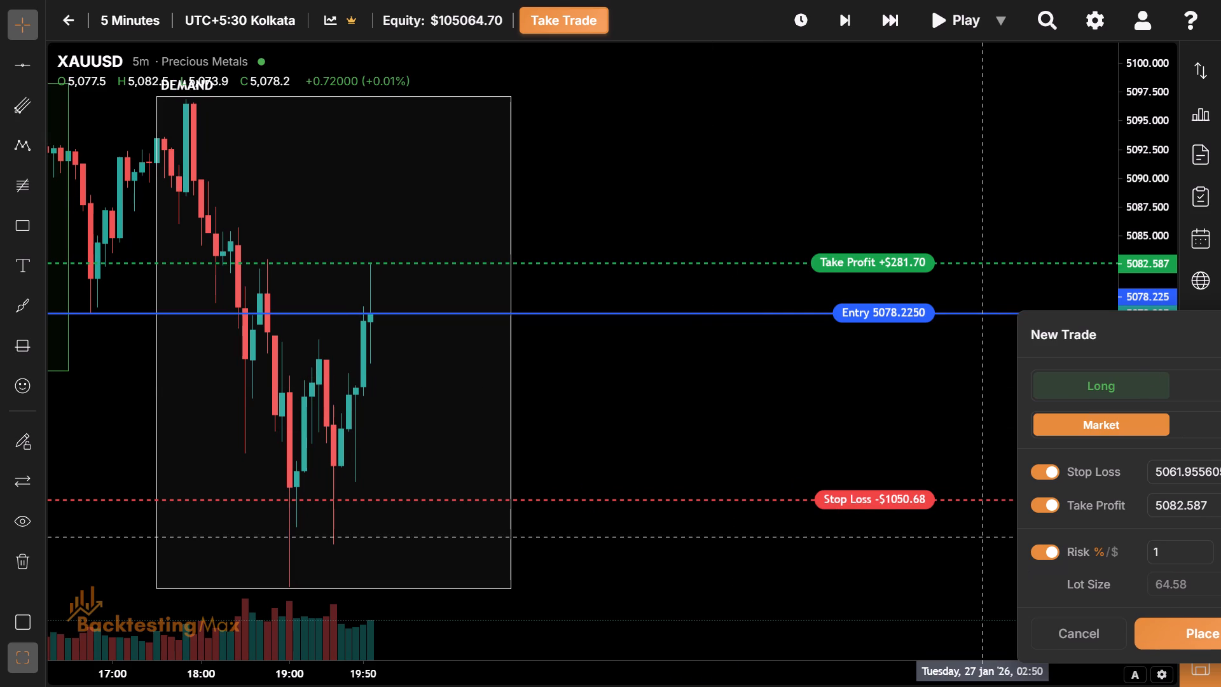
Set the trade's risk-reward ratio to 2, check the take-profit level, and place the long trade.
left_click_drag(1129, 354, 937, 293)
left_click(1088, 523)
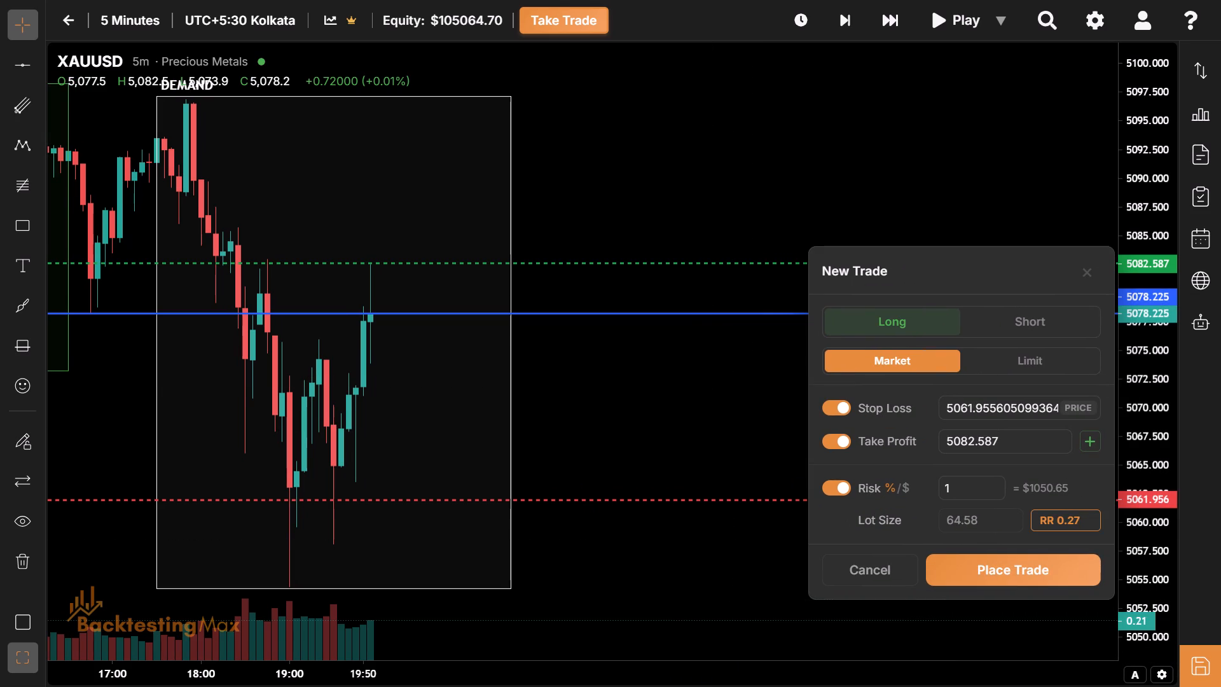
key("BackSpace")
key("BackSpace")
key("BackSpace")
key("BackSpace")
key("2")
key("Return")
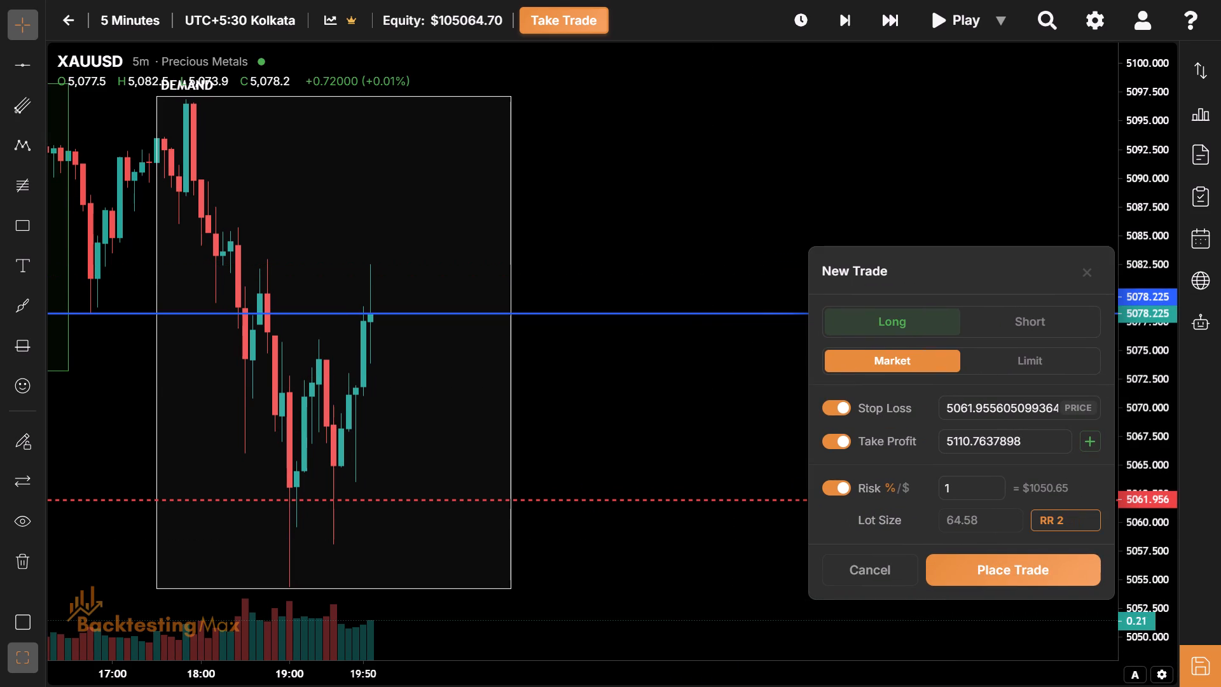
left_click_drag(658, 231, 991, 529)
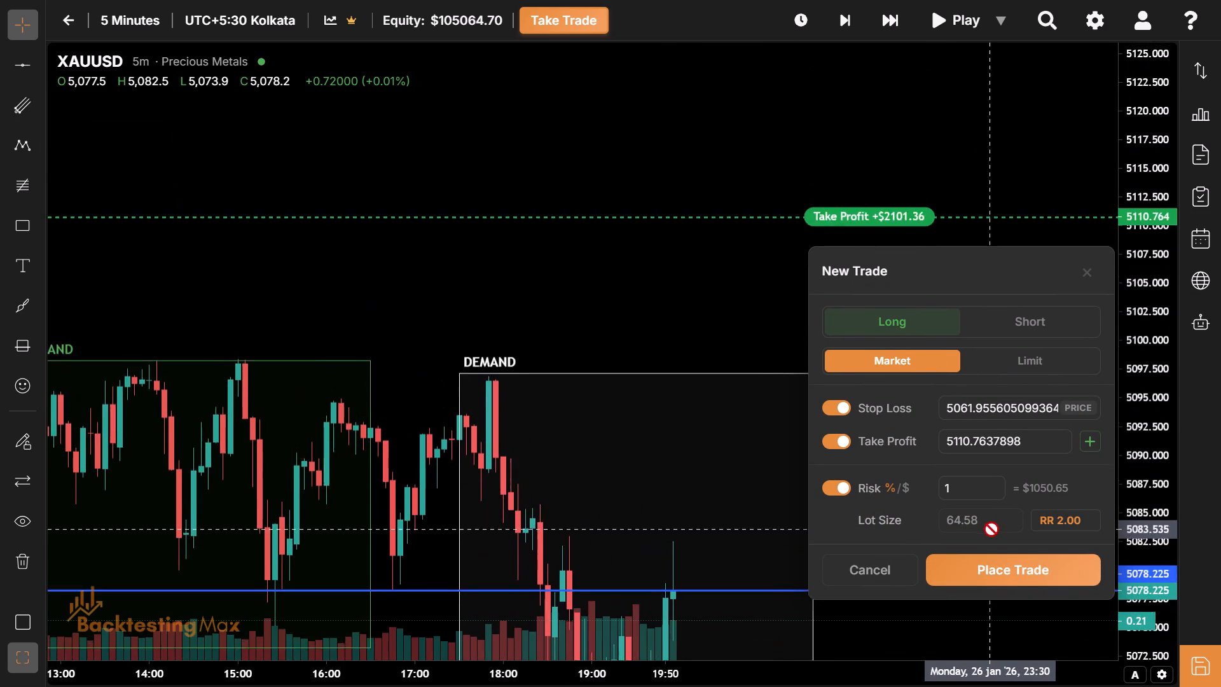
left_click_drag(991, 529, 528, 245)
left_click(1031, 562)
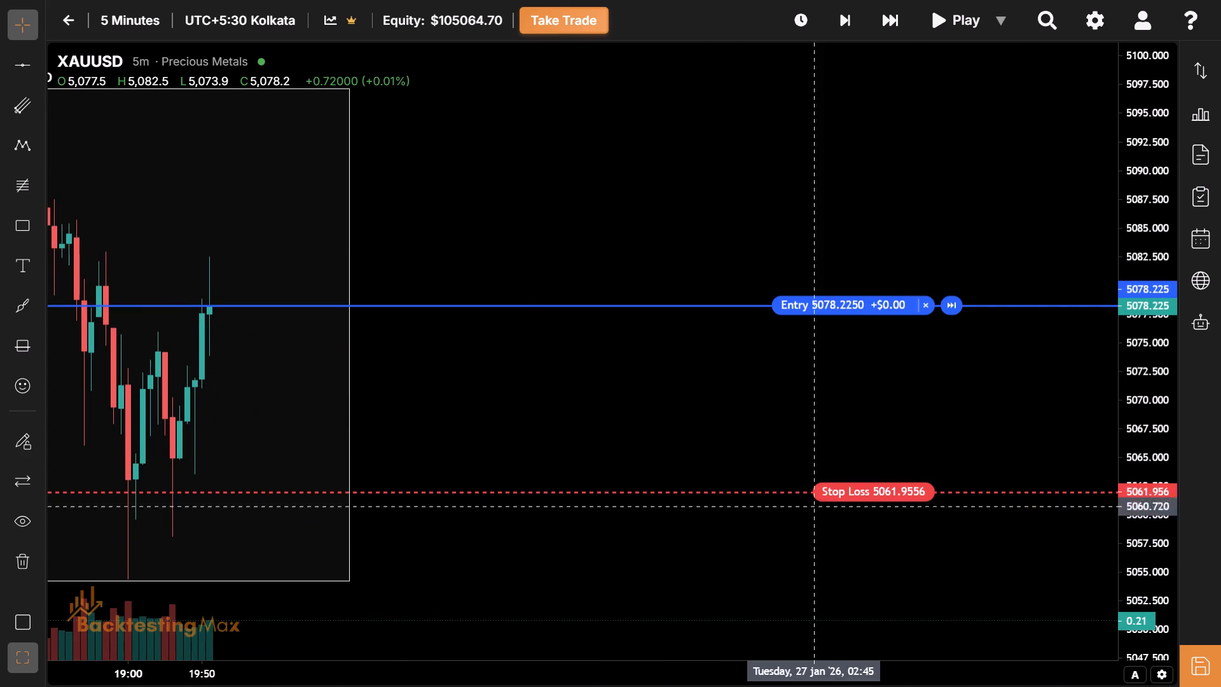
Advance the replay five bars to 20:20 with the long trade open.
left_click_drag(665, 436, 749, 469)
left_click(835, 13)
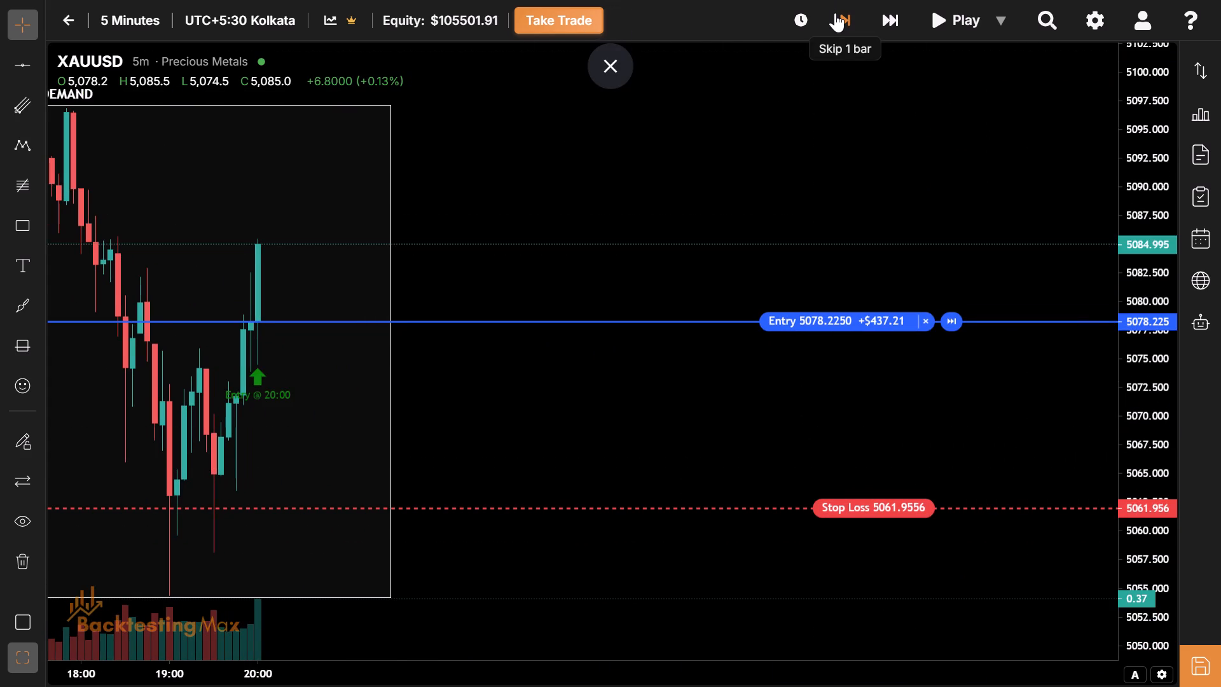
left_click(835, 13)
left_click_drag(602, 226, 750, 342)
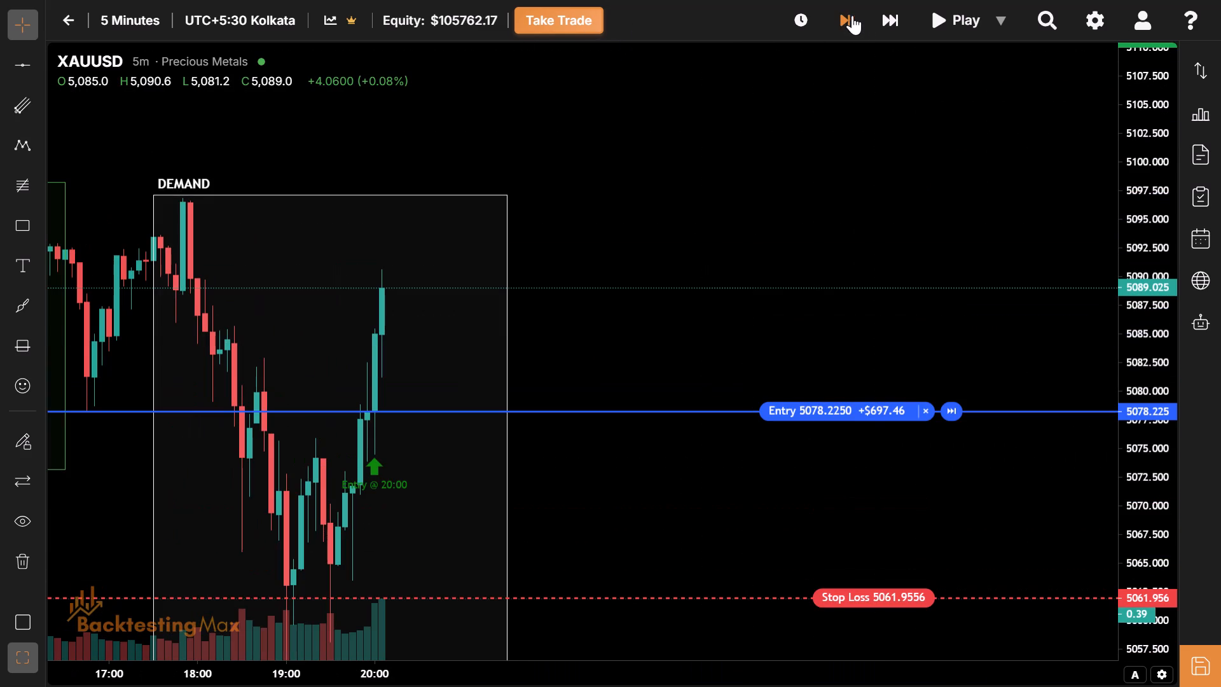
left_click(844, 15)
left_click(833, 25)
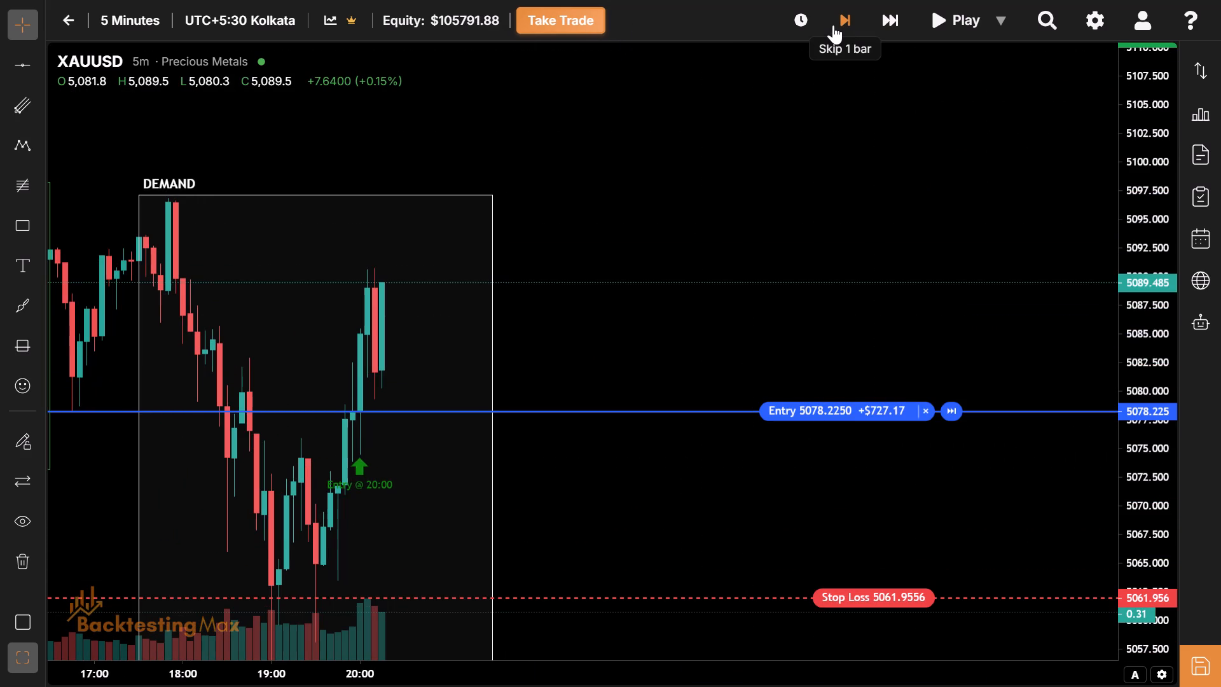
left_click(833, 25)
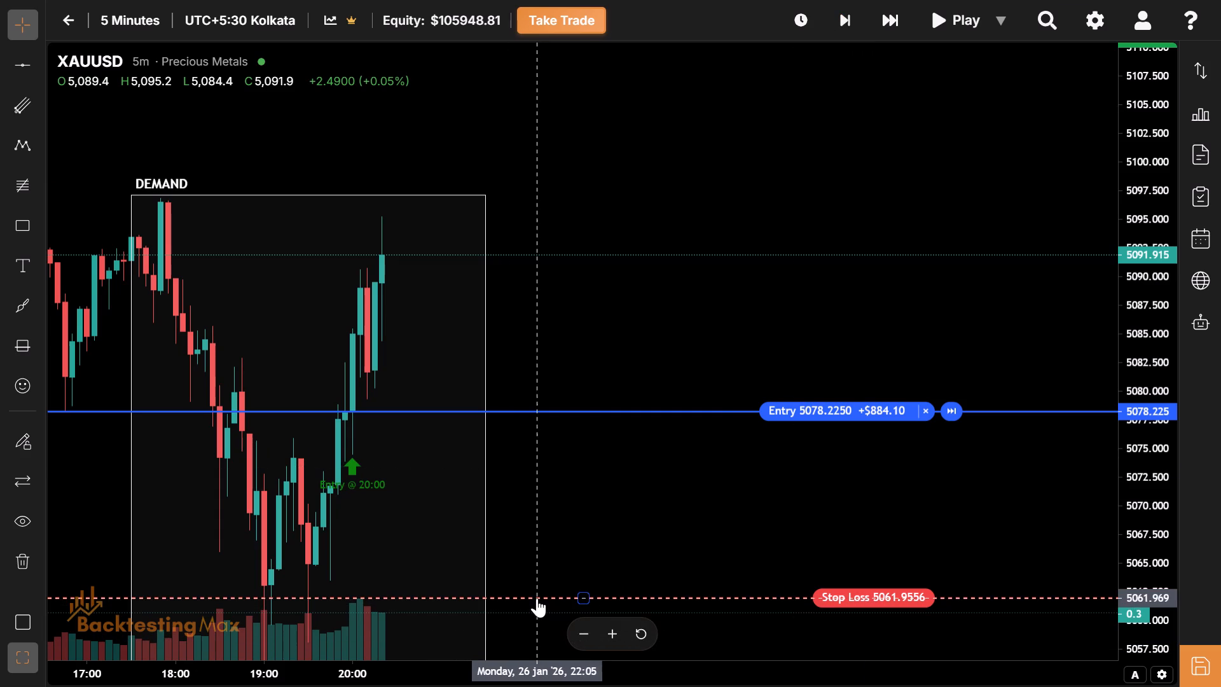
Raise the open trade's stop loss to about 5078.11, just below the entry line.
left_click_drag(537, 598, 546, 401)
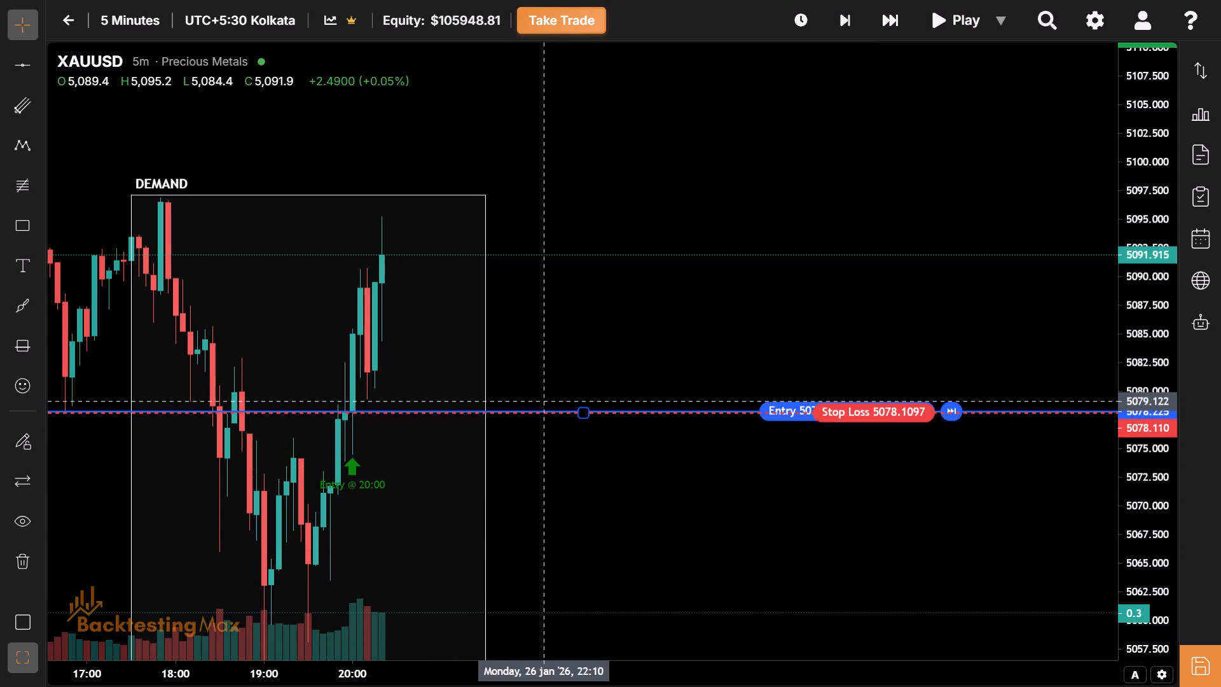
Advance the replay one bar to 20:25.
left_click_drag(573, 324, 600, 427)
left_click(841, 17)
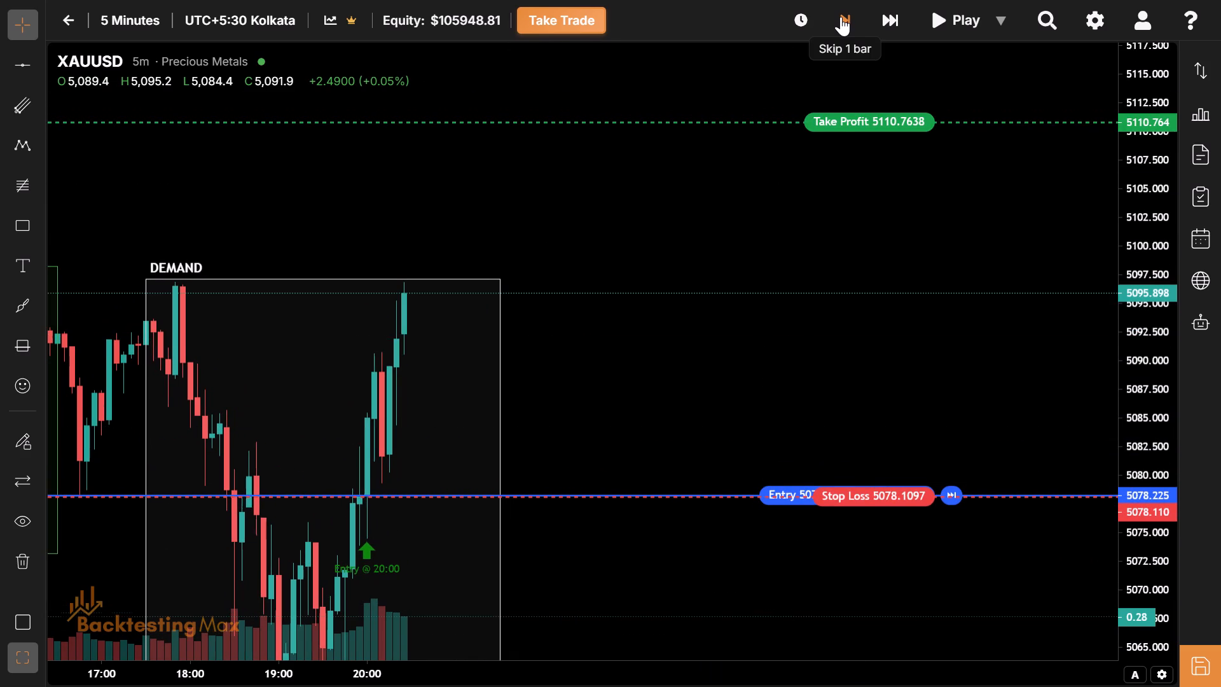
Advance the replay bar by bar to 21:00 with the long trade open.
left_click(841, 17)
left_click(841, 17)
left_click(841, 17)
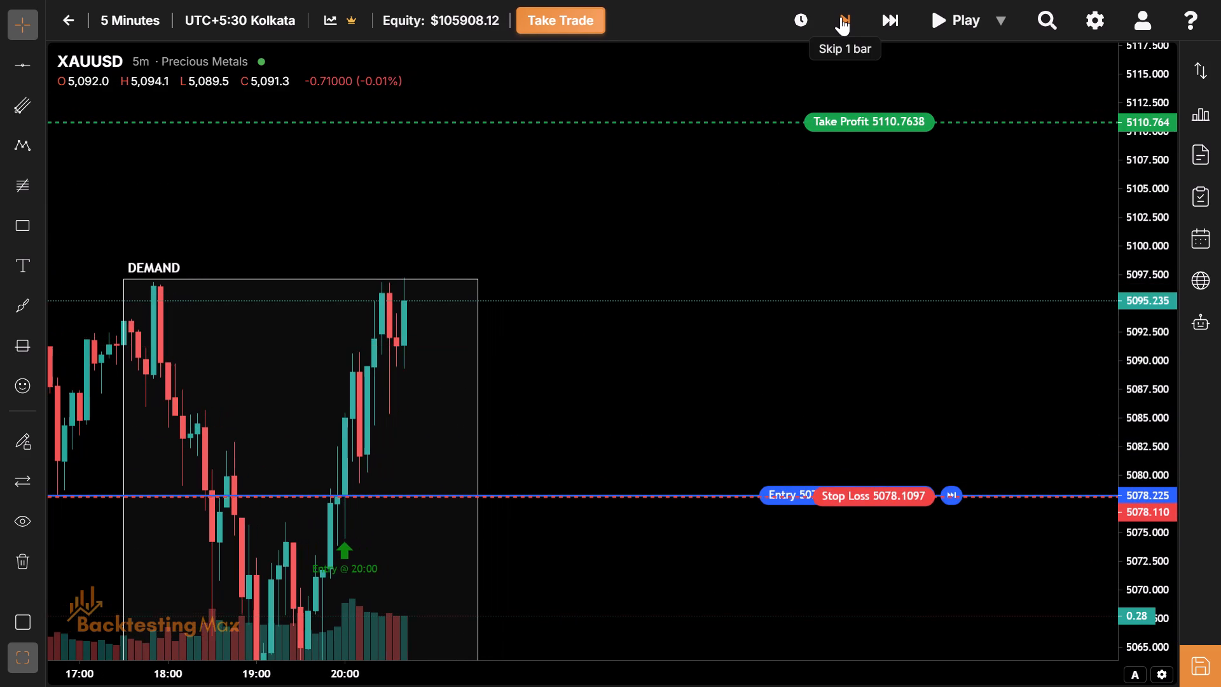
left_click(841, 17)
left_click(841, 17)
left_click(841, 17)
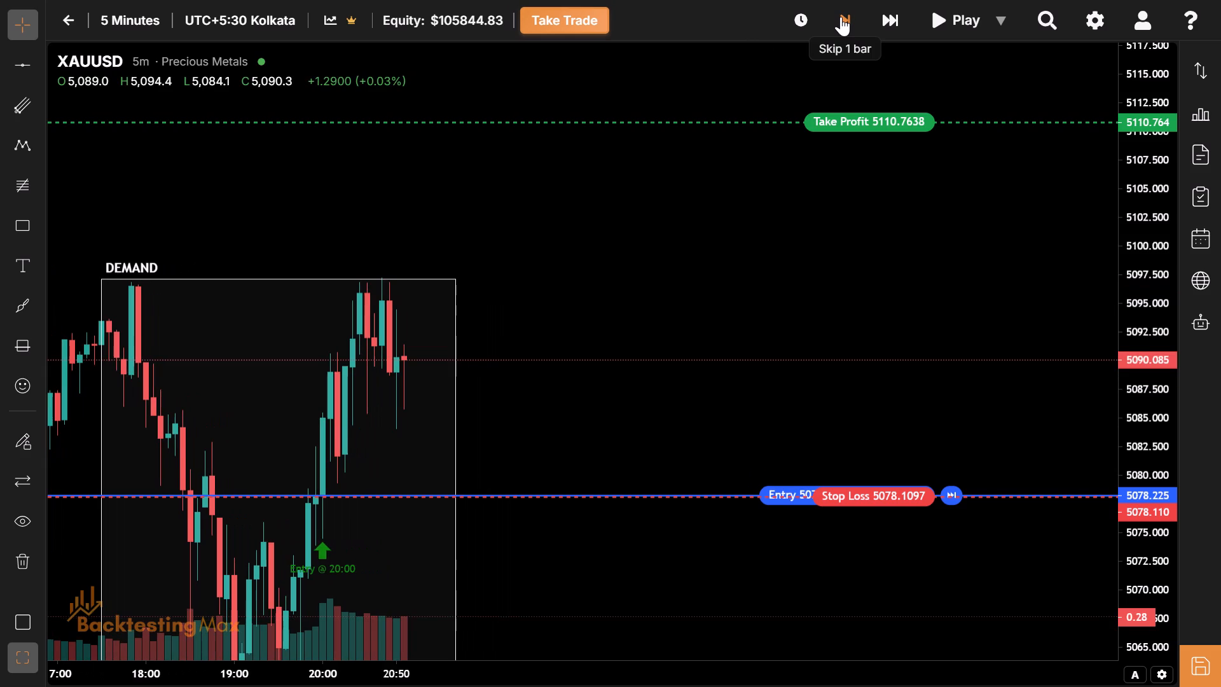
left_click(841, 17)
Examine the price action in the NY session box and the earlier green demand box up to the 21:00 bar.
left_click_drag(682, 368, 806, 285)
left_click_drag(616, 508, 905, 120)
left_click_drag(709, 171, 546, 389)
left_click_drag(877, 142, 651, 327)
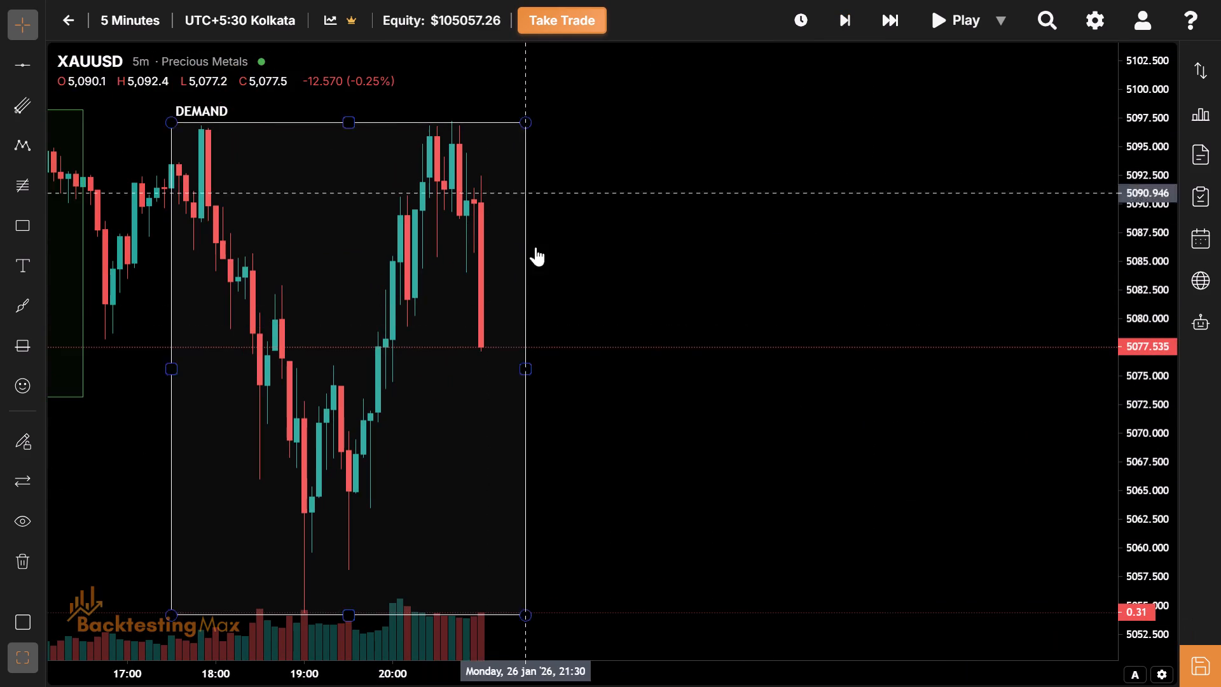
left_click_drag(558, 310, 744, 298)
left_click_drag(518, 307, 369, 264)
left_click_drag(355, 335, 378, 351)
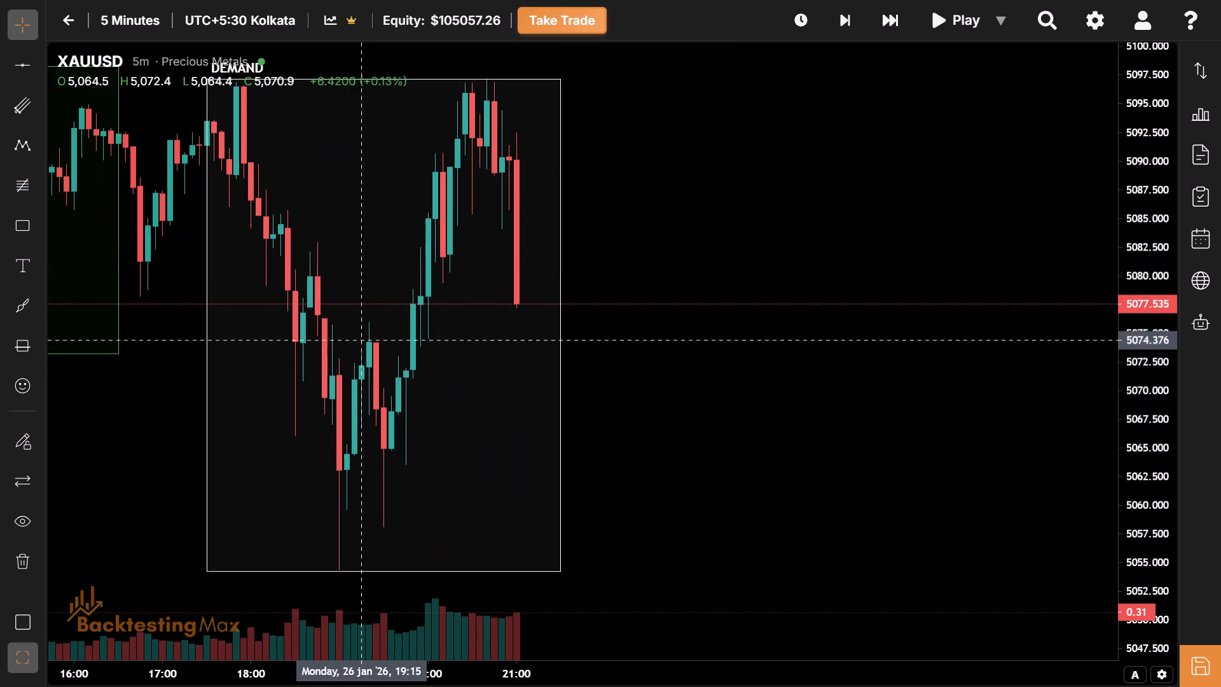
left_click_drag(378, 351, 748, 412)
left_click_drag(300, 409, 198, 314)
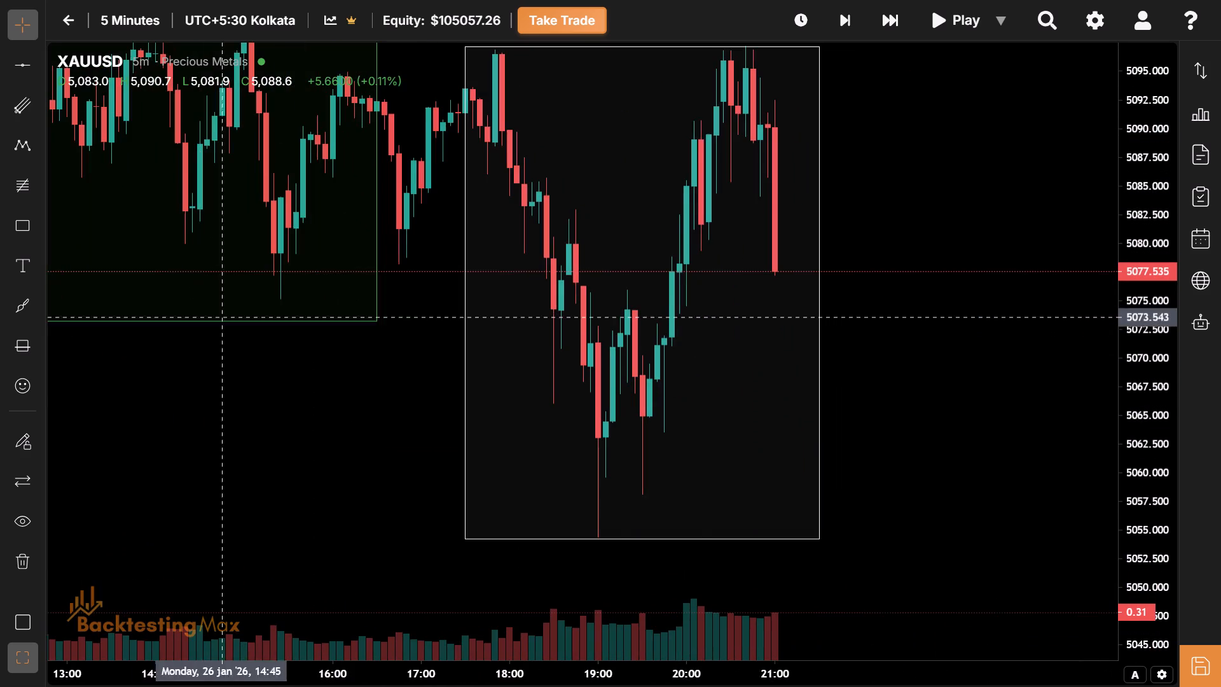
left_click_drag(700, 330, 399, 522)
left_click_drag(779, 447, 695, 368)
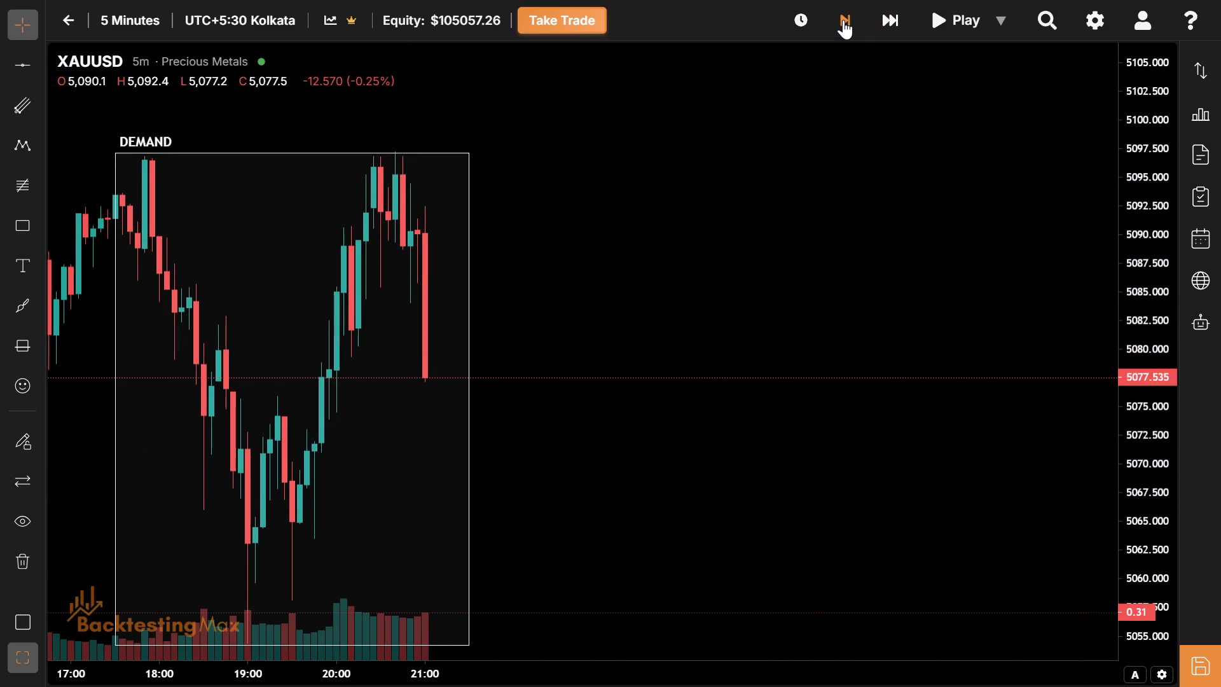
Advance the replay bar by bar from 21:00 to 21:30, the end of the NY session box.
left_click(843, 20)
left_click(843, 20)
left_click(843, 20)
double_click(843, 20)
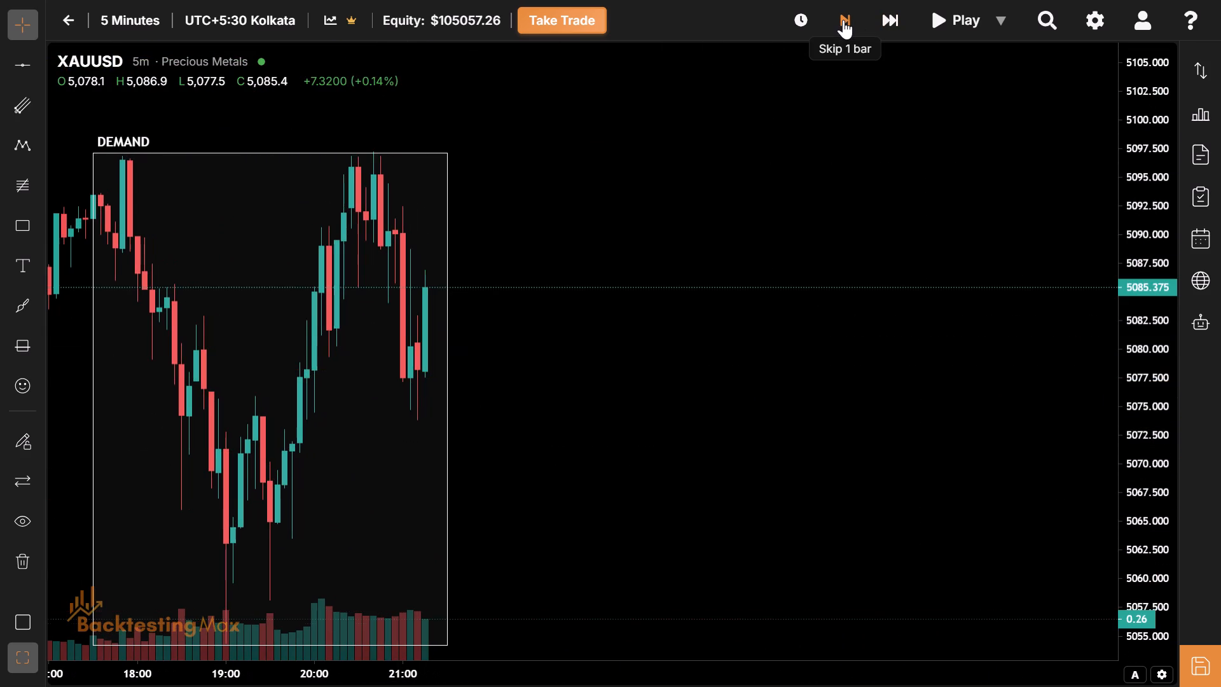
left_click(838, 13)
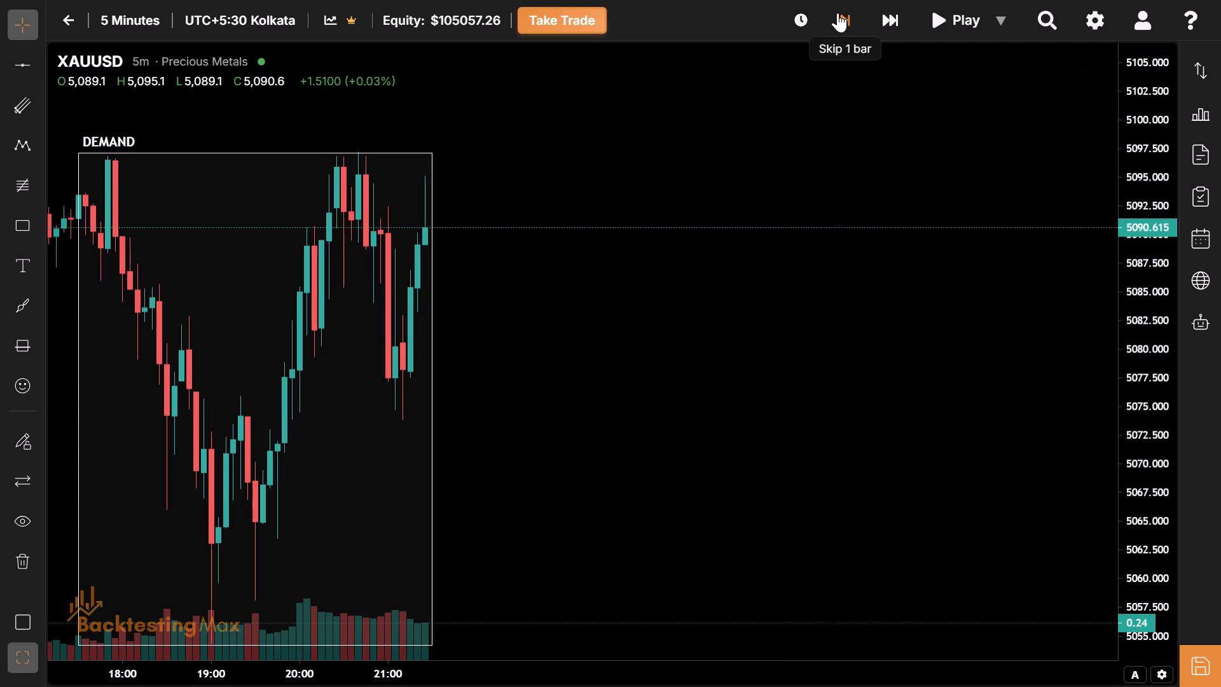
Raise the top edge of the NY session box to about 5102.4, near the high of the 21:30 bar.
left_click_drag(535, 245, 668, 353)
left_click_drag(657, 260, 629, 257)
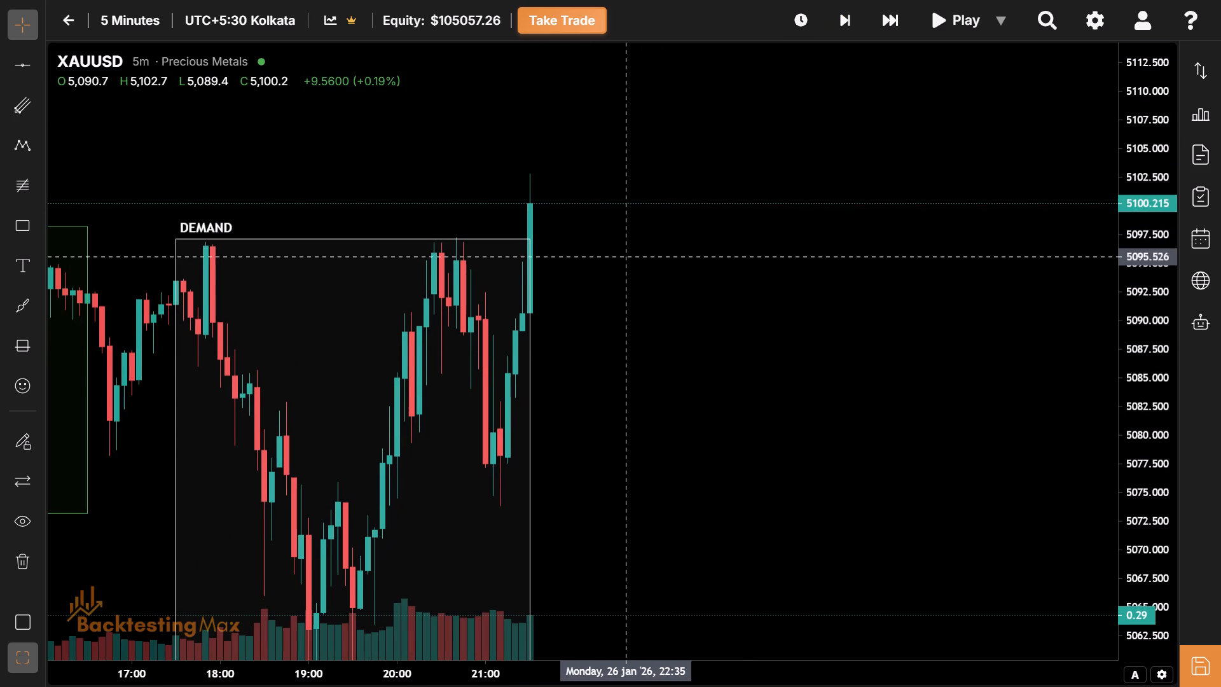
left_click(633, 387)
left_click_drag(633, 387, 667, 324)
left_click_drag(700, 381, 667, 497)
left_click_drag(667, 497, 665, 435)
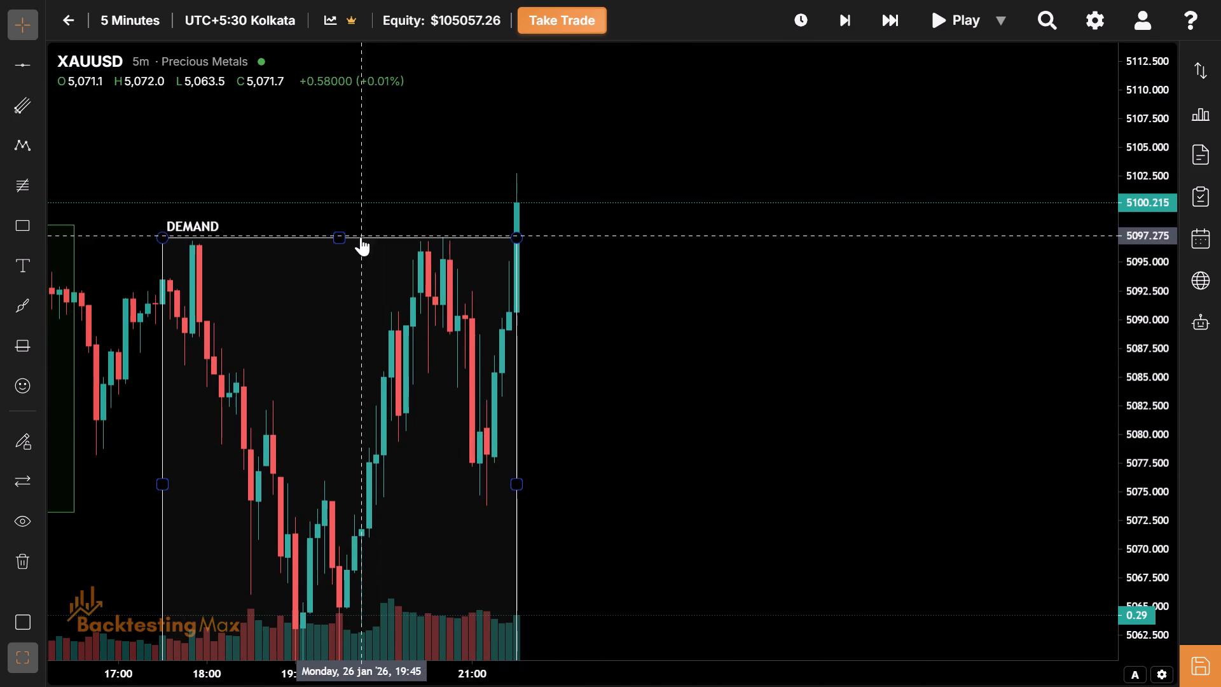
left_click_drag(340, 240, 338, 179)
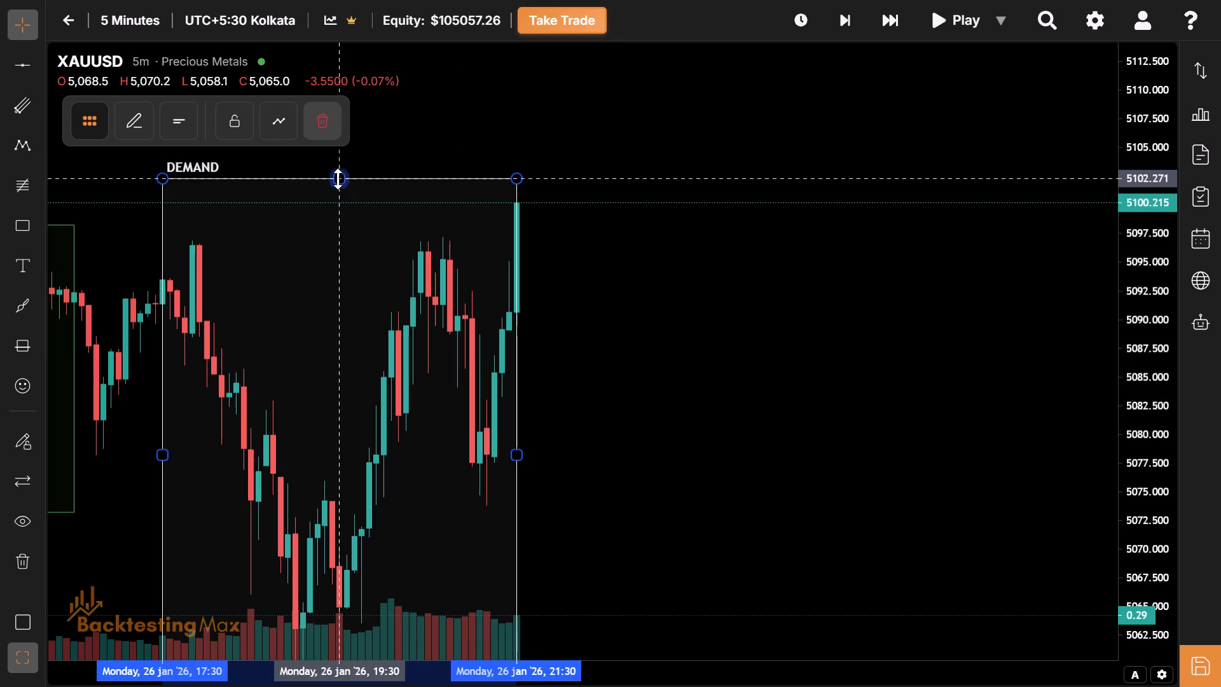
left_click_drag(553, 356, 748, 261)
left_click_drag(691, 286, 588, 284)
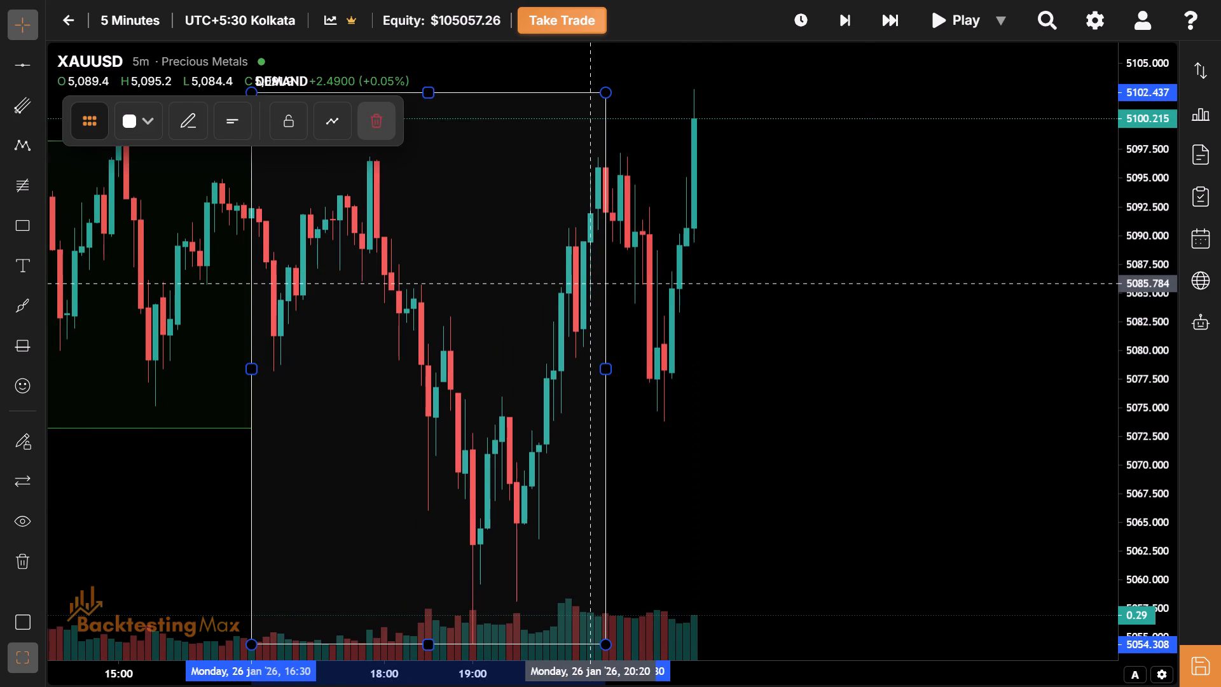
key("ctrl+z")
Advance the replay in five-bar skips from 21:30 to 01:25 on 27 January.
left_click_drag(862, 323, 604, 364)
left_click(900, 29)
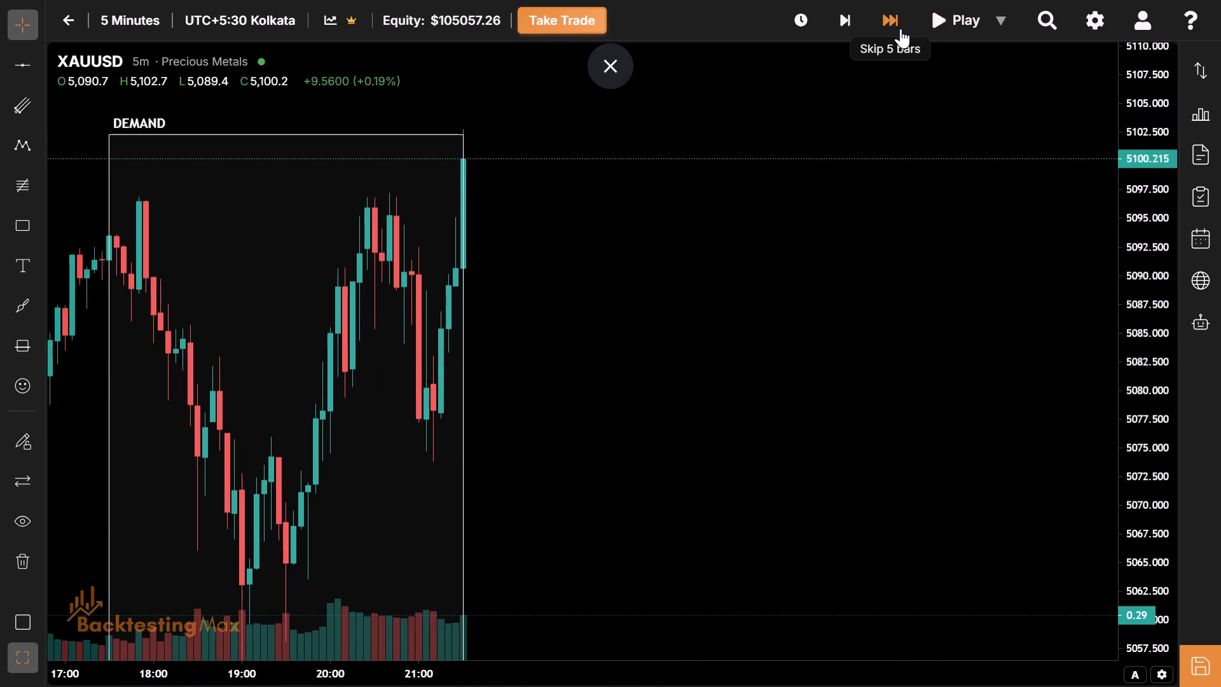
left_click(900, 29)
left_click_drag(900, 29, 595, 306)
left_click_drag(595, 306, 447, 196)
triple_click(880, 8)
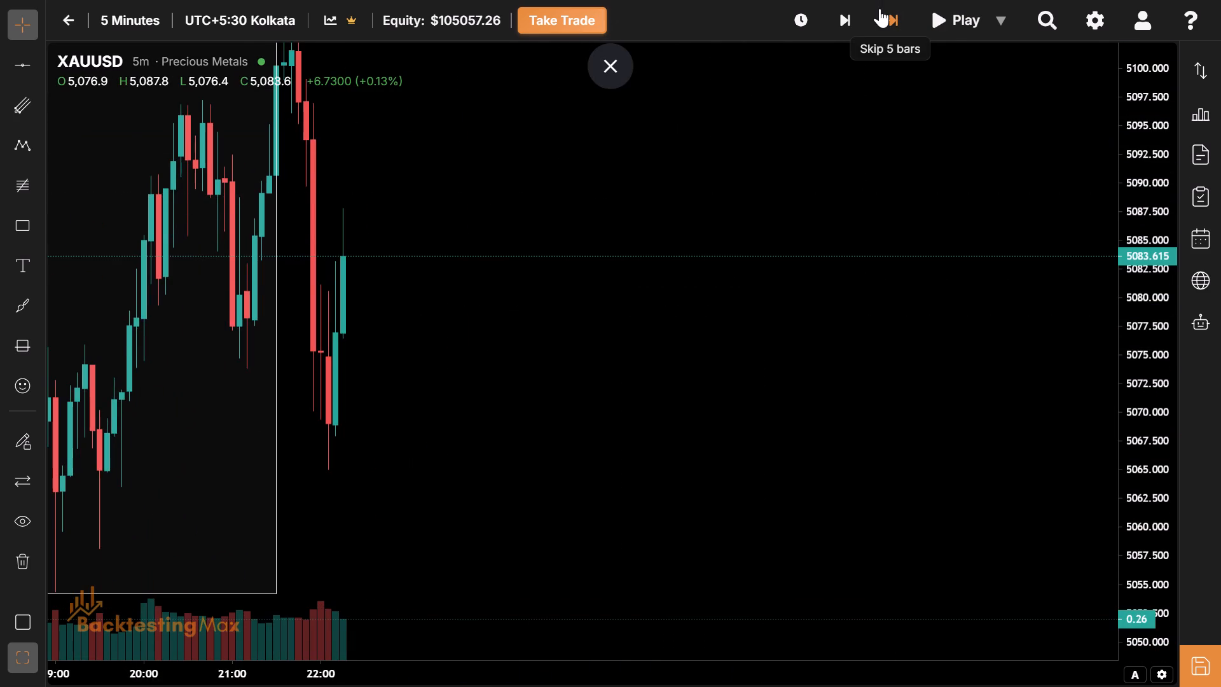
triple_click(880, 8)
double_click(880, 8)
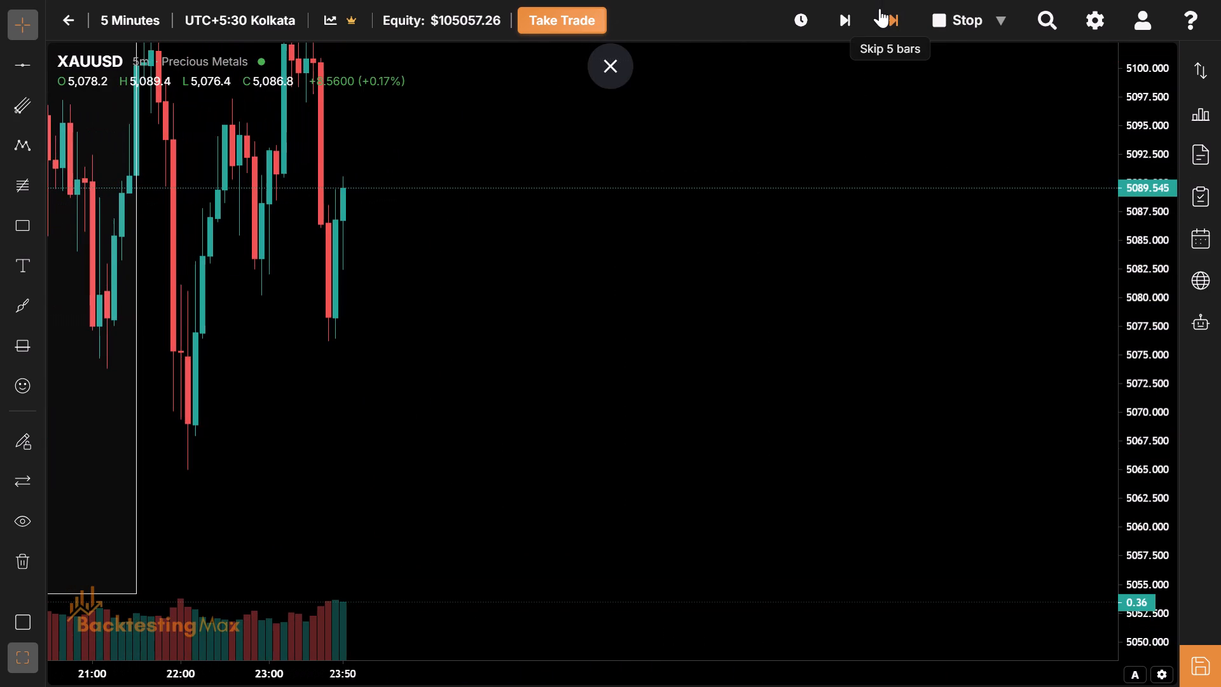
triple_click(883, 13)
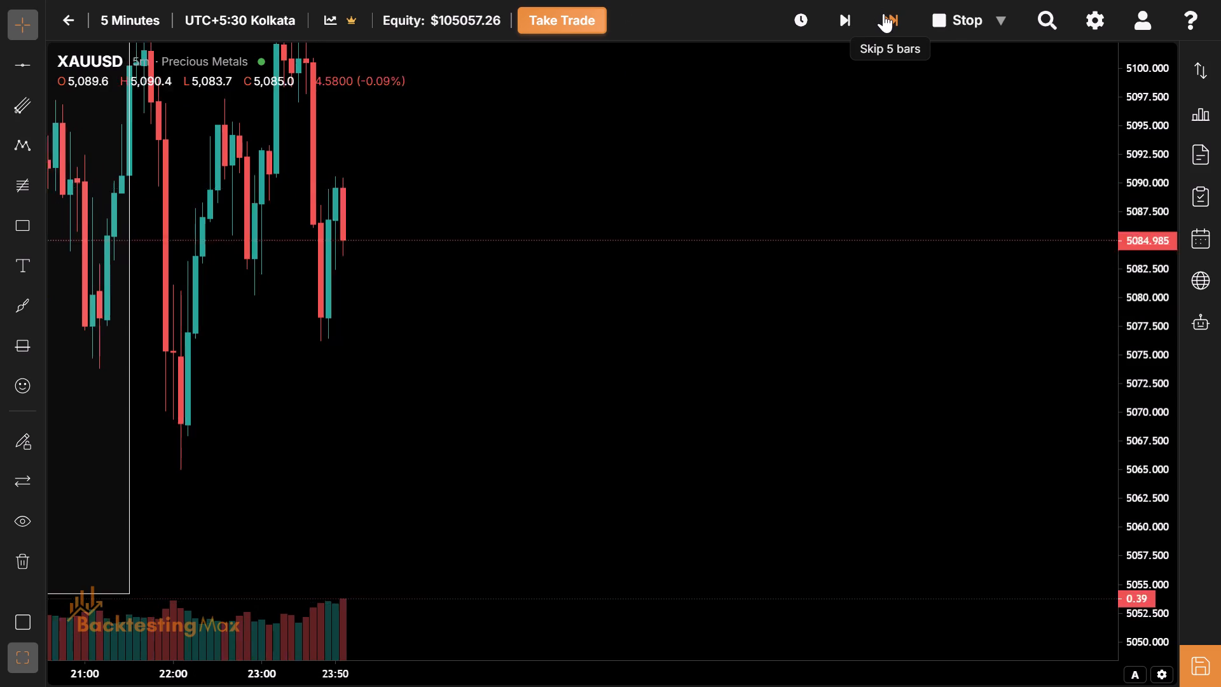
triple_click(883, 13)
double_click(883, 13)
left_click_drag(883, 13, 598, 405)
left_click_drag(598, 405, 529, 132)
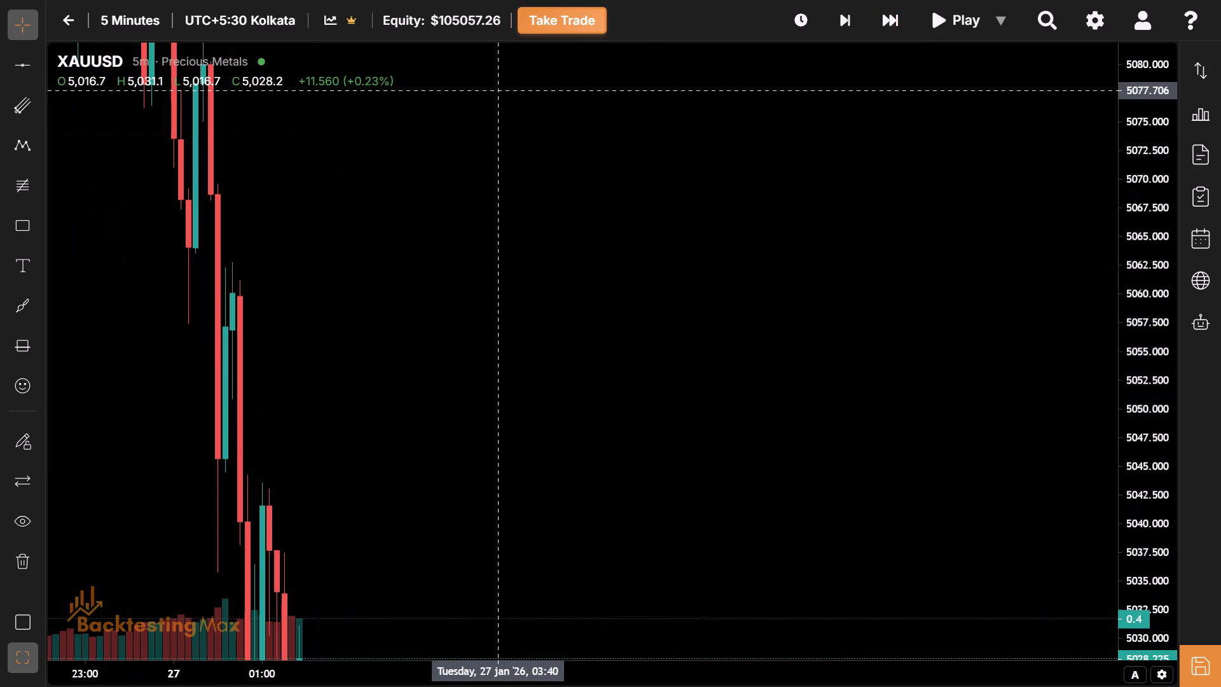
Advance the replay in five-bar skips to 06:05 on 27 January.
left_click_drag(522, 394, 658, 68)
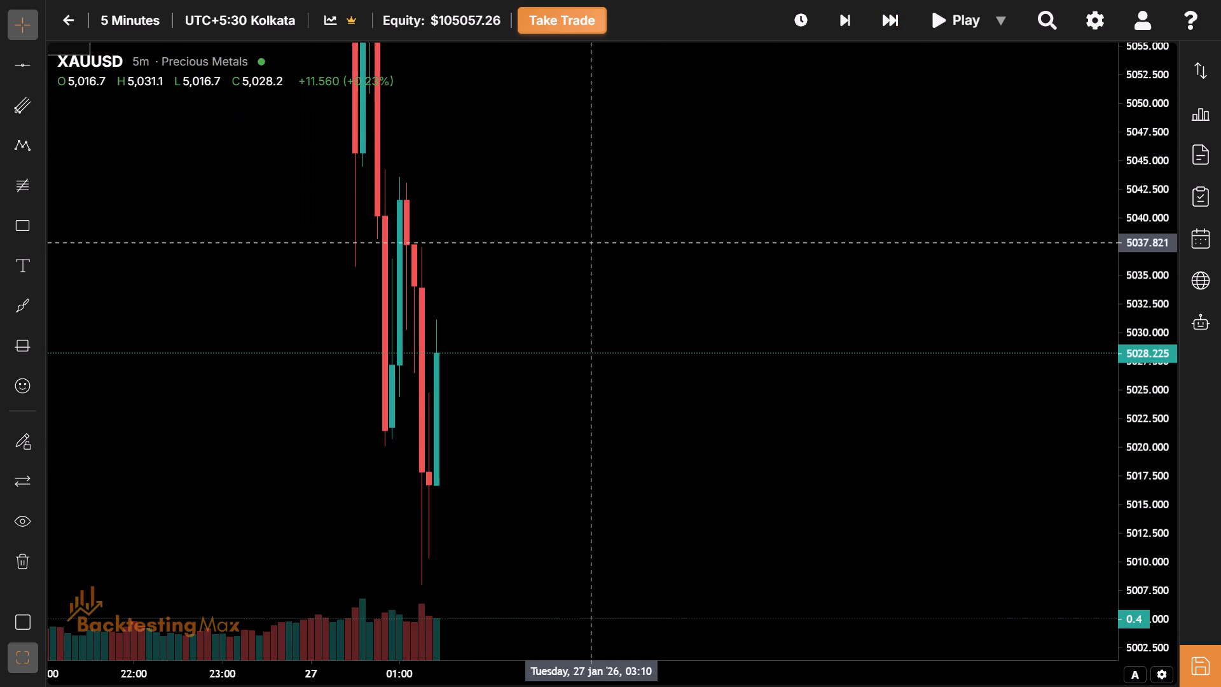
left_click_drag(591, 242, 591, 141)
left_click_drag(567, 313, 498, 212)
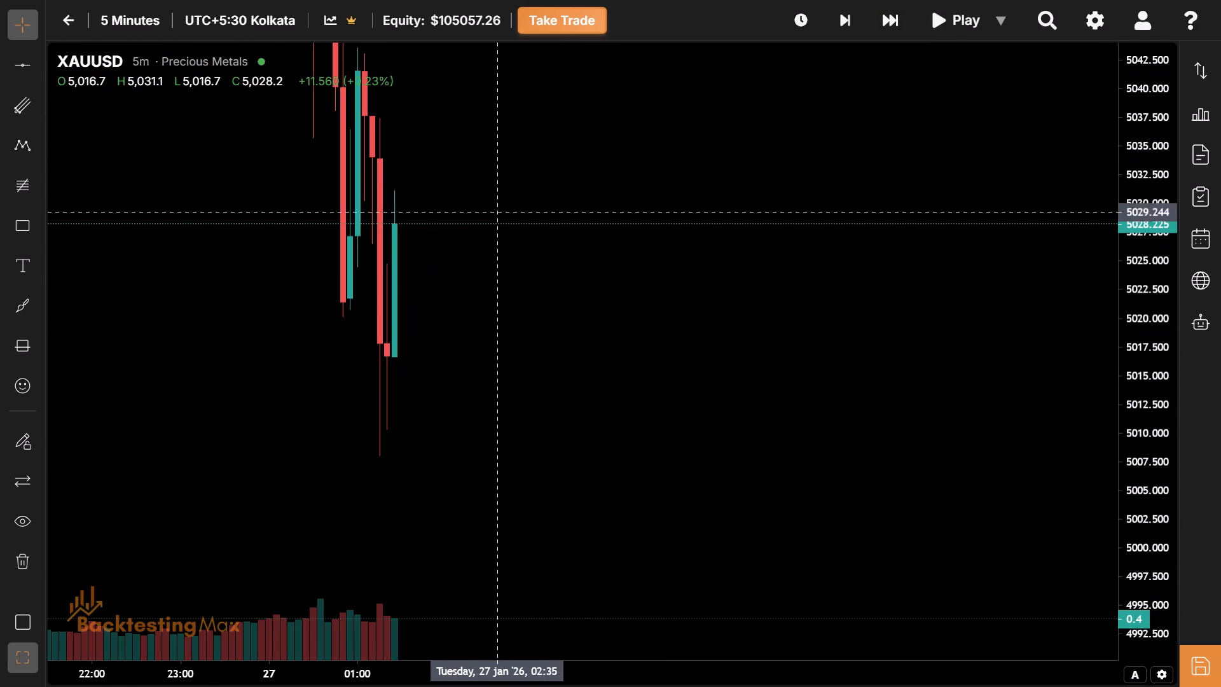
left_click_drag(401, 285, 298, 244)
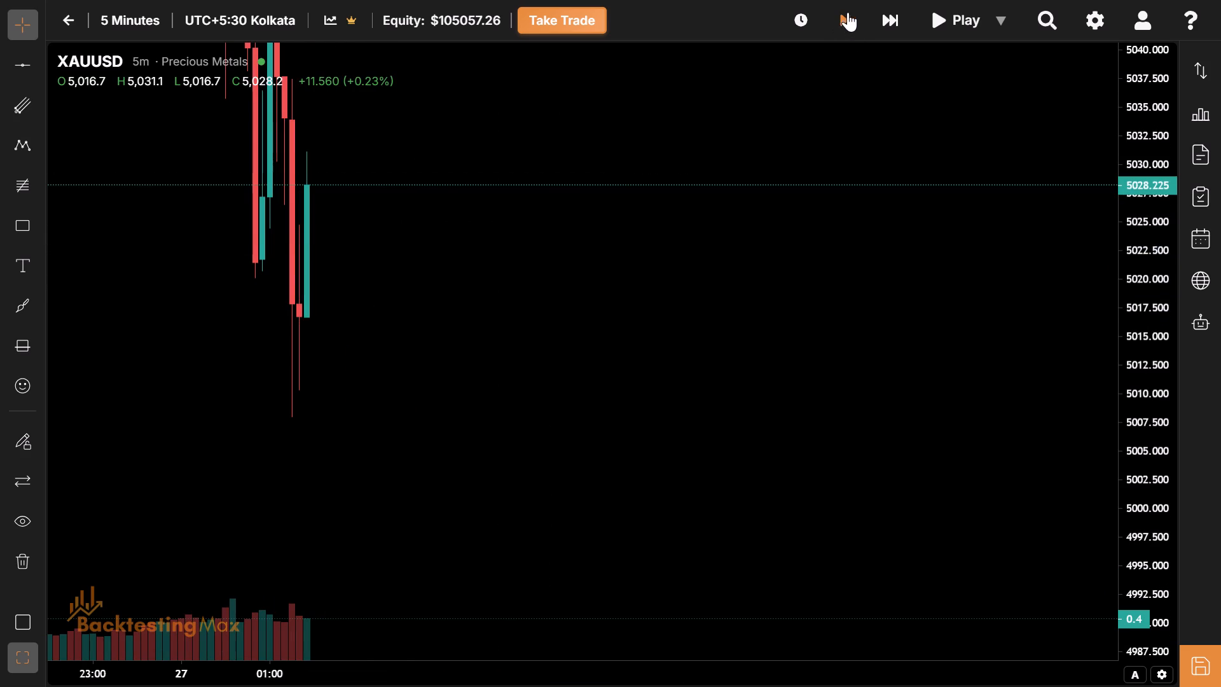
left_click_drag(862, 18, 898, 22)
triple_click(898, 22)
triple_click(898, 22)
triple_click(898, 22)
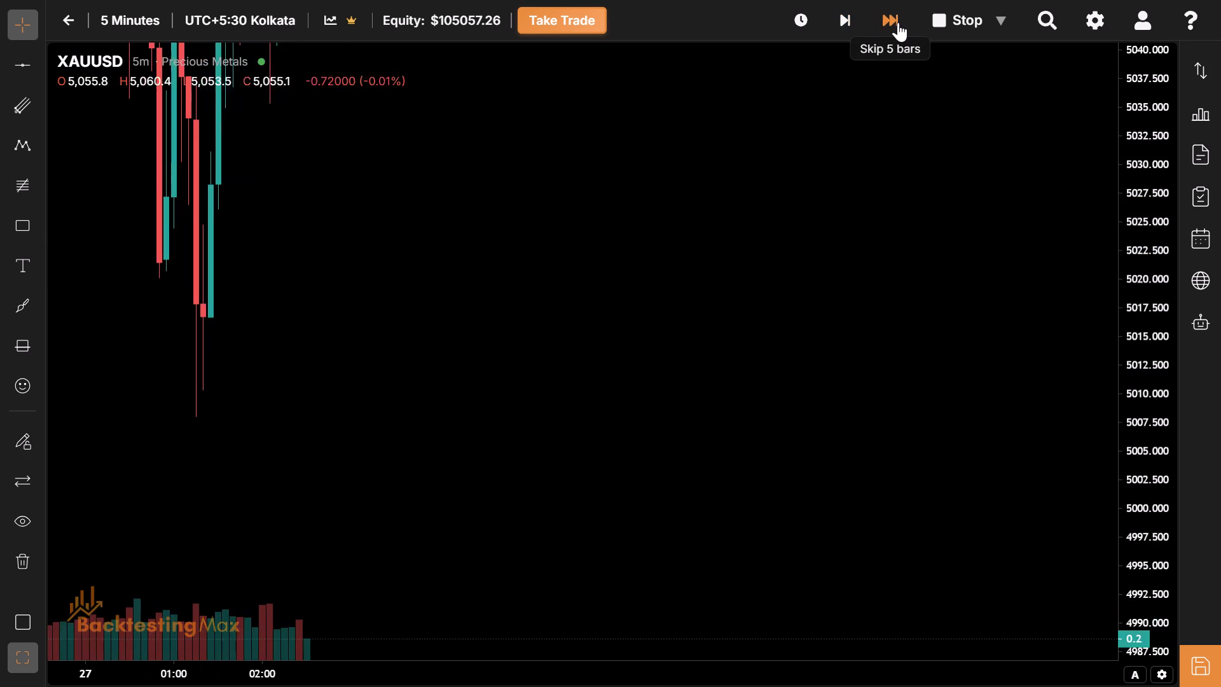
triple_click(898, 22)
triple_click(898, 22)
triple_click(898, 22)
double_click(898, 22)
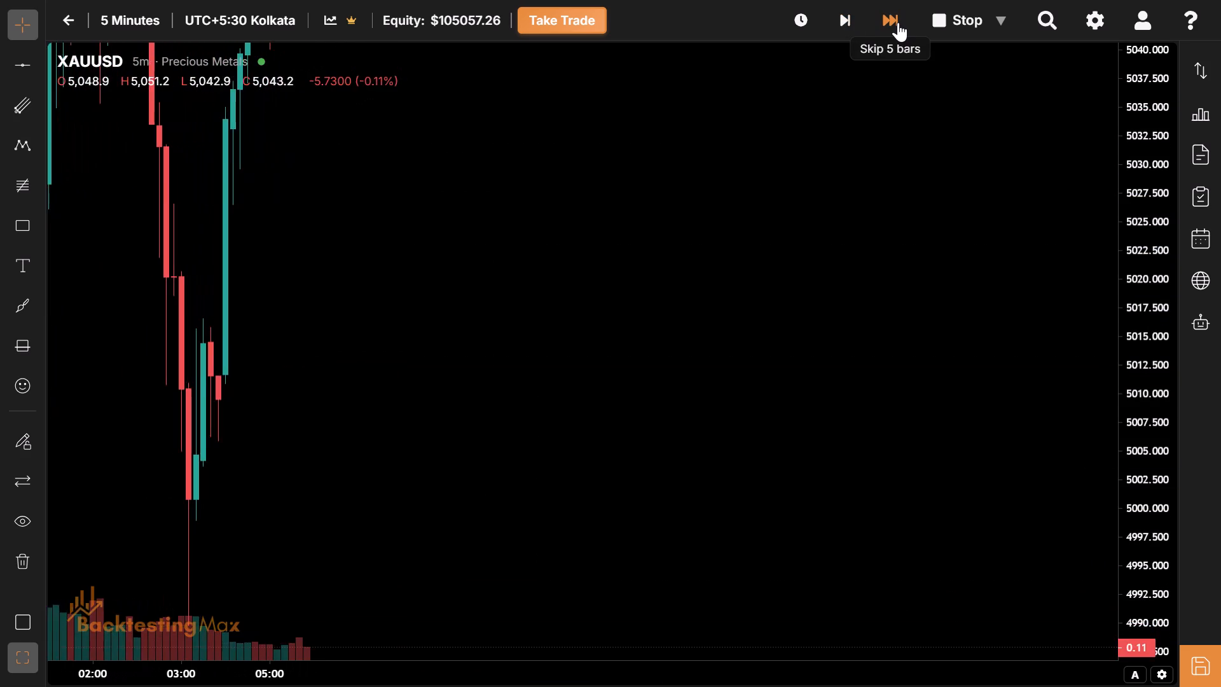
Review the replayed price action from early 27 January back to the two 26 January session boxes.
left_click_drag(898, 22, 583, 172)
left_click_drag(583, 172, 654, 501)
left_click_drag(595, 265, 965, 434)
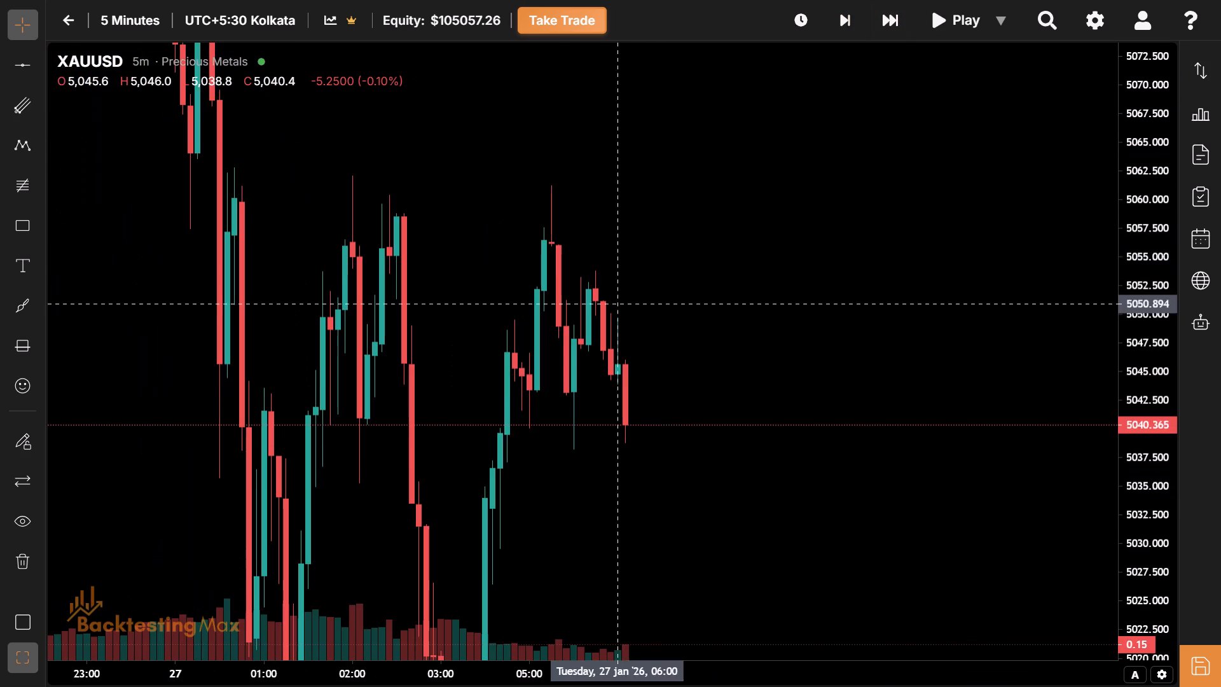
left_click_drag(556, 262, 993, 685)
left_click_drag(655, 294, 766, 407)
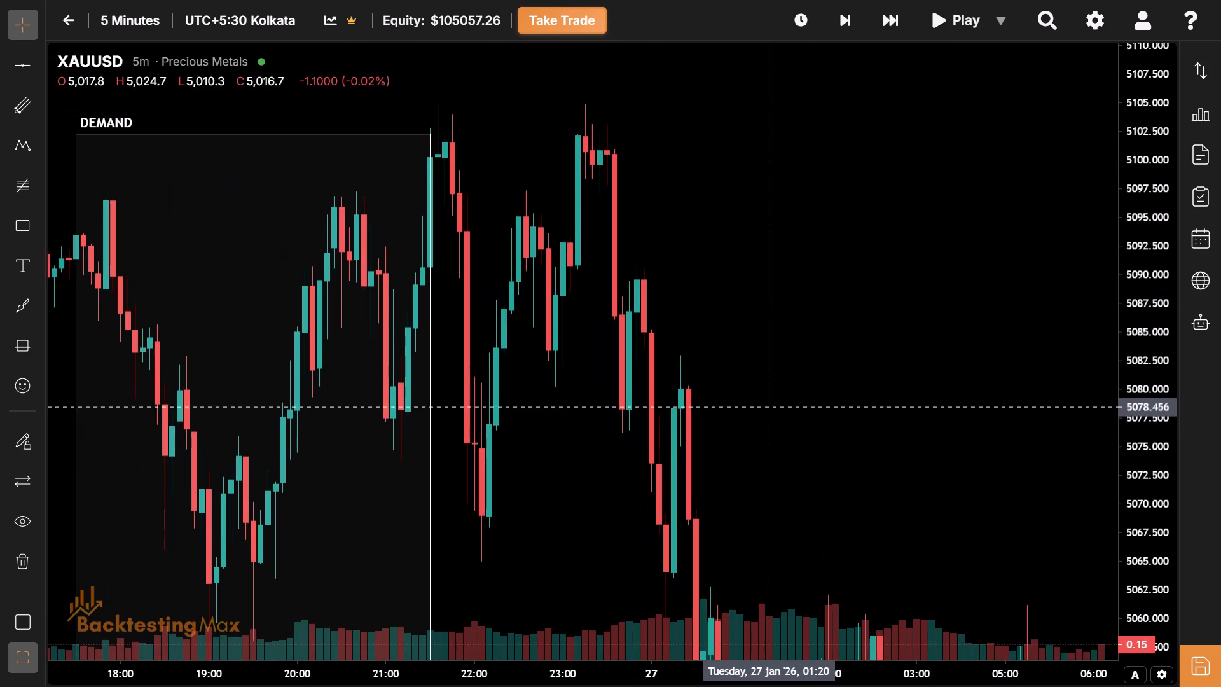
left_click_drag(766, 407, 721, 305)
left_click_drag(687, 402, 534, 296)
left_click_drag(787, 493, 739, 461)
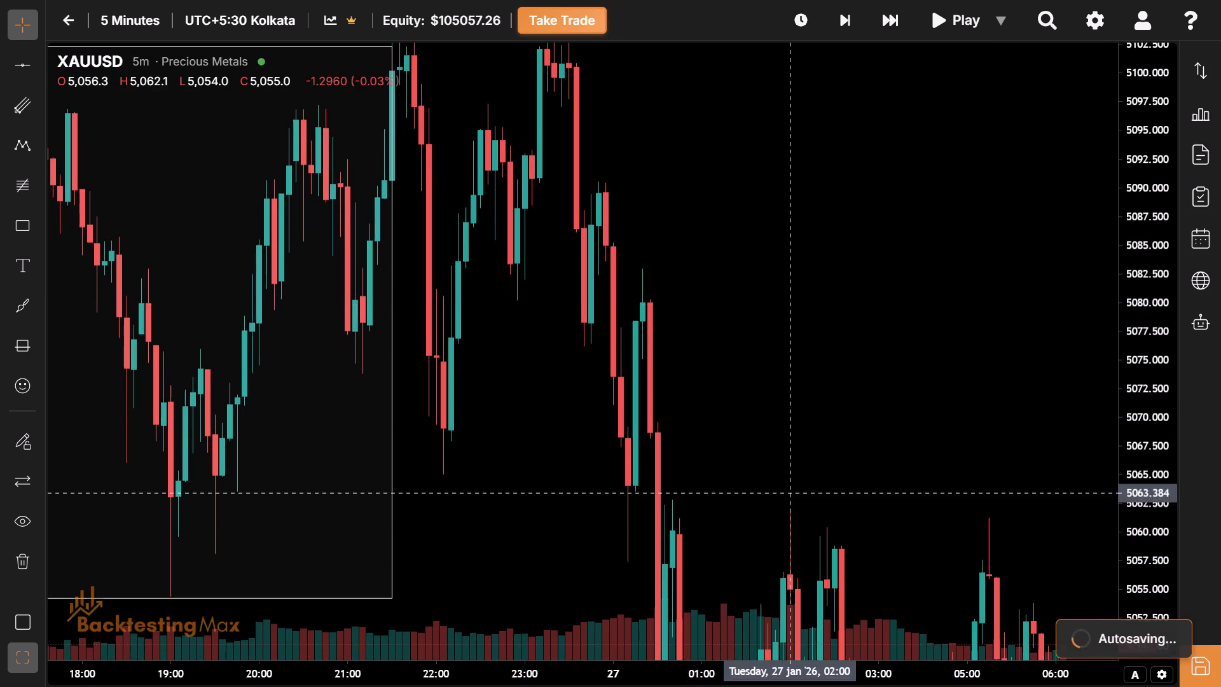
left_click_drag(739, 461, 516, 225)
left_click_drag(727, 478, 477, 97)
left_click_drag(674, 352, 845, 583)
left_click_drag(538, 320, 985, 686)
left_click_drag(806, 276, 985, 588)
left_click_drag(907, 370, 1045, 408)
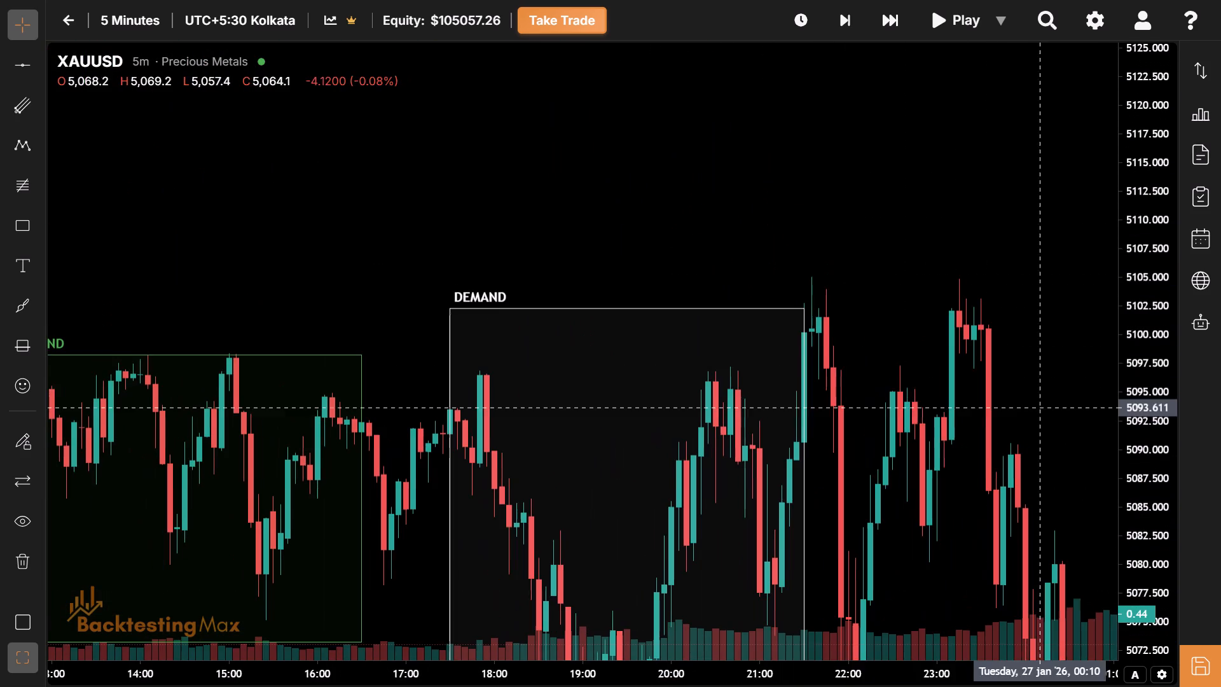
left_click_drag(516, 236, 588, 244)
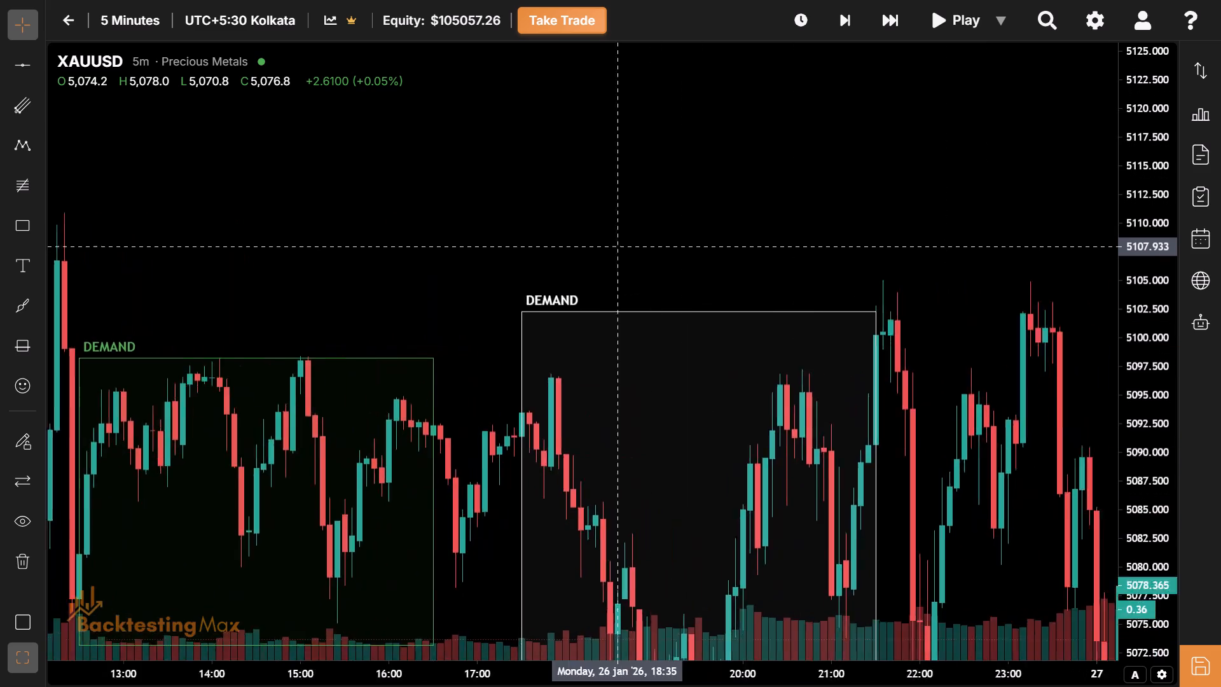
left_click_drag(588, 244, 675, 330)
left_click(674, 302)
left_click_drag(674, 302, 647, 360)
left_click_drag(649, 295, 568, 212)
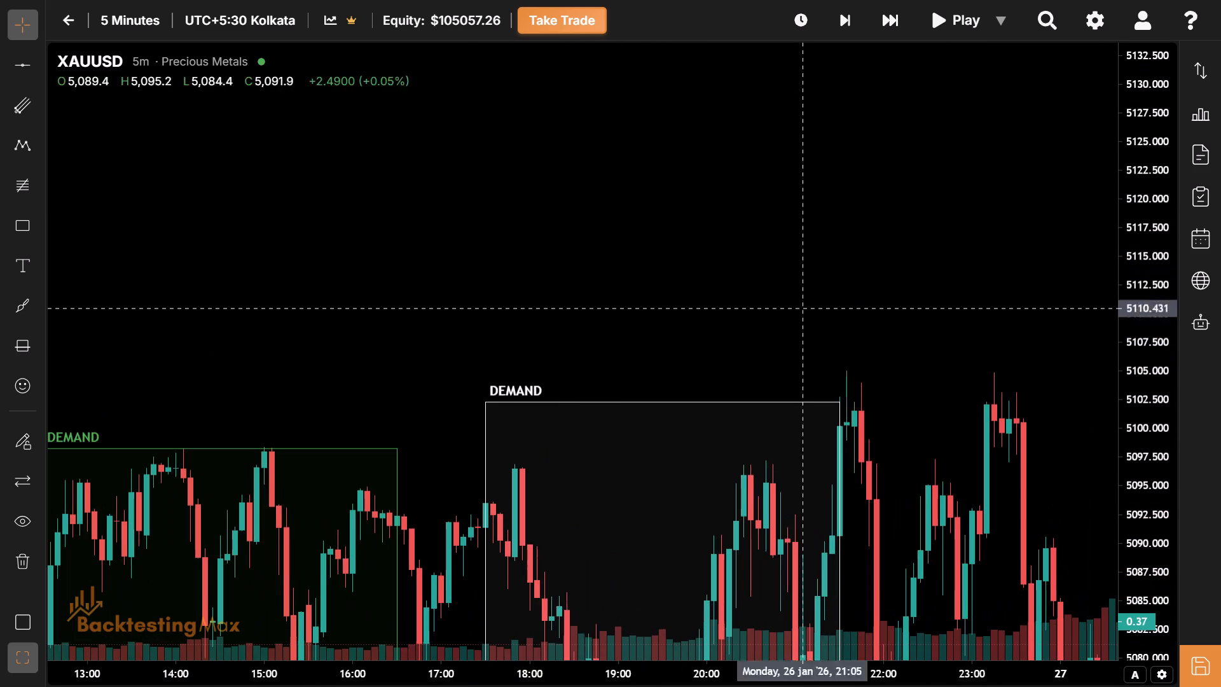
Examine the price swings after the 26 January NY session box through early 27 January with the time scale widened.
left_click_drag(941, 327, 683, 197)
left_click_drag(889, 469, 809, 348)
left_click_drag(798, 475, 736, 146)
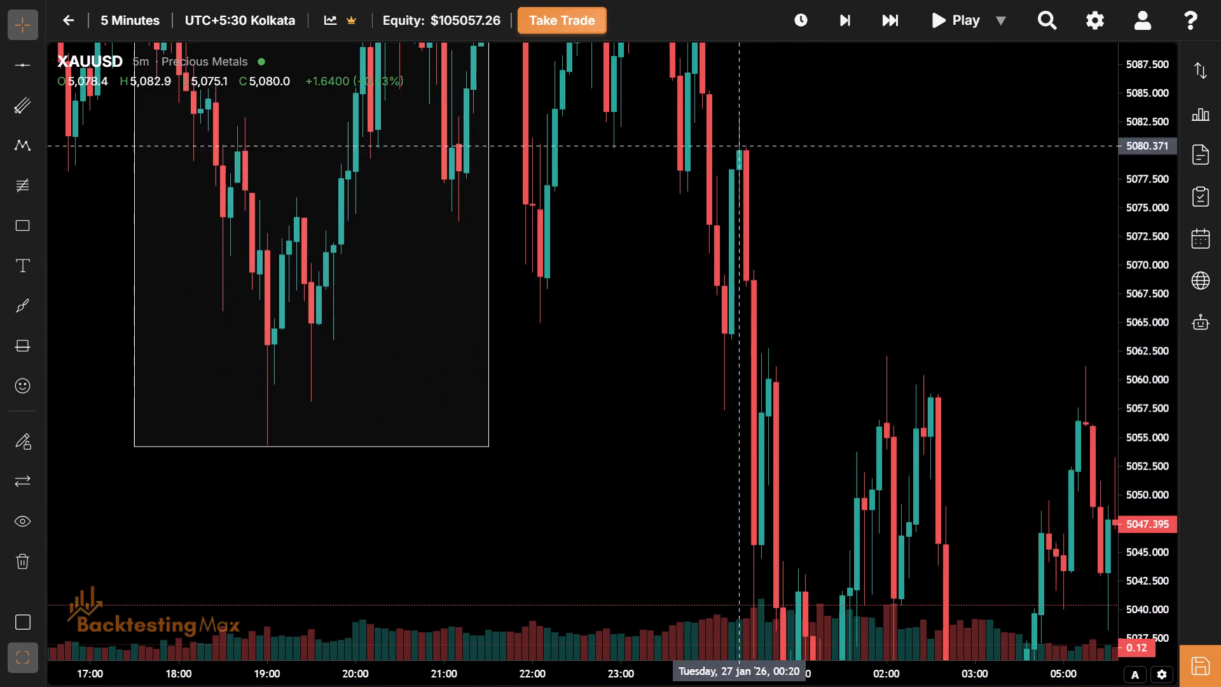
left_click_drag(1006, 562, 597, 310)
left_click_drag(800, 562, 652, 253)
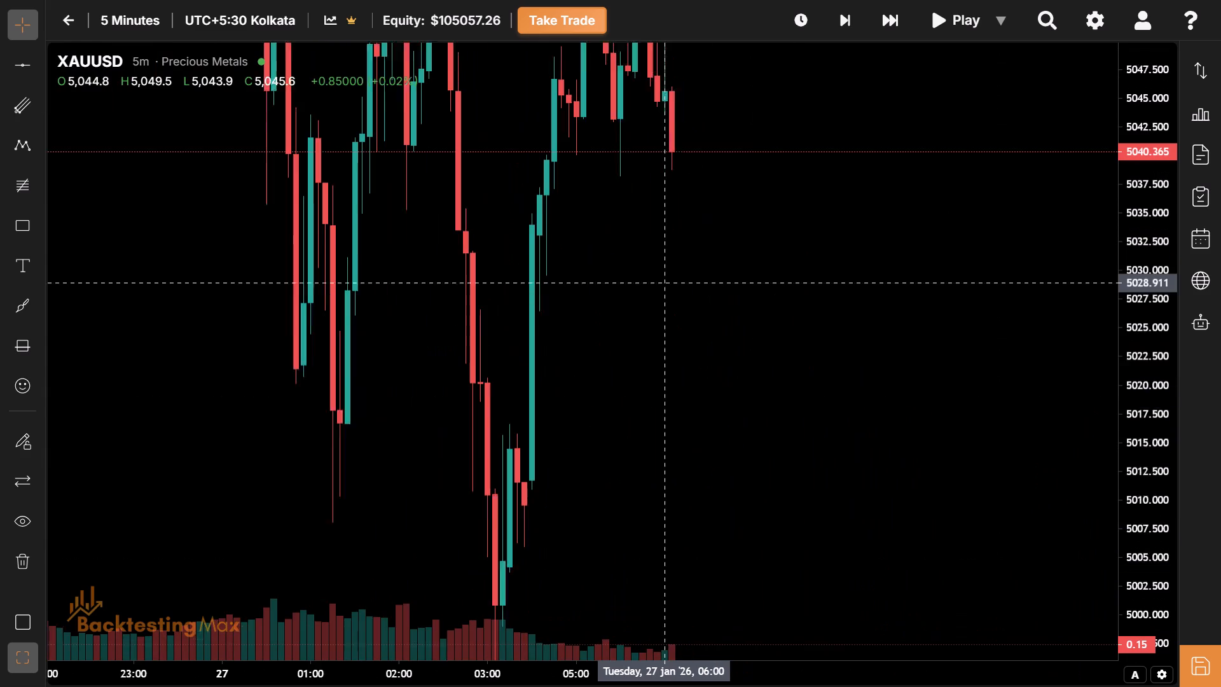
left_click_drag(584, 355, 679, 473)
left_click_drag(739, 679, 656, 686)
left_click_drag(506, 191, 991, 524)
left_click_drag(536, 390, 858, 579)
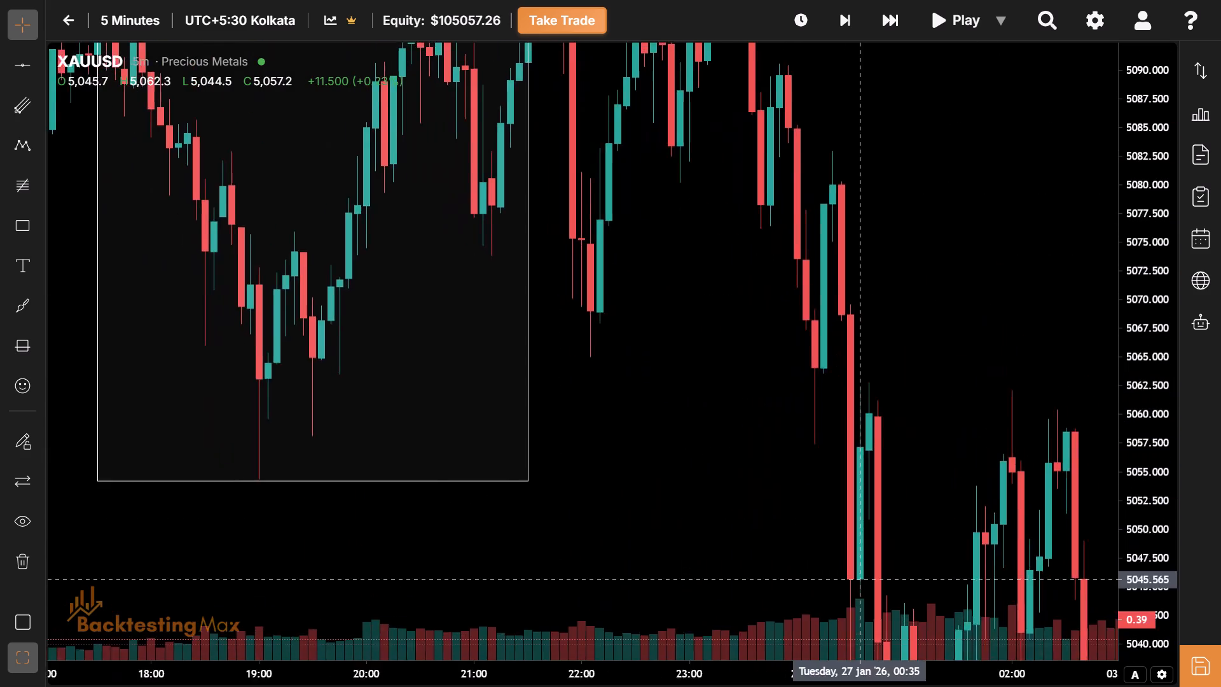
left_click_drag(858, 579, 921, 686)
left_click_drag(733, 396, 705, 485)
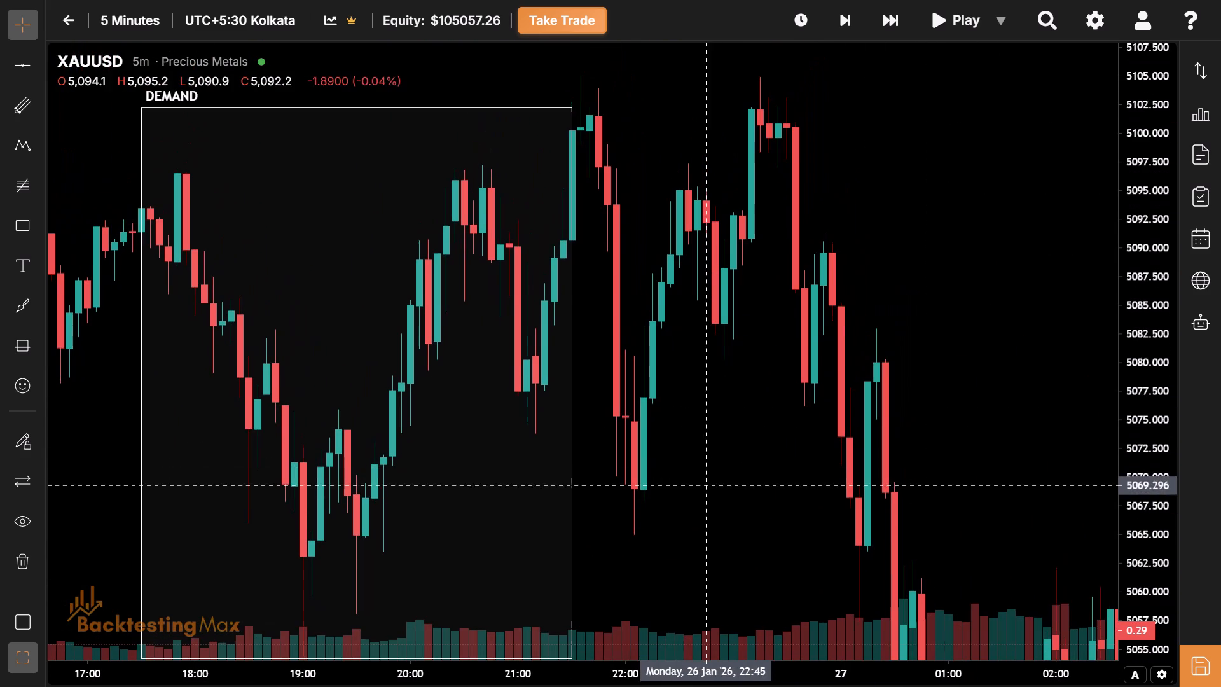
left_click_drag(764, 503, 733, 464)
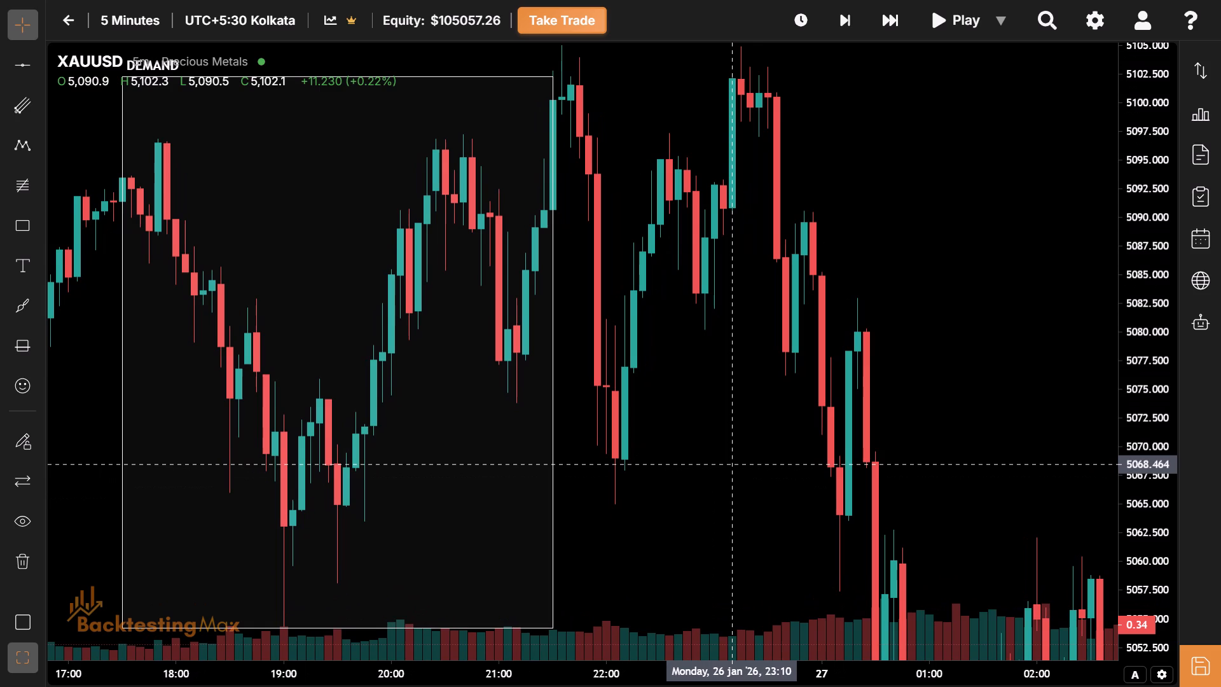
left_click(733, 464)
left_click_drag(700, 342, 695, 355)
left_click_drag(792, 393, 728, 410)
left_click_drag(728, 410, 693, 454)
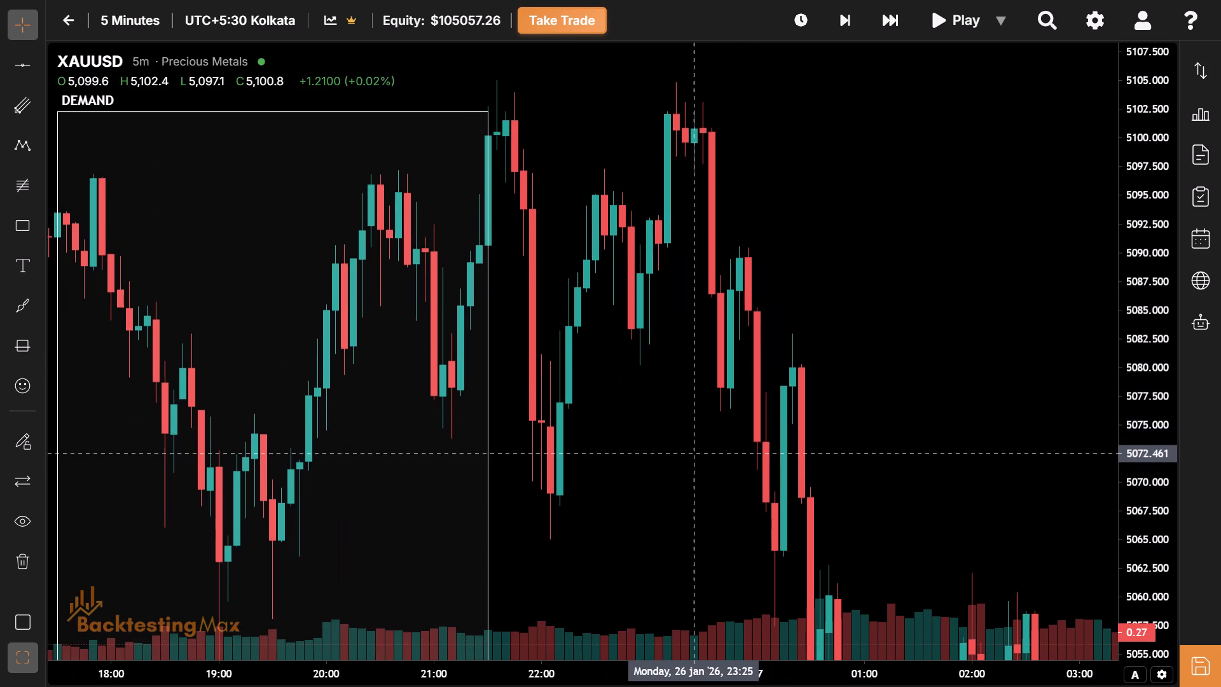
Draw a rectangle around the 27 January session from 05:30 to 11:30, spanning about 5049 to 5019.
left_click_drag(693, 454, 672, 433)
left_click_drag(672, 433, 669, 465)
left_click_drag(750, 478, 631, 417)
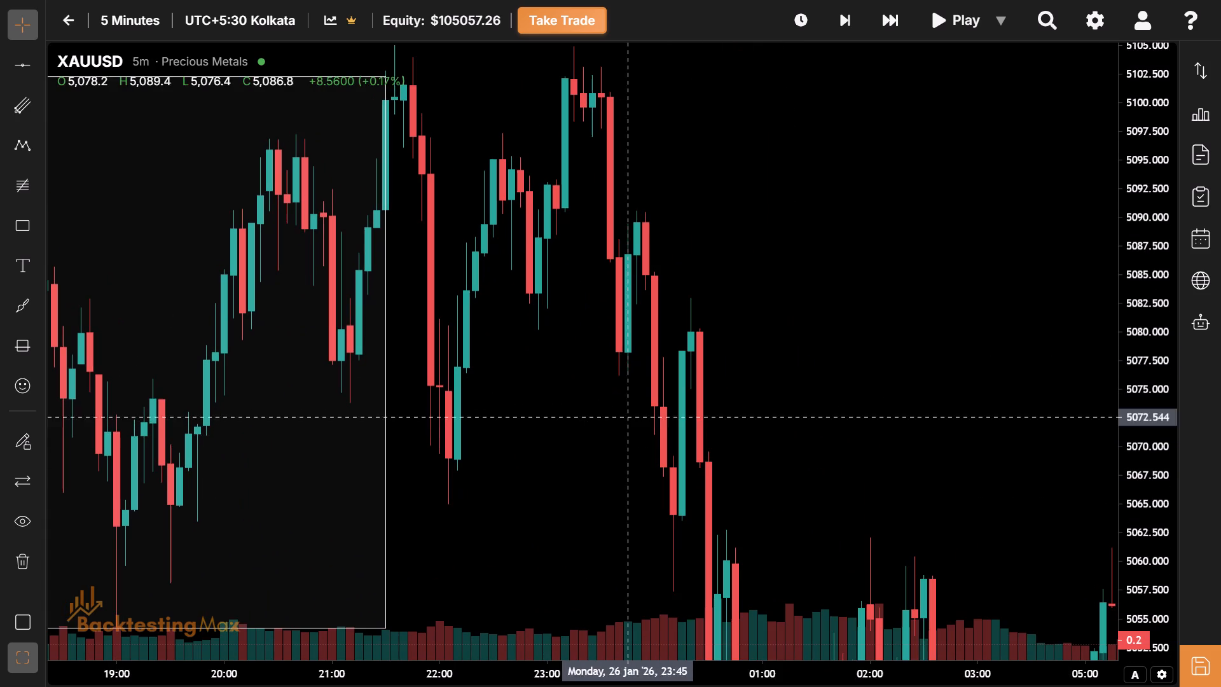
left_click_drag(825, 512, 983, 623)
left_click_drag(862, 577, 588, 356)
left_click_drag(797, 527, 441, 278)
left_click_drag(730, 506, 478, 343)
left_click_drag(656, 387, 627, 442)
left_click_drag(654, 344, 453, 256)
left_click_drag(343, 242, 158, 293)
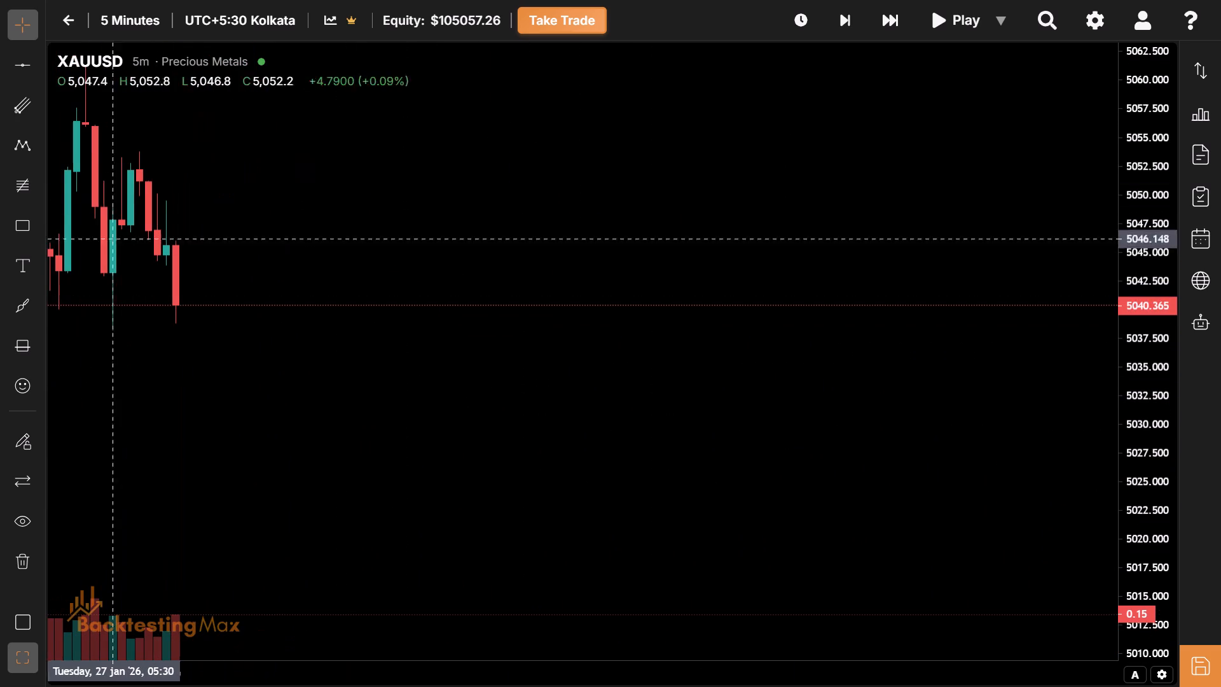
left_click(34, 211)
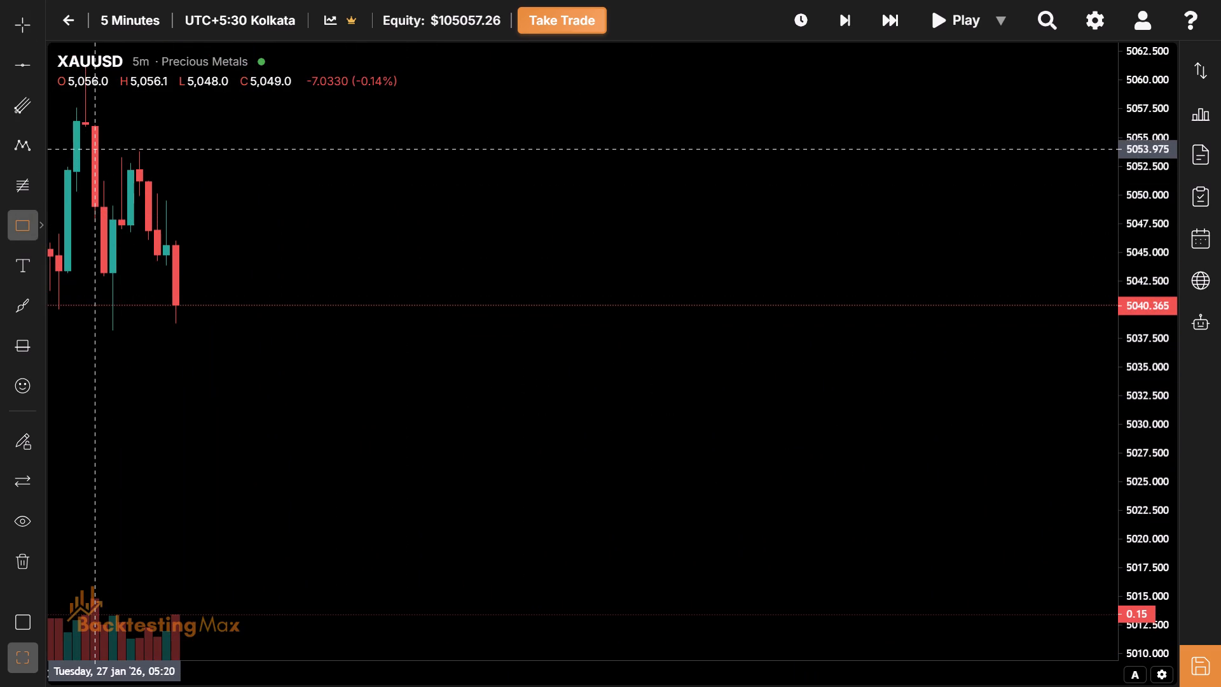
left_click(111, 204)
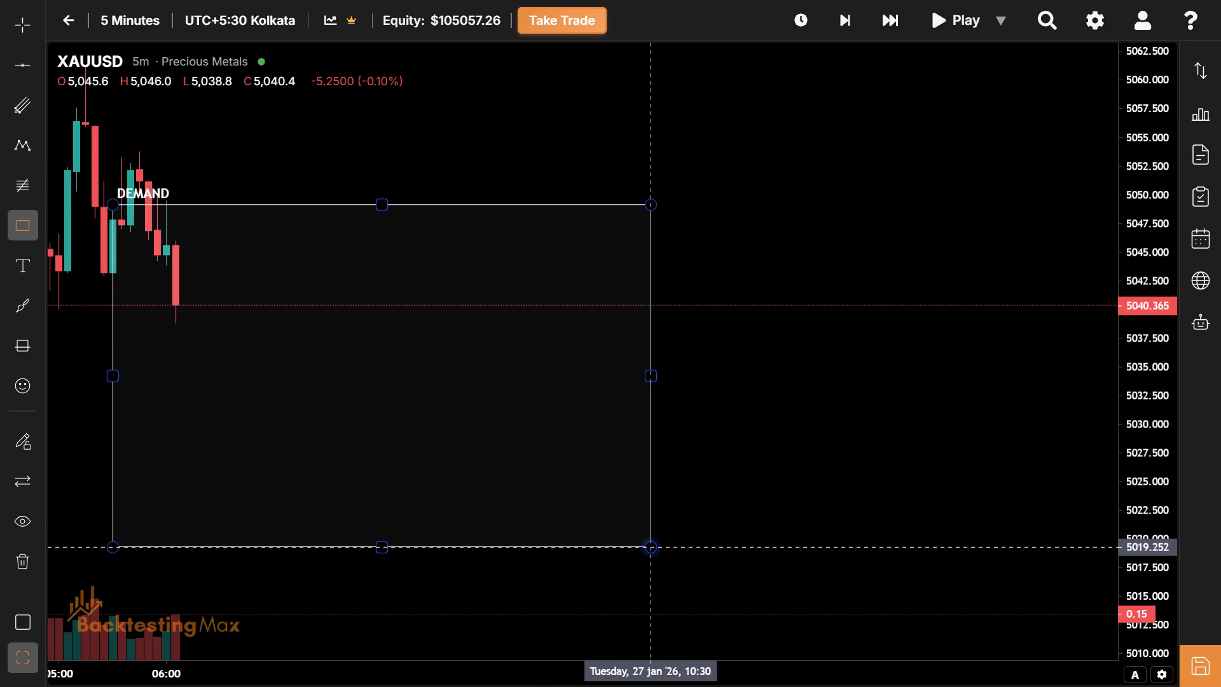
left_click(760, 546)
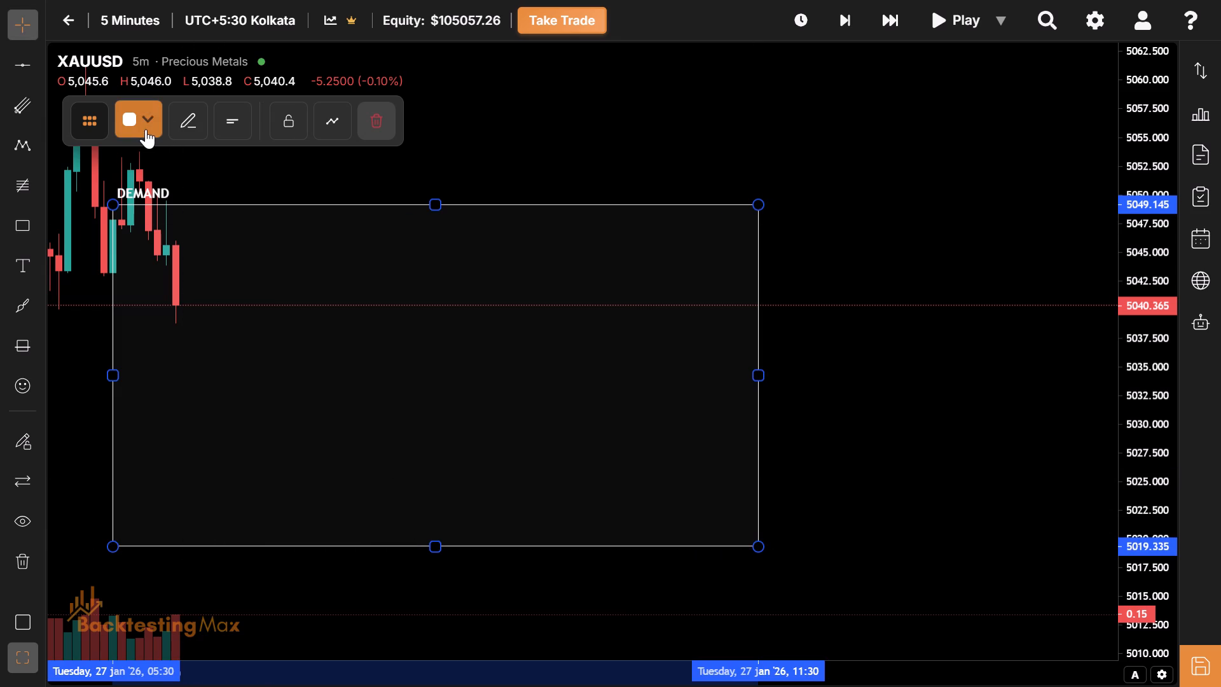
Apply the Asian Session template to the new rectangle.
left_click(146, 129)
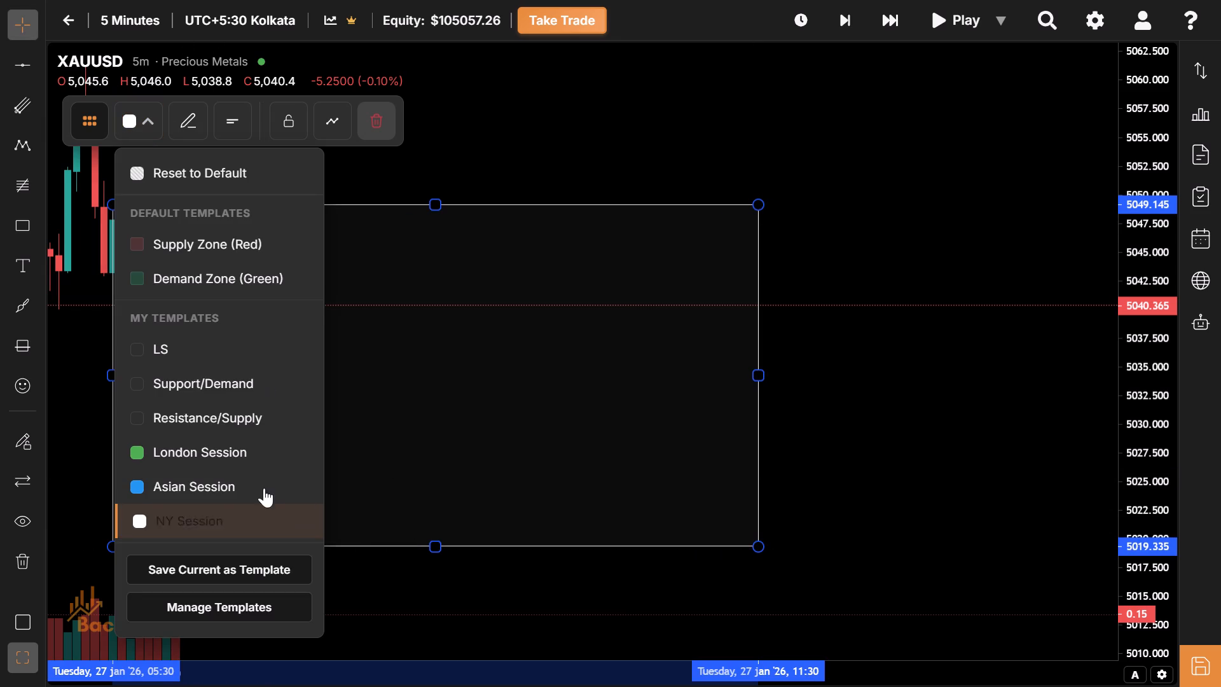
left_click(260, 477)
Raise the upper edge of the Asian session box to about 5054, above the nearby candle highs.
left_click_drag(427, 326, 460, 425)
left_click_drag(457, 371, 468, 426)
left_click_drag(477, 307, 468, 256)
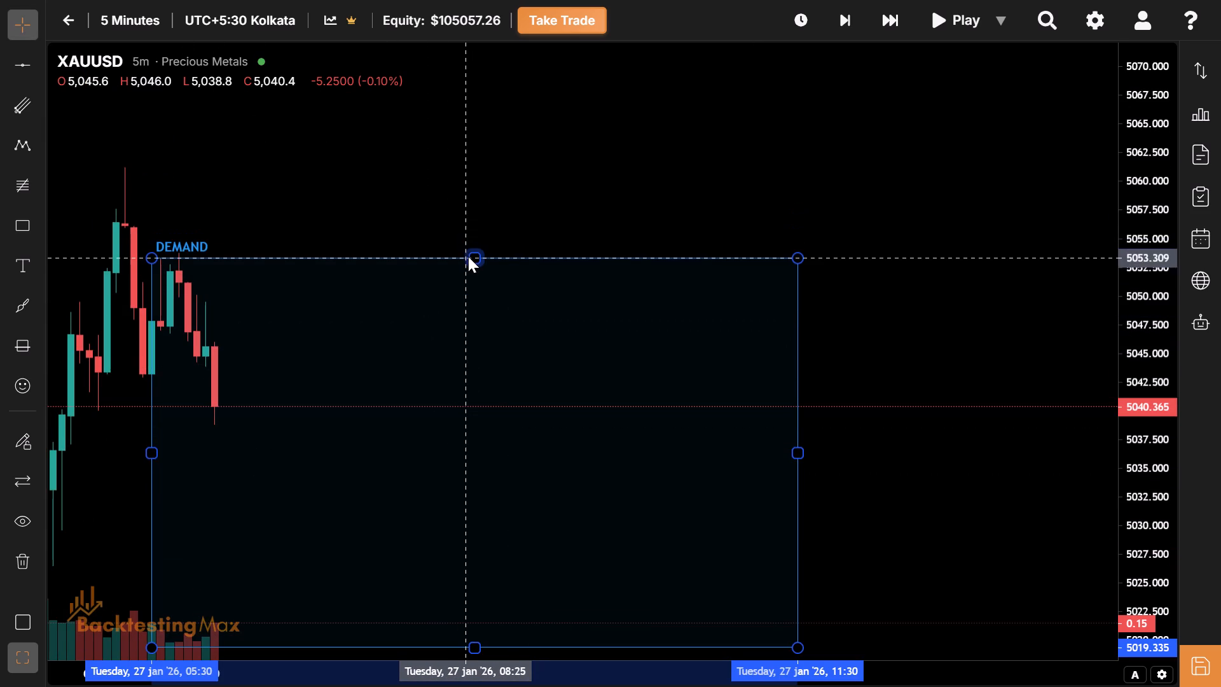
left_click_drag(468, 256, 468, 251)
Advance the replay from 06:05 by four single bars, then in five-bar skips to about 10:55 on 27 January.
left_click_drag(463, 393, 719, 323)
left_click_drag(600, 408, 579, 419)
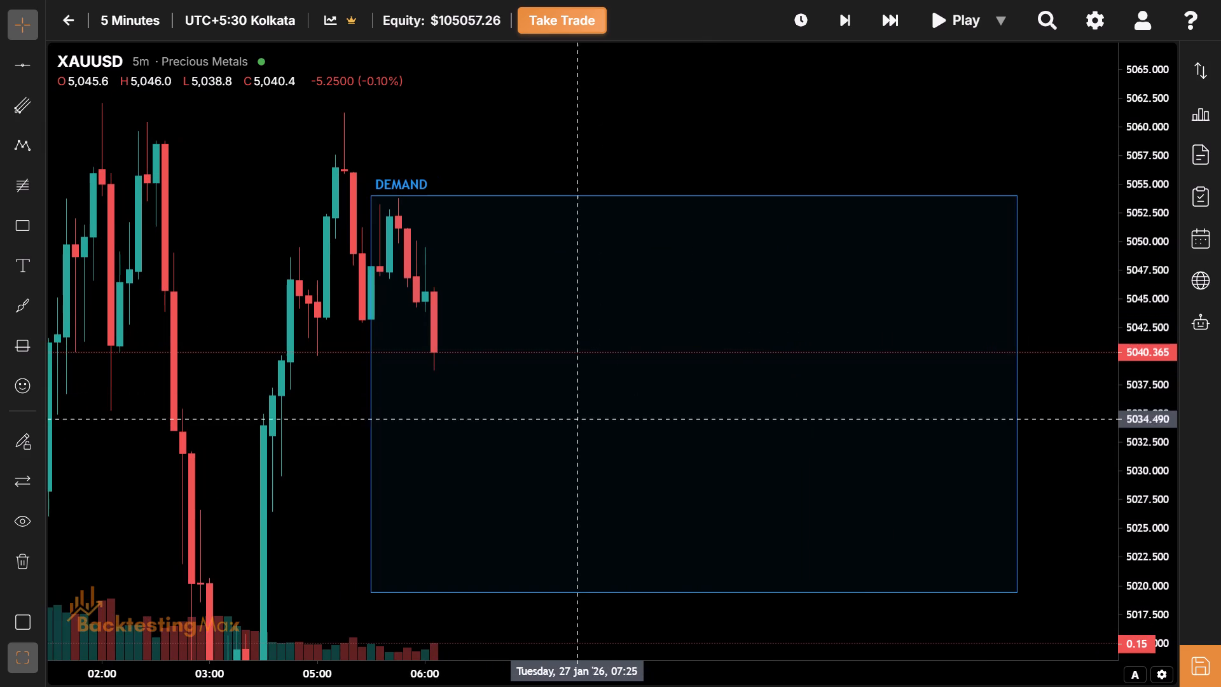
double_click(845, 20)
left_click(845, 20)
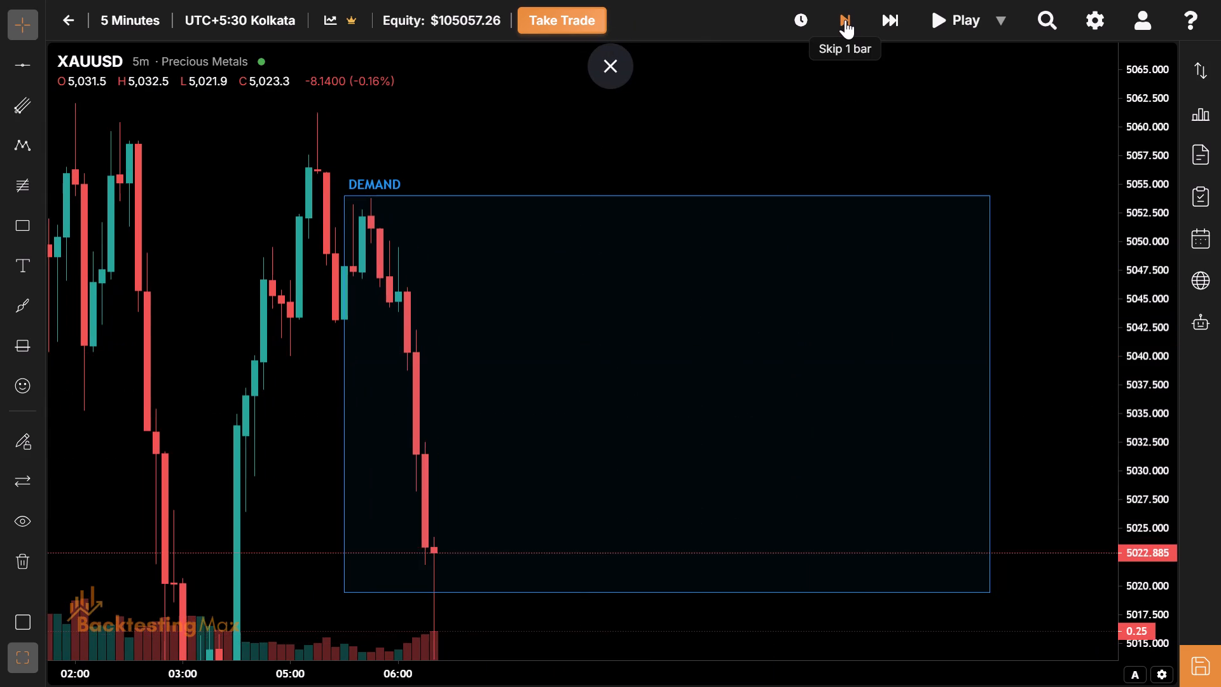
left_click(845, 20)
left_click_drag(652, 447, 564, 342)
triple_click(899, 20)
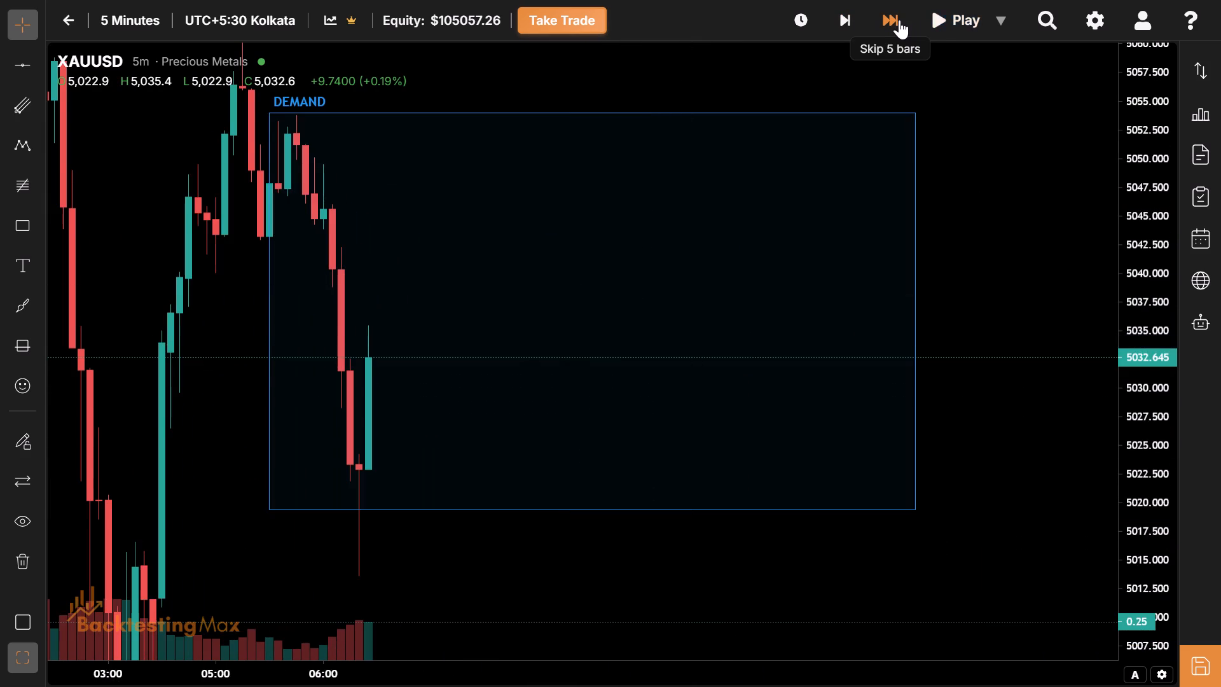
triple_click(899, 20)
triple_click(899, 20)
triple_click(899, 20)
triple_click(899, 20)
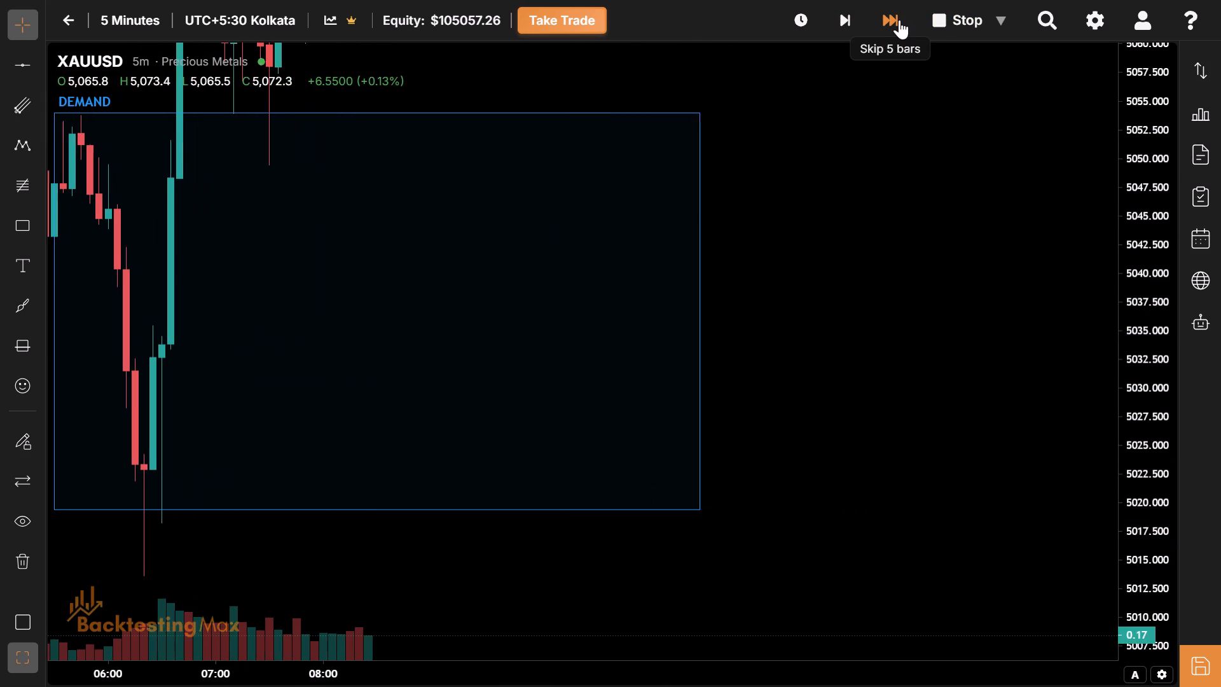
triple_click(899, 20)
triple_click(899, 20)
triple_click(899, 20)
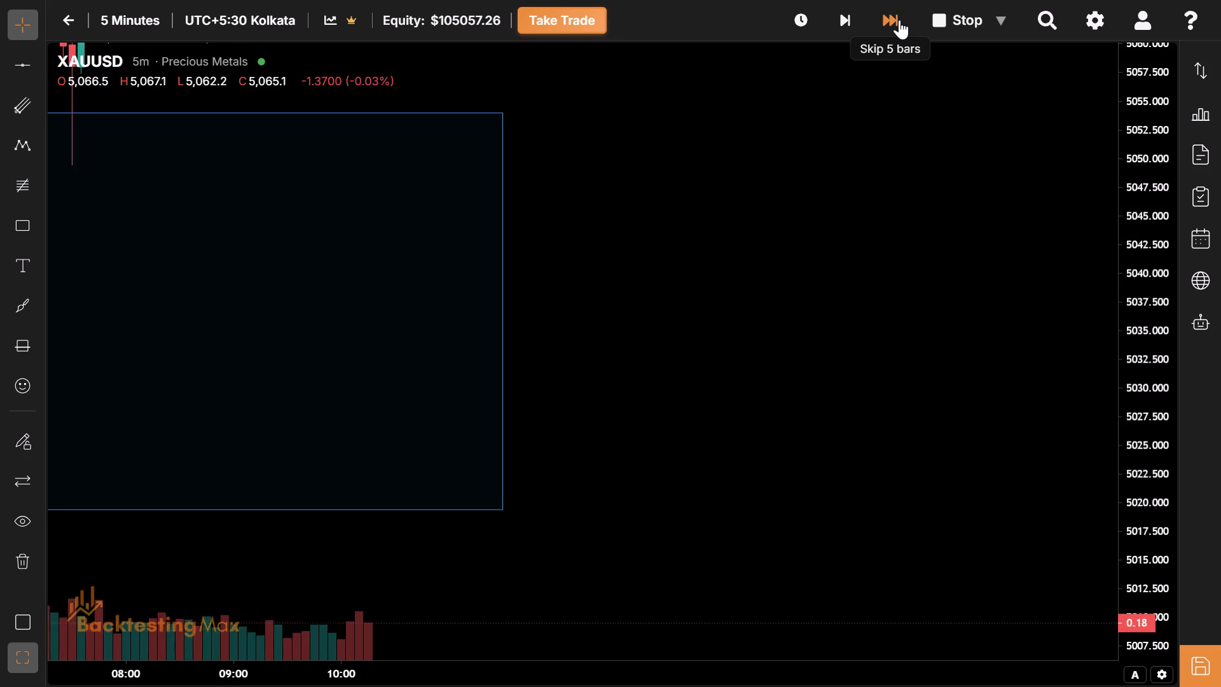
left_click(899, 20)
Fit the Asian session box to the replayed range, with its lower edge at about 5013 and upper edge at about 5080.
left_click_drag(899, 20, 408, 221)
left_click_drag(408, 221, 942, 357)
left_click_drag(701, 365, 556, 190)
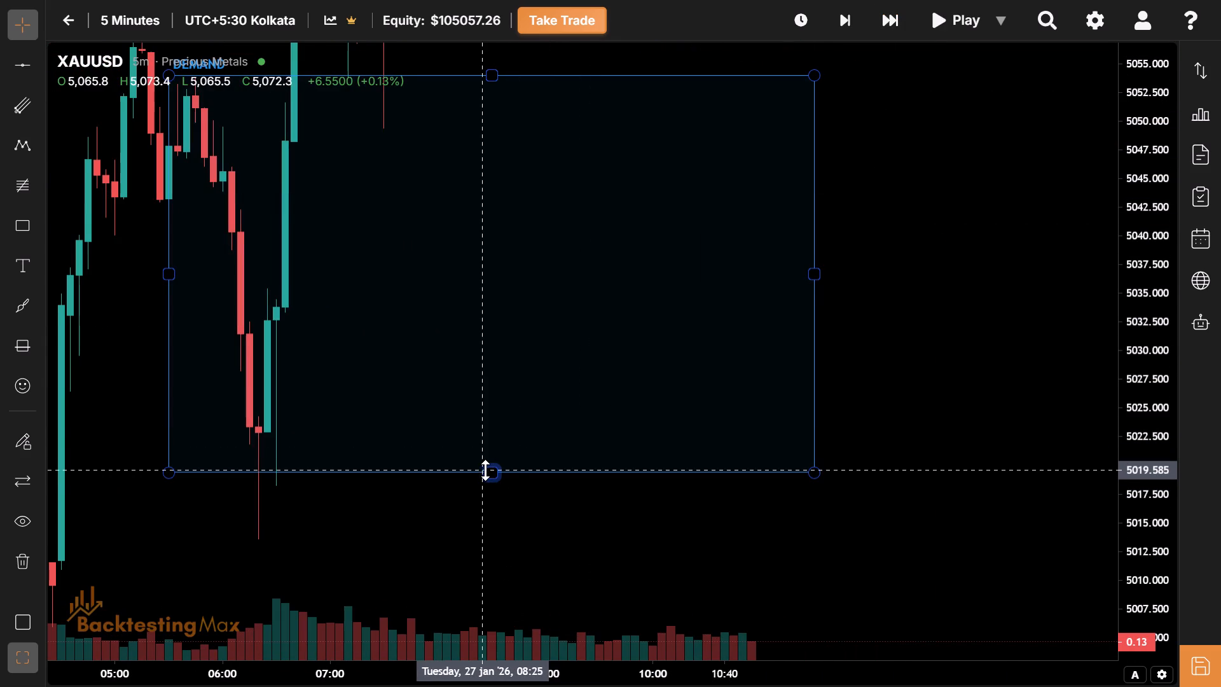
left_click_drag(489, 471, 598, 536)
left_click_drag(535, 380, 535, 391)
left_click(491, 539)
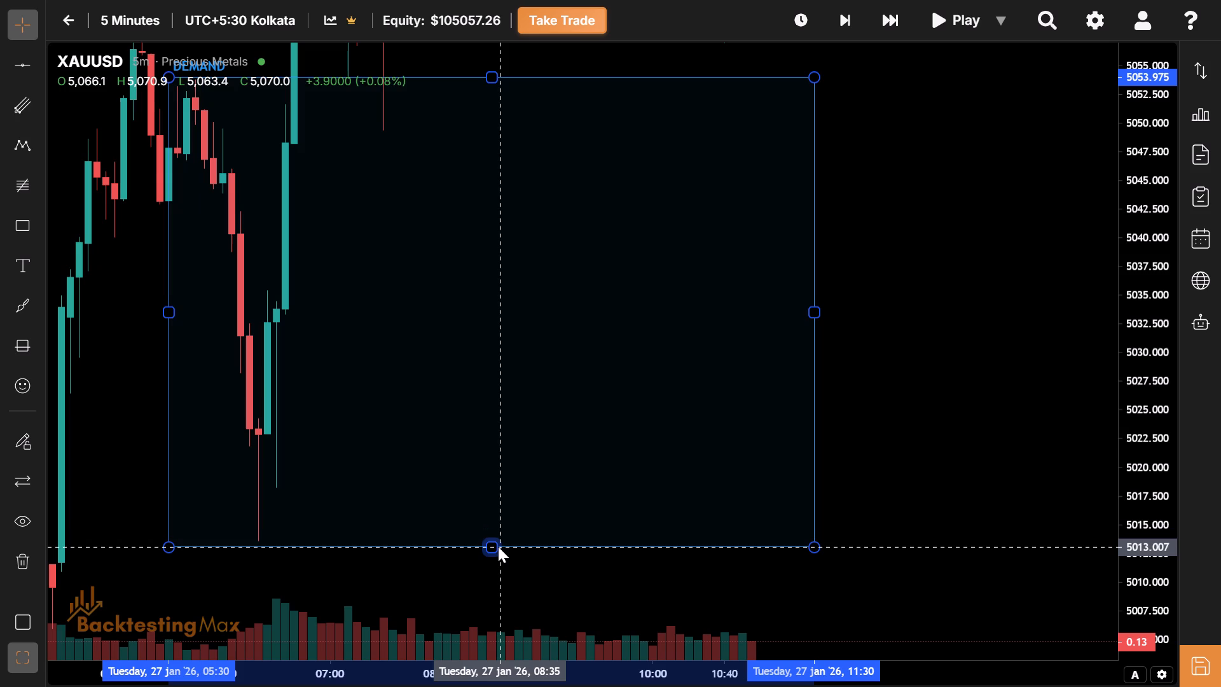
left_click_drag(504, 288, 502, 507)
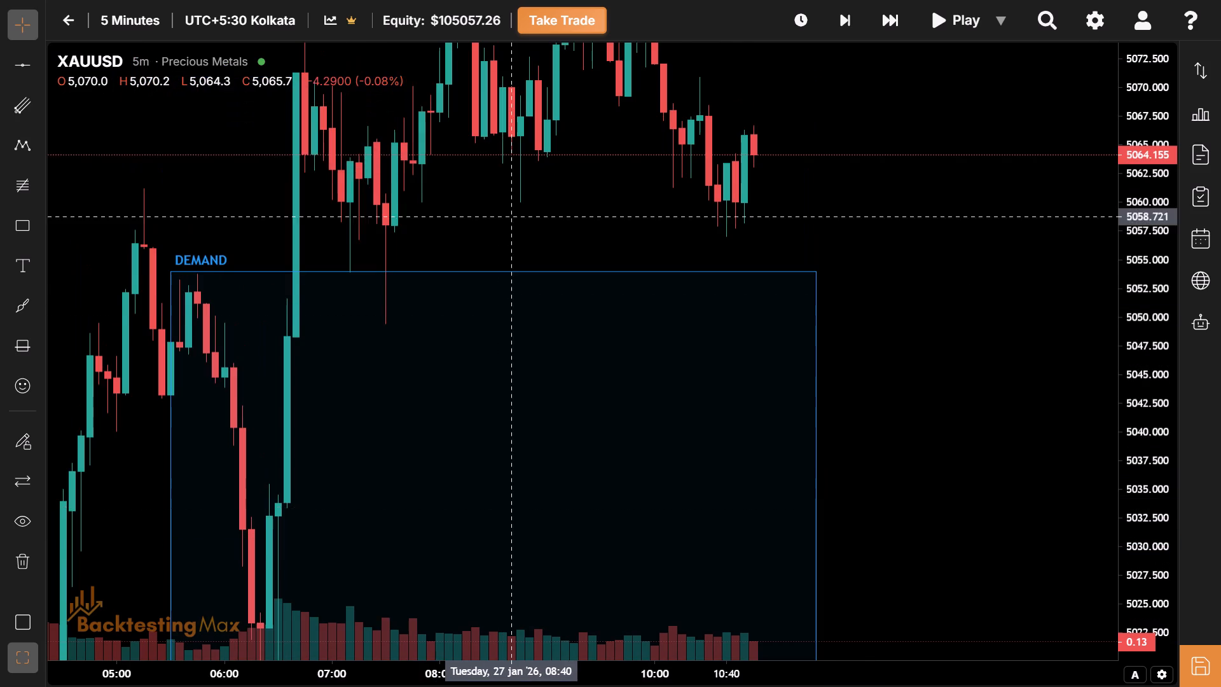
left_click_drag(516, 185, 479, 435)
left_click_drag(479, 453, 430, 134)
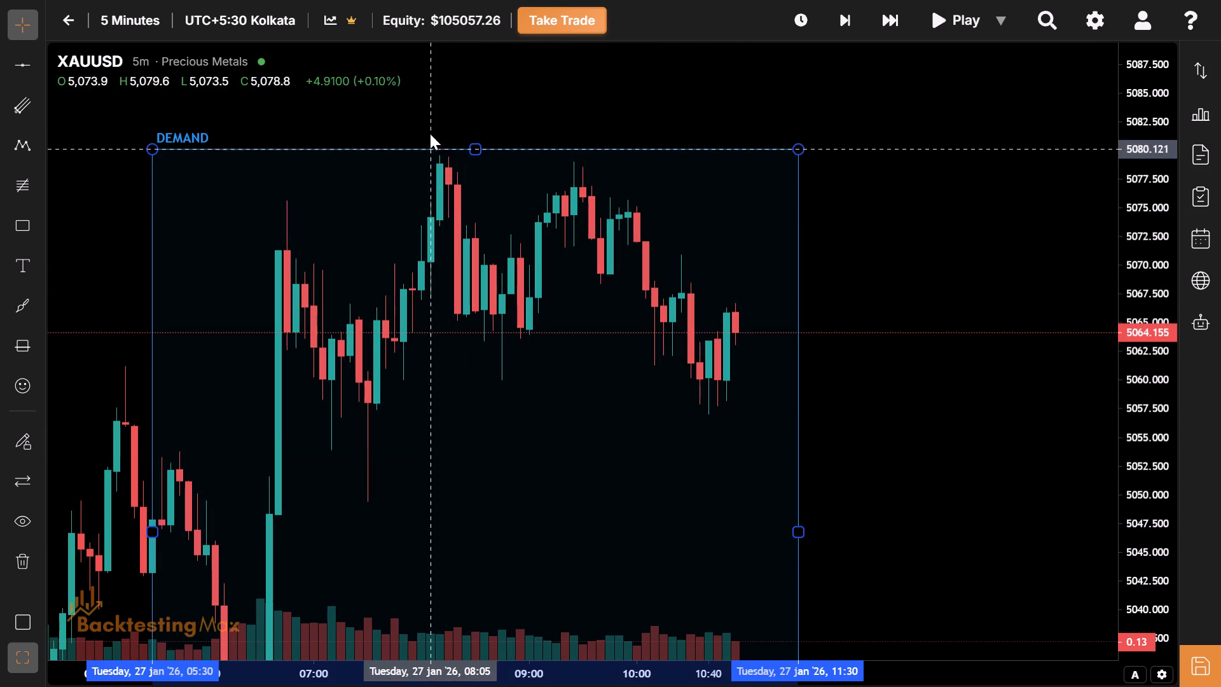
left_click_drag(430, 134, 427, 150)
Advance the replay by two five-bar skips, past the 11:30 end of the Asian session box.
left_click_drag(464, 526, 675, 300)
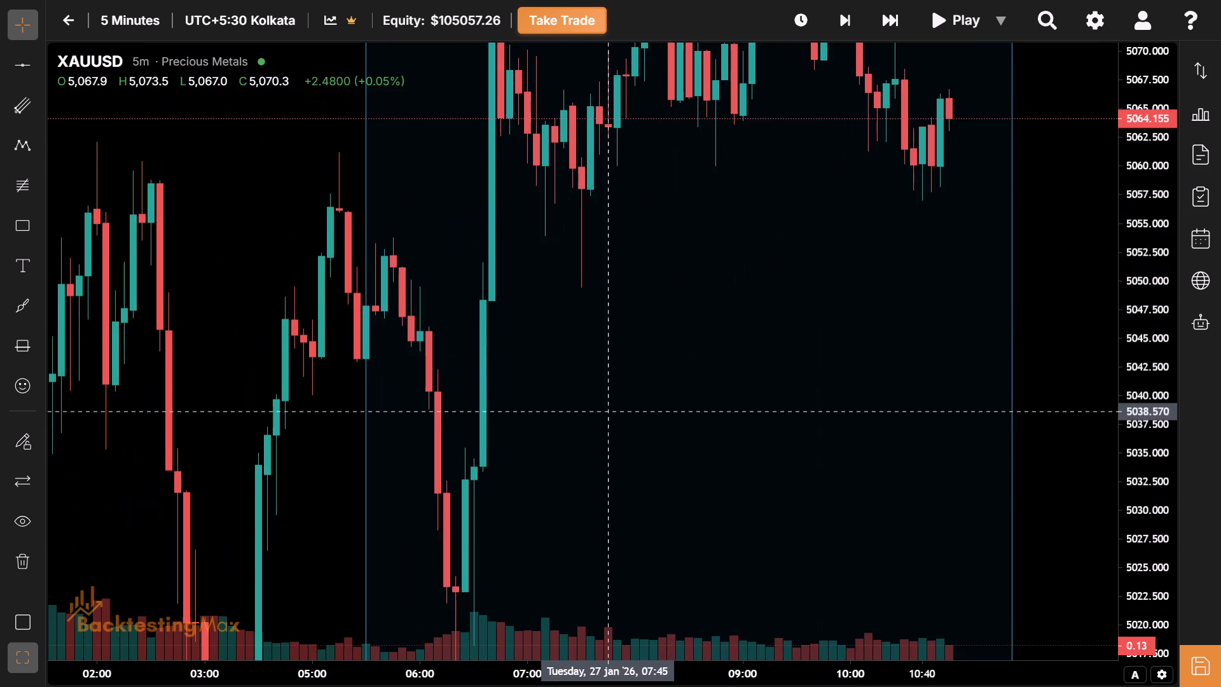
left_click_drag(500, 589, 638, 314)
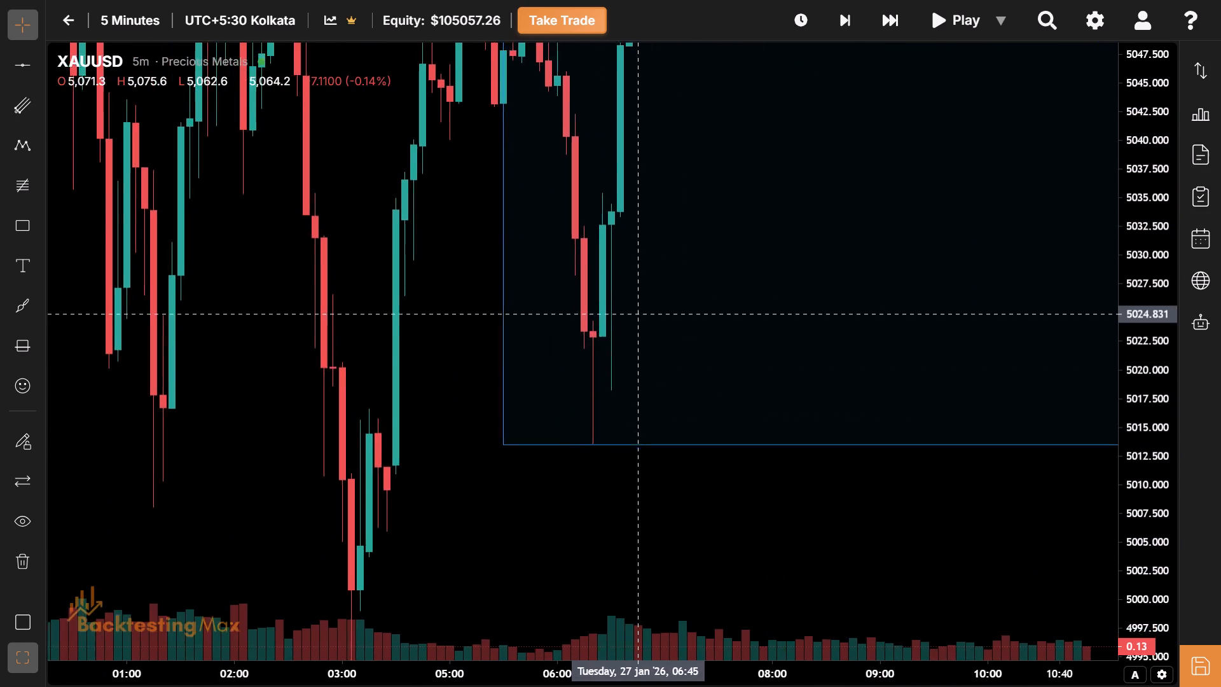
left_click_drag(638, 314, 470, 552)
left_click_drag(740, 218, 396, 435)
left_click_drag(396, 435, 368, 485)
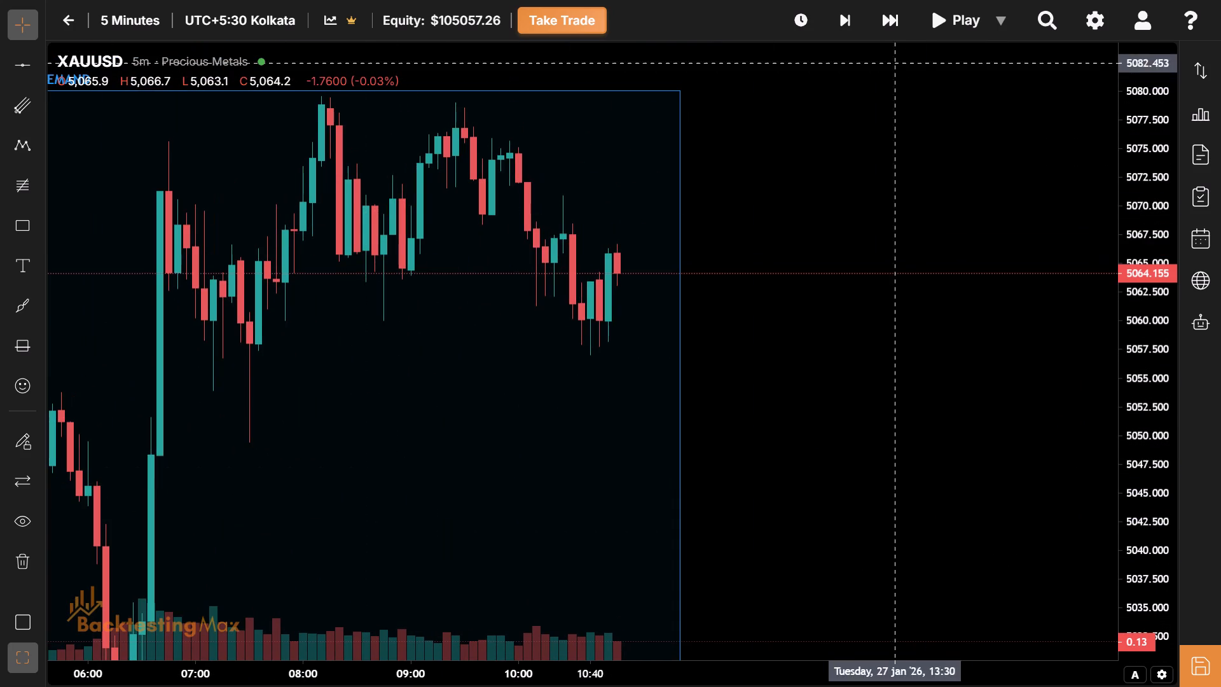
left_click(890, 11)
left_click(890, 11)
Raise the upper edge of the Asian session box to the session high at about 5086.7.
left_click_drag(757, 293, 752, 304)
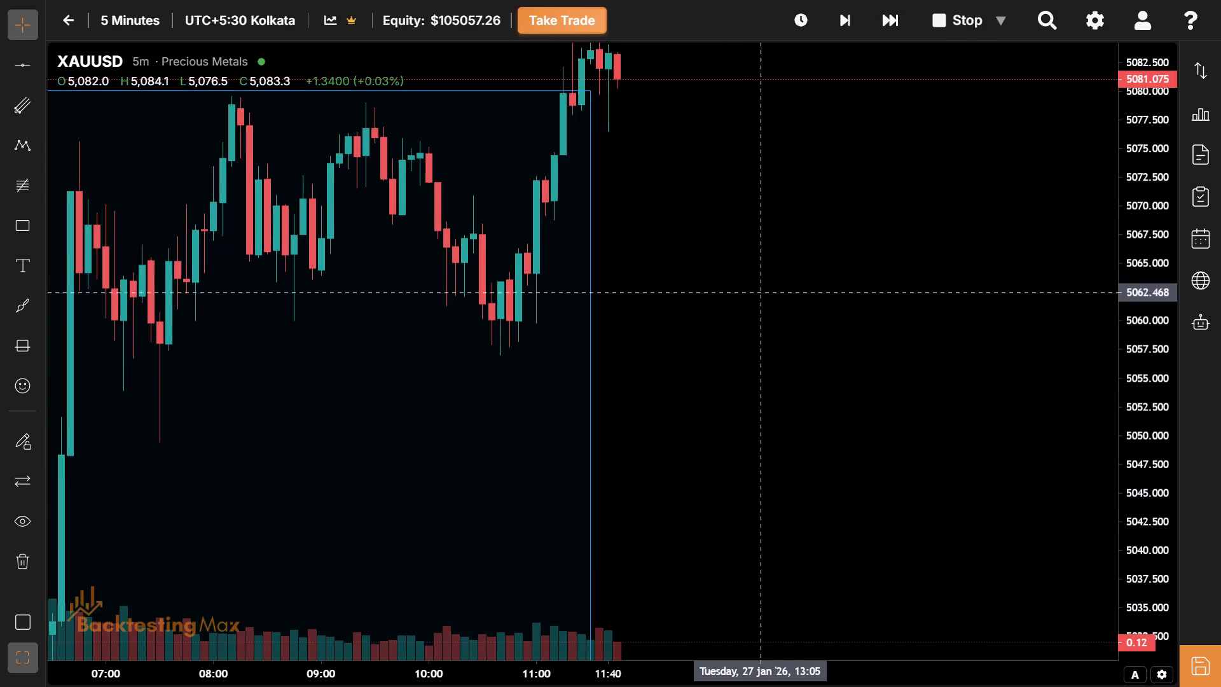
left_click_drag(752, 304, 890, 578)
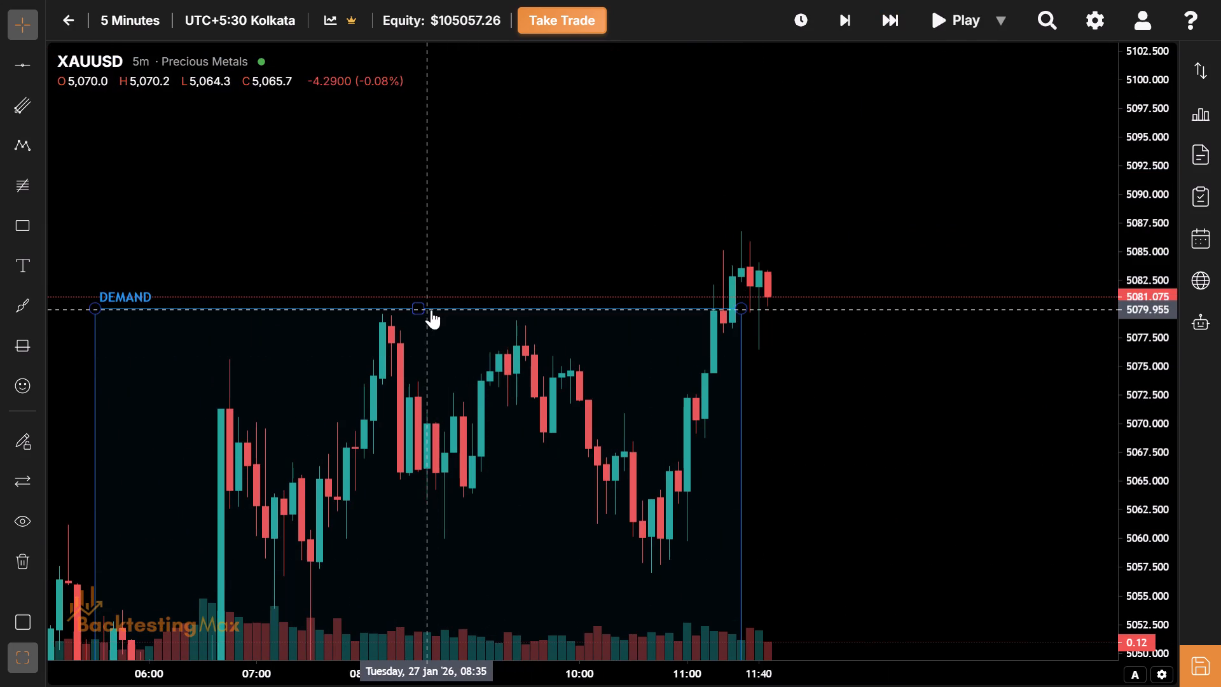
left_click_drag(420, 305, 411, 232)
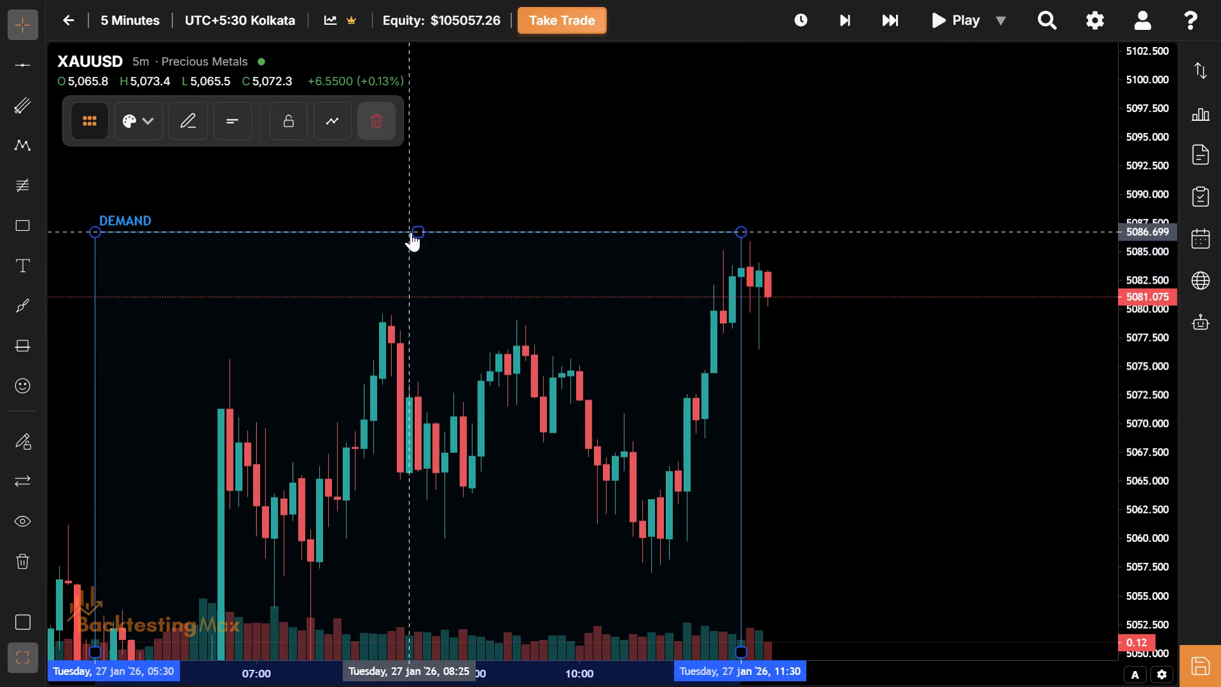
Advance the replay one bar at a time, six bars in all, to about 12:15 on 27 January.
left_click_drag(701, 435, 520, 335)
left_click_drag(770, 368, 710, 407)
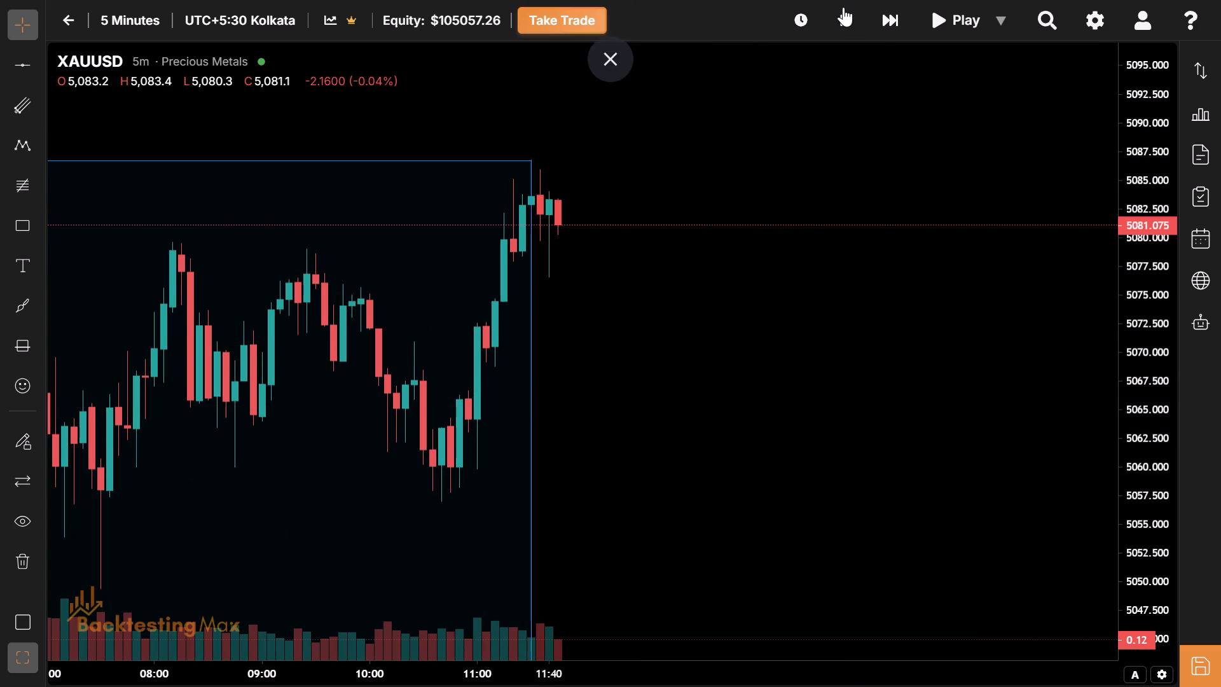
left_click(843, 14)
left_click(843, 14)
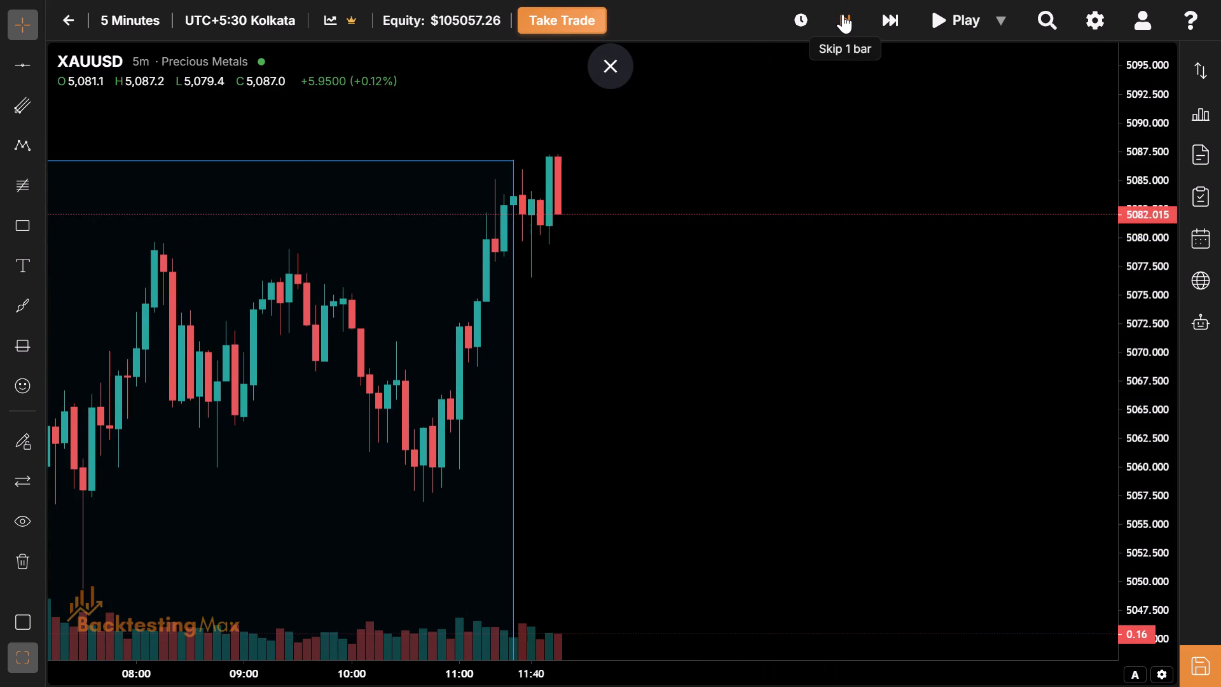
left_click_drag(686, 342, 660, 416)
left_click_drag(735, 298, 942, 335)
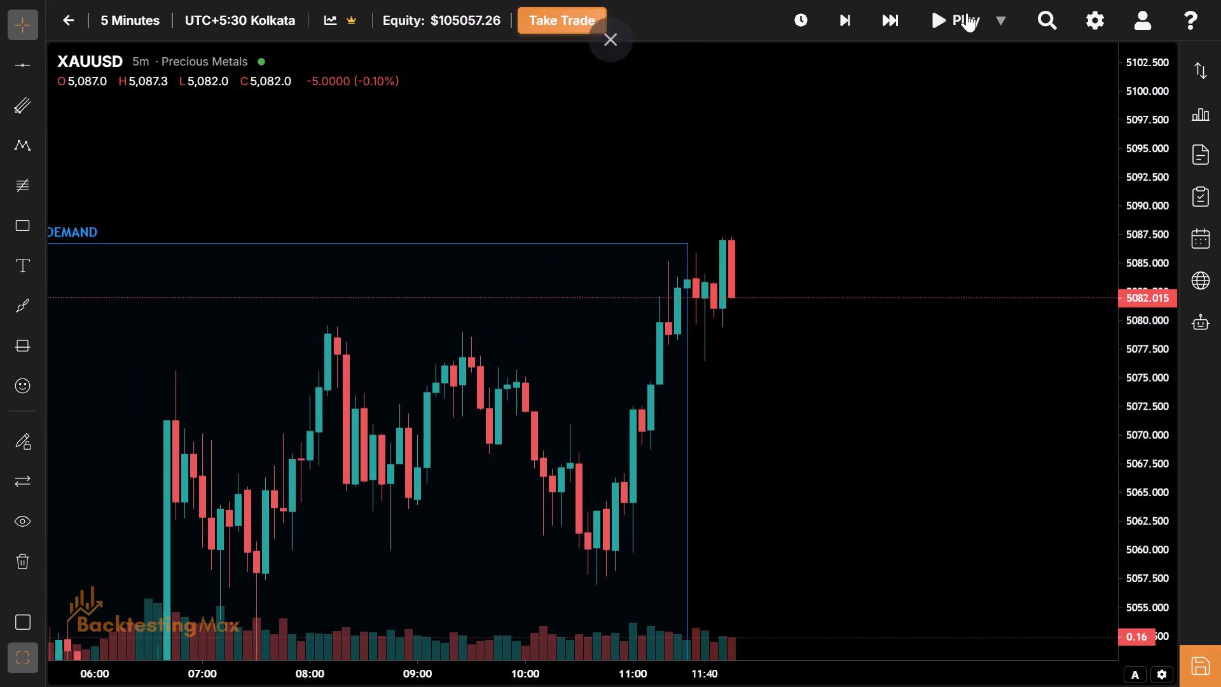
left_click(852, 17)
left_click(852, 17)
left_click(852, 17)
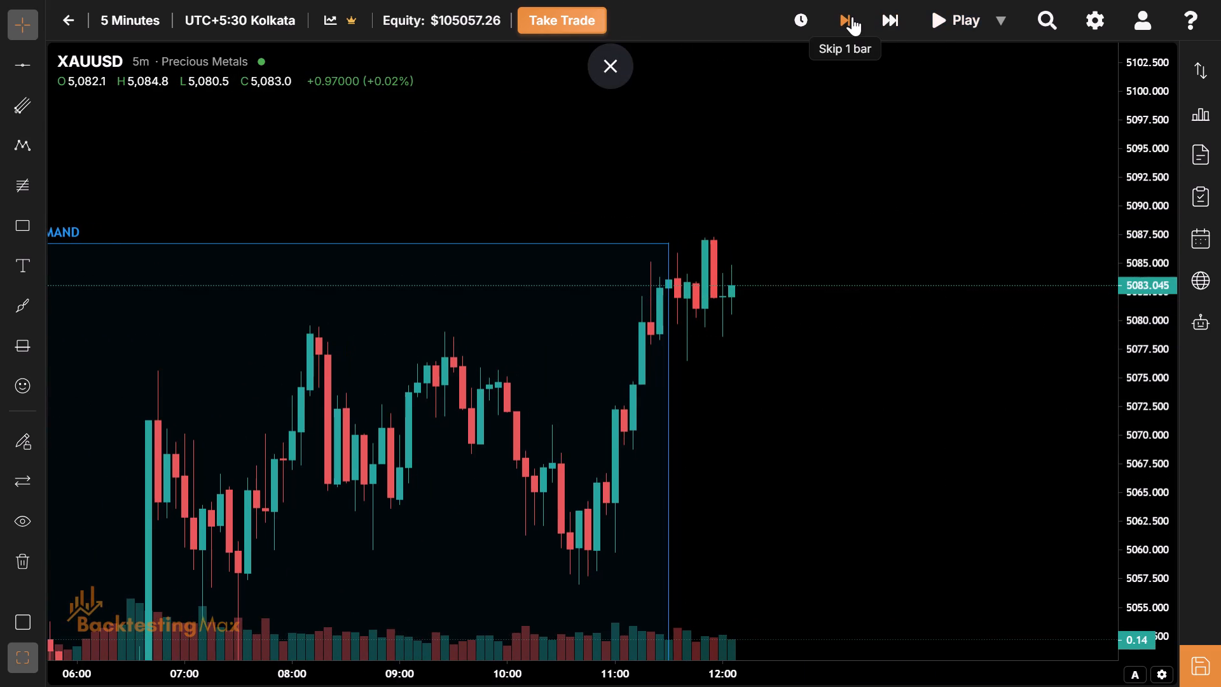
left_click(852, 17)
Switch the chart to the 15-minute timeframe.
left_click_drag(859, 368, 729, 398)
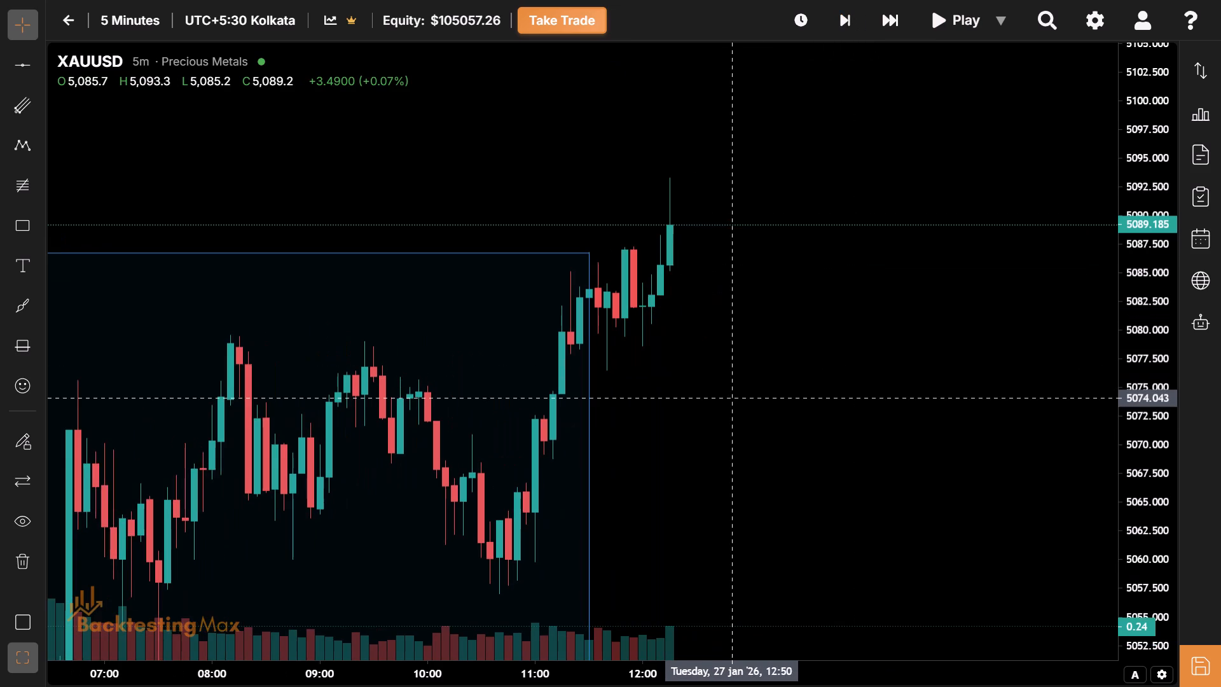
left_click_drag(729, 398, 579, 325)
left_click_drag(819, 278, 609, 291)
left_click_drag(612, 462, 1101, 27)
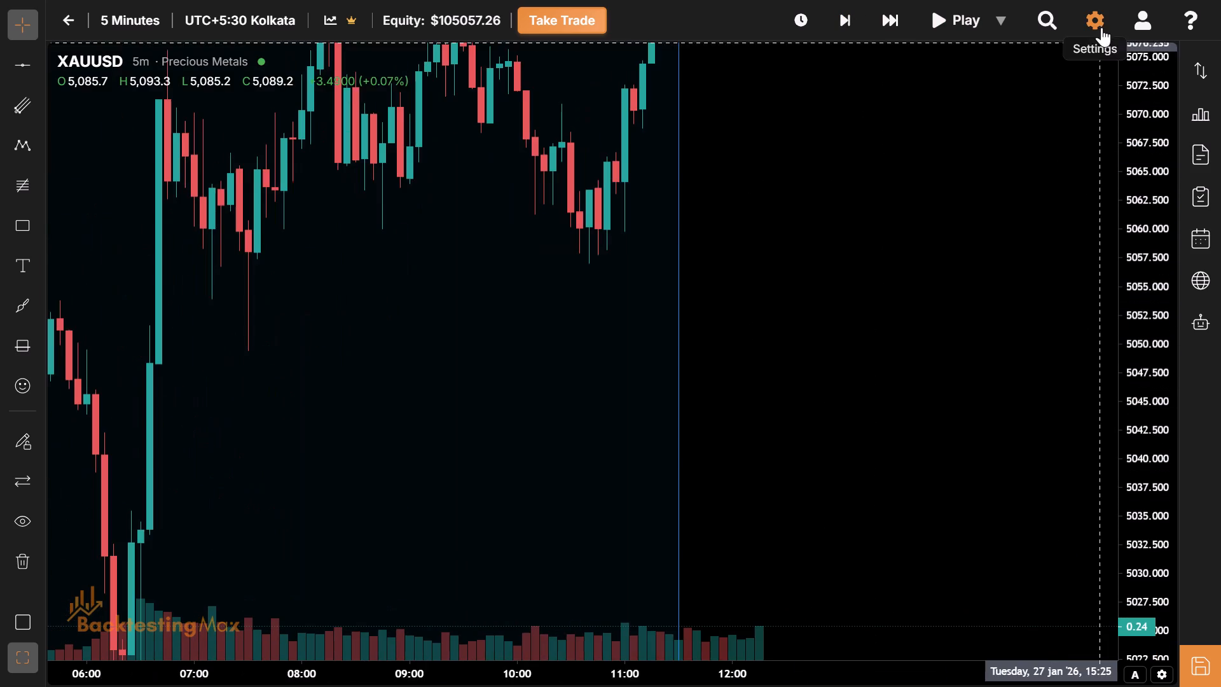
left_click_drag(397, 349, 560, 499)
left_click(125, 22)
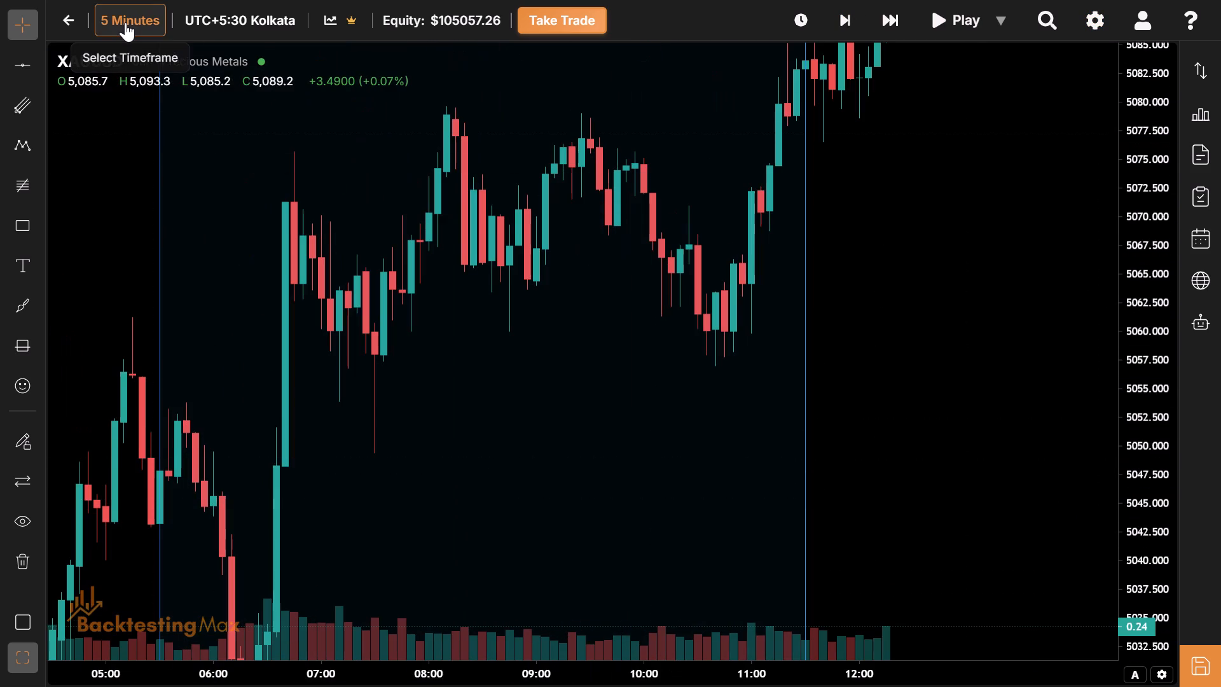
left_click_drag(176, 262, 185, 248)
left_click(185, 248)
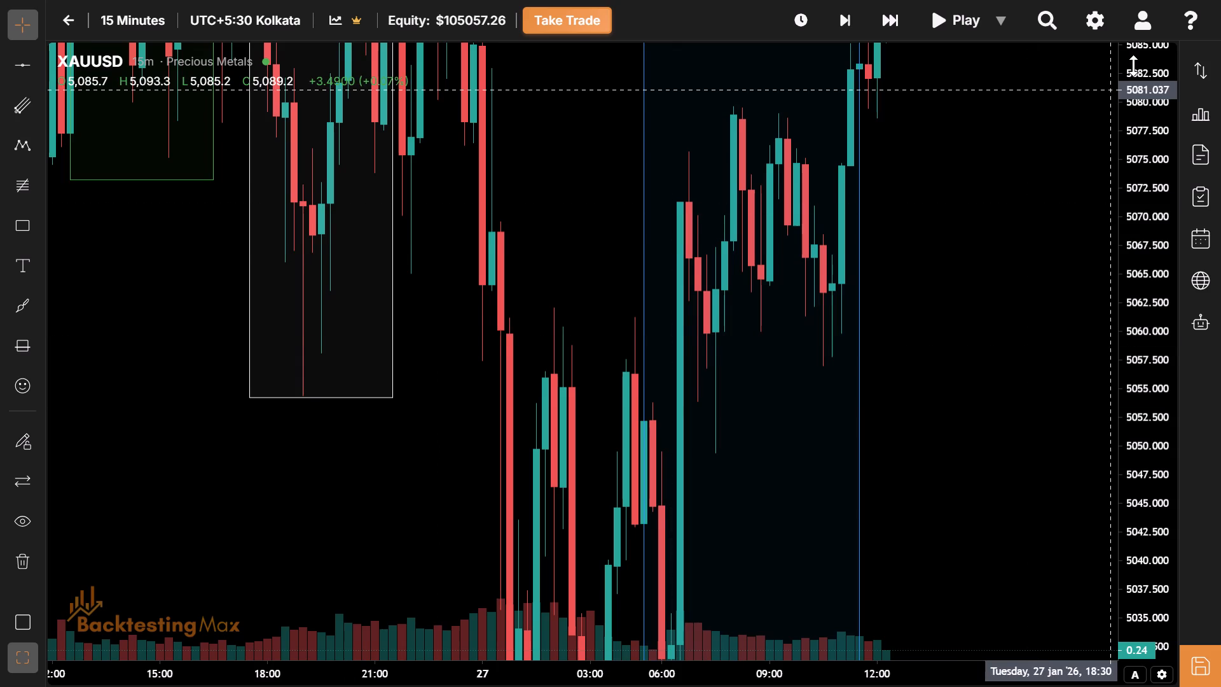
Start drawing a new rectangle on the 15-minute chart.
left_click_drag(1133, 66, 1118, 177)
left_click_drag(954, 274, 790, 392)
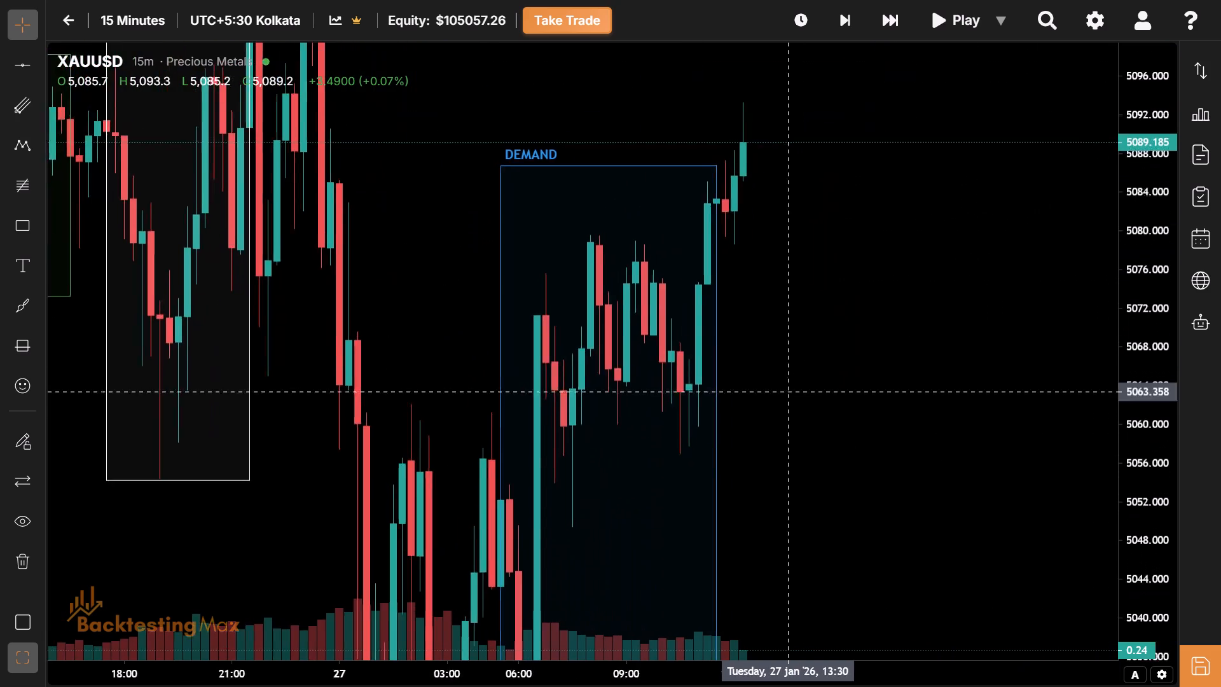
left_click_drag(790, 392, 701, 456)
left_click_drag(801, 434, 818, 372)
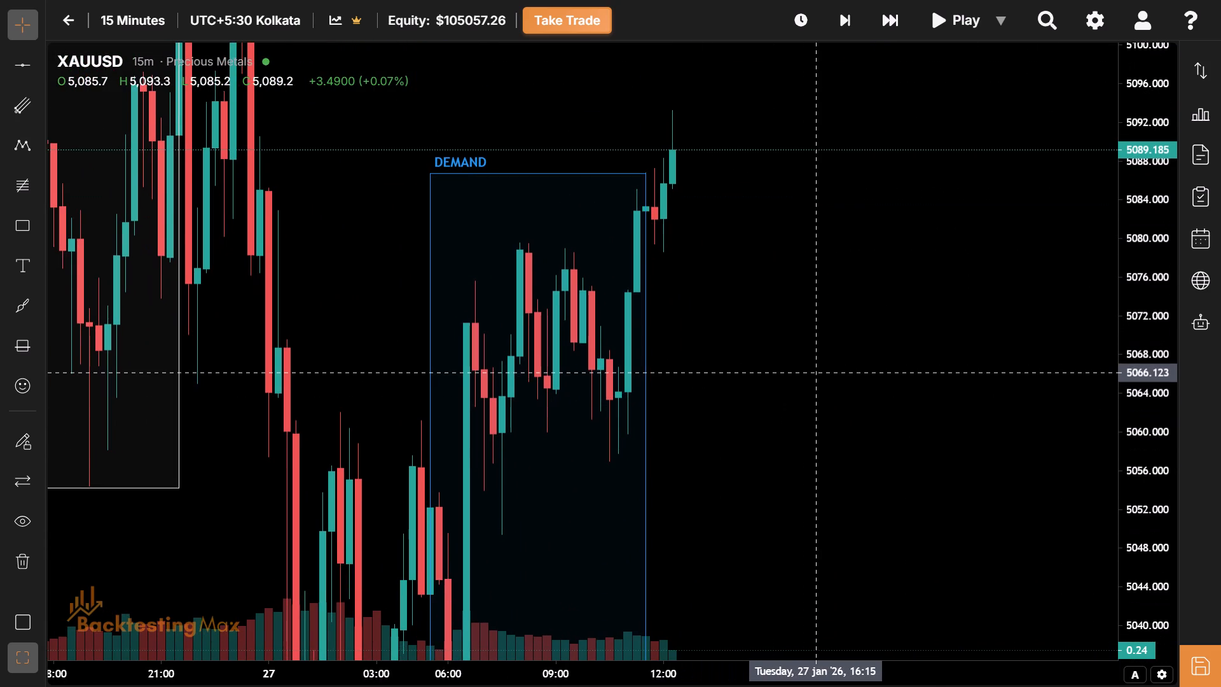
left_click(22, 214)
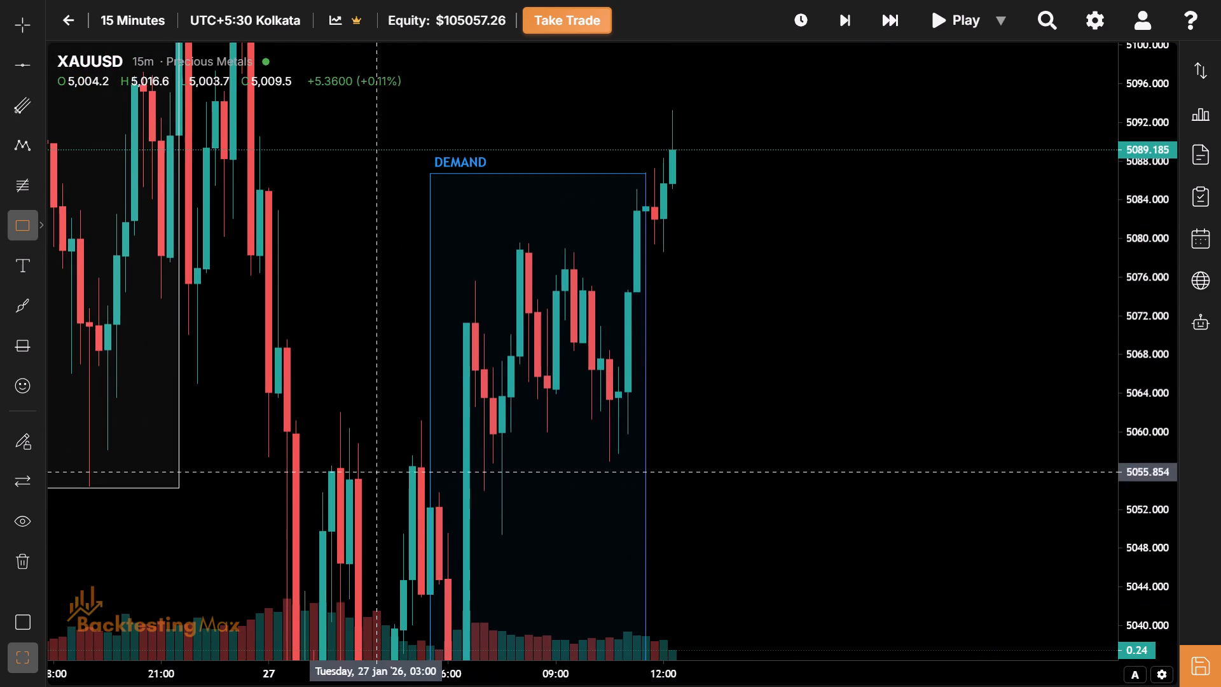
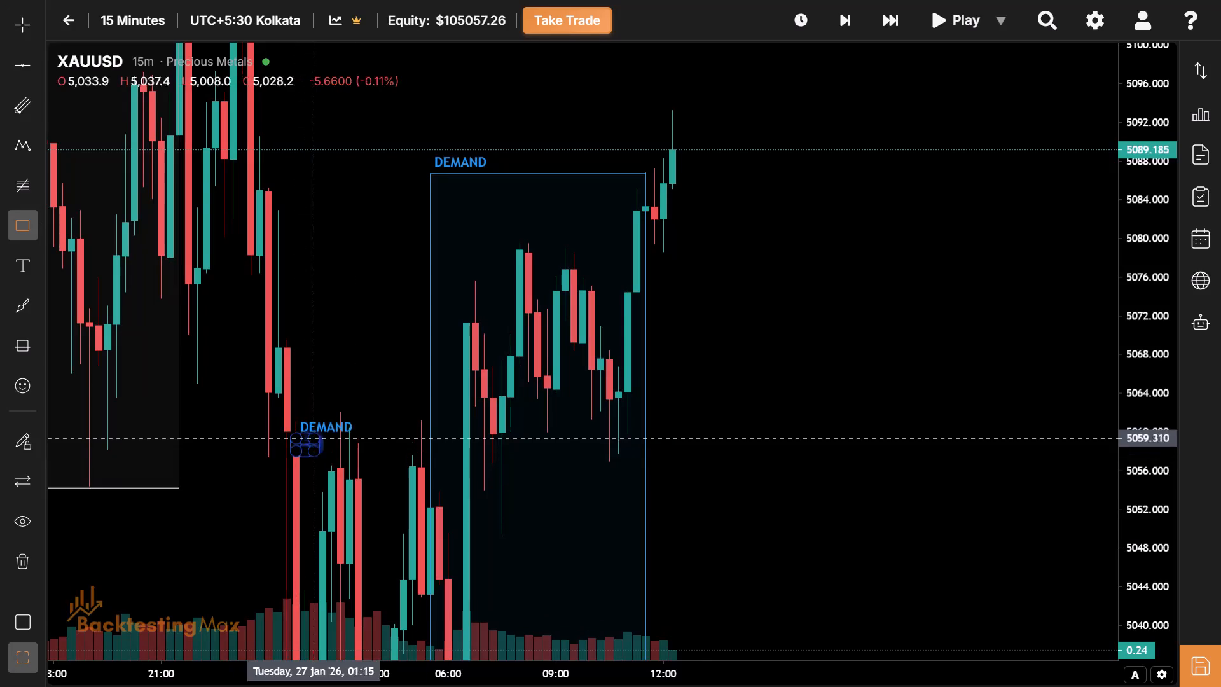
Finish the rectangle from 27 Jan 00:45 between about 5058 and 5063, and apply the Support/Demand template to it.
left_click(697, 403)
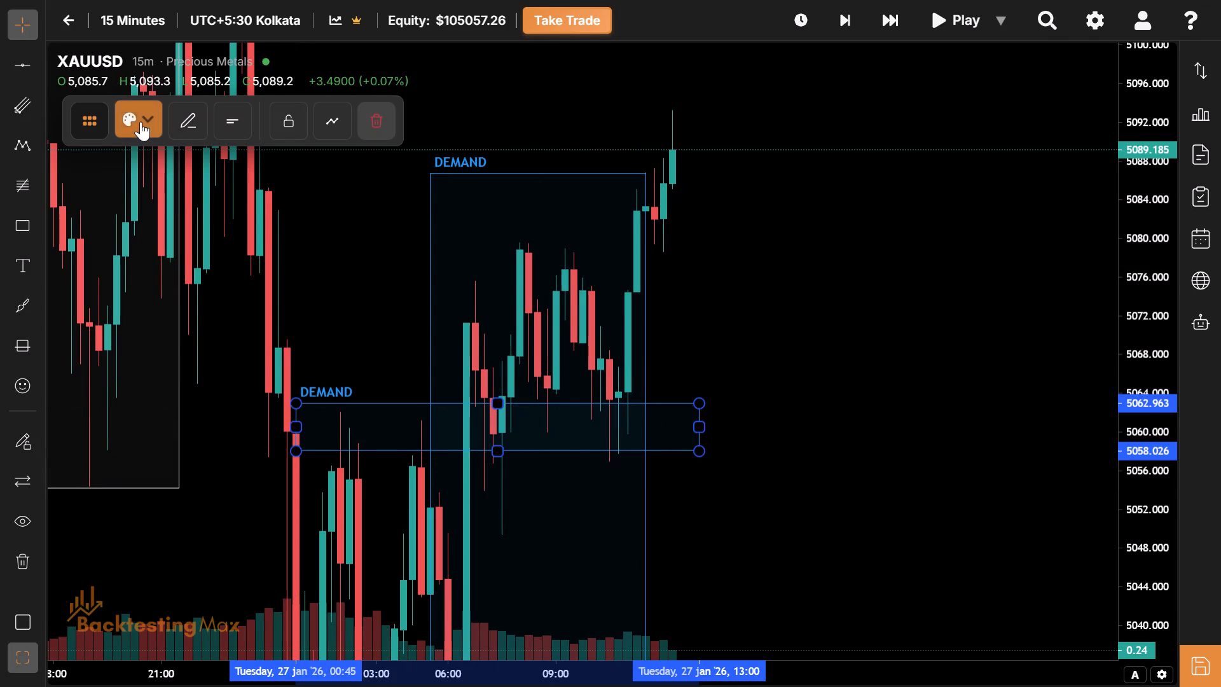
left_click(141, 121)
left_click(259, 389)
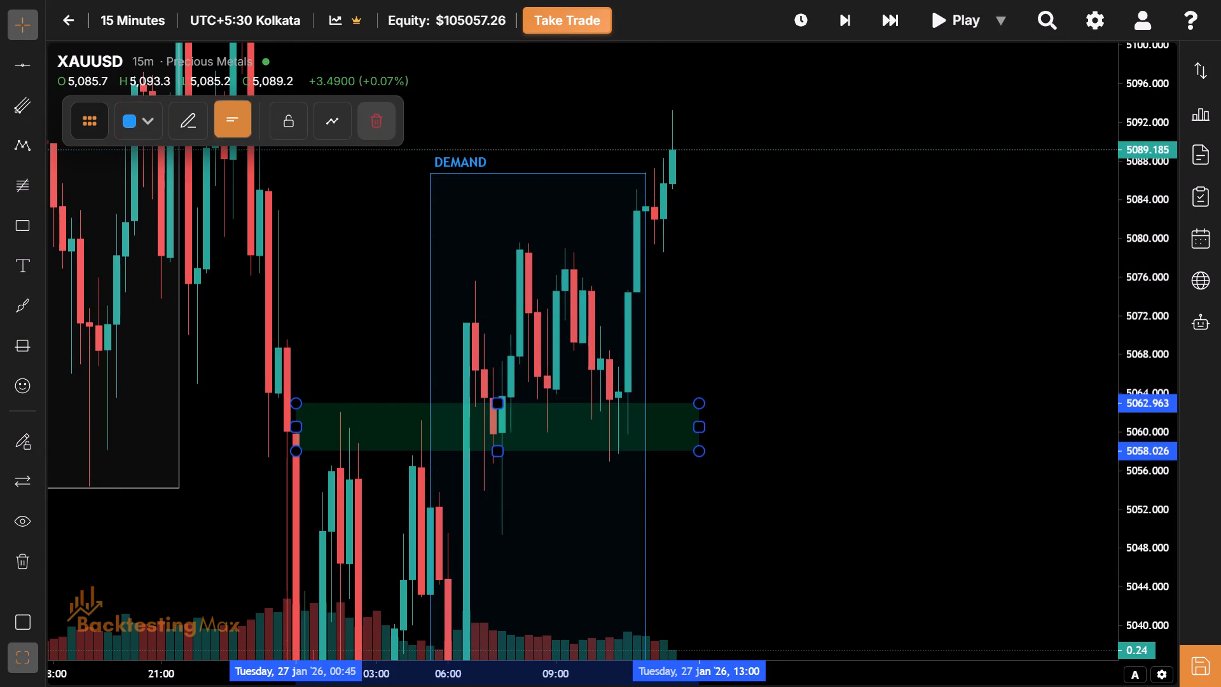
Extend the new green demand zone to the right past the latest candles.
left_click(176, 125)
left_click(434, 178)
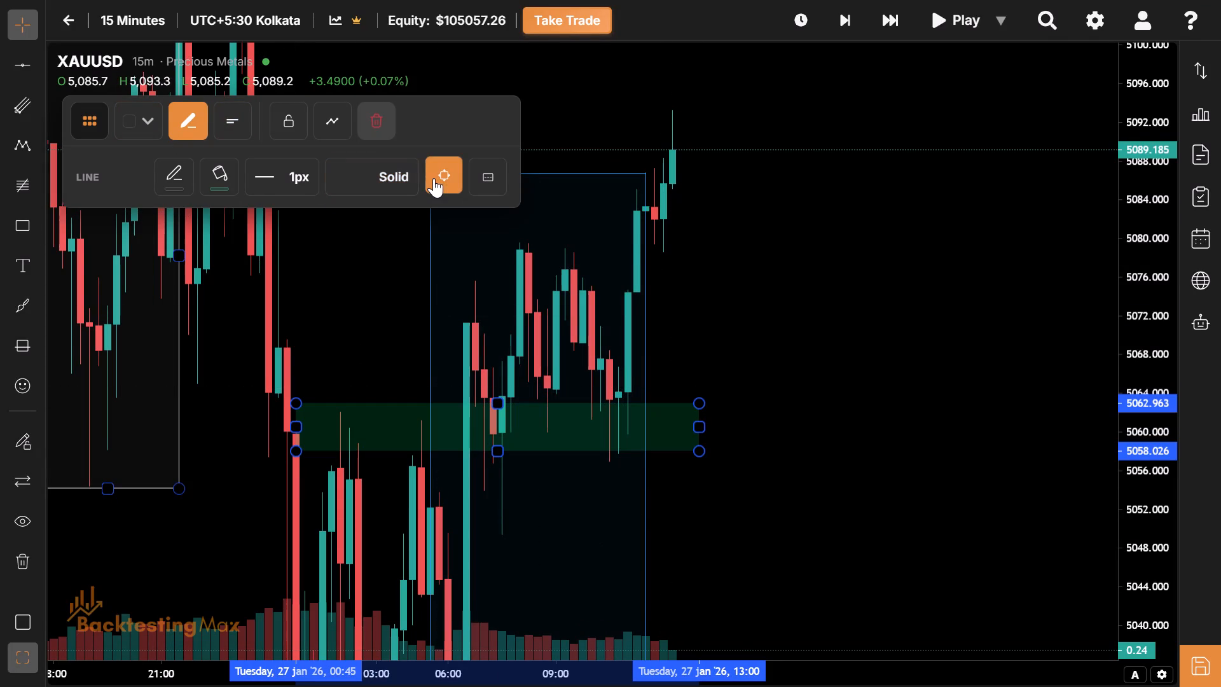
left_click(551, 228)
left_click(857, 305)
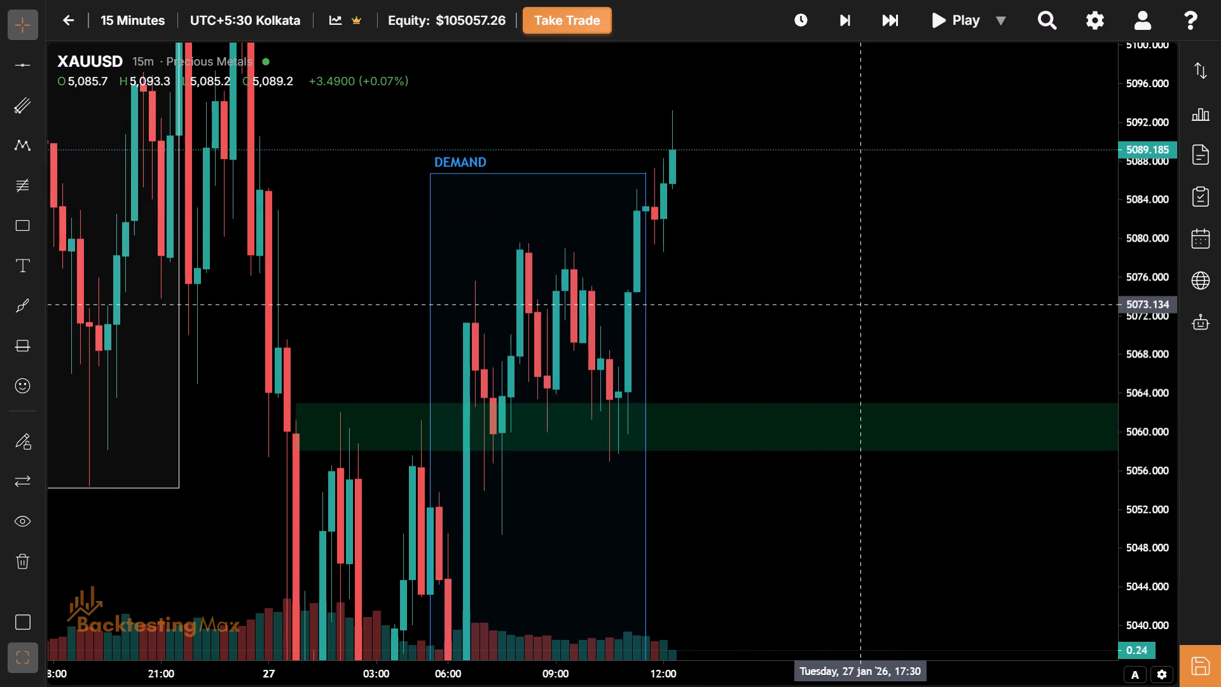
Examine the 15-minute XAUUSD price action around the green demand zone and the recent session boxes.
left_click_drag(857, 305, 941, 219)
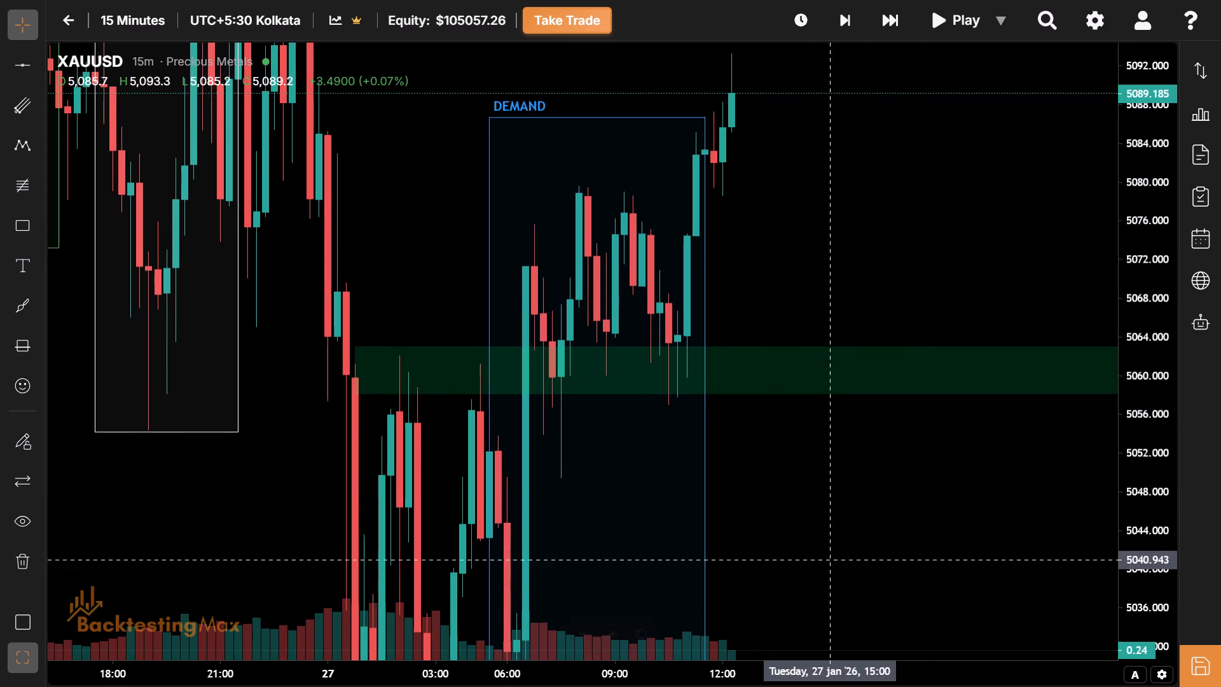
left_click_drag(832, 559, 792, 641)
left_click_drag(762, 218, 848, 150)
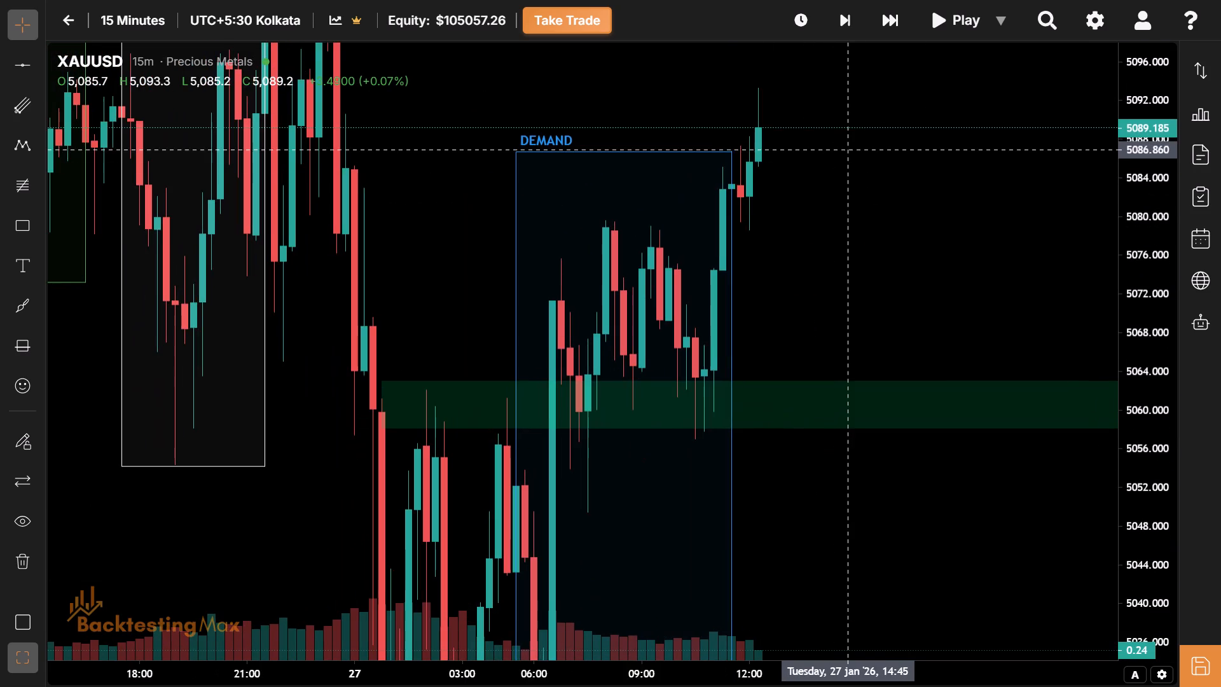
left_click_drag(826, 257, 888, 174)
left_click_drag(470, 173, 512, 457)
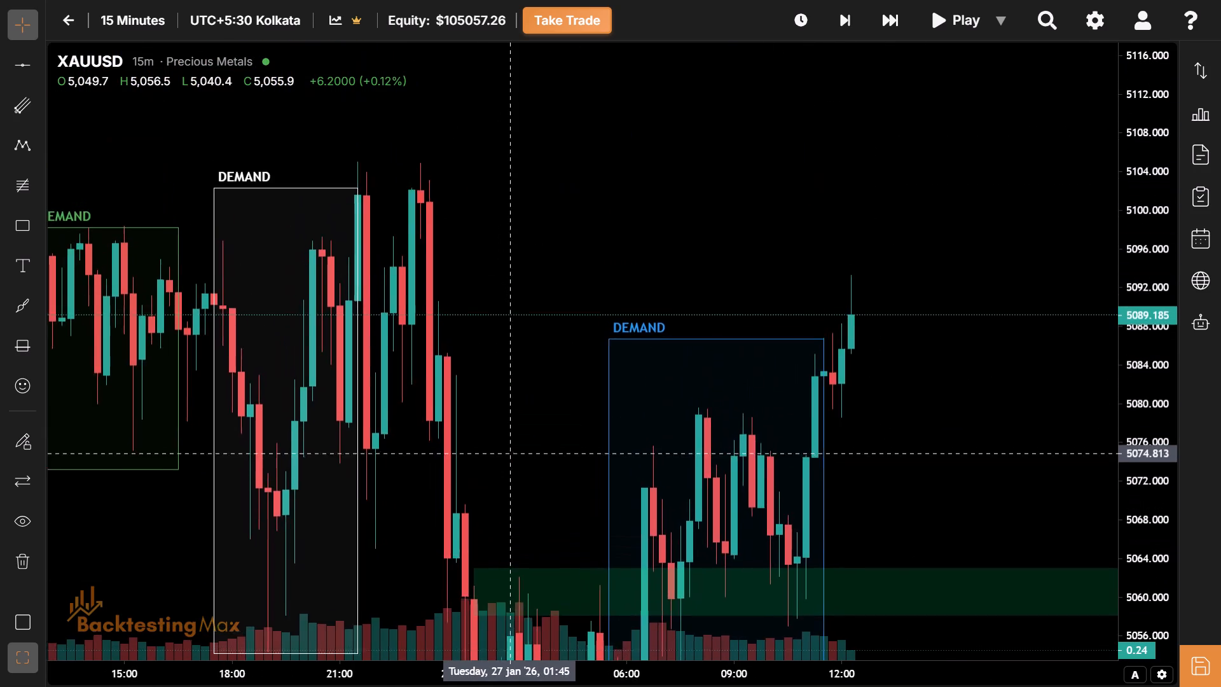
left_click_drag(512, 457, 628, 286)
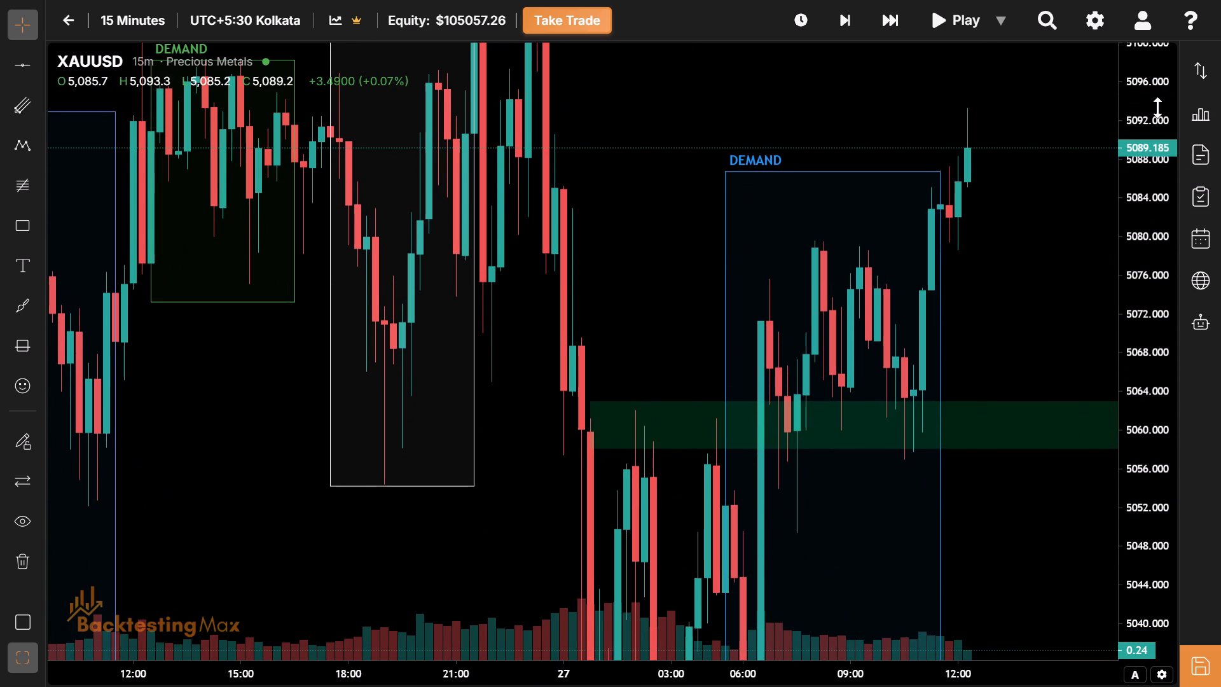
left_click_drag(1157, 130, 1159, 398)
left_click_drag(1044, 511, 852, 314)
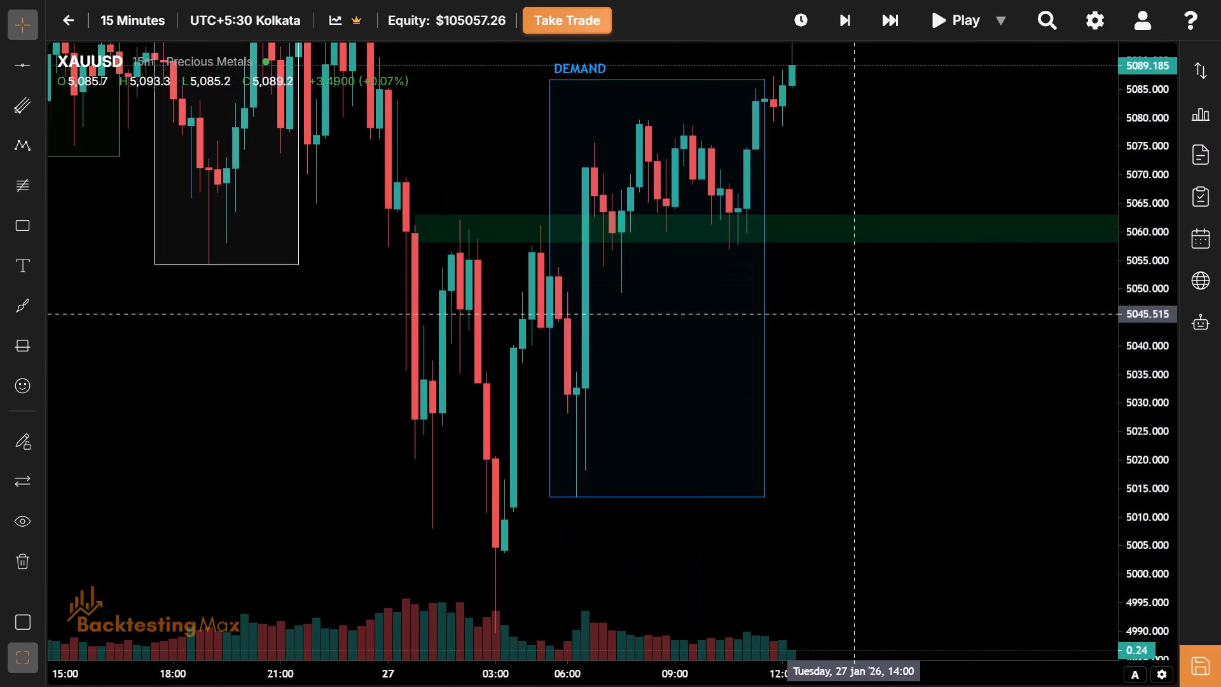
left_click_drag(635, 681, 766, 686)
left_click_drag(1007, 348, 857, 524)
left_click_drag(875, 478, 976, 200)
left_click_drag(284, 475, 617, 389)
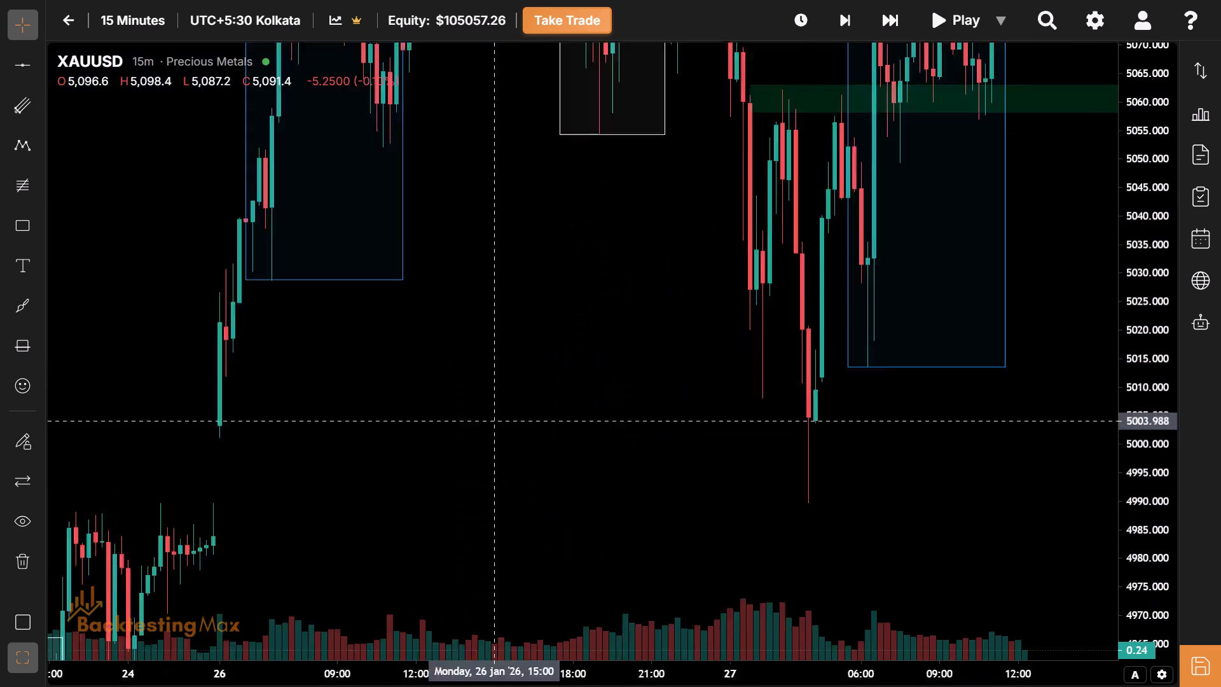
left_click_drag(617, 389, 675, 364)
left_click_drag(554, 442, 497, 377)
left_click_drag(545, 676, 634, 679)
left_click_drag(756, 508, 584, 607)
left_click_drag(719, 392, 653, 630)
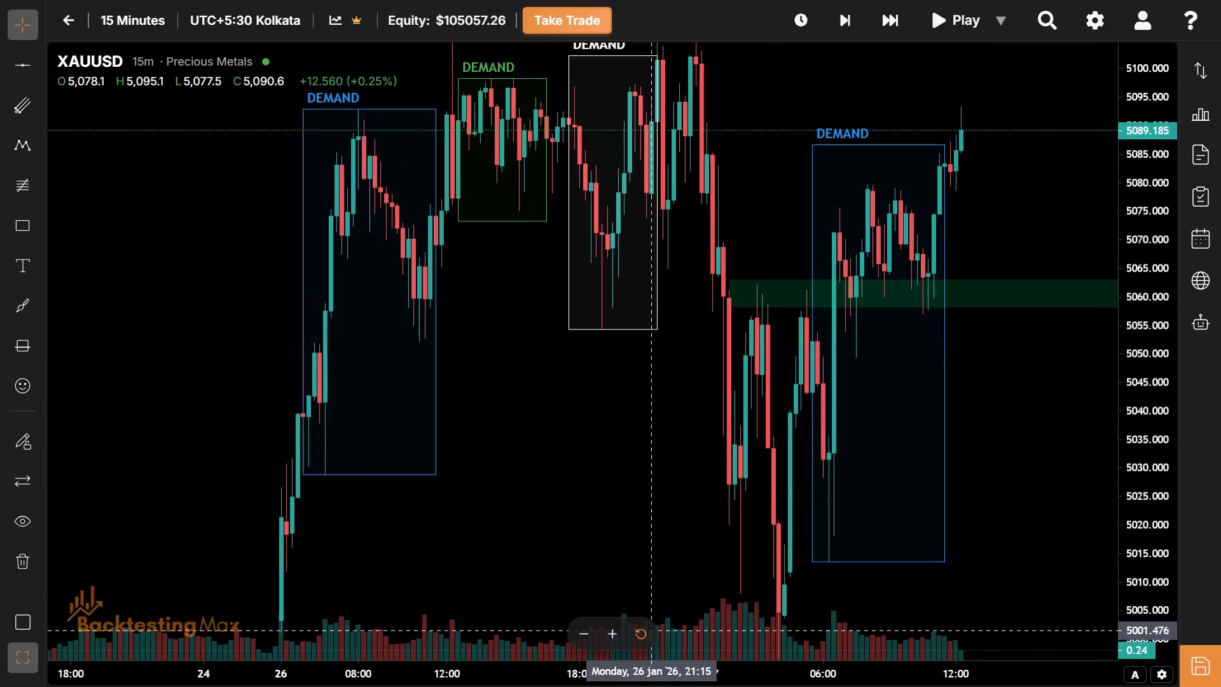
left_click_drag(698, 444, 652, 479)
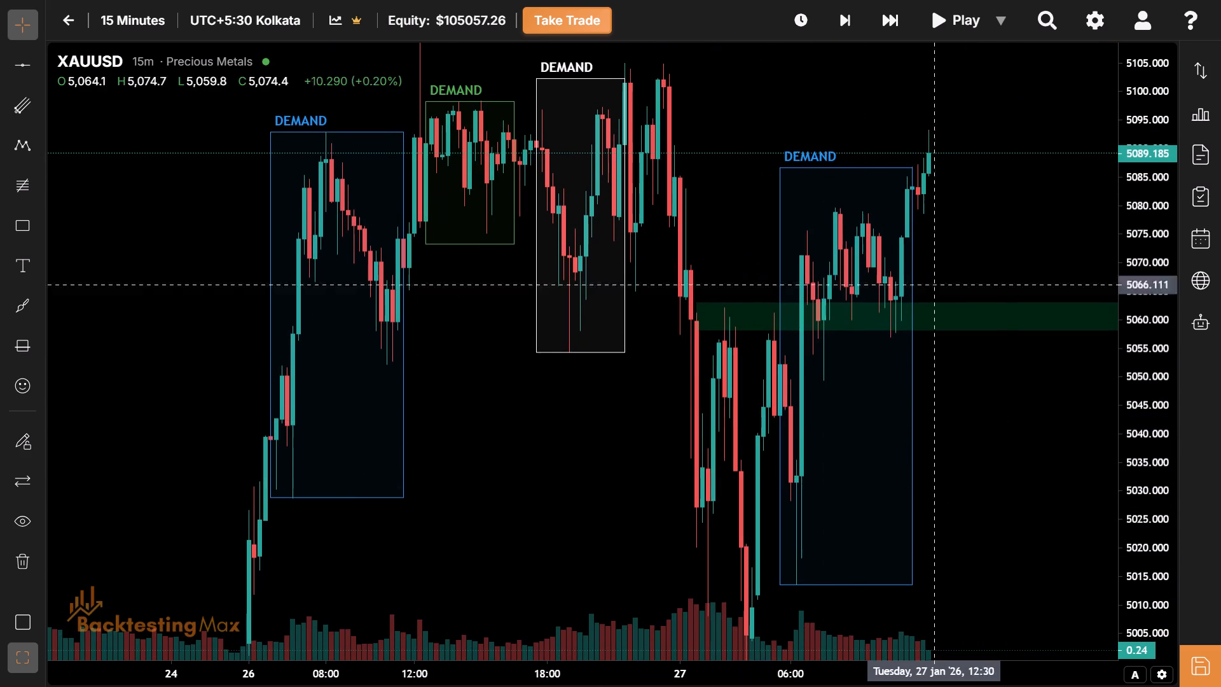
left_click_drag(982, 198, 600, 176)
left_click_drag(664, 217, 586, 345)
left_click_drag(555, 674, 362, 679)
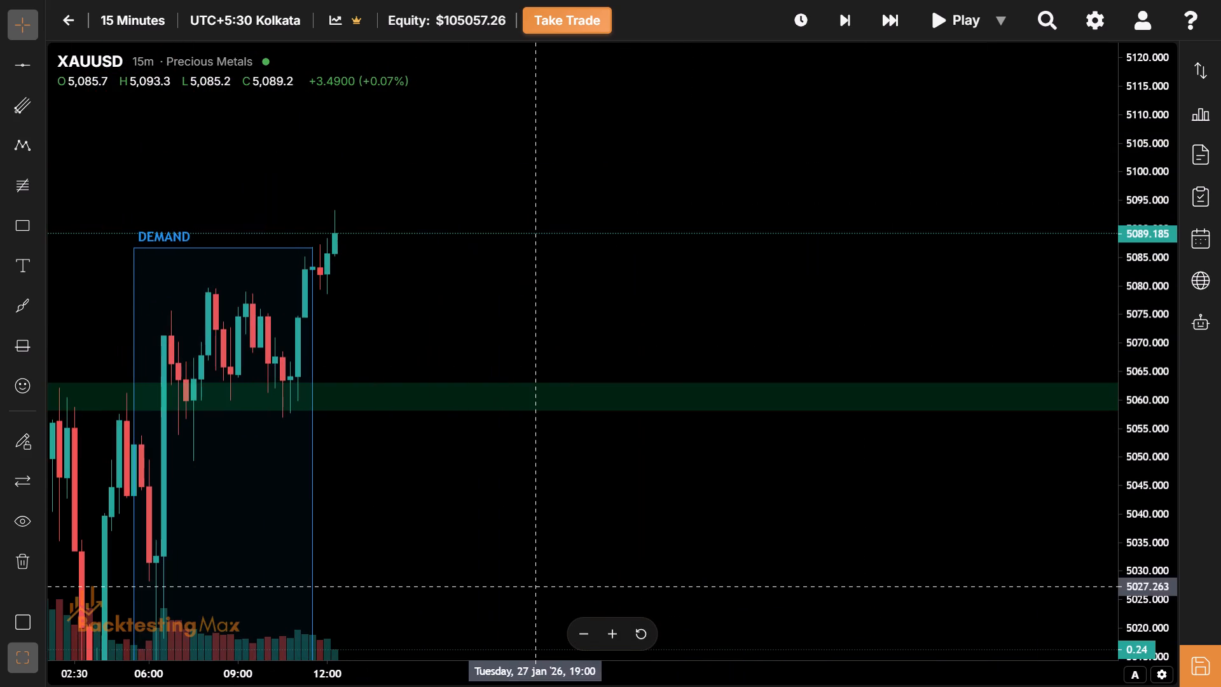
left_click_drag(537, 583, 879, 440)
left_click_drag(727, 473, 782, 503)
left_click_drag(639, 674, 528, 686)
left_click_drag(652, 555, 707, 558)
double_click(649, 198)
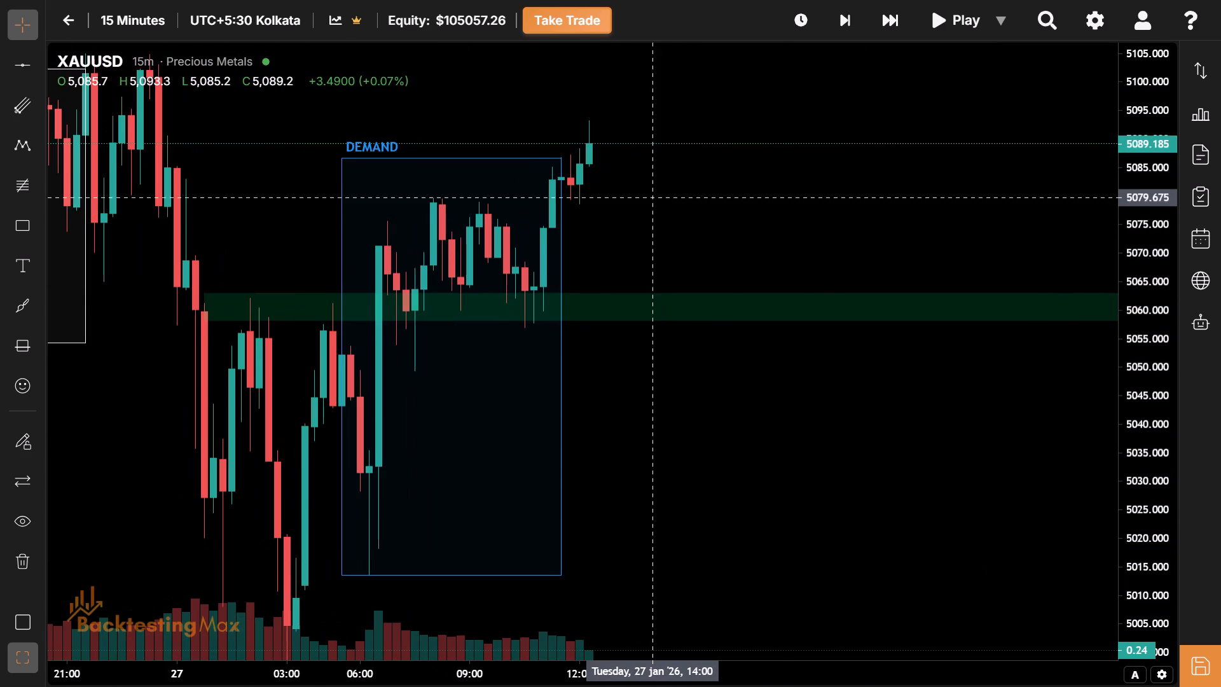
Switch the chart timeframe to 5 Minutes.
left_click(146, 20)
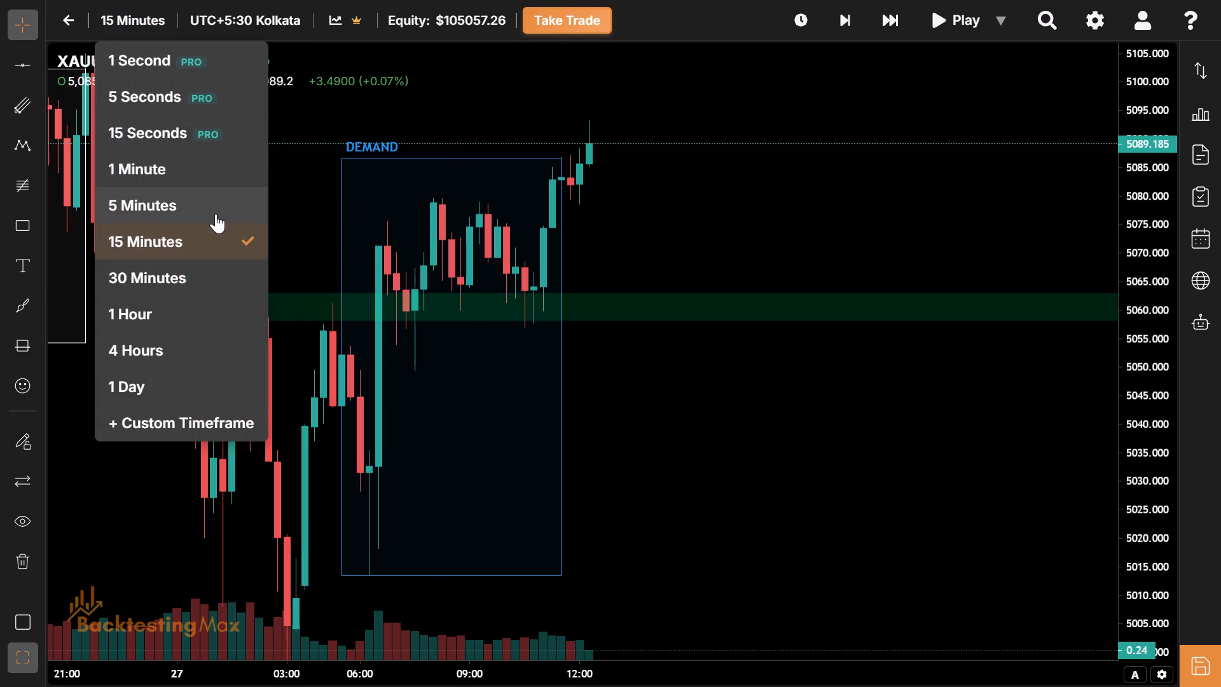
left_click(216, 214)
Examine the 5-minute price action around the green demand zone, from its origin to the latest candle.
left_click_drag(594, 476, 886, 514)
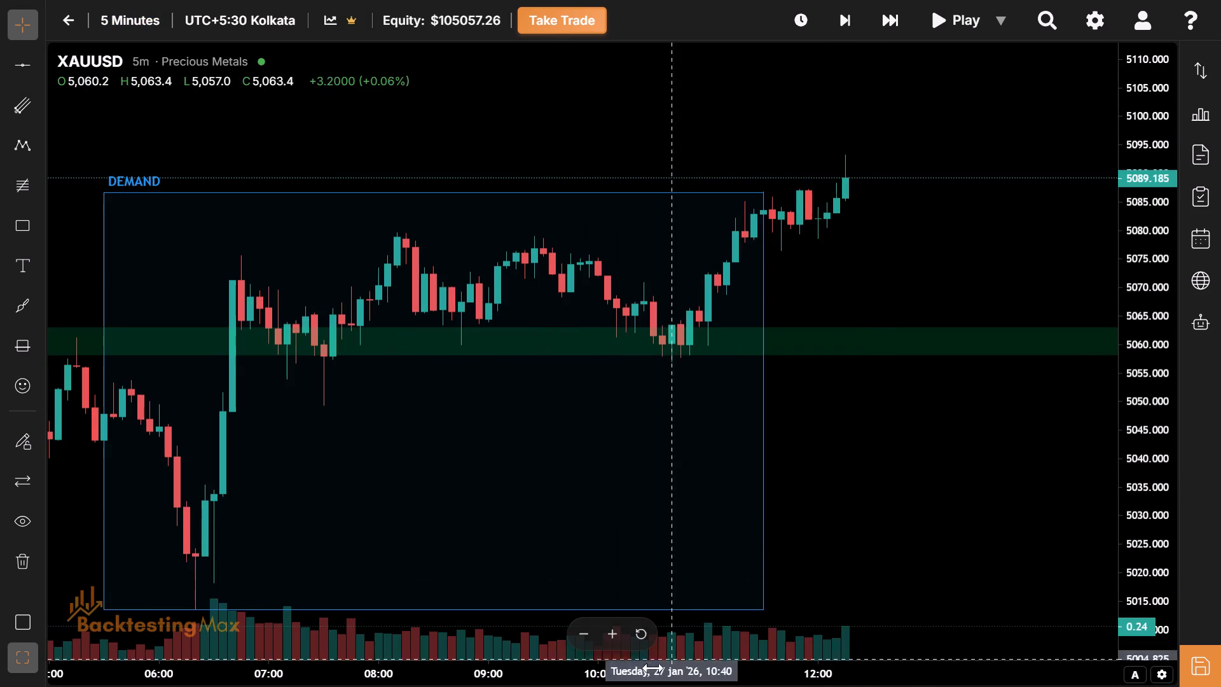
left_click_drag(624, 668, 810, 673)
left_click_drag(1142, 510, 1112, 293)
left_click_drag(960, 487, 708, 506)
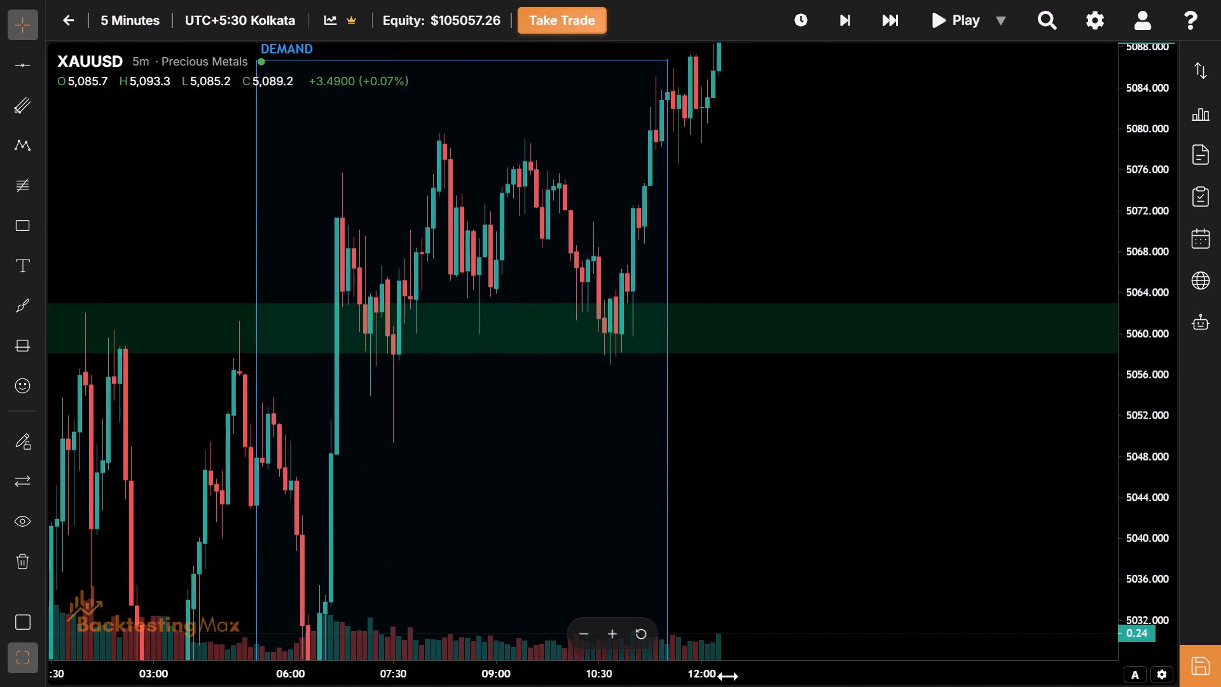
left_click_drag(728, 676, 619, 675)
left_click_drag(691, 480, 1091, 458)
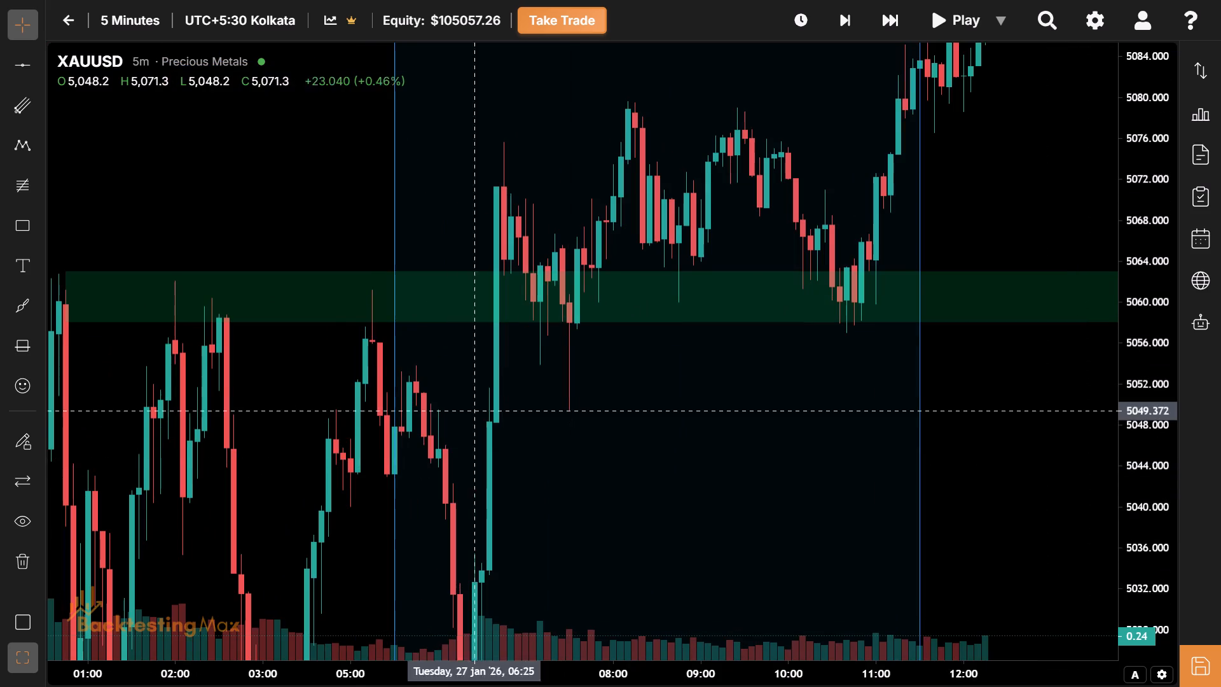
left_click_drag(284, 411, 489, 386)
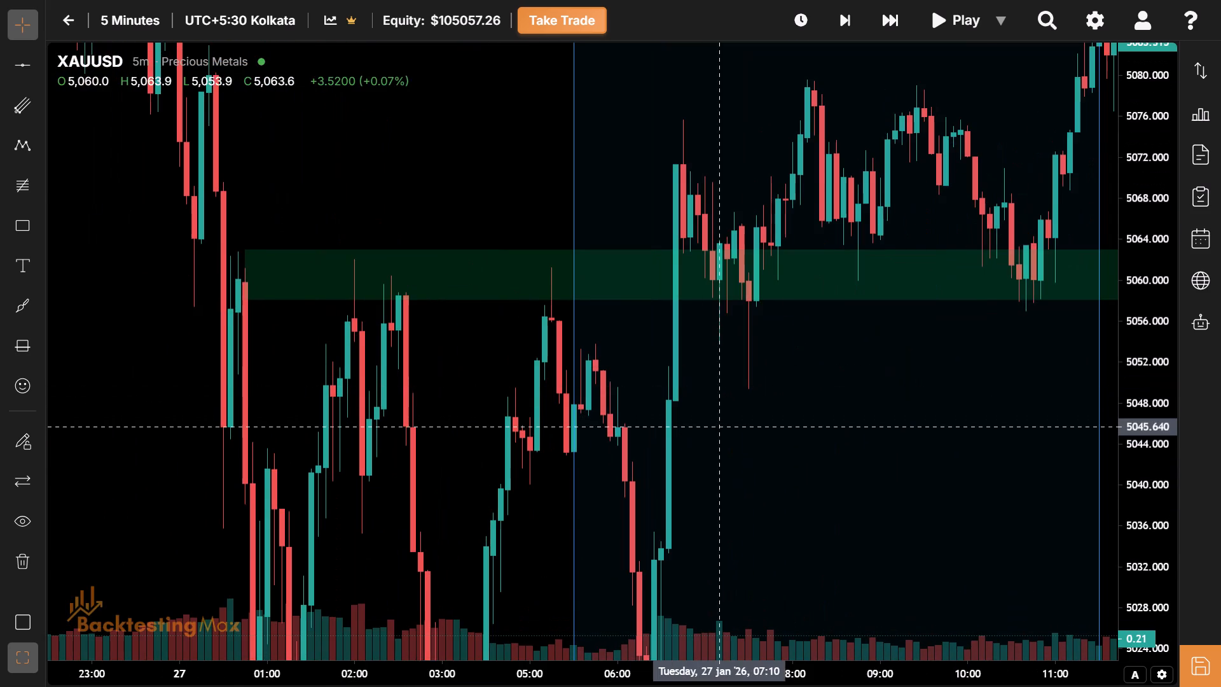
left_click_drag(719, 427, 559, 425)
left_click_drag(811, 464, 719, 614)
left_click_drag(629, 281, 355, 399)
left_click_drag(747, 392, 569, 401)
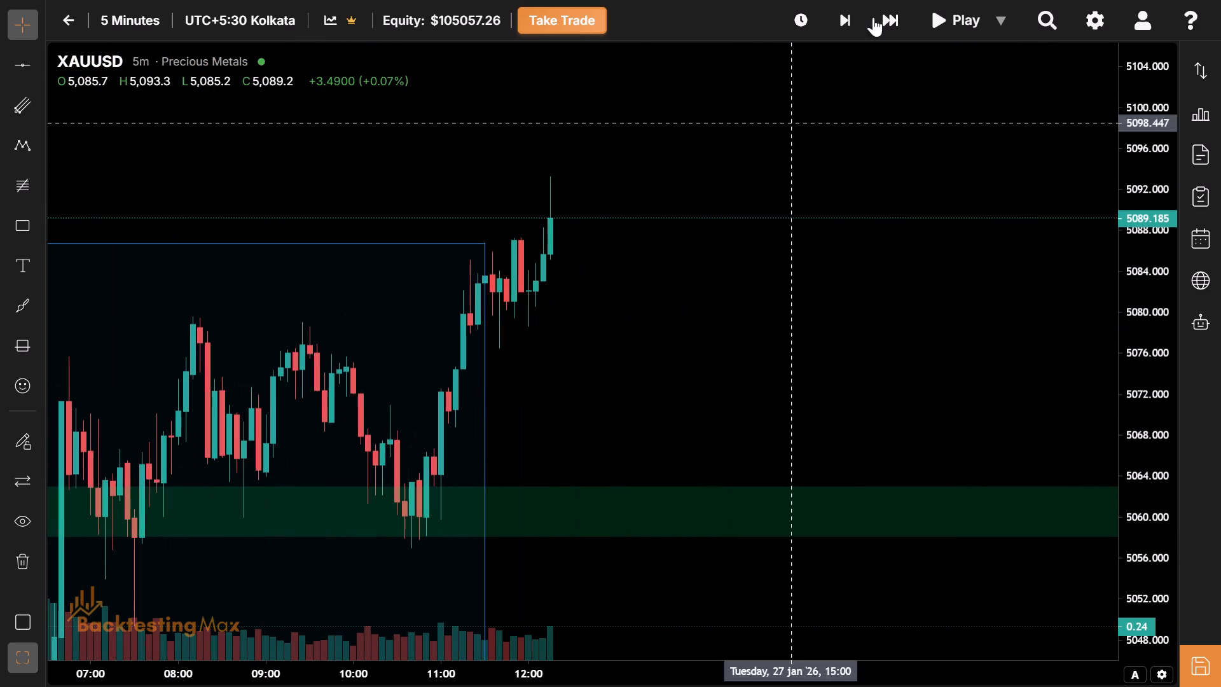
Advance the replay by five bars on the 5-minute chart.
left_click(876, 11)
left_click_drag(649, 317, 450, 354)
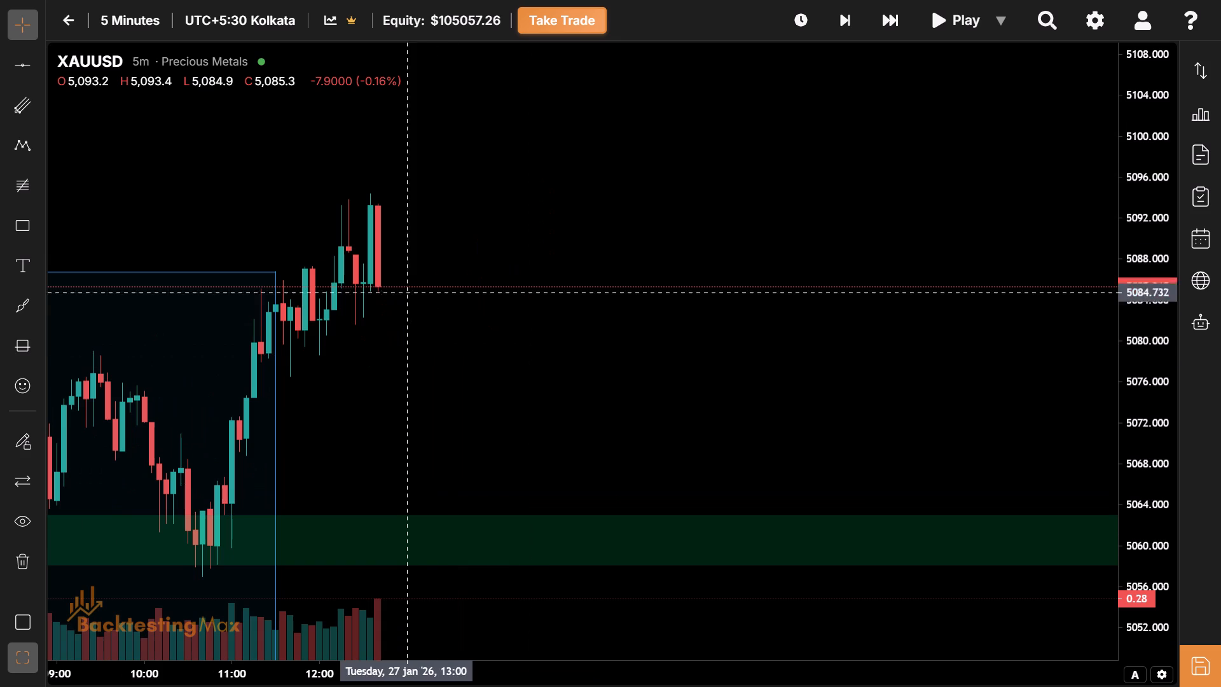
Draw a rectangle from 12:30 to 16:30 on 27 Jan, about 5068.5 to 5087.6, and apply the London Session template.
left_click(9, 220)
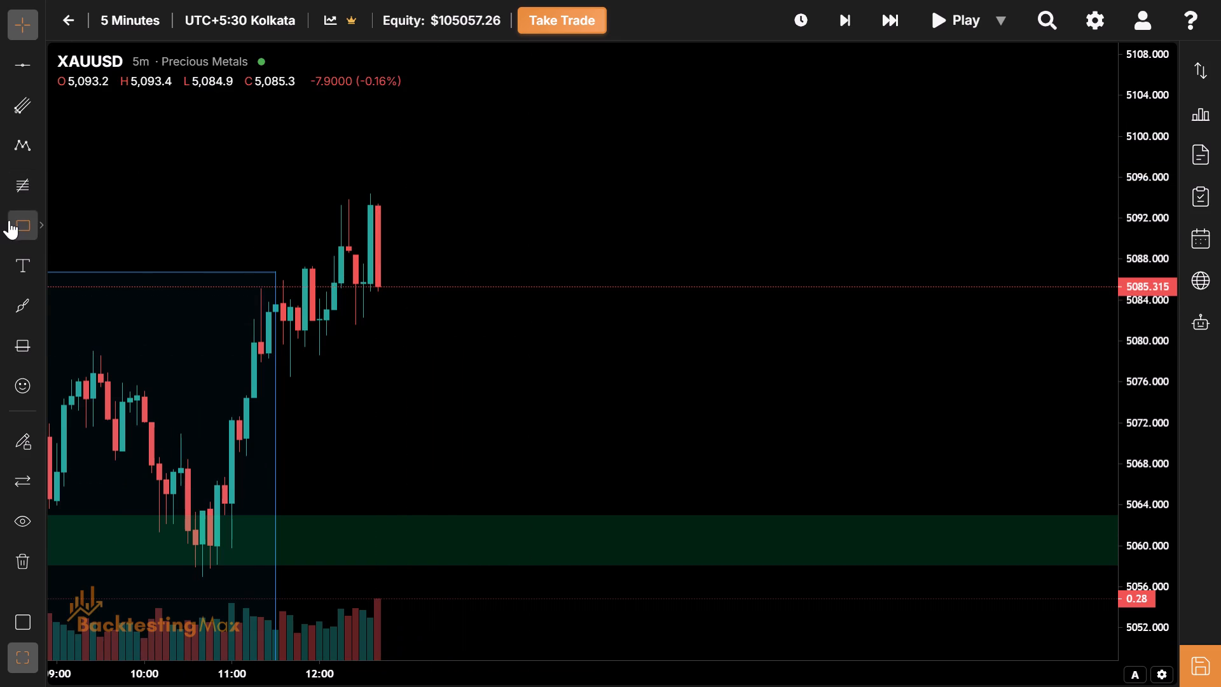
left_click(363, 263)
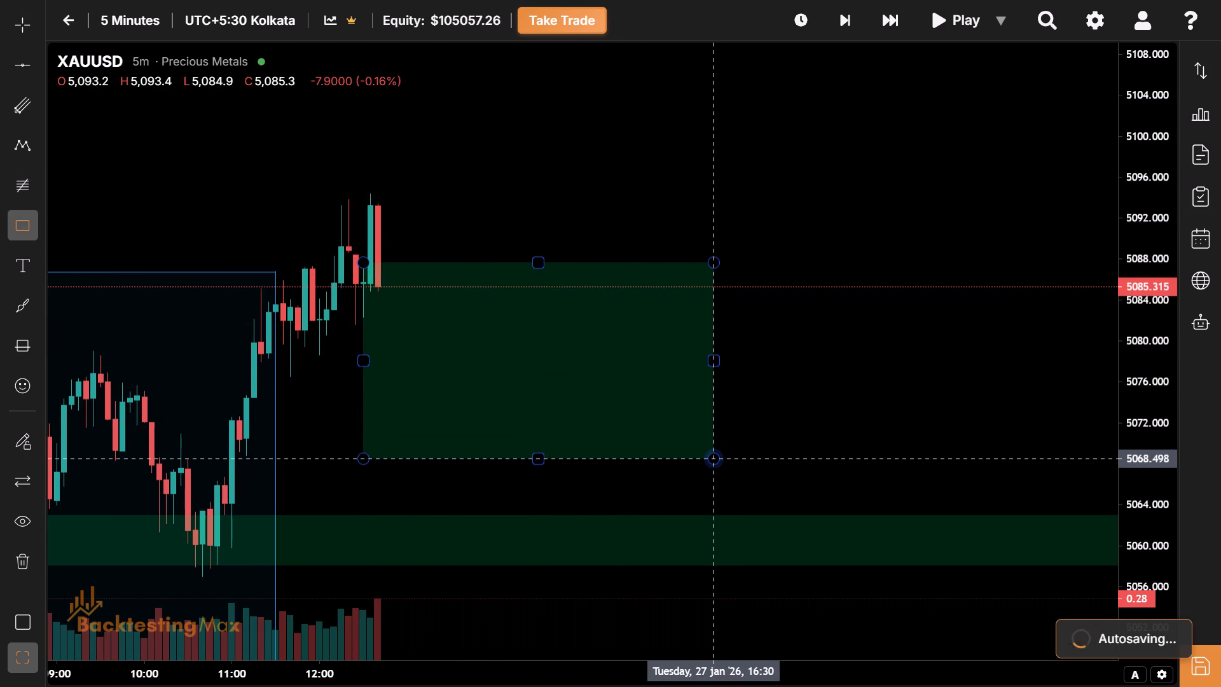
left_click(713, 458)
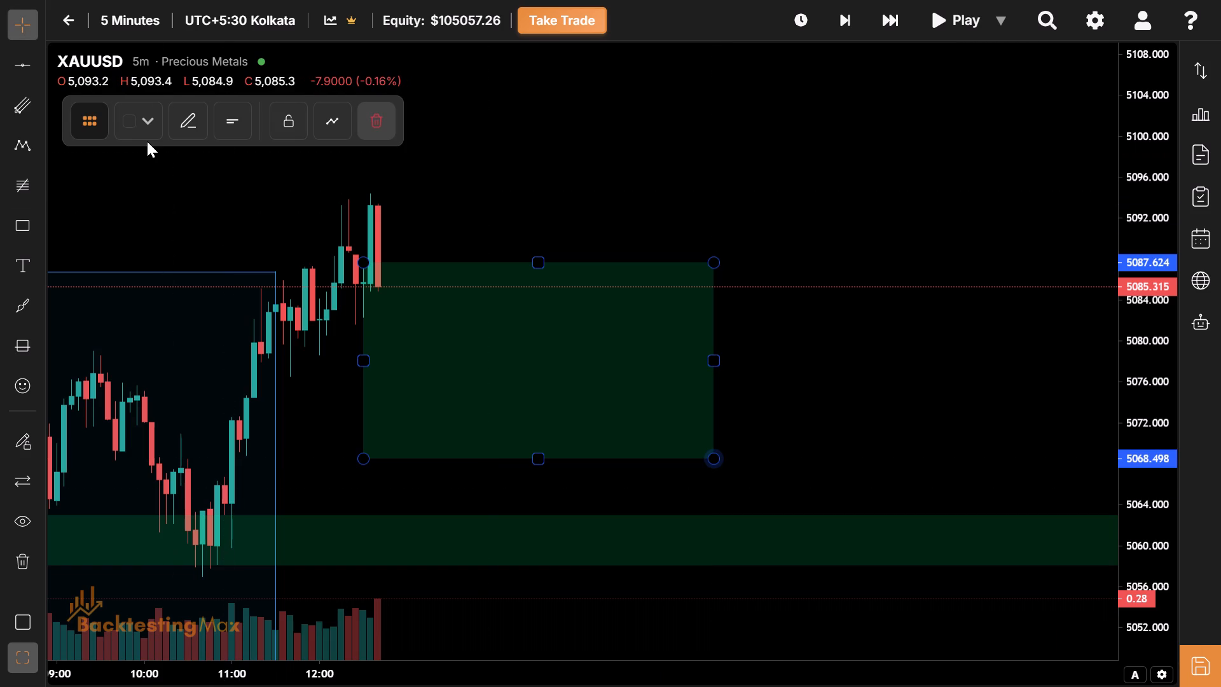
left_click(147, 141)
left_click(149, 122)
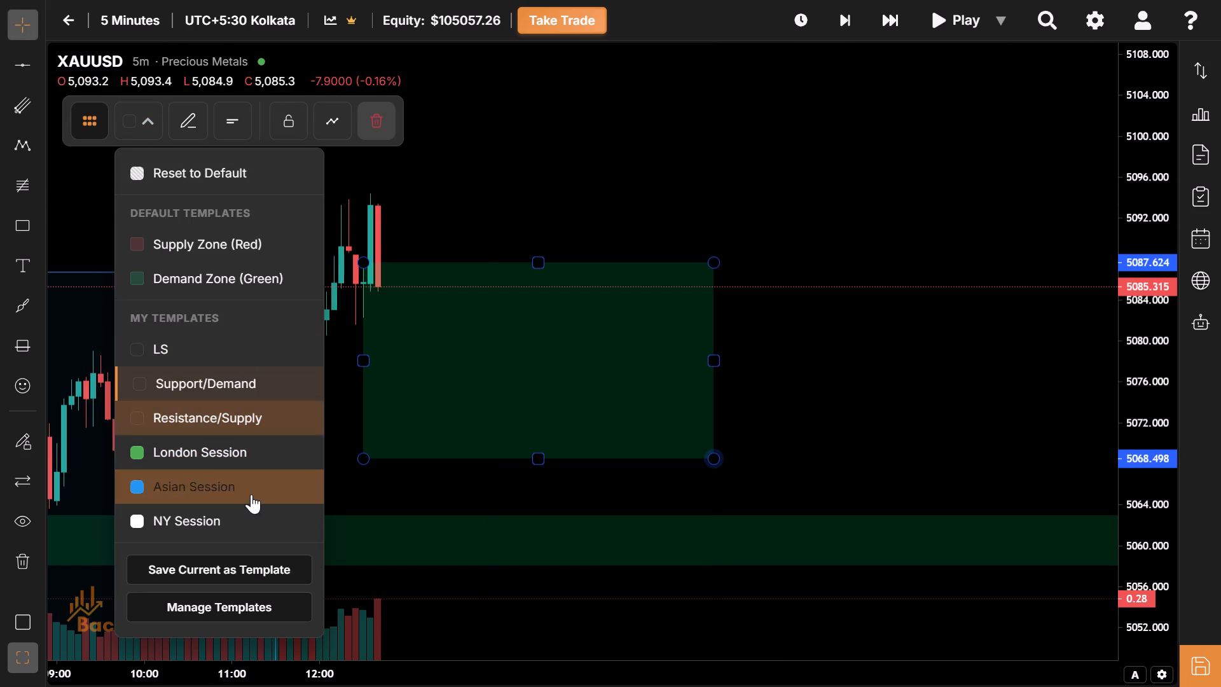
left_click(259, 454)
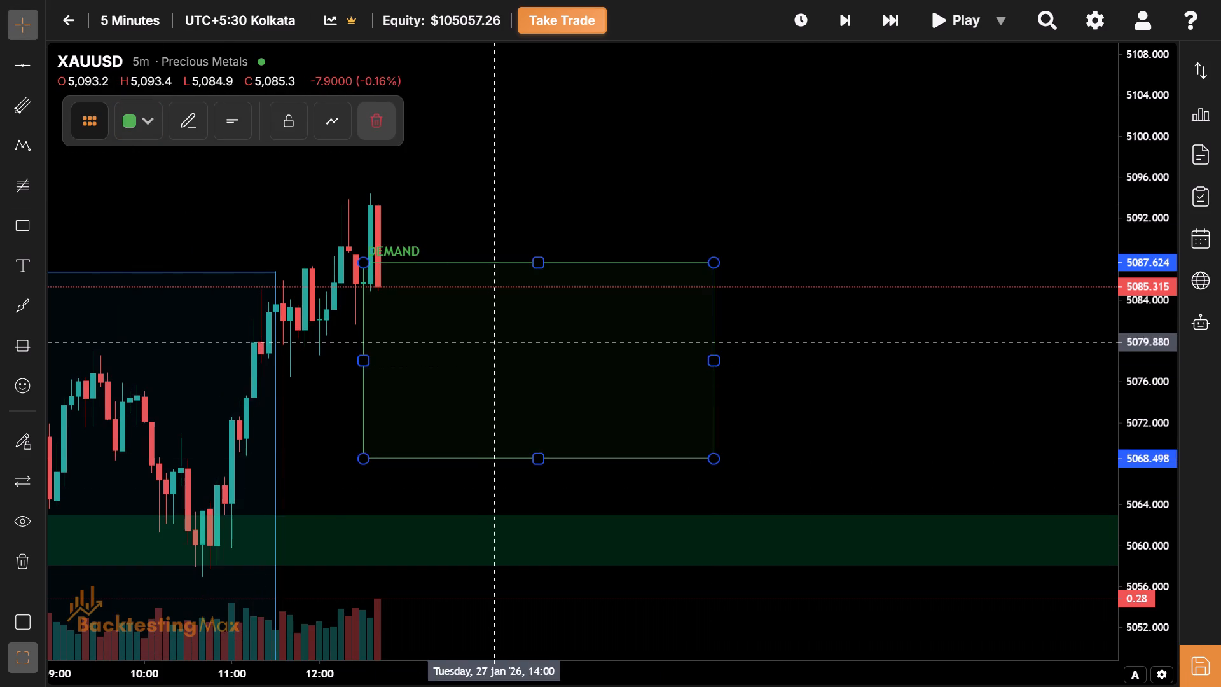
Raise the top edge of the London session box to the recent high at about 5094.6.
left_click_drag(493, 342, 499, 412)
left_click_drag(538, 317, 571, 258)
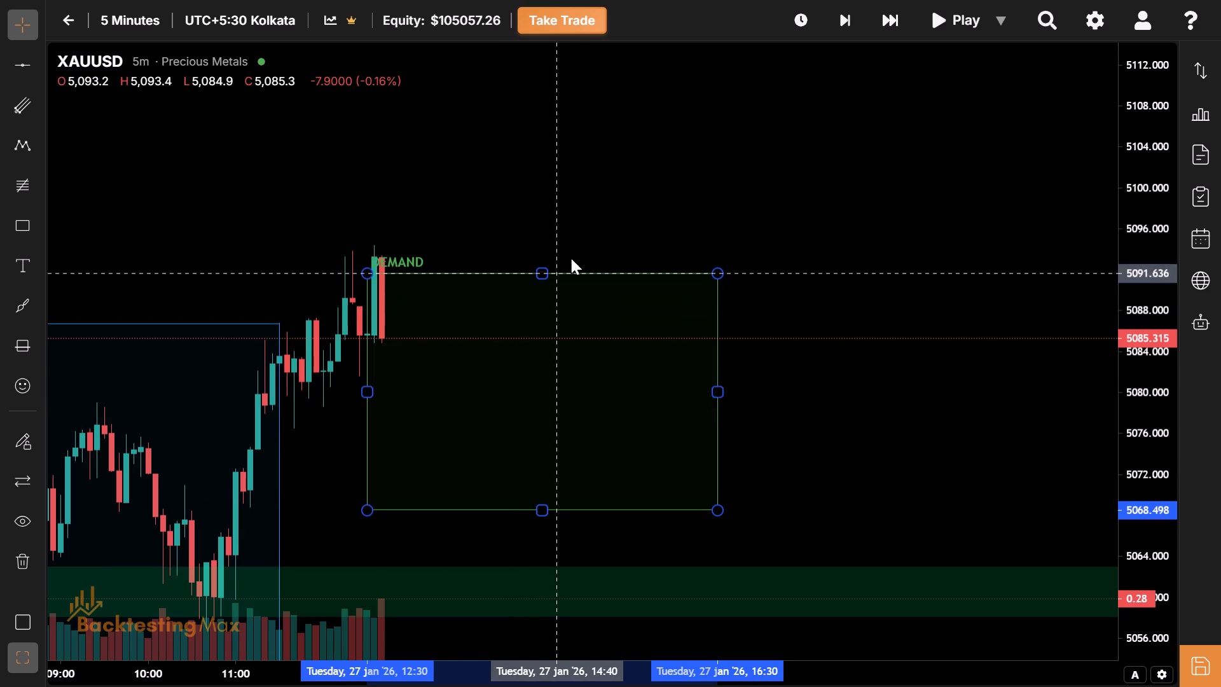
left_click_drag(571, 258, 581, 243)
Advance the replay in five-bar skips to 16:50, past the end of the London session box.
left_click_drag(558, 358, 839, 279)
left_click_drag(736, 328, 676, 399)
left_click_drag(775, 425, 656, 405)
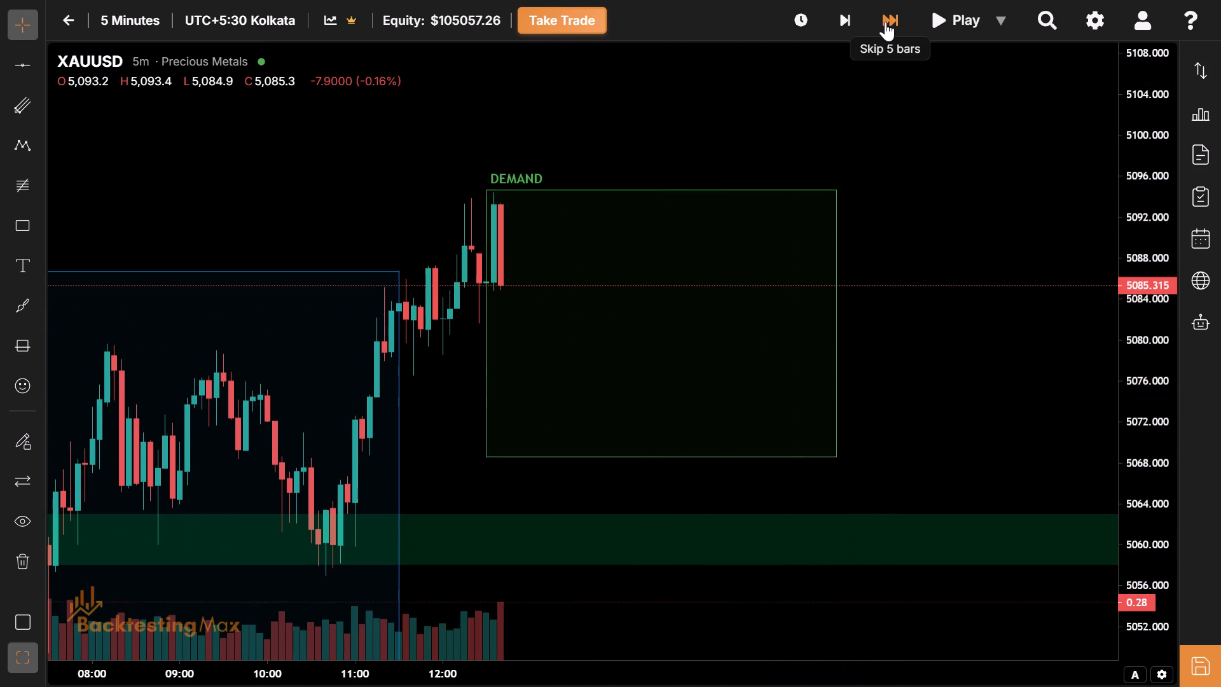
left_click(885, 22)
left_click(885, 22)
triple_click(885, 22)
triple_click(885, 22)
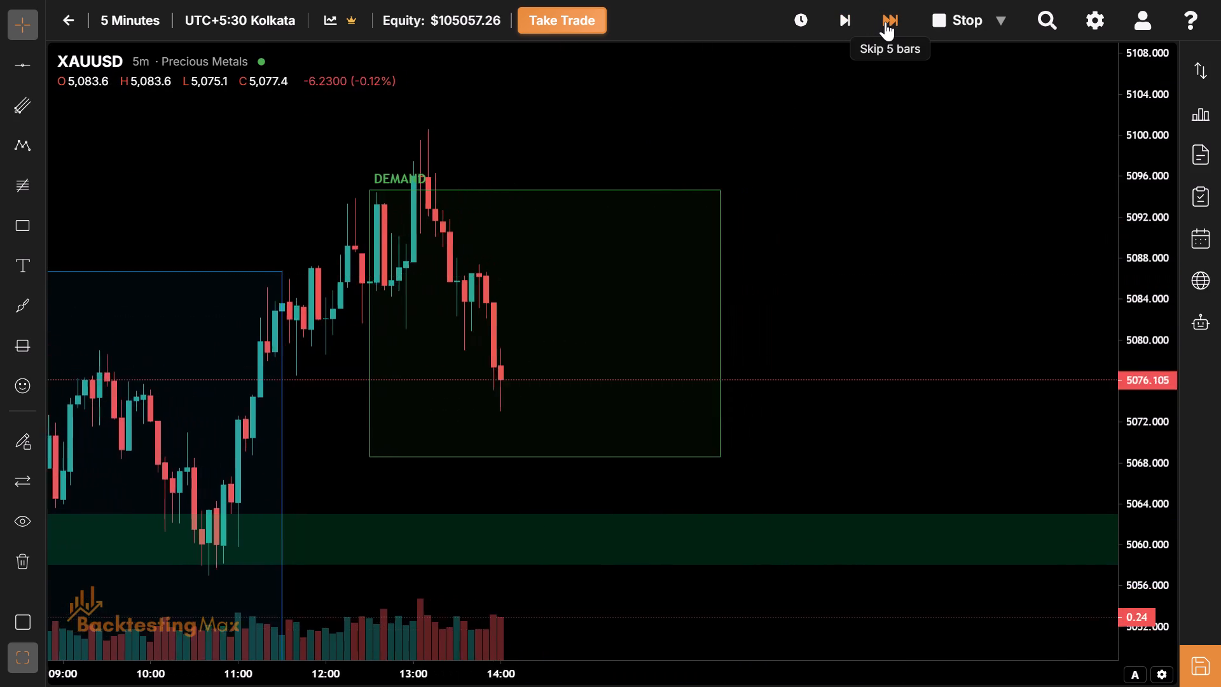
triple_click(885, 22)
triple_click(885, 22)
triple_click(885, 22)
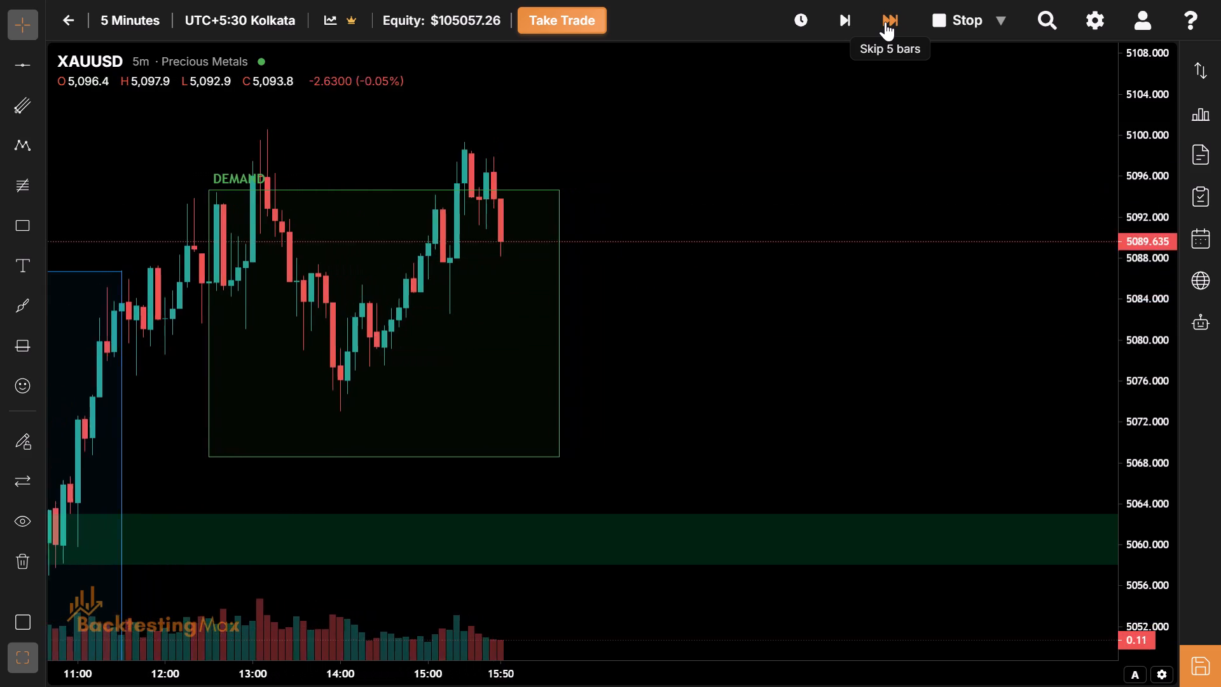
triple_click(885, 22)
Fit the London session box to the session's range, with its top at about 5100.8 and bottom at about 5072.8.
left_click_drag(386, 267, 593, 420)
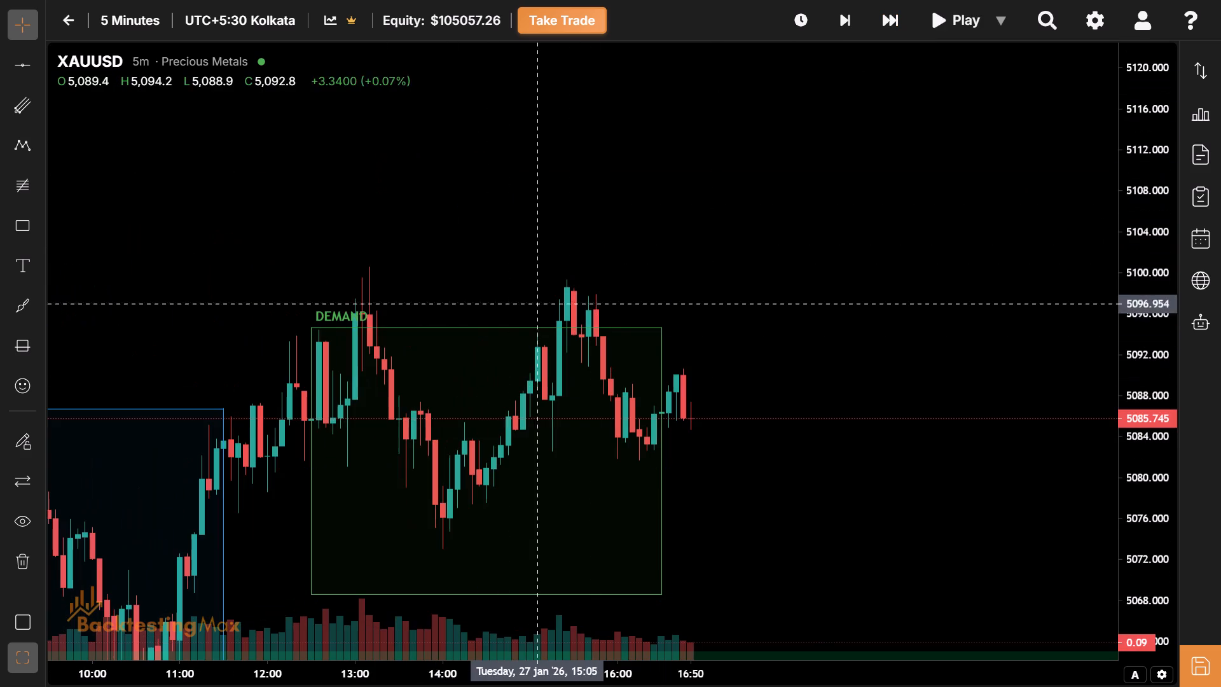
left_click_drag(489, 329, 478, 265)
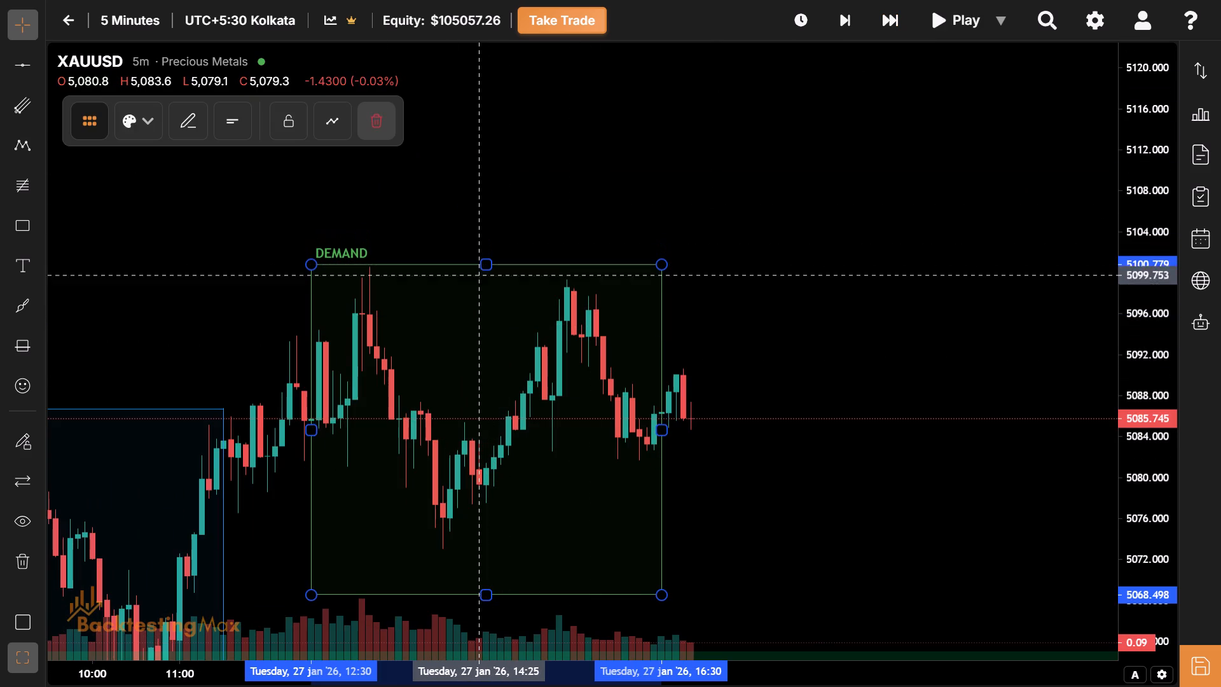
left_click_drag(481, 455, 496, 256)
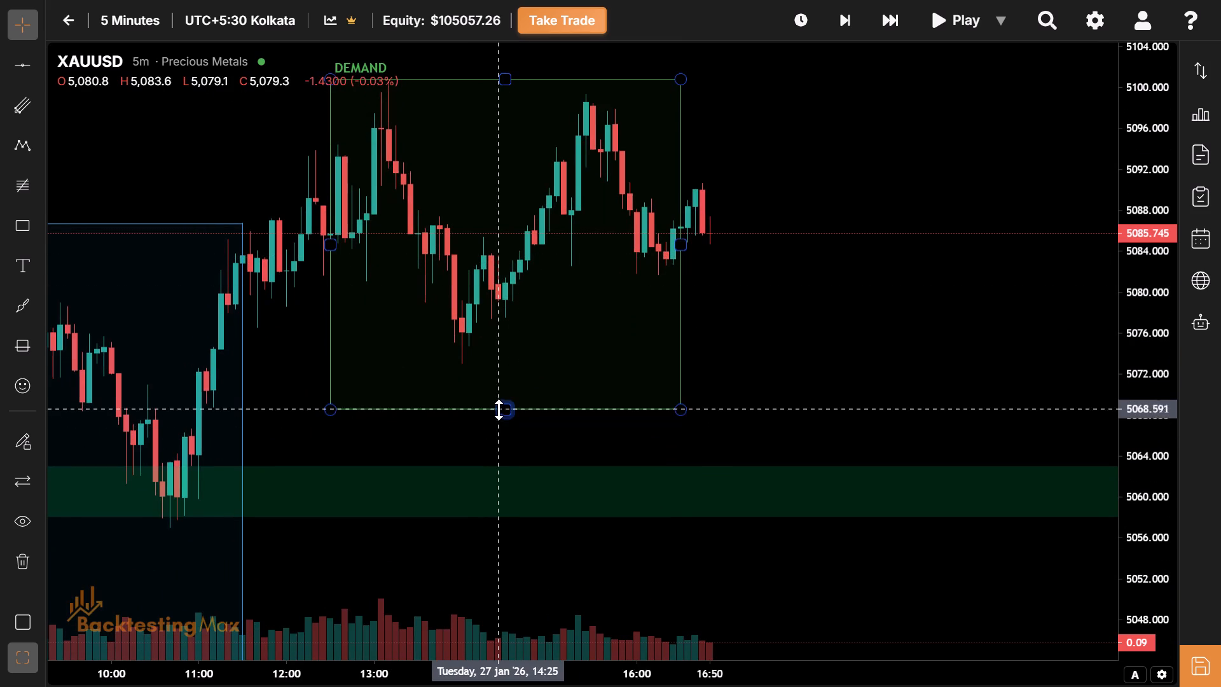
left_click_drag(502, 410, 658, 366)
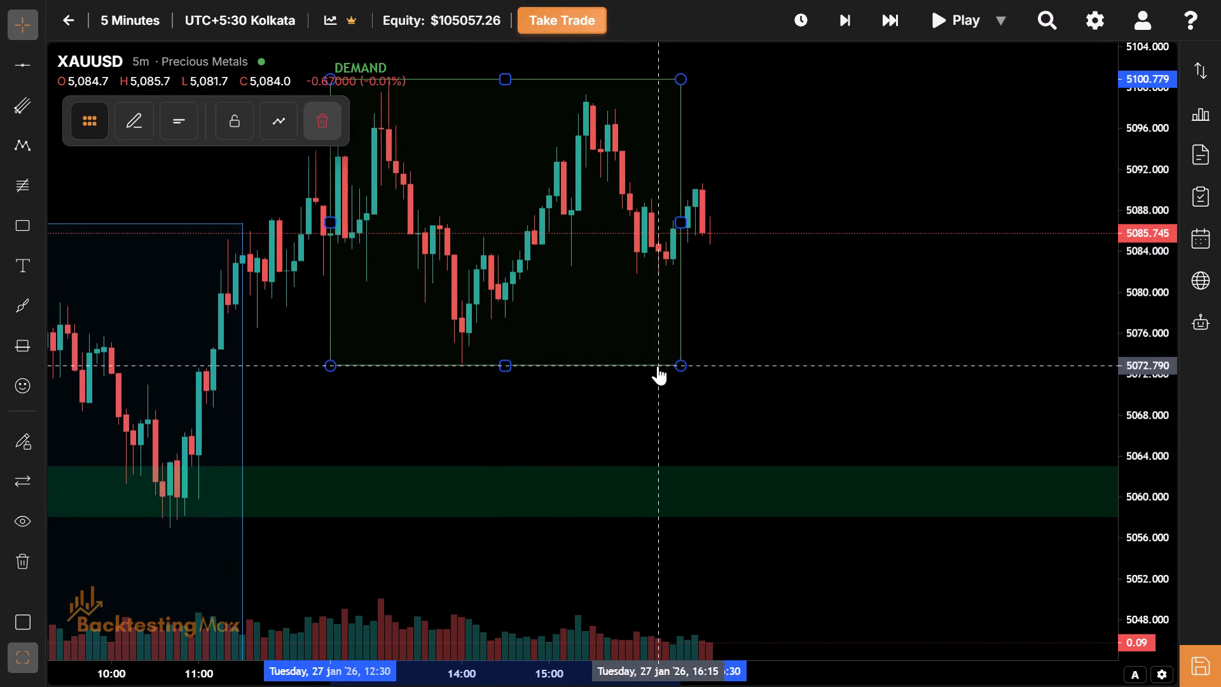
left_click_drag(595, 297, 791, 334)
left_click_drag(653, 321, 793, 340)
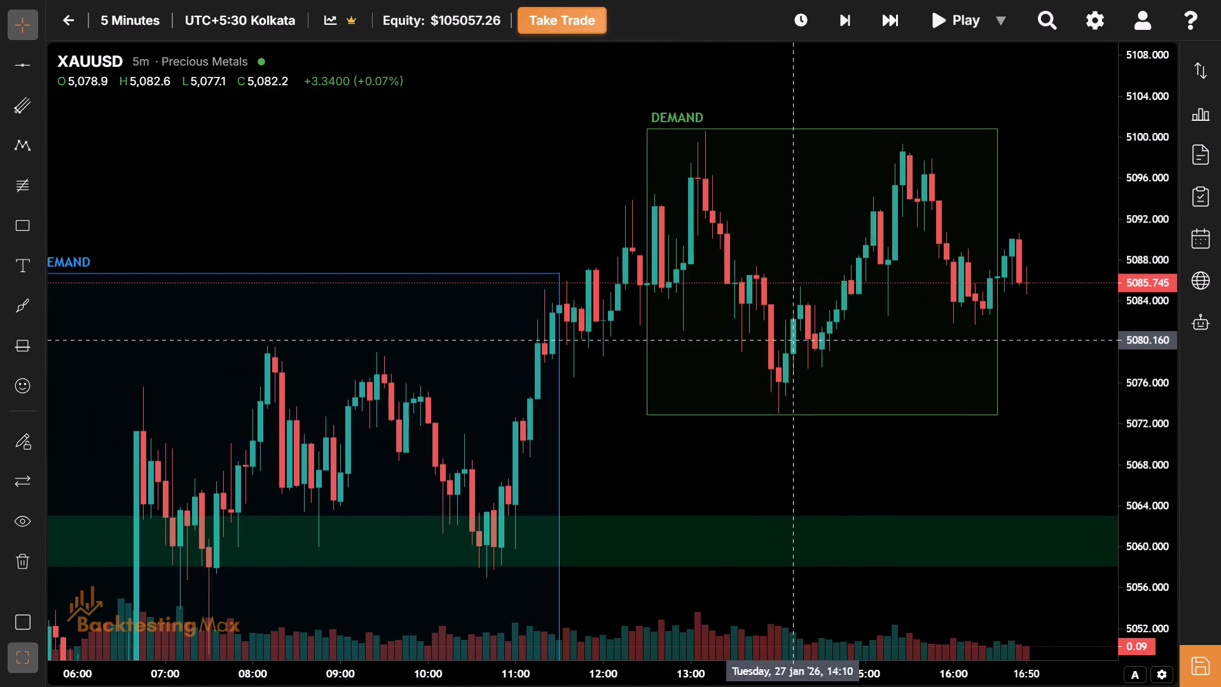
Examine the price action around the Asian and London session boxes and the green demand zone below them.
left_click_drag(761, 340, 600, 443)
left_click_drag(655, 451, 539, 319)
left_click_drag(677, 322, 625, 316)
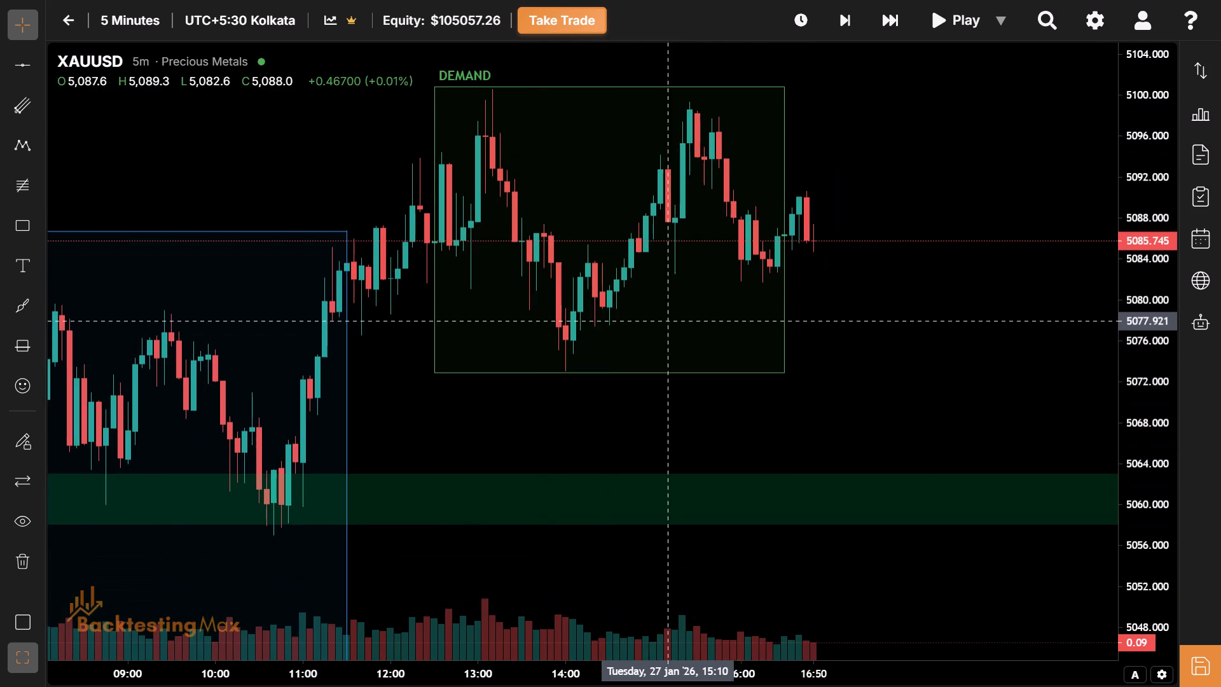
left_click_drag(625, 316, 598, 314)
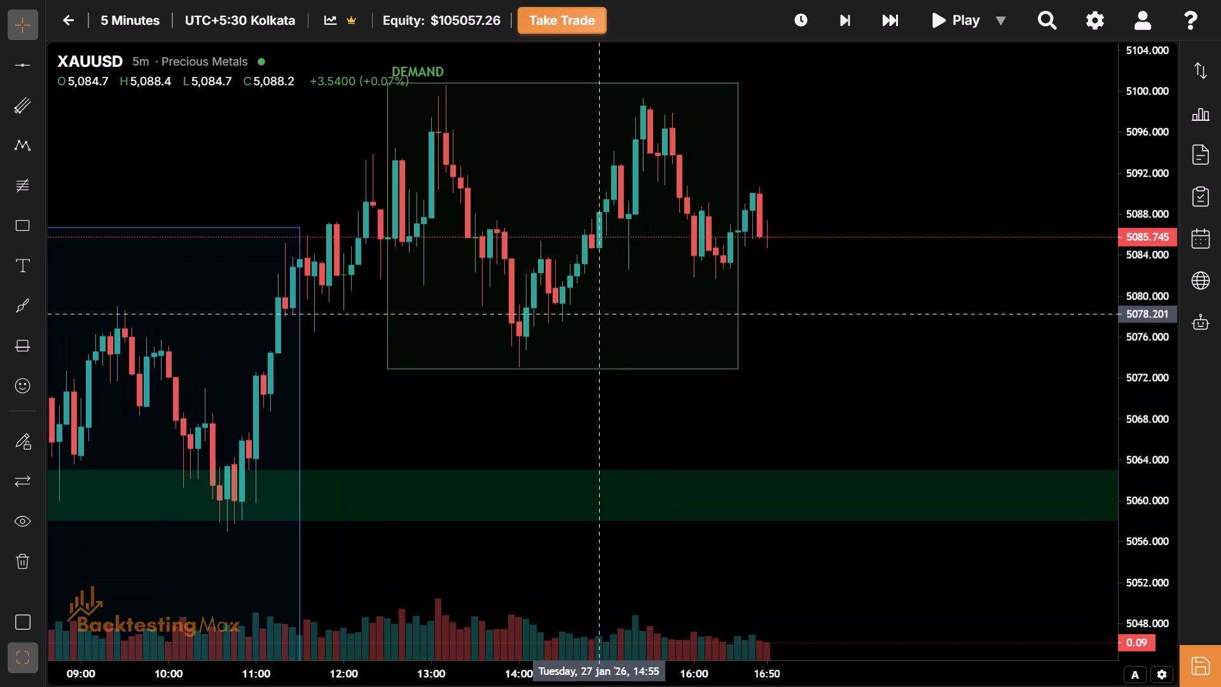
left_click_drag(589, 301, 513, 314)
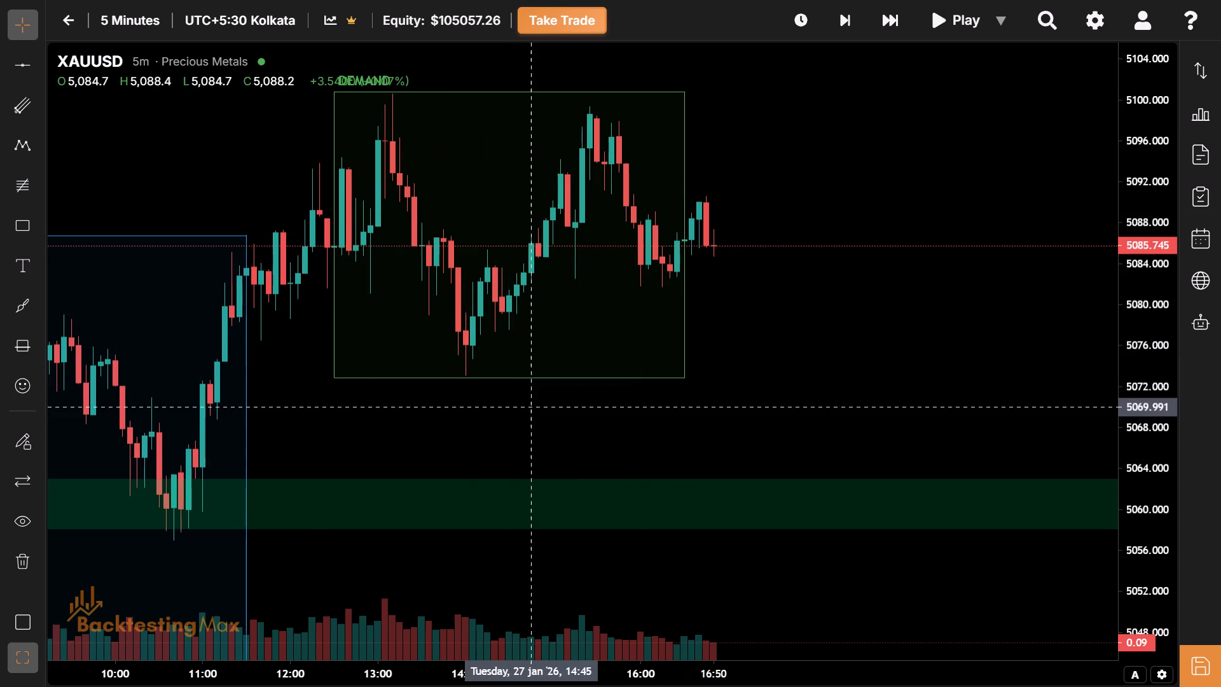
left_click_drag(467, 427, 749, 437)
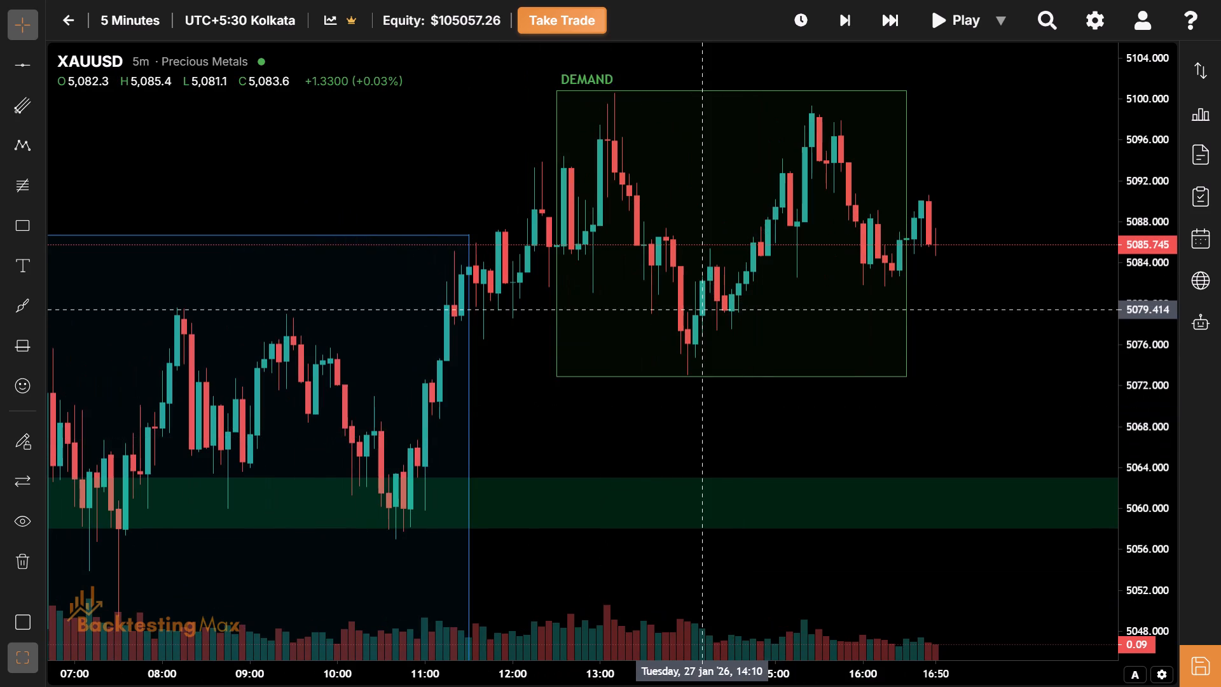
left_click_drag(581, 427, 546, 426)
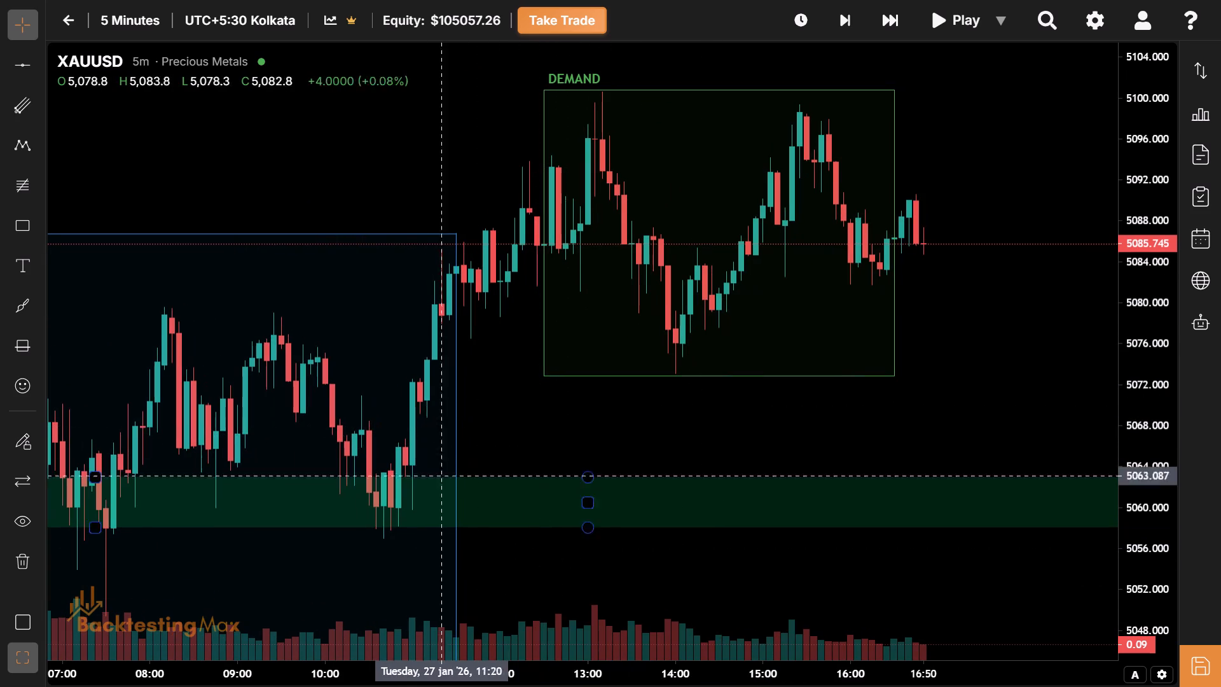
left_click_drag(540, 398, 594, 394)
left_click_drag(568, 432, 639, 398)
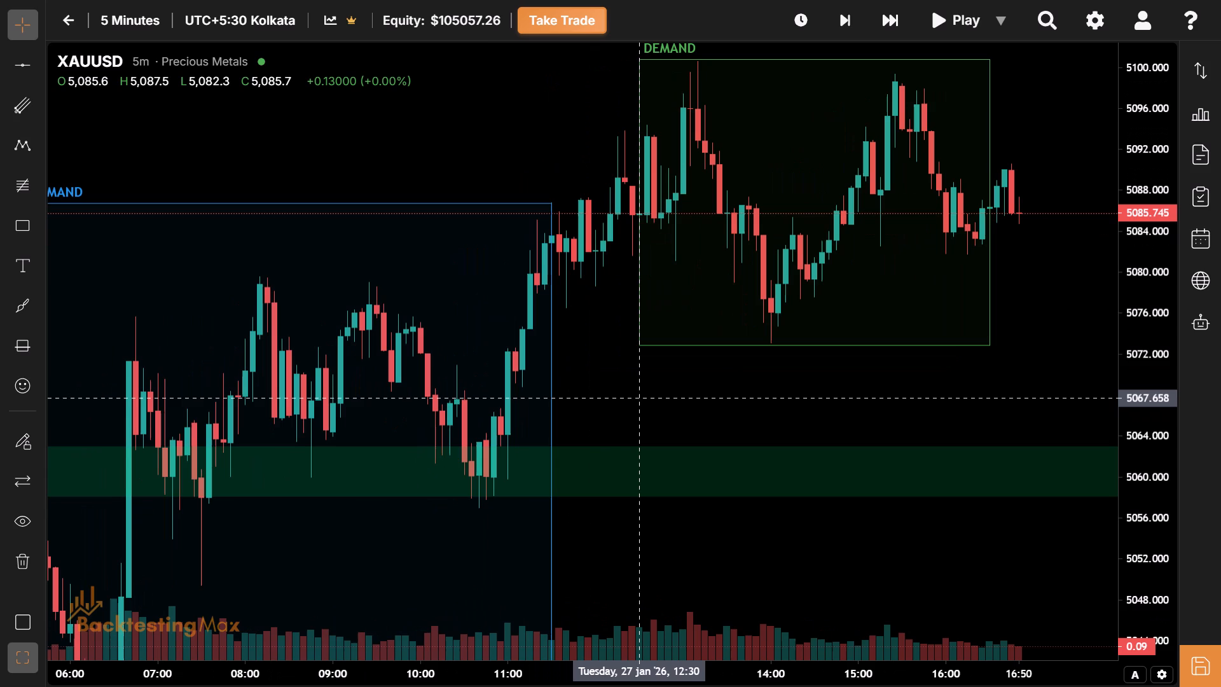
left_click_drag(768, 354, 692, 379)
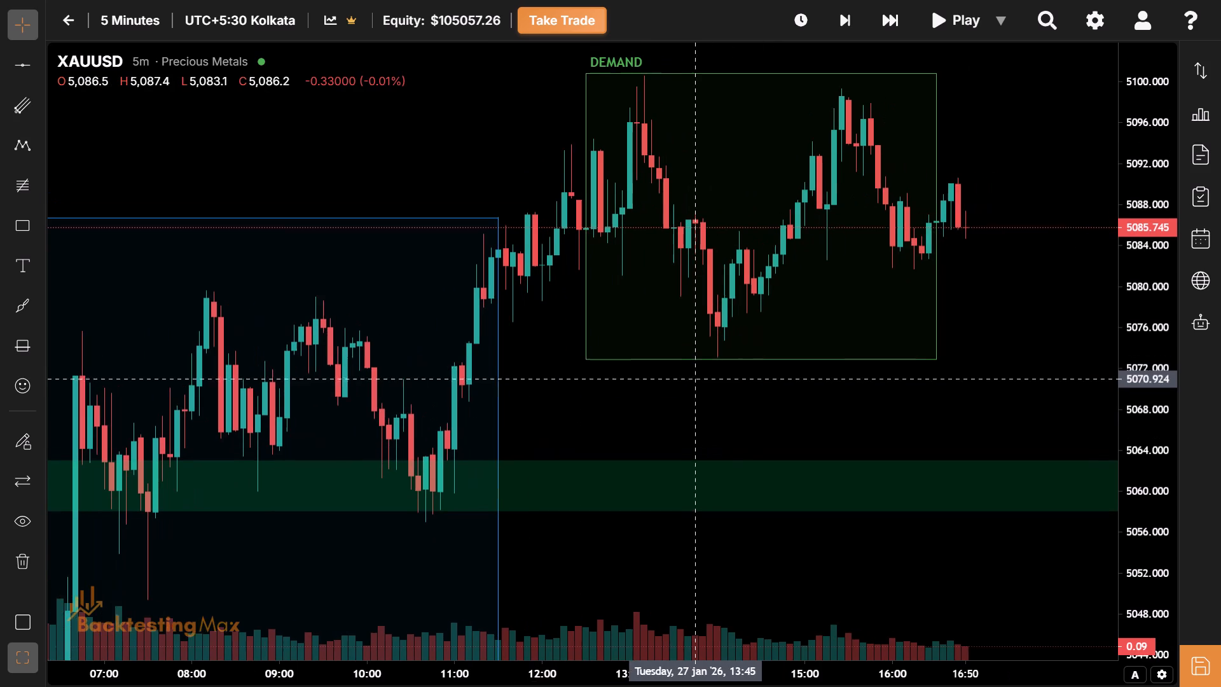
left_click_drag(692, 379, 689, 378)
left_click_drag(934, 434, 621, 524)
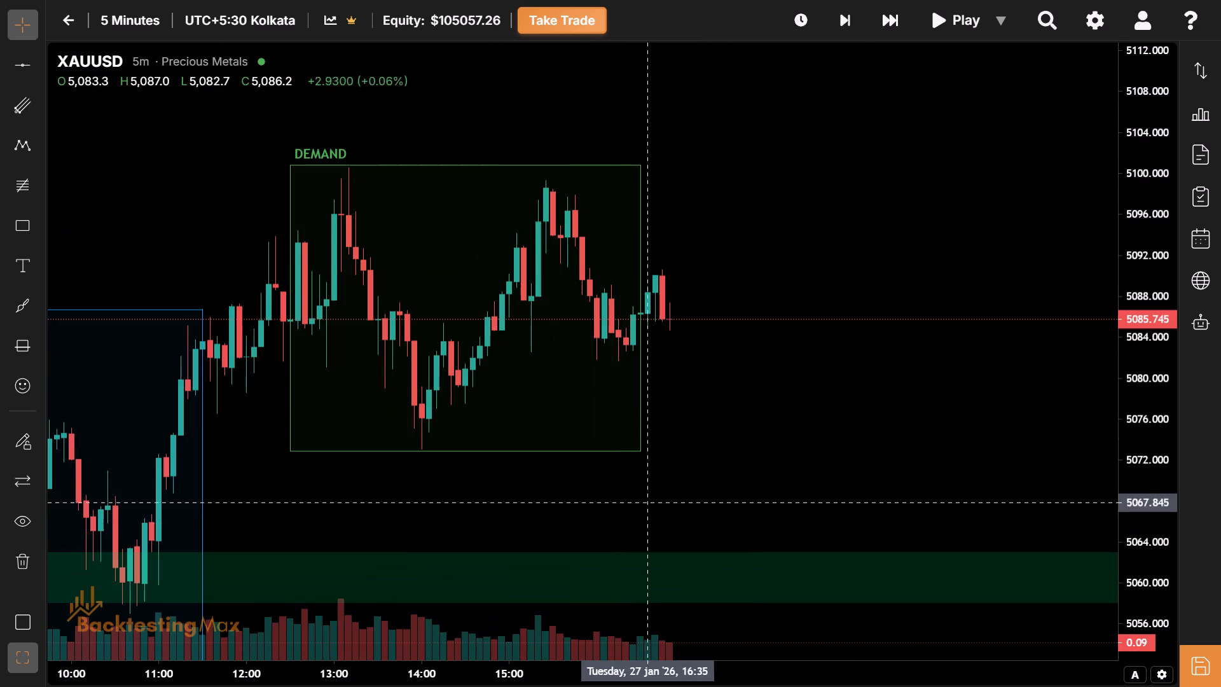
Advance the replay one bar at a time from 16:50 to 17:35 on 27 Jan.
left_click_drag(751, 443, 663, 418)
left_click(848, 18)
left_click(848, 18)
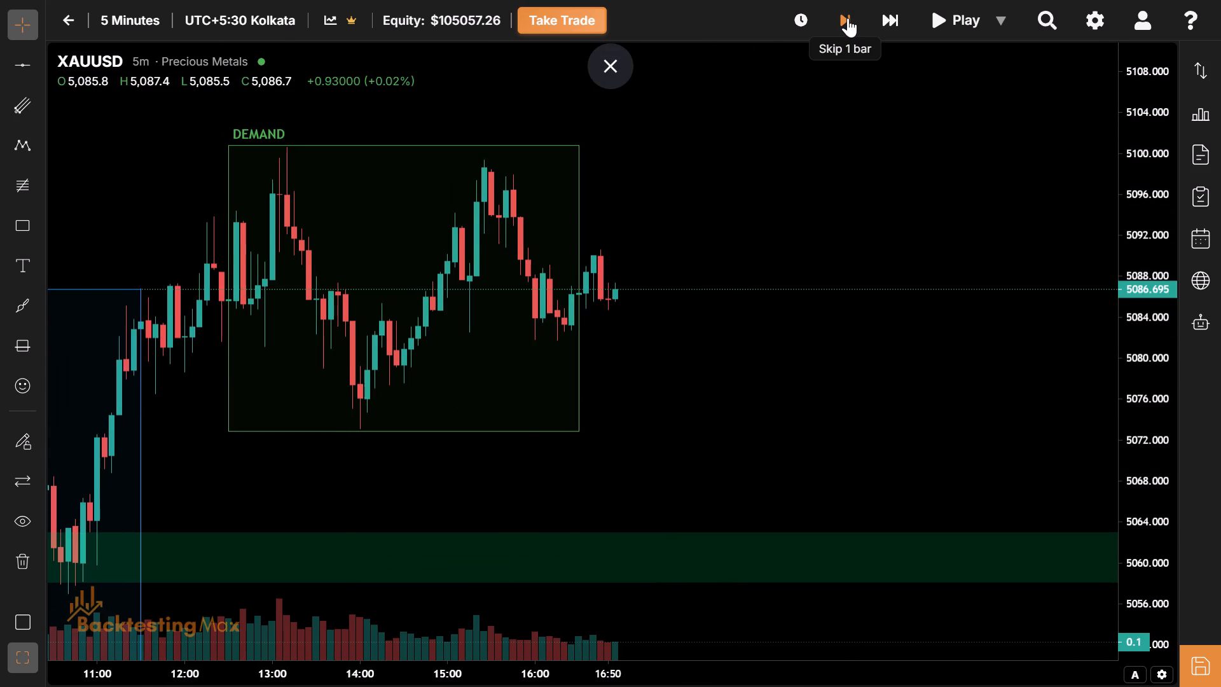
left_click(848, 18)
left_click(848, 18)
left_click(848, 18)
left_click(848, 18)
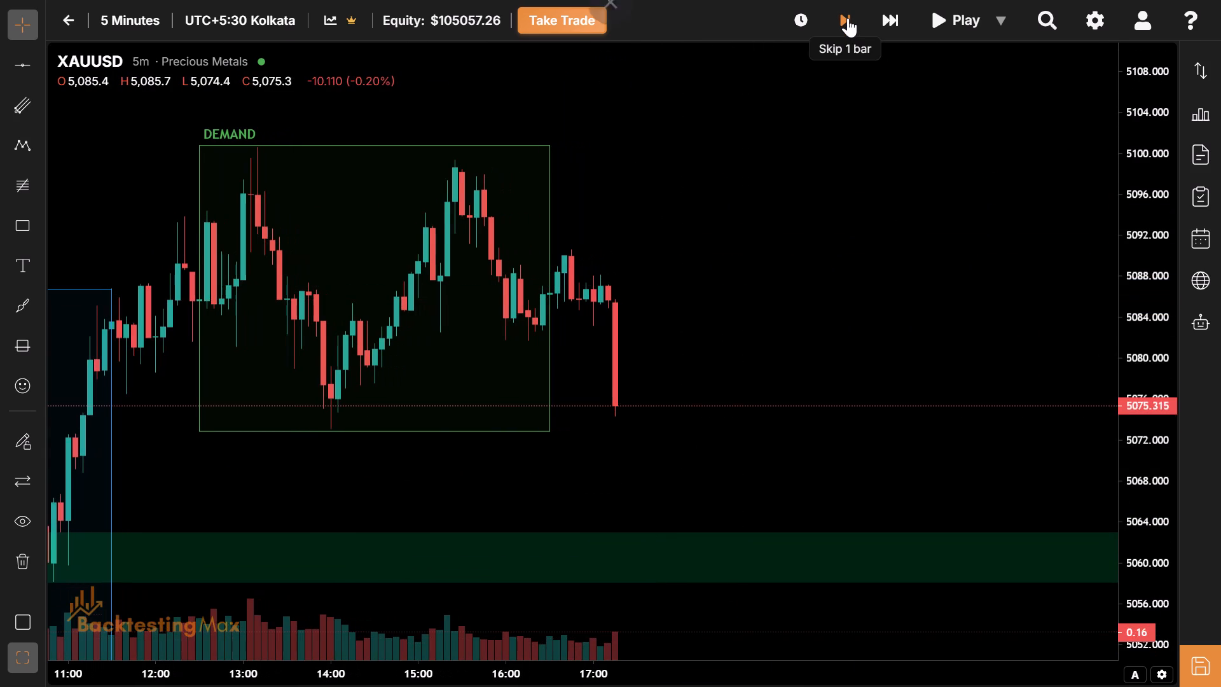
left_click(848, 18)
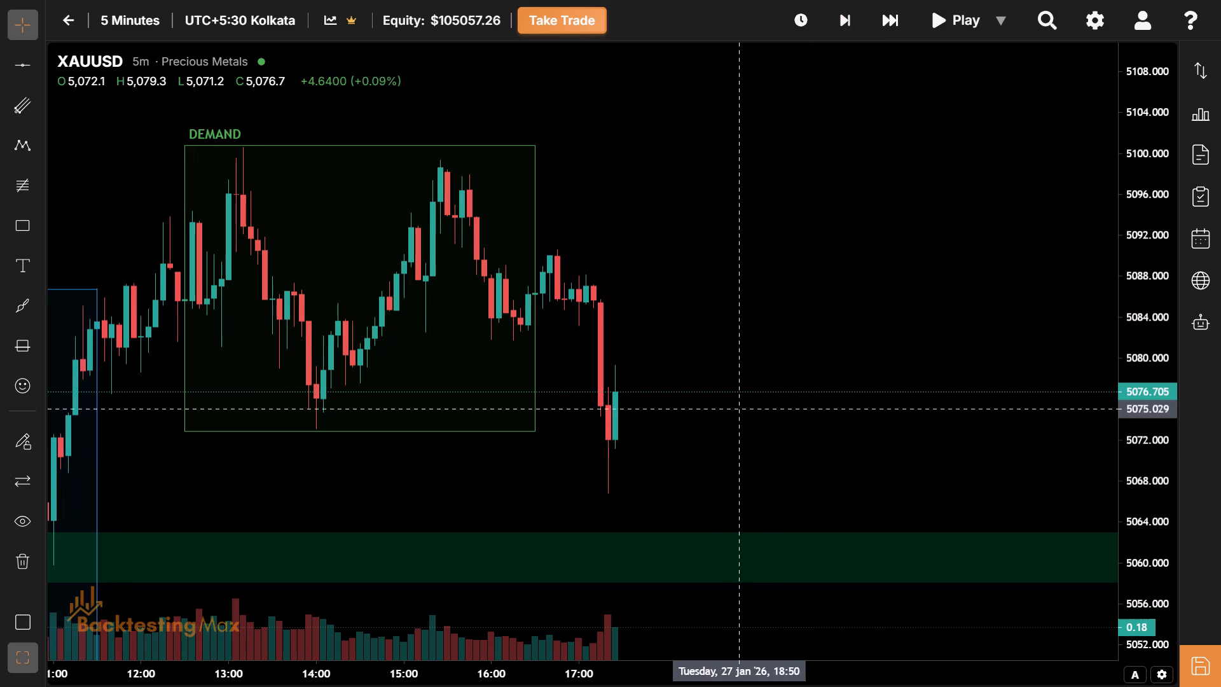
left_click_drag(729, 415, 653, 393)
left_click(860, 25)
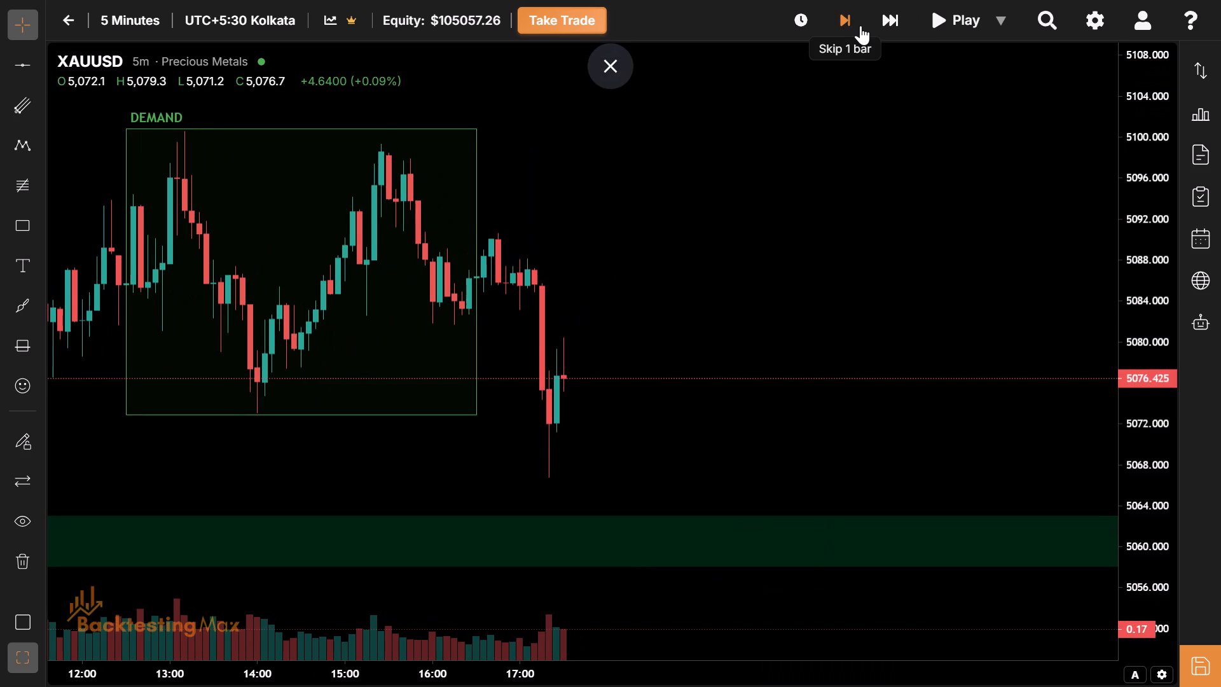
left_click(860, 25)
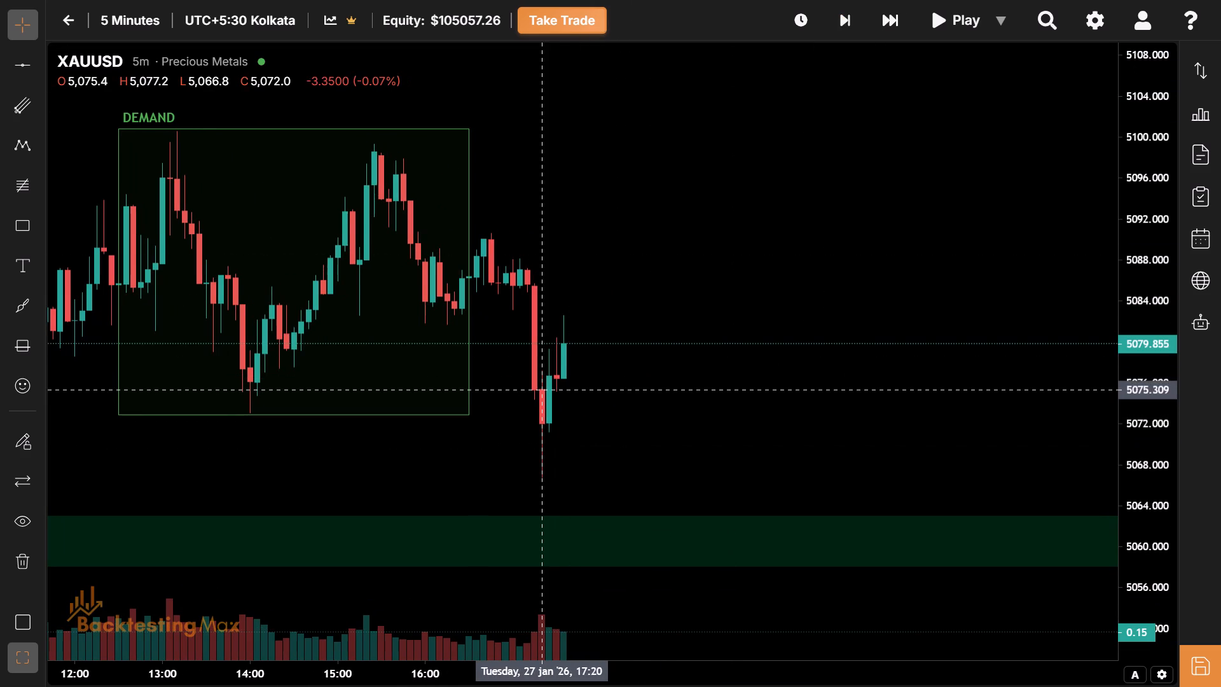
Draw a rectangle from 17:30 to 21:30 on 27 Jan, about 5067.6 to 5080.3, and apply the NY Session template.
left_click(8, 214)
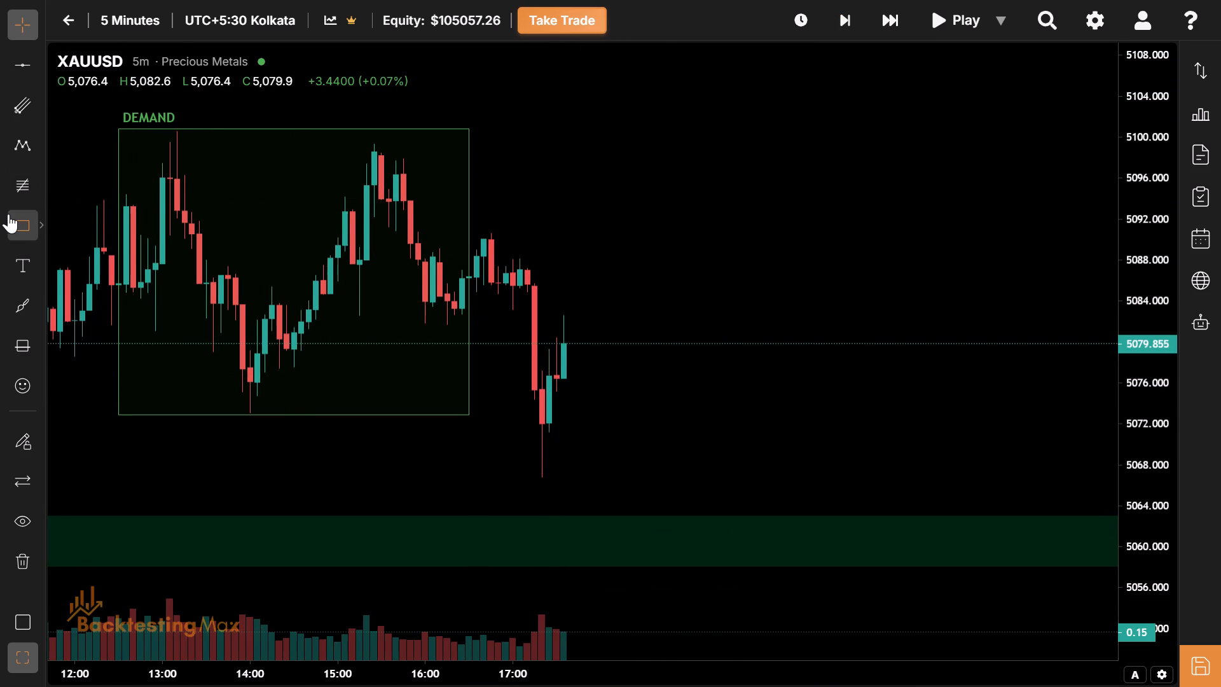
left_click(558, 338)
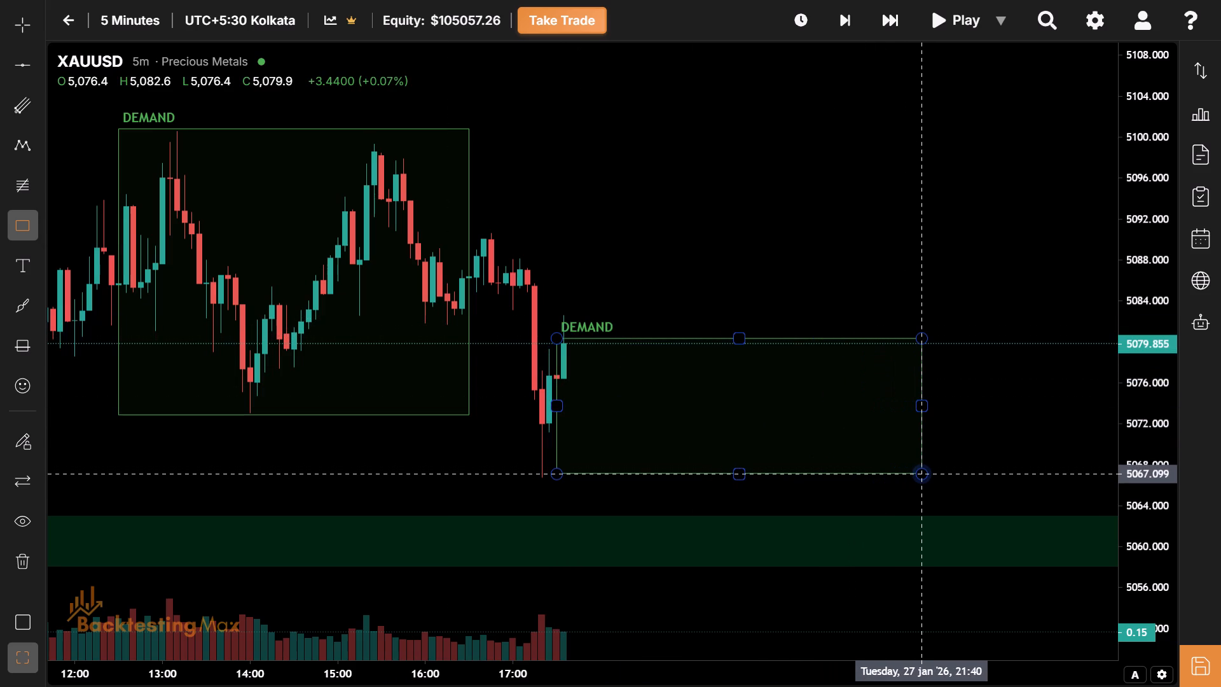
left_click(906, 469)
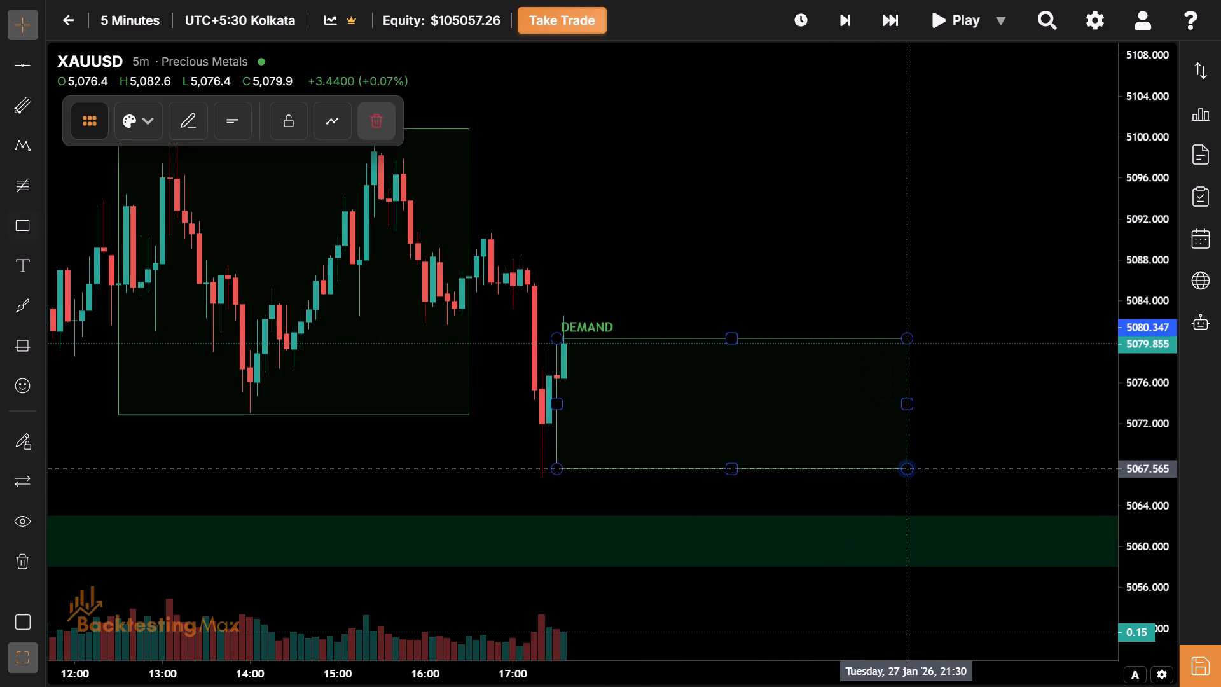
left_click(150, 122)
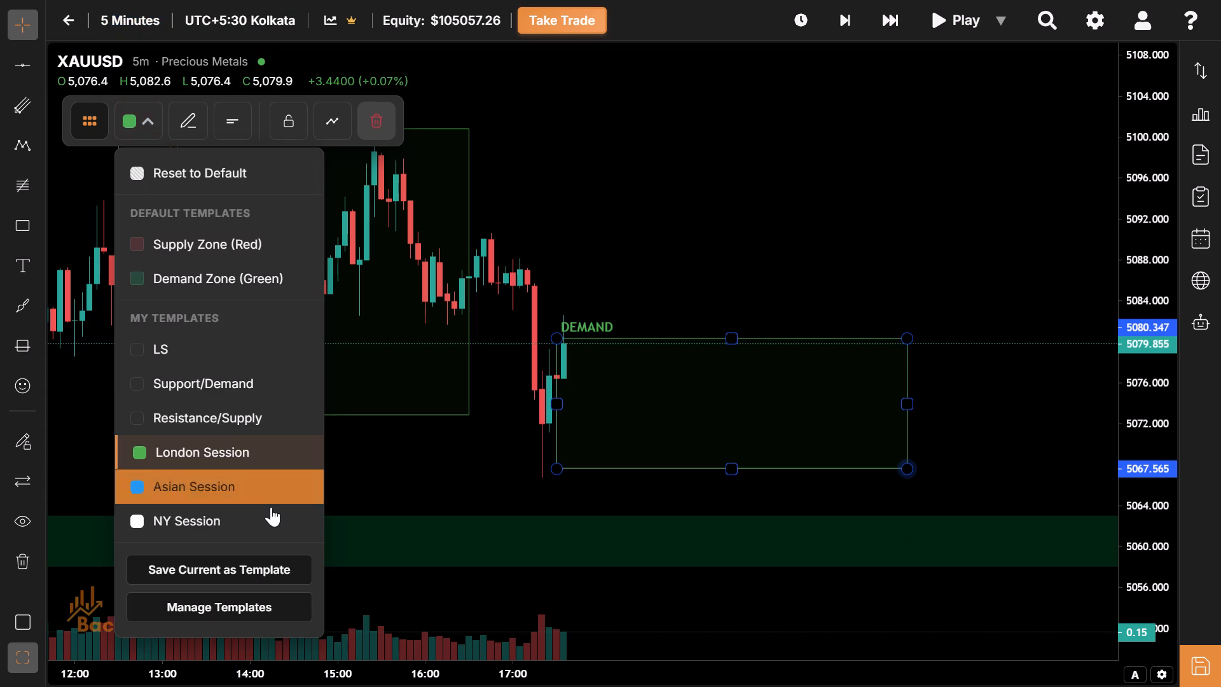
left_click(268, 513)
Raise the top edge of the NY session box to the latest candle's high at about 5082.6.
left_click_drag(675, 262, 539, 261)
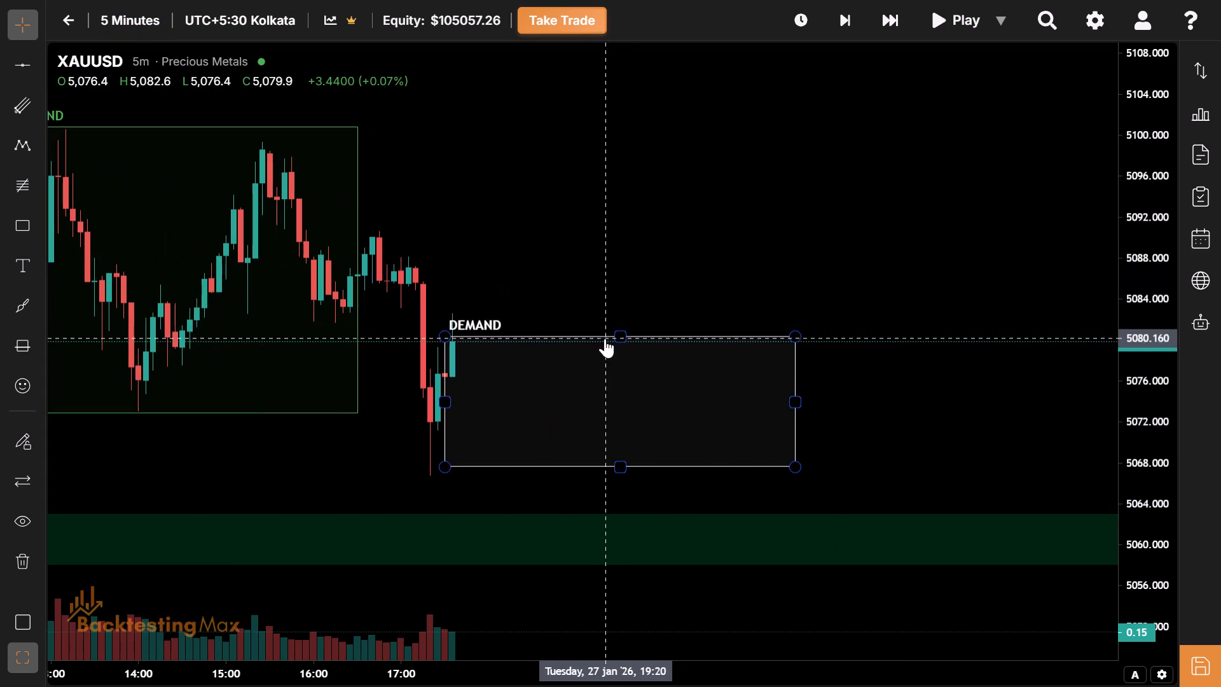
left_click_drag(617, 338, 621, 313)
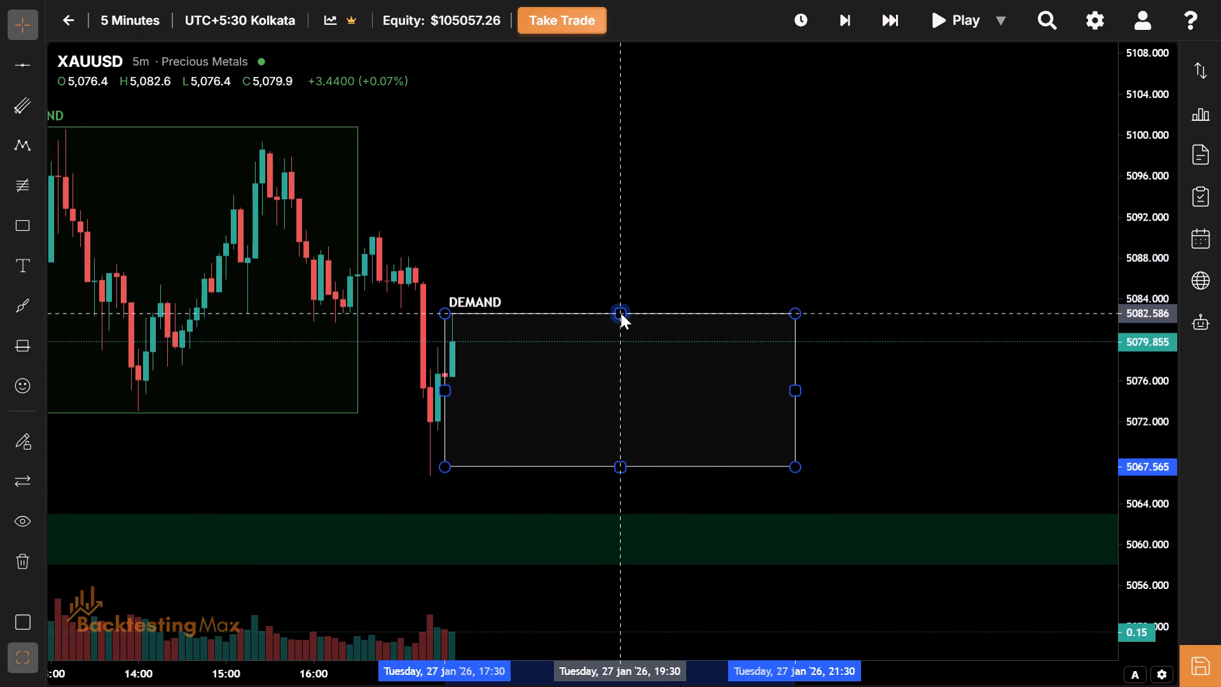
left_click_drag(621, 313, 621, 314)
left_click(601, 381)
Advance the replay by two five-bar skips to 18:25.
left_click_drag(601, 381, 659, 343)
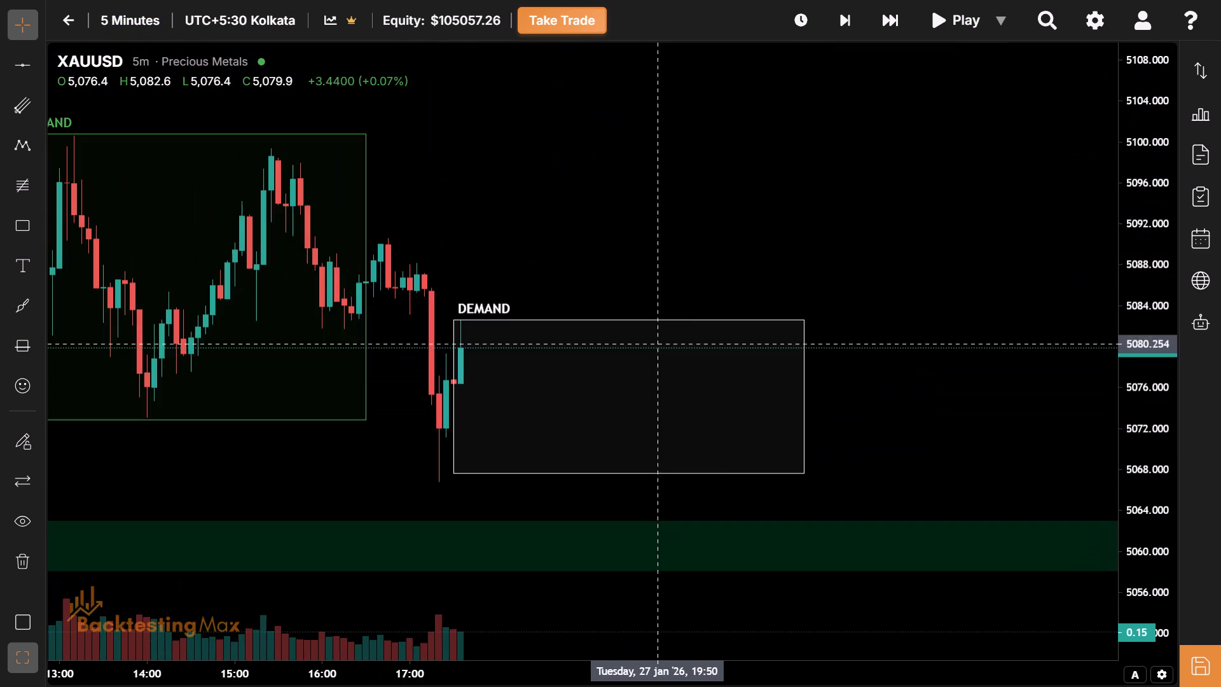
left_click(881, 21)
left_click(881, 21)
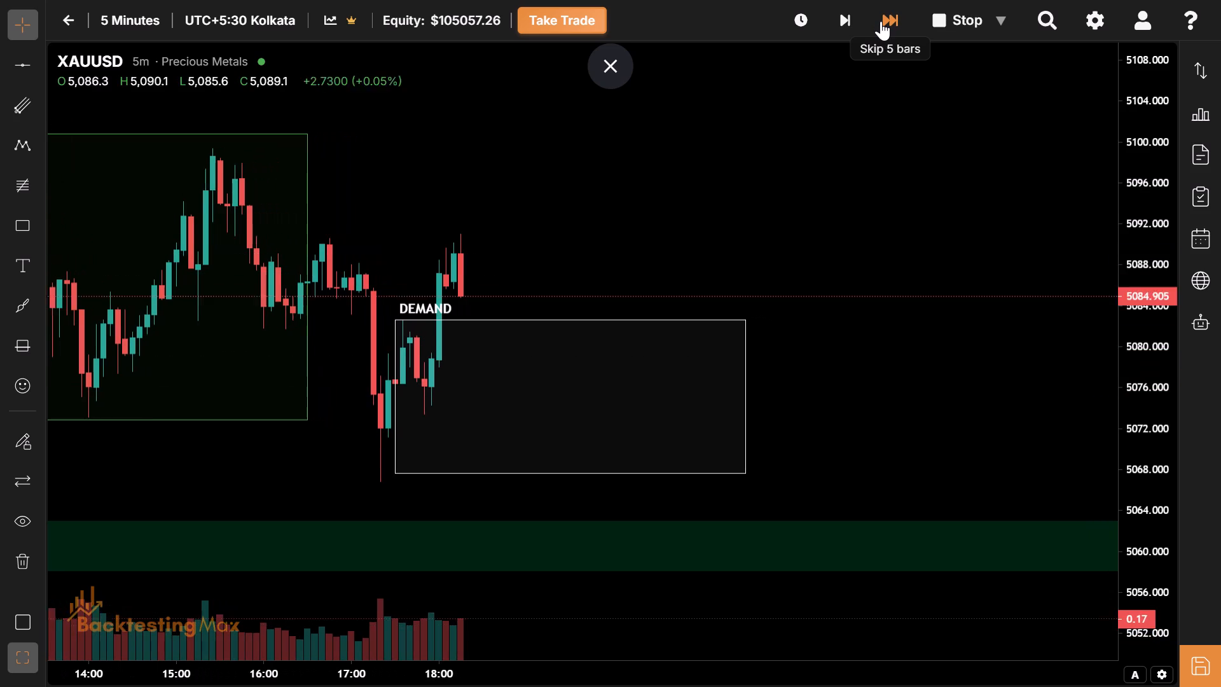
Fit the NY session box to the session's range so far, with its top at about 5091.0 and bottom at about 5073.3.
left_click_drag(611, 282, 595, 337)
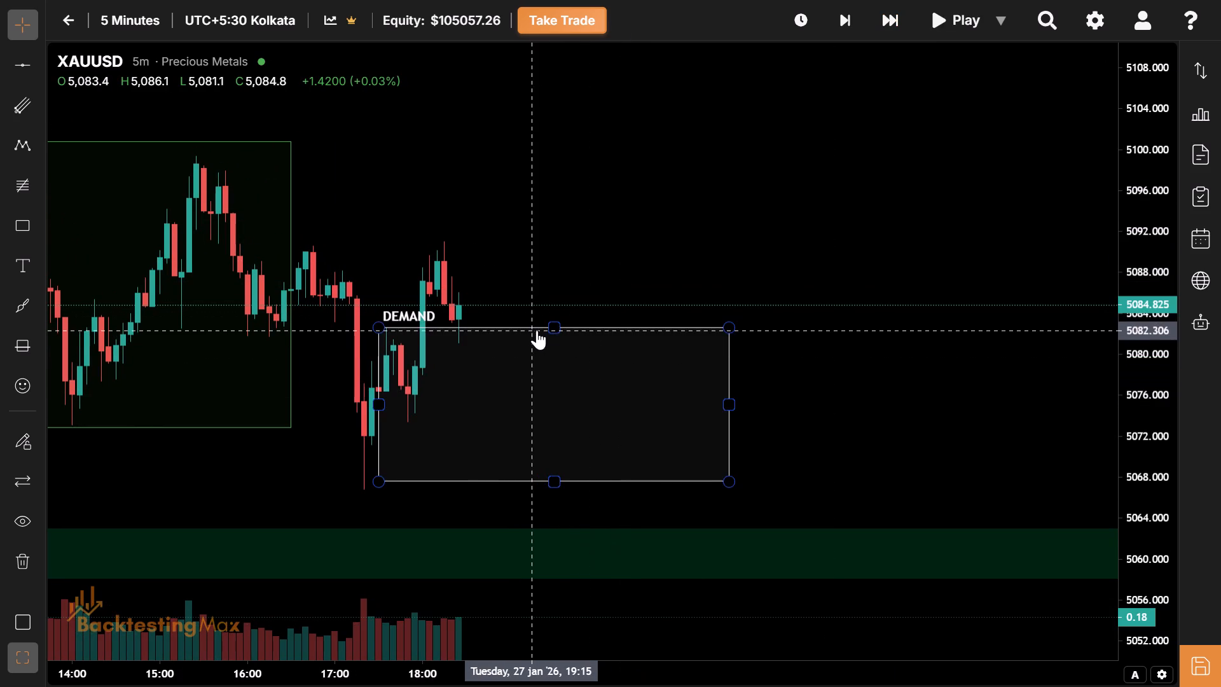
left_click_drag(550, 331, 549, 242)
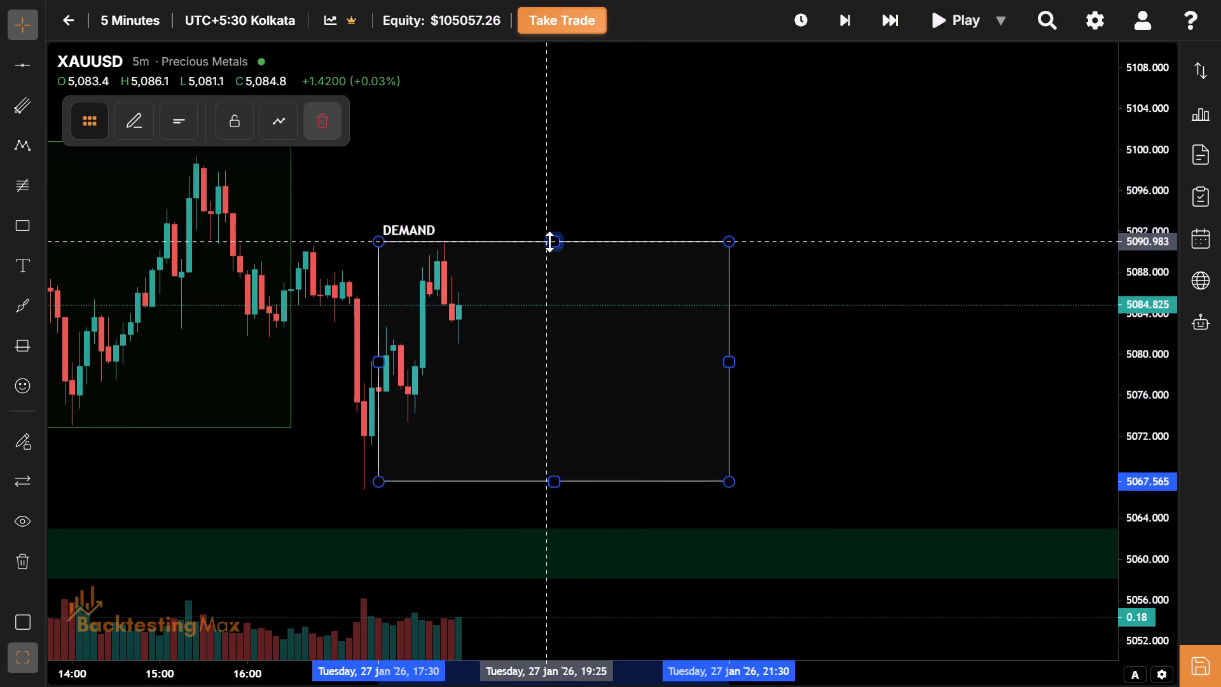
left_click_drag(519, 378, 561, 291)
left_click_drag(523, 374, 506, 405)
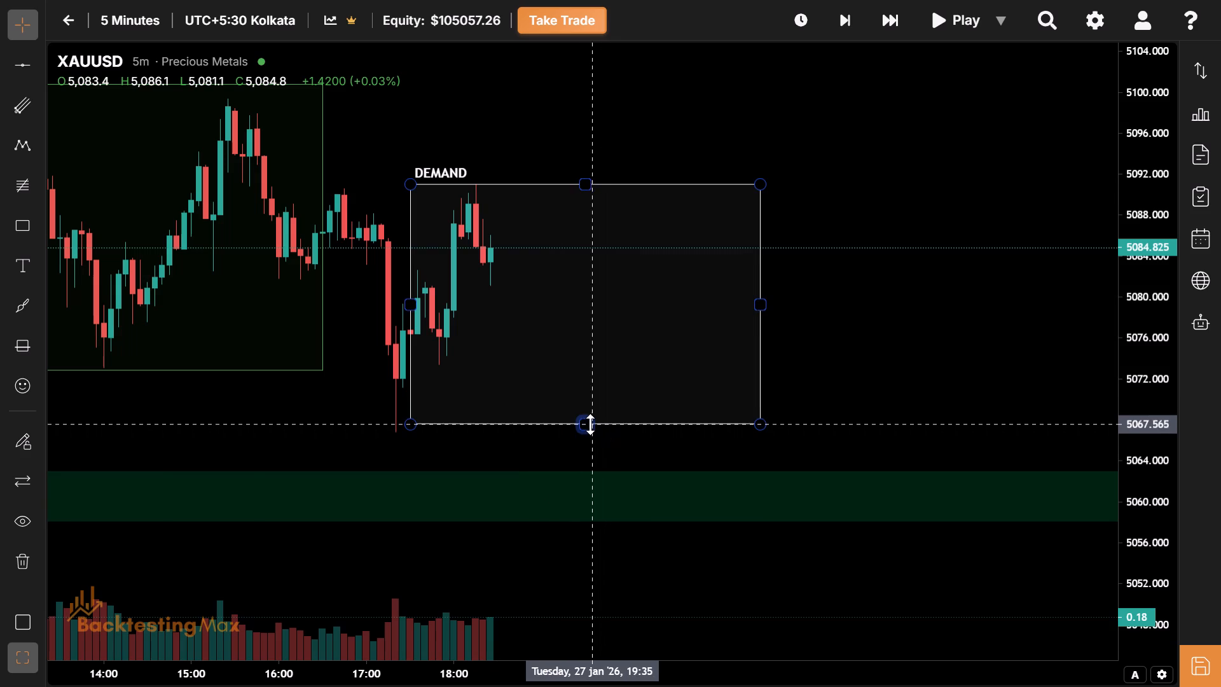
left_click_drag(583, 425, 903, 405)
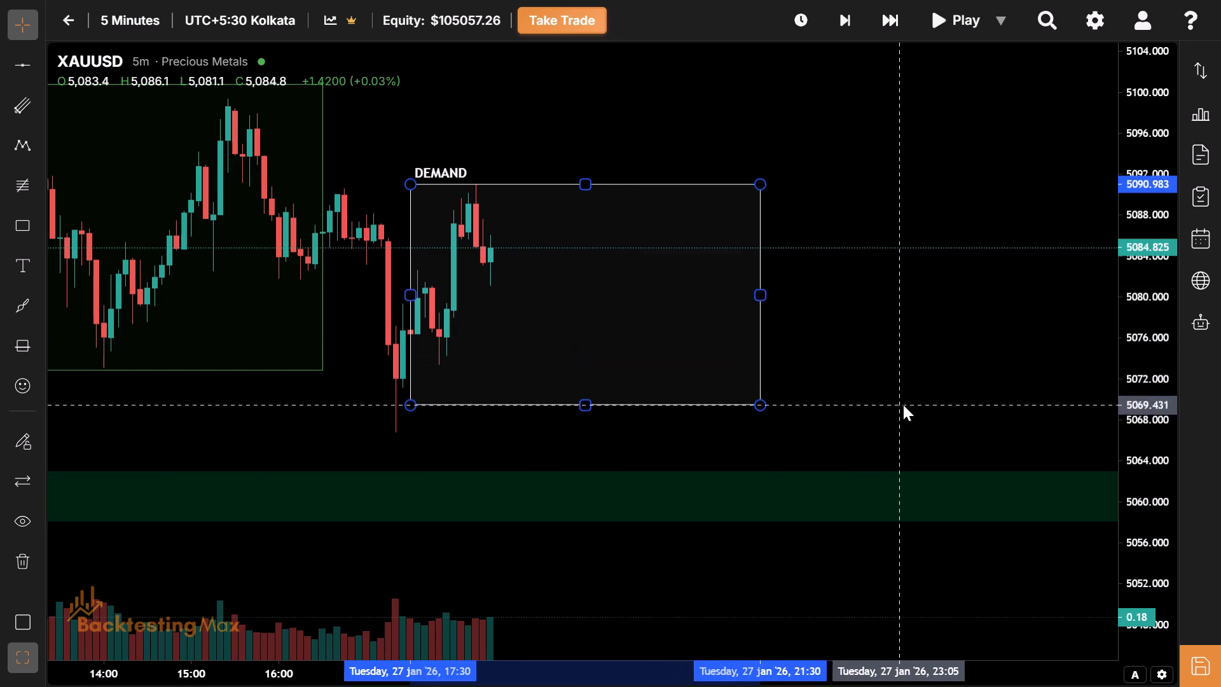
left_click_drag(903, 405, 885, 366)
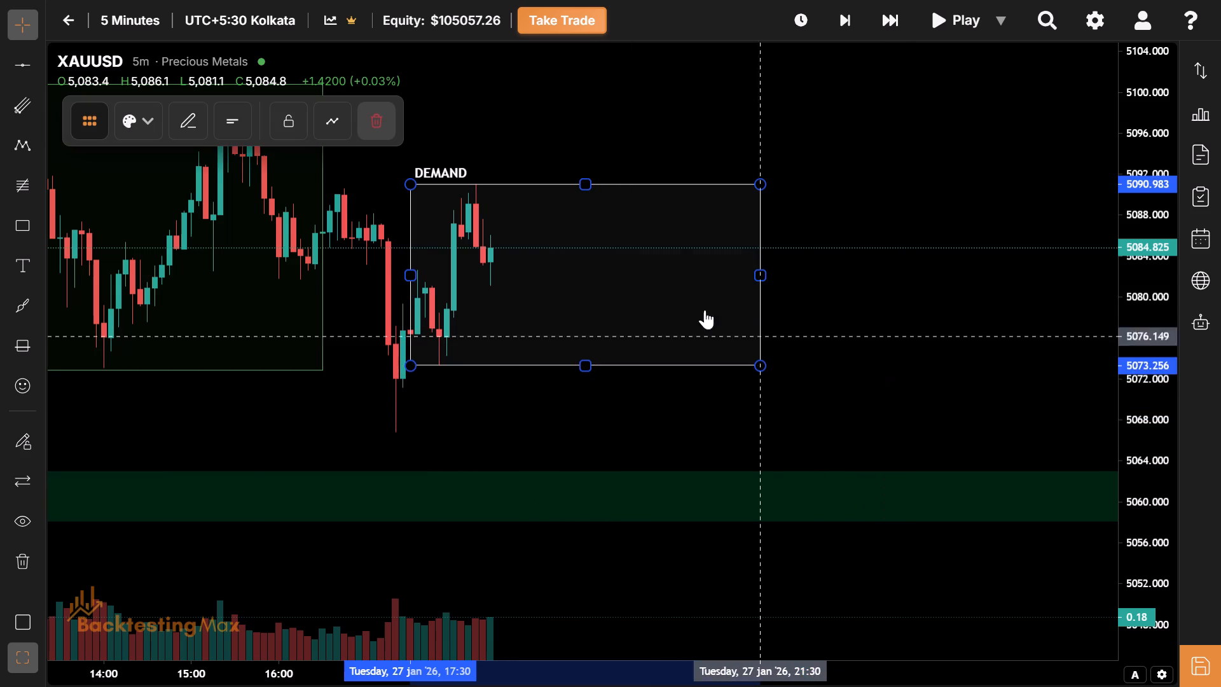
Examine the price action across the London and NY session boxes and the demand zone below for a trade setup.
left_click_drag(573, 274, 739, 345)
double_click(739, 345)
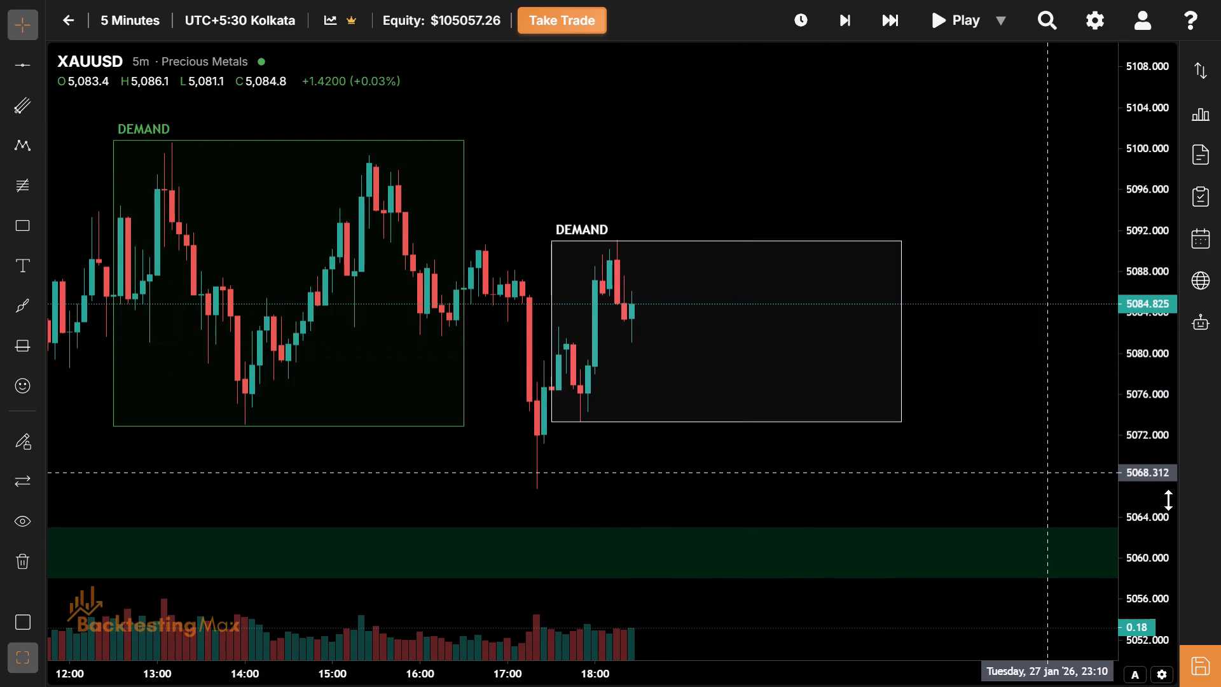
left_click_drag(1168, 500, 1156, 415)
left_click_drag(667, 262, 663, 313)
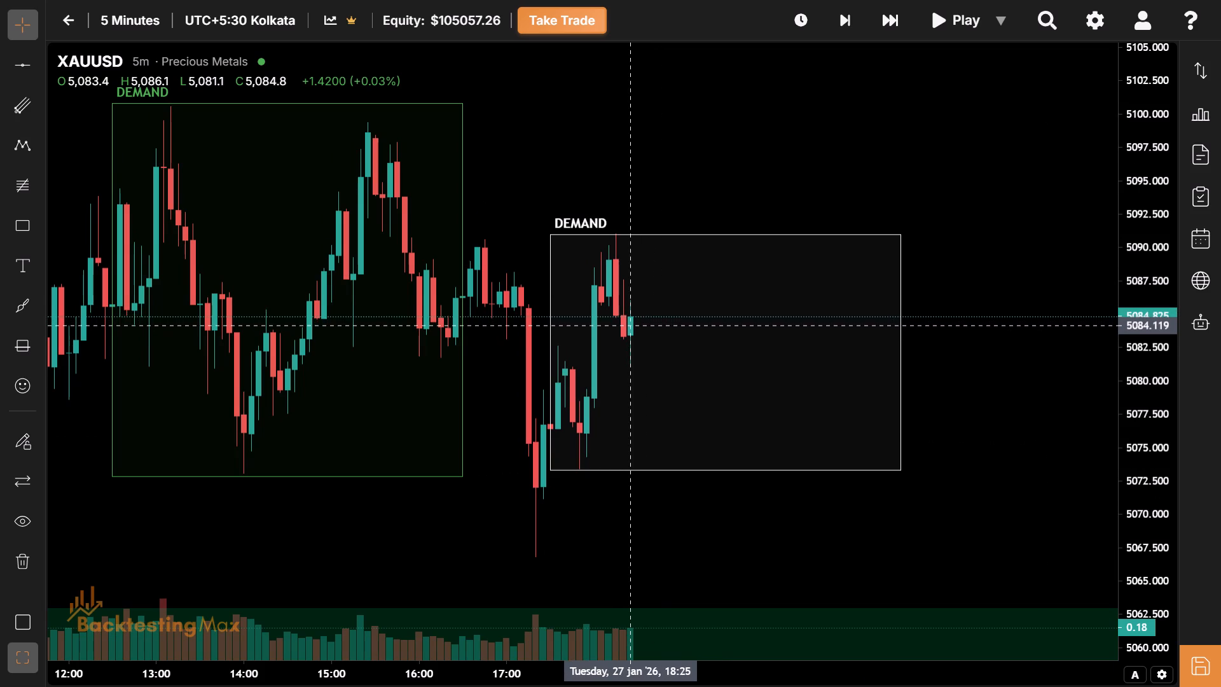
left_click_drag(634, 326, 620, 339)
left_click_drag(620, 339, 615, 359)
left_click_drag(722, 411, 651, 419)
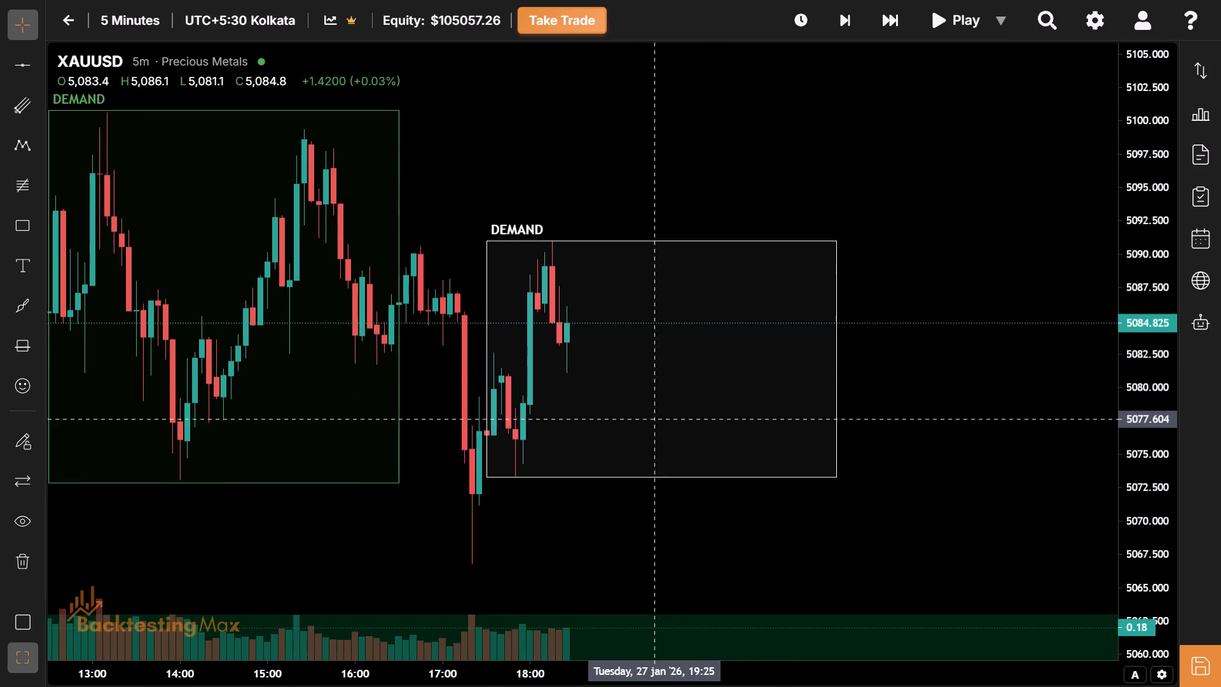
left_click_drag(651, 419, 864, 362)
left_click_drag(784, 506, 895, 497)
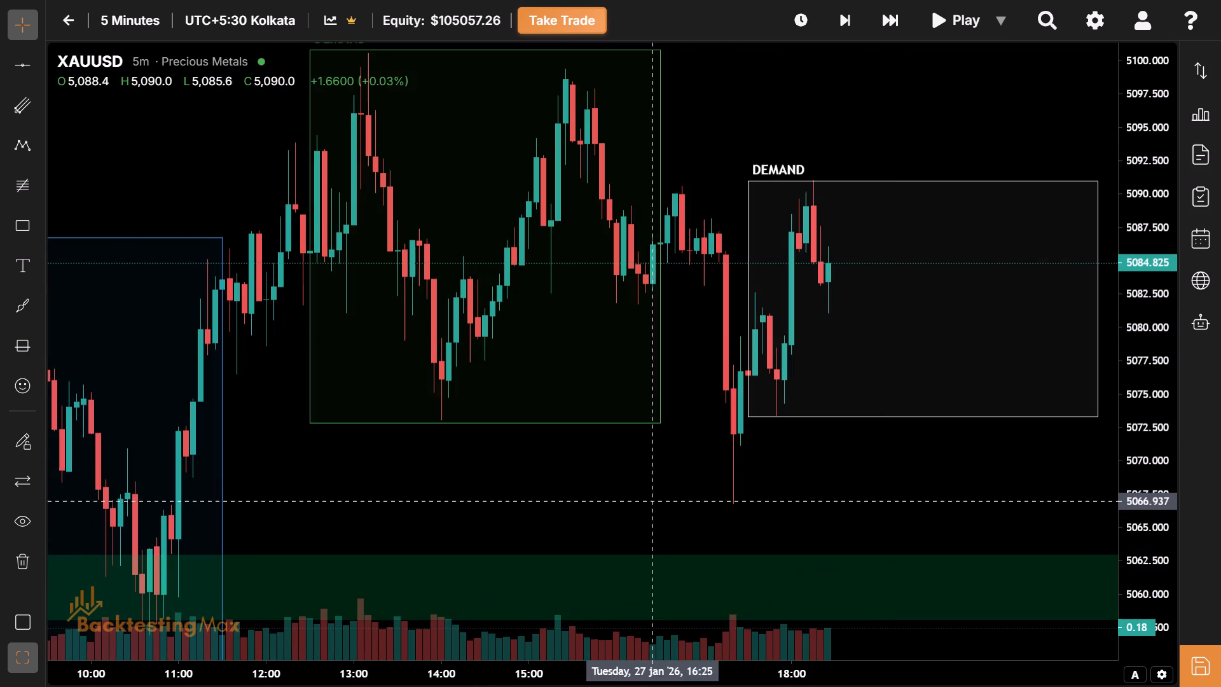
left_click_drag(624, 501, 721, 460)
left_click_drag(721, 460, 635, 424)
left_click_drag(839, 446, 818, 443)
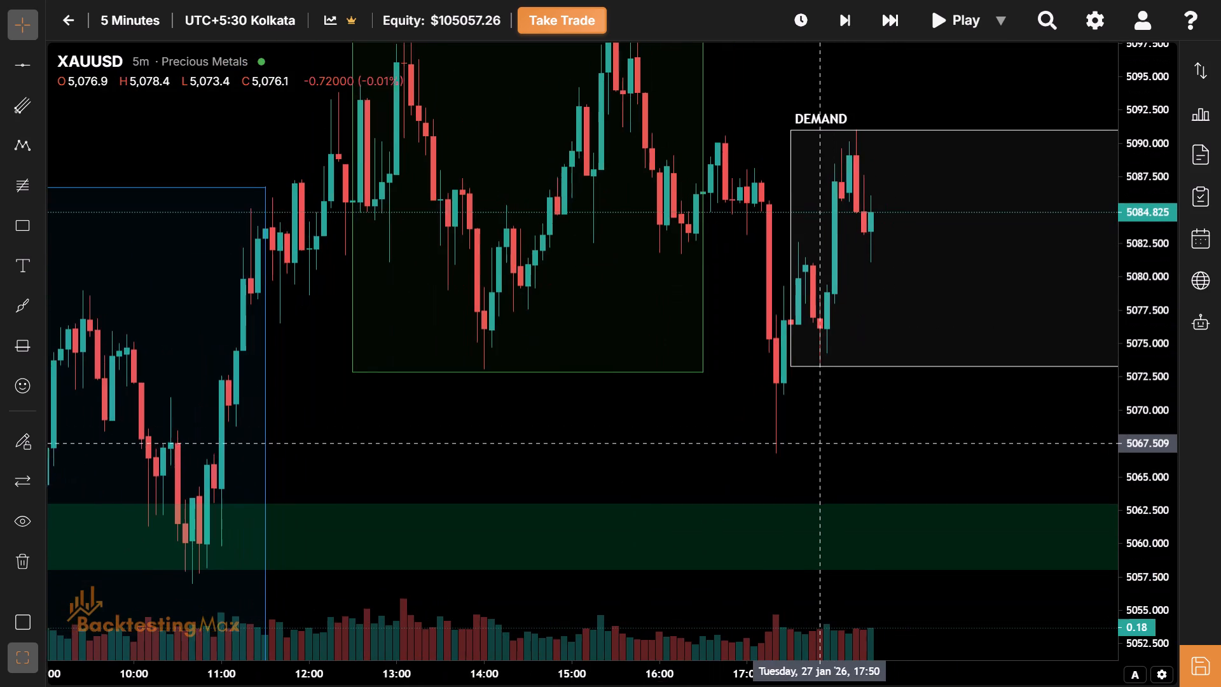
left_click_drag(818, 443, 561, 481)
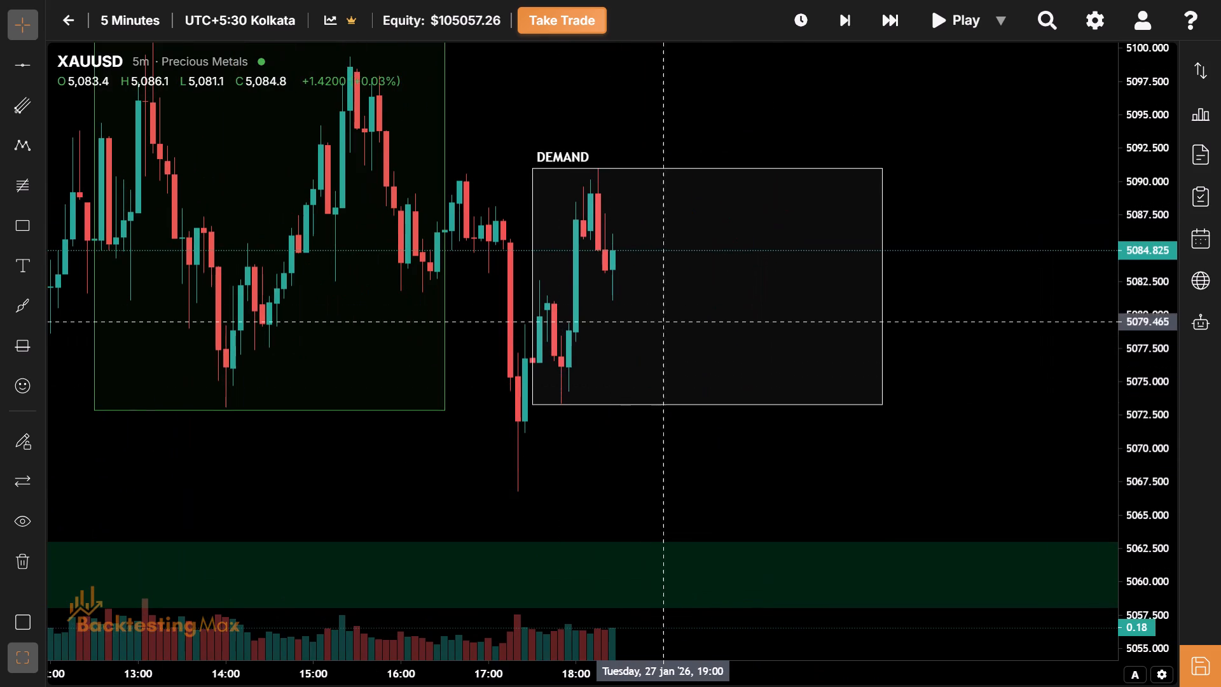
left_click_drag(677, 307, 672, 384)
left_click_drag(672, 384, 928, 558)
left_click_drag(666, 240, 508, 223)
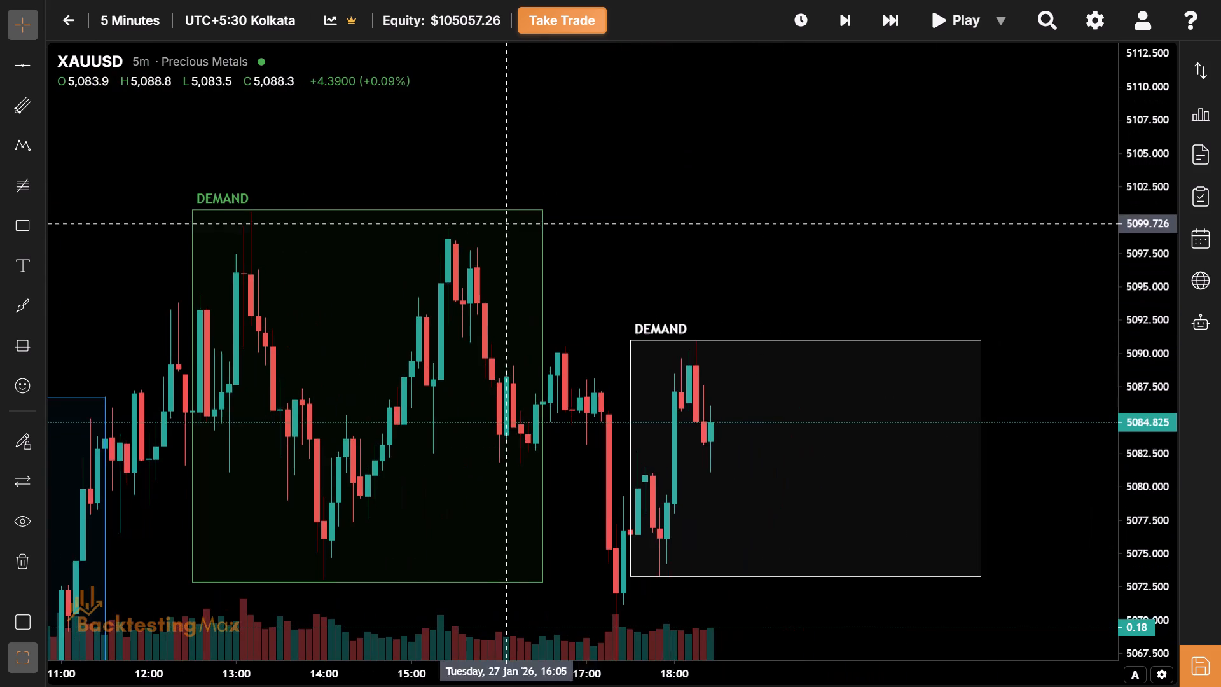
left_click_drag(837, 285, 679, 232)
left_click_drag(586, 391, 487, 396)
Advance the replay by one bar to 18:30.
left_click(844, 25)
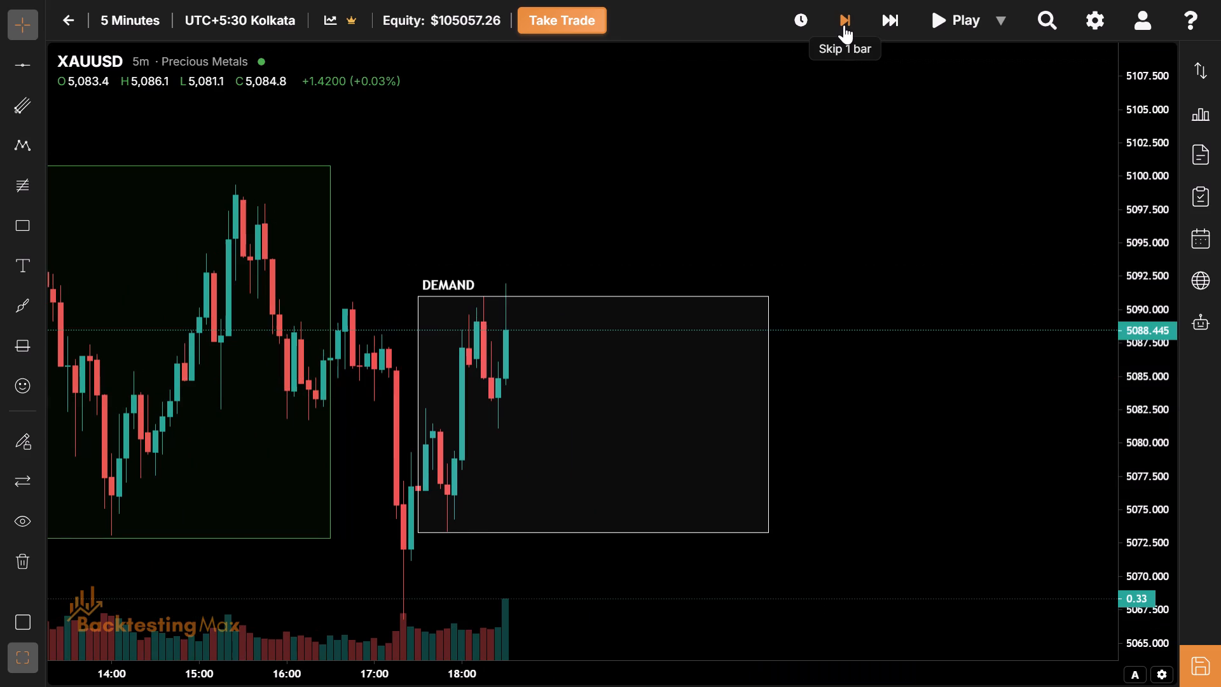
Switch the chart timeframe to 15 minutes.
left_click(144, 33)
left_click(178, 246)
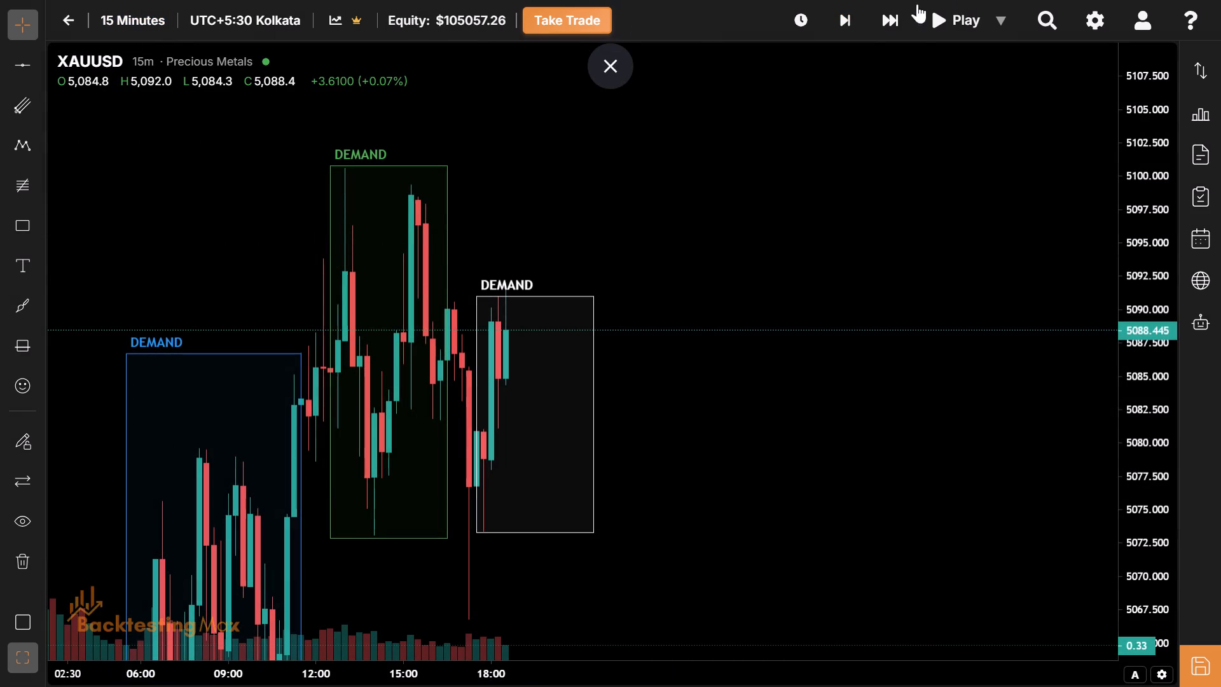
Advance the replay by one bar on the 15-minute chart.
left_click(860, 28)
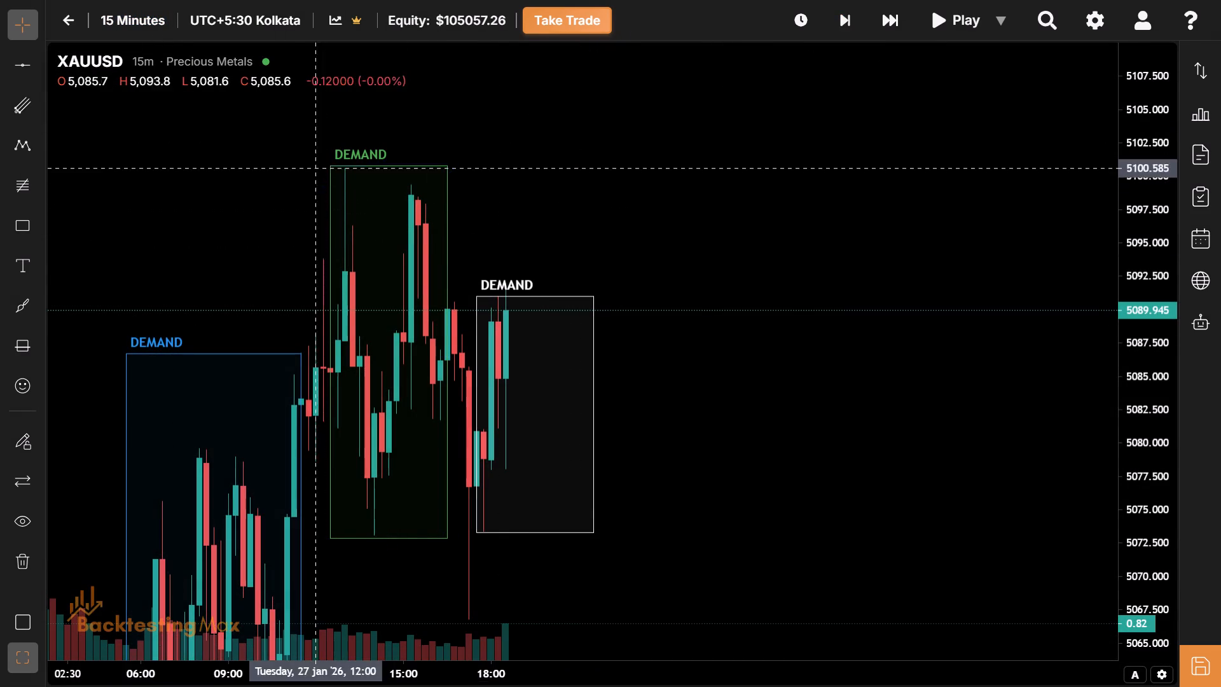
Start a new long market trade on XAUUSD and set its stop loss at about 5080.18.
left_click_drag(849, 182, 721, 131)
left_click_drag(721, 131, 748, 278)
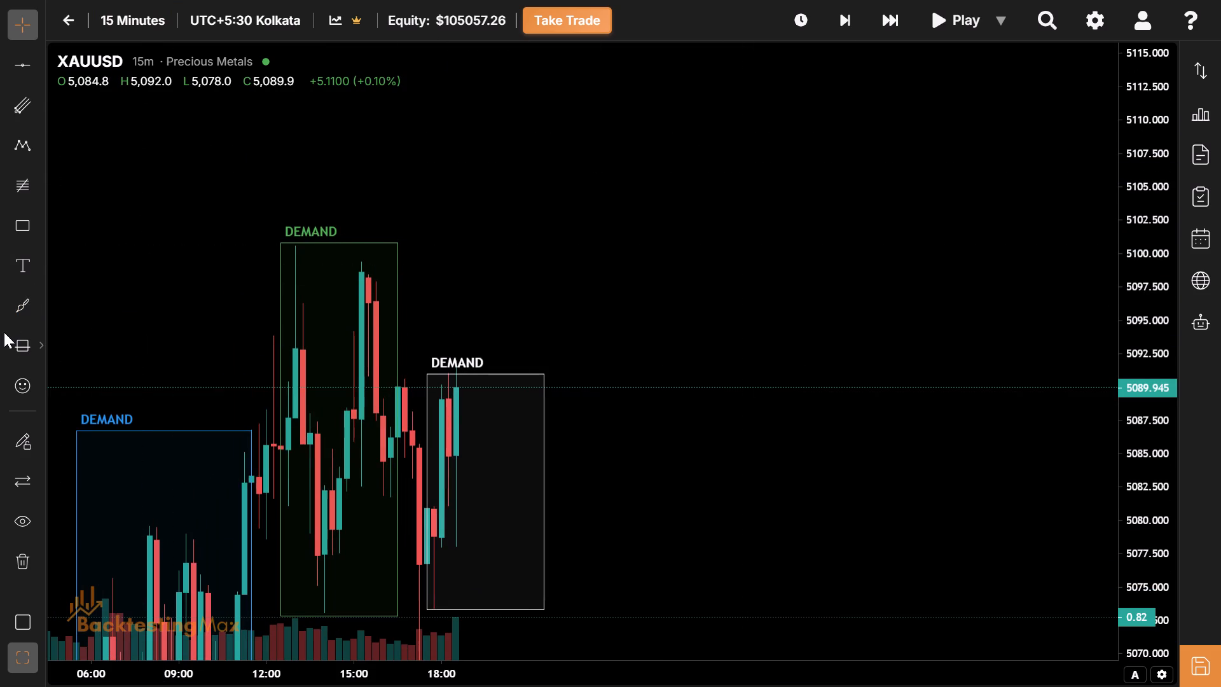
left_click(35, 347)
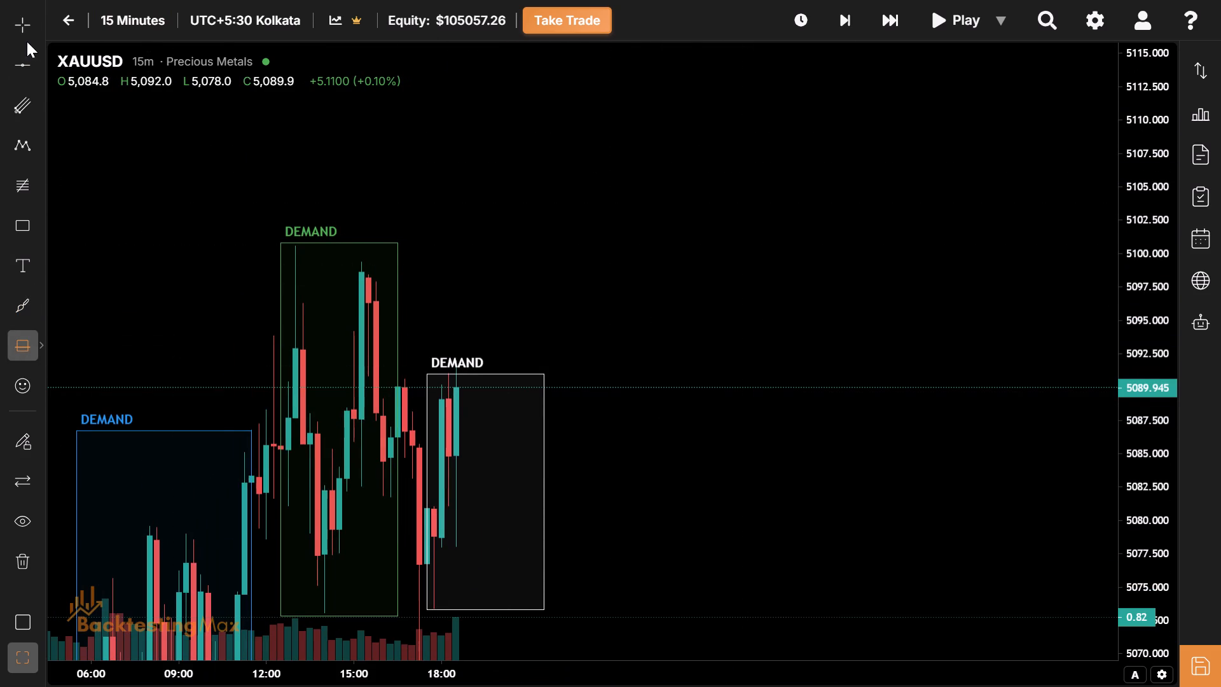
left_click(25, 32)
left_click_drag(814, 371, 765, 246)
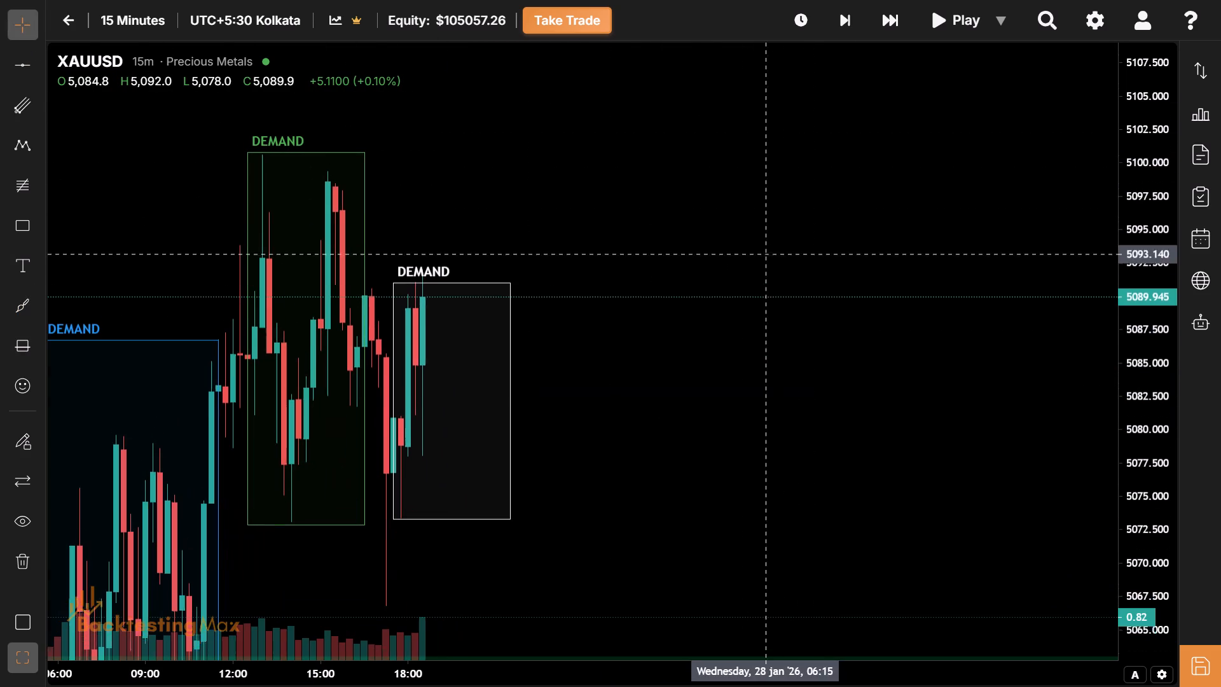
left_click_drag(765, 246, 765, 242)
left_click(560, 22)
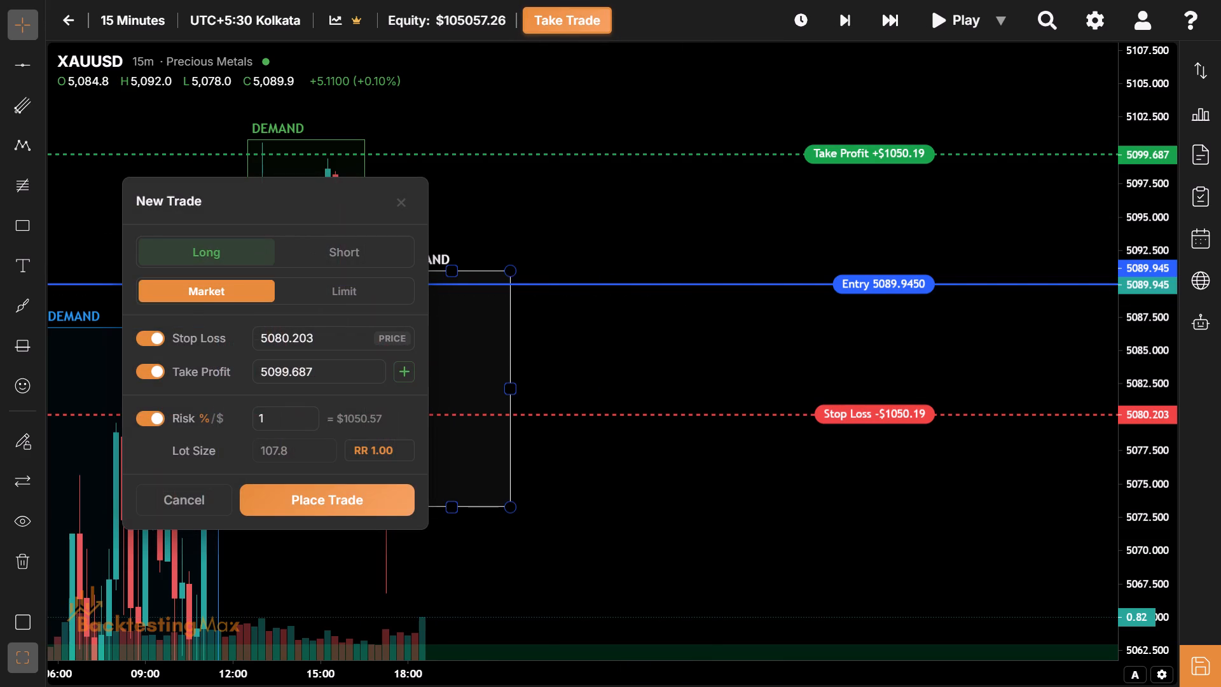
left_click_drag(263, 209, 1155, 363)
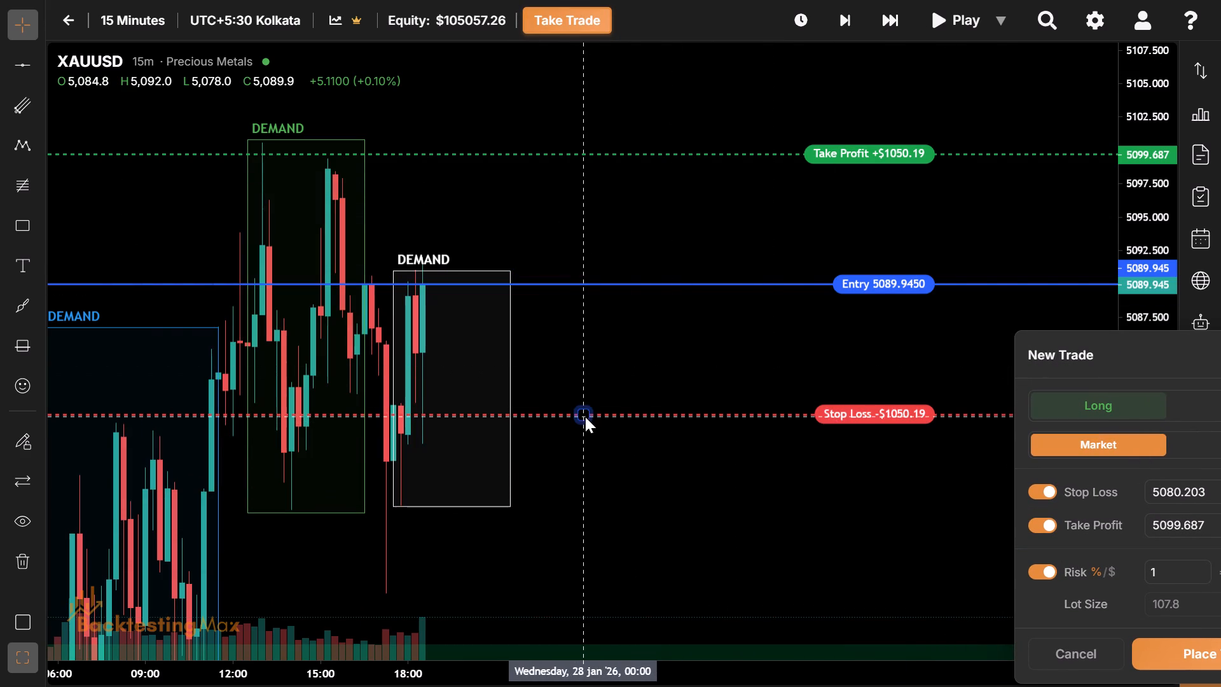
left_click_drag(586, 417, 661, 414)
left_click(696, 343)
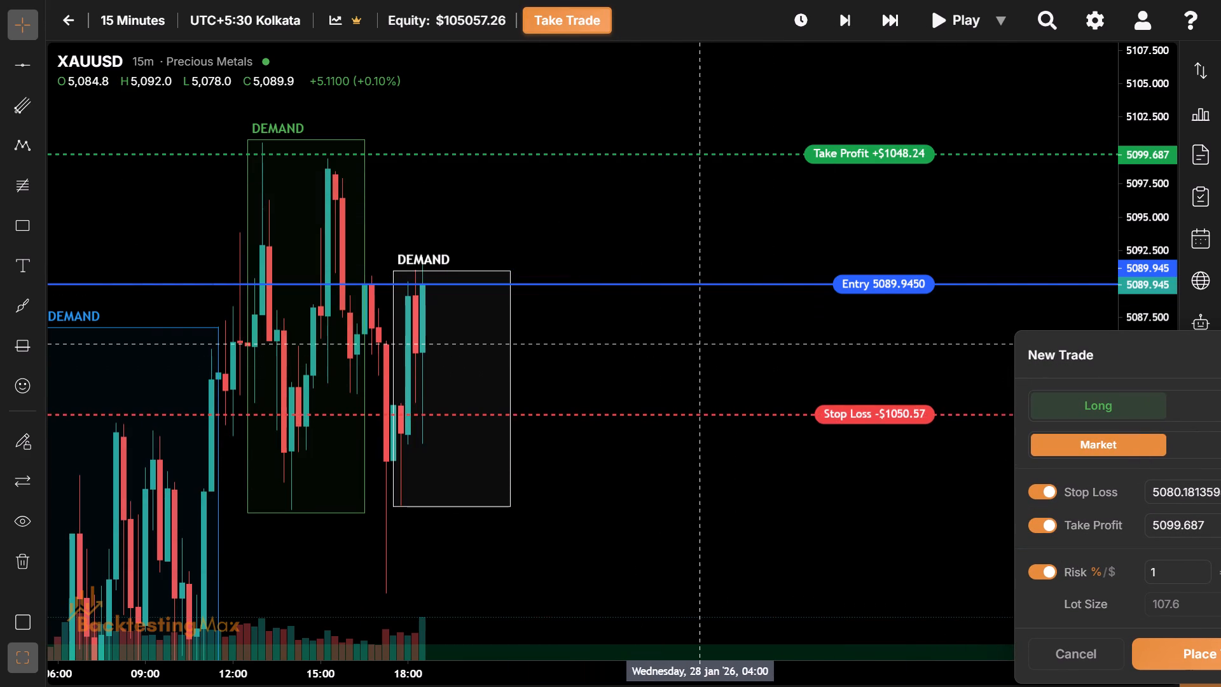
left_click_drag(1145, 363, 791, 209)
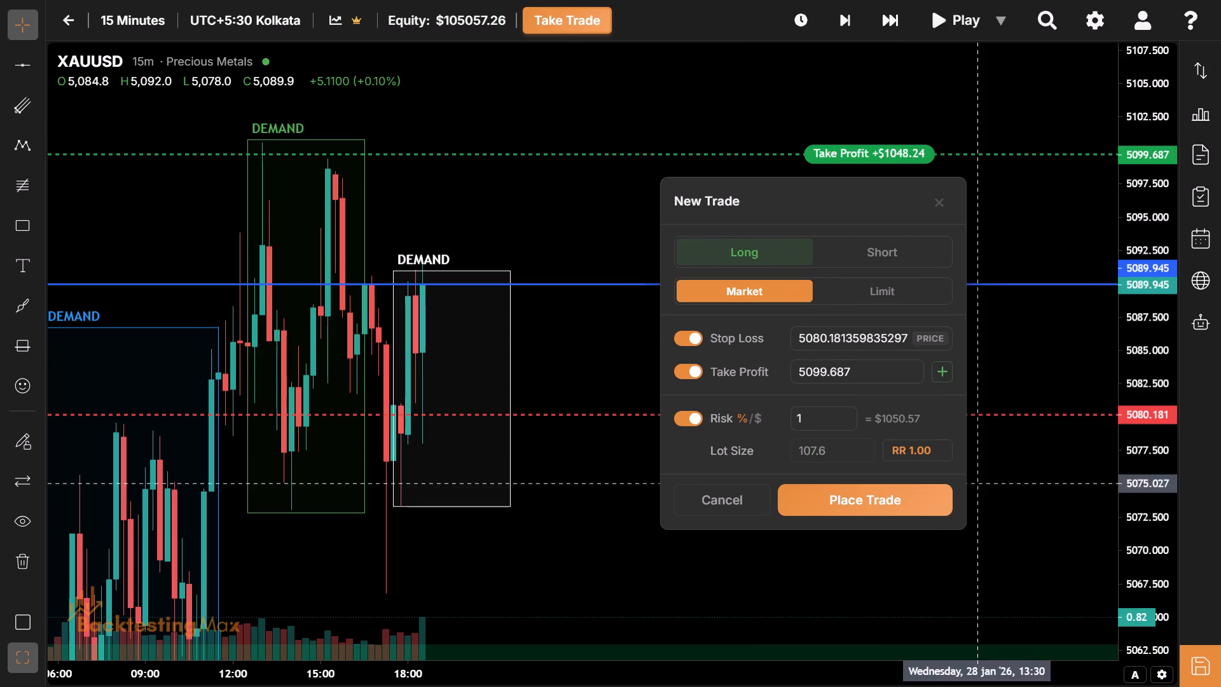
Set the trade's risk-reward ratio to 2 with 1% risk and place the trade.
left_click(943, 444)
left_click(943, 444)
key("BackSpace")
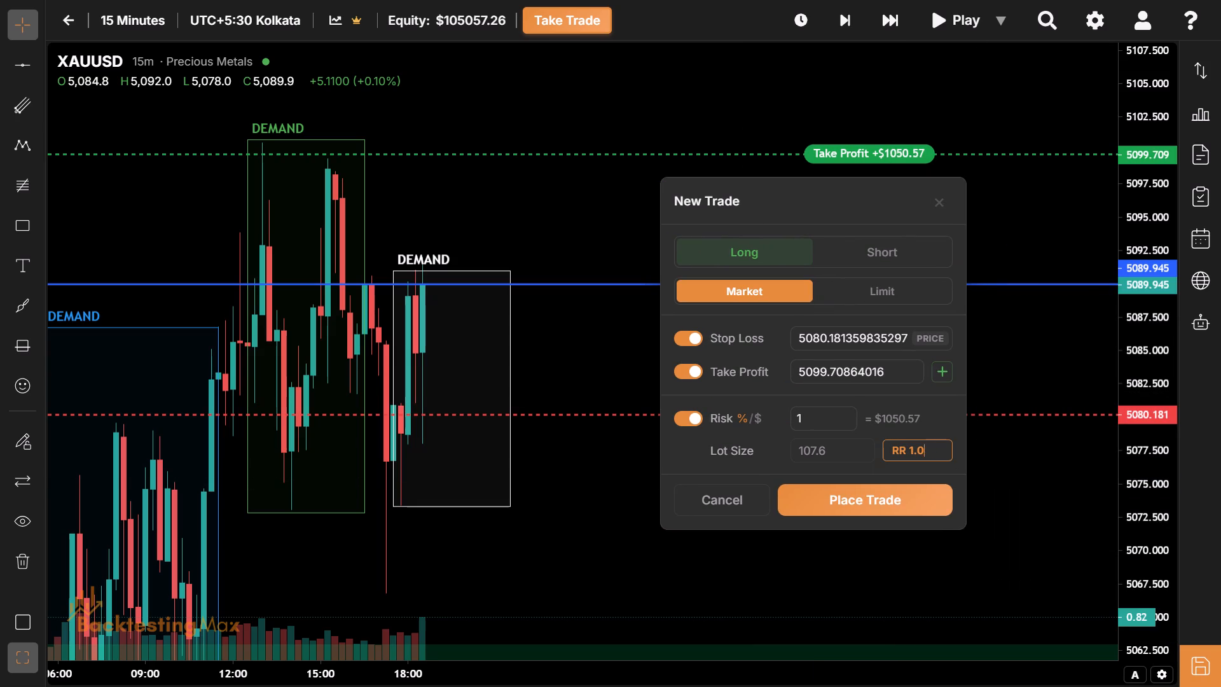
key("BackSpace")
key("BackSpace")
key("BackSpace")
key("2")
key("Return")
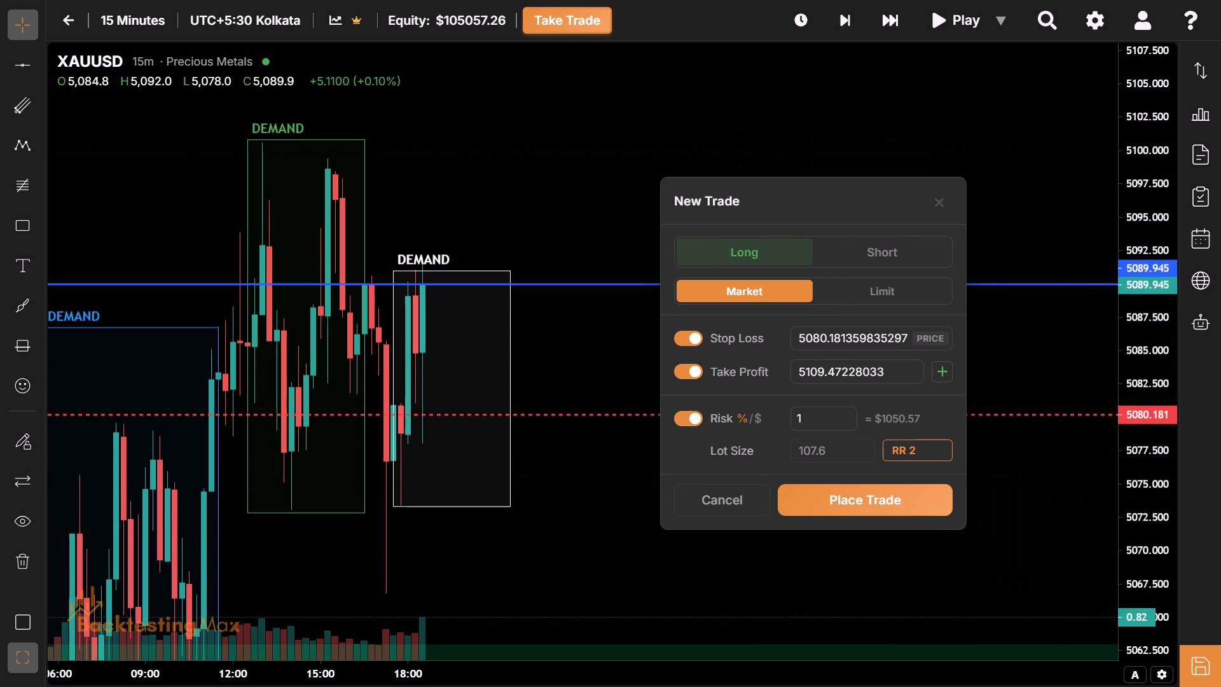
left_click(894, 501)
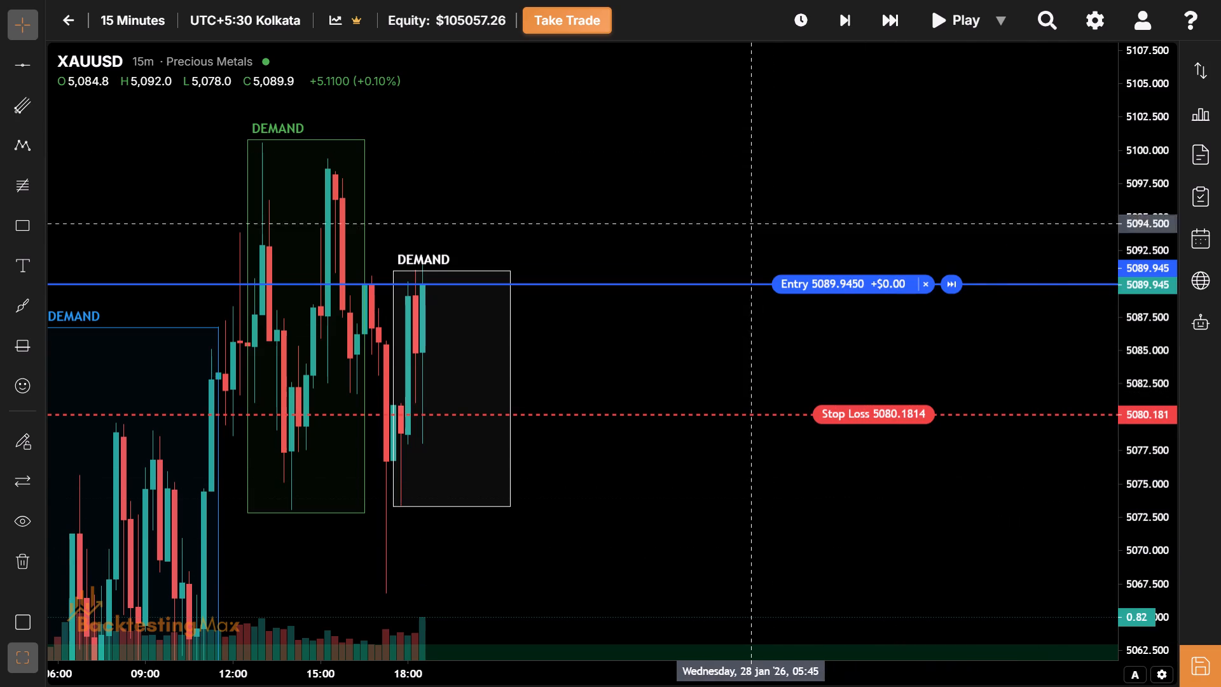
Switch the chart timeframe to 5 minutes and advance the replay by three bars to 18:55.
left_click_drag(707, 191, 705, 293)
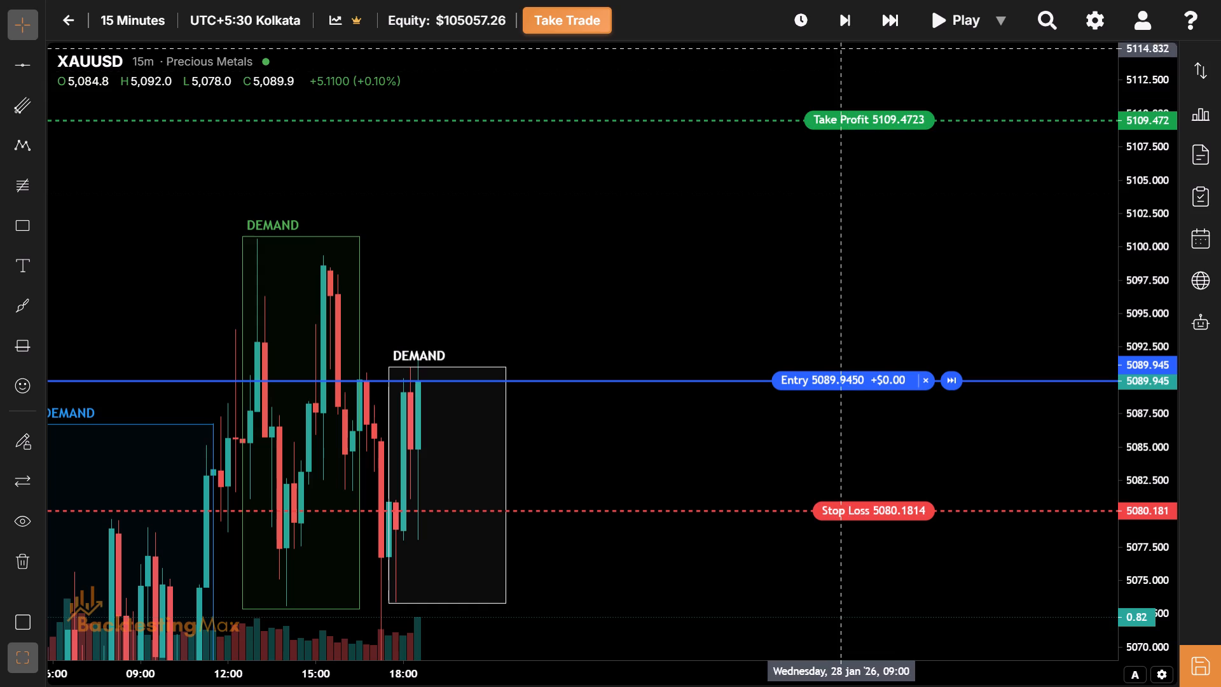
left_click(152, 27)
left_click(179, 195)
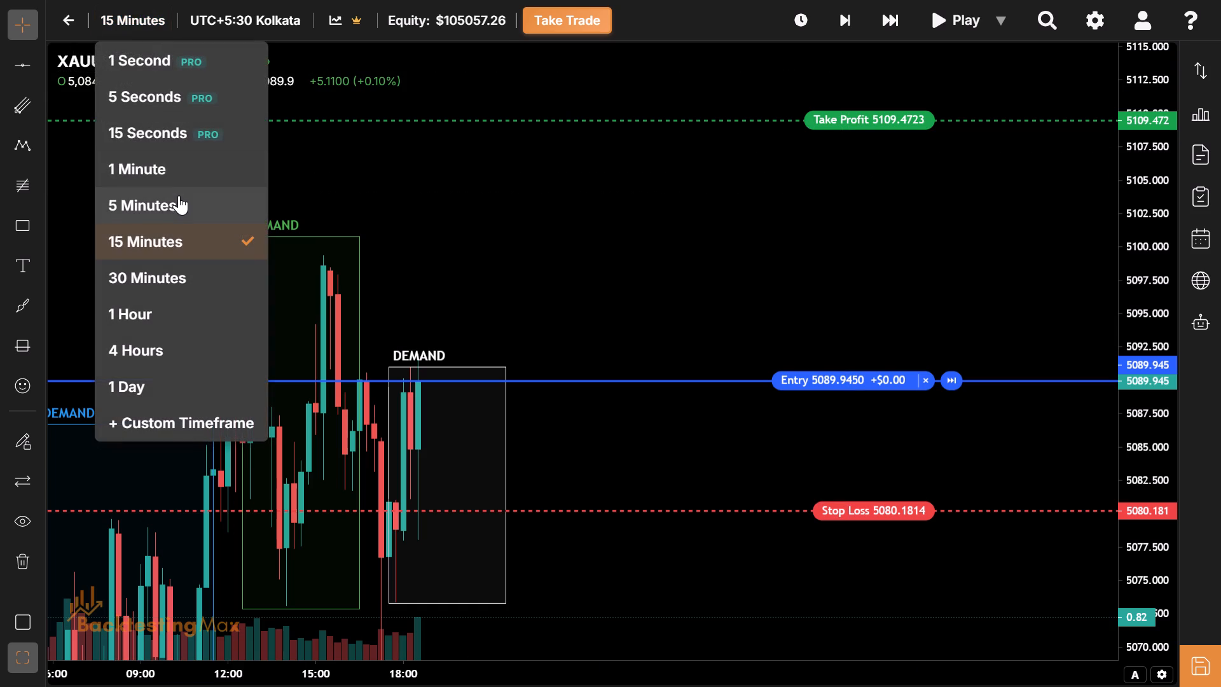
left_click_drag(554, 310, 482, 230)
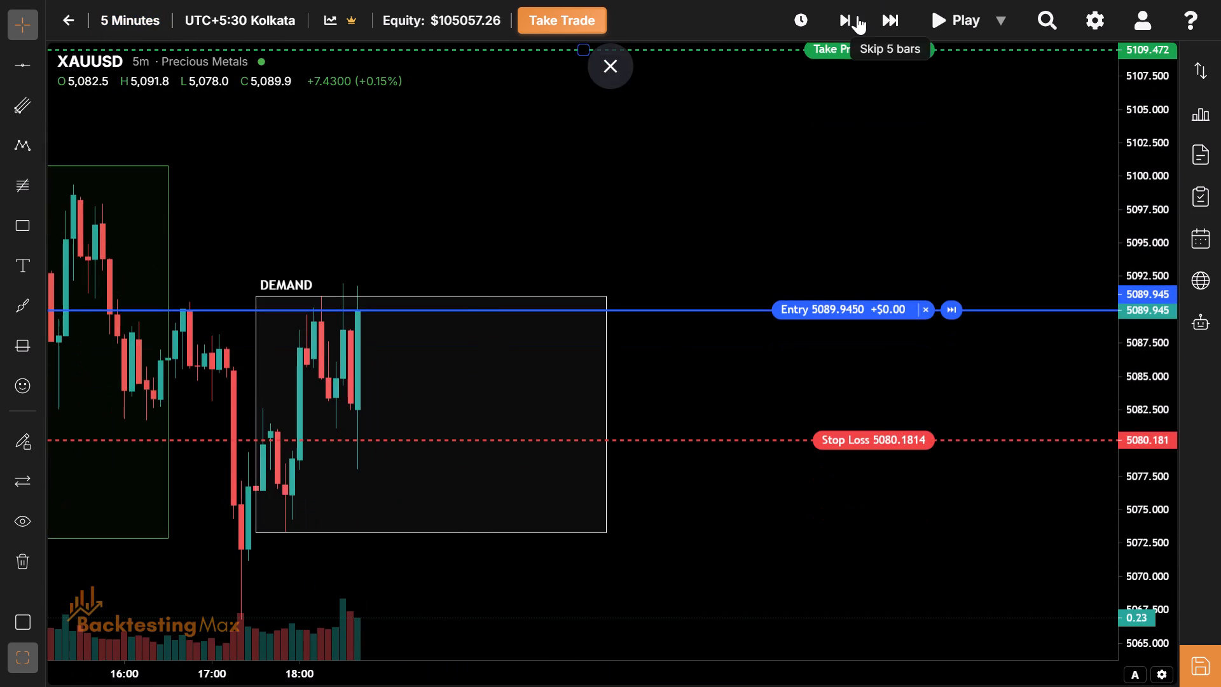
left_click(857, 15)
left_click(857, 15)
left_click(857, 15)
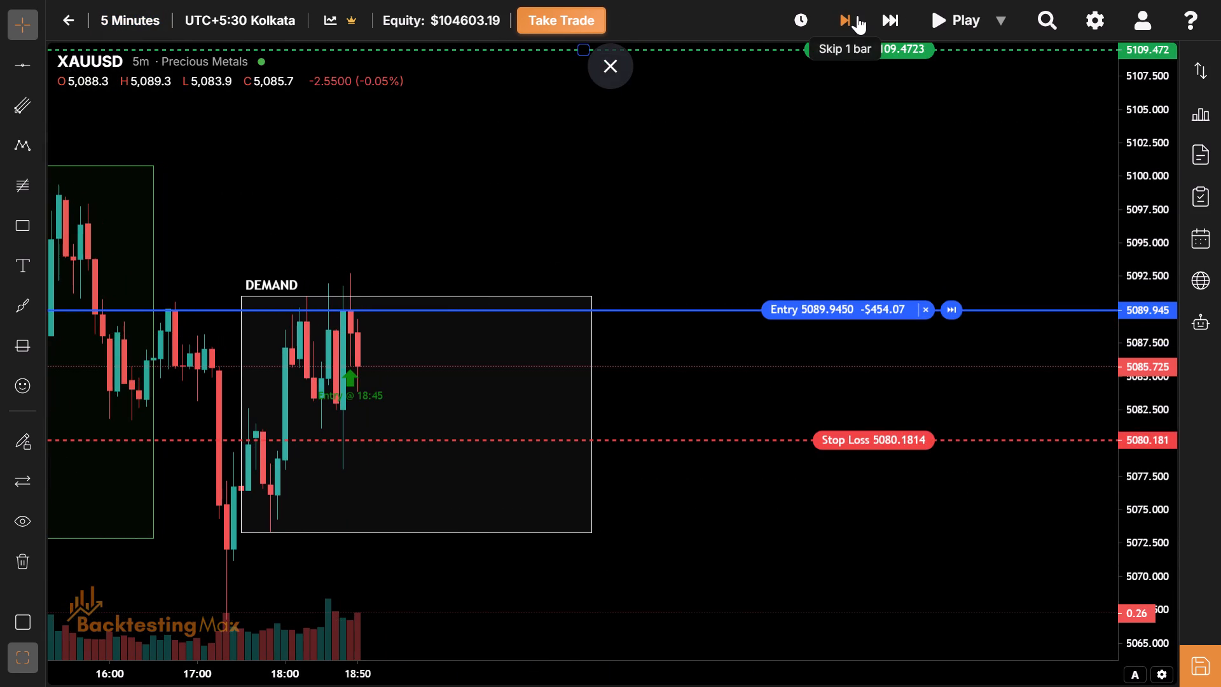
Raise the top of the NY session box to the session's high at about 5092.56.
left_click_drag(882, 350, 1010, 295)
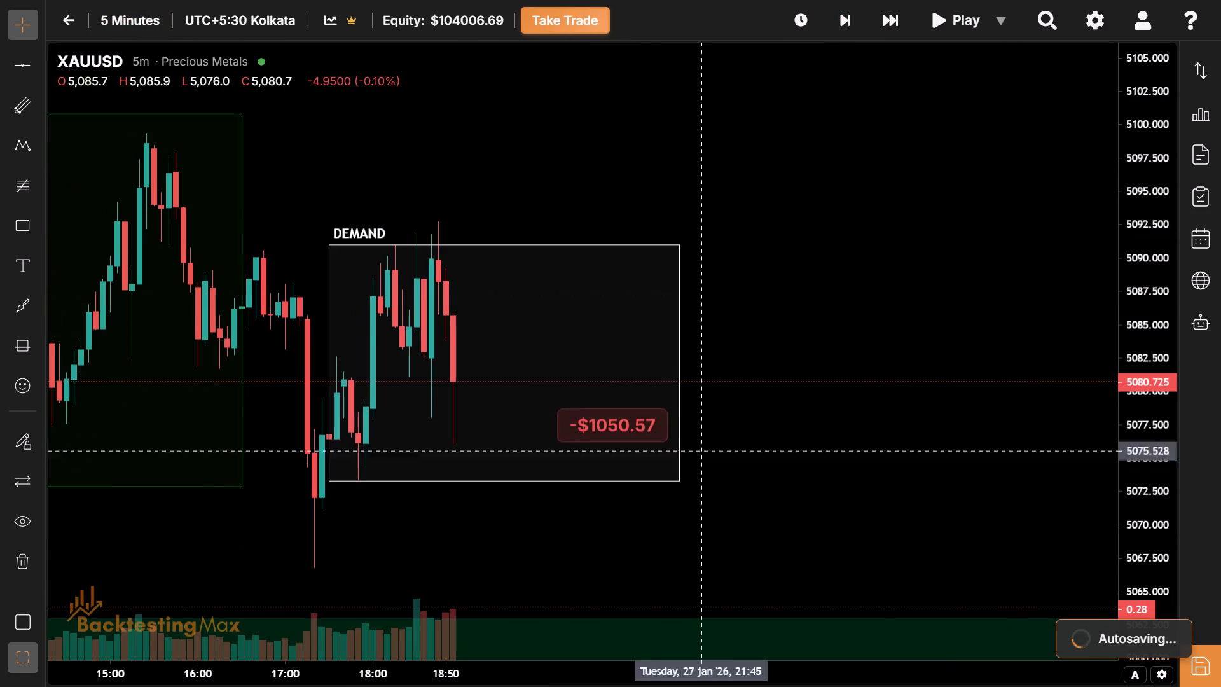
left_click_drag(582, 594, 883, 567)
left_click_drag(702, 566, 659, 552)
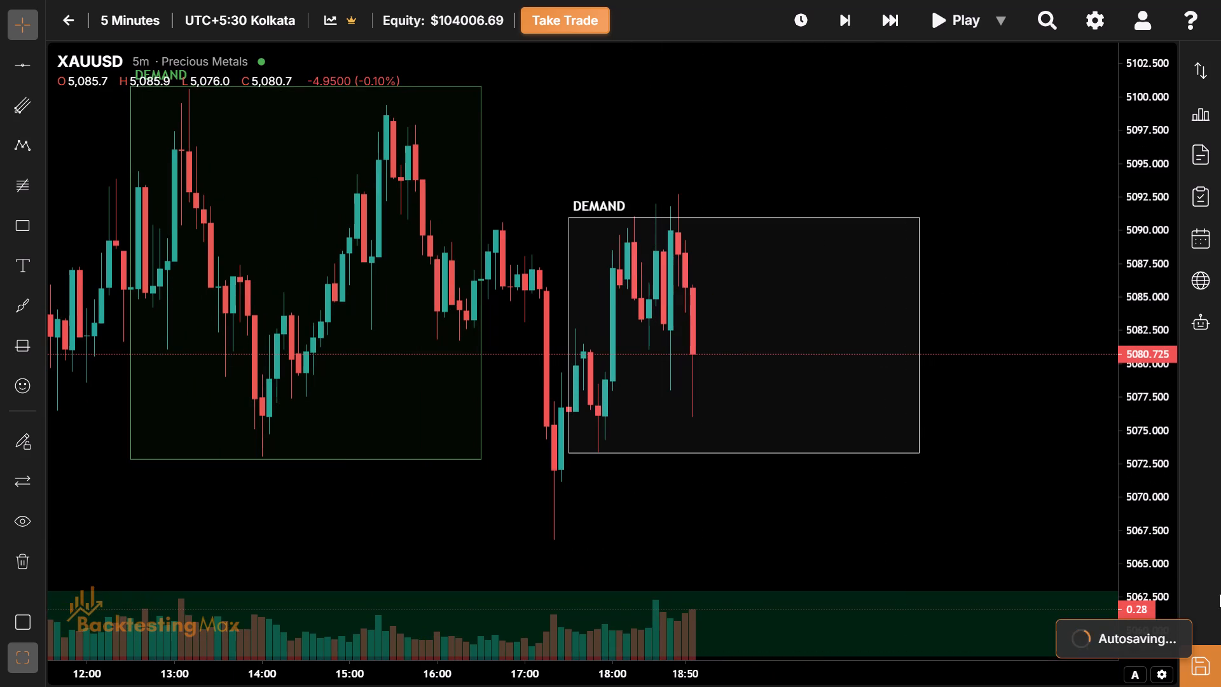
left_click_drag(1161, 585, 1145, 543)
left_click_drag(826, 347, 793, 416)
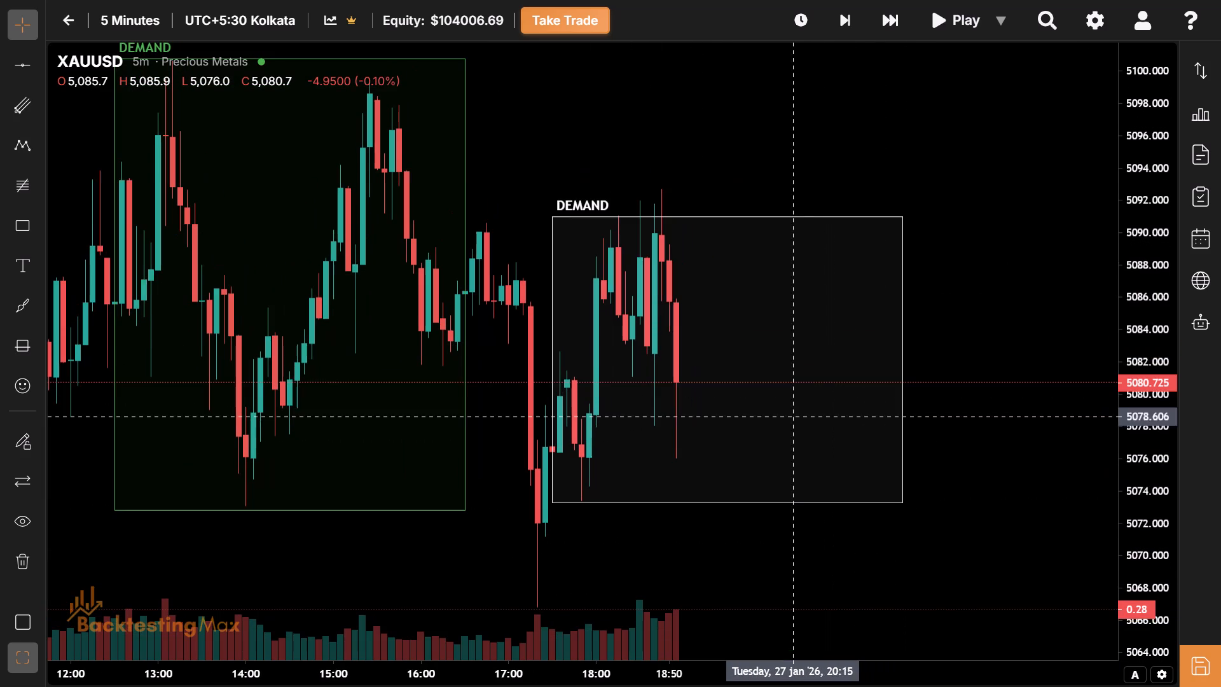
left_click_drag(725, 216, 725, 191)
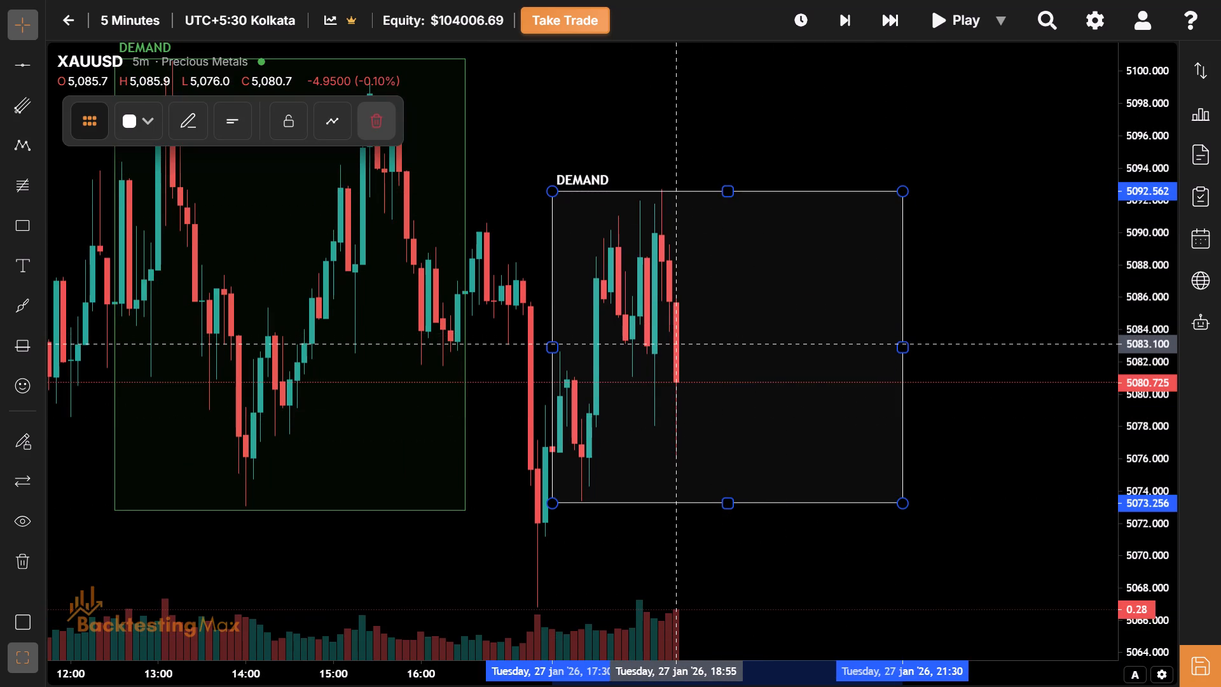
Advance the replay by two 5-minute bars to 19:05.
left_click_drag(699, 348, 639, 355)
left_click(846, 8)
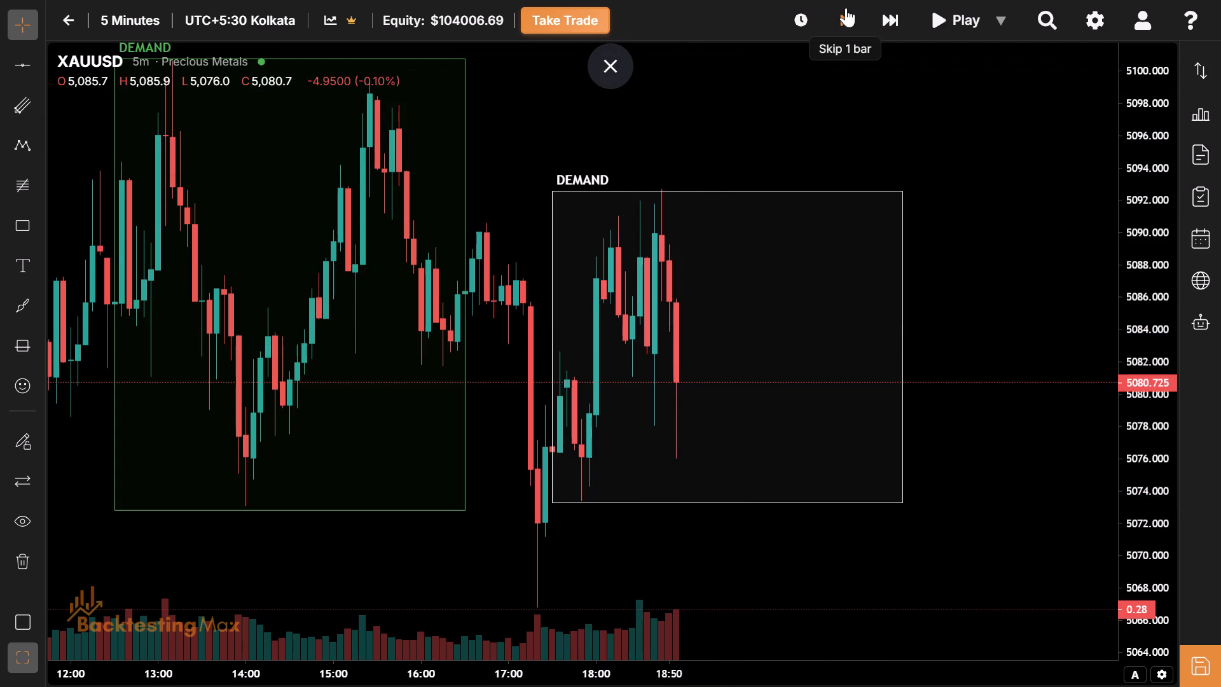
left_click_drag(666, 403, 545, 332)
left_click_drag(605, 339, 570, 390)
left_click(842, 20)
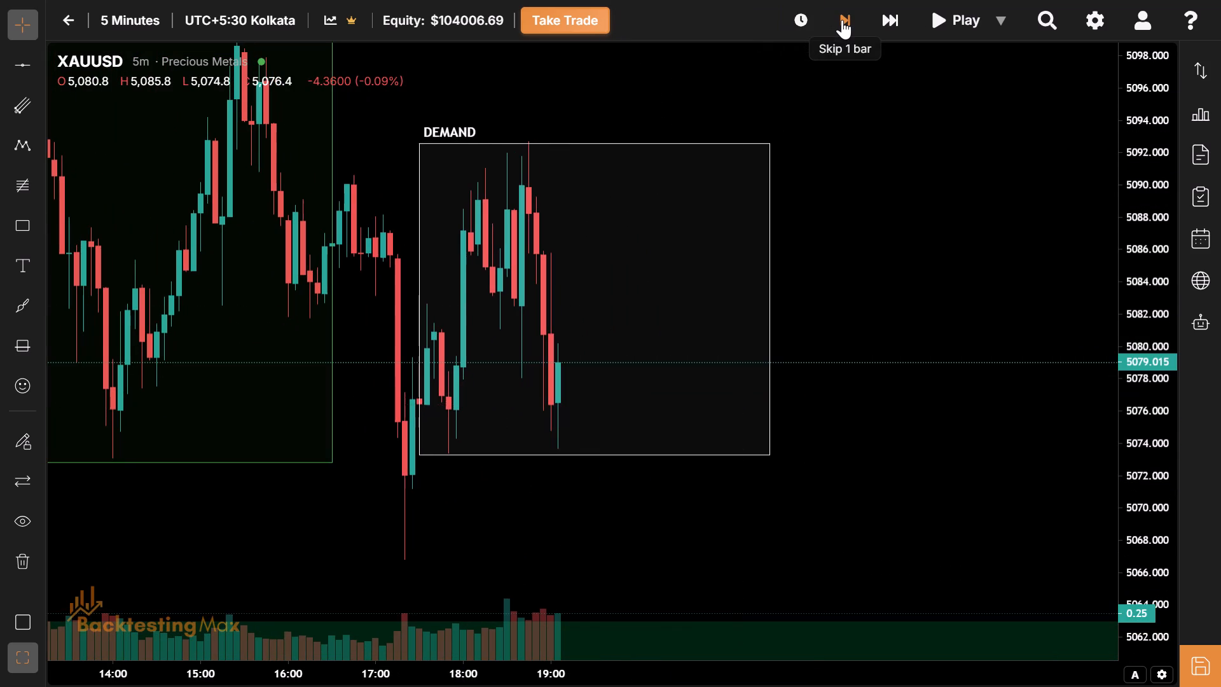
Examine the price action across the Asian, London and NY session boxes for a new trade setup.
left_click_drag(607, 390, 537, 444)
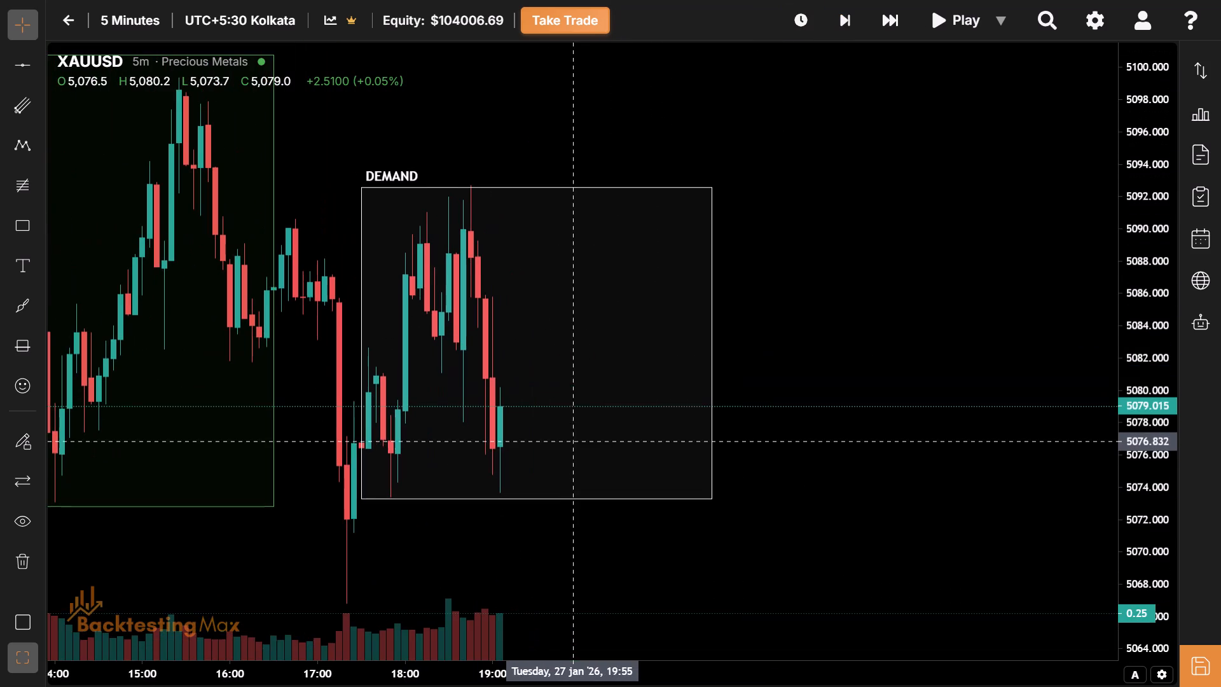
left_click_drag(591, 438, 559, 401)
left_click_drag(559, 401, 553, 452)
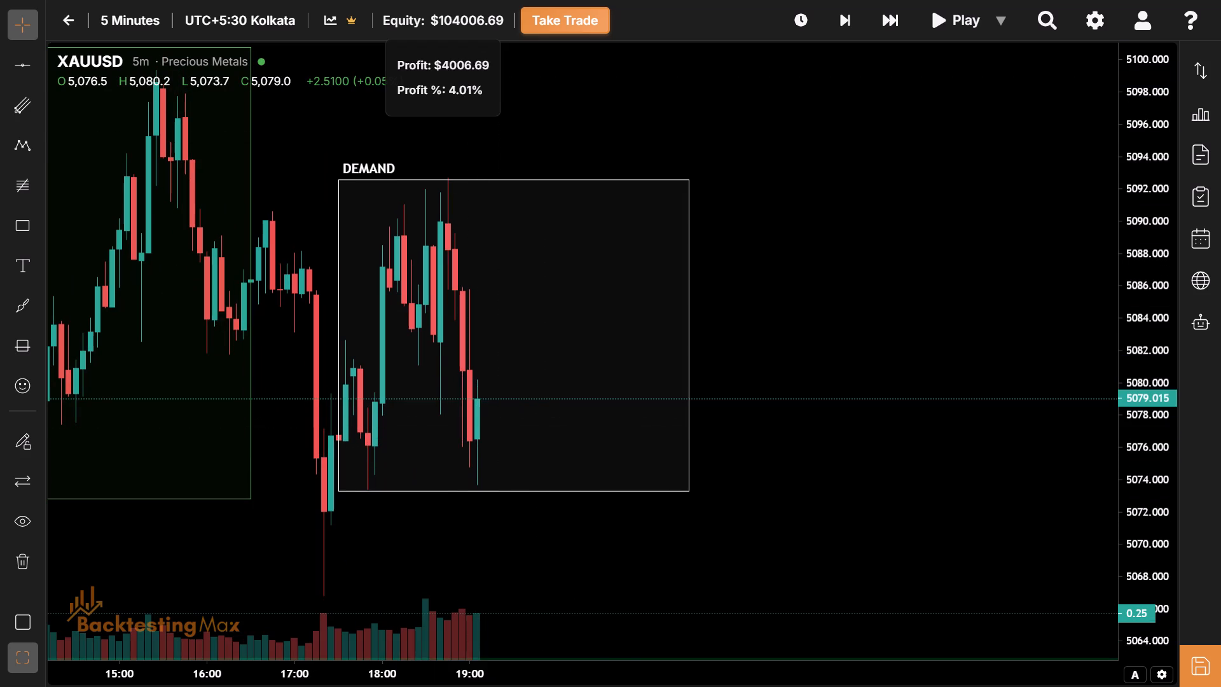
left_click_drag(519, 296, 831, 232)
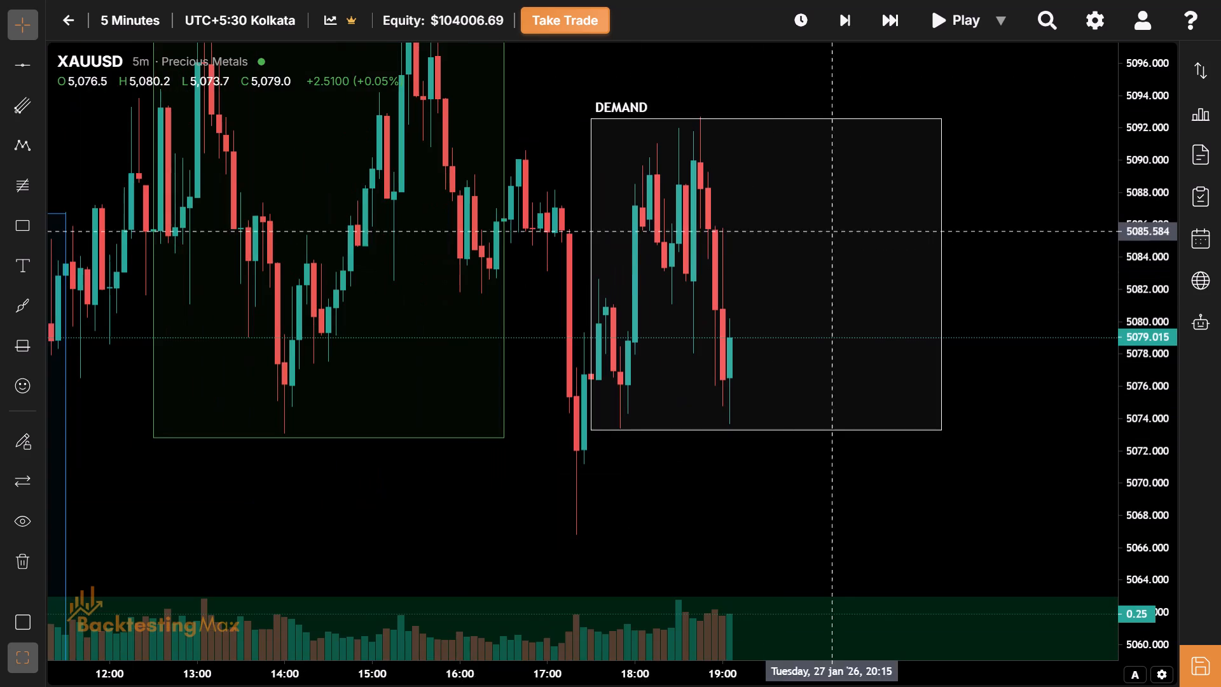
left_click_drag(464, 553, 683, 534)
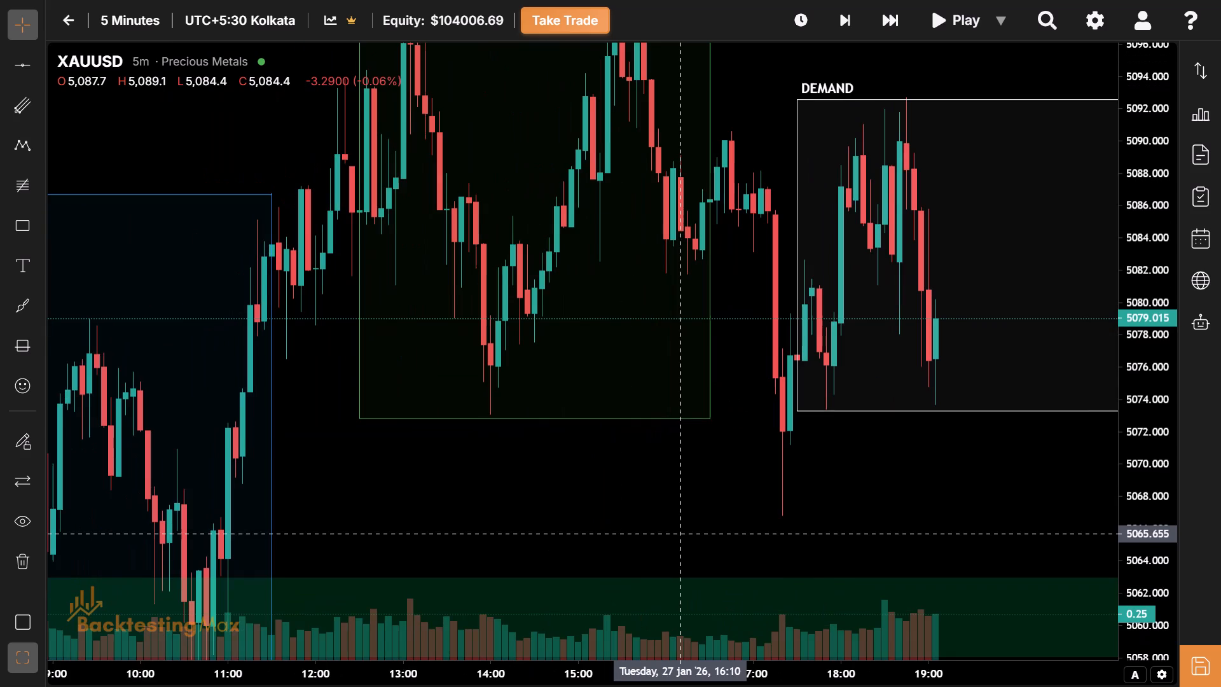
left_click_drag(683, 534, 573, 531)
left_click_drag(820, 536, 633, 549)
left_click_drag(759, 352, 628, 403)
left_click_drag(628, 403, 551, 441)
left_click_drag(707, 354, 611, 413)
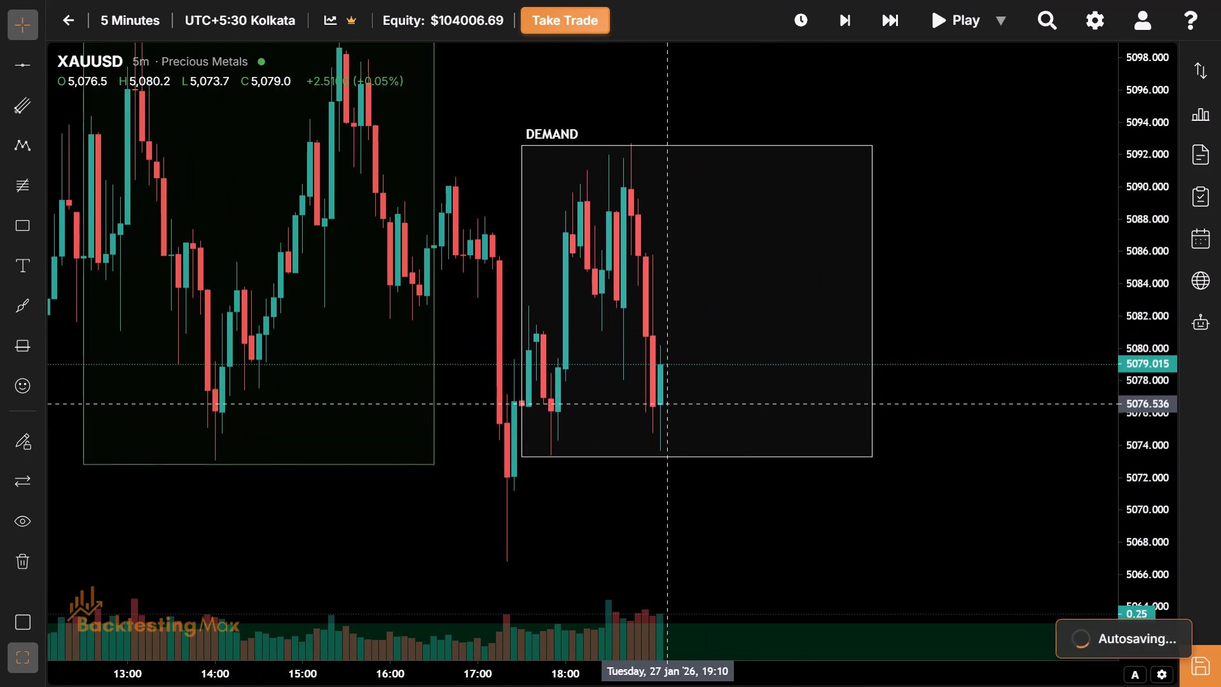
left_click_drag(659, 408, 583, 440)
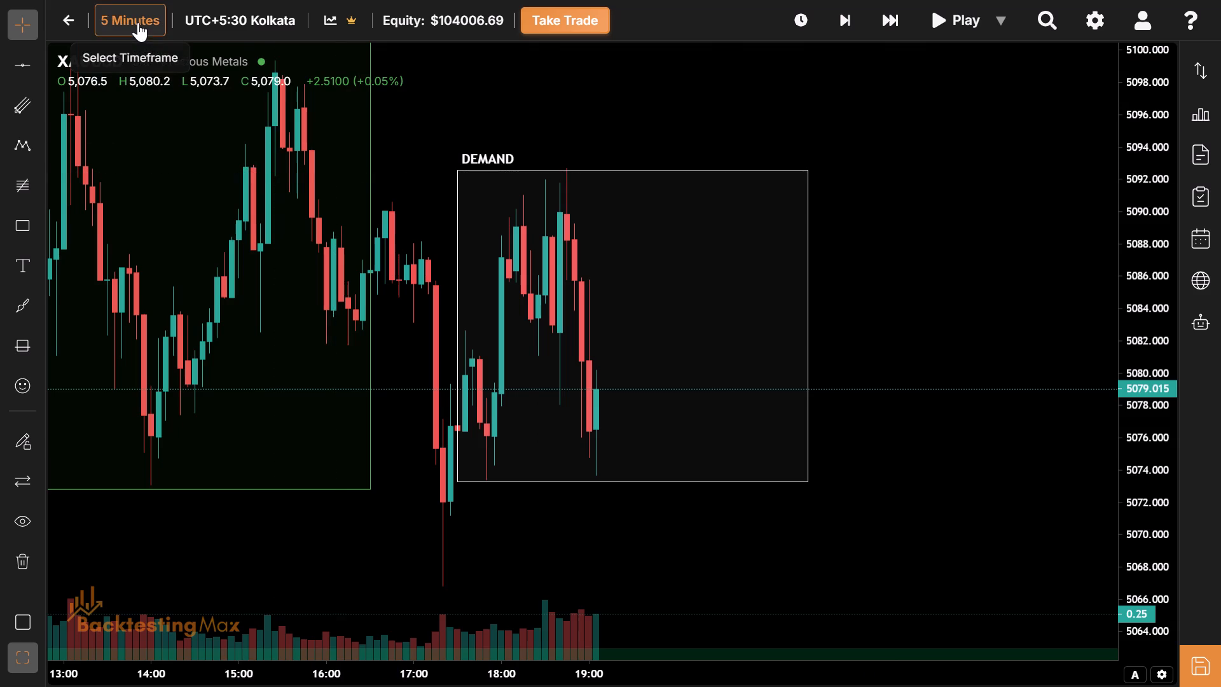
Switch the chart timeframe to 15 minutes and advance the replay by two bars to the 19:15 bar.
left_click(138, 22)
left_click(158, 225)
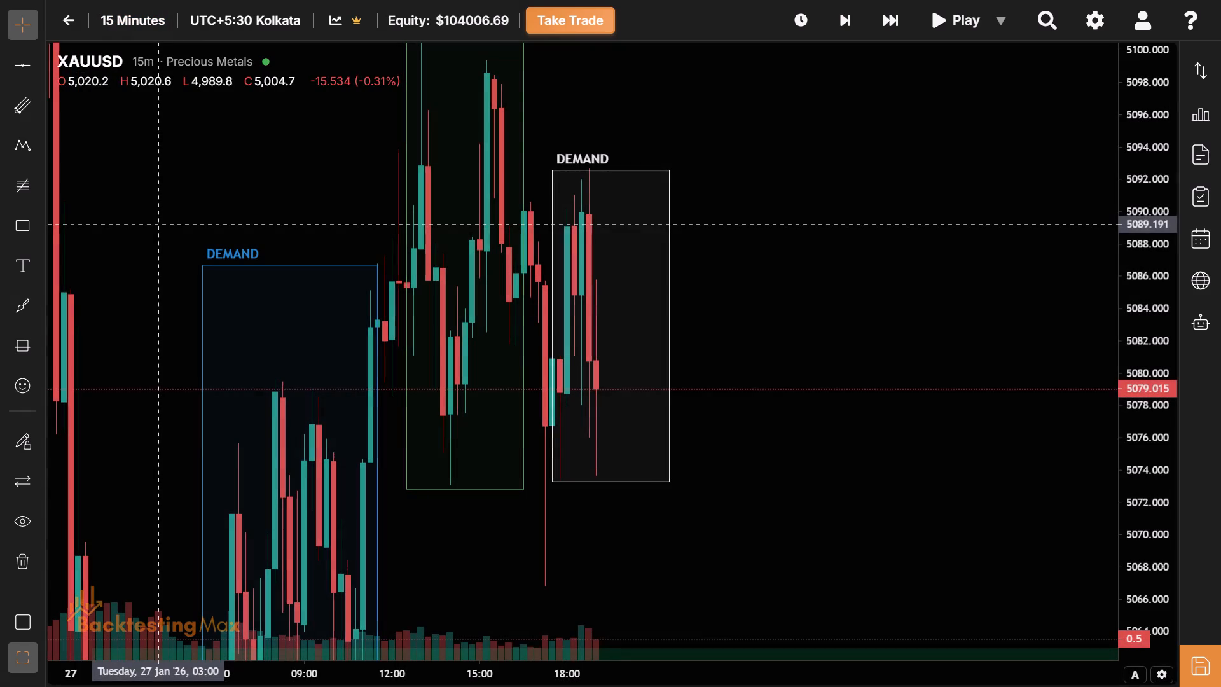
left_click(827, 18)
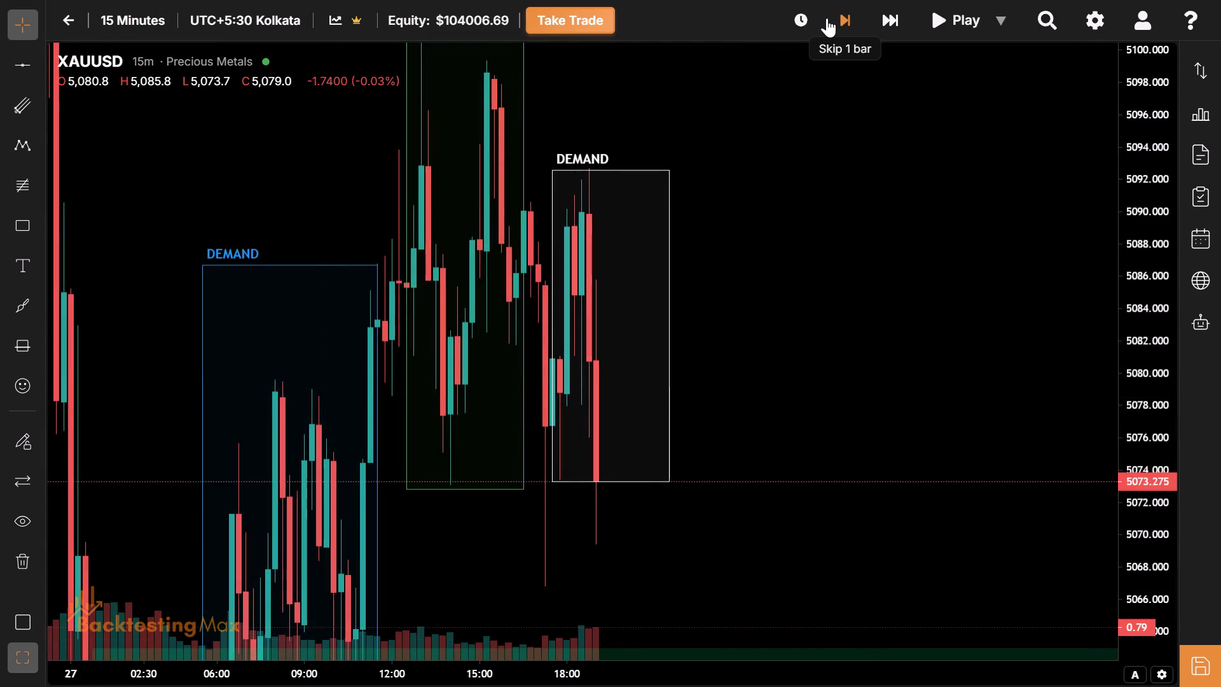
left_click(827, 18)
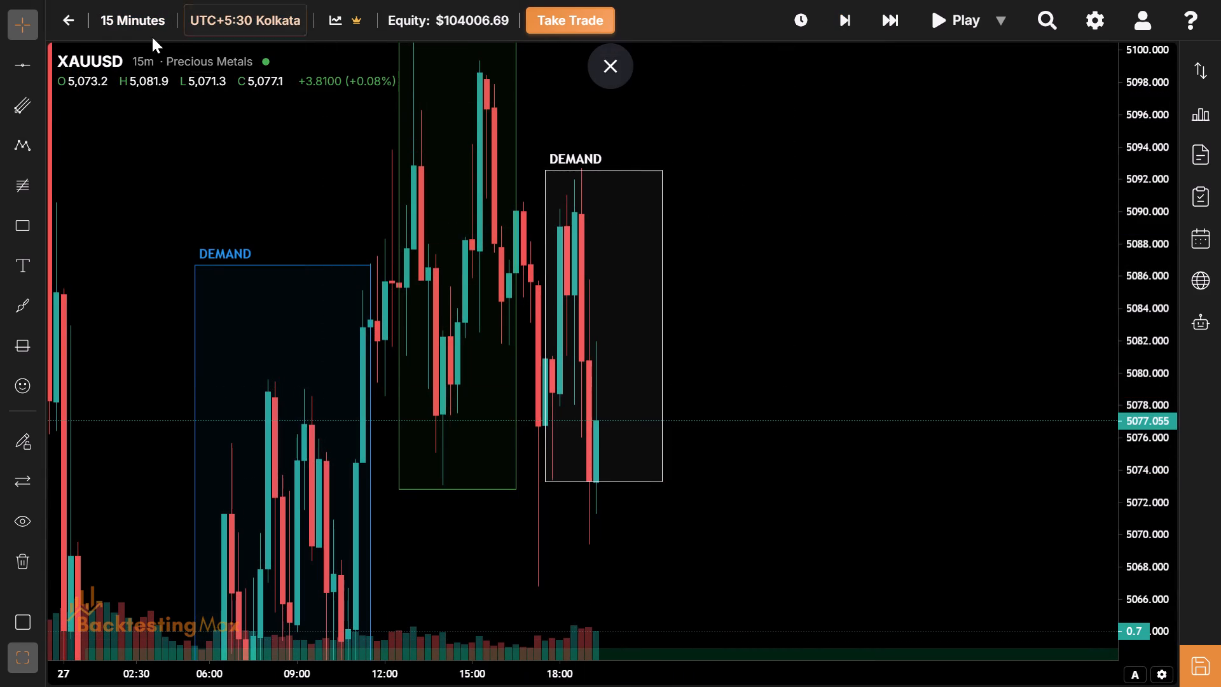
Switch the chart timeframe back to 5 minutes.
left_click(143, 31)
left_click(198, 202)
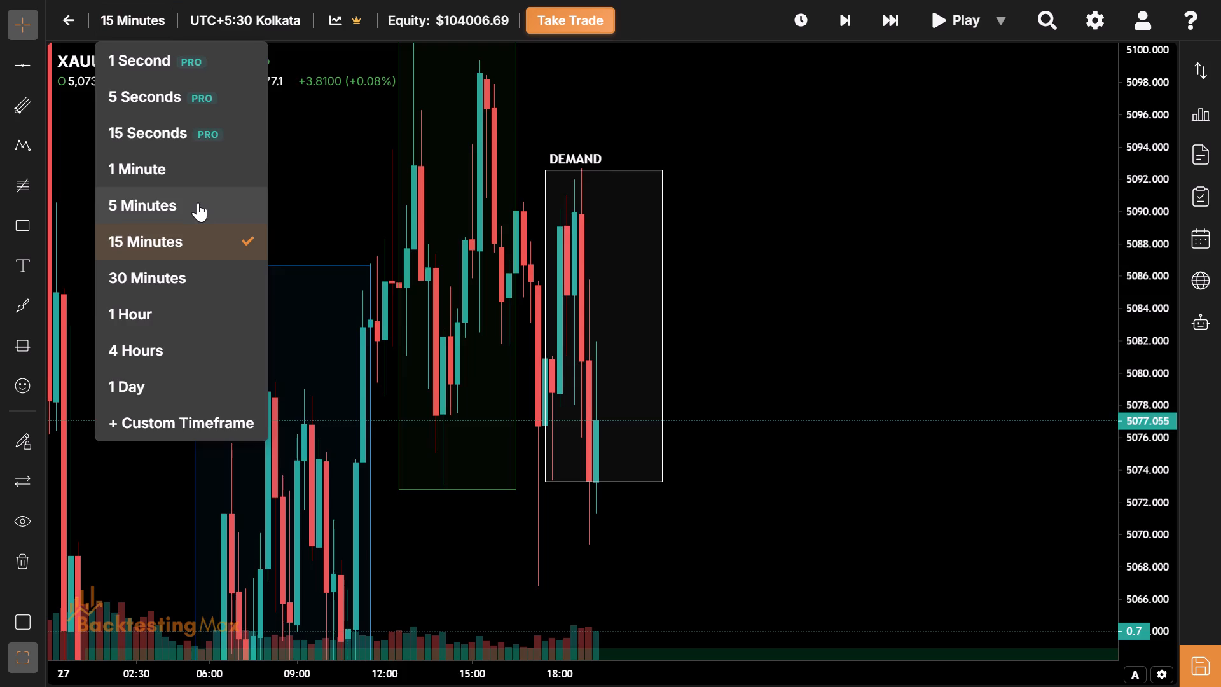
Examine the latest 5-minute candles around the lower edge of the NY session box.
left_click_drag(608, 541, 631, 548)
left_click_drag(631, 548, 585, 545)
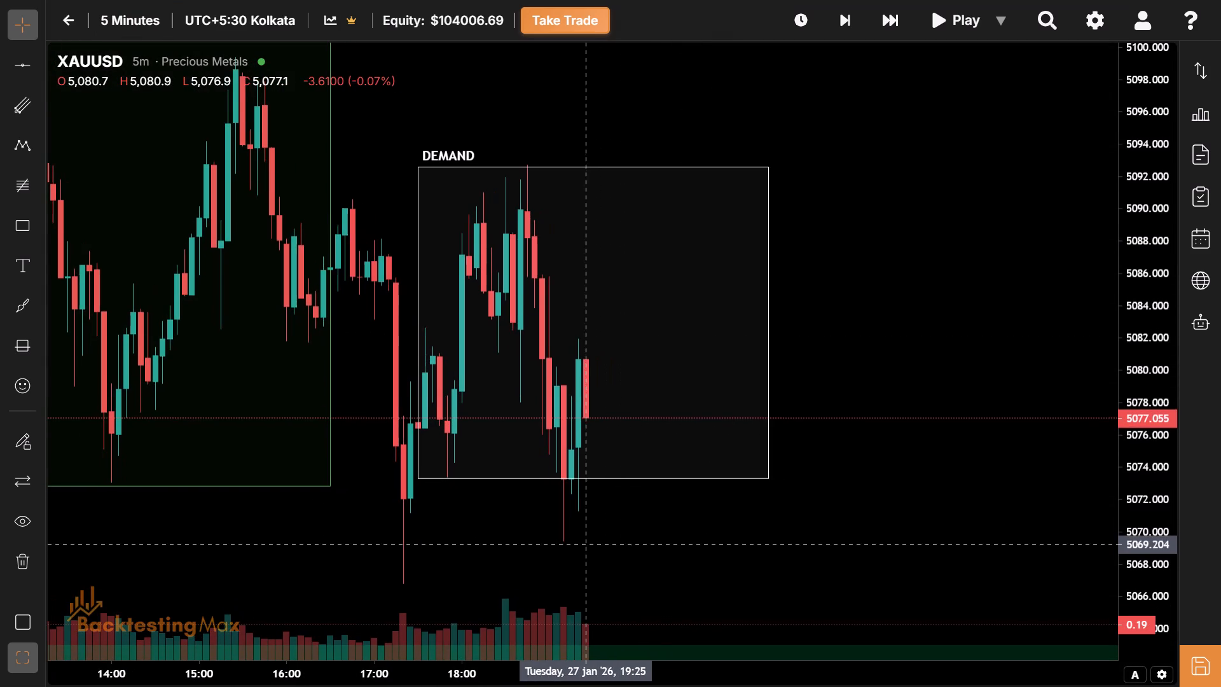
left_click_drag(665, 385, 588, 392)
left_click_drag(588, 392, 511, 393)
left_click_drag(511, 393, 496, 413)
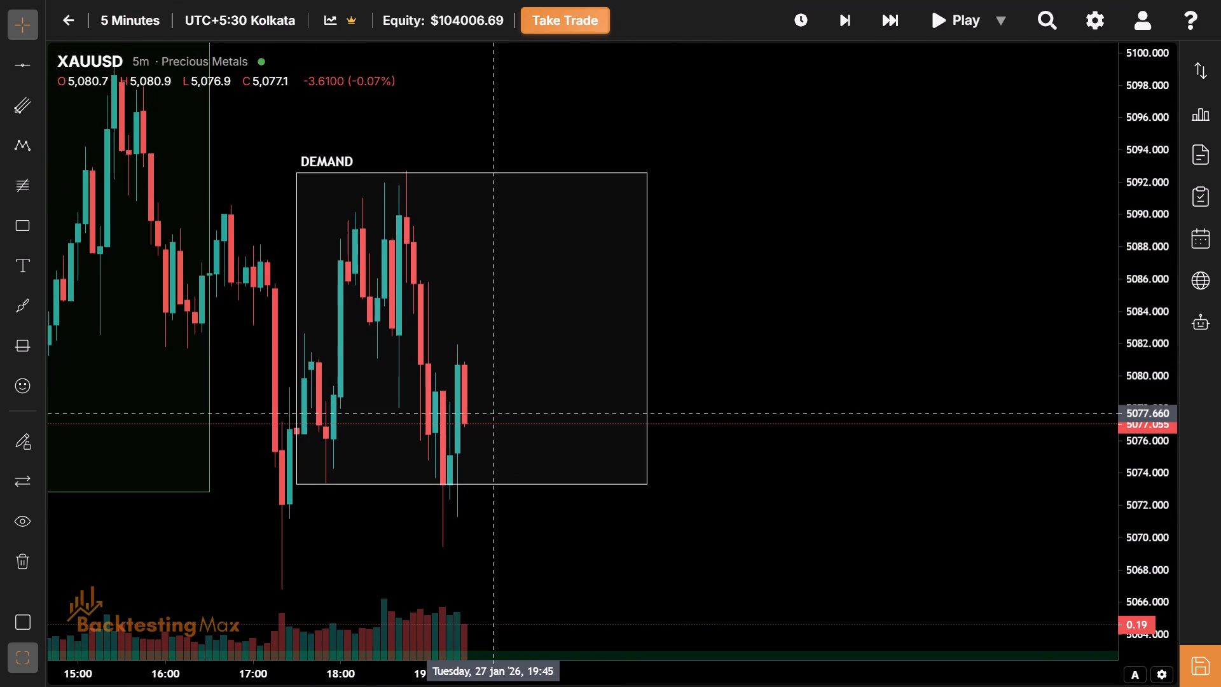
left_click(502, 410)
left_click_drag(496, 412, 481, 398)
left_click_drag(481, 398, 466, 364)
left_click_drag(466, 364, 559, 350)
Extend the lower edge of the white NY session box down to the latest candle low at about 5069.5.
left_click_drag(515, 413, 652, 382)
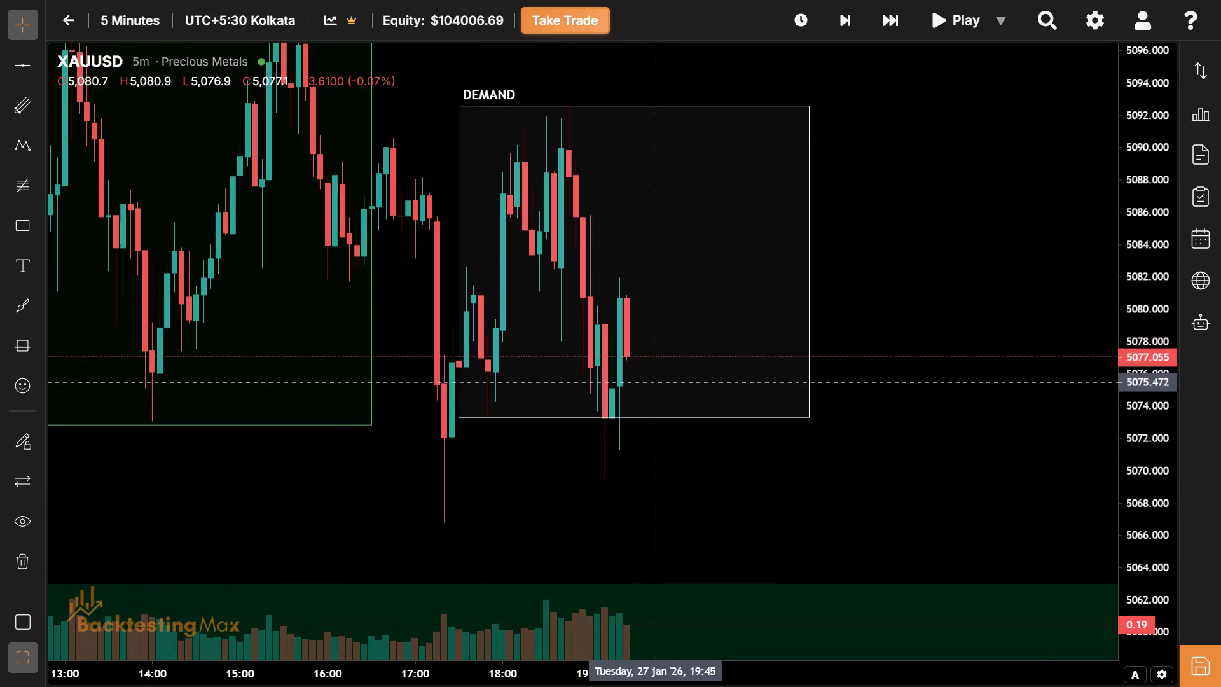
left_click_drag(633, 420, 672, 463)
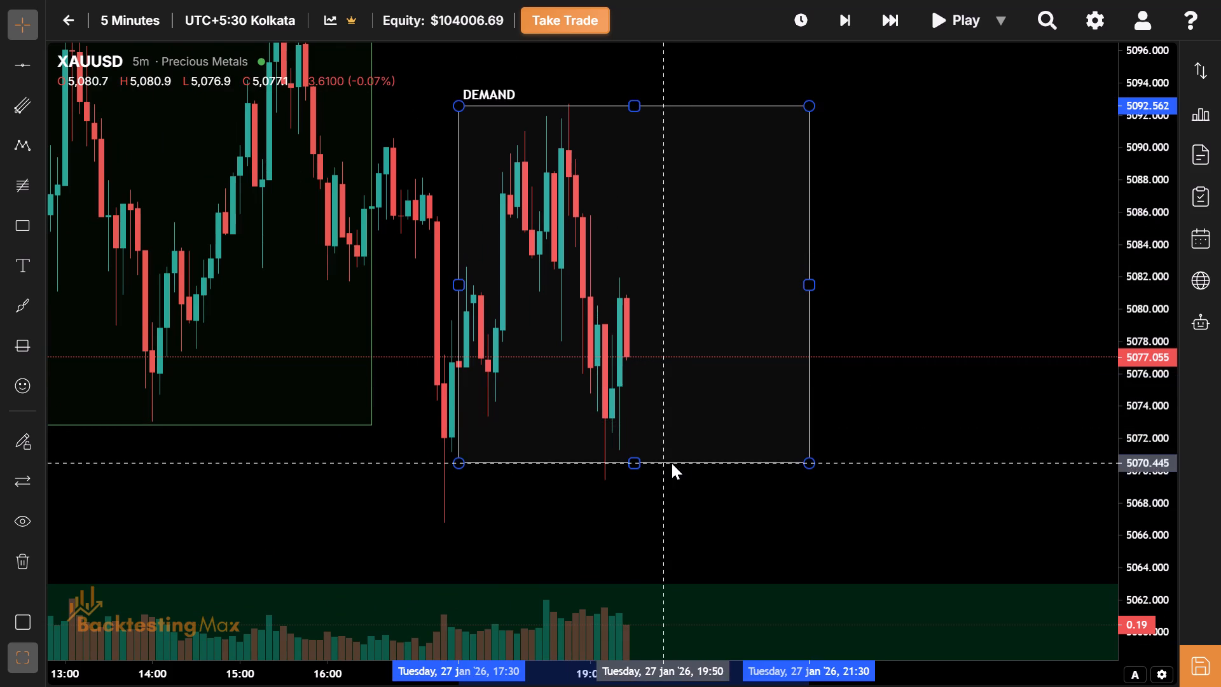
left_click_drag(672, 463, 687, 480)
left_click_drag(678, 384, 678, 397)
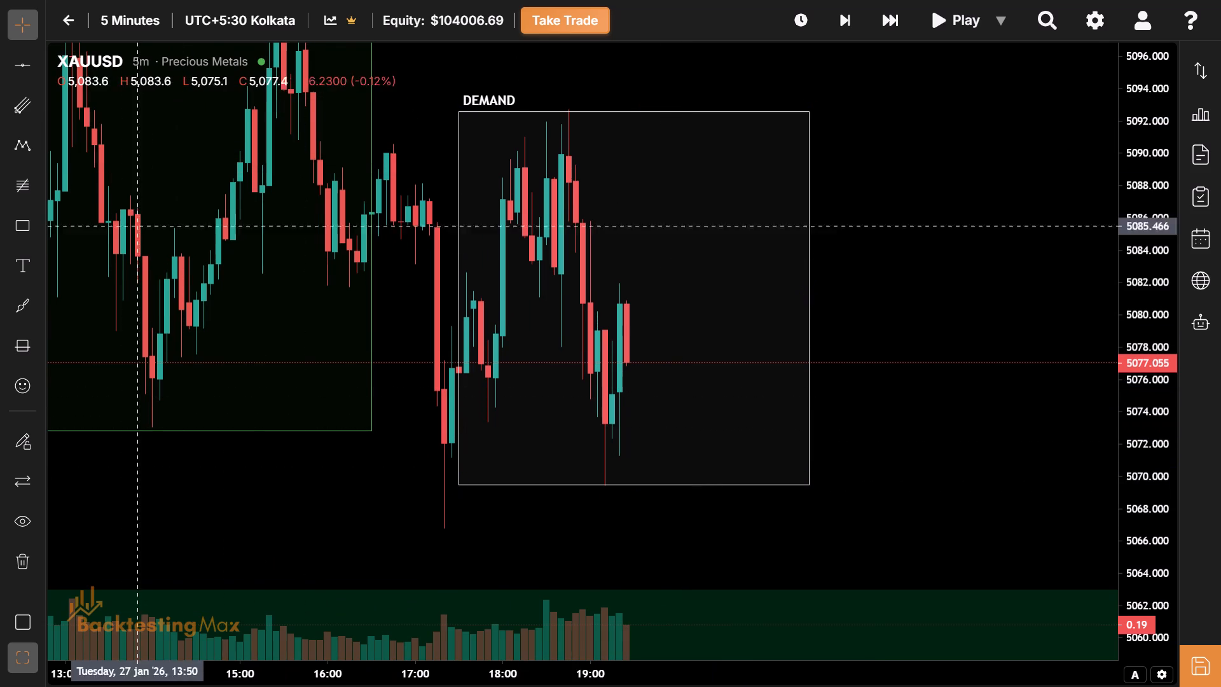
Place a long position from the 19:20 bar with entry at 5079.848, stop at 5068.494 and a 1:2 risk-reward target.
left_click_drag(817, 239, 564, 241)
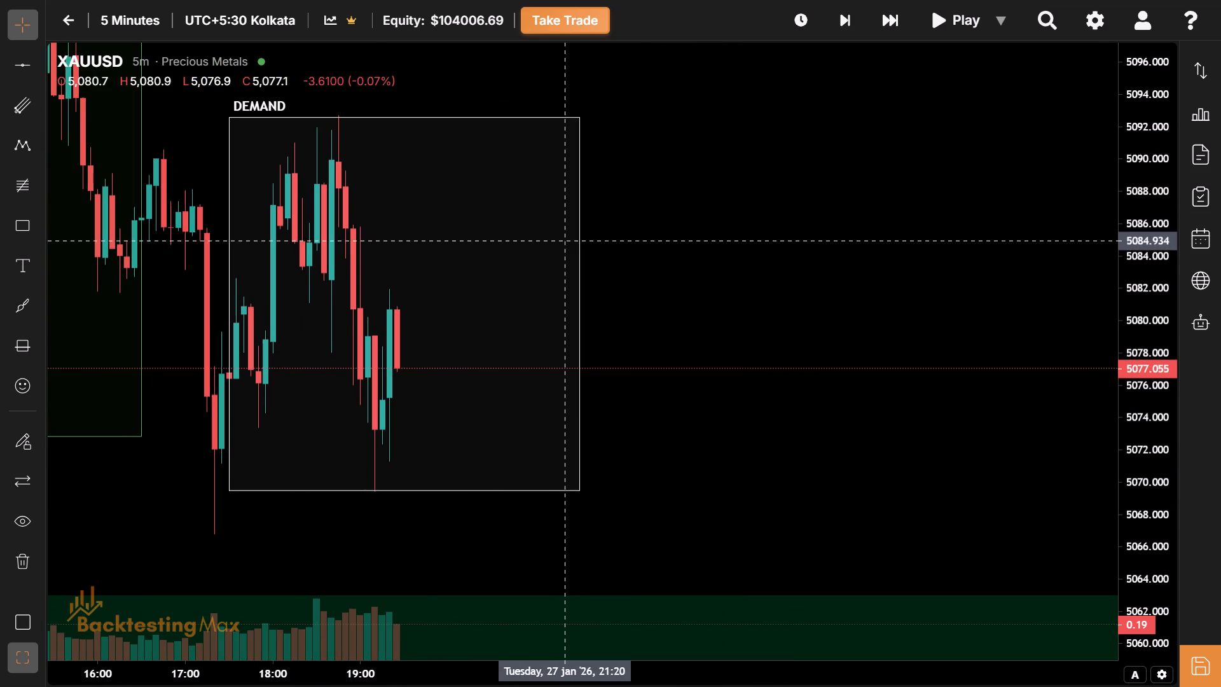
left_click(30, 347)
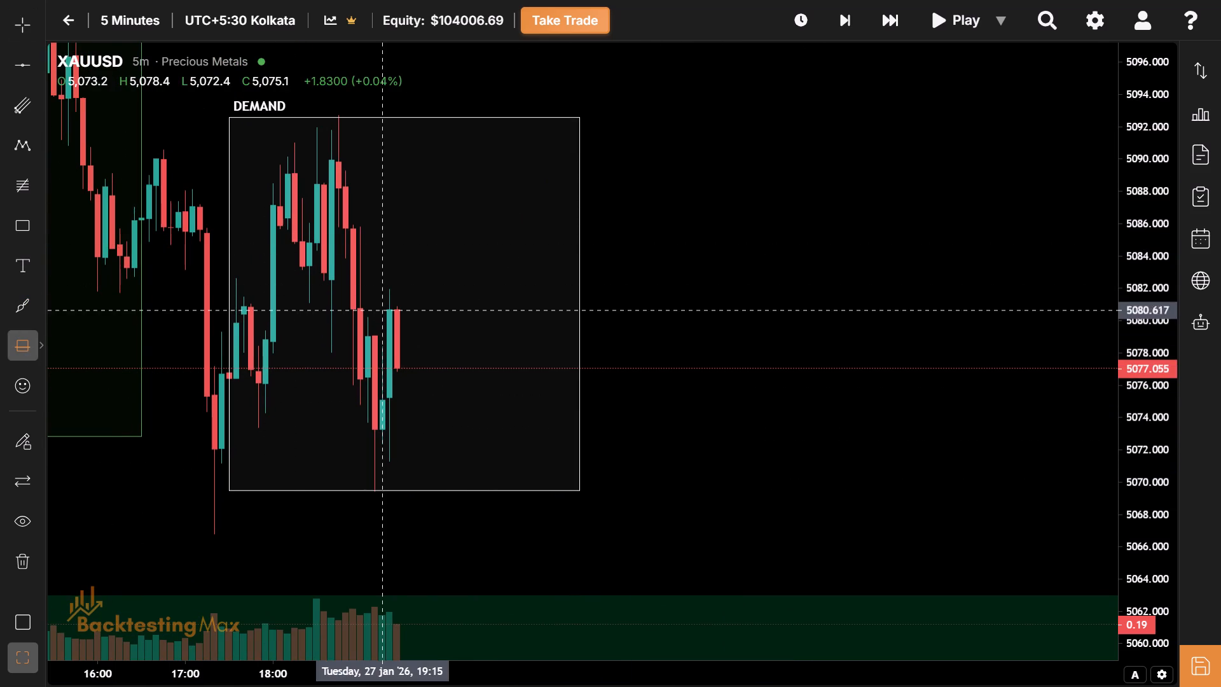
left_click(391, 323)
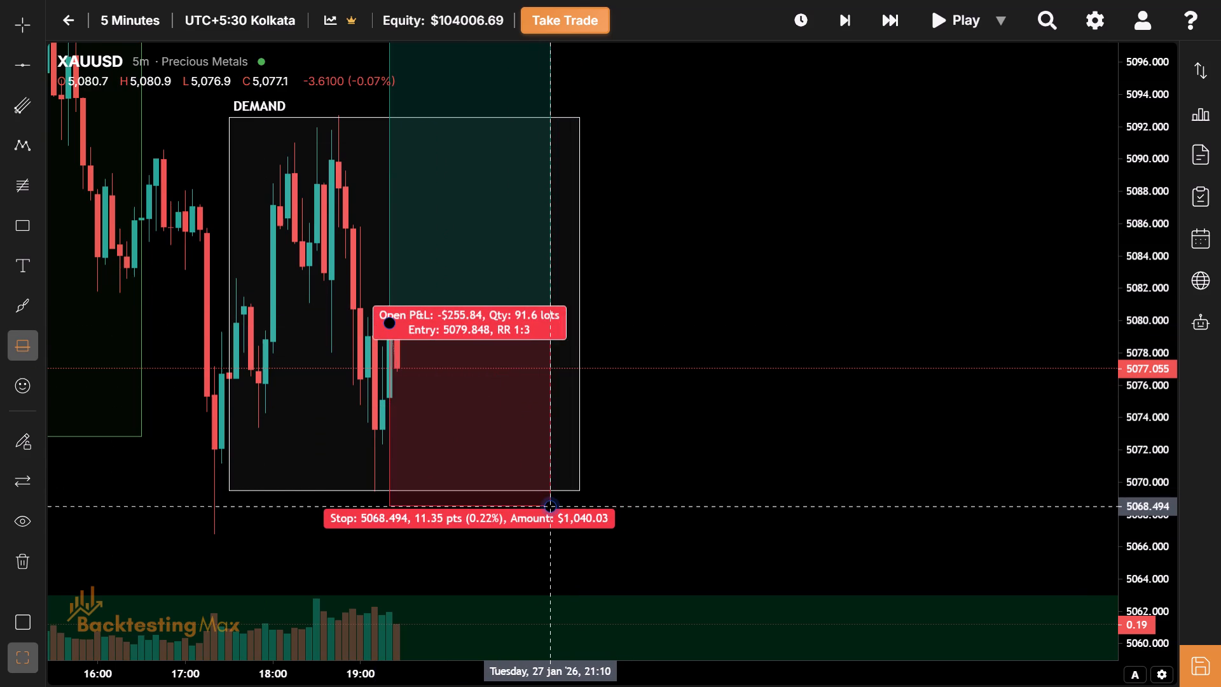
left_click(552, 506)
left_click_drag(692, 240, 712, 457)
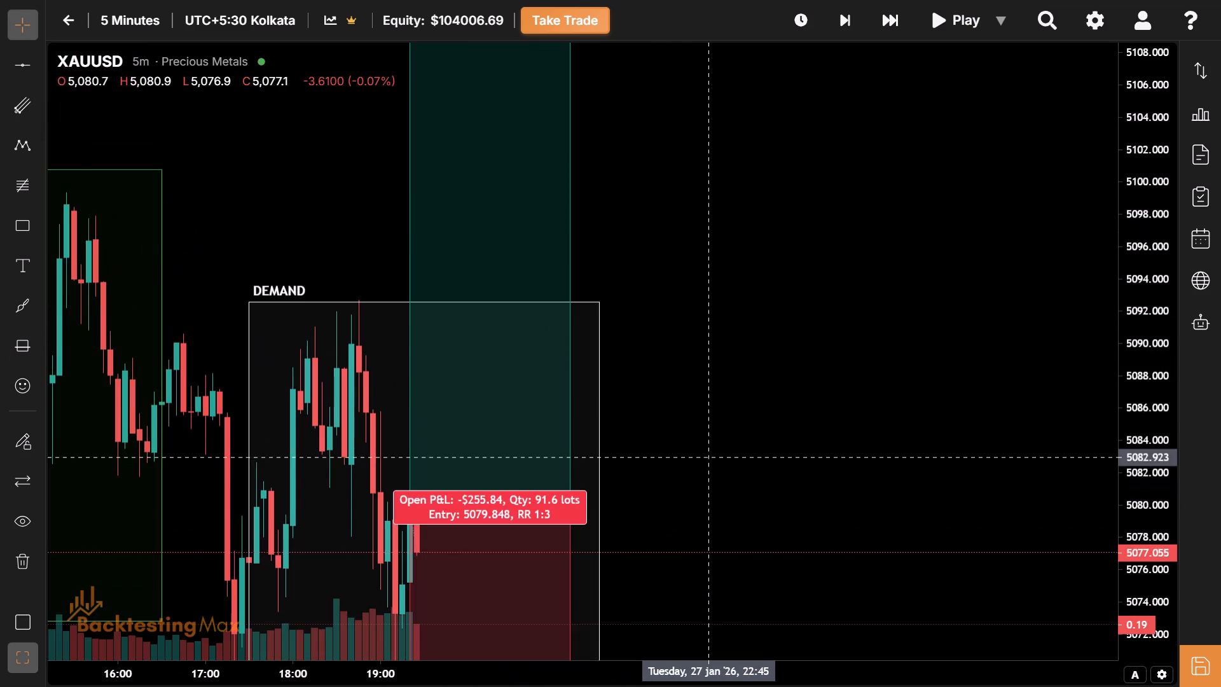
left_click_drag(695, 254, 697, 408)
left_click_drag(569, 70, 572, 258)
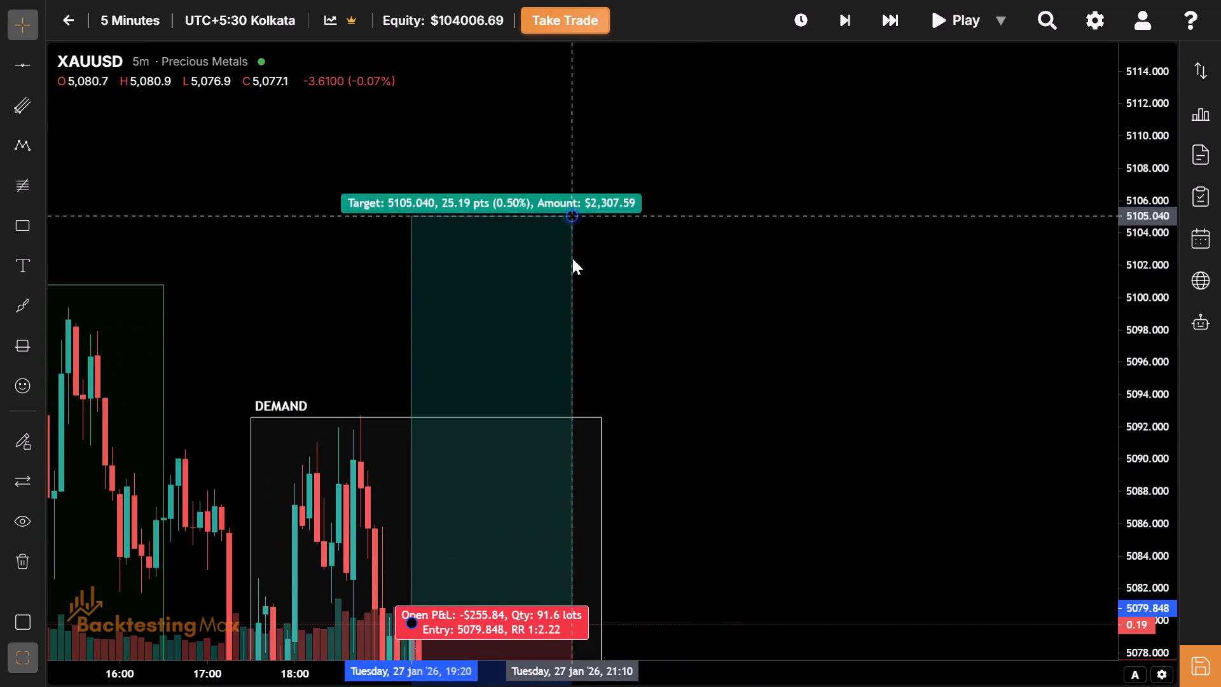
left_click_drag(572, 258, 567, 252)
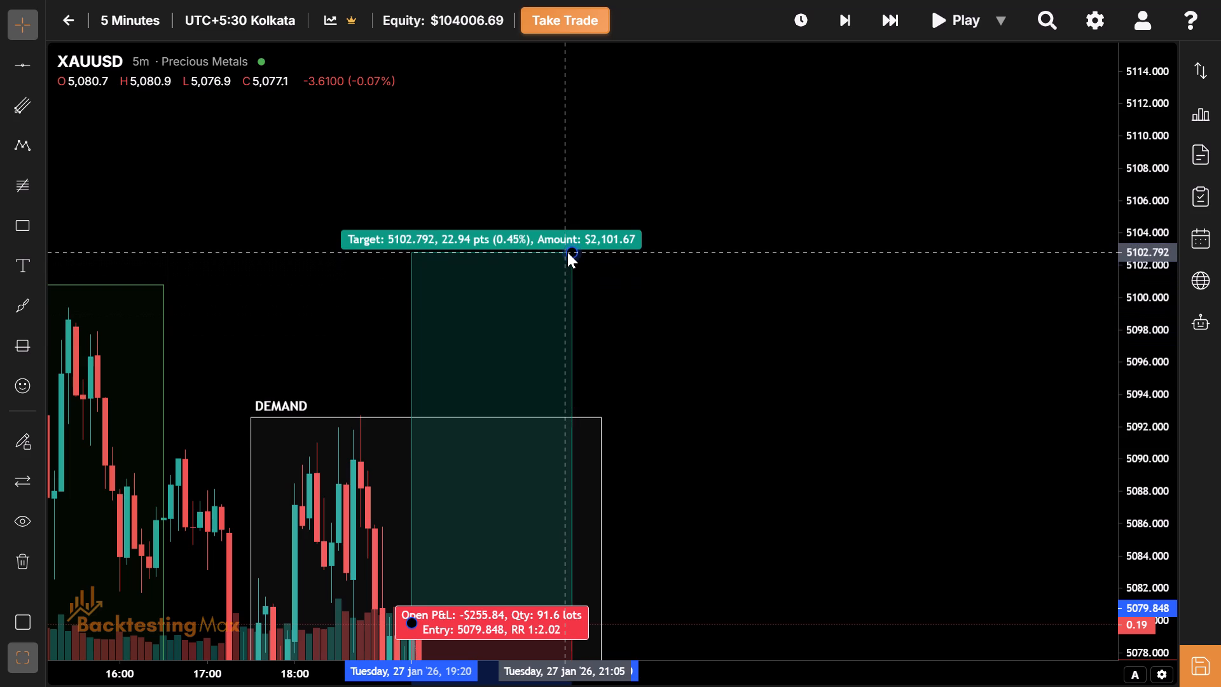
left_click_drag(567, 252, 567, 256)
Advance the 5-minute replay by two bars to the 19:35 bar.
left_click_drag(814, 543, 787, 331)
left_click_drag(748, 433, 746, 298)
left_click(856, 24)
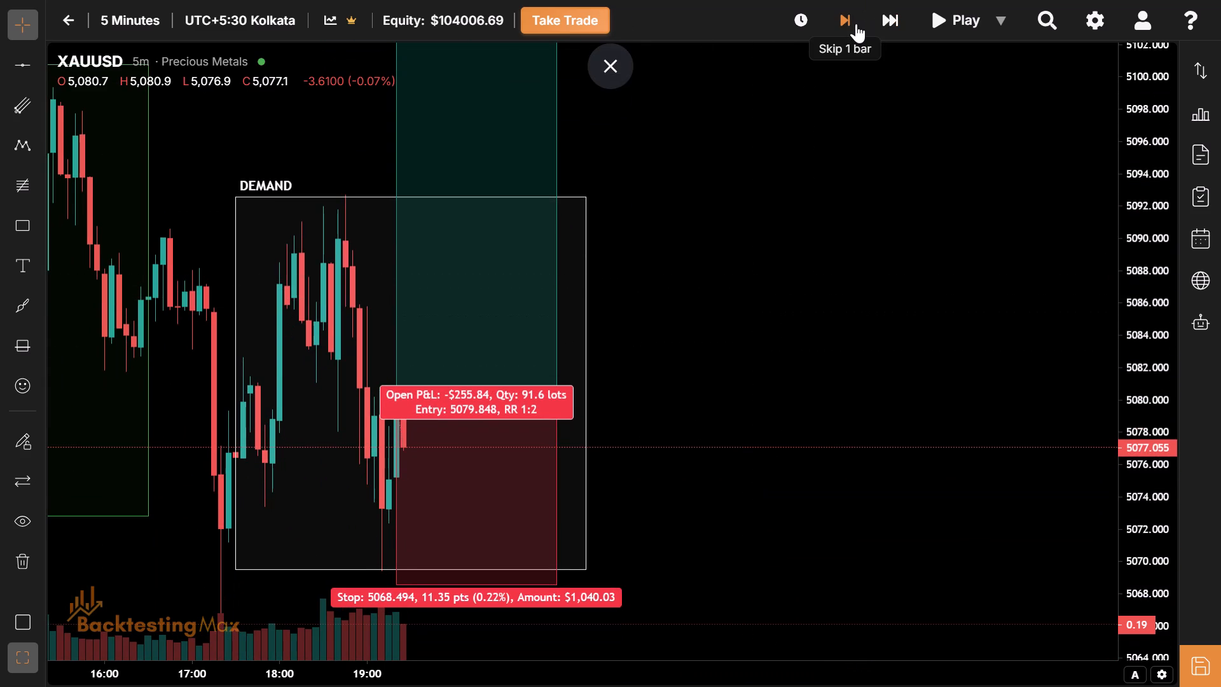
left_click_drag(748, 399, 798, 159)
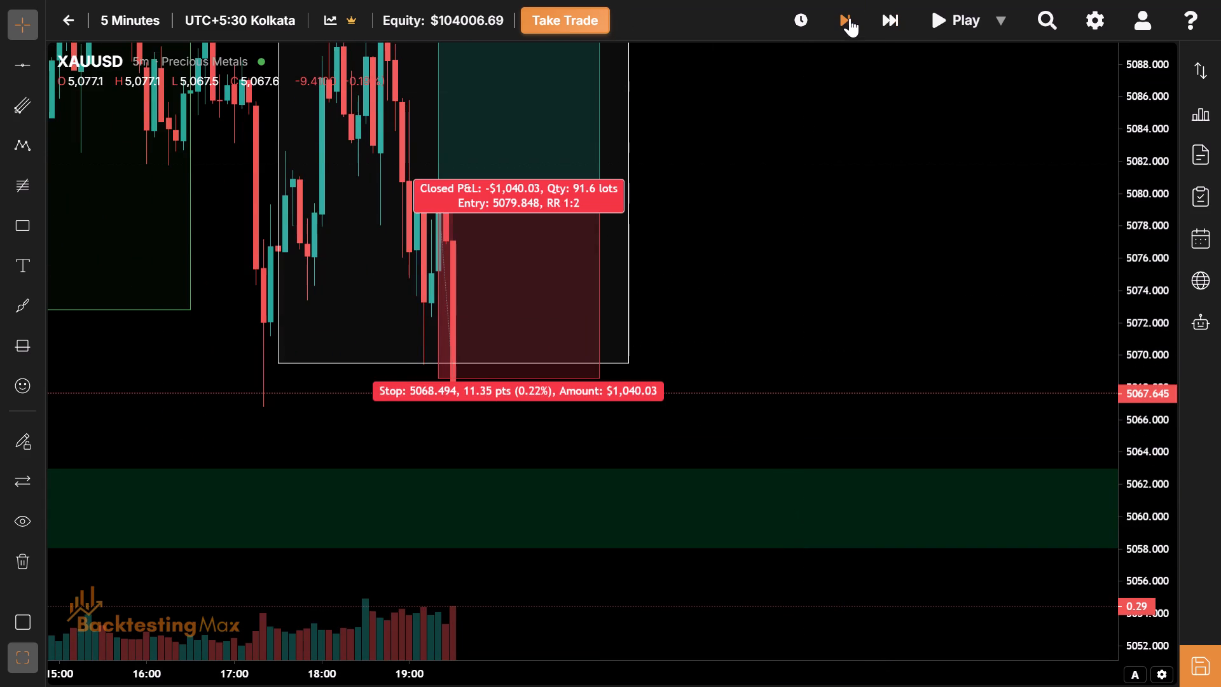
left_click(850, 18)
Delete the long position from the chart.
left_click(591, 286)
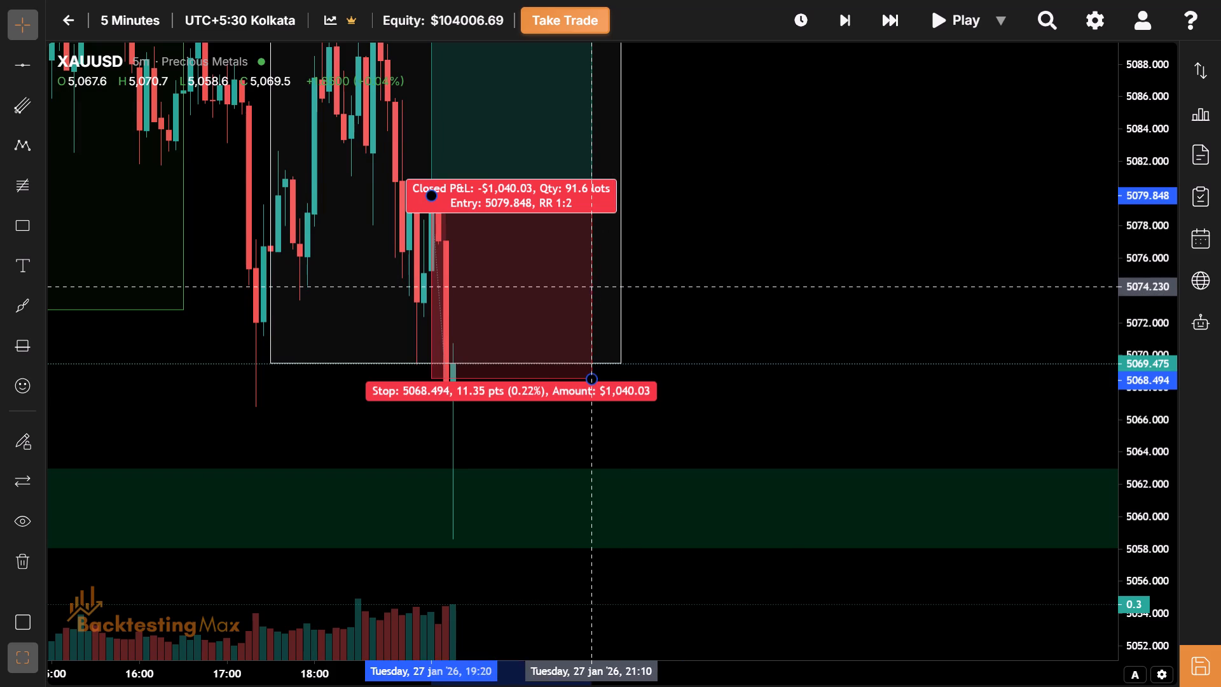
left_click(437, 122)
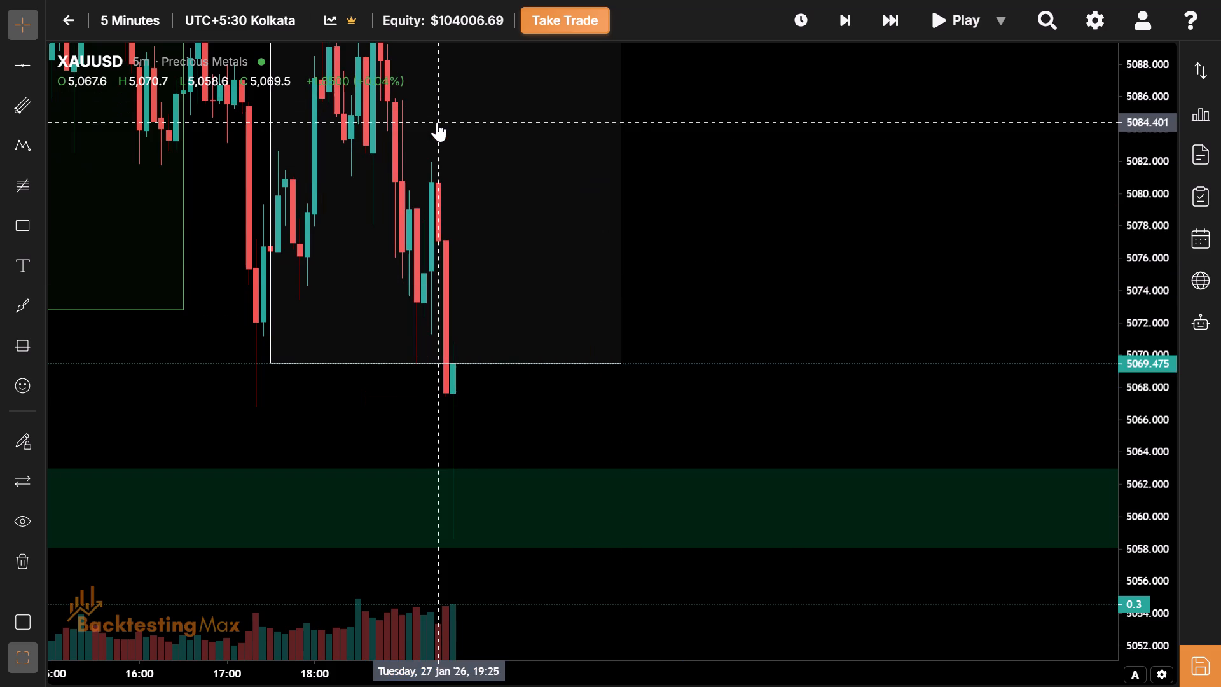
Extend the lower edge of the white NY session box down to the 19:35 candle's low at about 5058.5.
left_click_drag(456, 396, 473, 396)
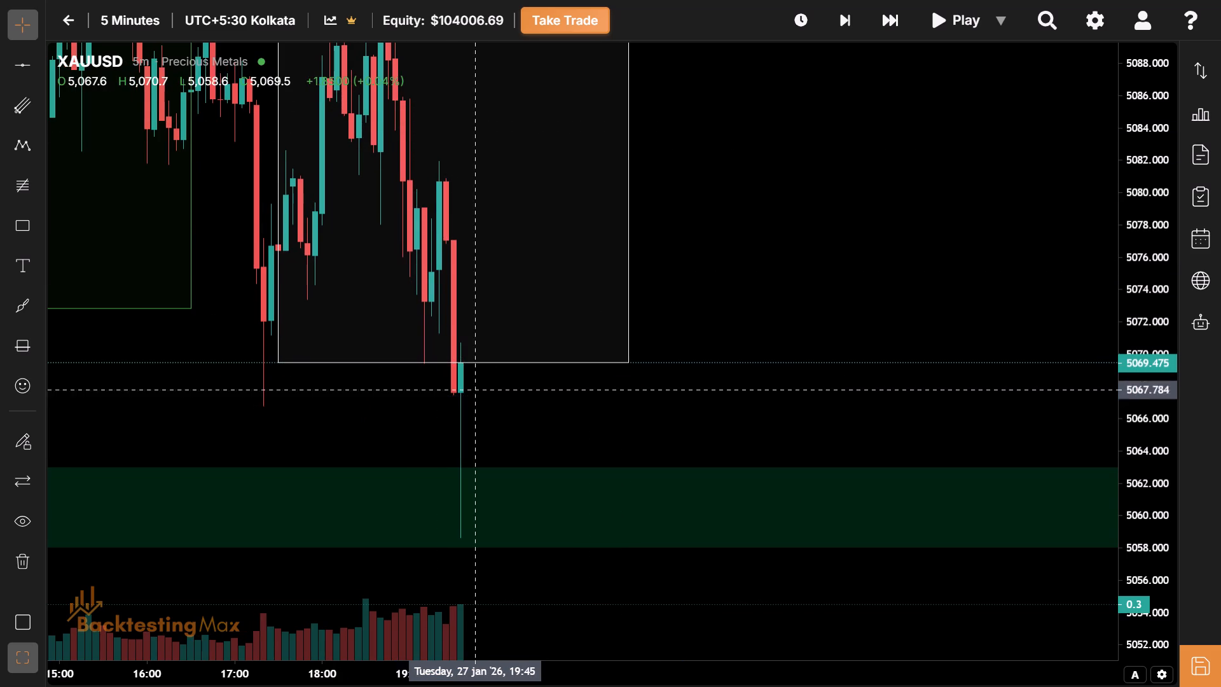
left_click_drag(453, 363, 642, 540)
Examine the 5-minute price action across the Asian, London and NY session boxes and the green demand zone.
left_click_drag(432, 301, 532, 362)
left_click_drag(517, 260, 571, 321)
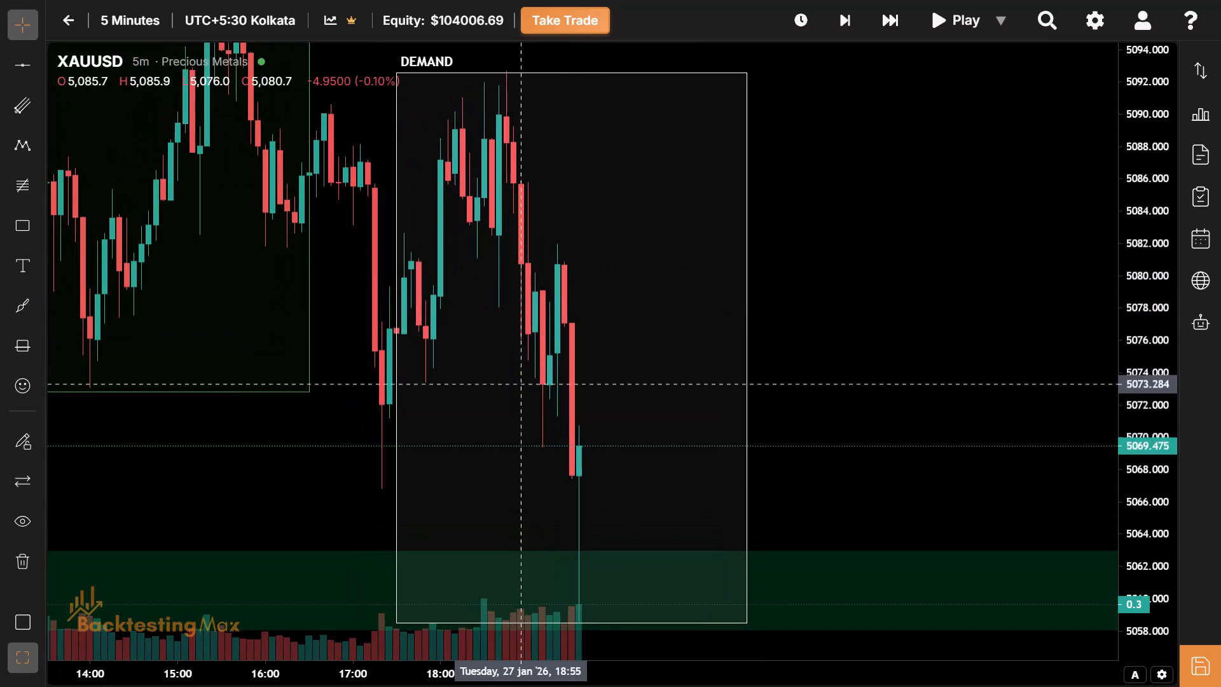
left_click_drag(524, 384, 642, 330)
left_click_drag(642, 330, 800, 263)
left_click_drag(691, 336, 817, 332)
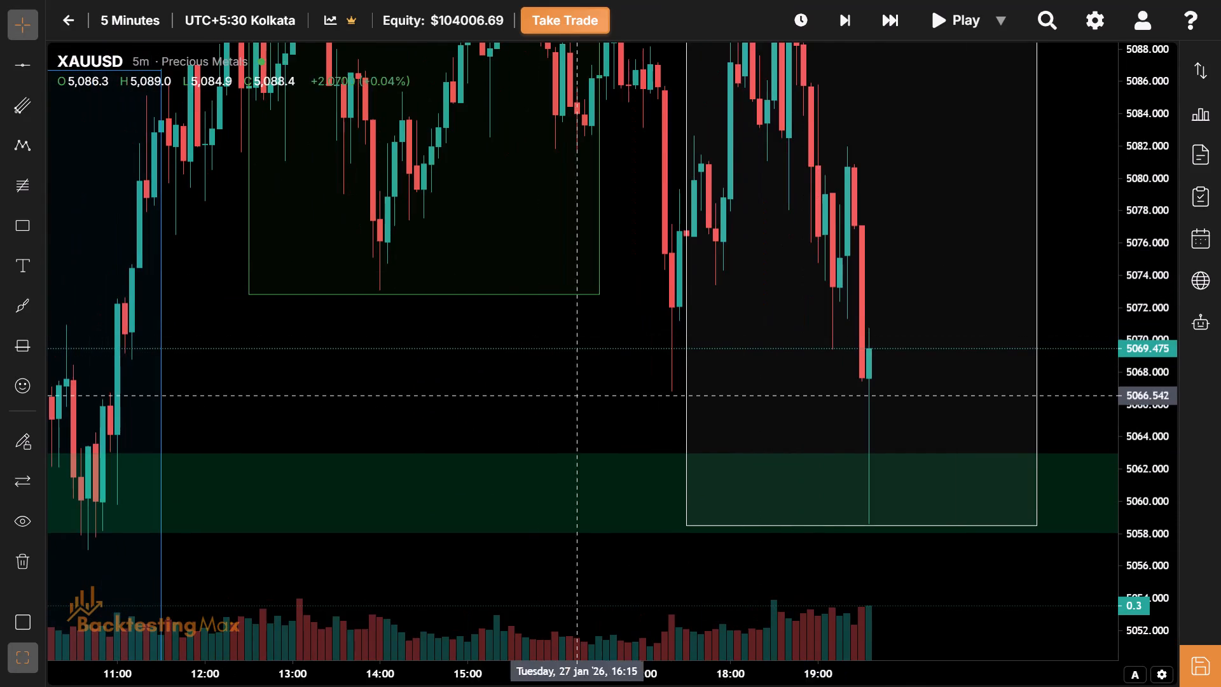
left_click_drag(540, 401, 610, 421)
left_click_drag(610, 421, 553, 451)
left_click(795, 365)
left_click_drag(795, 365, 603, 362)
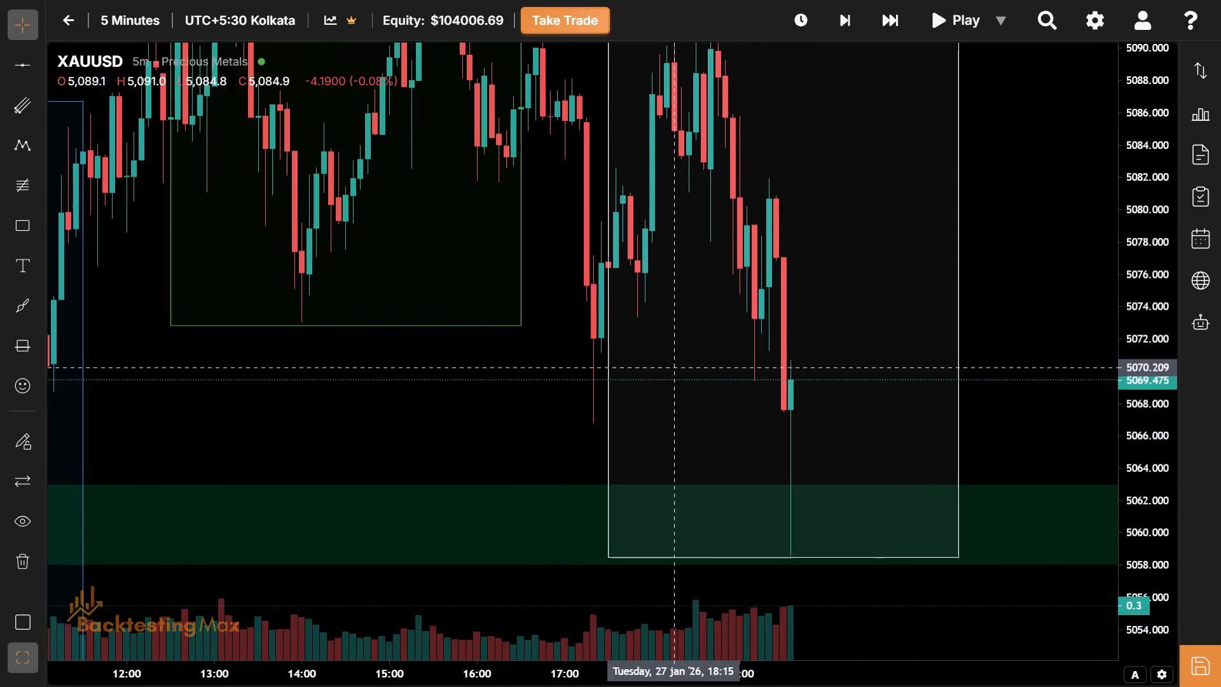
left_click_drag(603, 362, 509, 348)
left_click_drag(628, 384, 510, 426)
left_click_drag(510, 426, 505, 432)
left_click_drag(513, 417, 502, 506)
left_click_drag(530, 414, 439, 307)
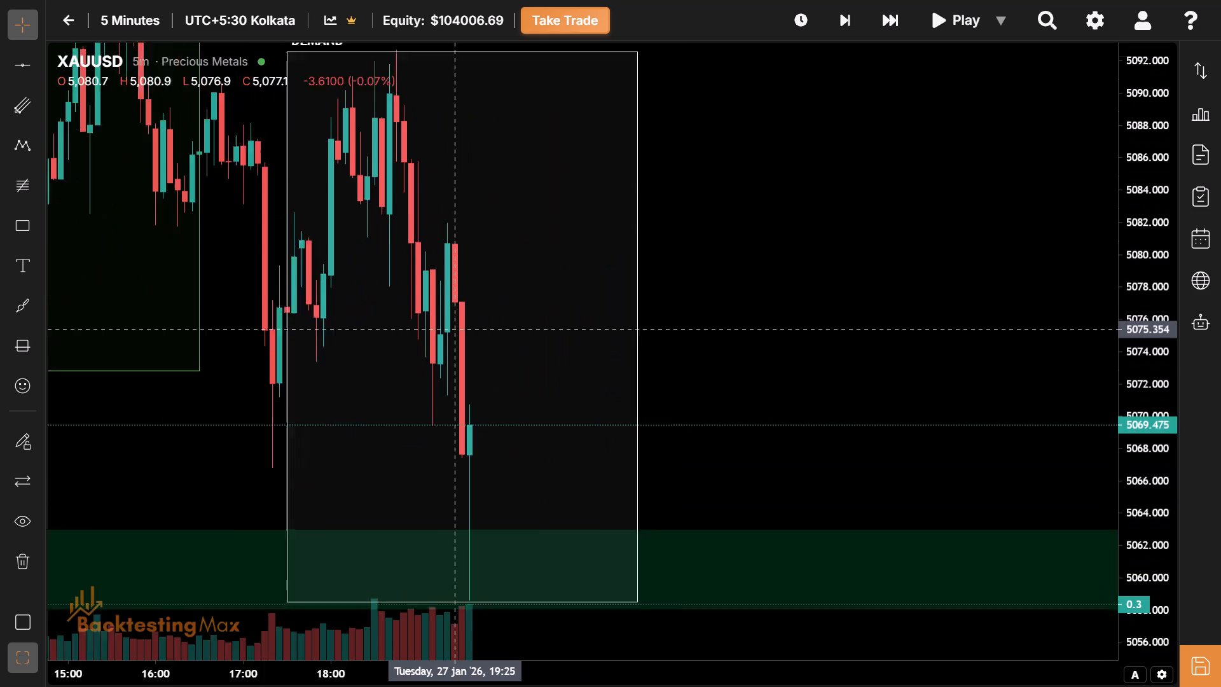
left_click_drag(439, 307, 417, 272)
left_click_drag(417, 272, 403, 307)
Switch the chart timeframe to 15 minutes and advance the replay by three bars to the 20:00 bar.
left_click(138, 17)
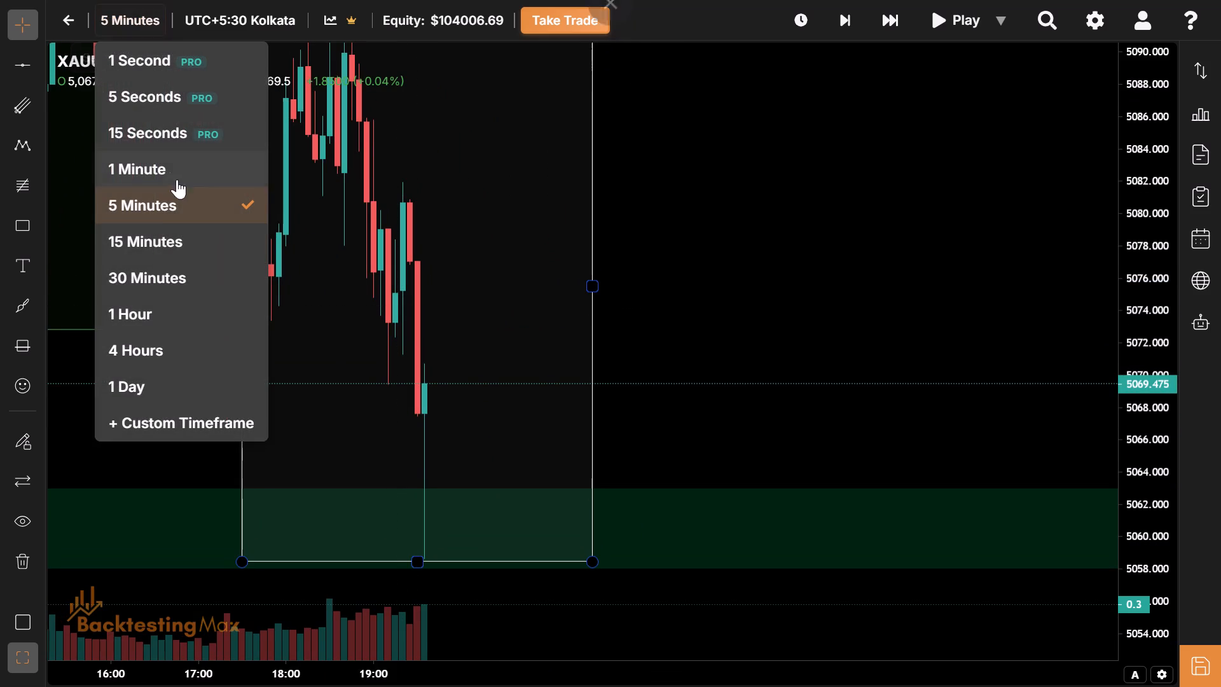
left_click(186, 238)
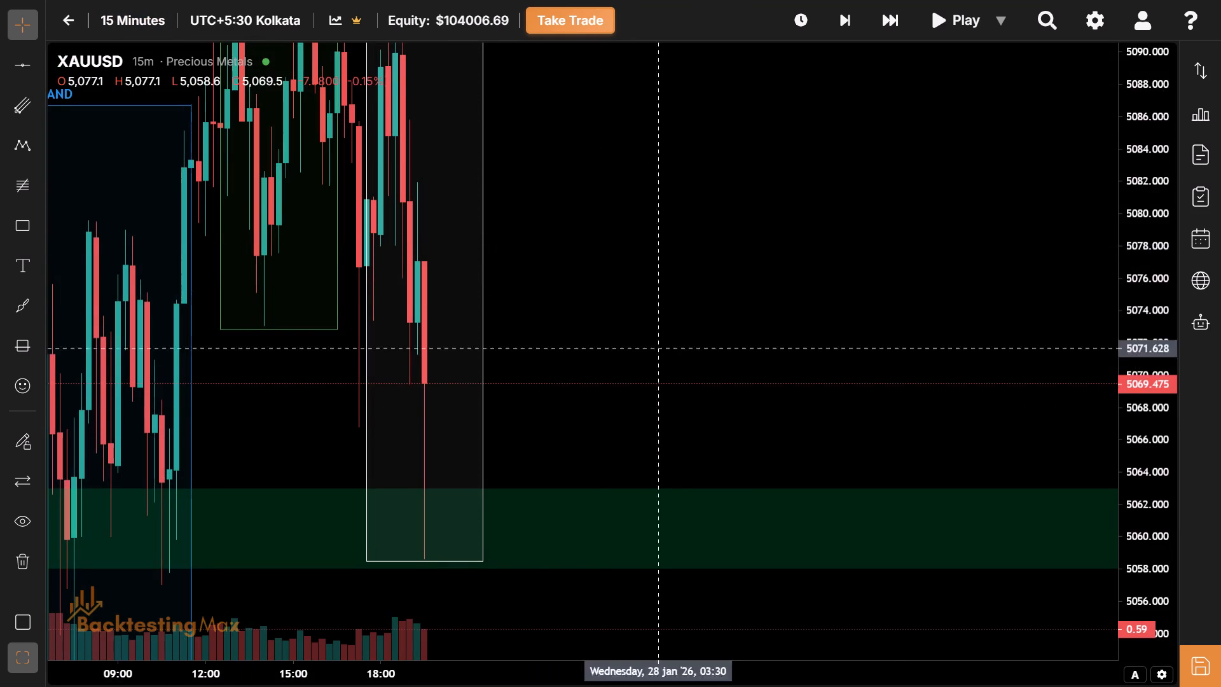
left_click(834, 13)
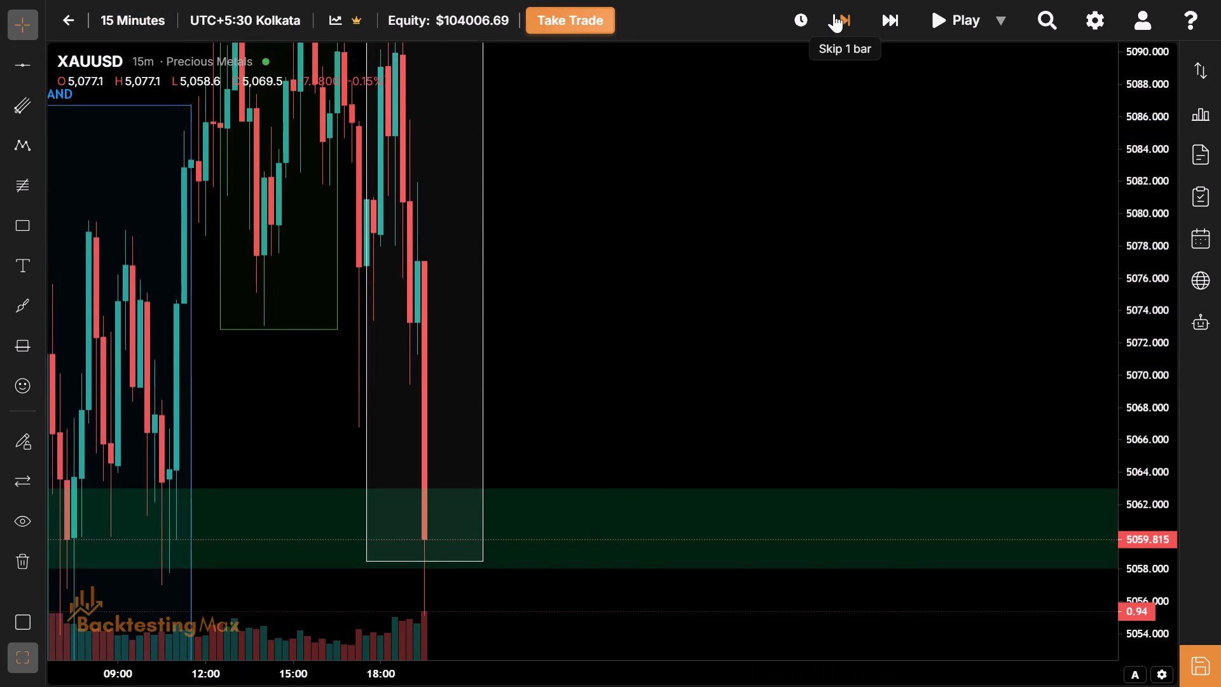
left_click(834, 13)
left_click(834, 13)
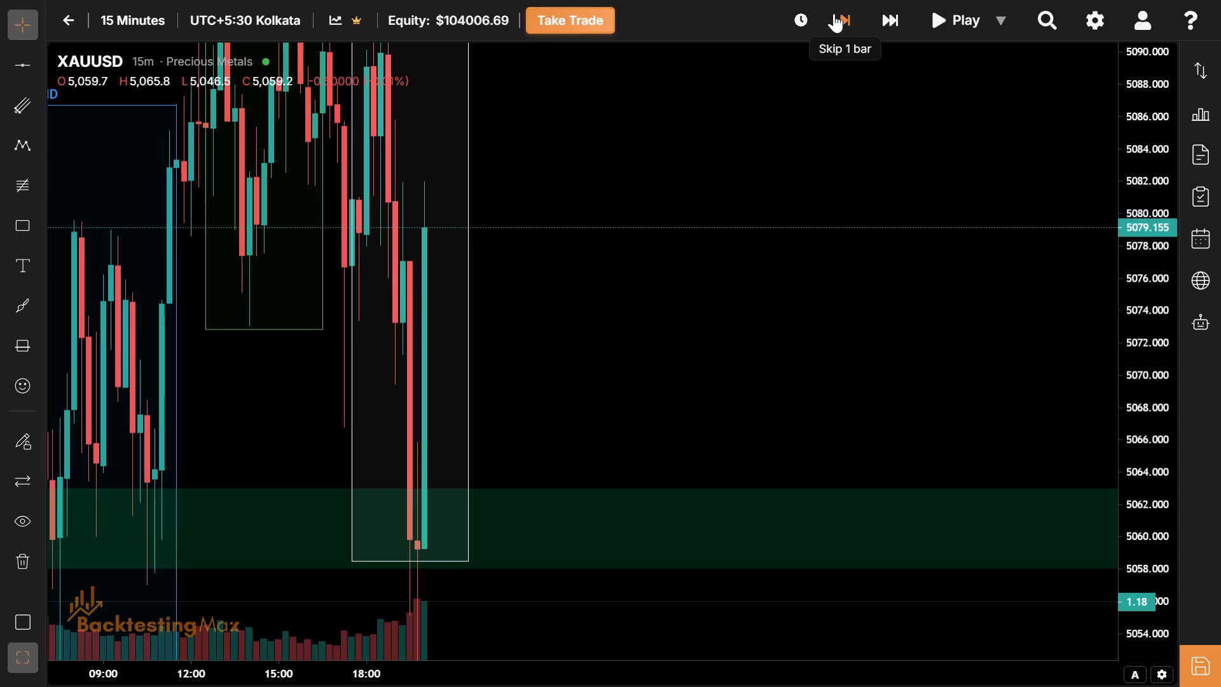
Switch the chart timeframe back to 5 minutes.
left_click(142, 24)
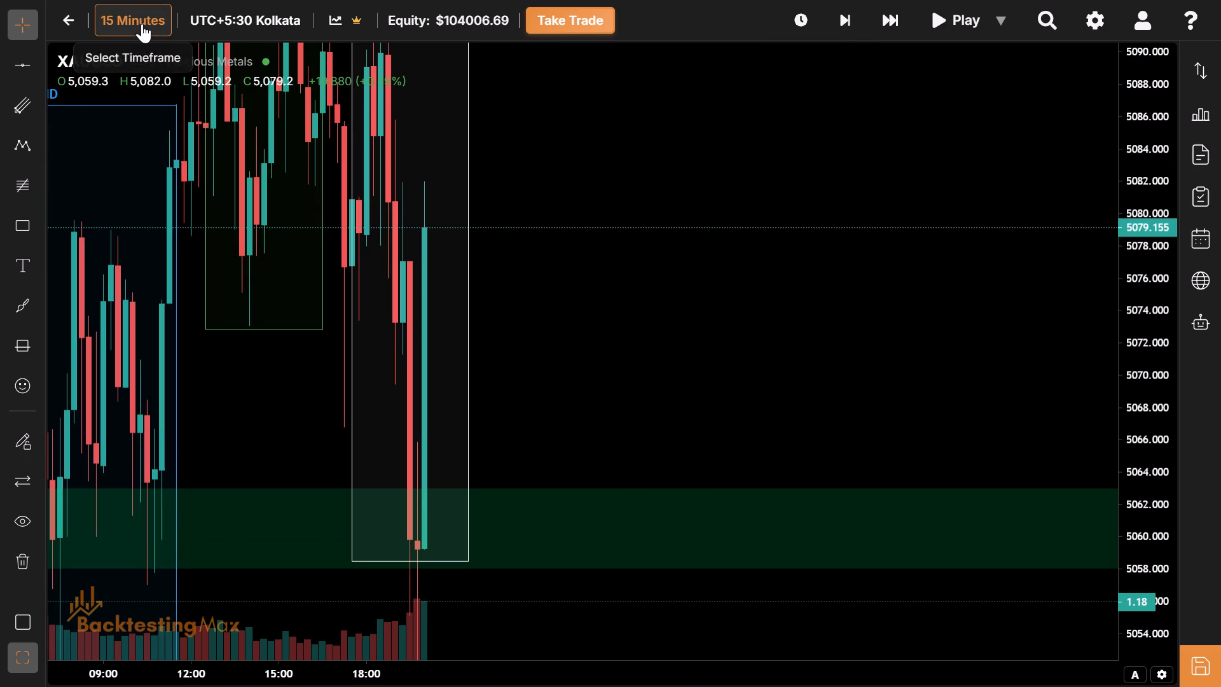
left_click(188, 198)
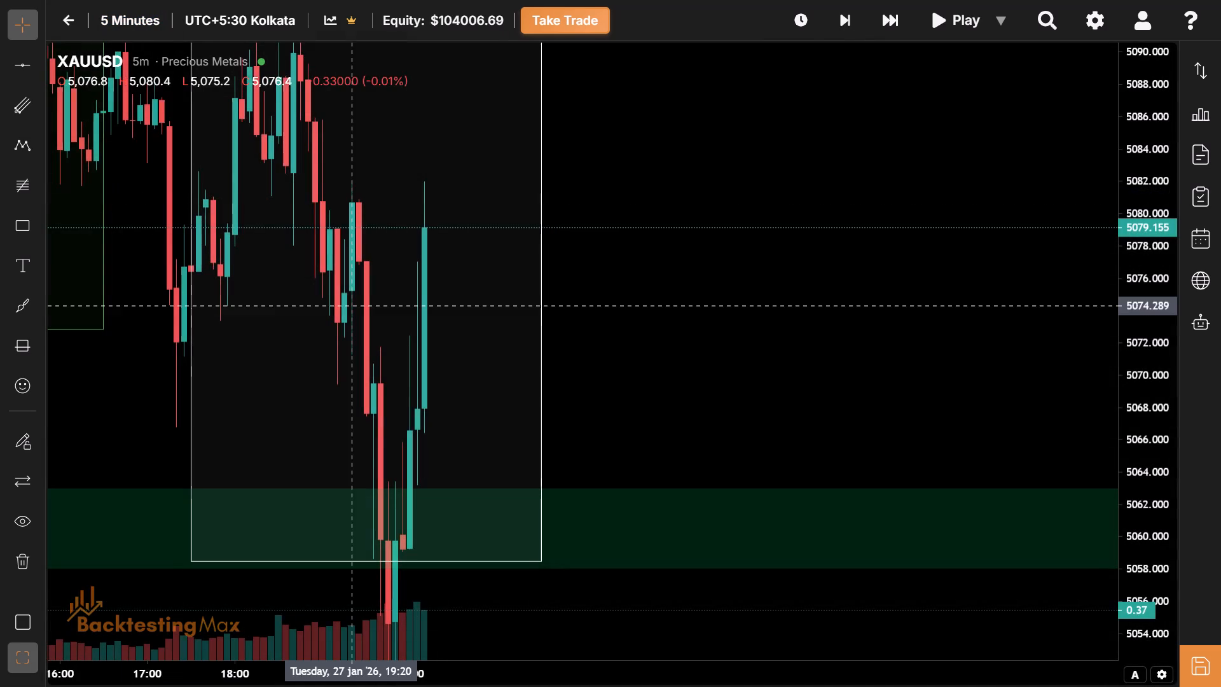
Examine the latest 5-minute candles around the green demand zone and inside the NY session box.
left_click_drag(350, 305, 402, 223)
left_click_drag(402, 223, 405, 232)
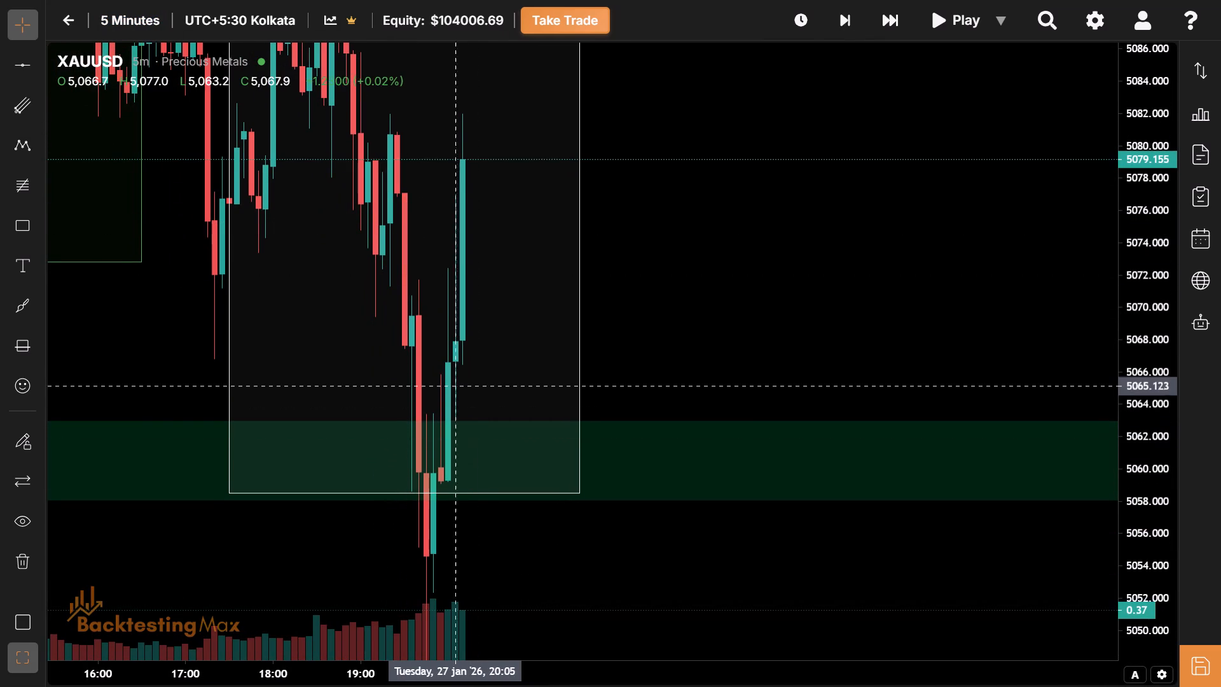
left_click_drag(449, 388, 416, 419)
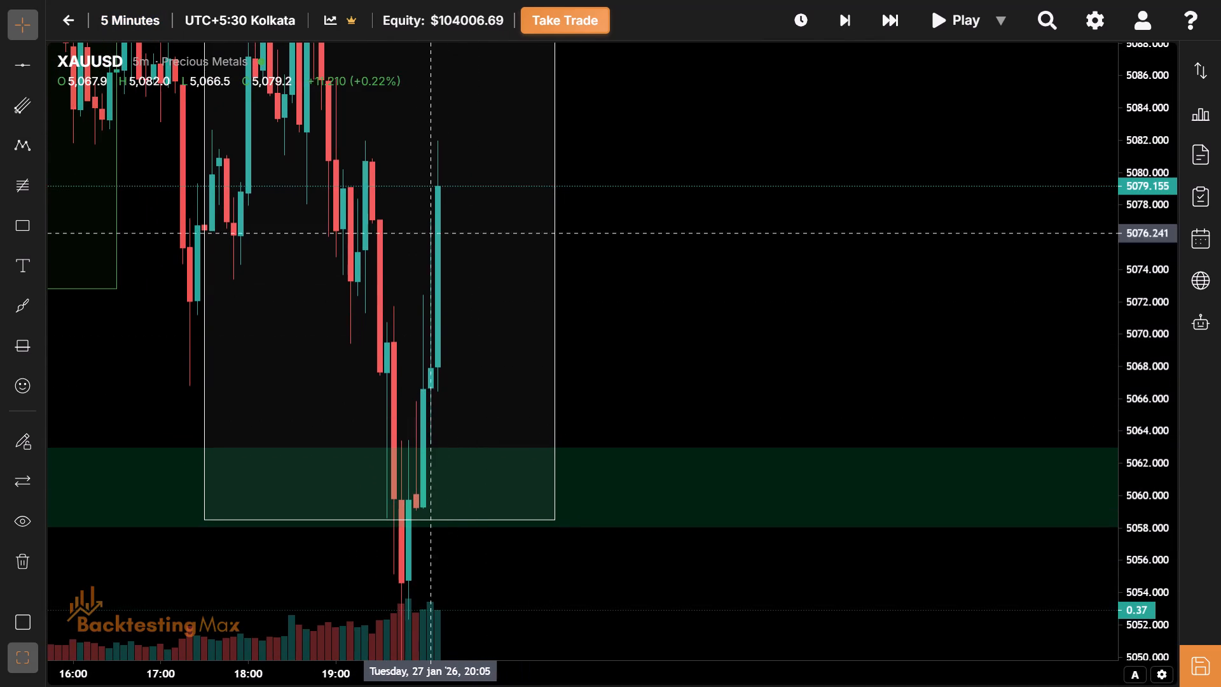
left_click_drag(425, 368, 421, 331)
left_click_drag(421, 331, 420, 392)
left_click_drag(420, 392, 406, 356)
left_click(406, 356)
left_click_drag(406, 356, 399, 391)
left_click_drag(467, 250, 446, 469)
left_click_drag(446, 469, 449, 441)
Advance the 5-minute replay by three bars to the 20:25 bar.
left_click(845, 35)
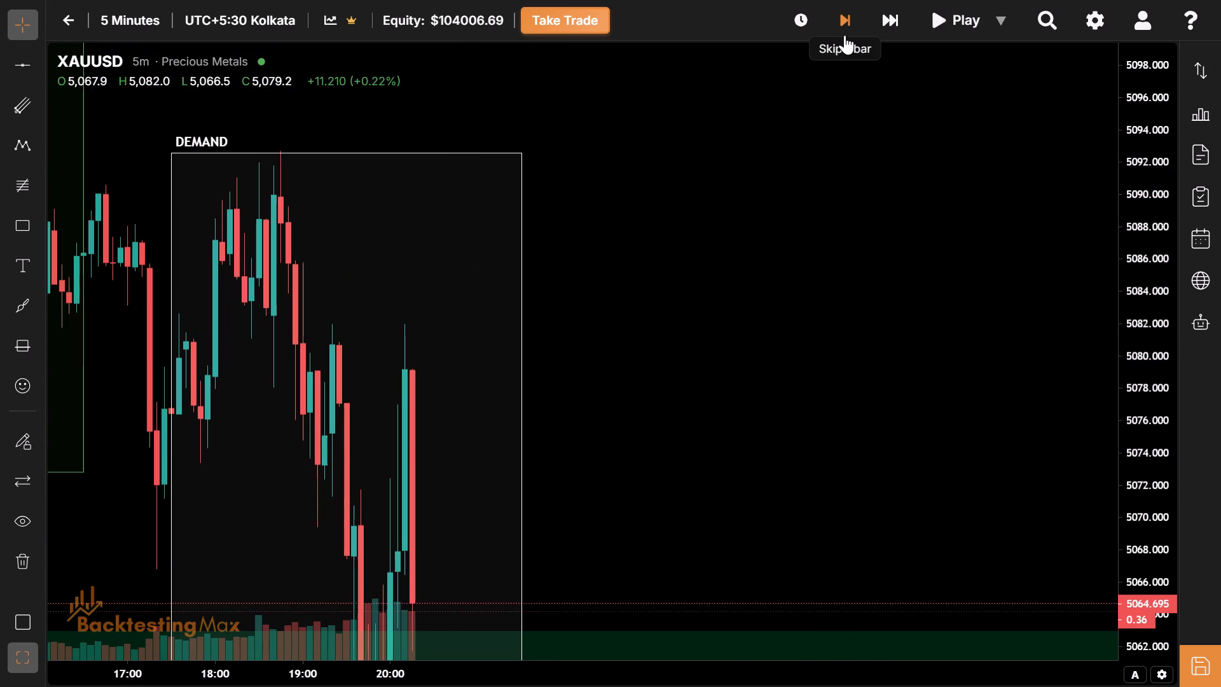
left_click_drag(691, 455, 607, 281)
left_click_drag(607, 281, 615, 338)
left_click_drag(615, 338, 662, 237)
left_click_drag(634, 294, 629, 381)
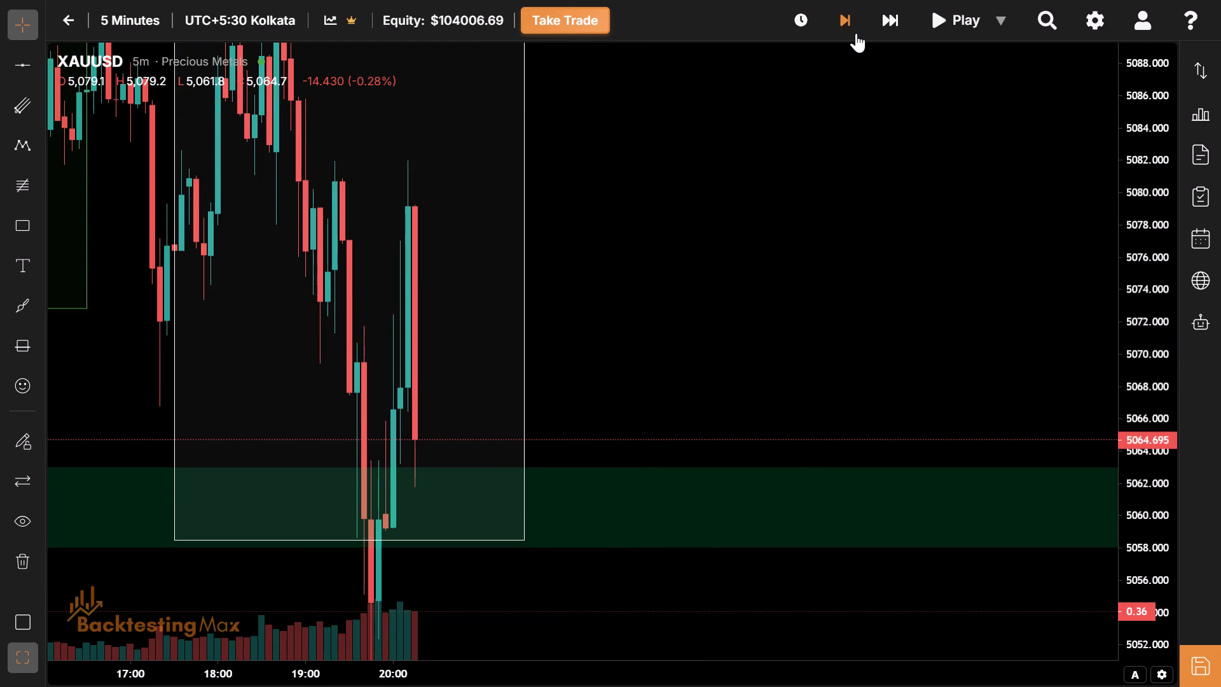
left_click(856, 33)
left_click(856, 33)
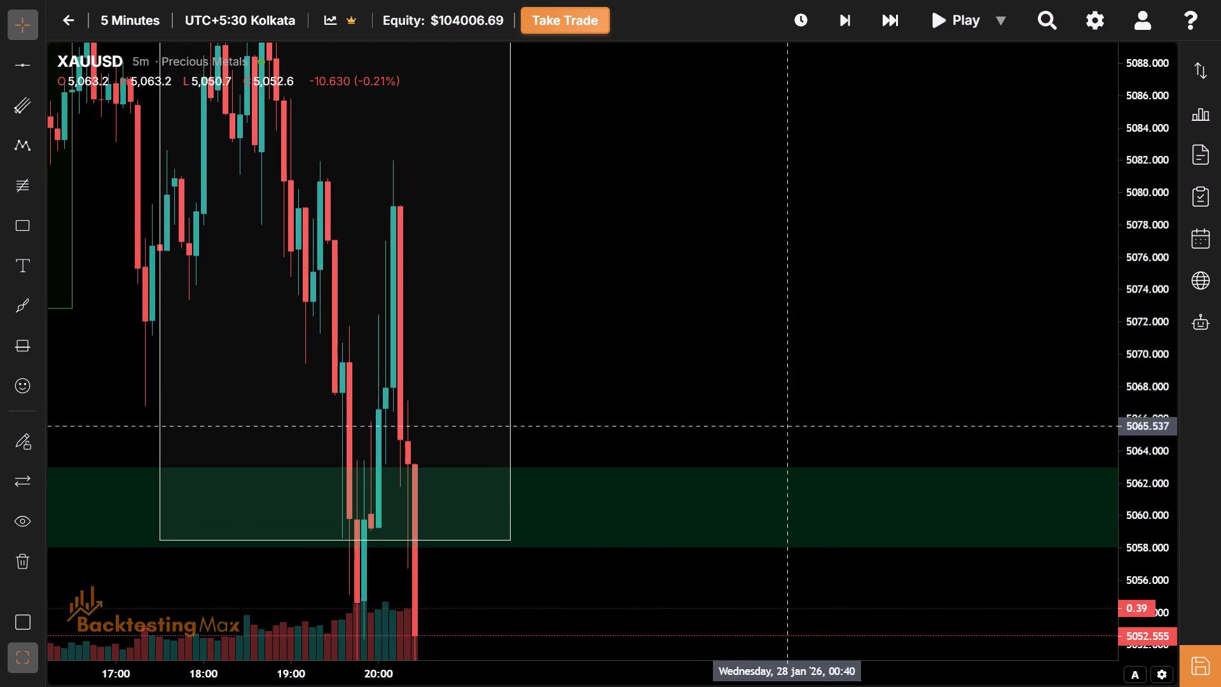
Extend the lower edge of the white NY session box down to the session's lowest wick at about 5046.3.
left_click_drag(744, 408, 853, 180)
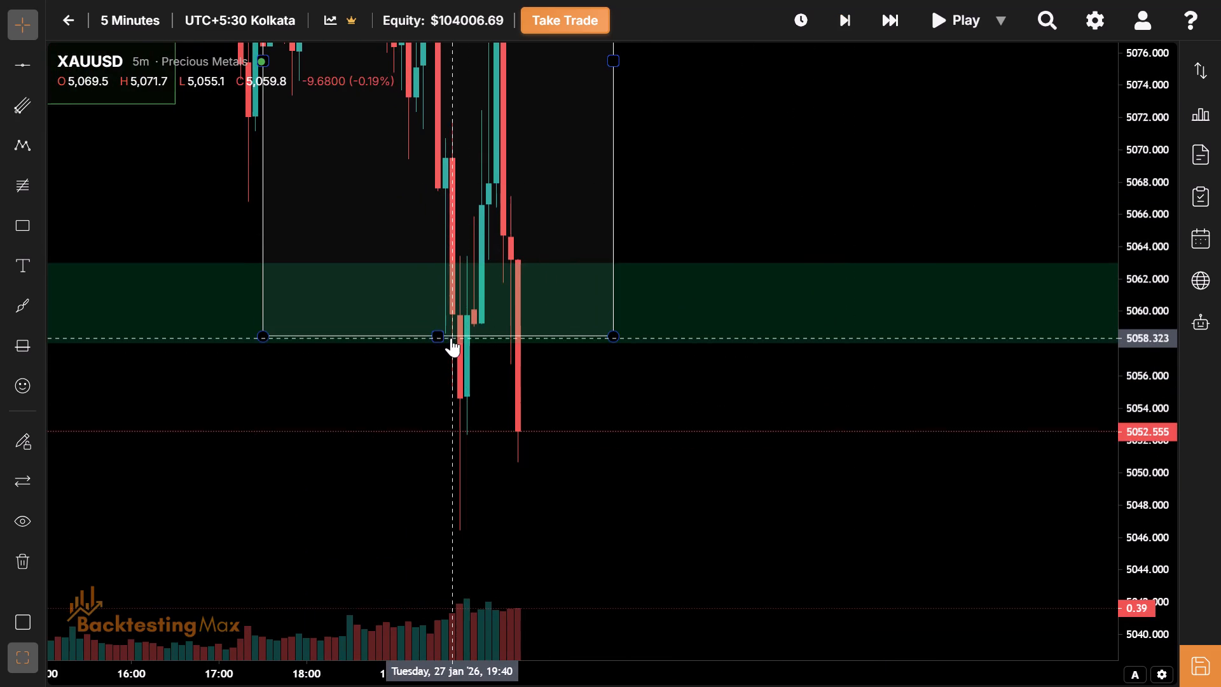
left_click_drag(438, 333, 677, 525)
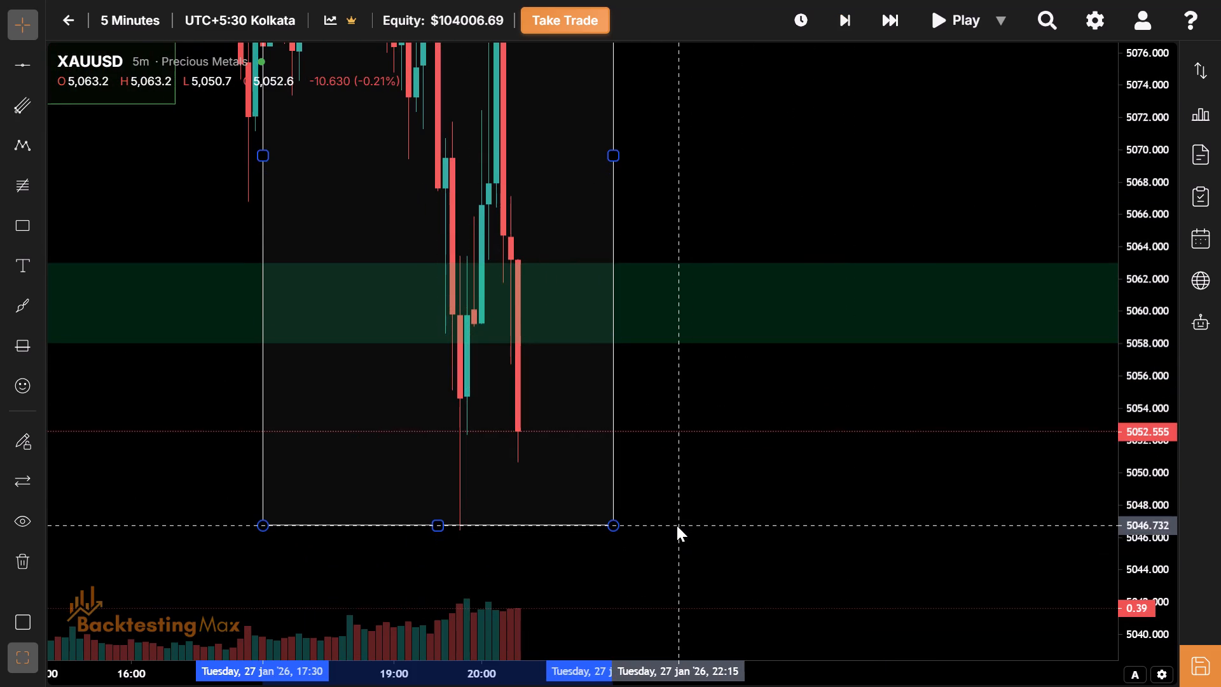
left_click_drag(677, 525, 677, 532)
Advance the 5-minute replay by four bars to the 20:45 bar.
left_click_drag(702, 476, 685, 533)
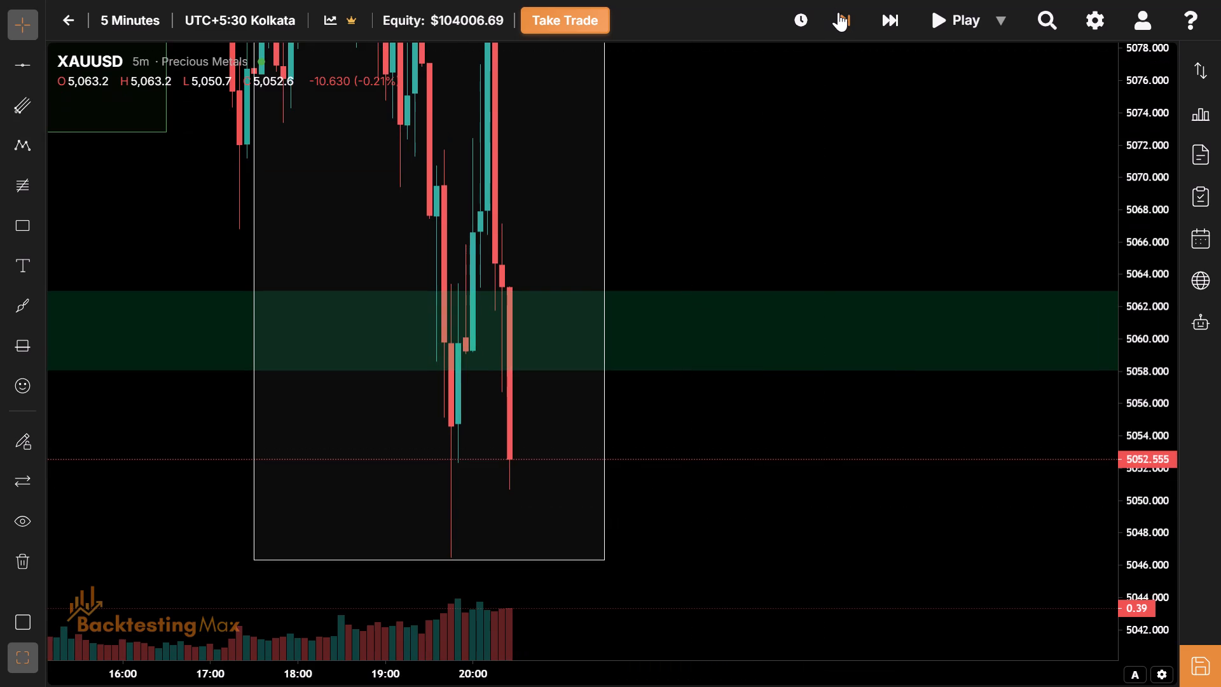
left_click(838, 12)
left_click_drag(745, 240, 684, 302)
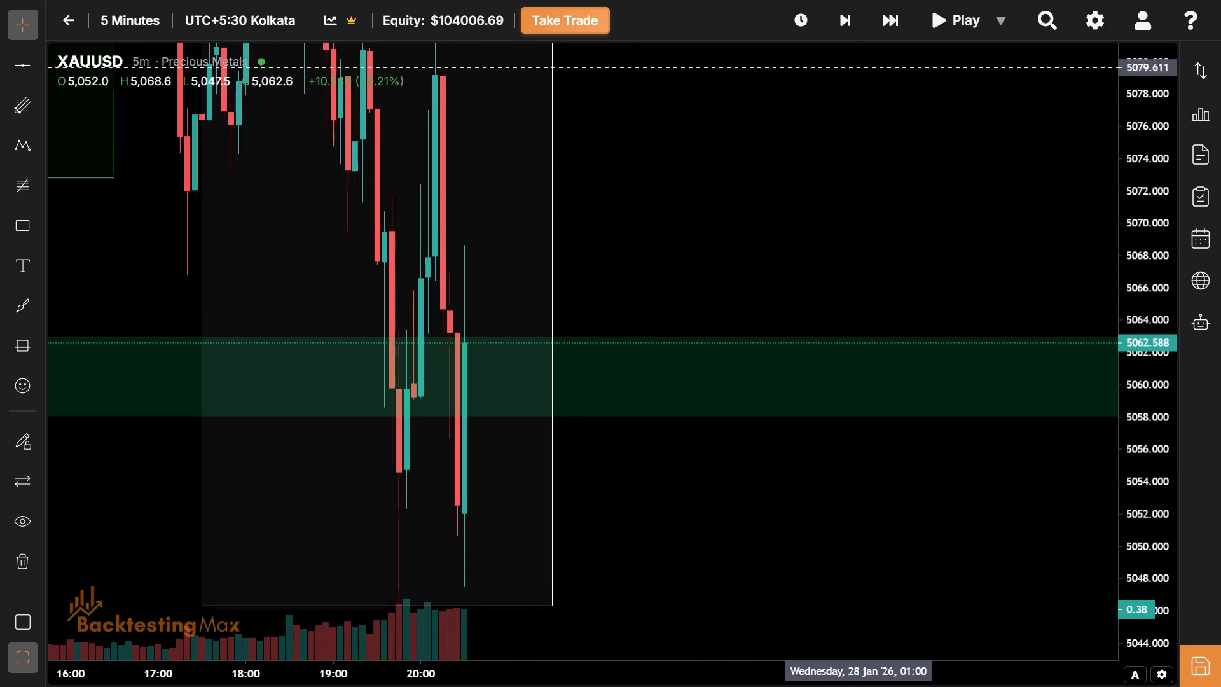
left_click(465, 398)
left_click(857, 23)
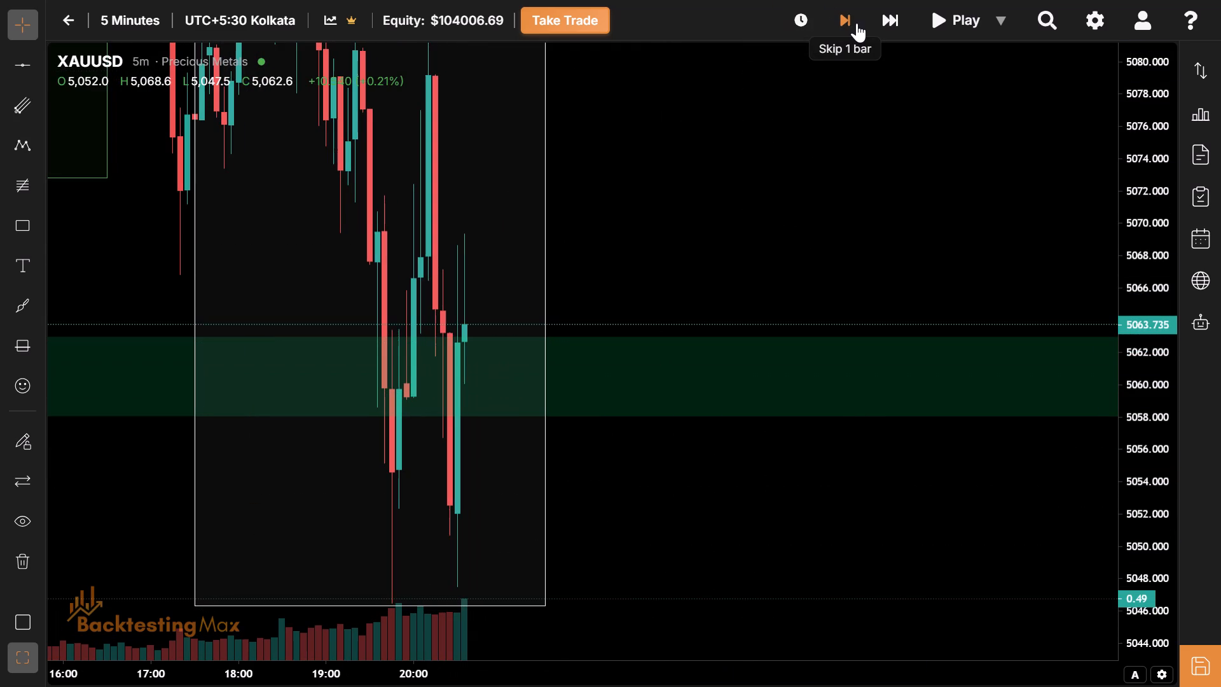
left_click(857, 23)
left_click(857, 23)
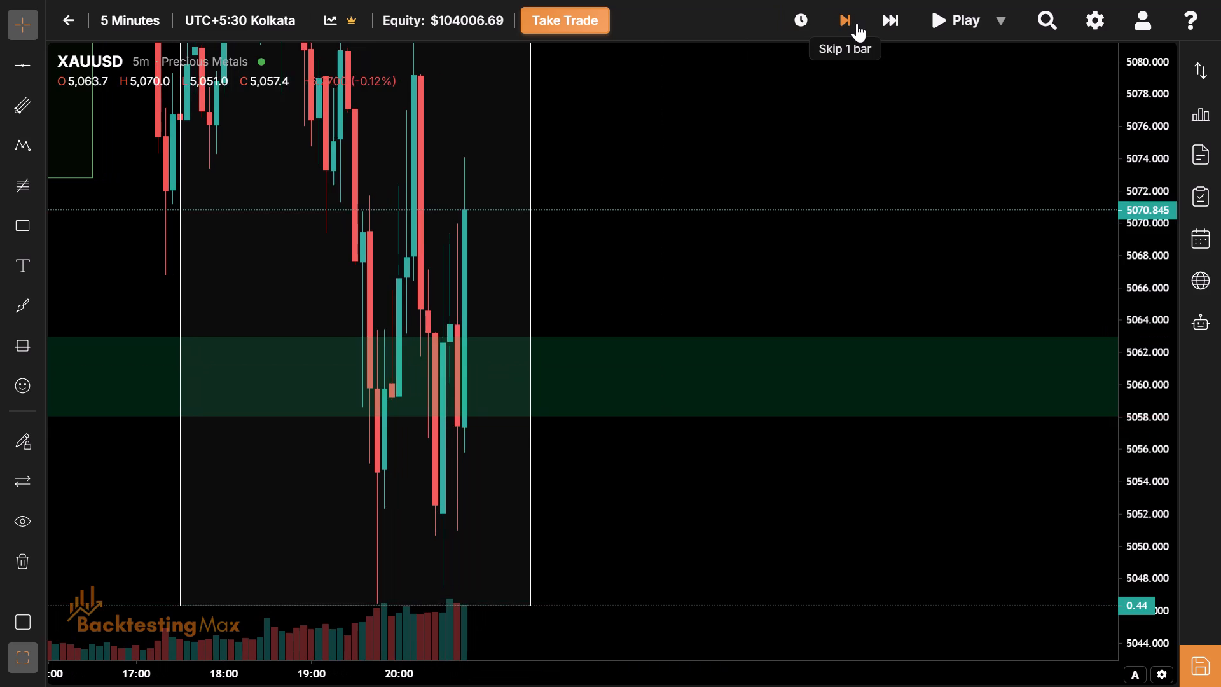
Advance the 5-minute replay one bar at a time by nine bars to the 21:30 bar.
left_click(857, 23)
left_click_drag(686, 139, 682, 210)
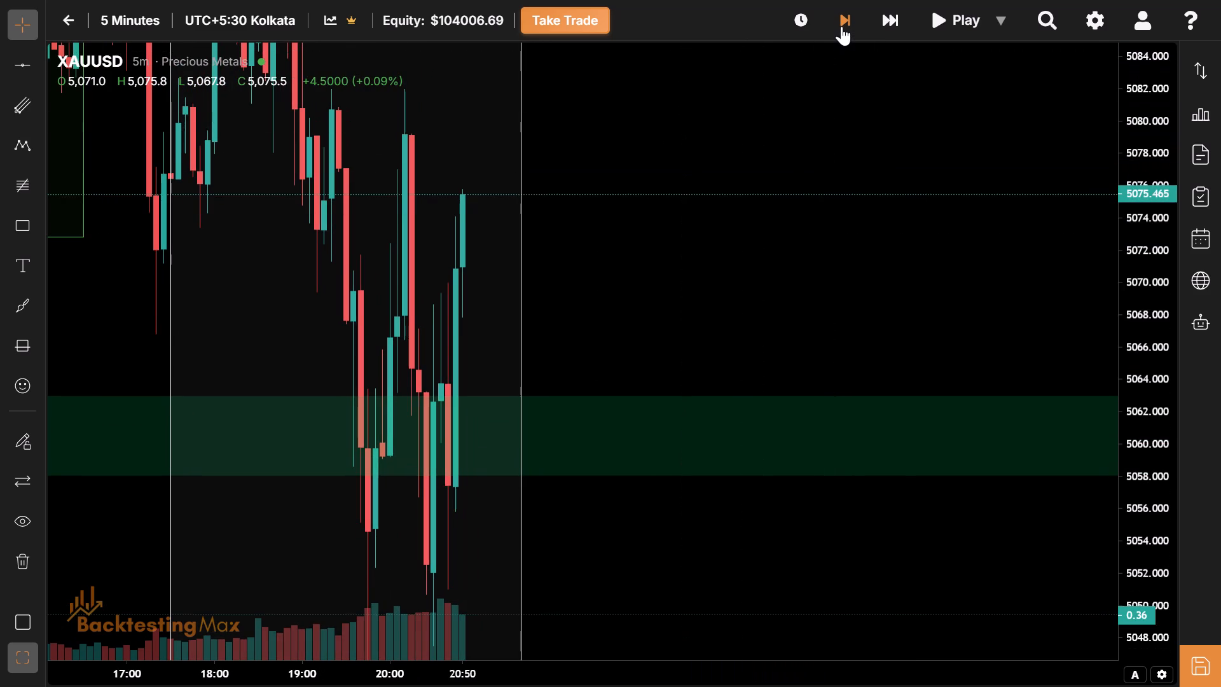
left_click(841, 26)
left_click(841, 26)
left_click_drag(686, 289, 701, 342)
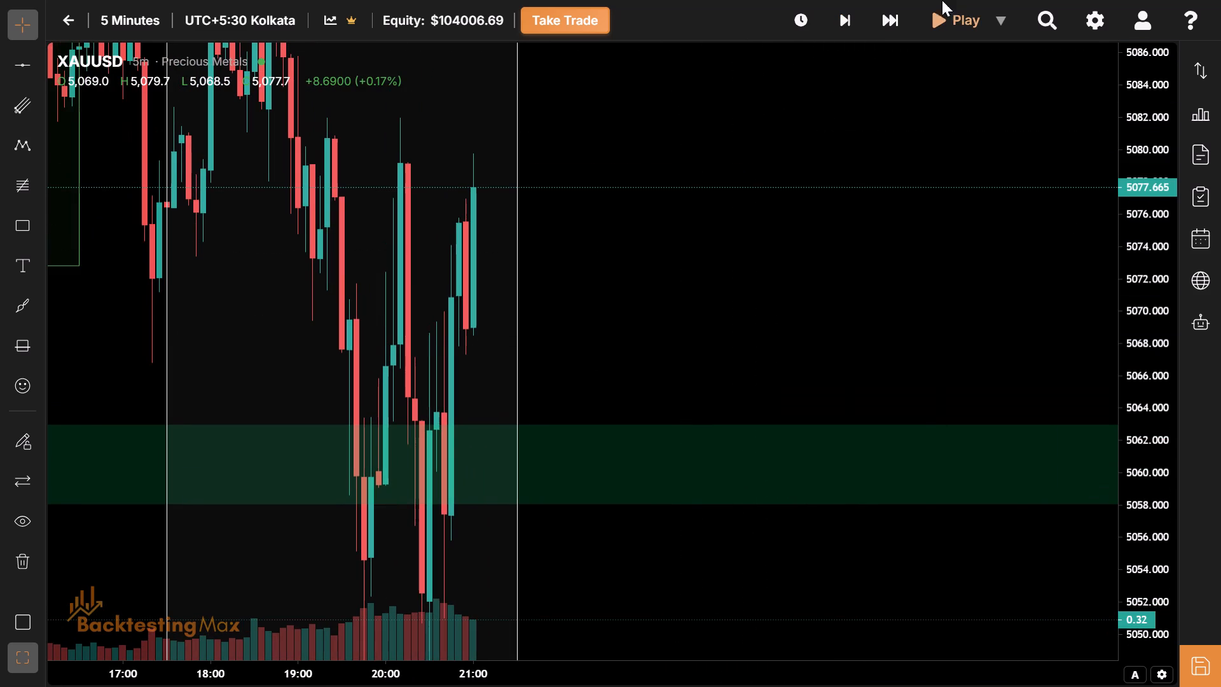
left_click(862, 25)
double_click(862, 25)
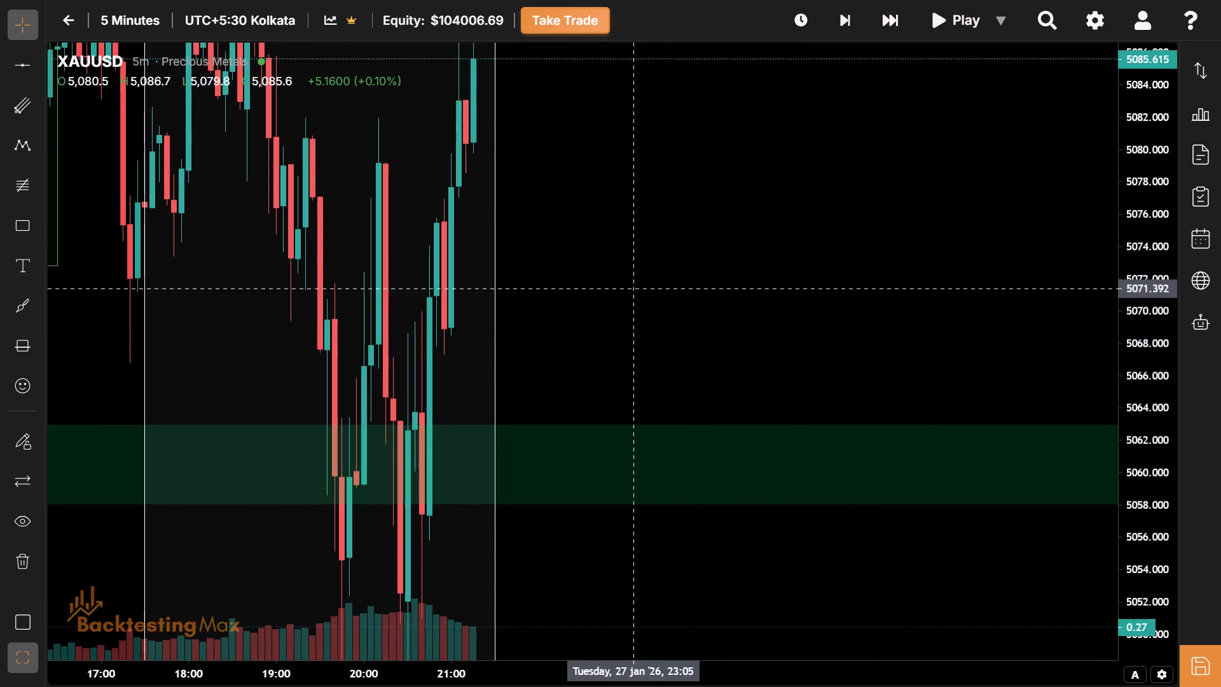
left_click_drag(637, 289, 725, 492)
left_click(837, 22)
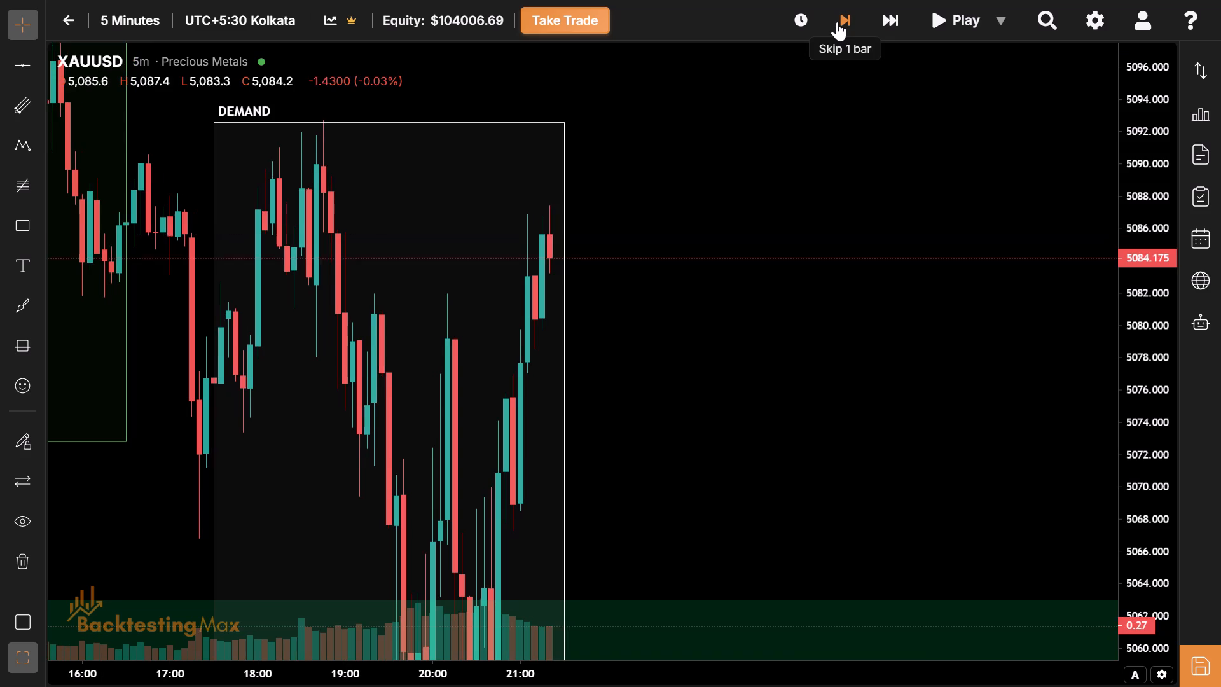
double_click(837, 22)
Advance the 5-minute replay in multi-bar skips past the end of the NY session box to the 22:45 bar.
left_click_drag(675, 290, 978, 69)
left_click_drag(848, 147, 788, 211)
left_click_drag(718, 677, 644, 677)
left_click_drag(668, 239, 585, 313)
left_click_drag(792, 276, 659, 398)
left_click_drag(659, 398, 599, 331)
triple_click(883, 35)
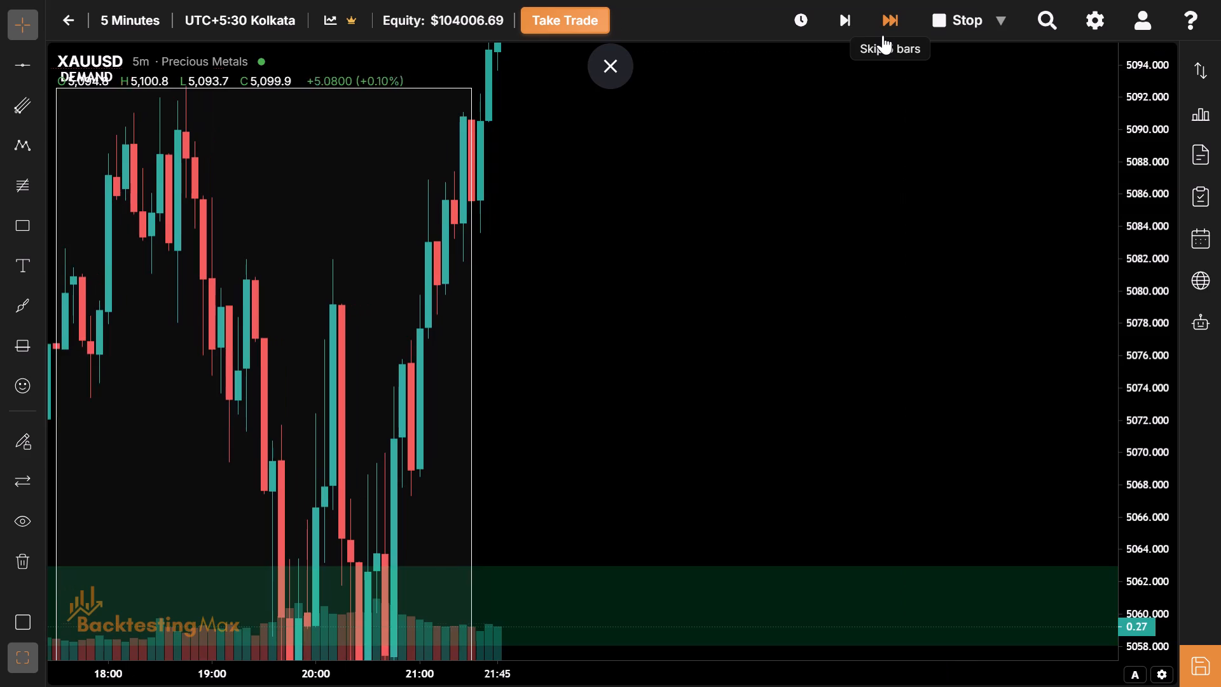
double_click(883, 35)
Save the backtesting session under its existing title XAUUSD NY SESSION STRATEGY without finishing it, and exit full screen.
key("ctrl+s")
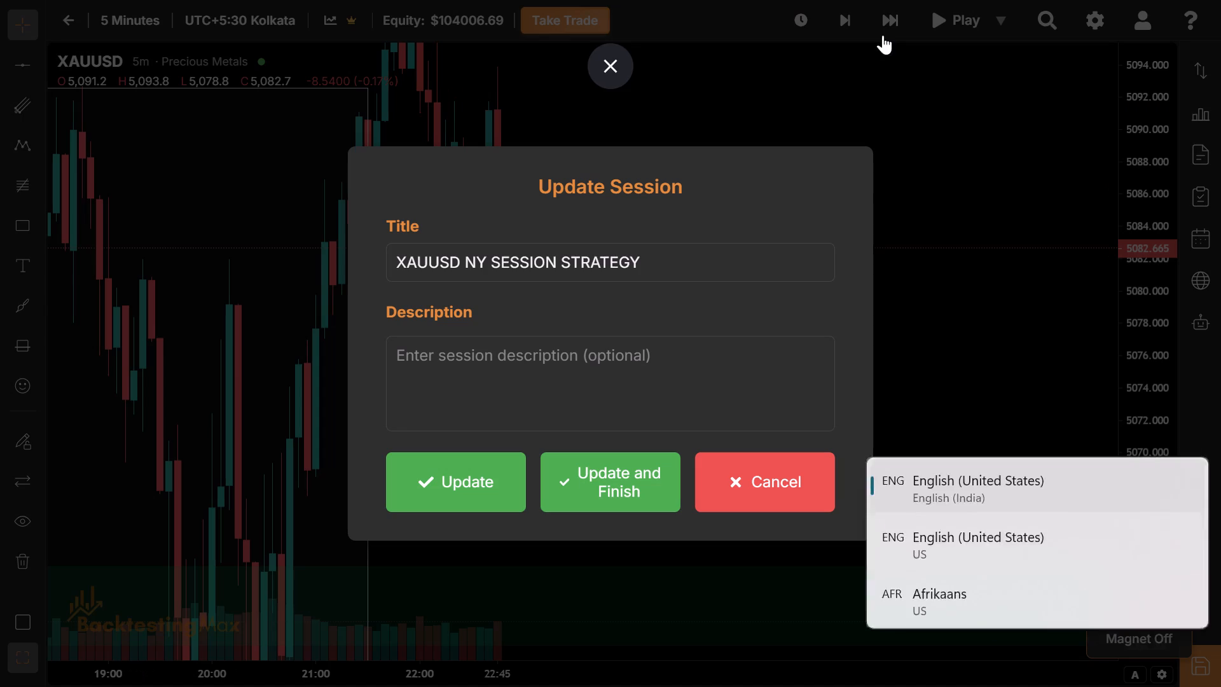
left_click(479, 489)
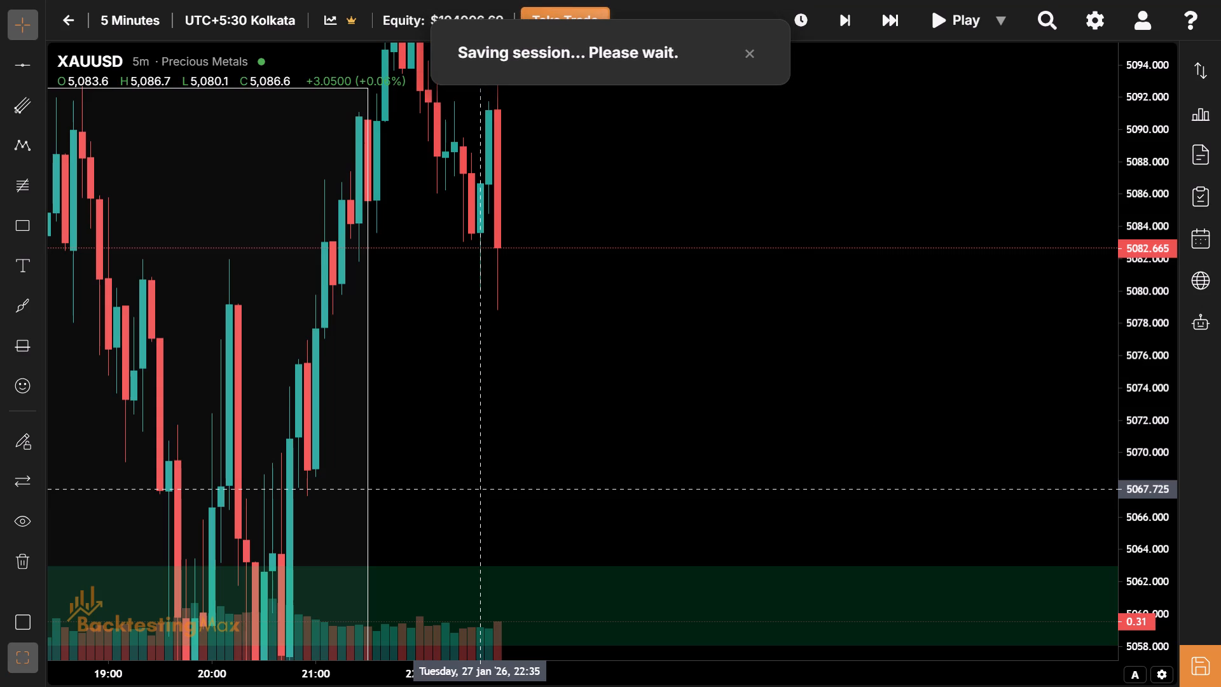
key("Escape")
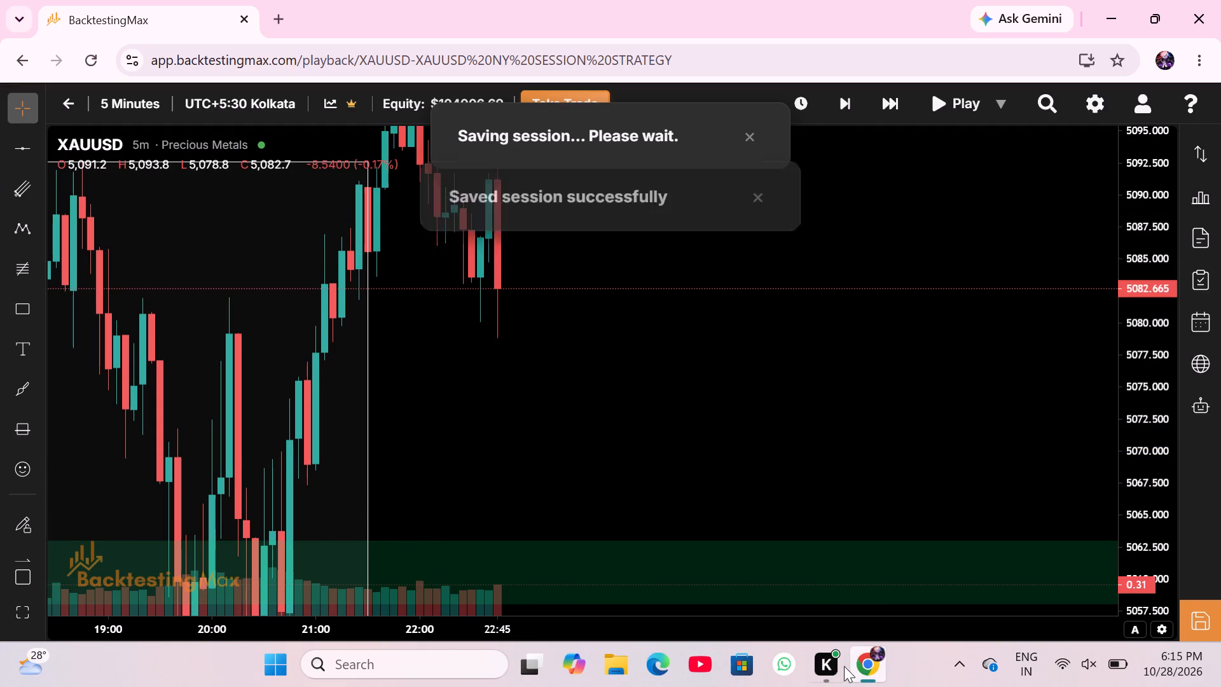
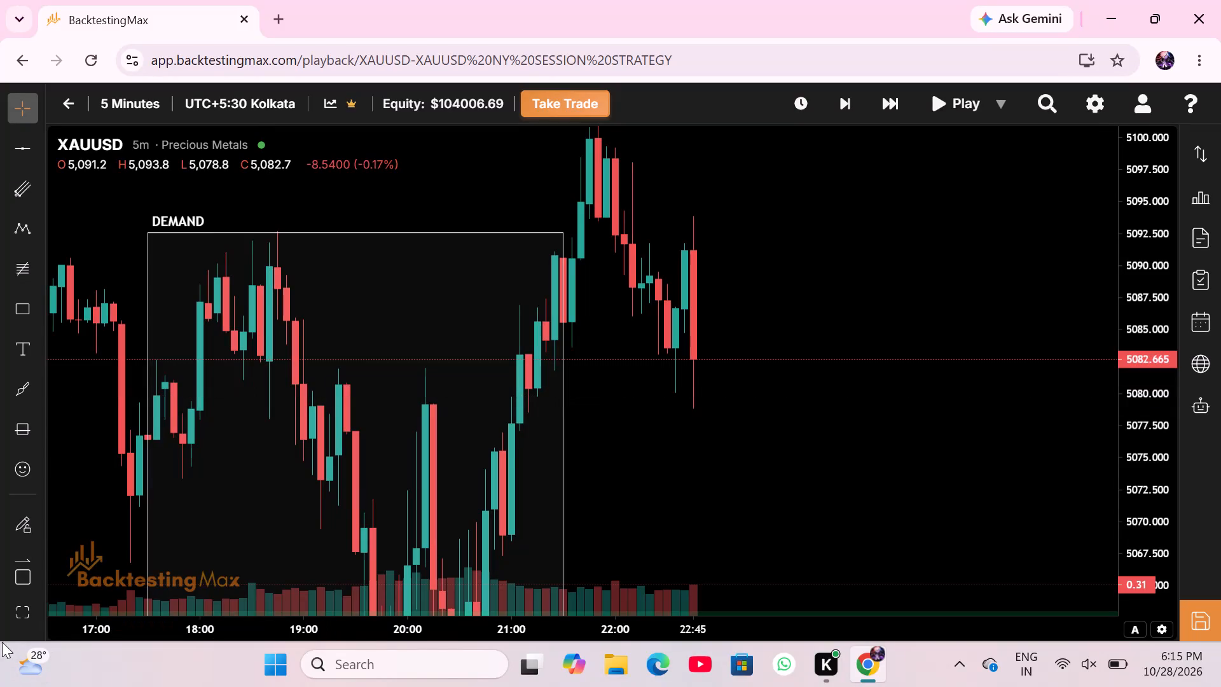
Switch the chart to full screen and advance the 5-minute replay in five-bar skips to the 05:30 bar on 28 January.
left_click(17, 621)
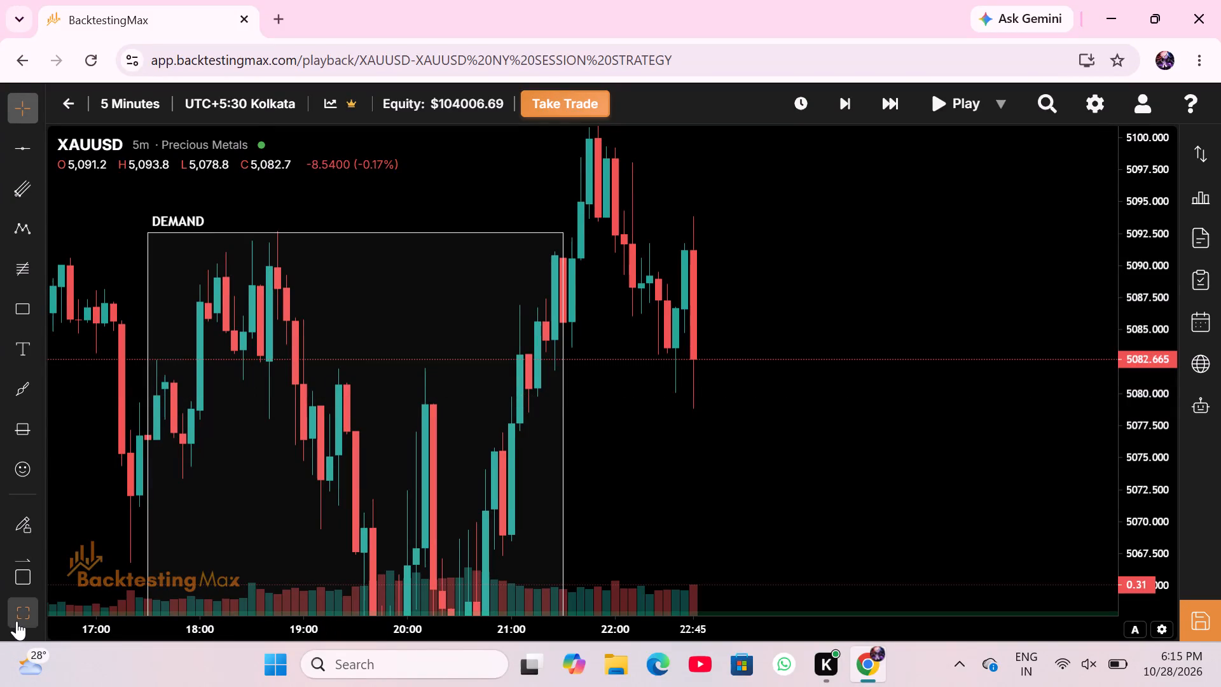
left_click_drag(541, 495, 534, 496)
left_click_drag(796, 386, 632, 471)
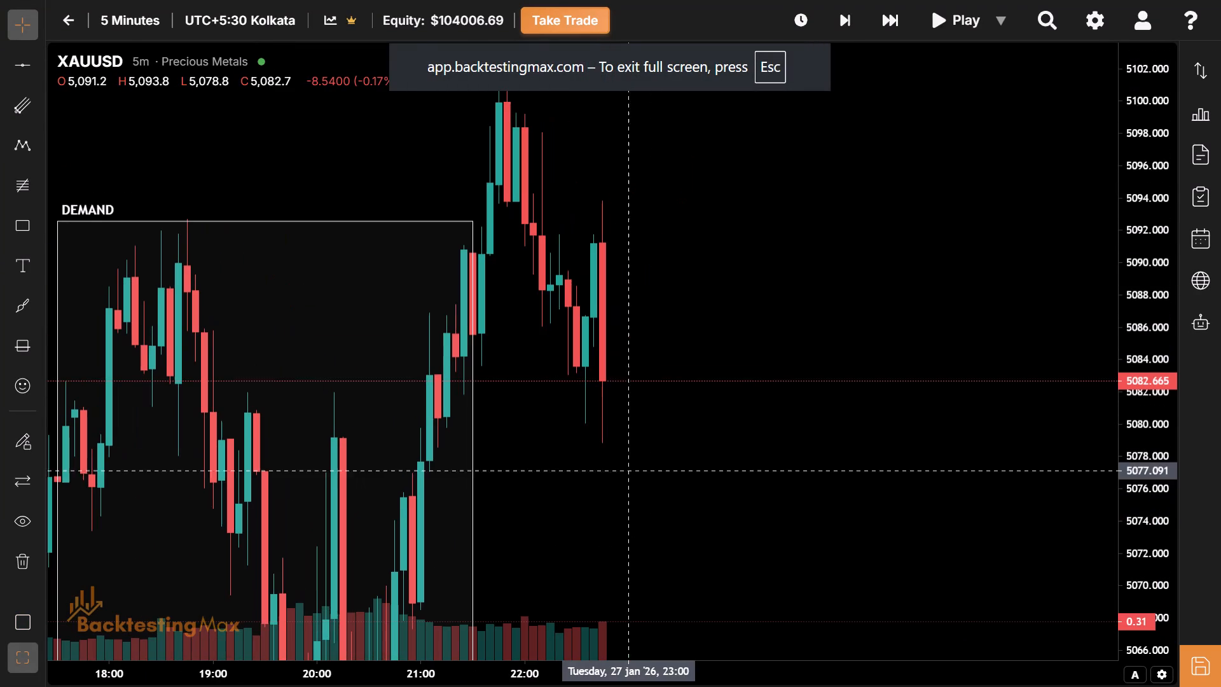
triple_click(892, 15)
left_click(892, 15)
left_click_drag(892, 15, 712, 357)
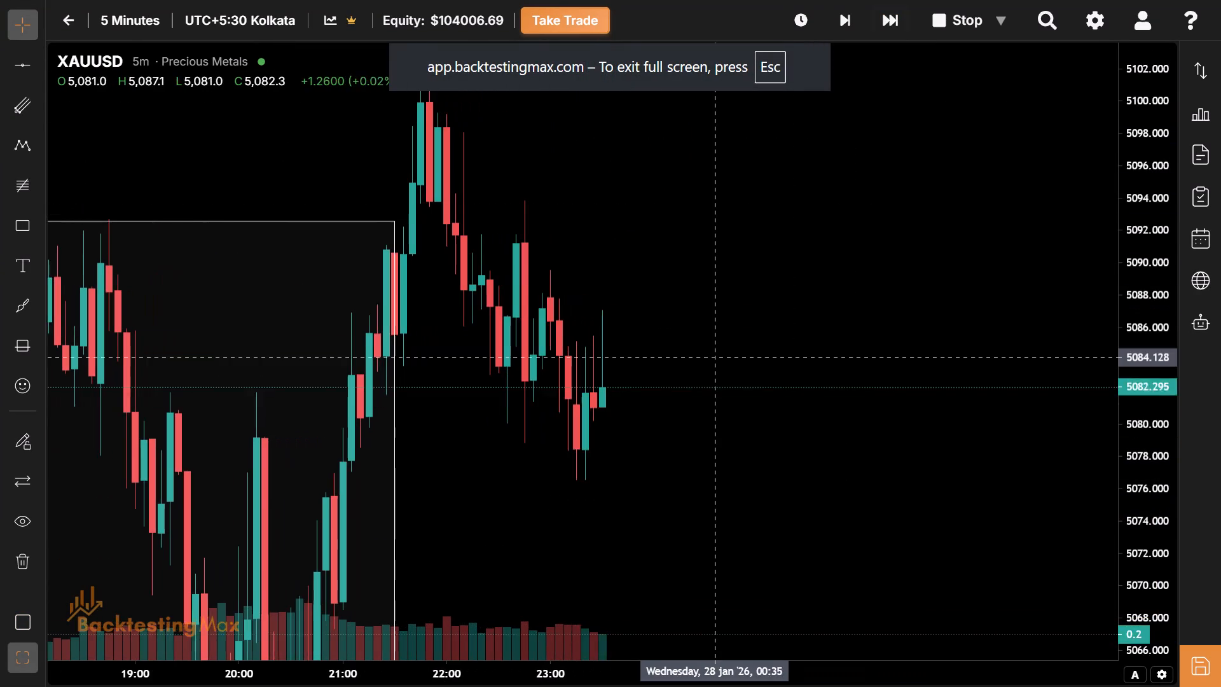
left_click_drag(712, 357, 574, 312)
triple_click(895, 17)
triple_click(895, 17)
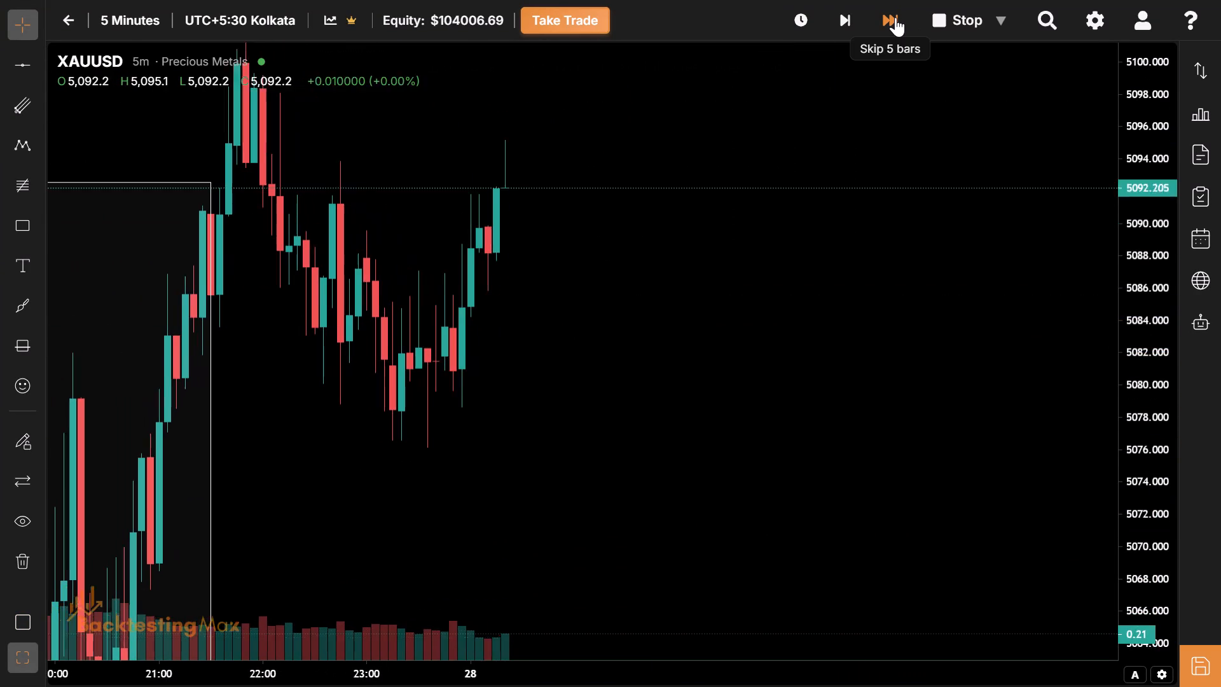
triple_click(895, 17)
triple_click(895, 17)
triple_click(895, 17)
triple_click(895, 17)
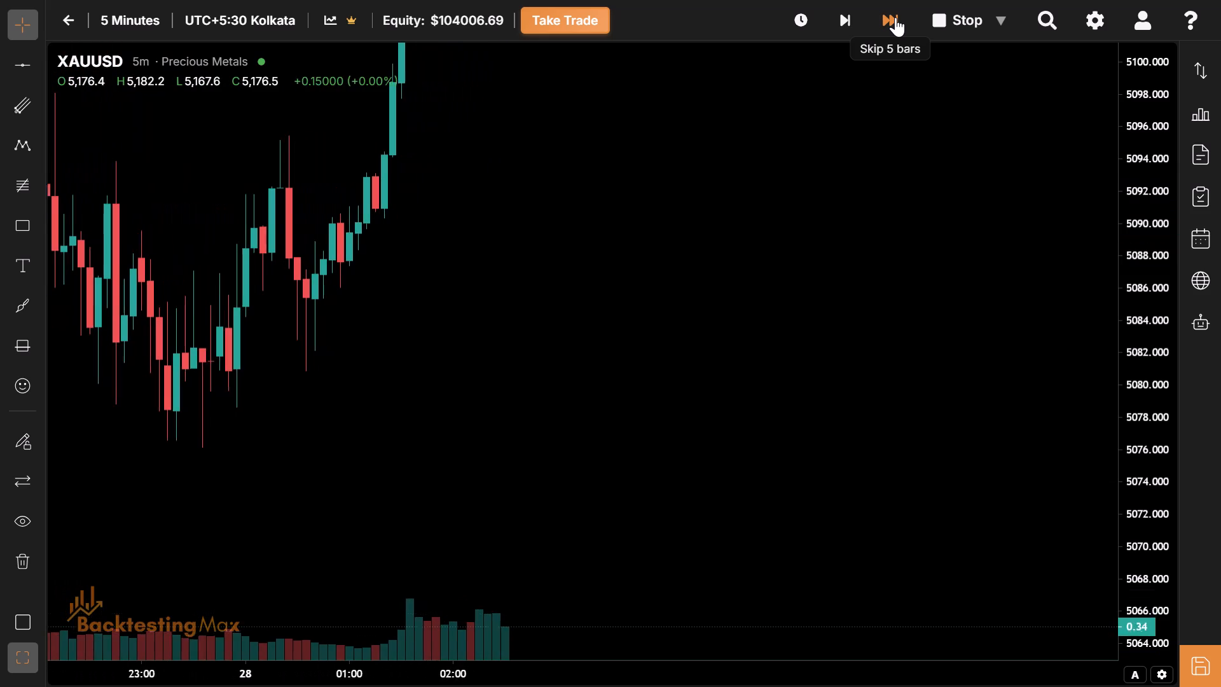
triple_click(895, 17)
triple_click(895, 17)
double_click(895, 17)
left_click_drag(895, 17, 538, 155)
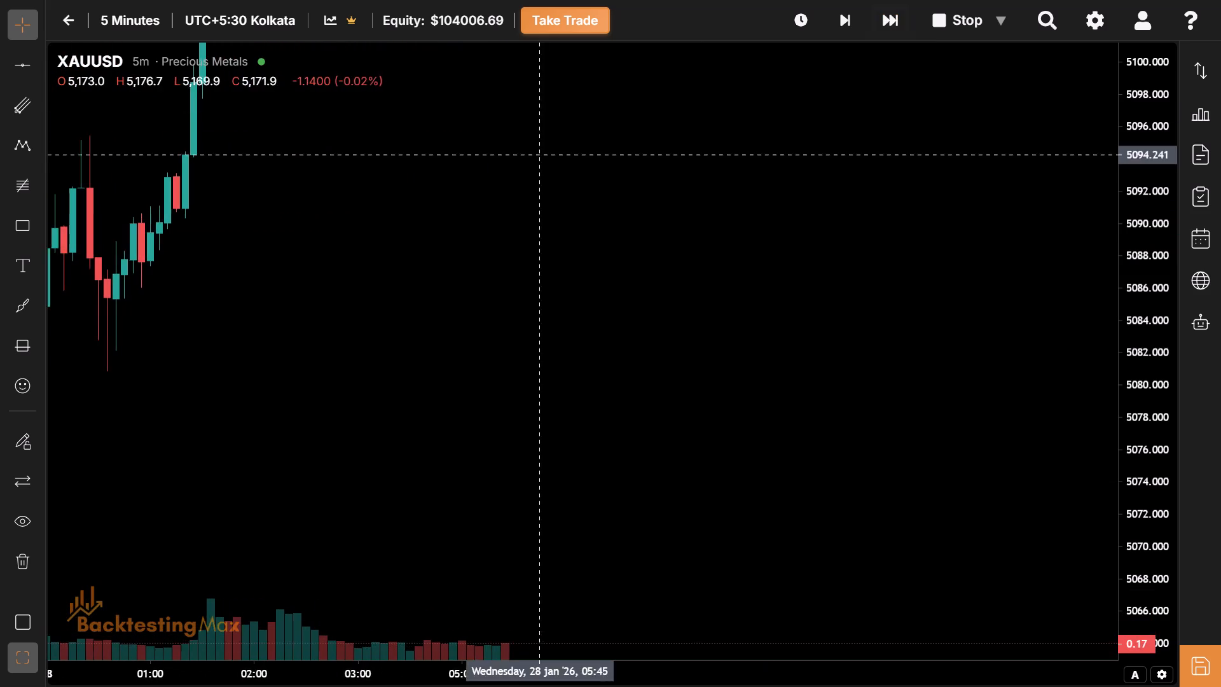
Draw a rectangle from the 05:30 bar to 11:30 on 28 January, spanning about 5172.65 down to 5157.93.
left_click_drag(538, 155, 626, 527)
left_click_drag(607, 123, 629, 513)
left_click_drag(604, 81, 647, 411)
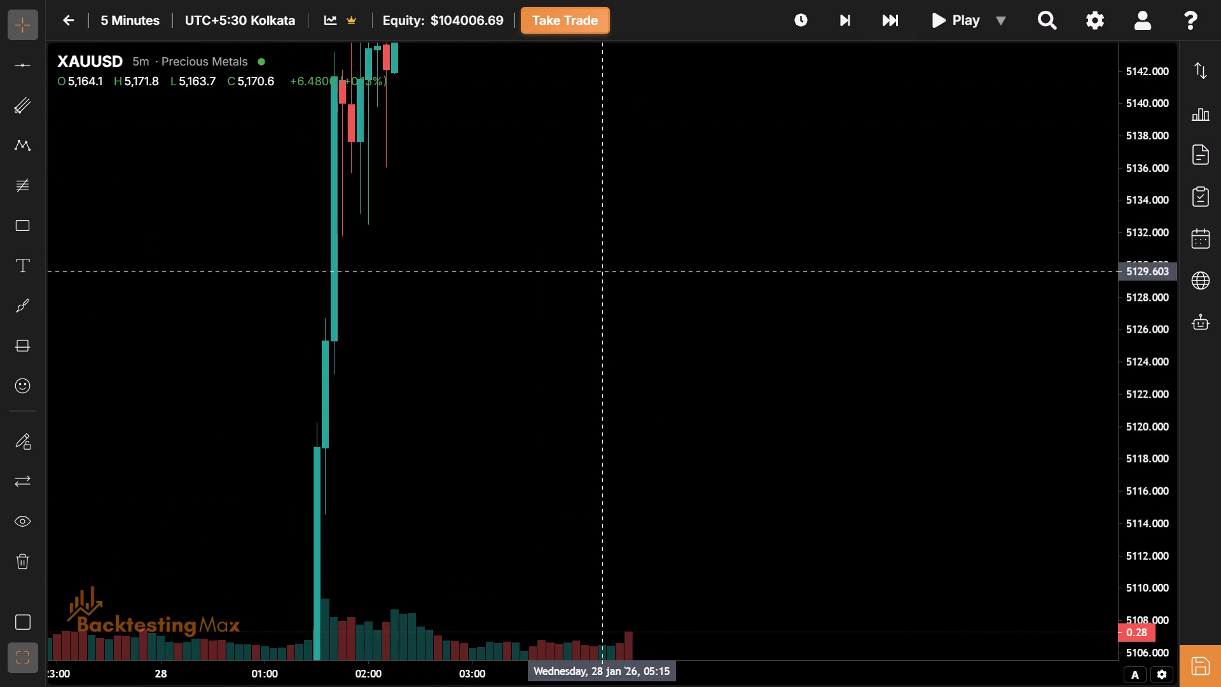
left_click_drag(605, 271, 602, 606)
left_click_drag(668, 337, 619, 686)
left_click_drag(700, 130, 616, 302)
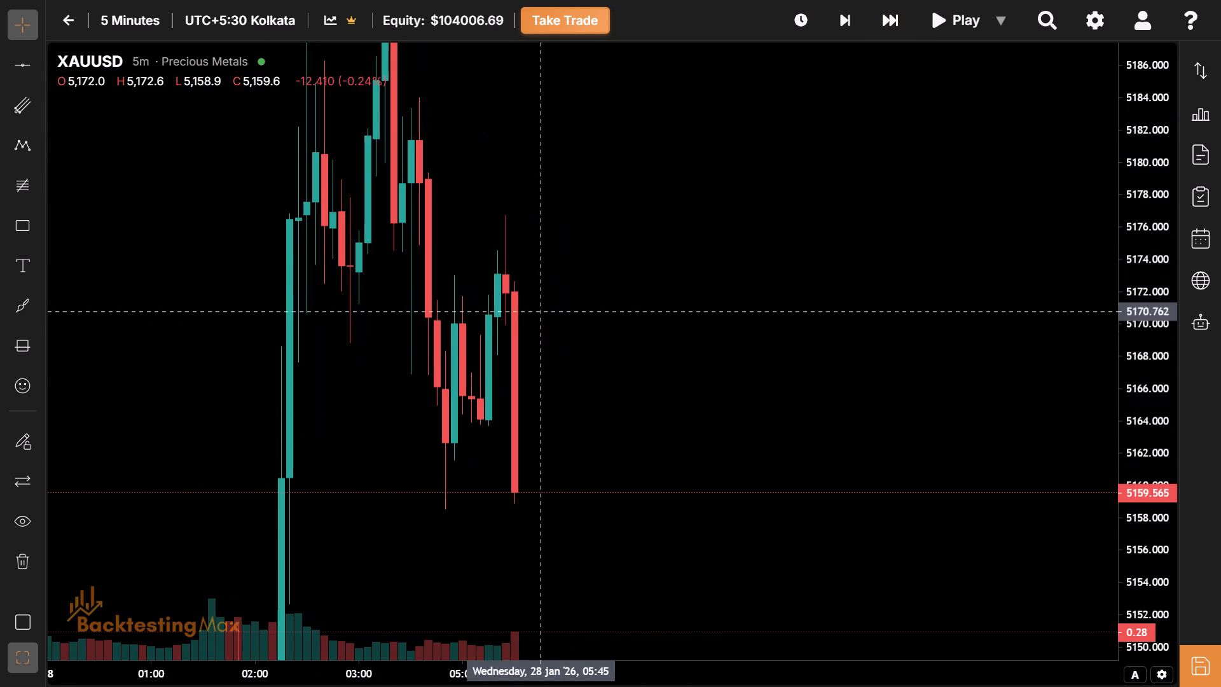
left_click_drag(516, 329, 173, 331)
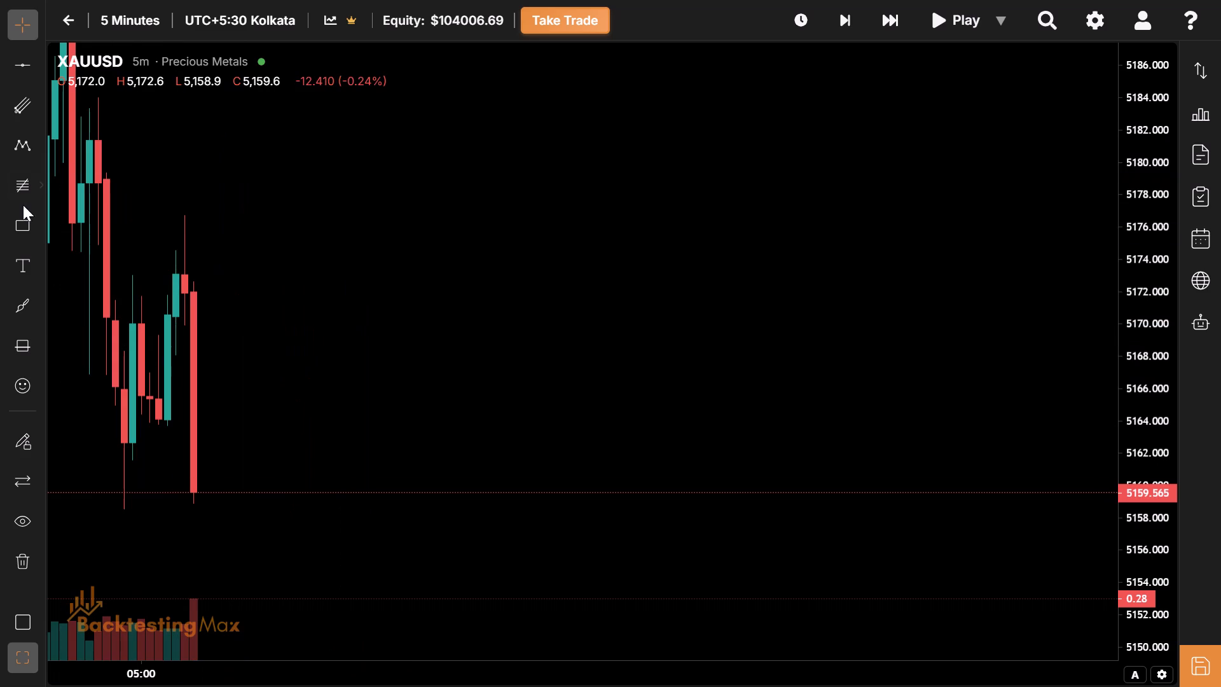
left_click(28, 240)
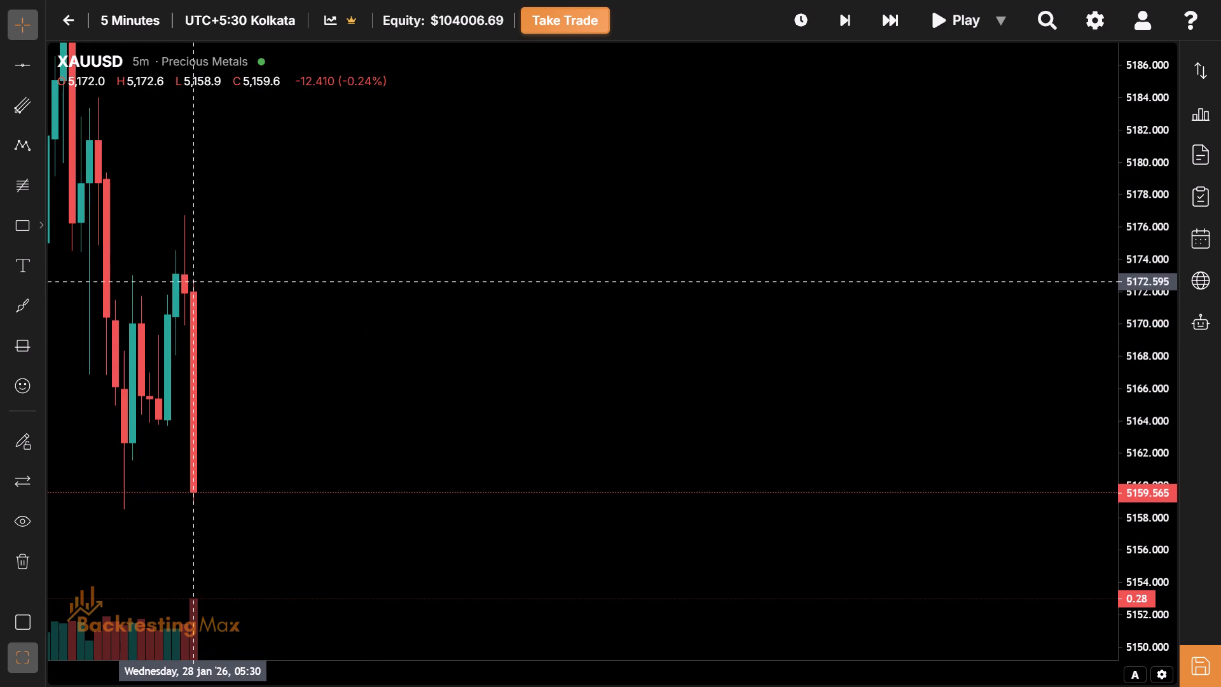
left_click(195, 283)
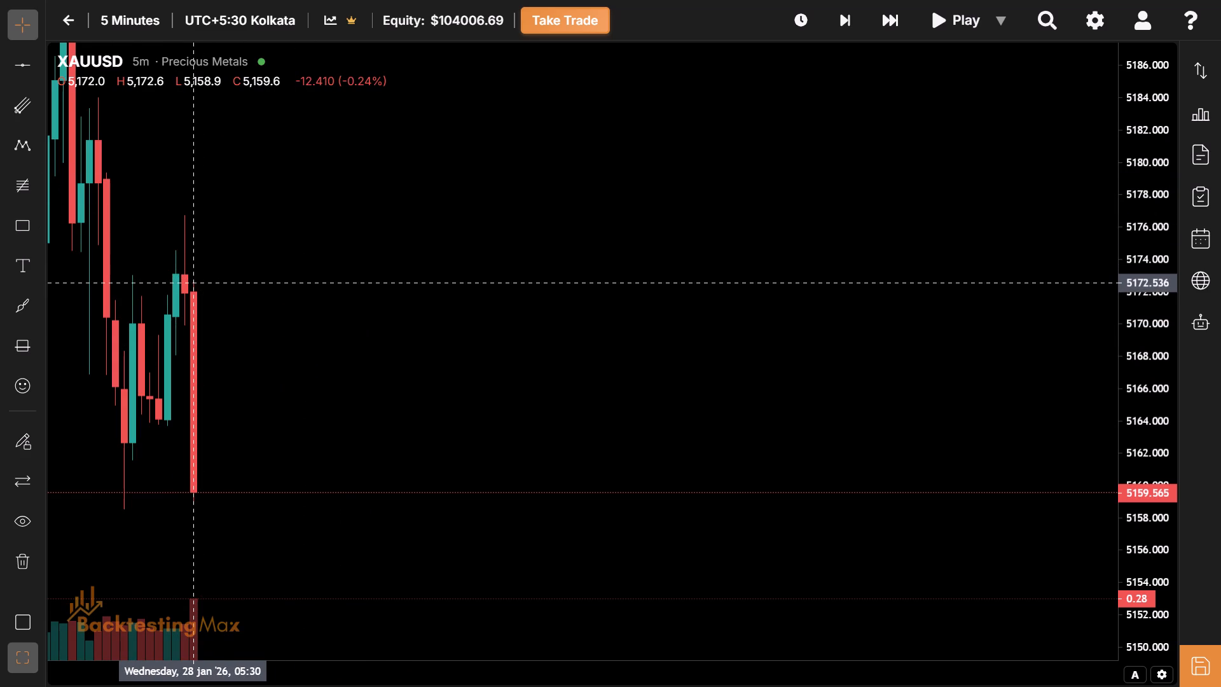
left_click(24, 216)
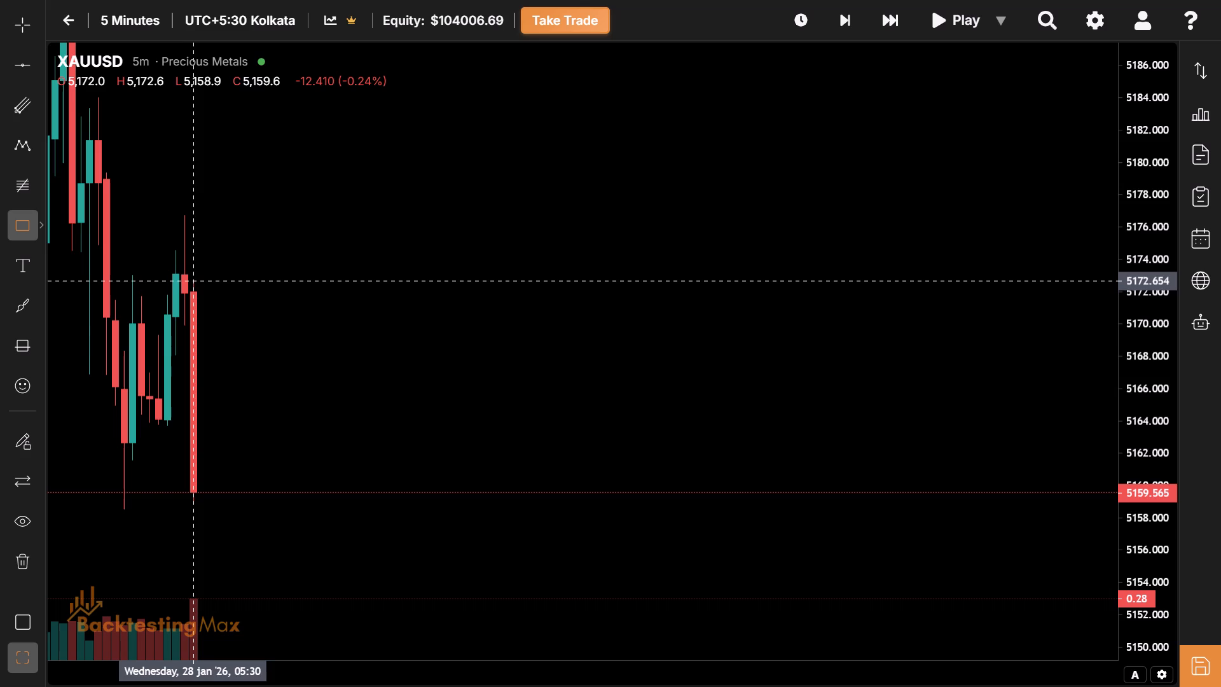
left_click(193, 281)
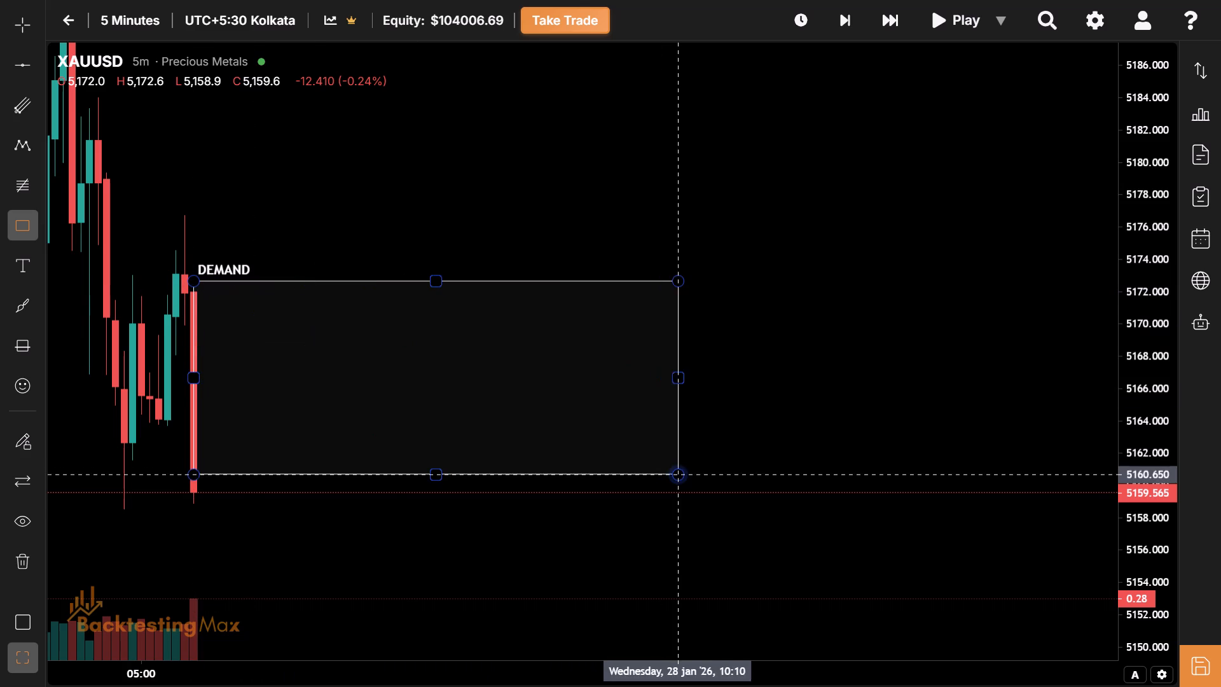
left_click(817, 518)
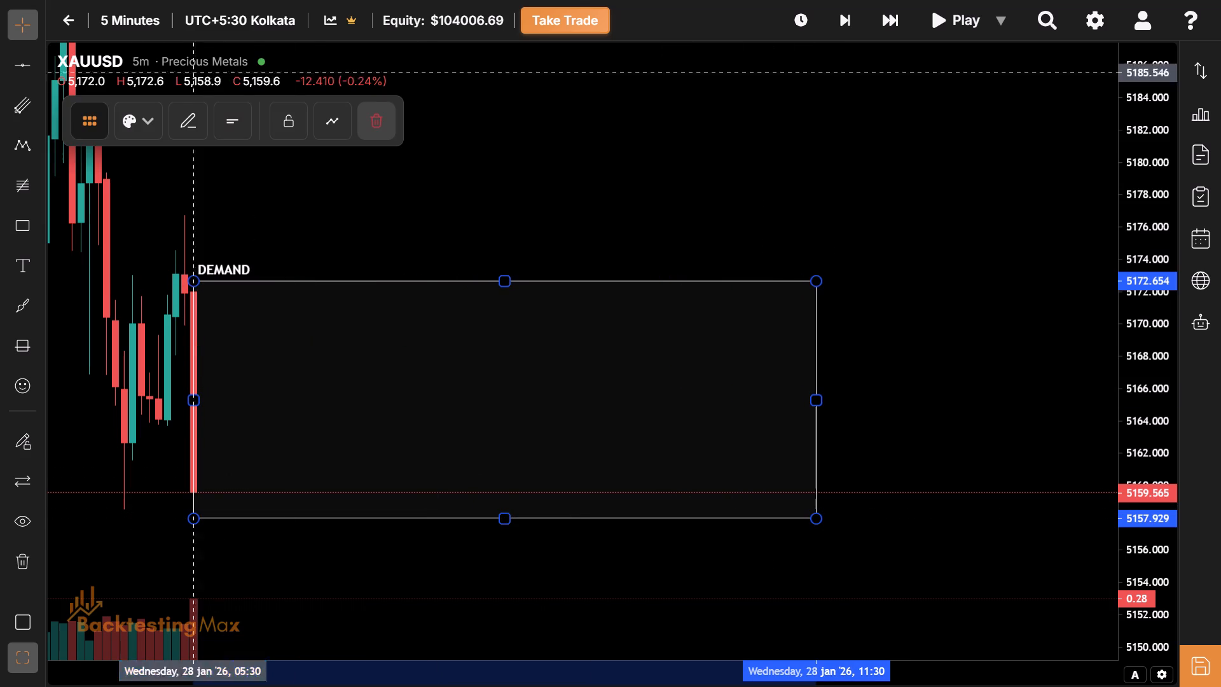
Apply the Asian Session template to the new 05:30–11:30 rectangle.
left_click(138, 120)
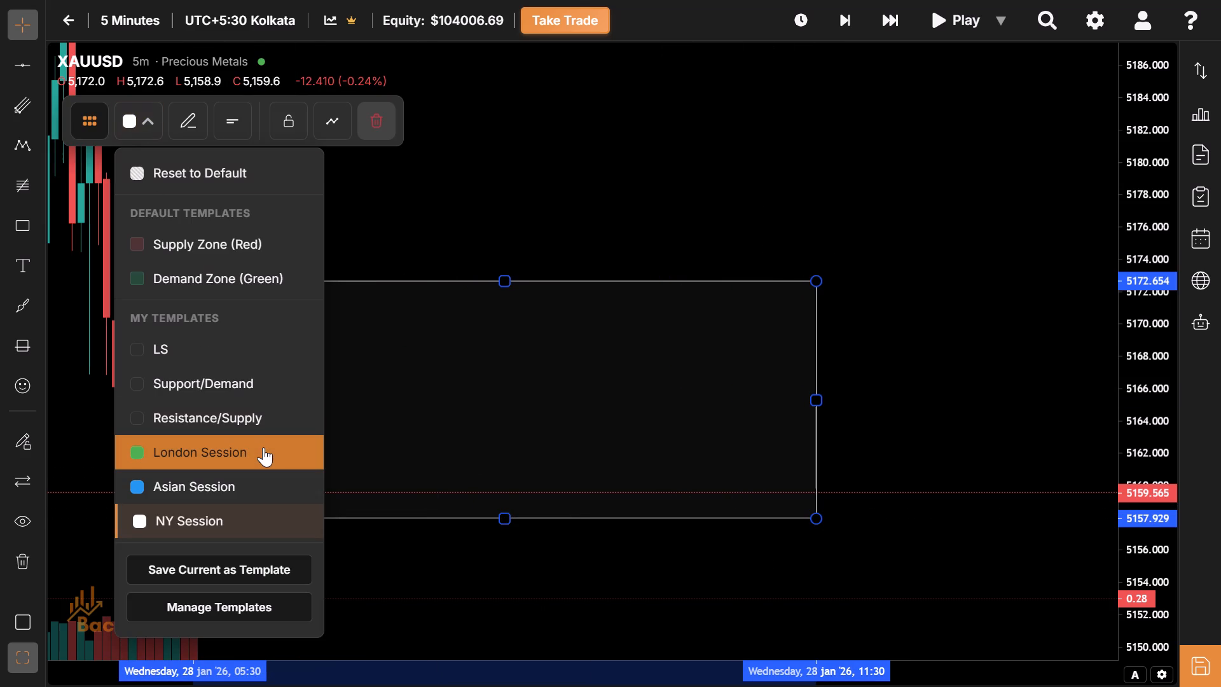
left_click(261, 479)
Advance the 5-minute replay in five-bar skips to the 11:25 bar, near the end of the Asian session box.
left_click_drag(453, 370, 658, 358)
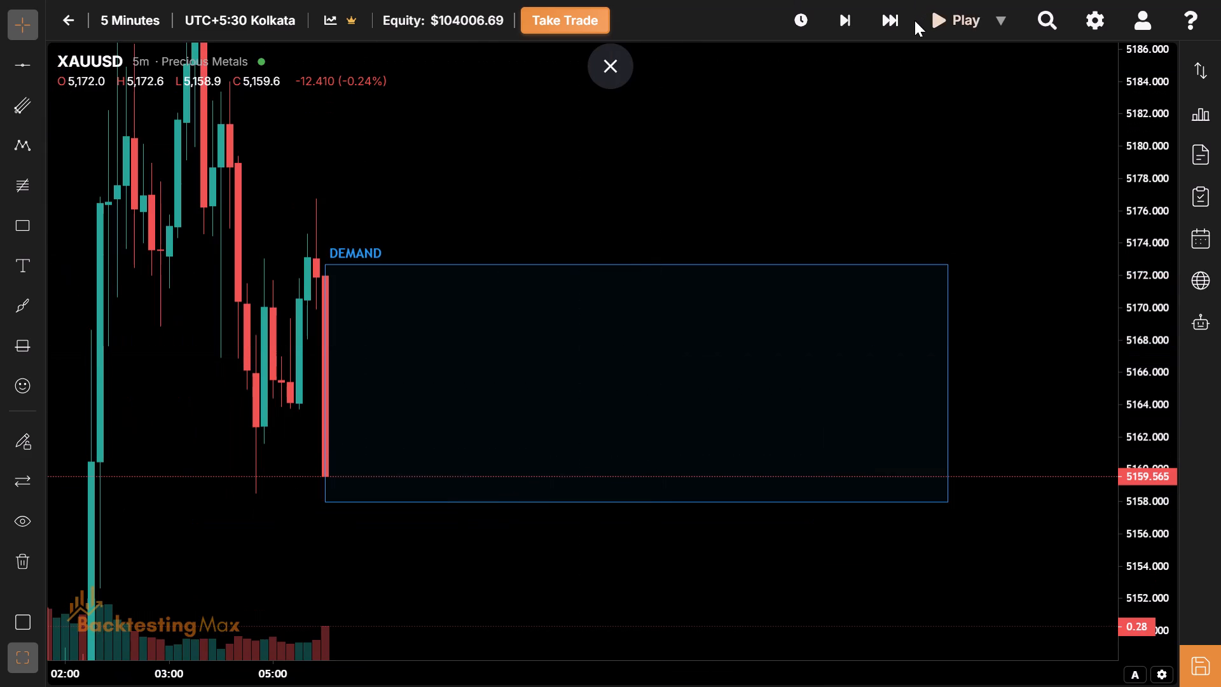
triple_click(907, 20)
triple_click(907, 20)
triple_click(907, 20)
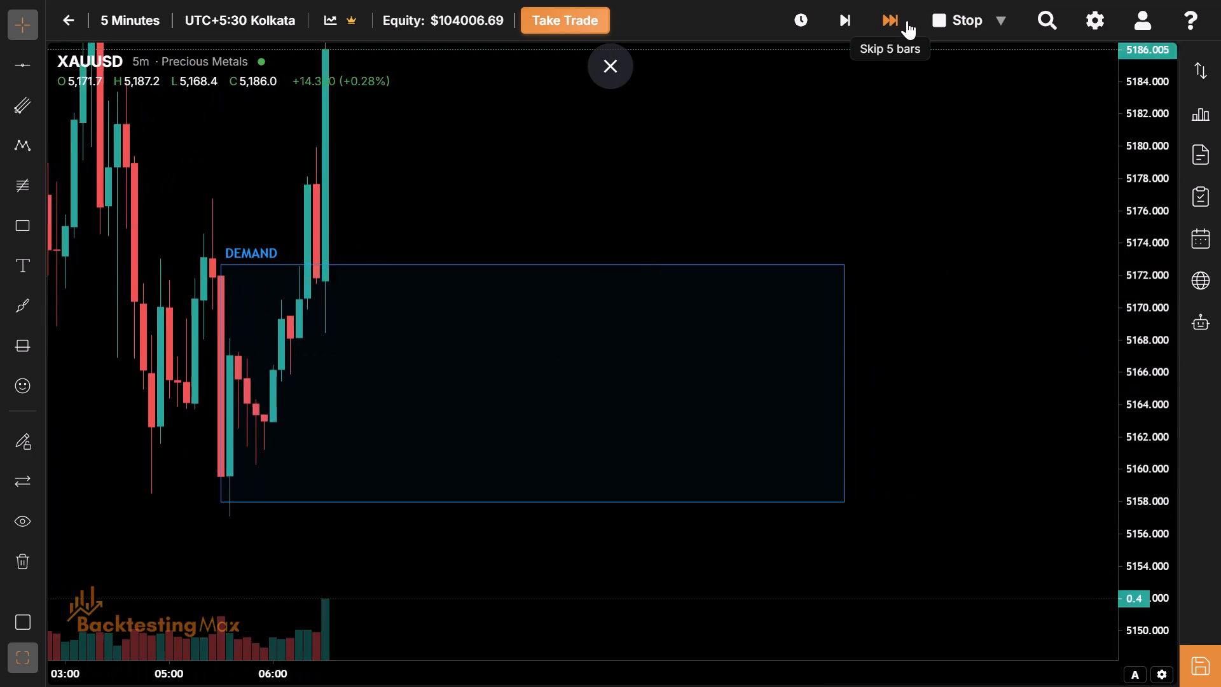
triple_click(907, 20)
triple_click(907, 20)
triple_click(907, 20)
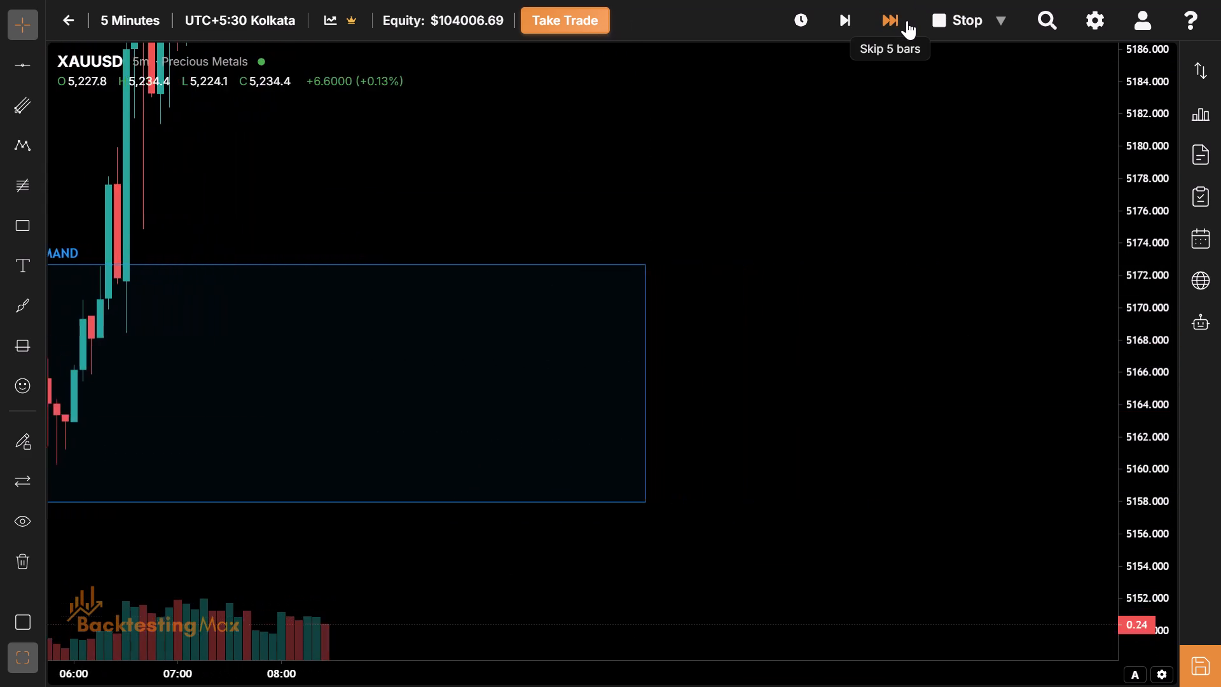
triple_click(907, 20)
triple_click(907, 20)
triple_click(907, 20)
triple_click(907, 20)
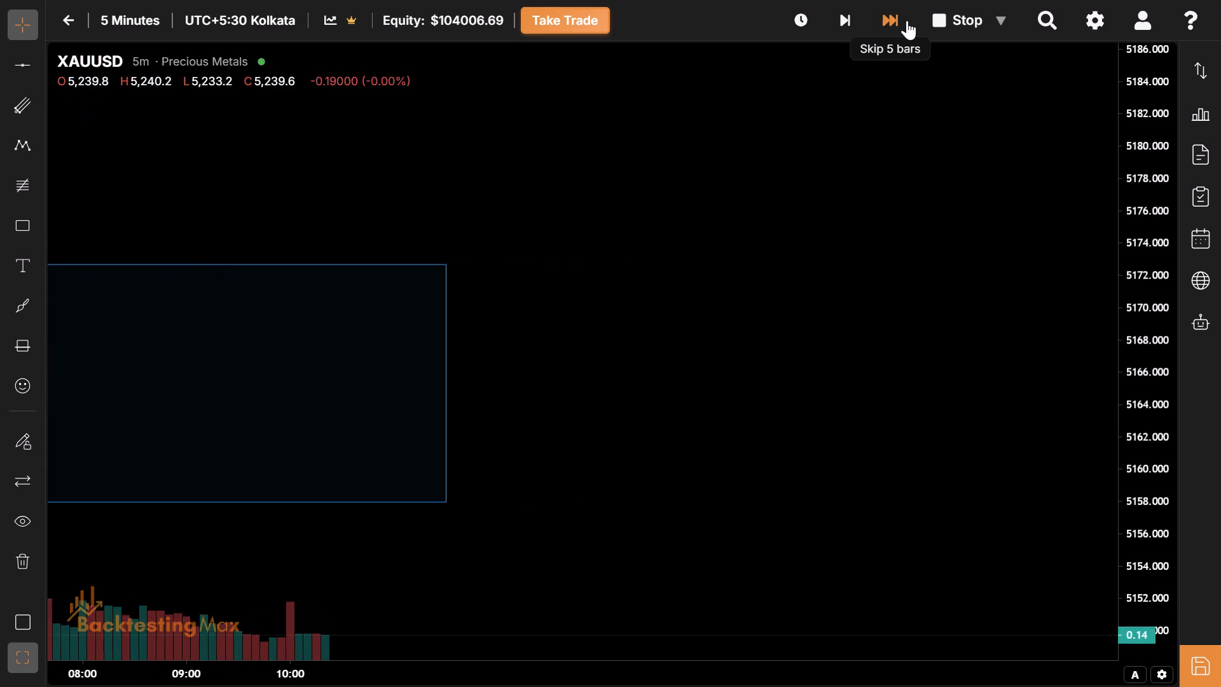
double_click(907, 20)
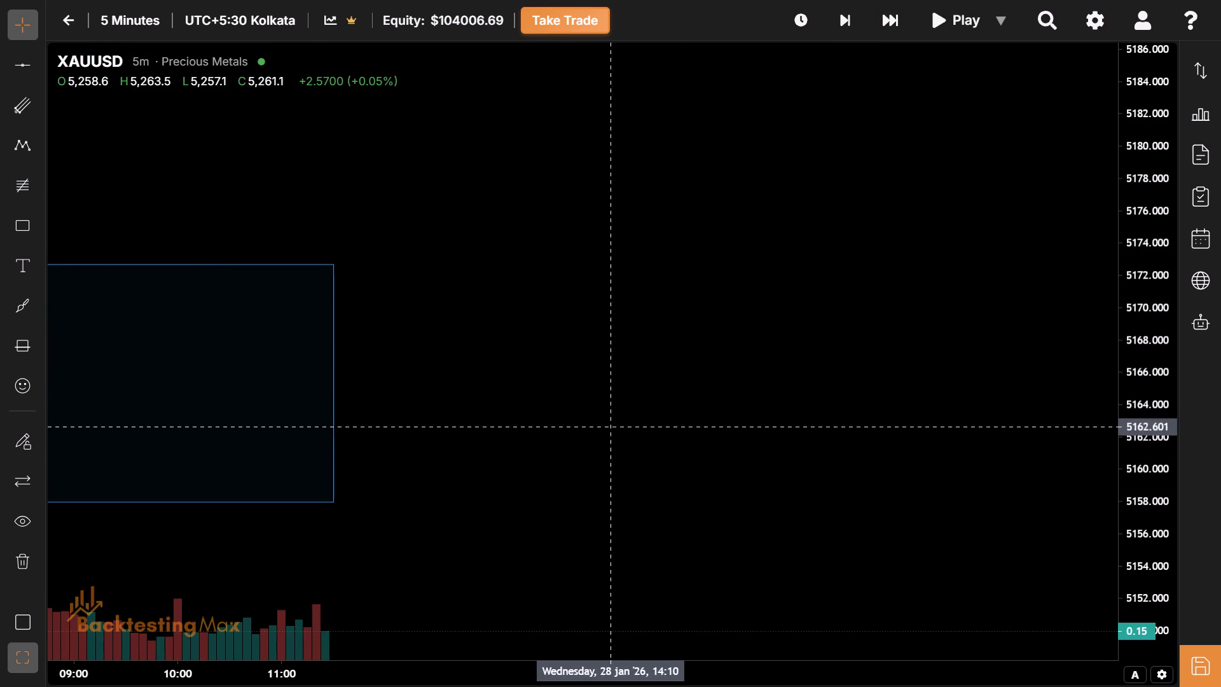
Raise the Asian session box's top edge to the session high at about 5266.6.
left_click_drag(597, 424, 1093, 510)
left_click_drag(630, 328, 654, 393)
left_click_drag(586, 549, 579, 395)
left_click_drag(517, 520, 532, 534)
left_click_drag(527, 417, 543, 599)
left_click_drag(559, 215, 532, 349)
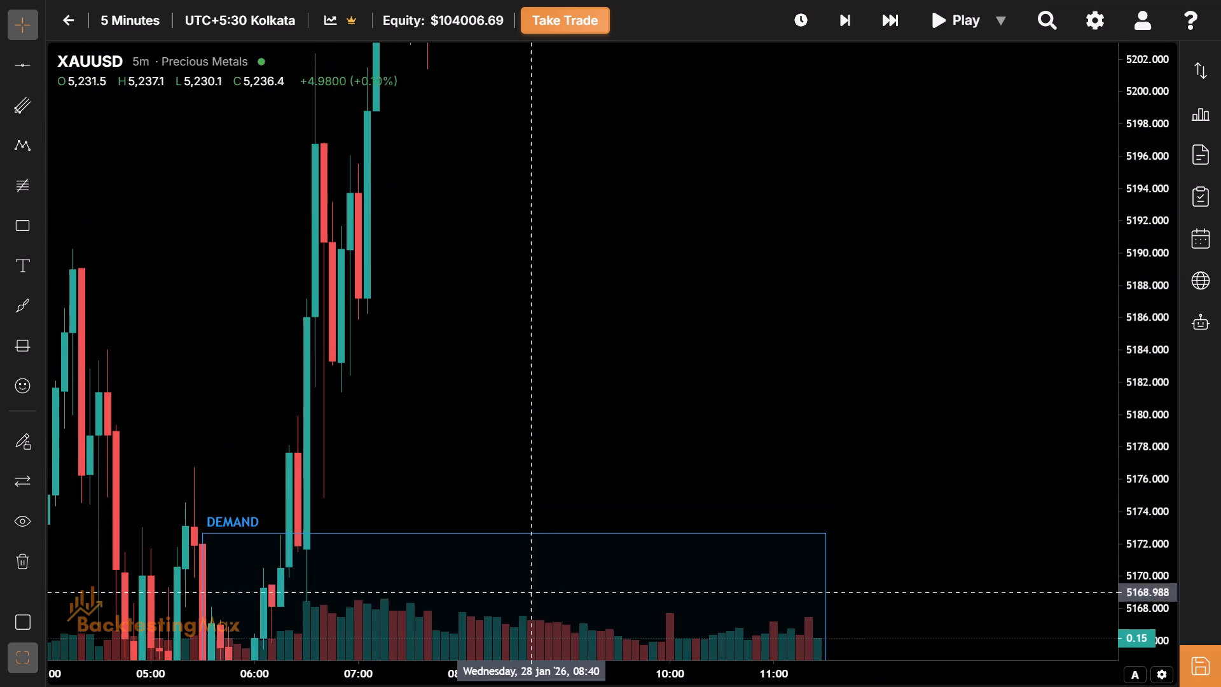
left_click_drag(516, 528, 481, 108)
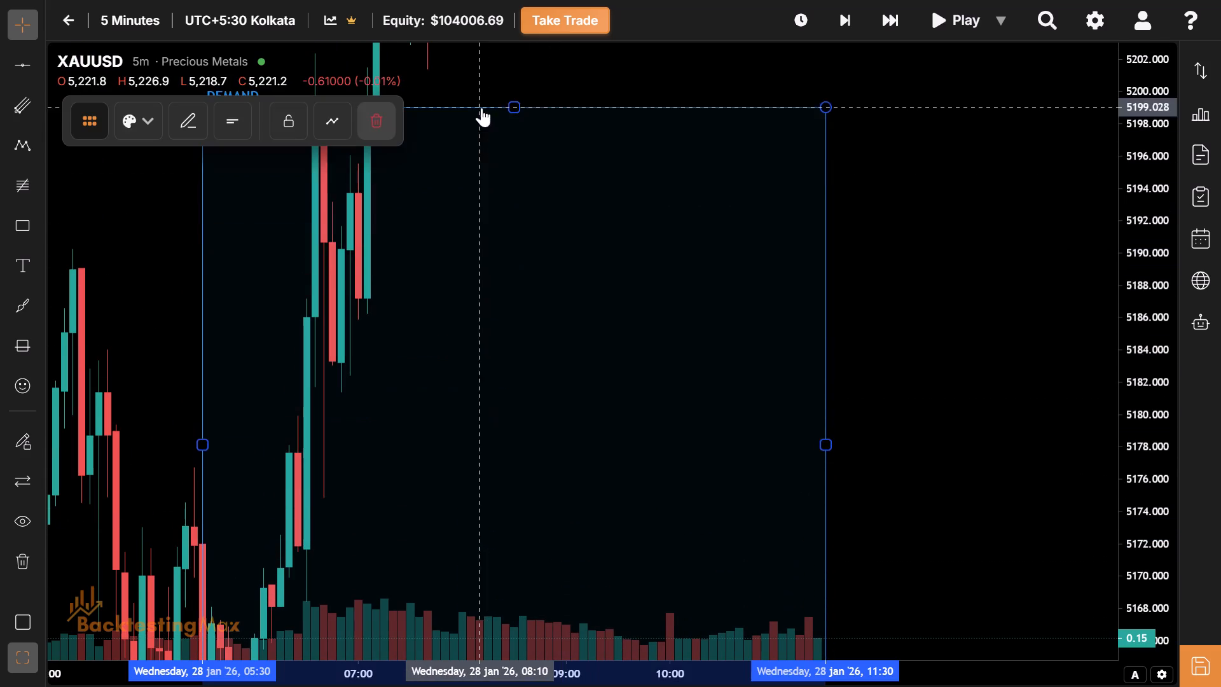
left_click_drag(462, 270, 511, 644)
left_click_drag(570, 250, 536, 429)
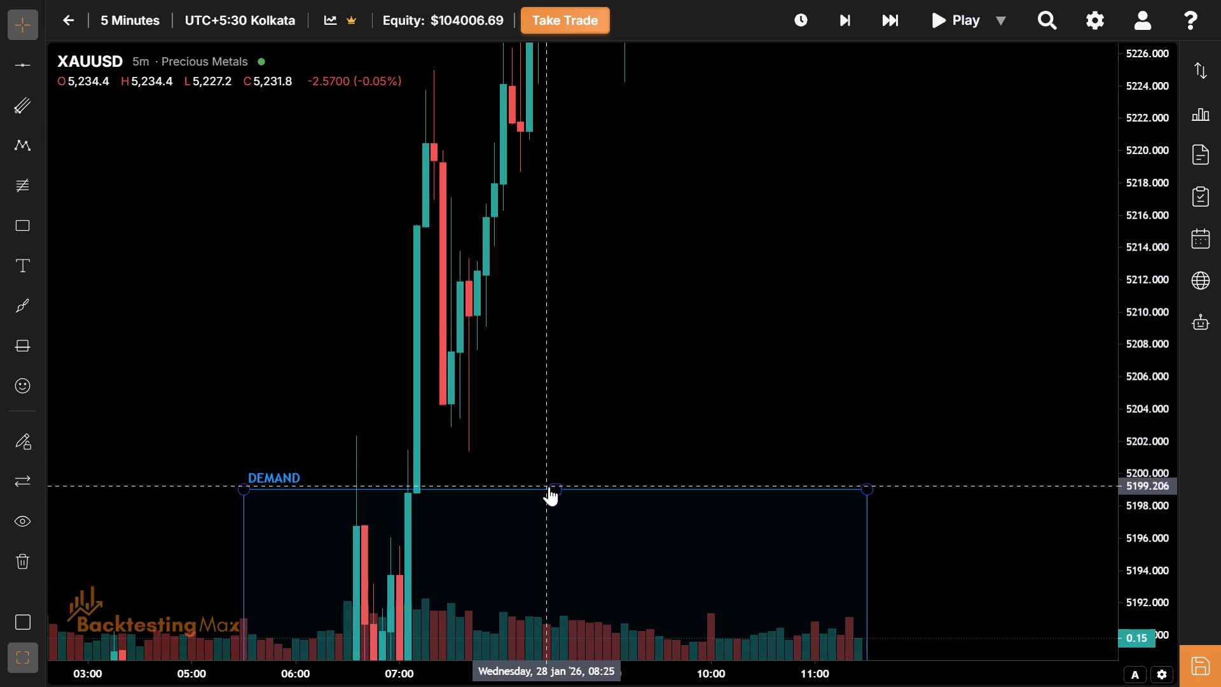
left_click_drag(554, 487, 485, 52)
left_click_drag(501, 255, 514, 464)
left_click_drag(539, 332, 527, 512)
left_click_drag(559, 380, 507, 104)
left_click_drag(560, 303, 564, 548)
left_click_drag(574, 429, 548, 564)
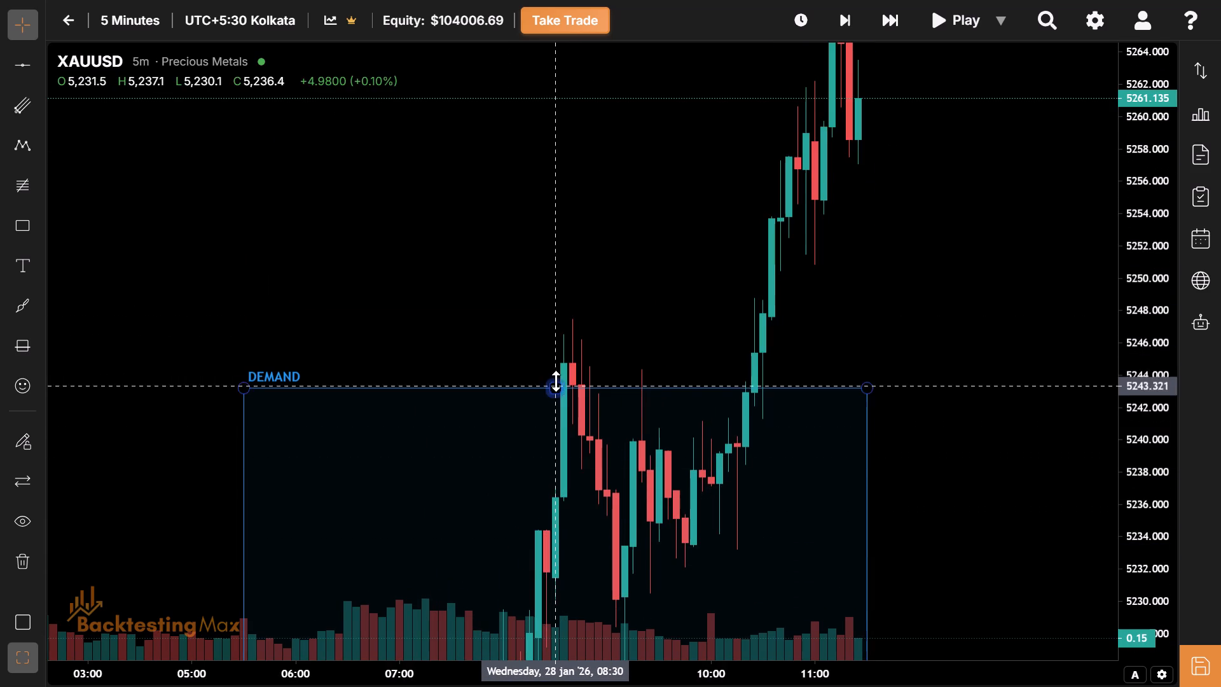
left_click_drag(556, 389, 486, 125)
left_click_drag(647, 214, 645, 224)
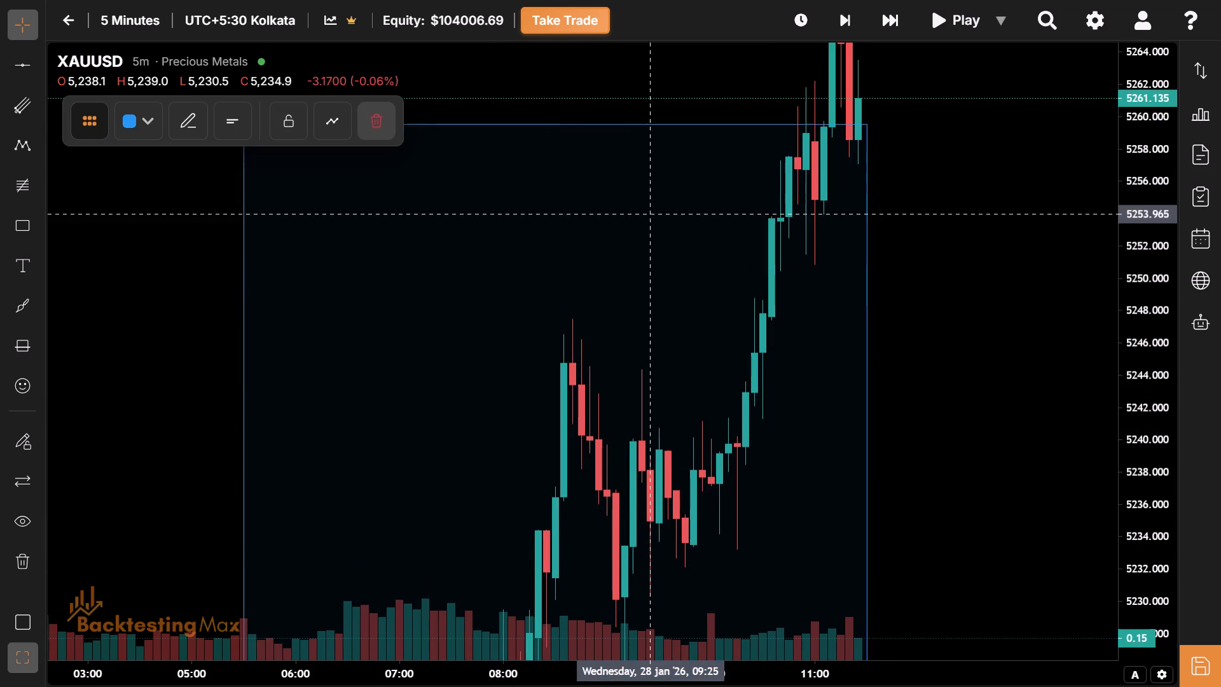
left_click_drag(645, 224, 634, 385)
left_click_drag(631, 304, 624, 395)
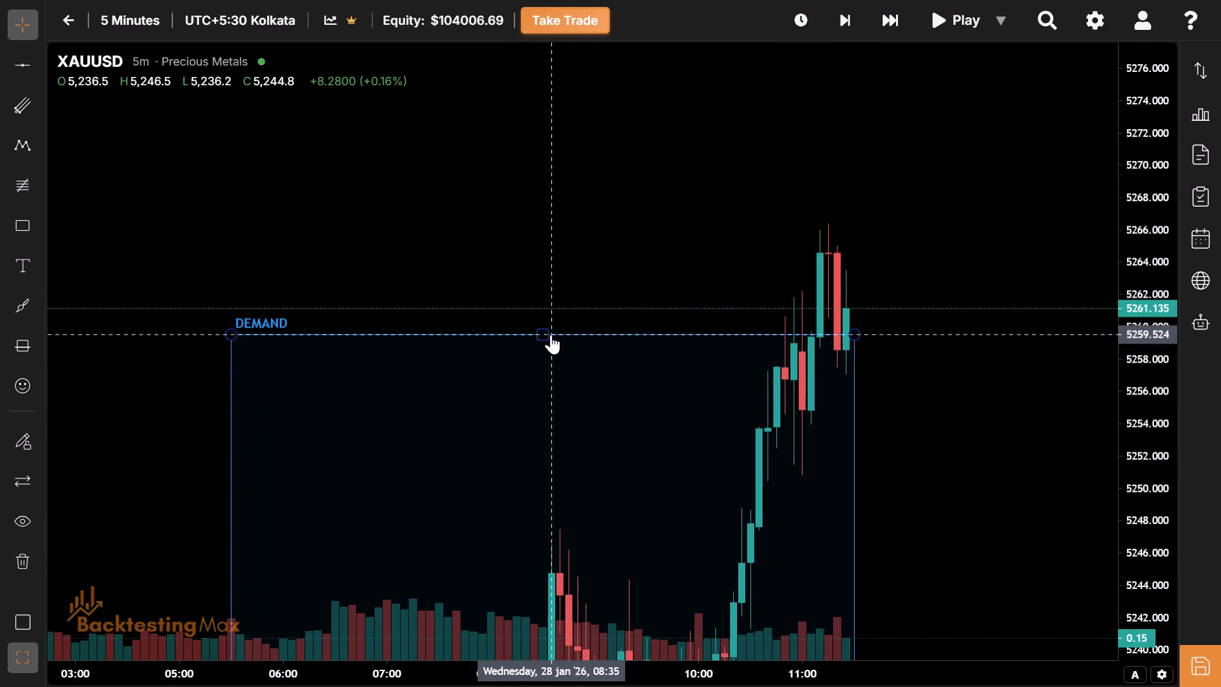
left_click_drag(548, 335, 509, 219)
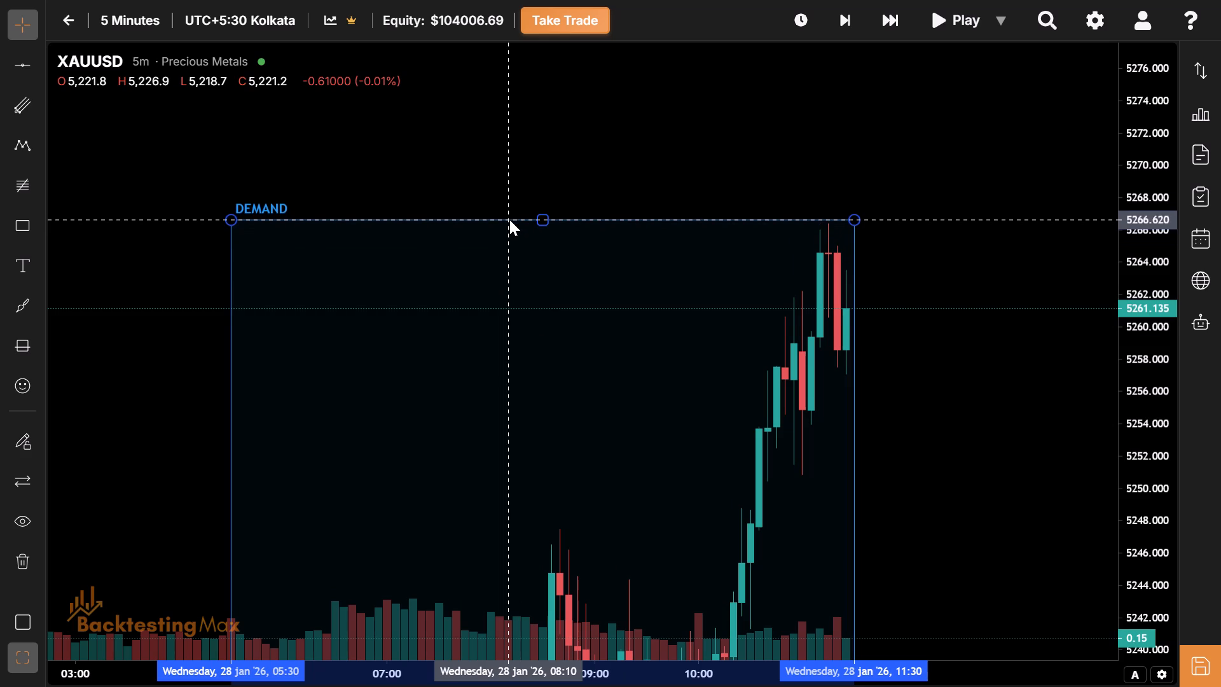
left_click_drag(509, 219, 509, 221)
Advance the 5-minute replay one bar at a time by two bars to the 11:35 bar.
left_click_drag(611, 313, 553, 322)
left_click_drag(868, 16, 846, 20)
left_click(846, 20)
left_click(842, 53)
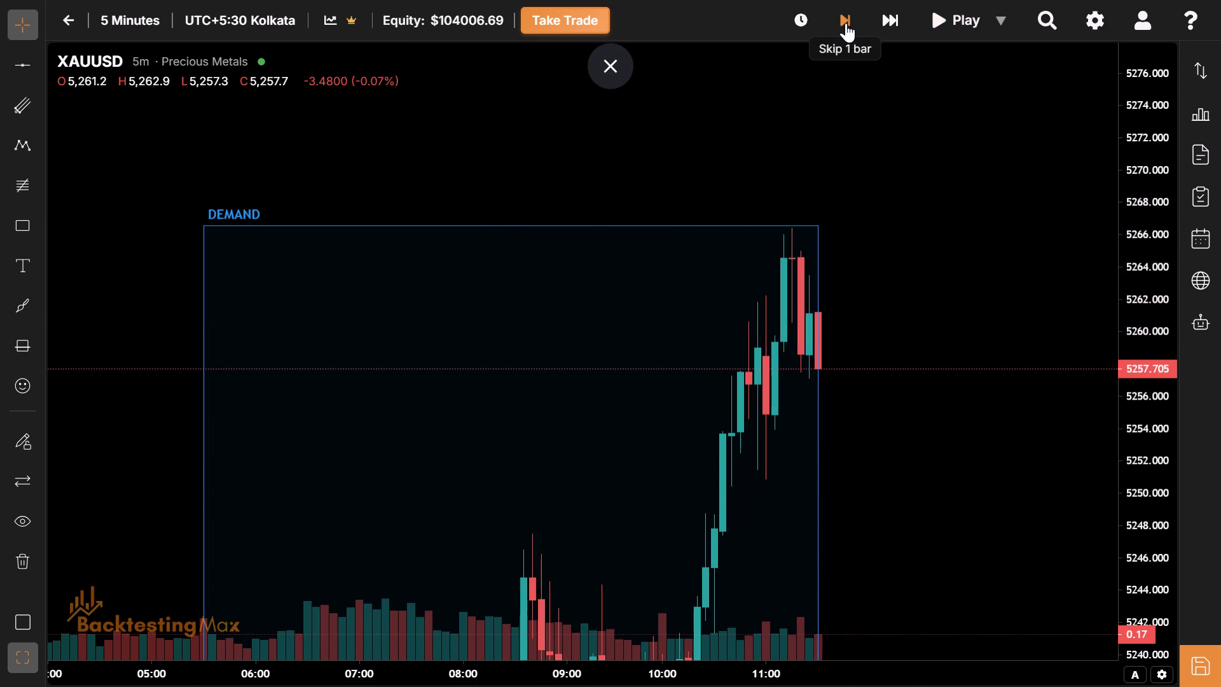
left_click(846, 23)
Advance the 5-minute replay one bar at a time by ten bars to the 12:25 bar.
left_click_drag(928, 324, 752, 268)
left_click(752, 268)
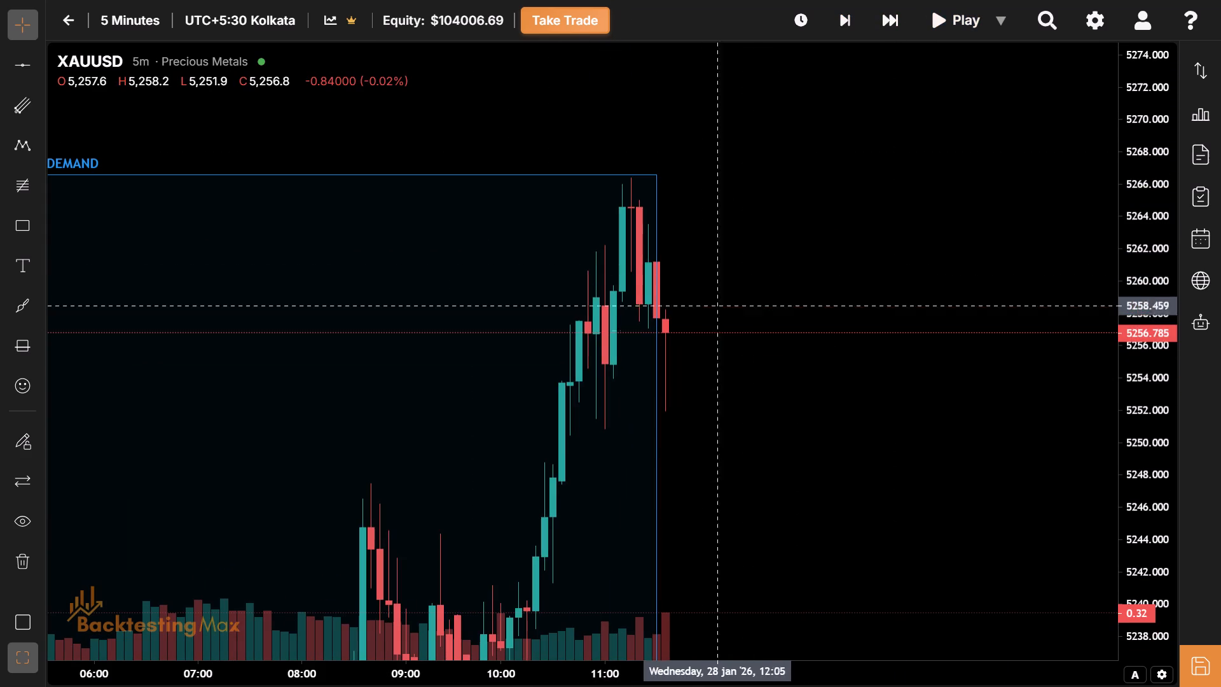
left_click(844, 13)
left_click(844, 13)
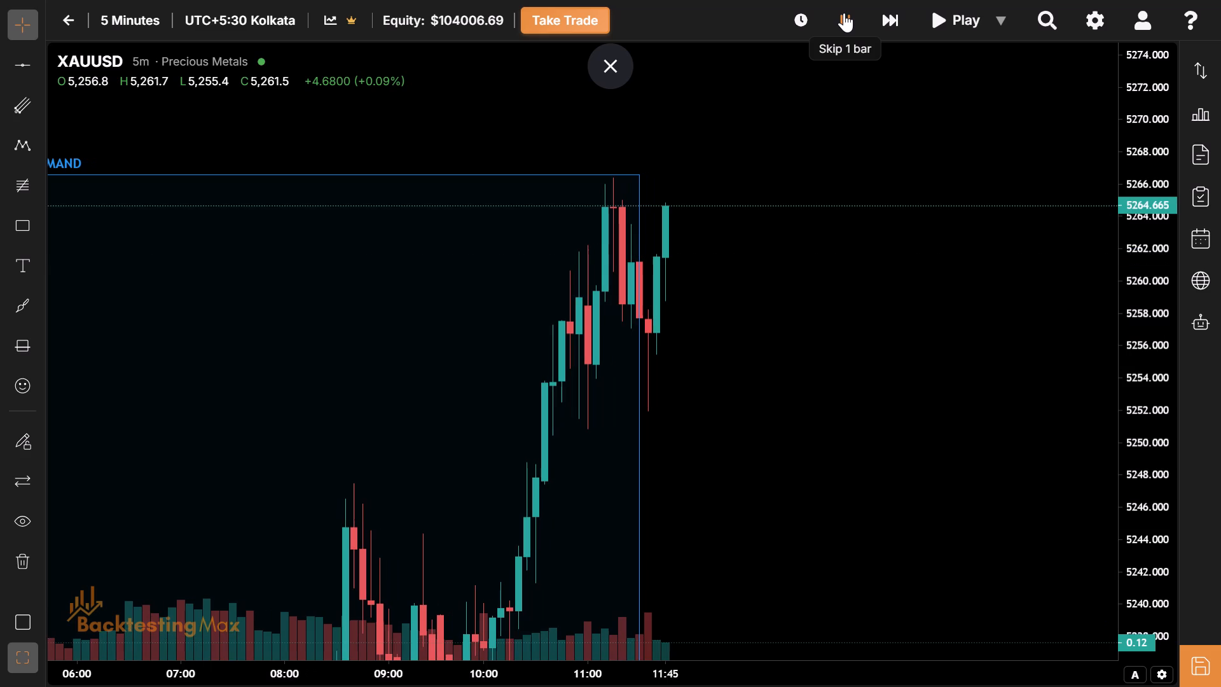
left_click(844, 13)
left_click(844, 13)
left_click(844, 13)
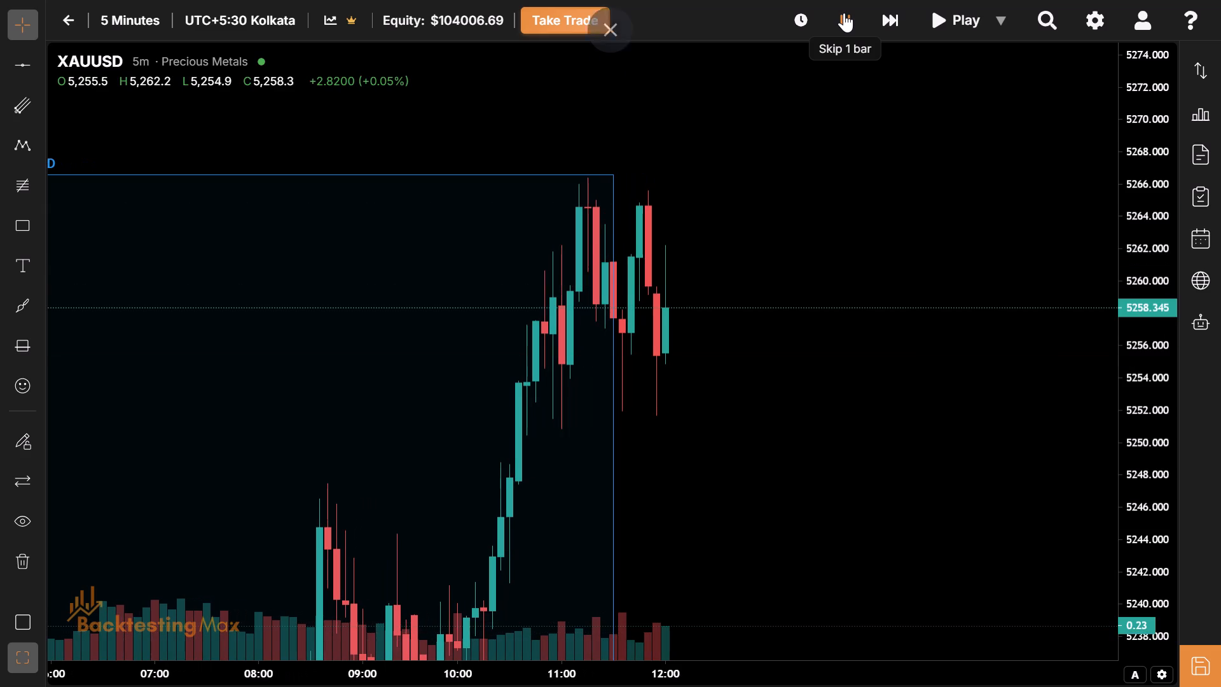
left_click(844, 13)
left_click(844, 13)
left_click(844, 13)
left_click(844, 13)
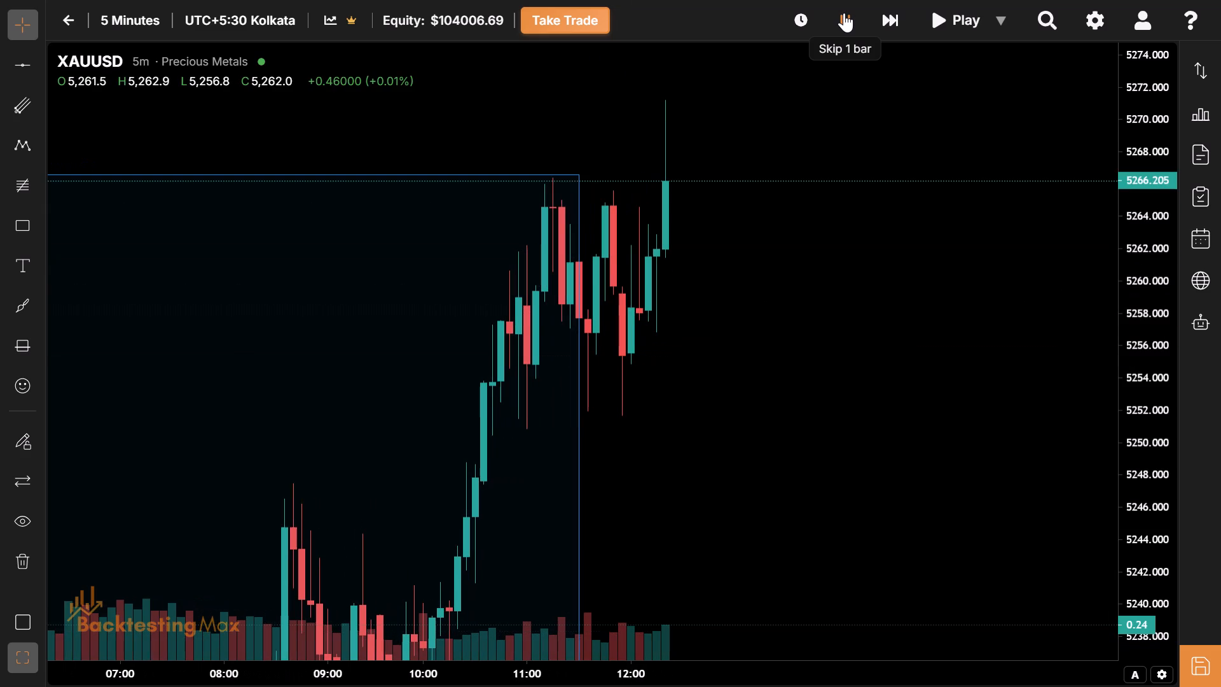
left_click(844, 13)
Advance the 5-minute replay by one bar to the 12:30 bar.
left_click_drag(782, 338, 198, 362)
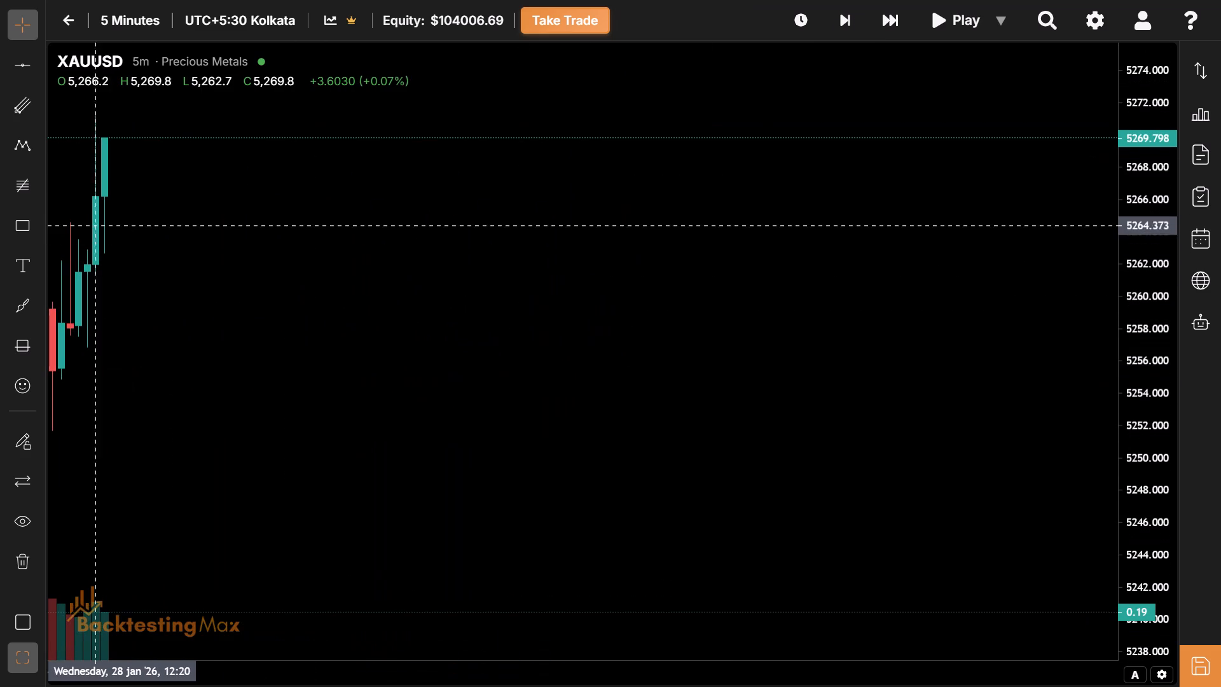
left_click_drag(92, 226, 223, 333)
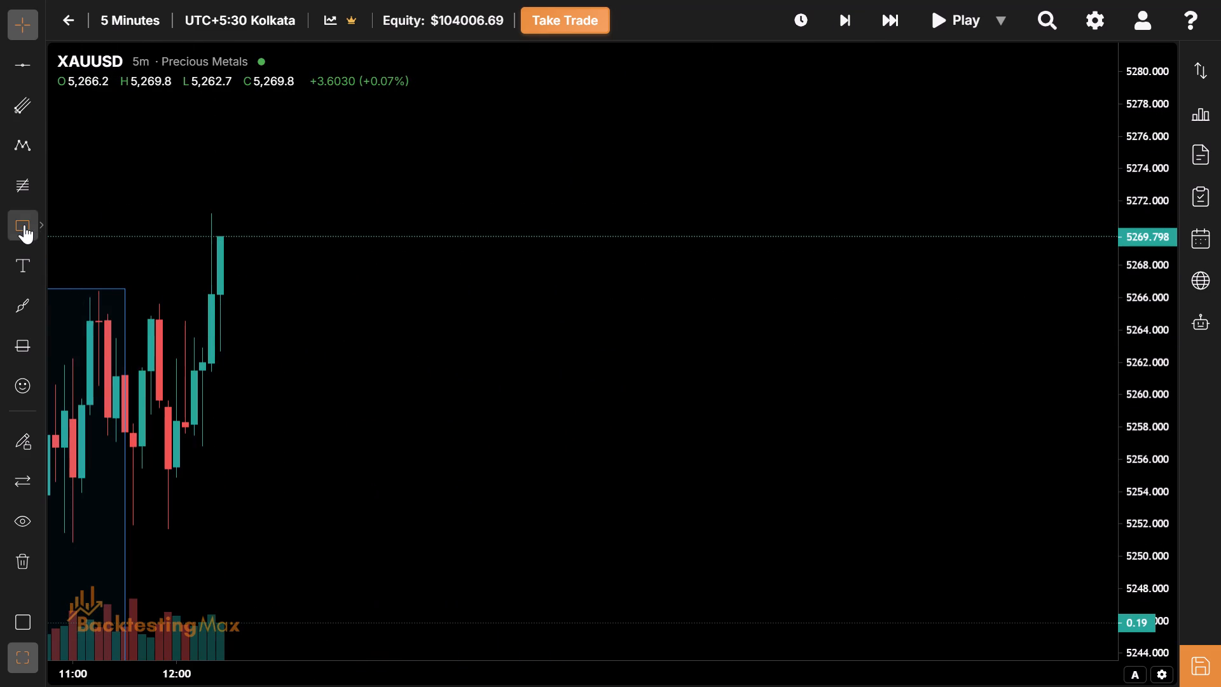
left_click(24, 225)
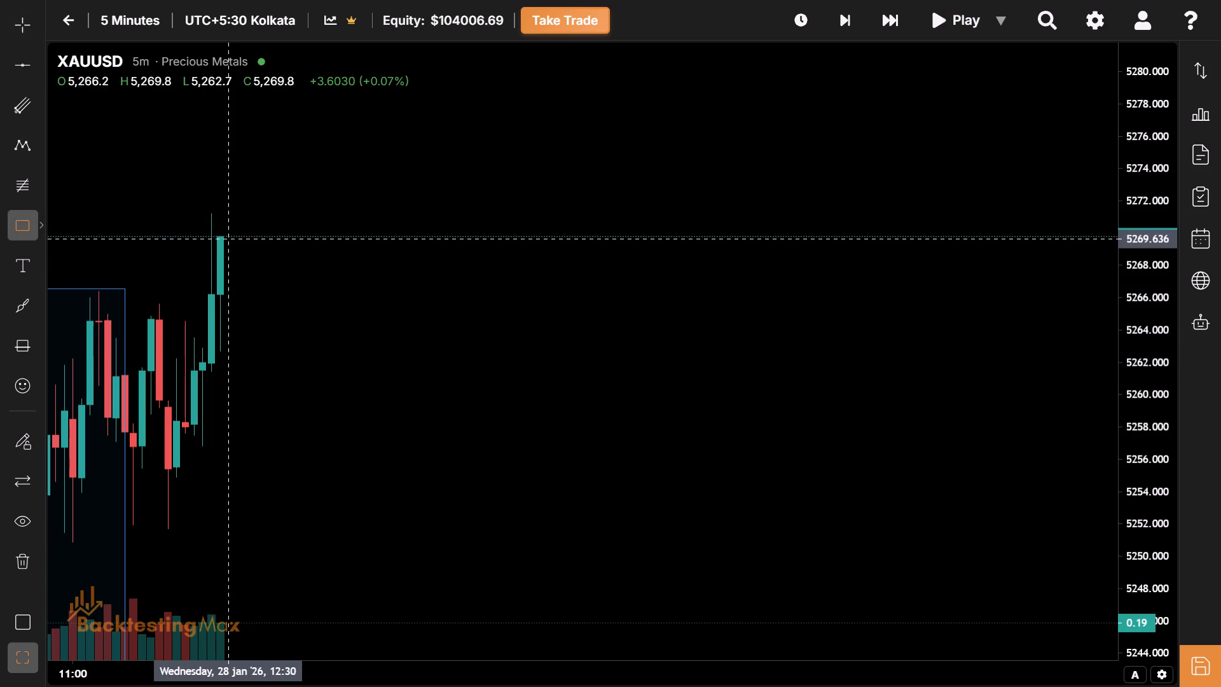
left_click(17, 15)
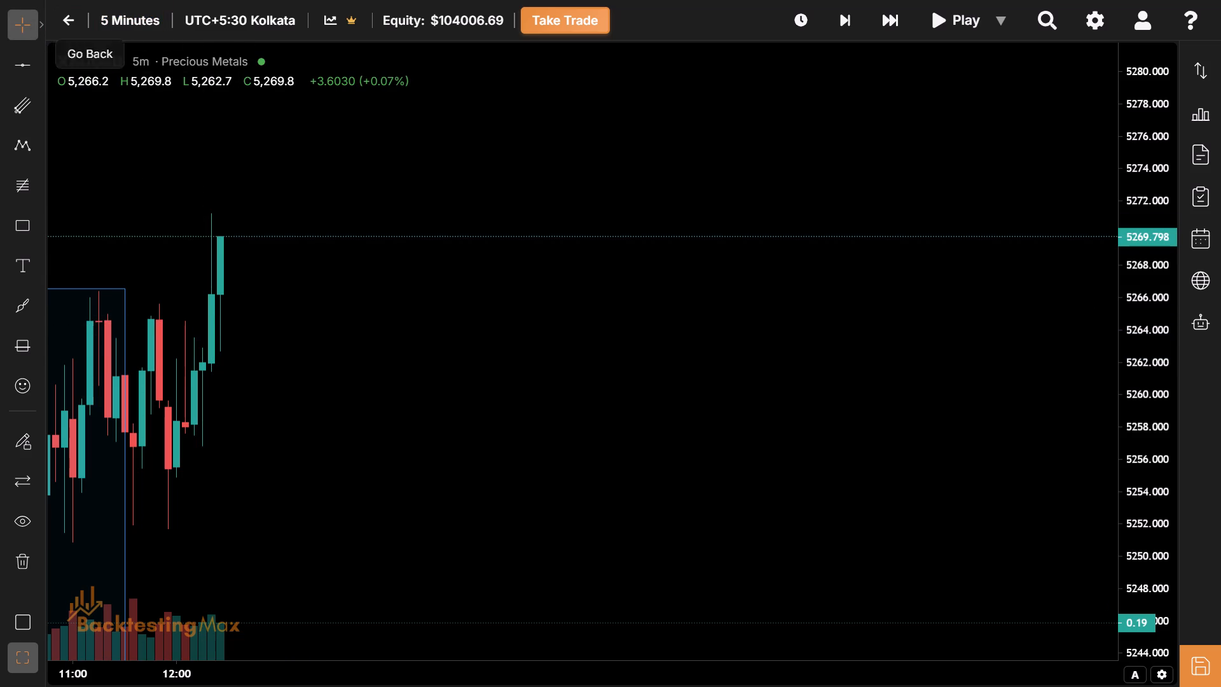
left_click_drag(838, 27, 338, 422)
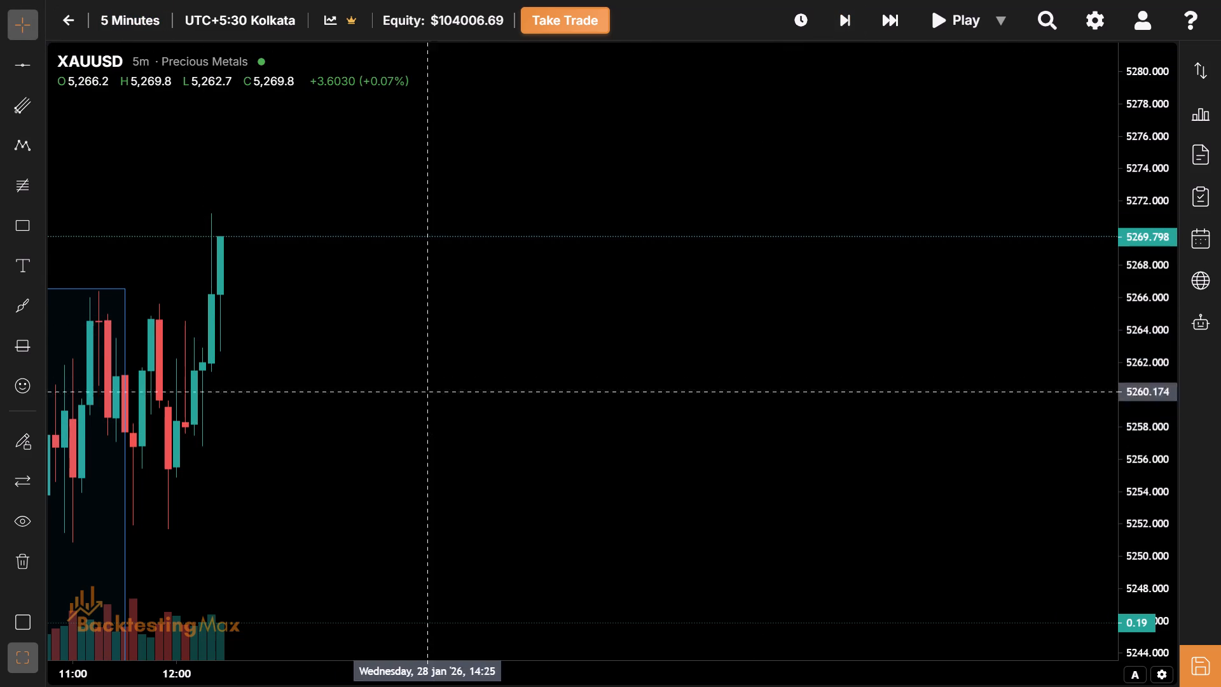
left_click(842, 23)
Draw a session rectangle from 12:30 to 16:30 between about 5269.8 and 5256.5, and apply the London Session template.
left_click_drag(145, 428, 247, 426)
left_click(36, 225)
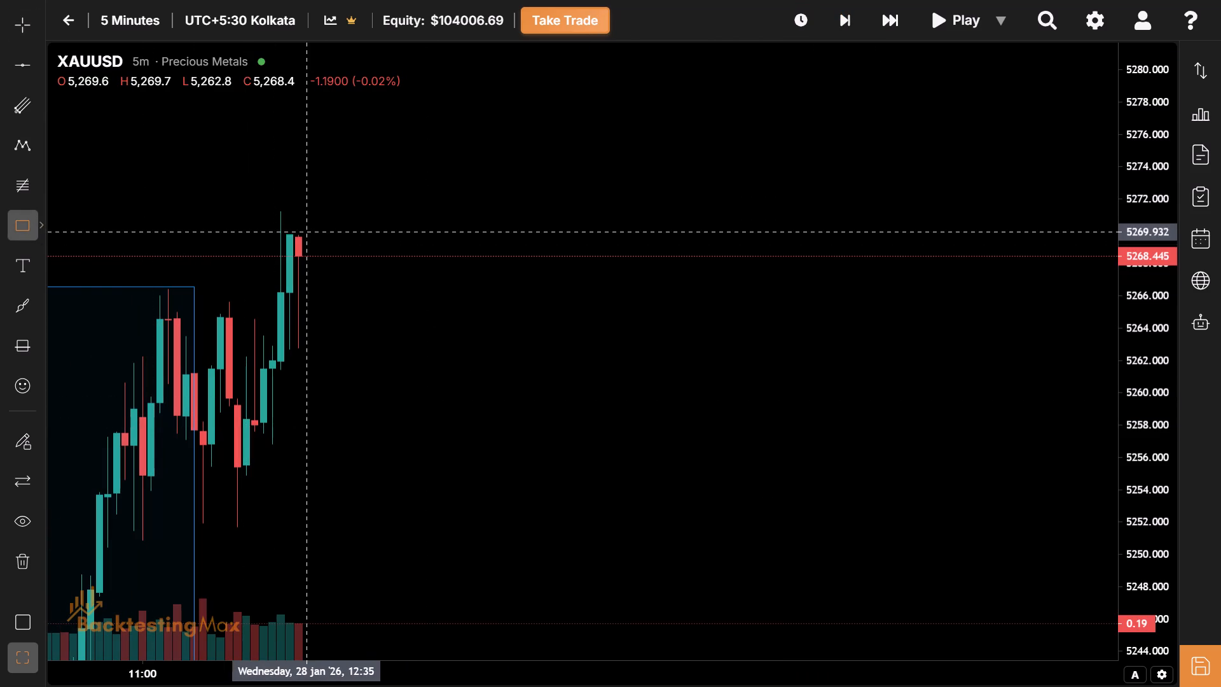
left_click(298, 235)
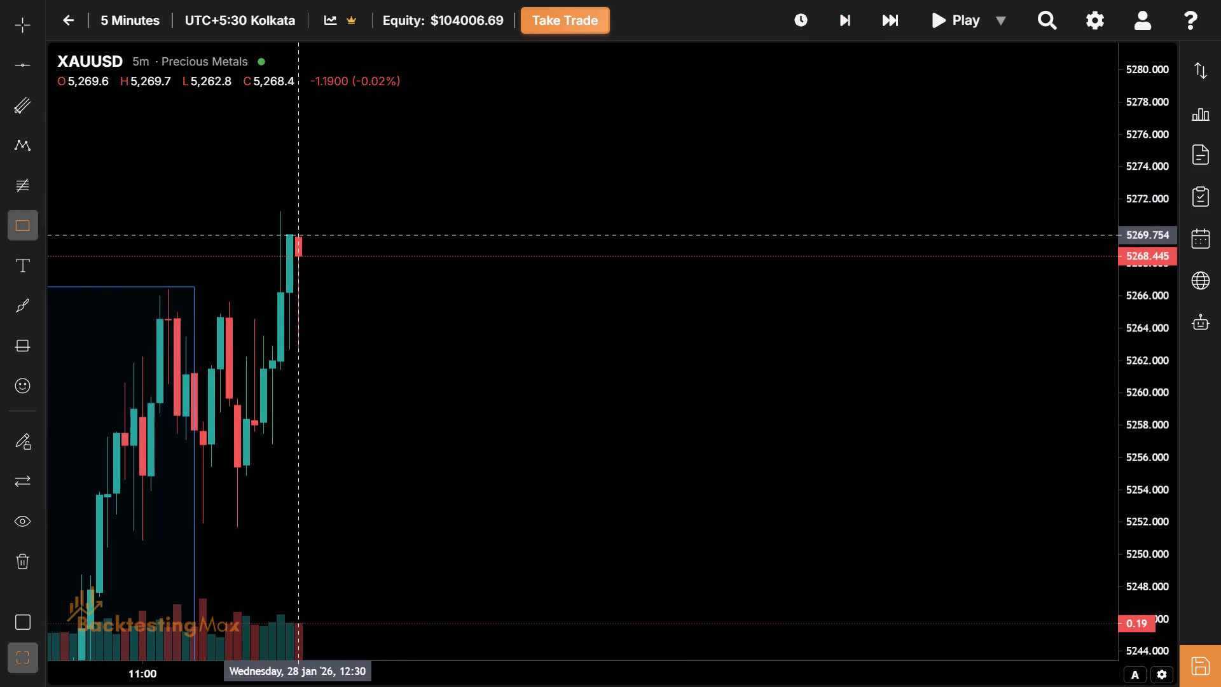
left_click(715, 449)
left_click(141, 104)
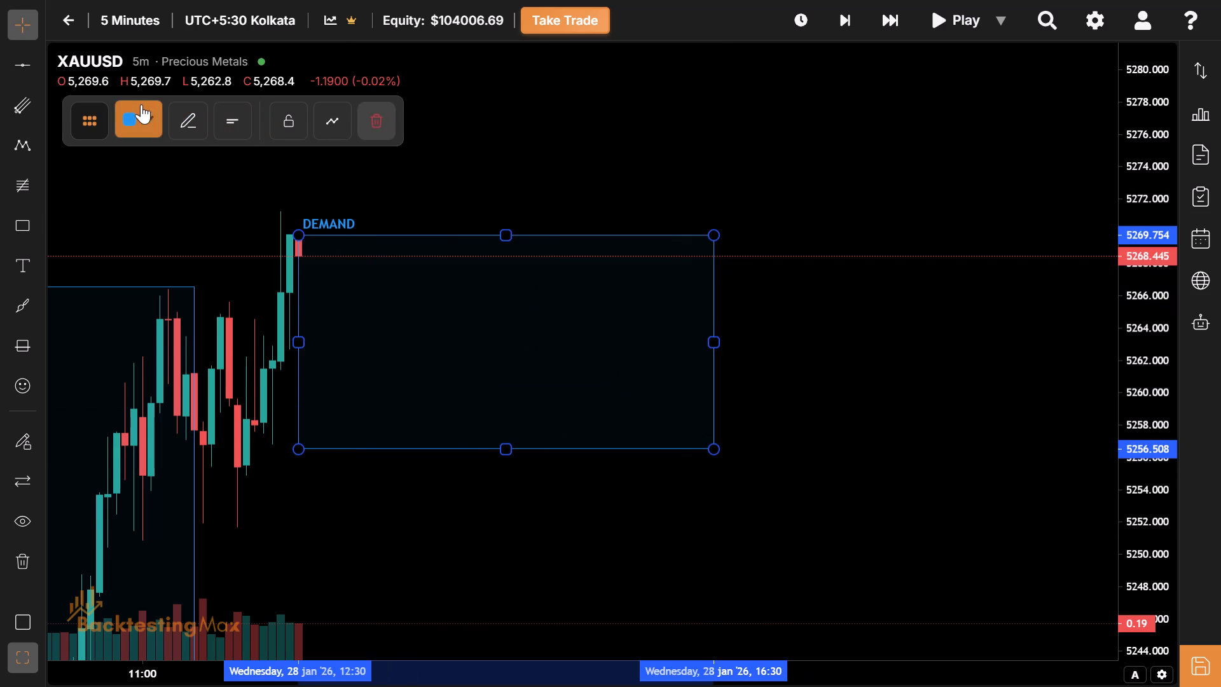
left_click(228, 443)
Draw a rectangle from 10:50 to 11:50 between about 5255.0 and 5257.6, and apply the Support/Demand template.
left_click_drag(467, 366, 638, 348)
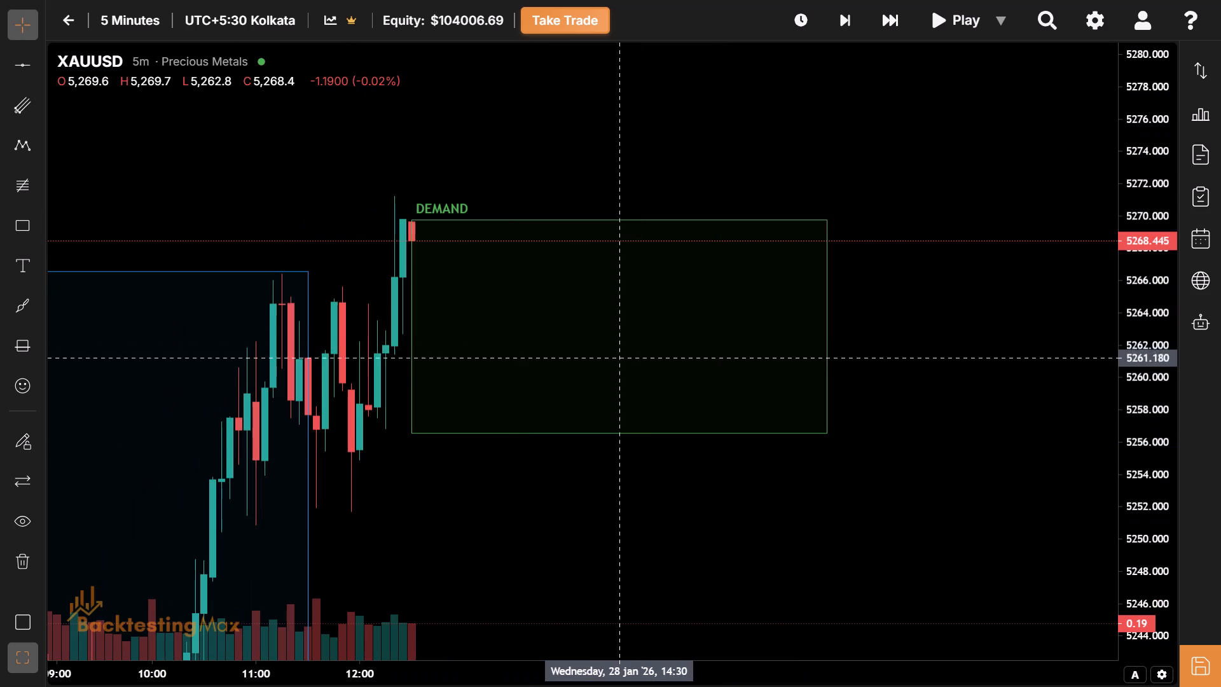
left_click_drag(484, 580, 668, 327)
left_click_drag(600, 370, 802, 111)
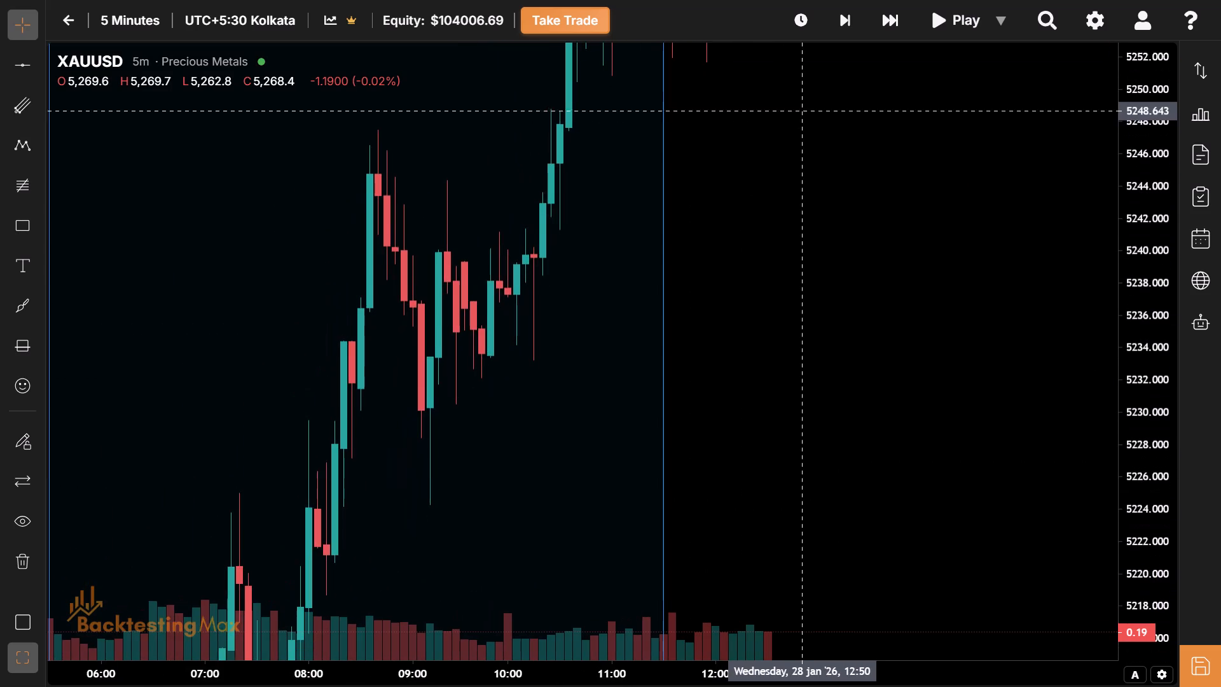
left_click_drag(745, 477, 697, 566)
left_click_drag(832, 270, 663, 613)
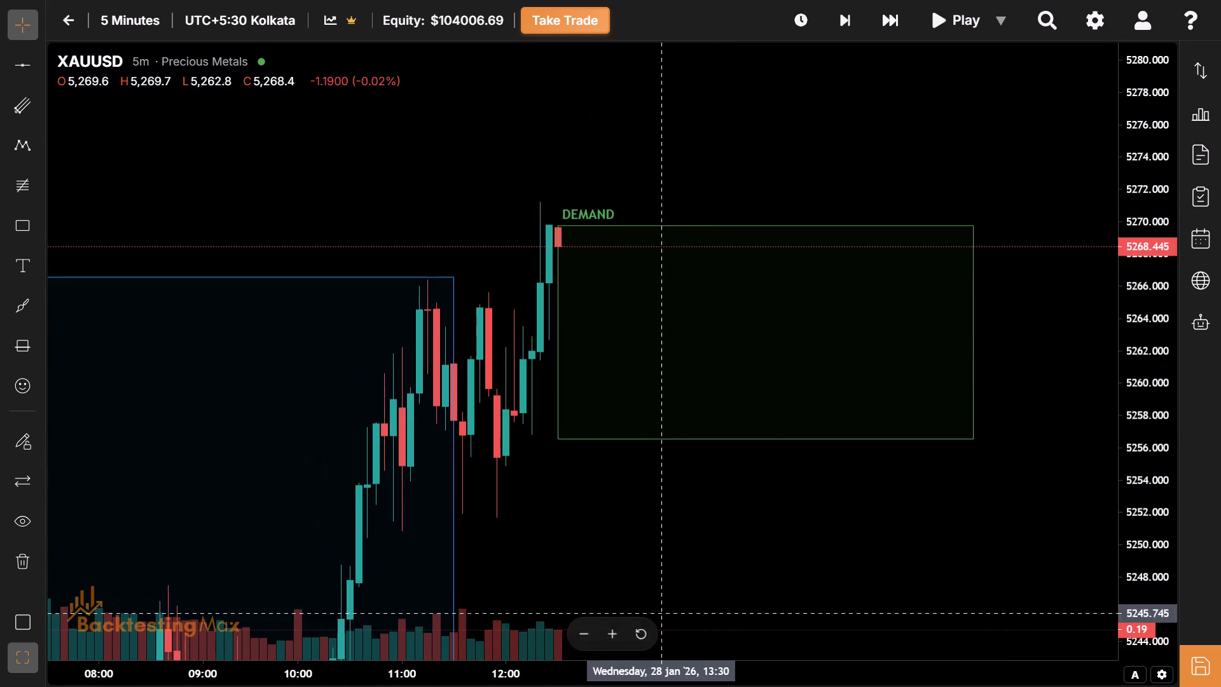
left_click_drag(703, 384, 496, 413)
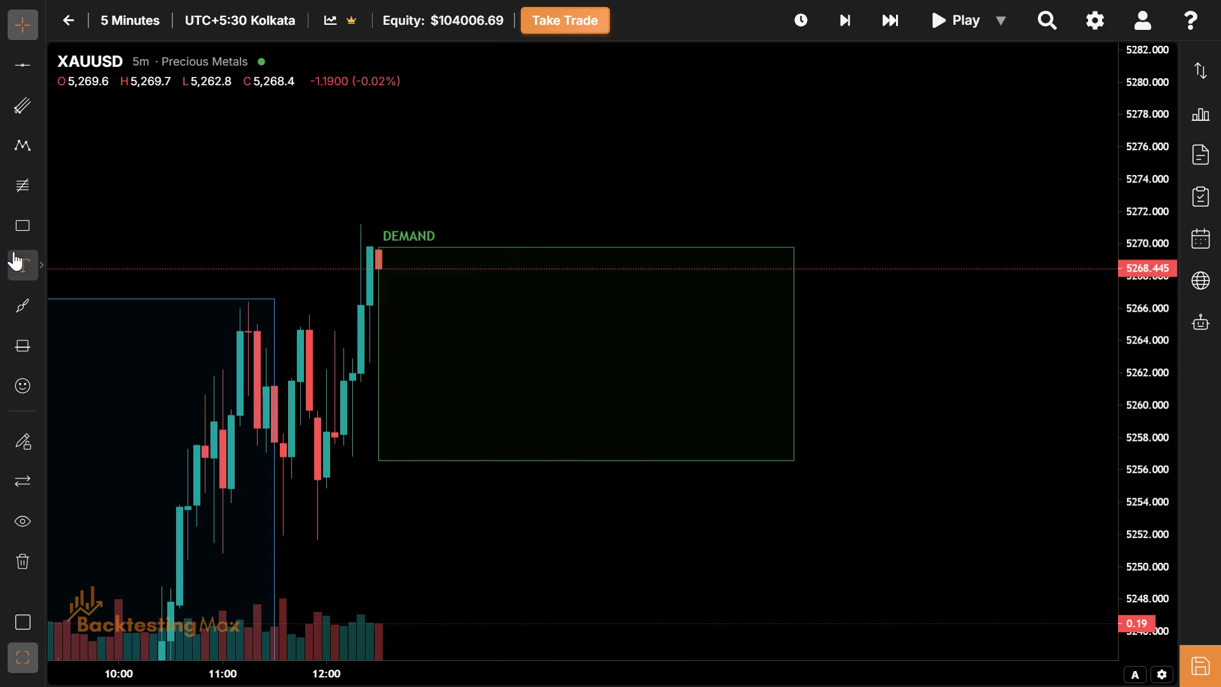
left_click(17, 239)
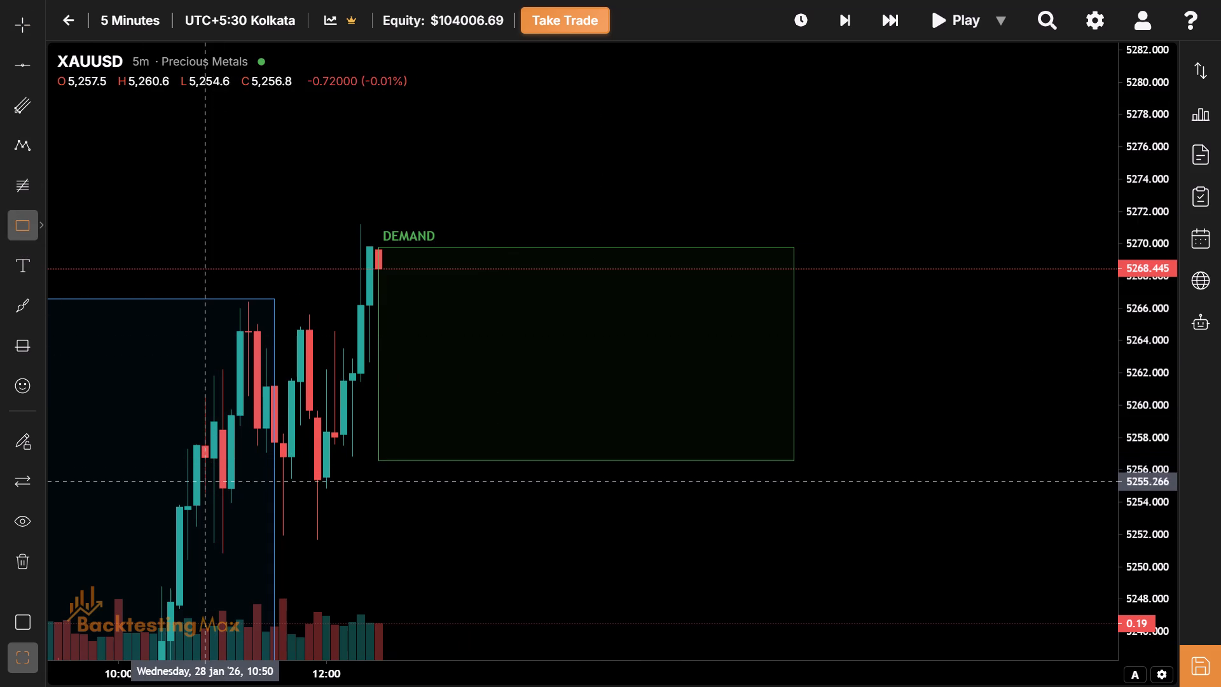
left_click(202, 485)
left_click_drag(202, 485, 284, 447)
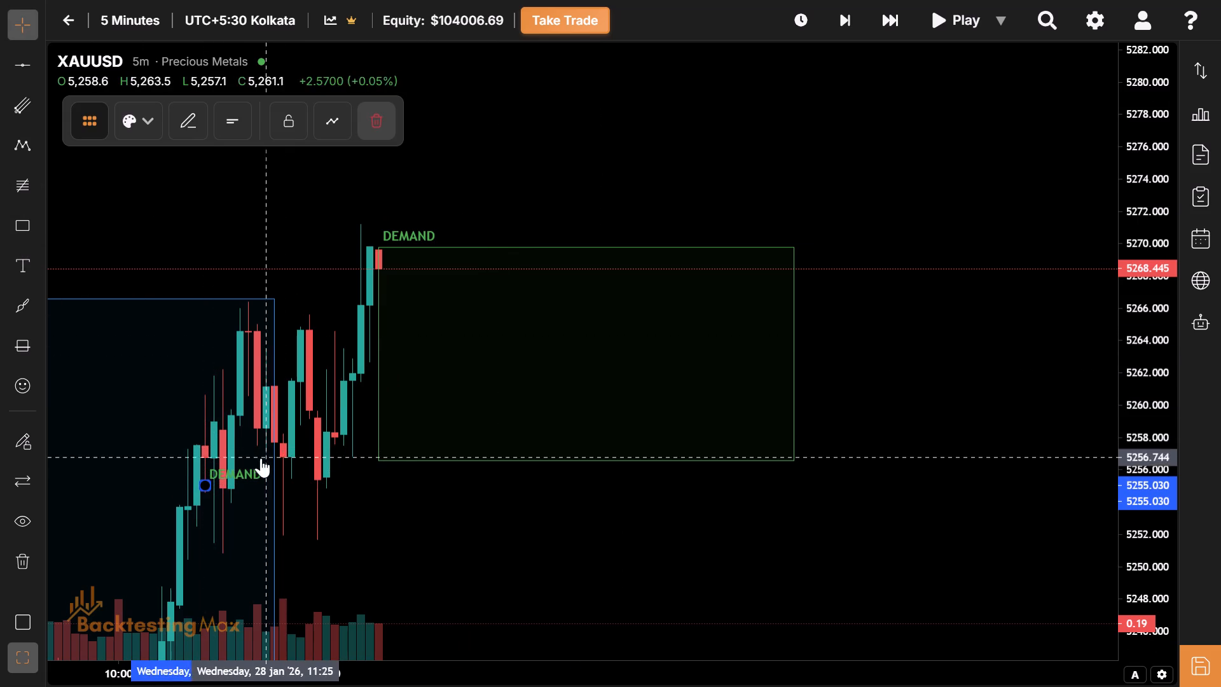
left_click_drag(203, 481, 312, 444)
left_click(312, 444)
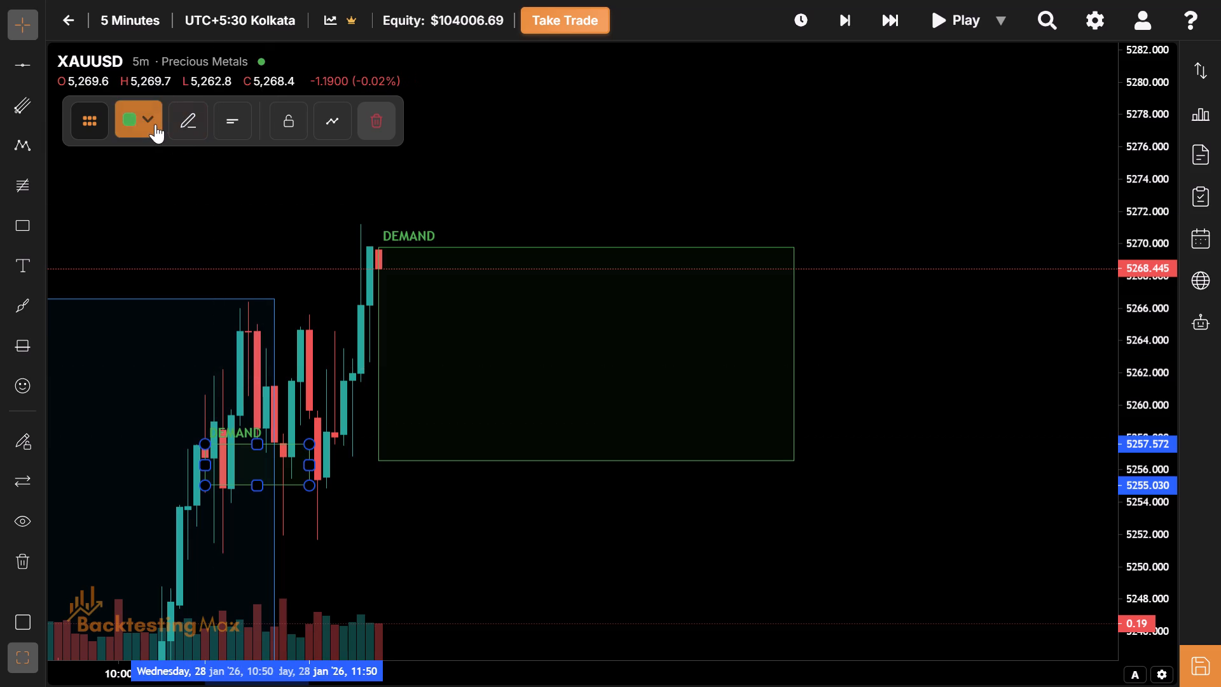
left_click(155, 124)
left_click(242, 376)
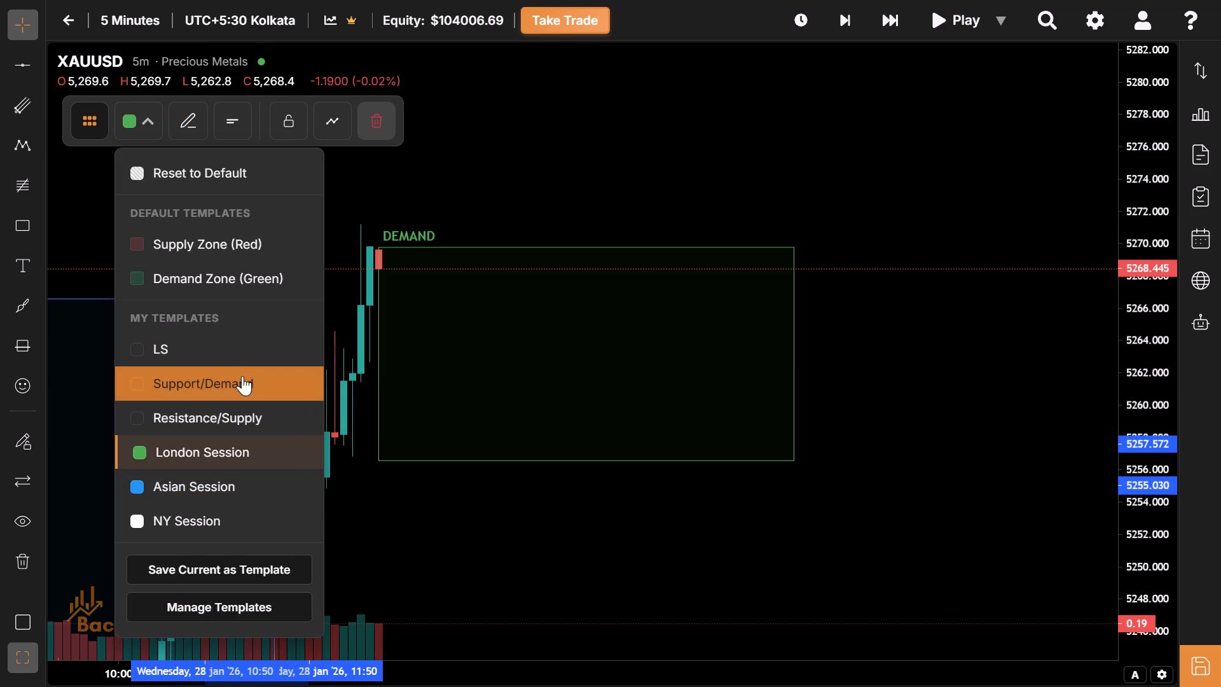
Raise the new demand zone's top to about 5258.2 and extend its end to about 15:35.
left_click_drag(209, 481, 456, 464)
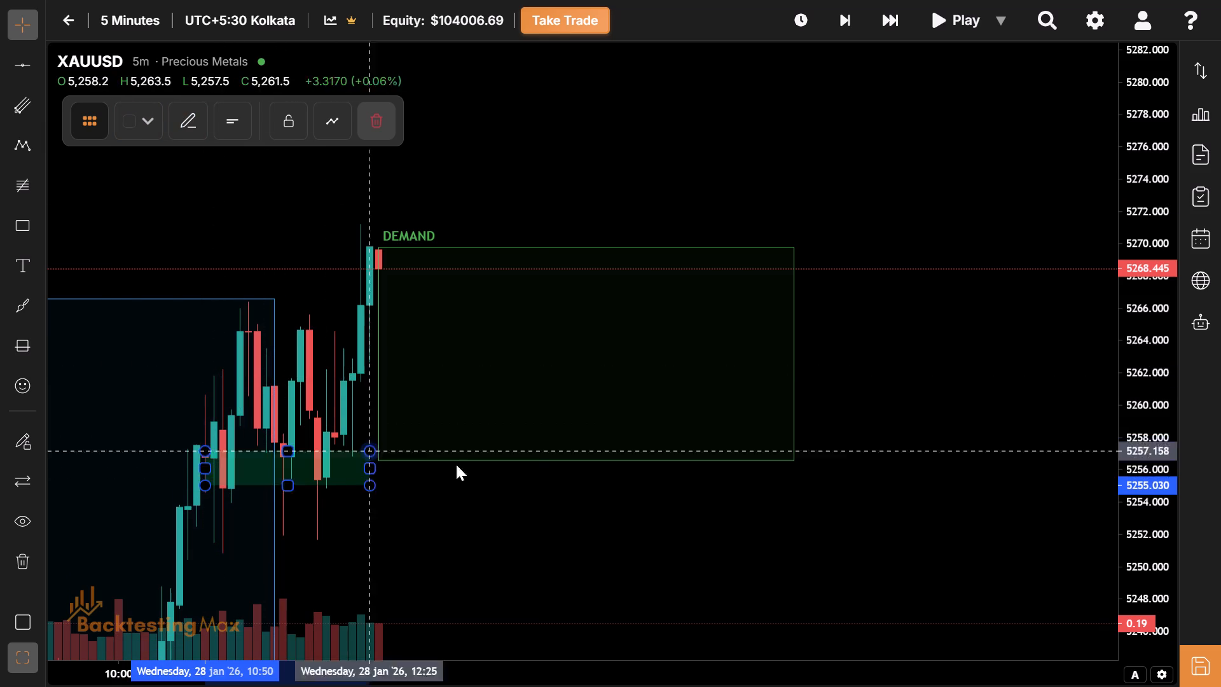
left_click_drag(456, 464, 388, 433)
left_click_drag(491, 583, 689, 422)
left_click_drag(571, 440, 560, 396)
left_click_drag(565, 392, 541, 493)
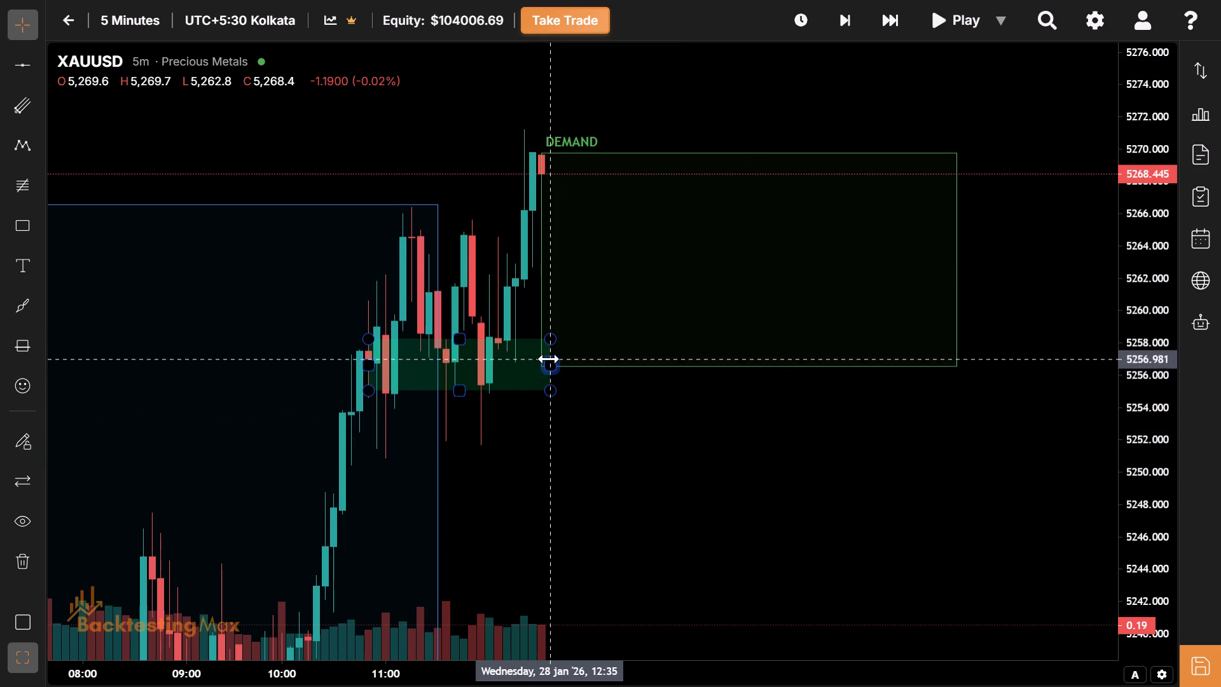
left_click_drag(549, 363, 864, 317)
Advance the 5-minute replay one bar at a time by two bars to the 12:40 bar.
left_click_drag(781, 436, 776, 459)
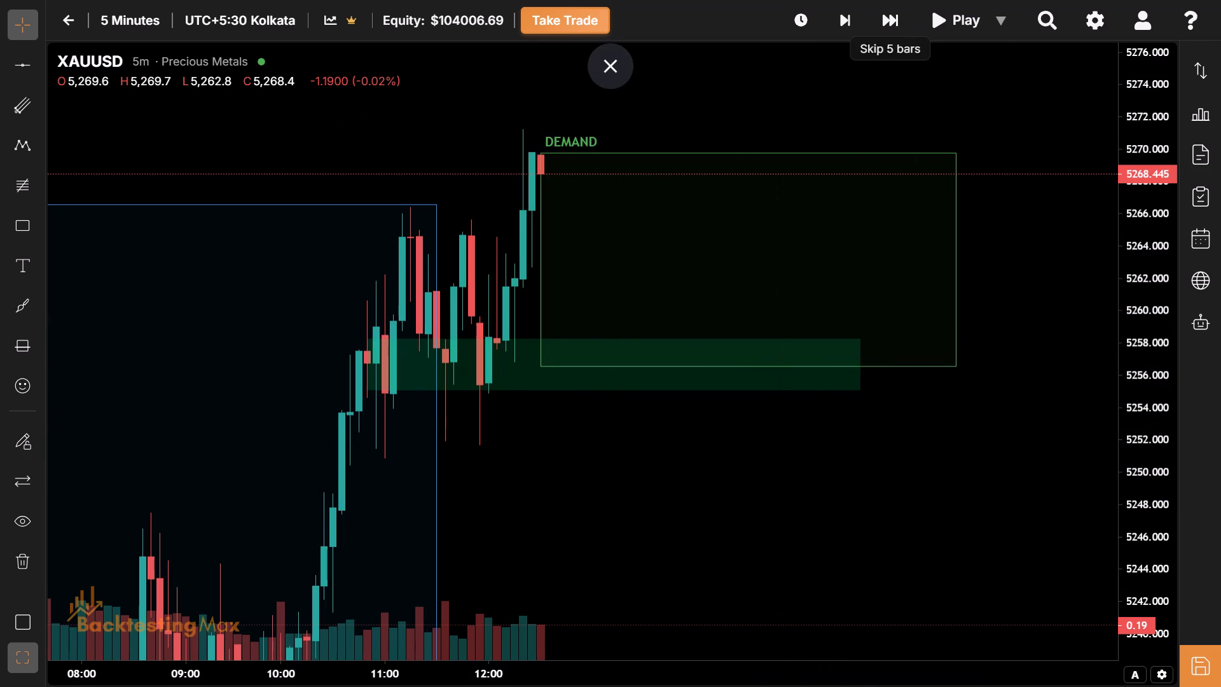
left_click(828, 25)
left_click(828, 25)
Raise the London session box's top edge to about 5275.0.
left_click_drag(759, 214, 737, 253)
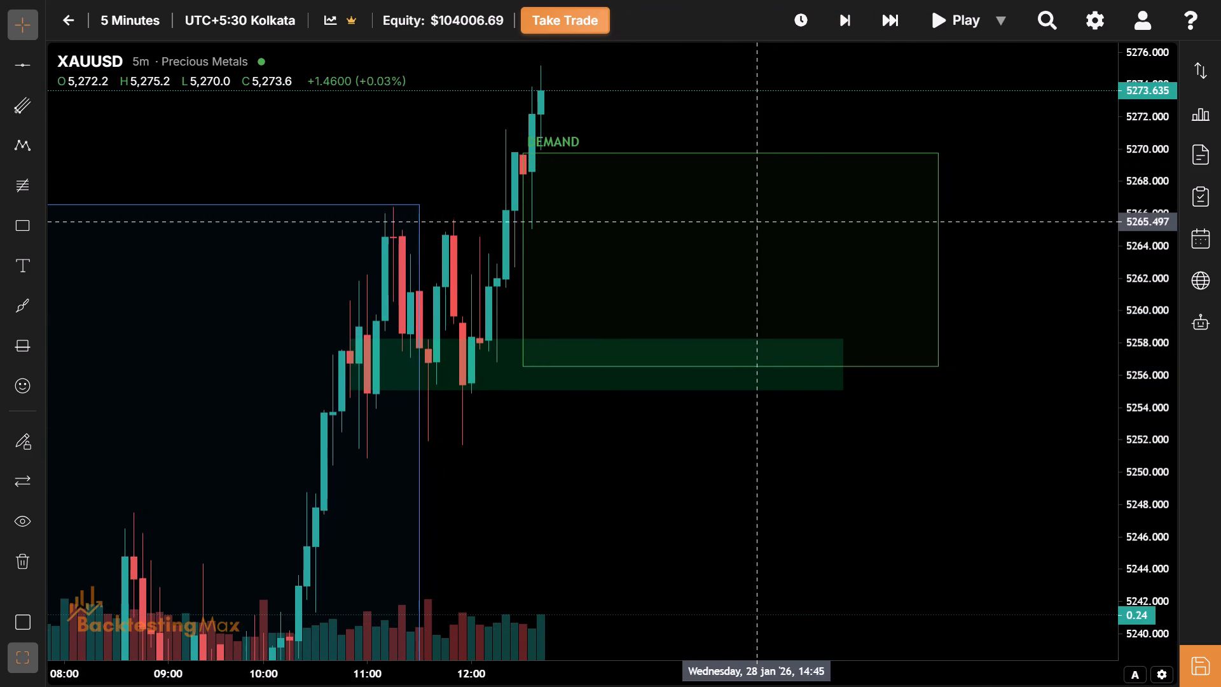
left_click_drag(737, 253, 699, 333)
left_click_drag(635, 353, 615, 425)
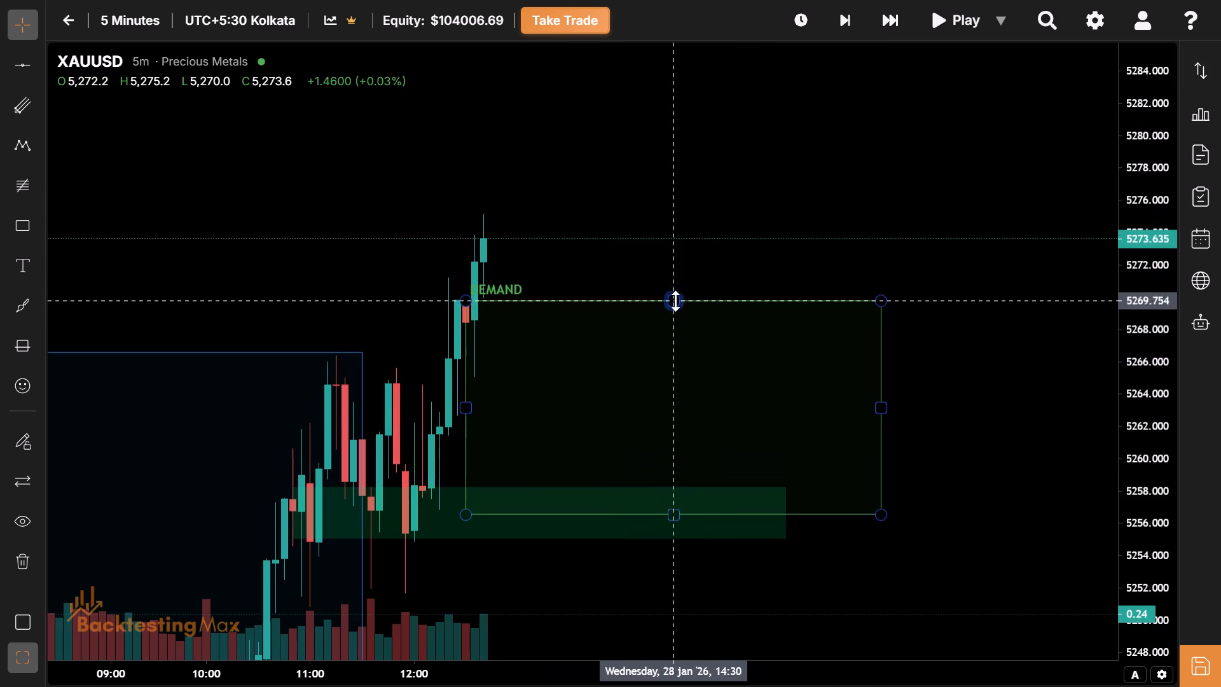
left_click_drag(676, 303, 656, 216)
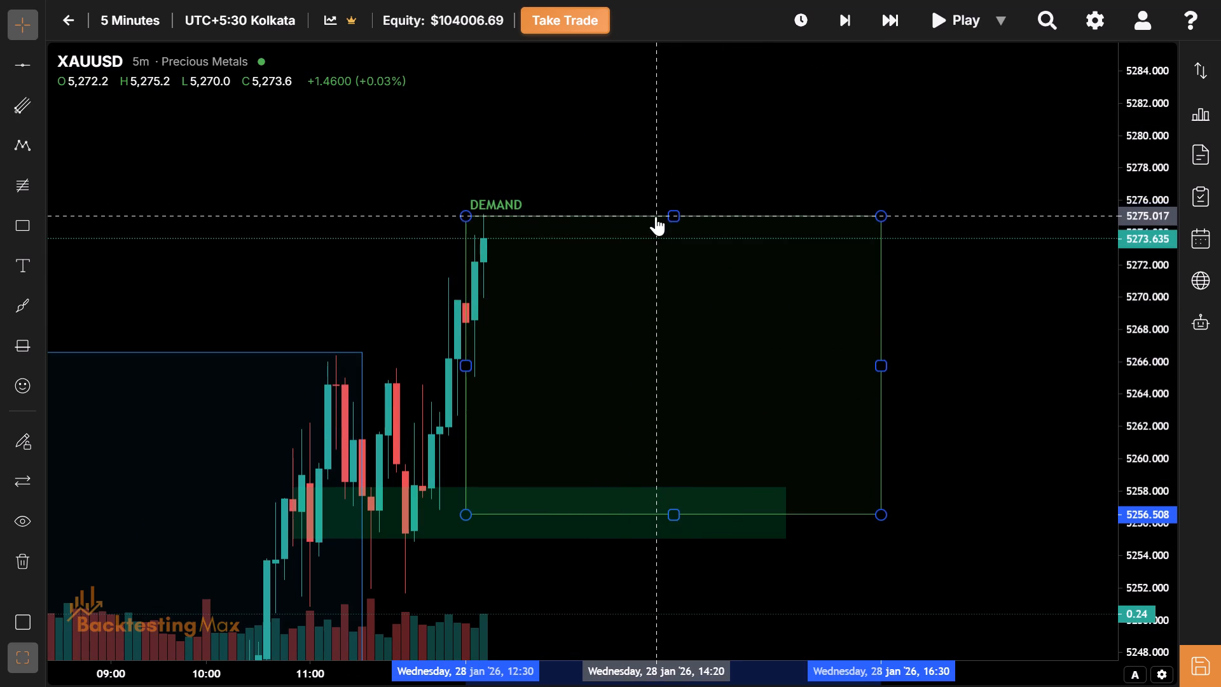
Advance the 5-minute replay to the 16:00 bar, first with single-bar skips and the rest with five-bar skips.
left_click_drag(722, 369, 735, 341)
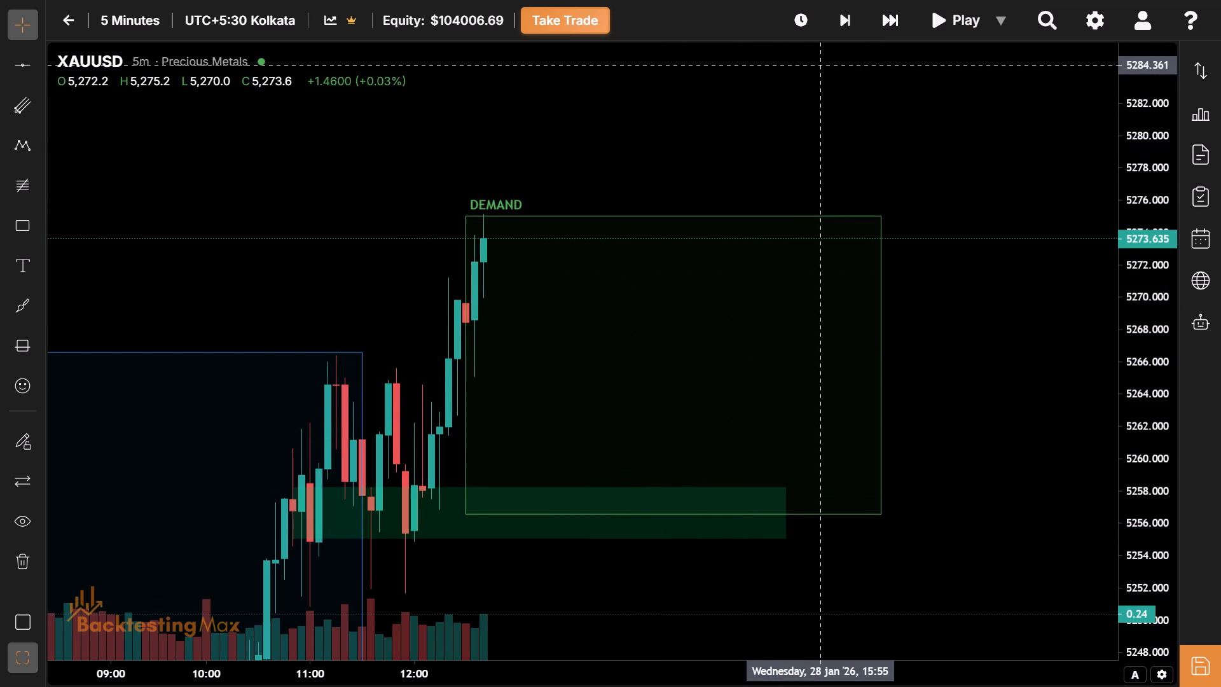
left_click(845, 30)
left_click(845, 30)
left_click(845, 30)
left_click(845, 30)
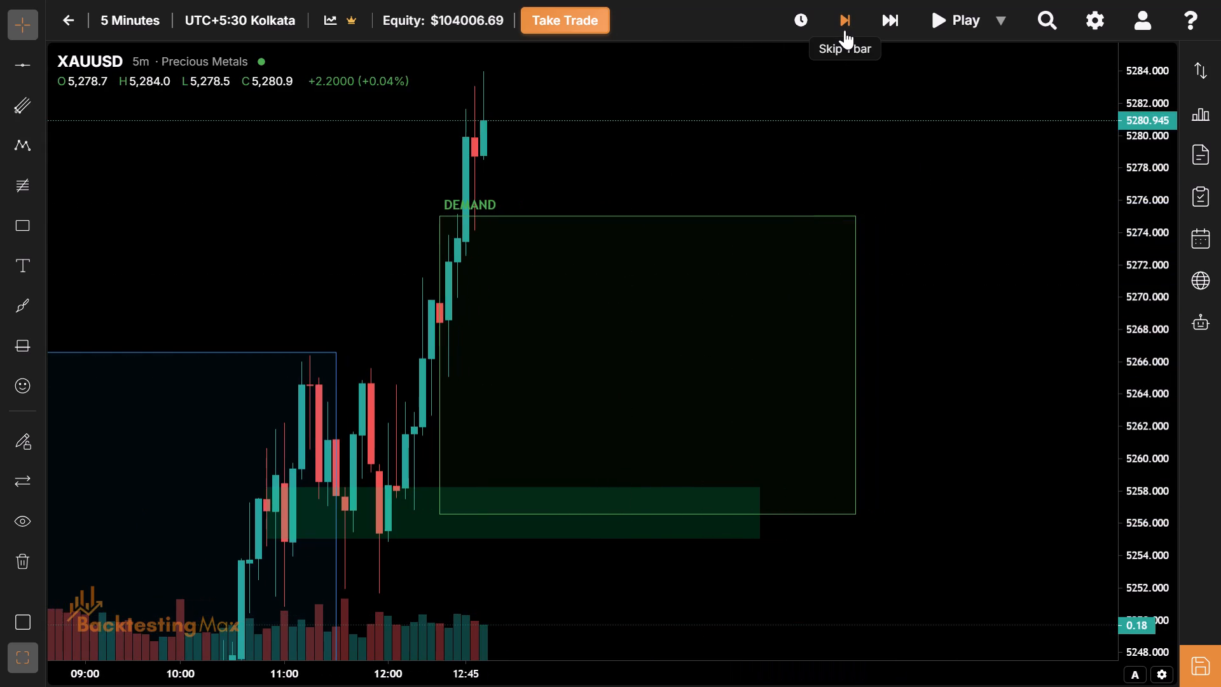
triple_click(885, 17)
triple_click(885, 17)
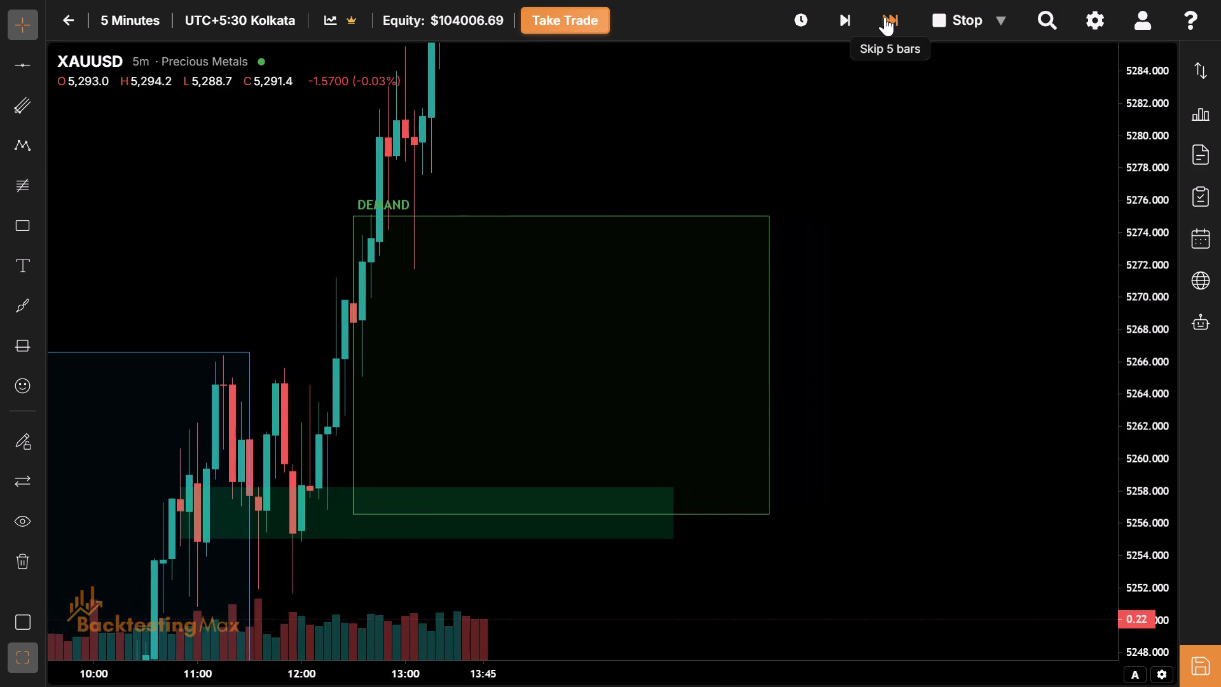
triple_click(885, 17)
triple_click(885, 17)
triple_click(885, 17)
left_click(885, 17)
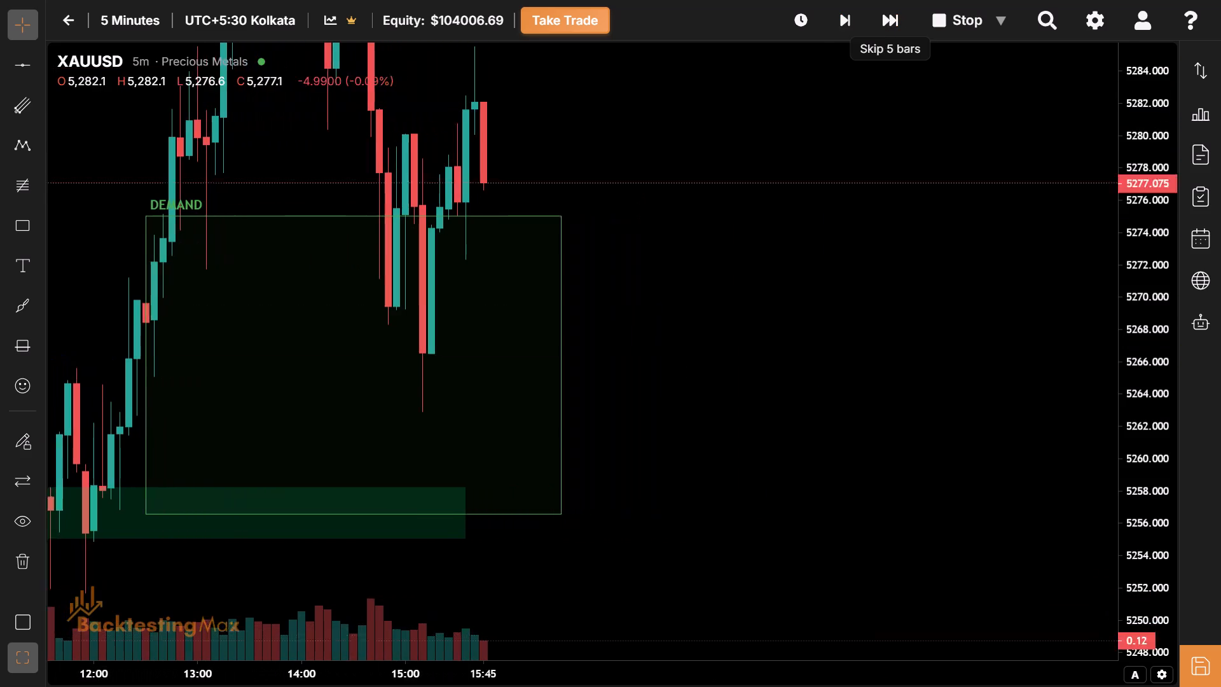
Raise the London session box's top edge to the session high at about 5311.
left_click_drag(751, 193, 1002, 431)
left_click_drag(675, 312, 686, 406)
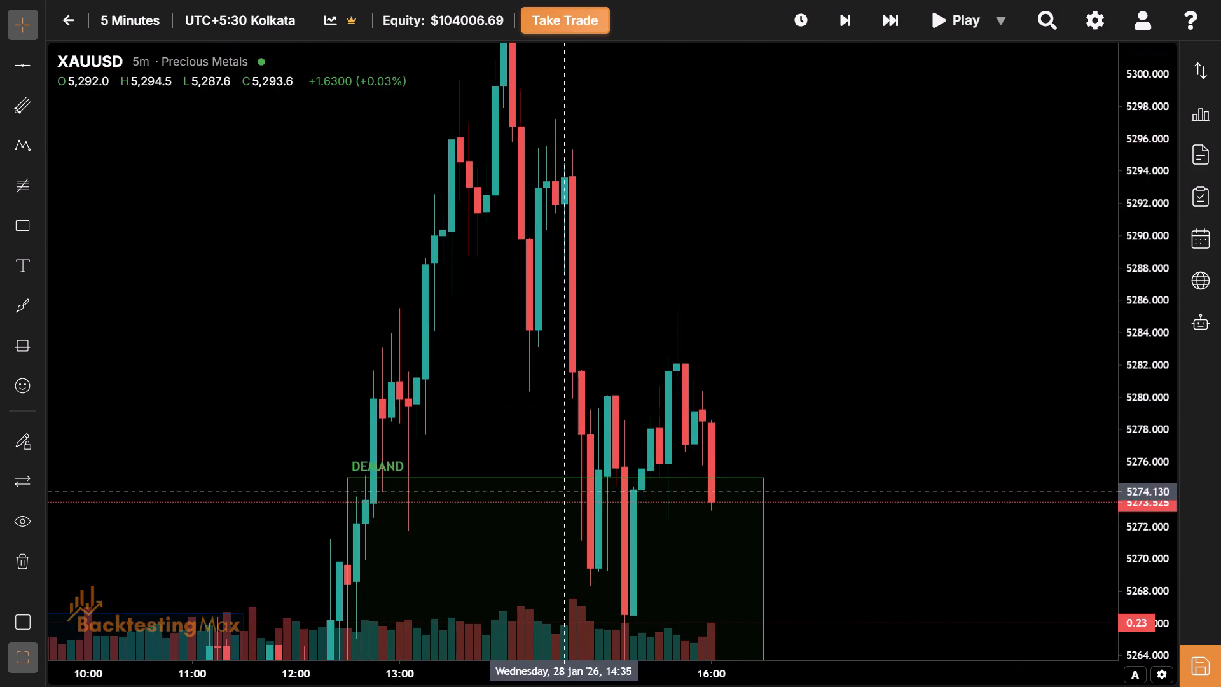
left_click_drag(554, 478, 522, 203)
double_click(522, 203)
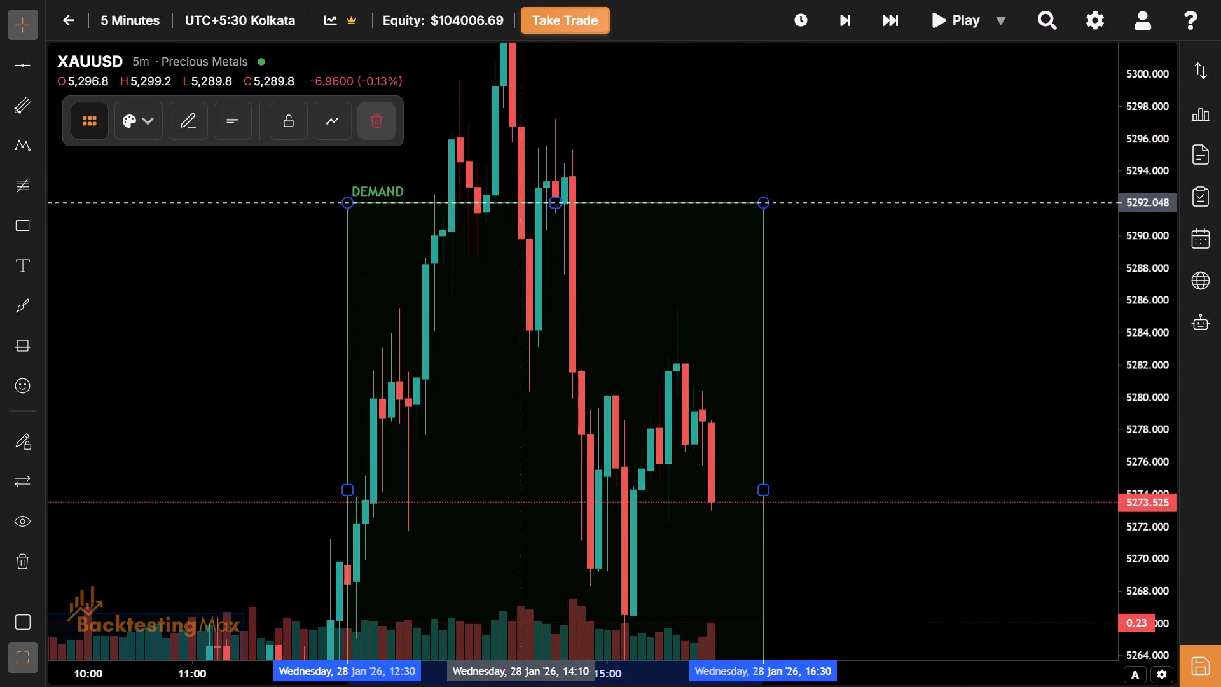
left_click_drag(585, 335, 588, 495)
left_click_drag(555, 368, 570, 563)
left_click(575, 451)
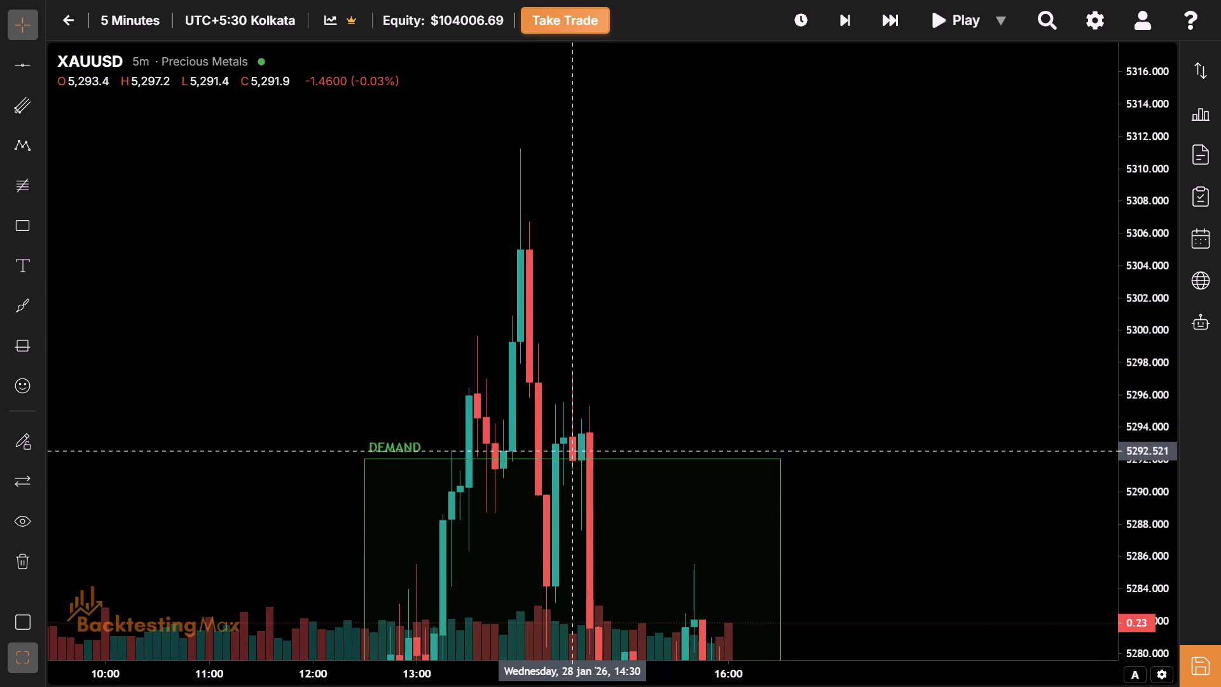
left_click_drag(575, 451, 574, 461)
left_click_drag(574, 461, 516, 195)
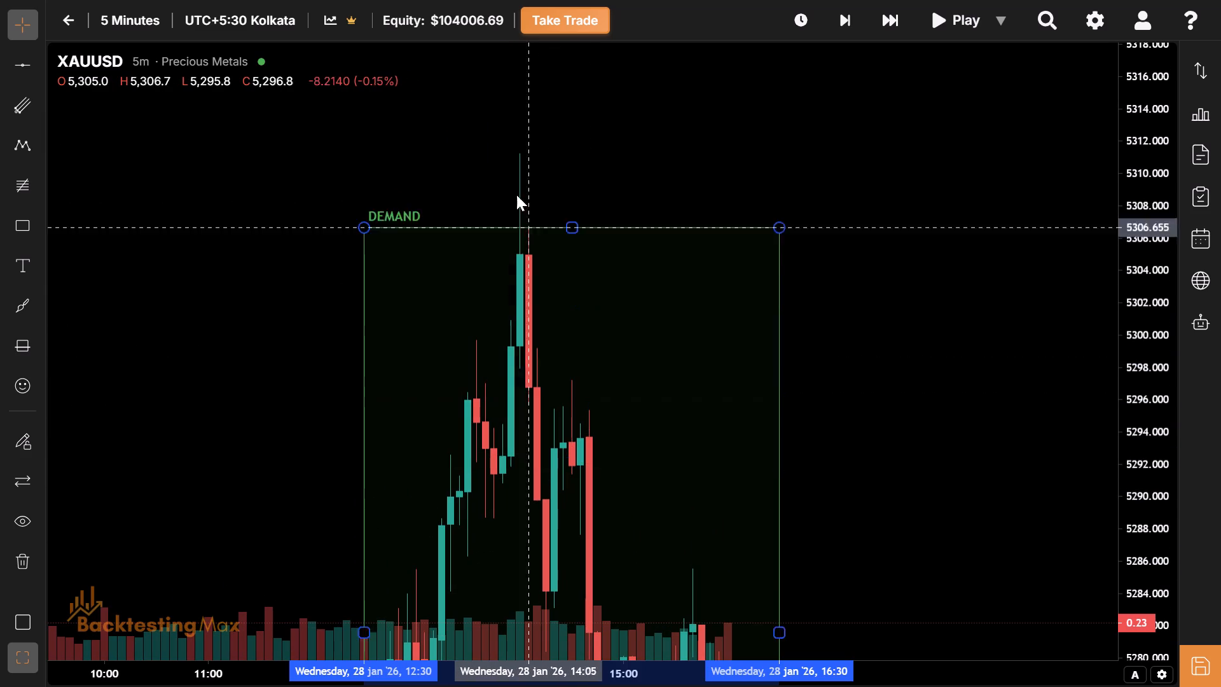
left_click_drag(516, 195, 509, 155)
Advance the 5-minute replay by five bars to the 16:25 bar, near the end of the London session box.
left_click_drag(583, 533, 608, 181)
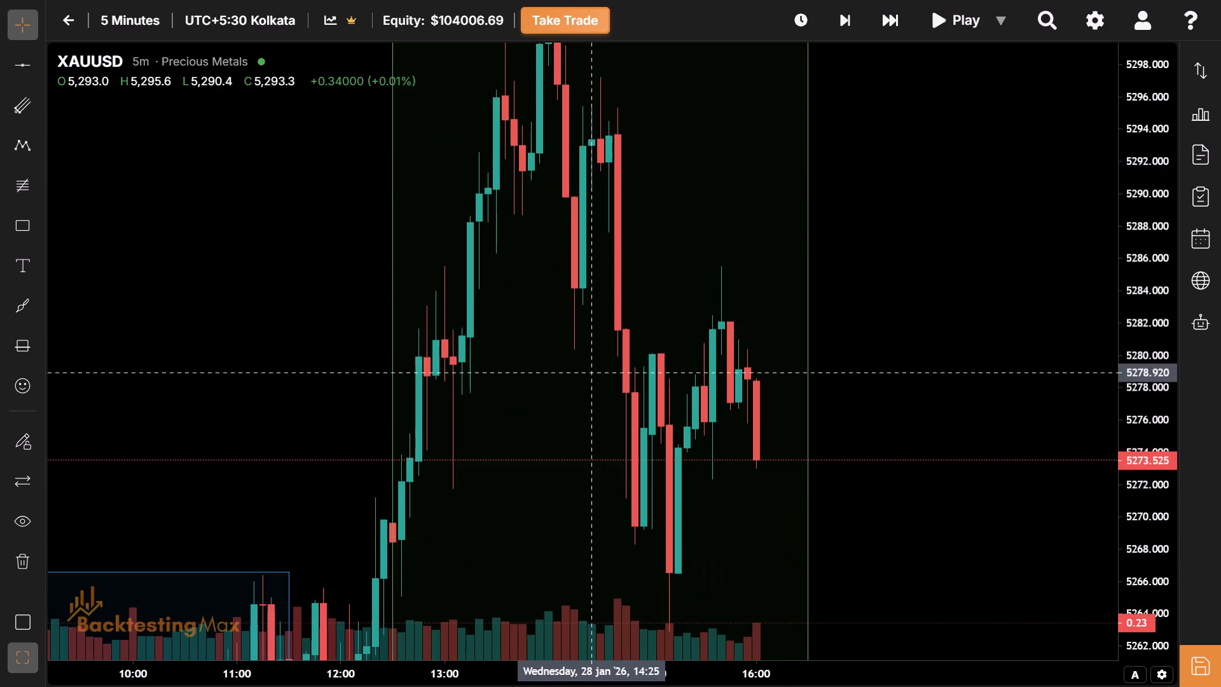
left_click_drag(588, 373, 445, 140)
left_click(482, 373)
left_click_drag(568, 392, 572, 246)
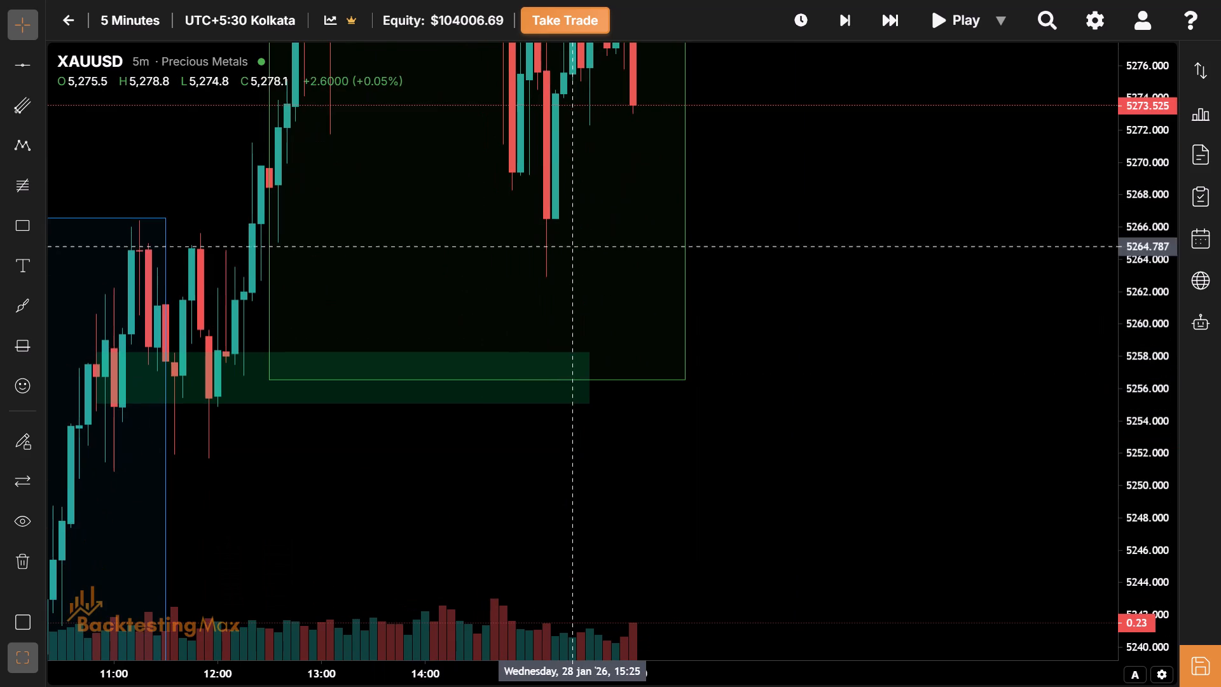
left_click_drag(574, 251, 644, 270)
left_click(904, 18)
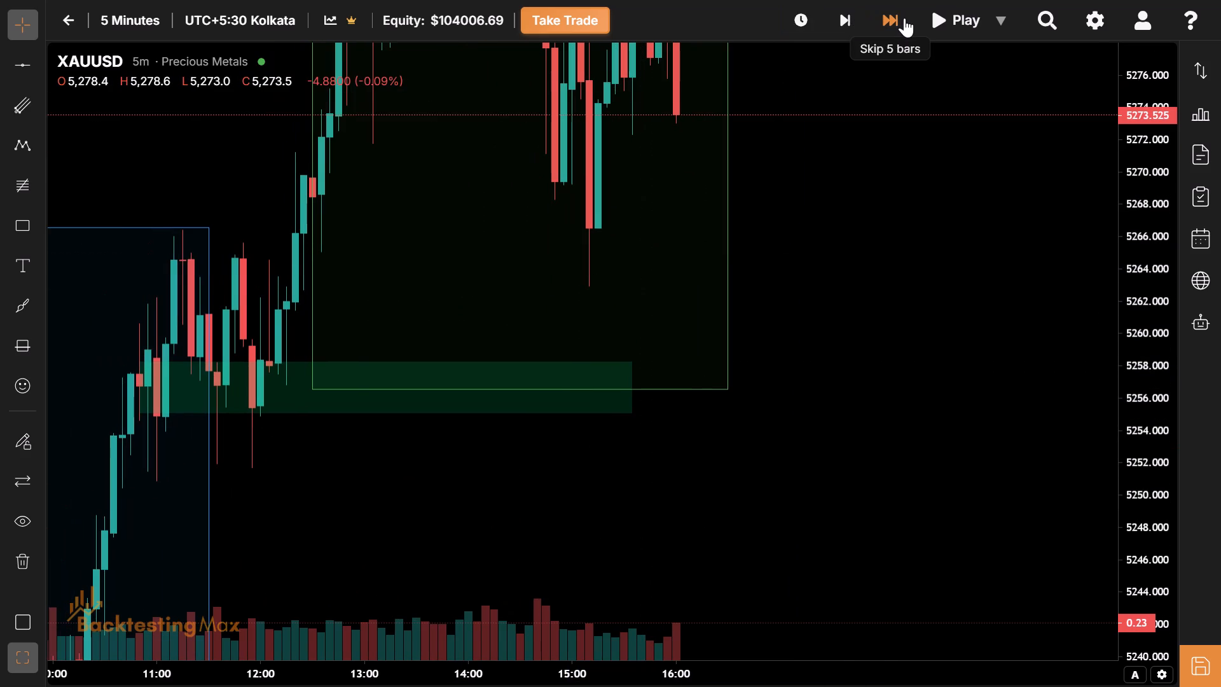
left_click_drag(775, 286, 637, 670)
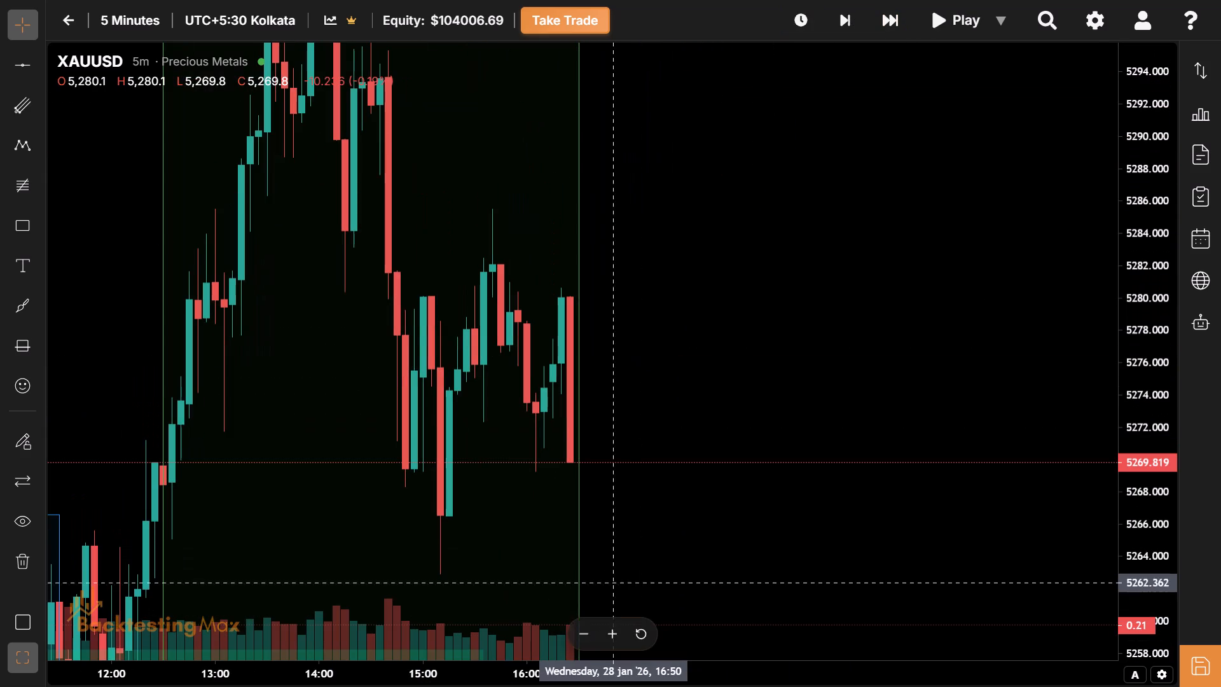
left_click_drag(617, 565, 734, 288)
left_click_drag(736, 350, 727, 395)
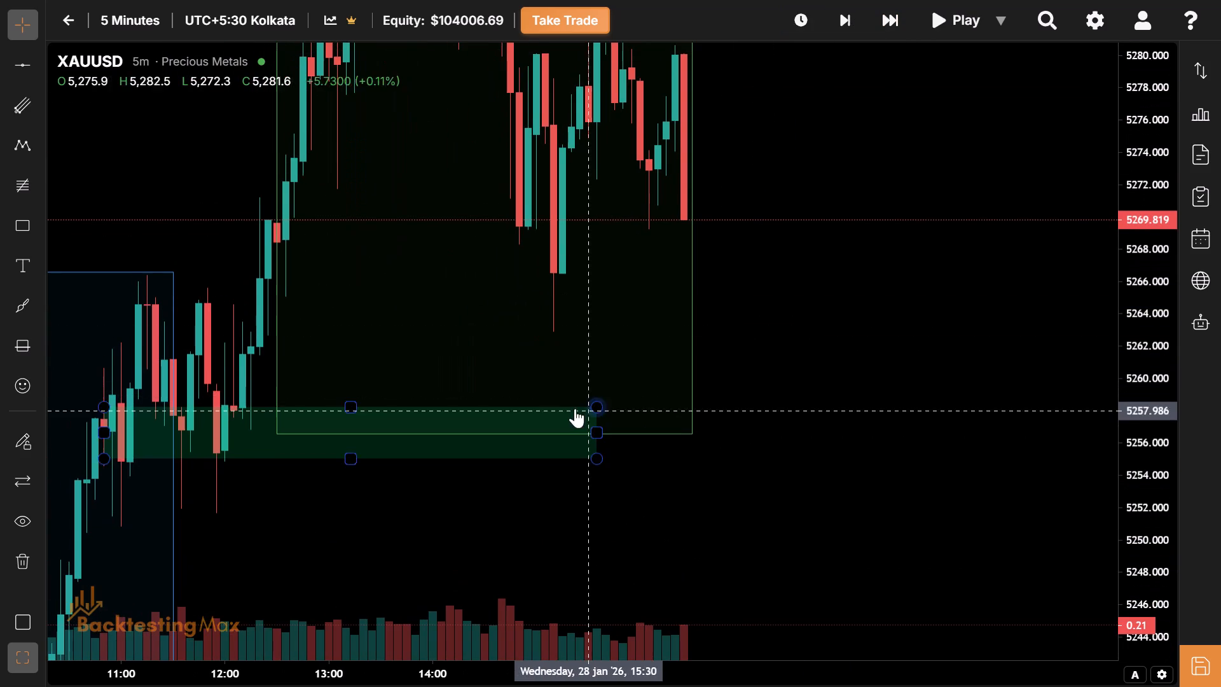
Delete the green demand zone at about 5255 to 5258 that overlaps the bottom of the London session box.
left_click(589, 455)
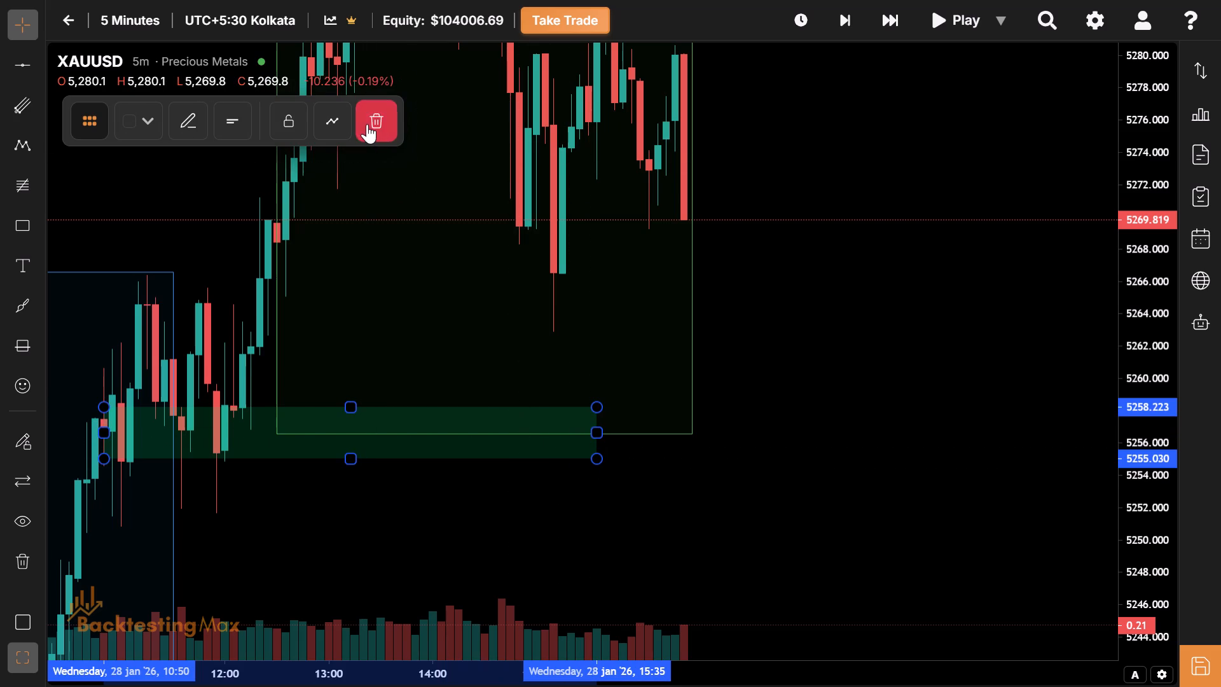
left_click(367, 124)
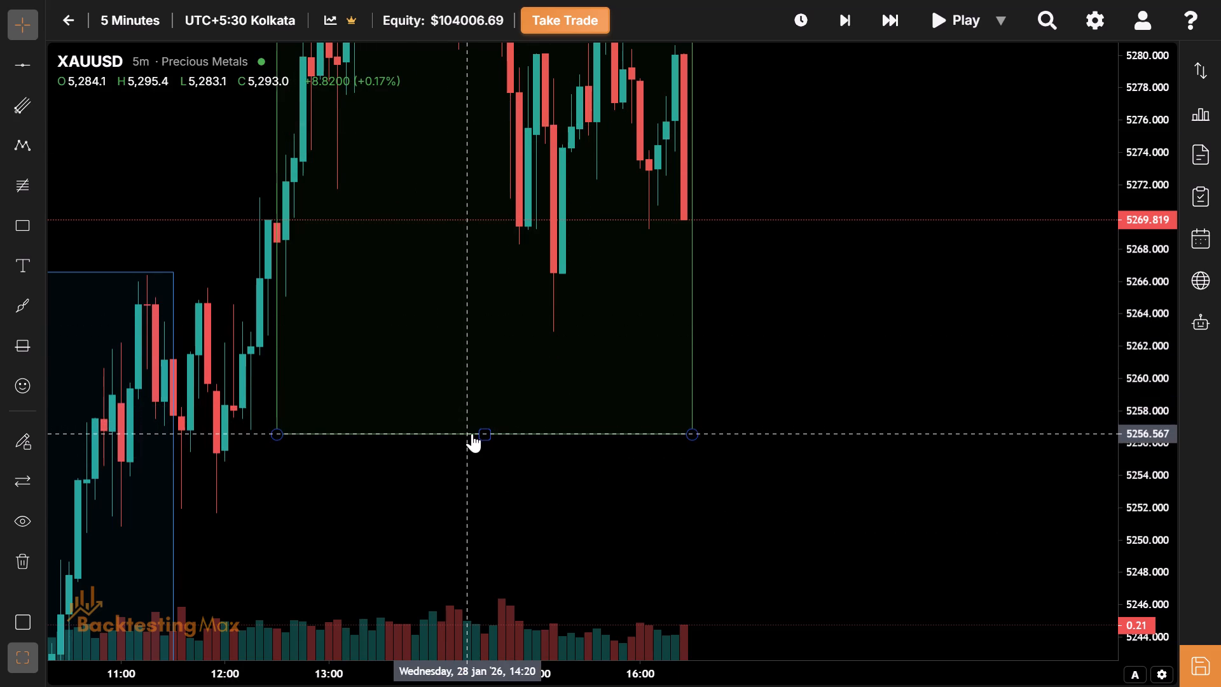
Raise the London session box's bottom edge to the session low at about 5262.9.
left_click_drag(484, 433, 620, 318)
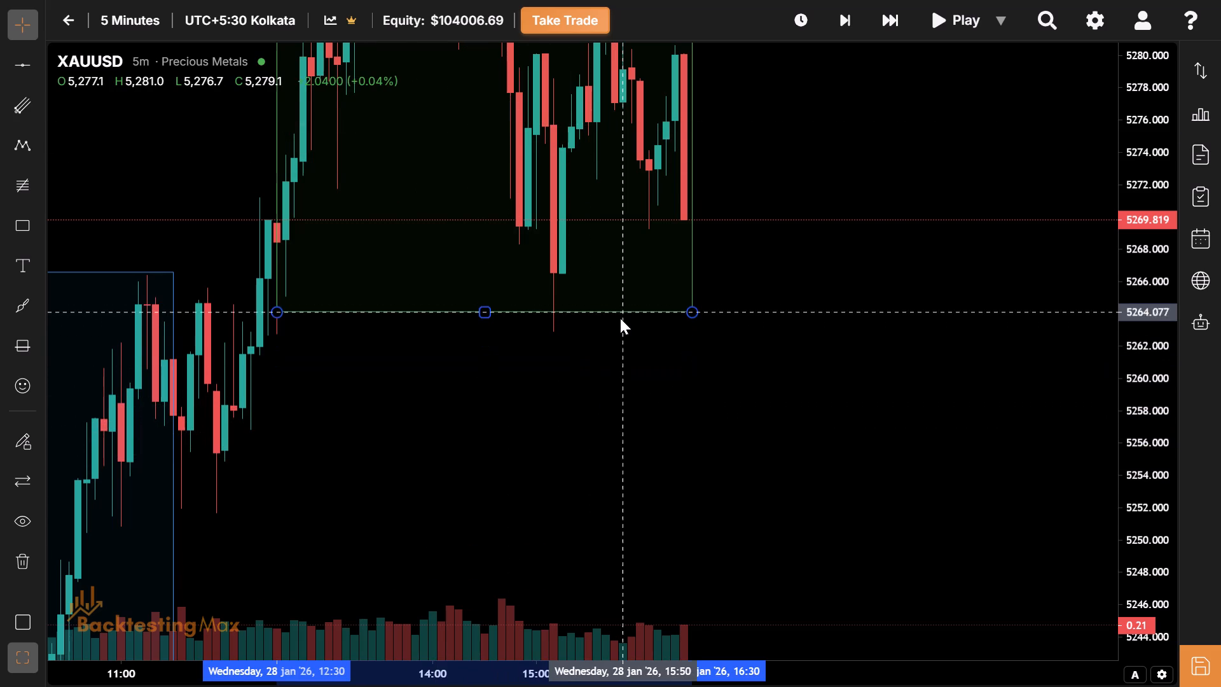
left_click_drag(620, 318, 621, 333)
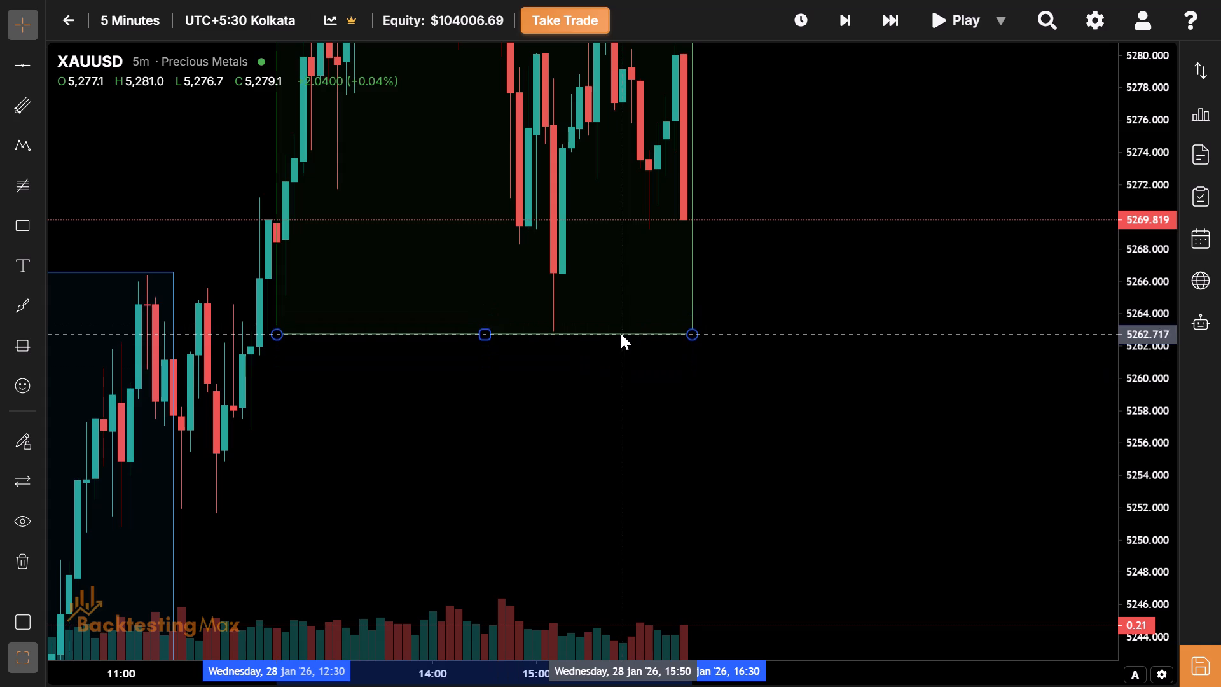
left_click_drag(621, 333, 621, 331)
Advance the 5-minute replay by one bar to the 16:30 bar at the end of the London session box.
left_click_drag(535, 429, 638, 432)
left_click_drag(536, 466, 535, 456)
left_click_drag(658, 463, 477, 630)
left_click_drag(846, 270, 657, 456)
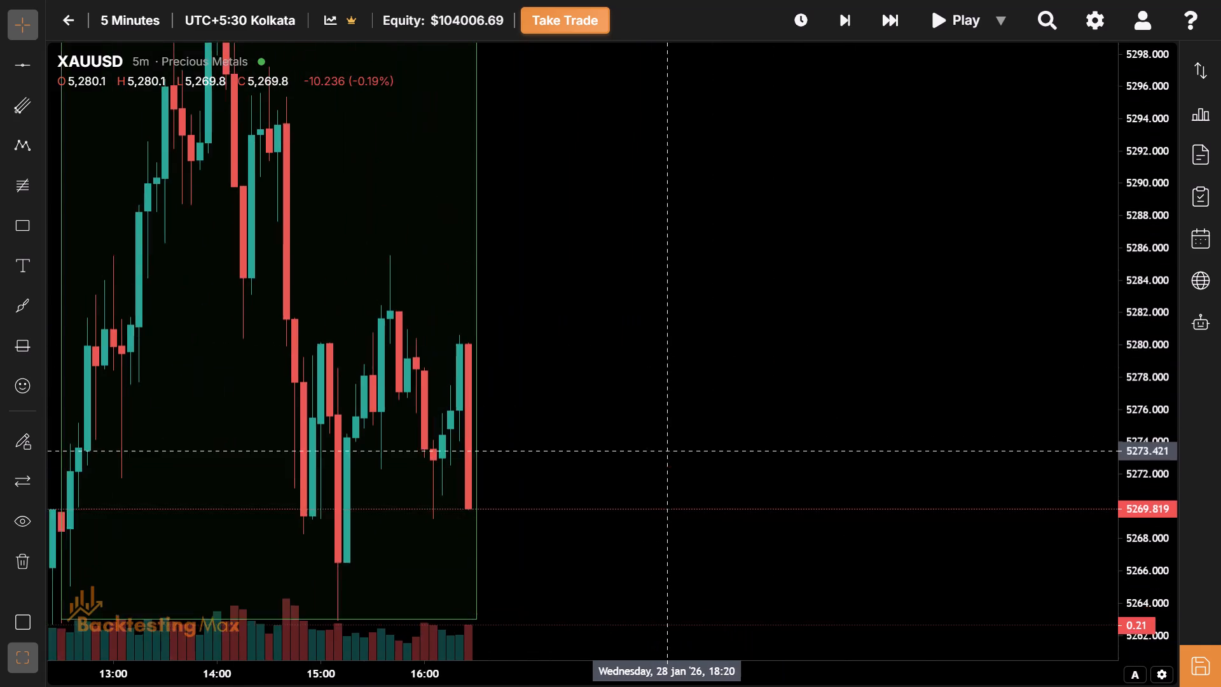
left_click_drag(657, 456, 638, 458)
left_click(838, 34)
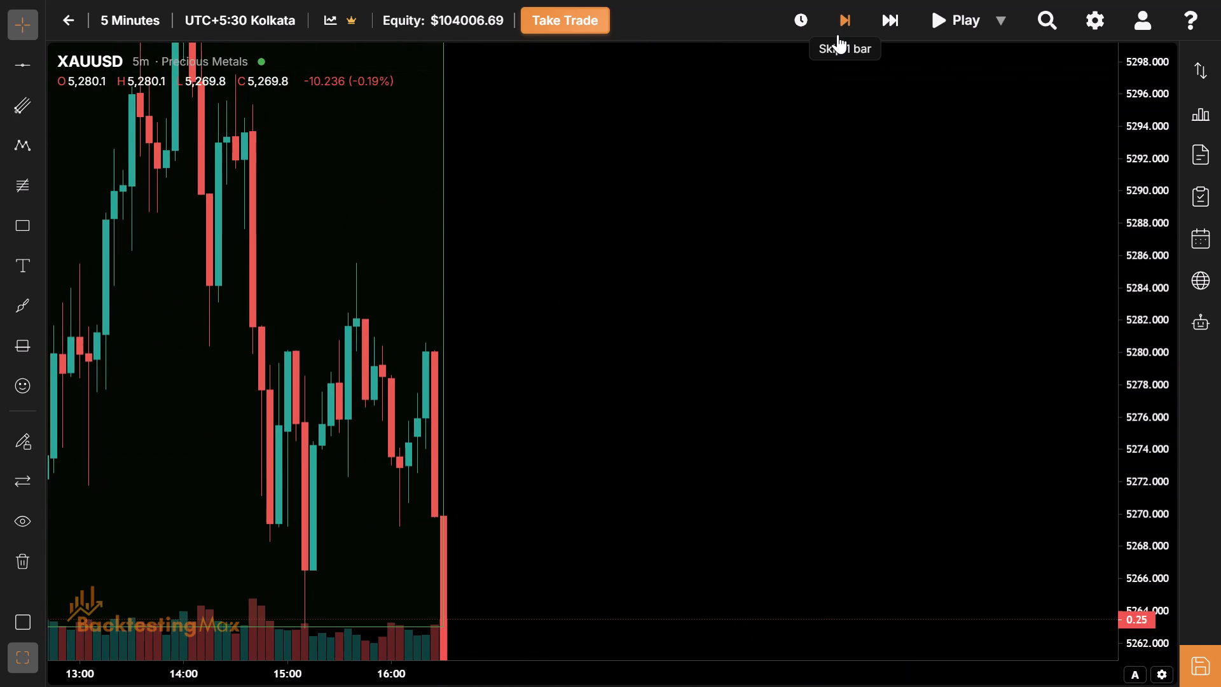
Lower the London session box's bottom edge to the low of the 16:30 bar at about 5243.4.
left_click_drag(631, 527, 907, 176)
left_click_drag(693, 434, 708, 410)
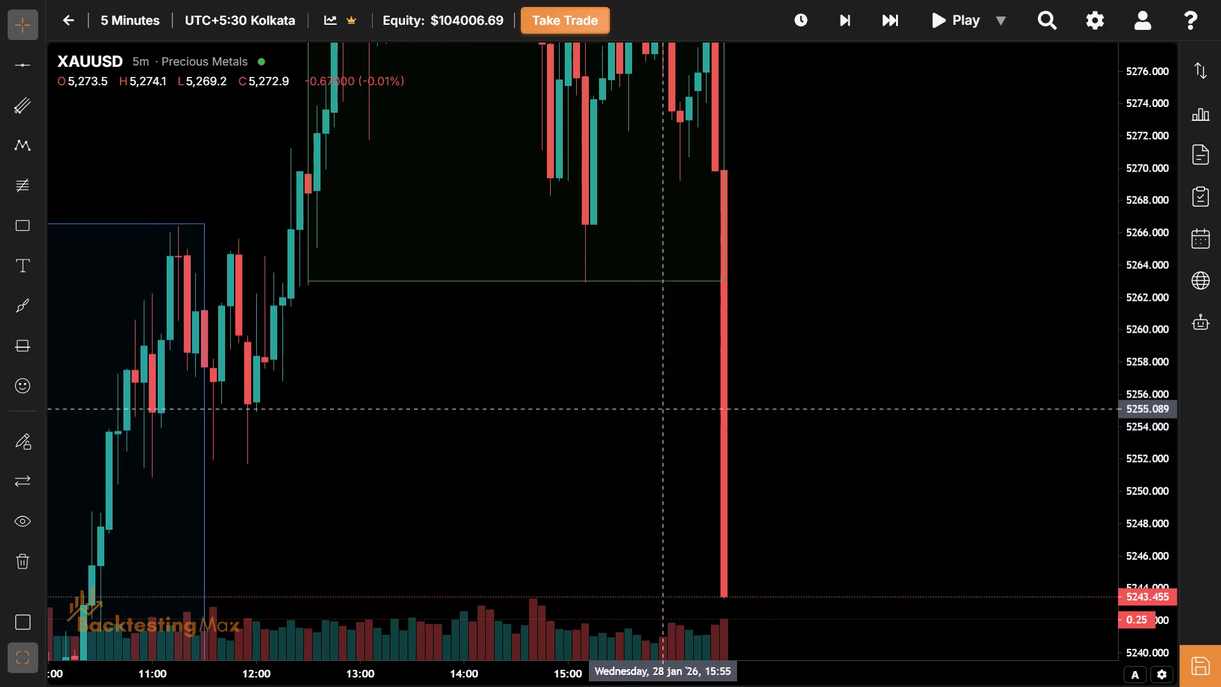
left_click_drag(596, 443, 641, 296)
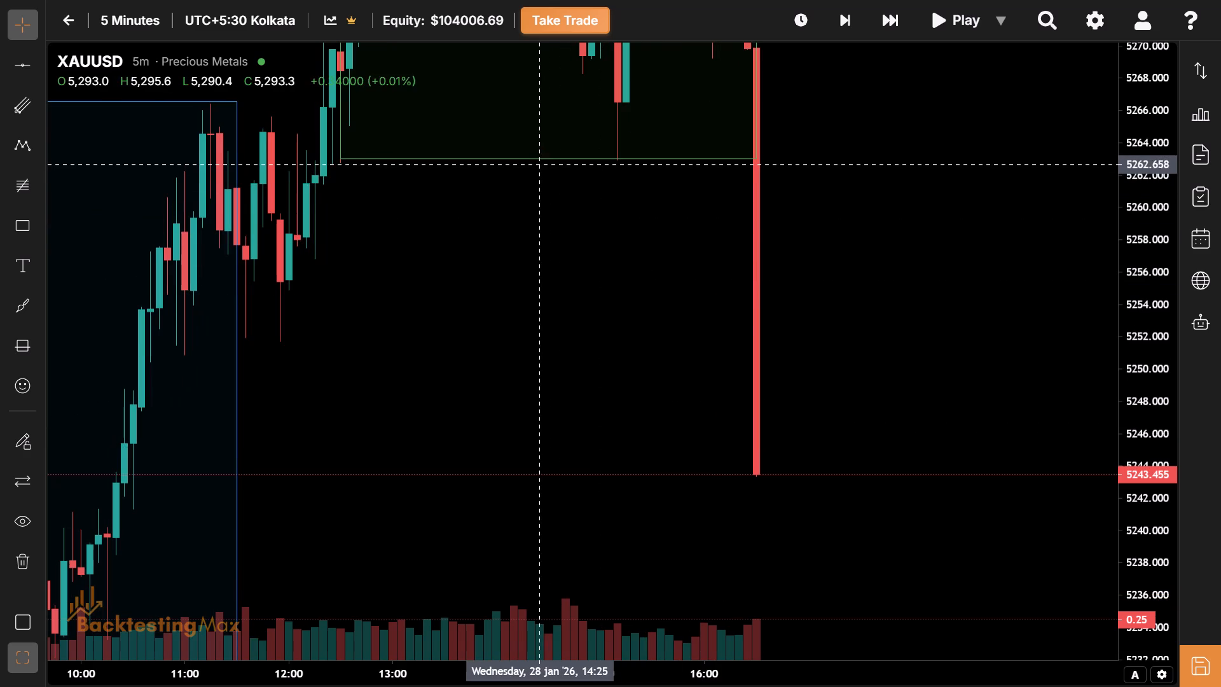
left_click_drag(551, 162, 864, 478)
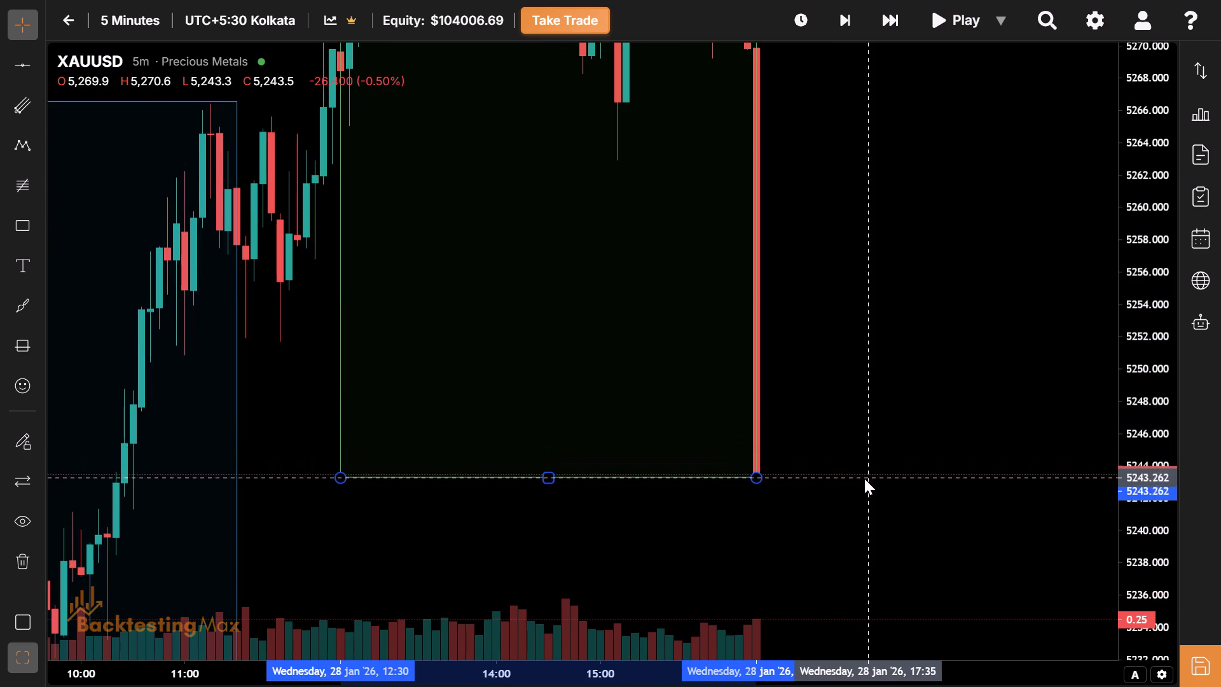
left_click_drag(864, 478, 864, 480)
left_click_drag(859, 392, 895, 319)
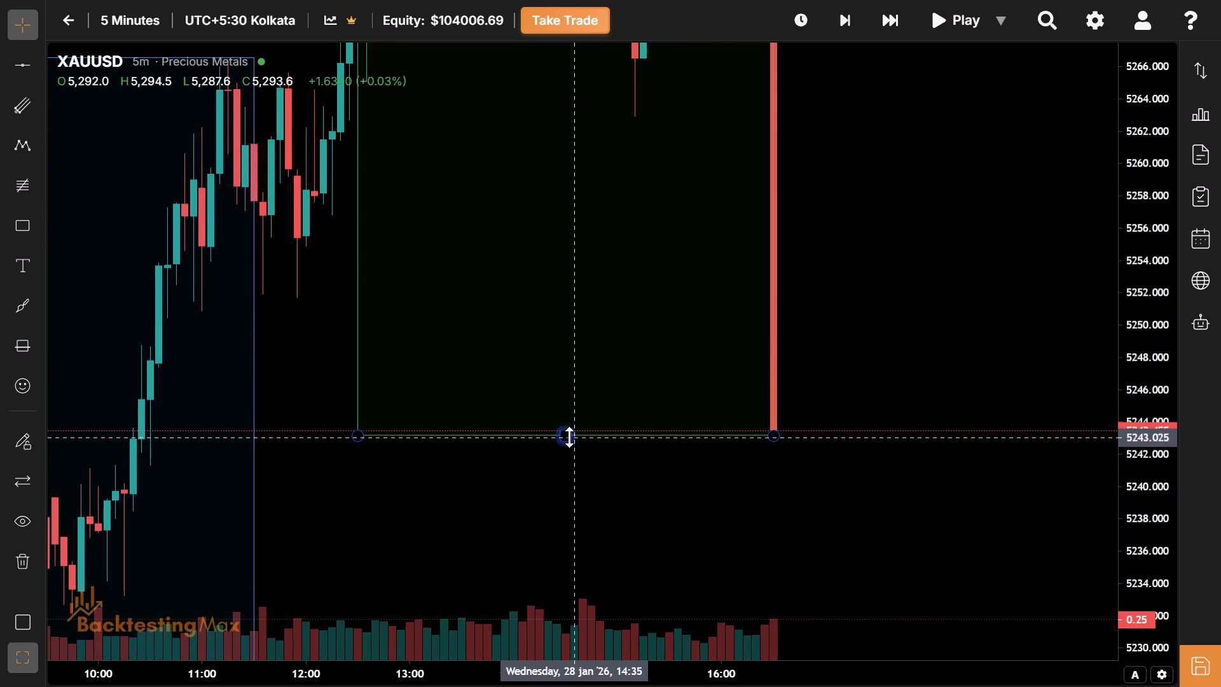
left_click_drag(565, 436, 582, 431)
Examine the price action from the Asian session low through the London session to the 16:30 bar.
left_click_drag(802, 511, 830, 455)
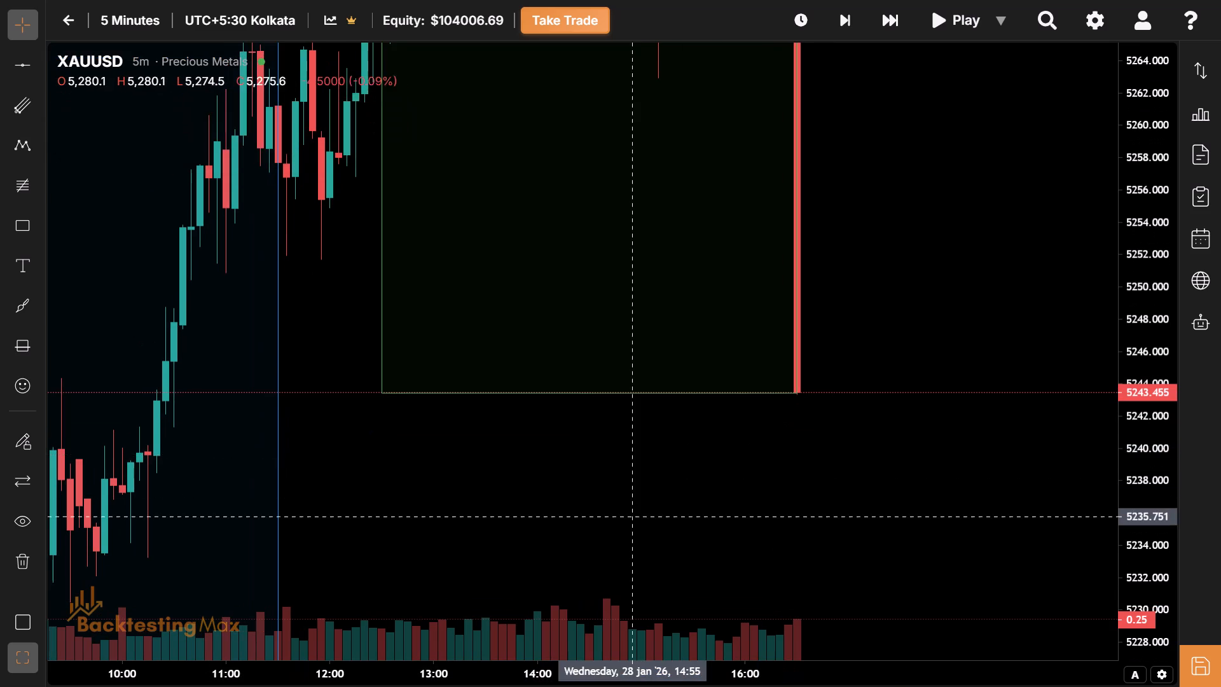
left_click_drag(629, 517, 881, 434)
left_click_drag(716, 461, 794, 320)
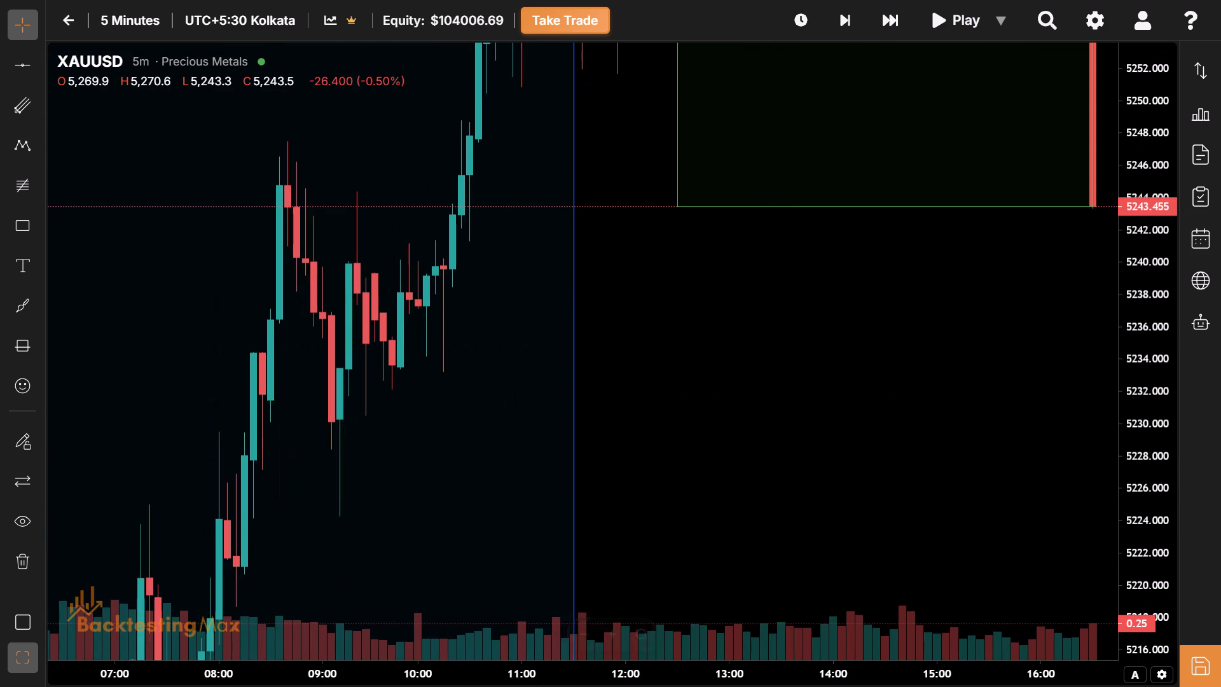
left_click_drag(543, 686, 644, 678)
left_click_drag(591, 677, 853, 668)
left_click_drag(963, 294, 698, 200)
left_click_drag(1145, 95, 1176, 430)
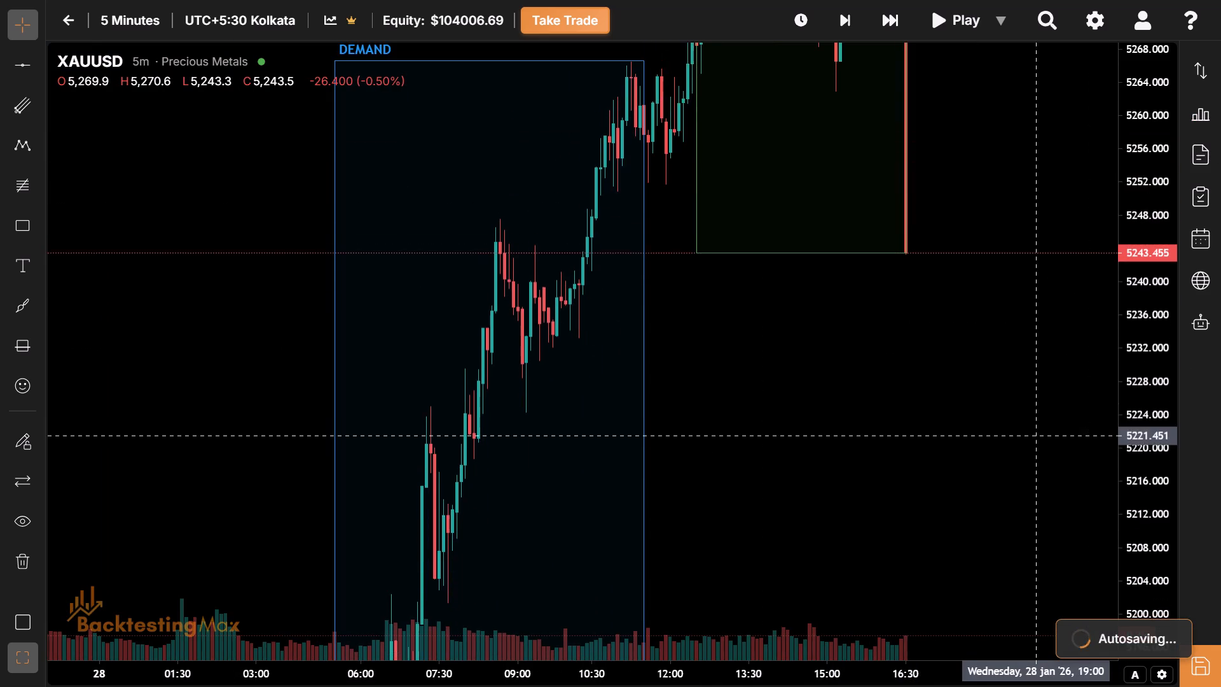
left_click_drag(1036, 436, 1089, 209)
left_click_drag(919, 430, 987, 66)
left_click_drag(987, 66, 952, 263)
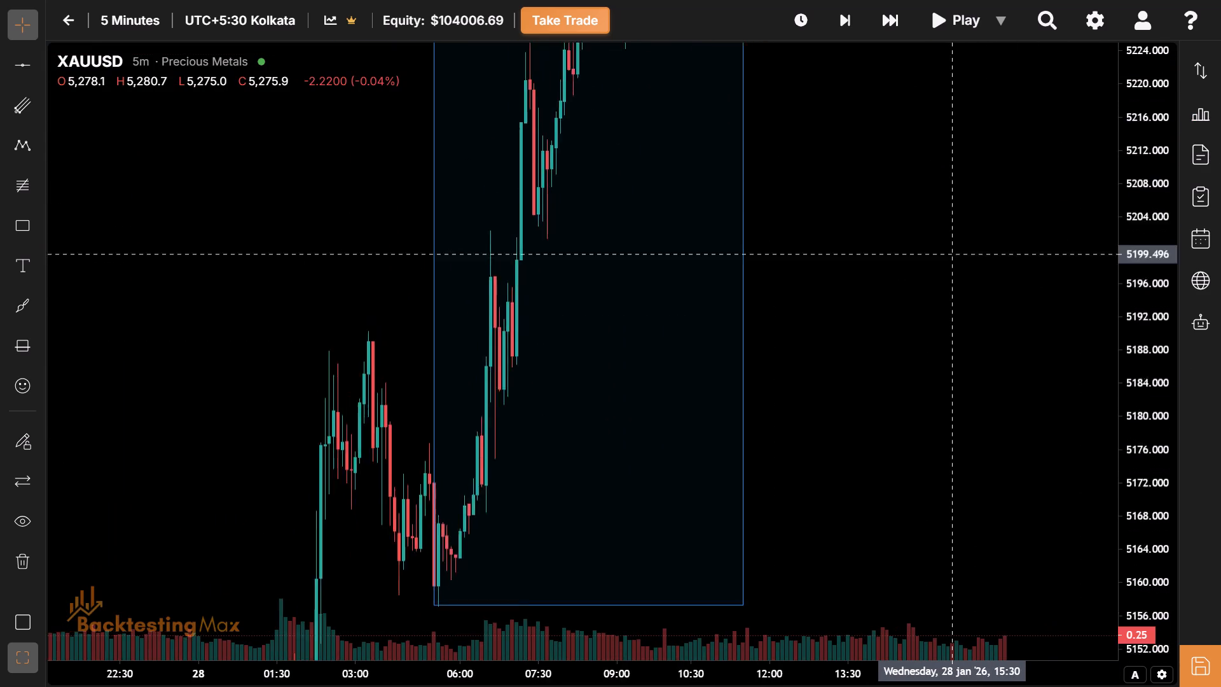
left_click_drag(952, 263, 915, 408)
left_click_drag(920, 326, 944, 373)
left_click_drag(1003, 281, 881, 450)
left_click_drag(975, 312, 832, 499)
left_click_drag(980, 312, 973, 329)
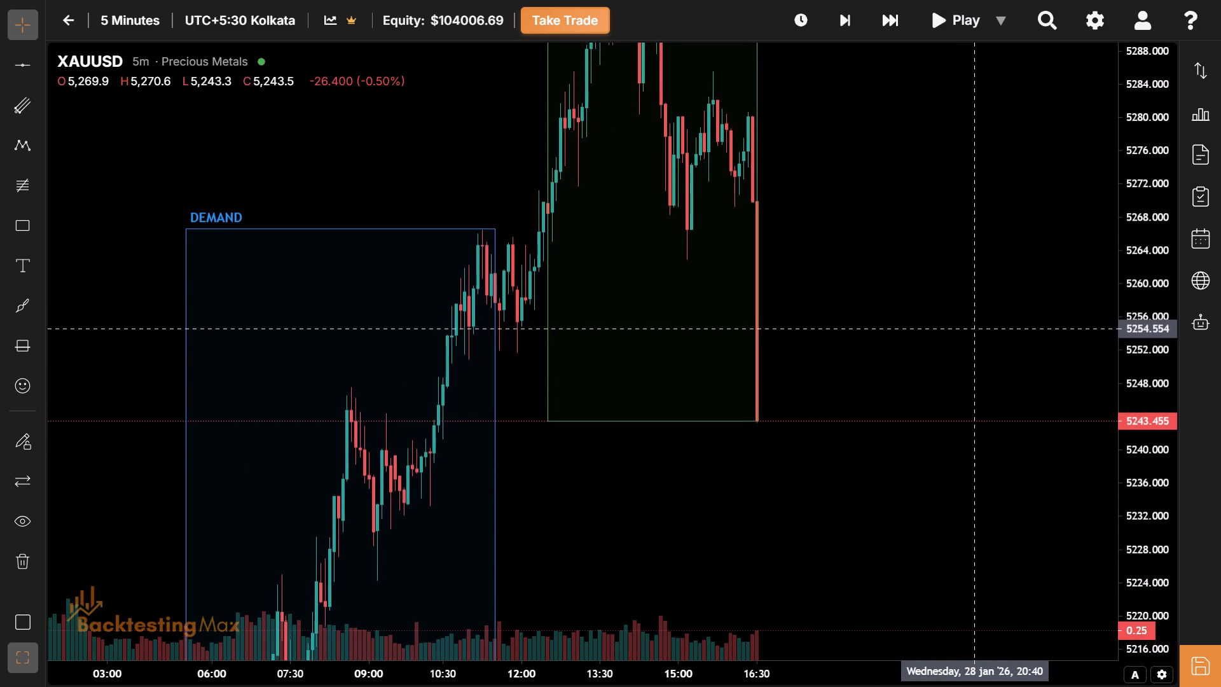
left_click_drag(973, 329, 980, 251)
left_click_drag(937, 315, 919, 390)
left_click_drag(746, 655, 748, 674)
left_click_drag(748, 674, 401, 666)
left_click_drag(464, 513, 832, 422)
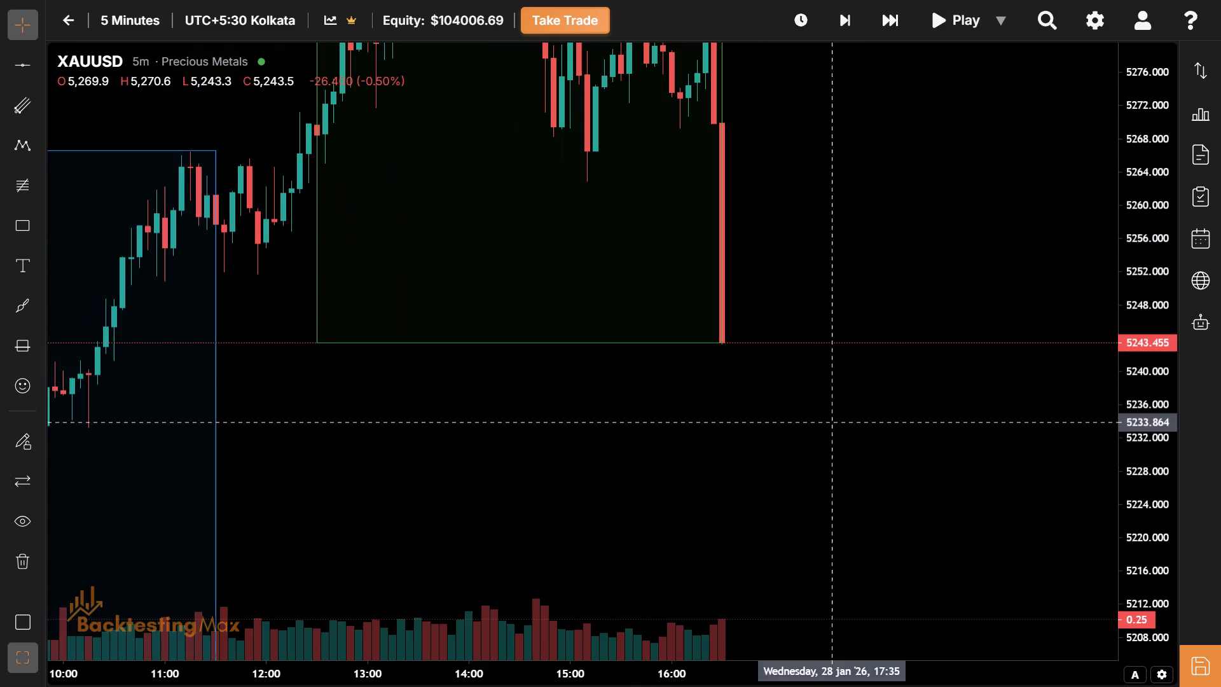
left_click_drag(565, 684, 664, 686)
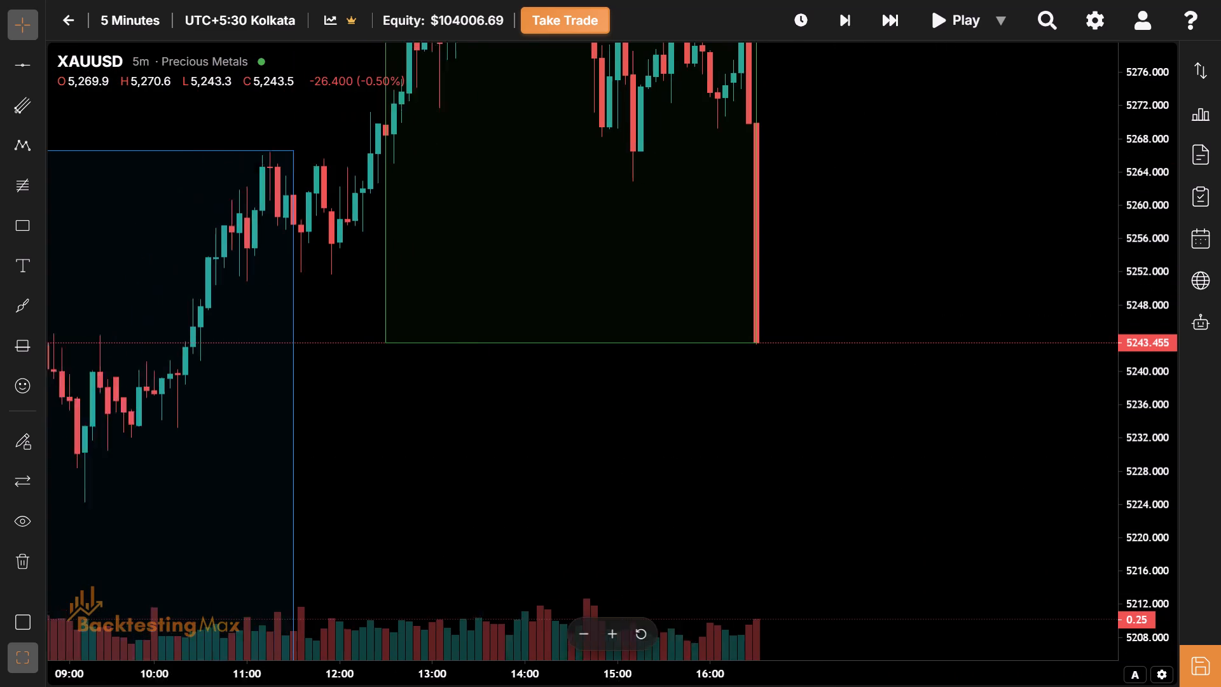
left_click_drag(664, 686, 671, 686)
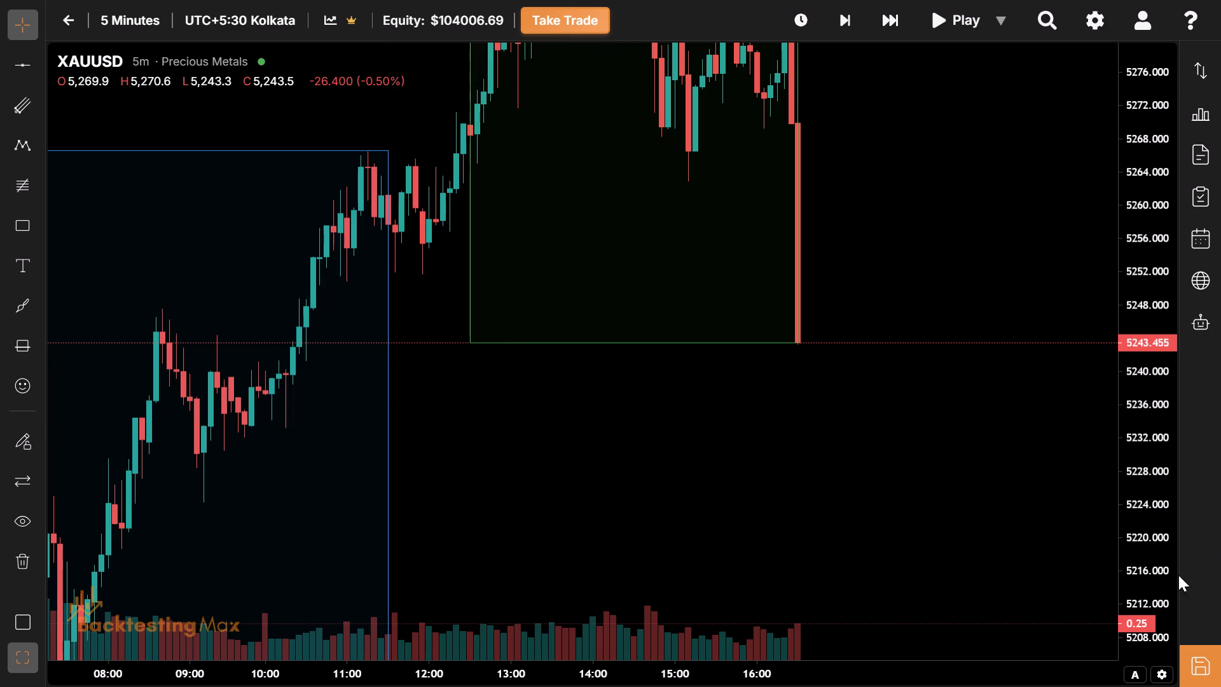
left_click_drag(1147, 563, 1127, 510)
Advance the 5-minute replay by one bar to the 16:35 bar.
left_click_drag(941, 354, 691, 592)
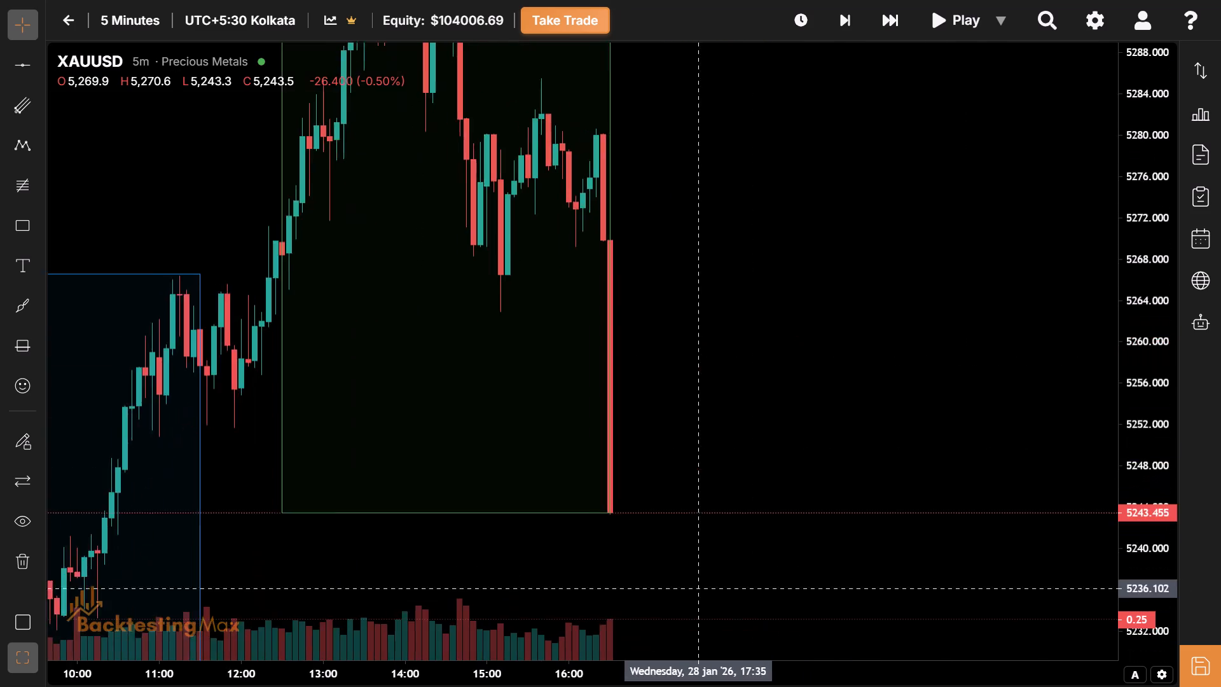
left_click_drag(691, 592, 602, 462)
left_click_drag(741, 464, 708, 546)
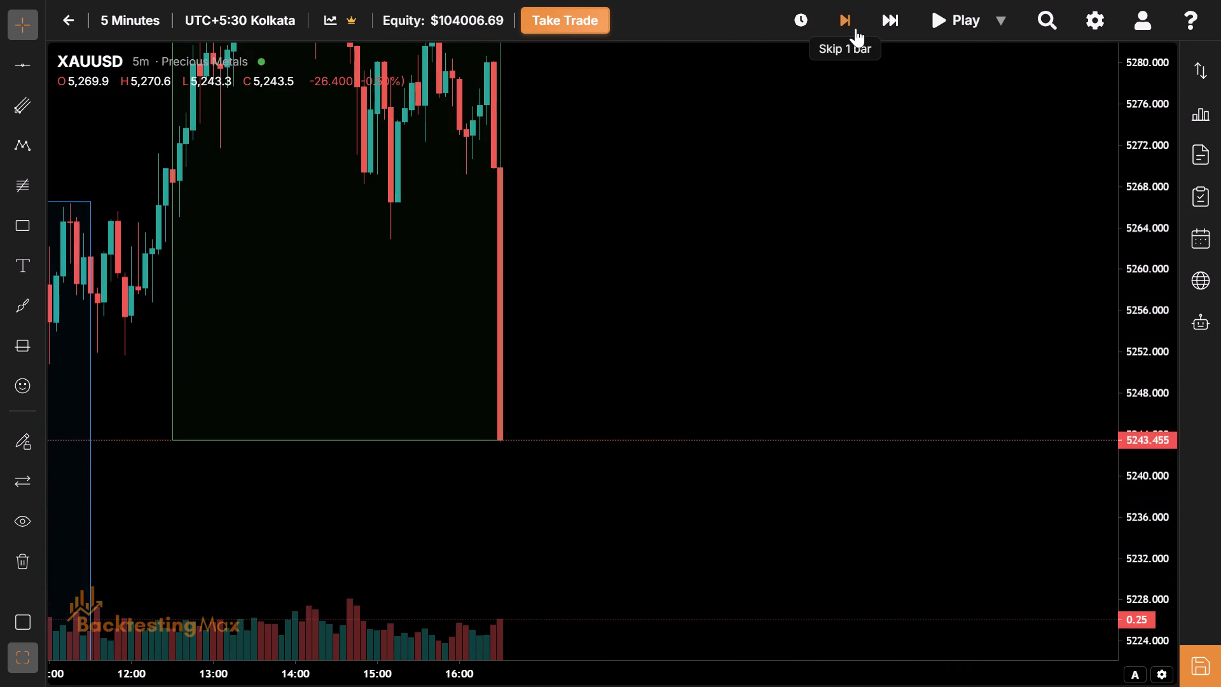
left_click(855, 28)
Advance the 5-minute replay to the 17:45 bar using five-bar skips.
left_click_drag(663, 274, 914, 135)
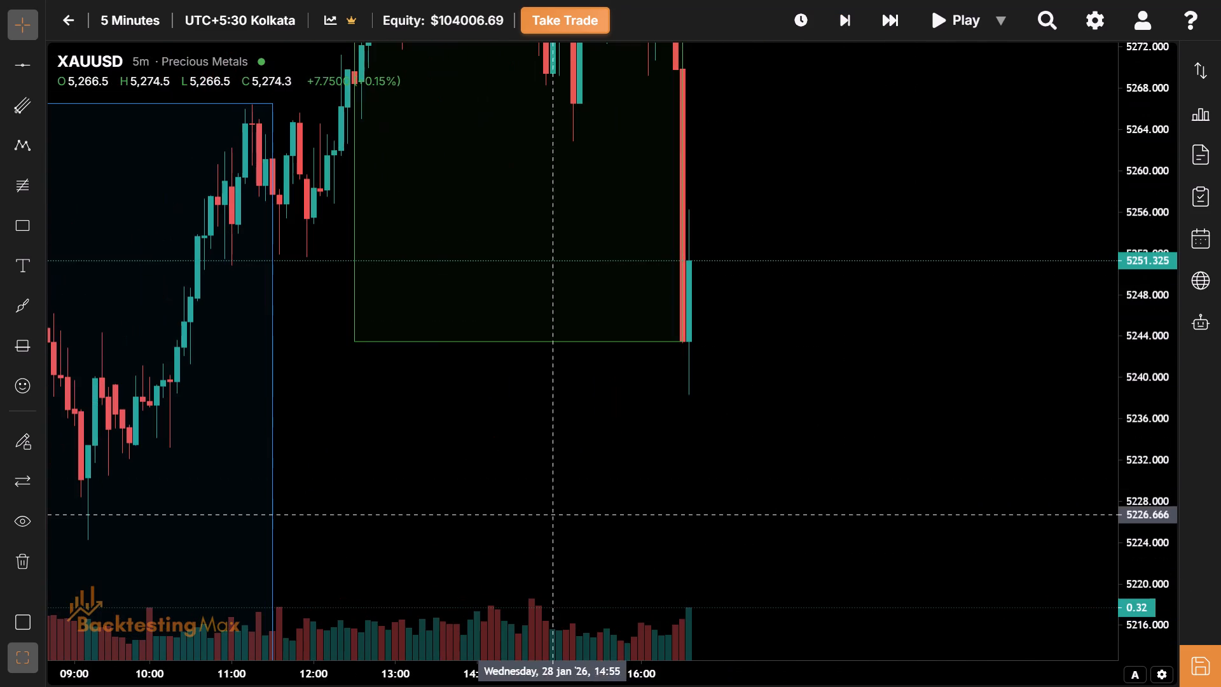
left_click_drag(575, 503, 789, 445)
left_click_drag(686, 450, 678, 454)
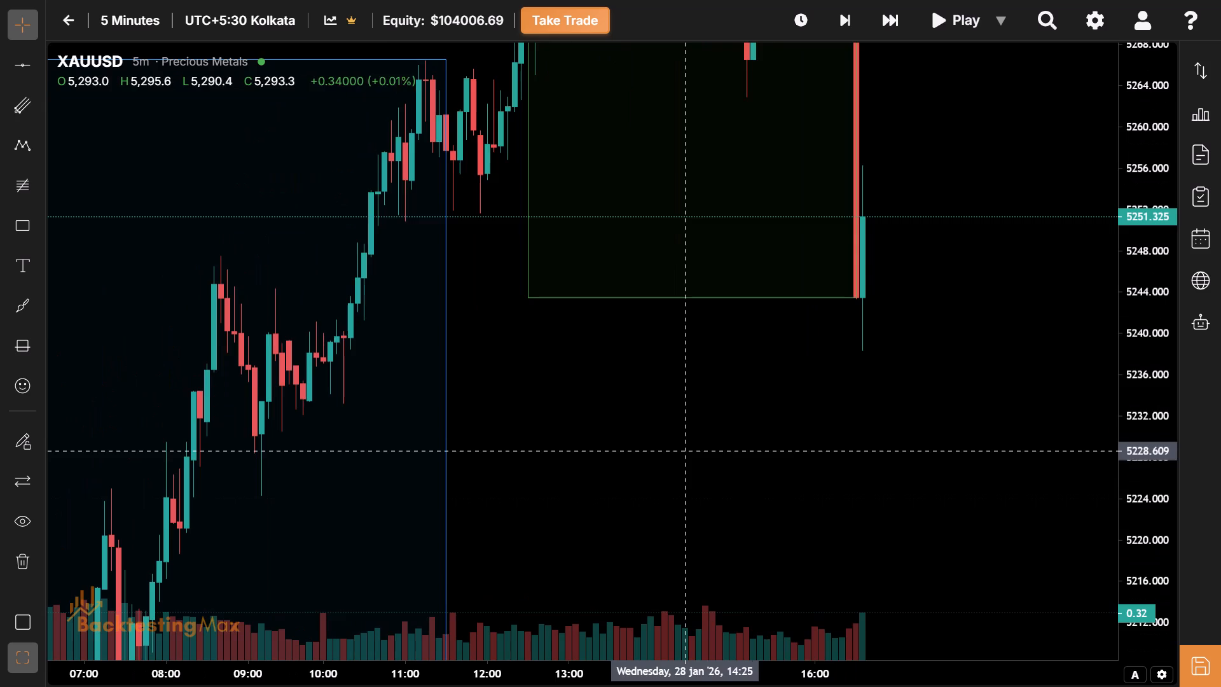
left_click_drag(678, 454, 572, 517)
left_click_drag(902, 322, 590, 449)
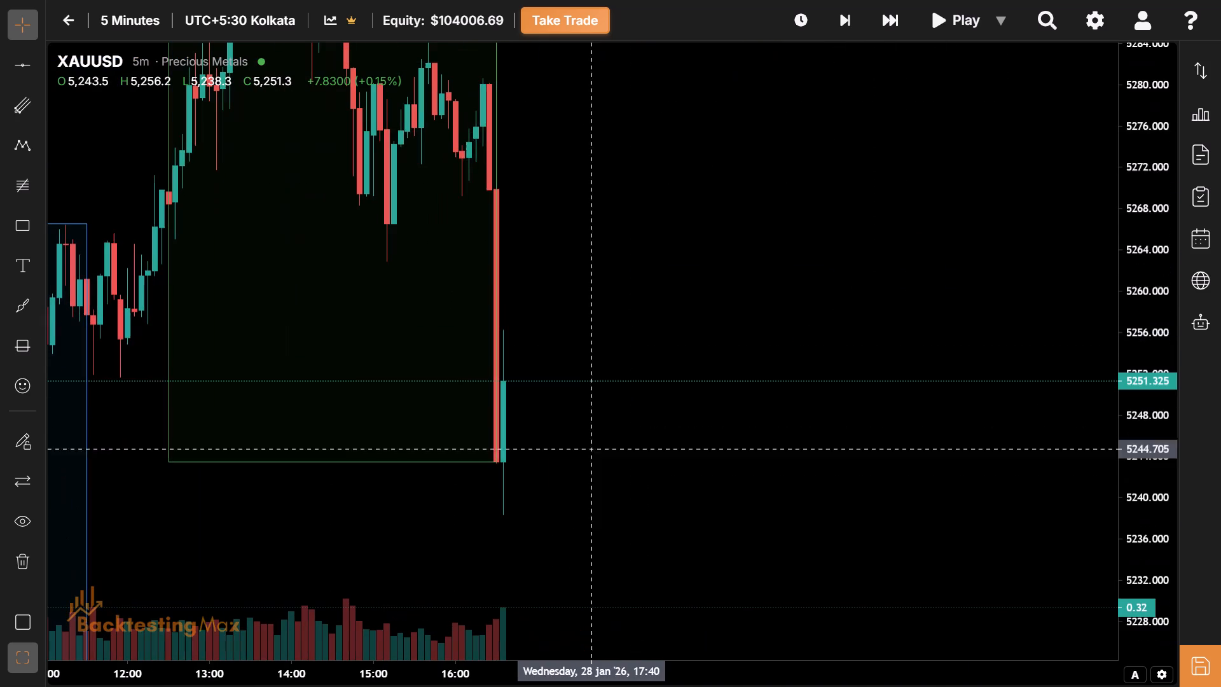
left_click(867, 18)
triple_click(894, 25)
left_click_drag(894, 25, 869, 52)
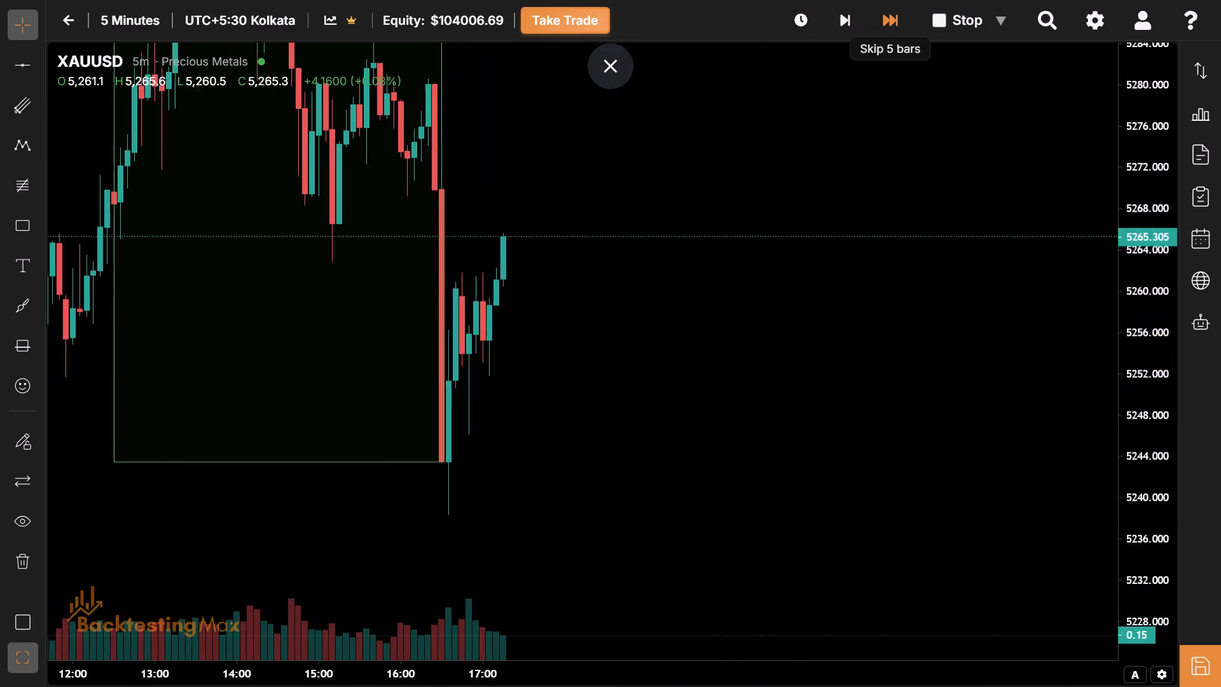
left_click_drag(869, 52, 677, 270)
left_click_drag(677, 270, 554, 477)
left_click_drag(400, 394, 343, 281)
left_click(902, 26)
left_click_drag(675, 334, 634, 328)
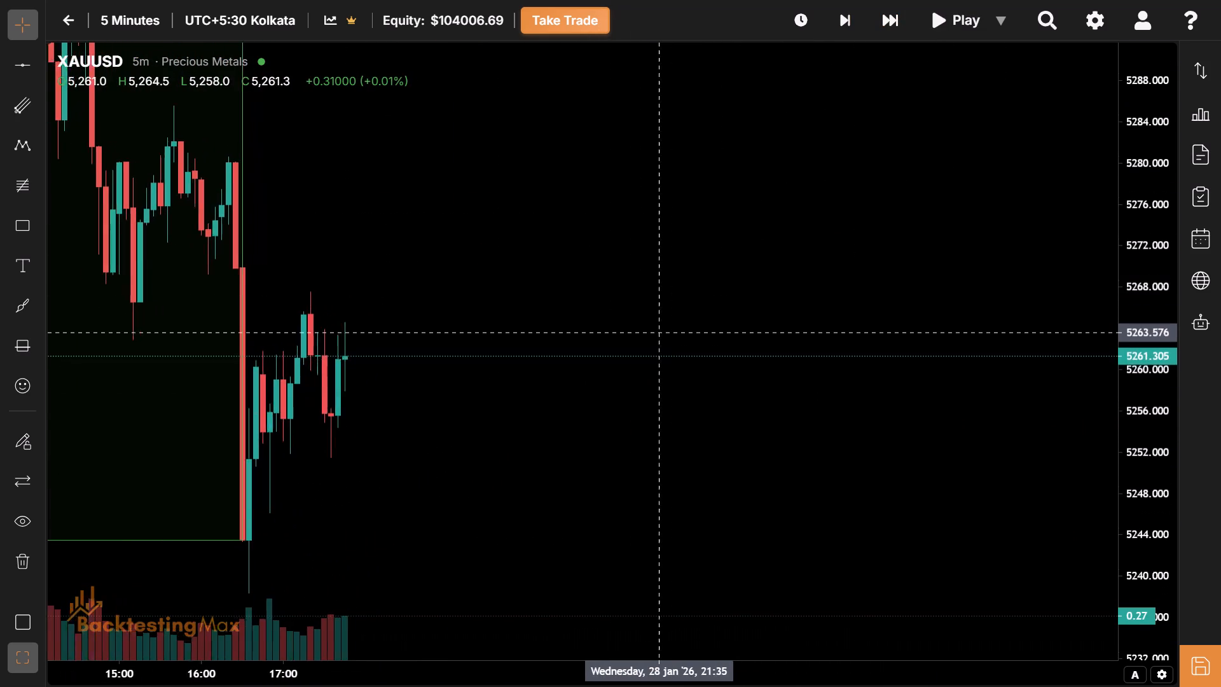
Draw a rectangle from 17:30 to 21:30 between about 5263.9 and 5240.5, and apply the NY Session template.
left_click_drag(634, 328, 497, 324)
left_click(13, 219)
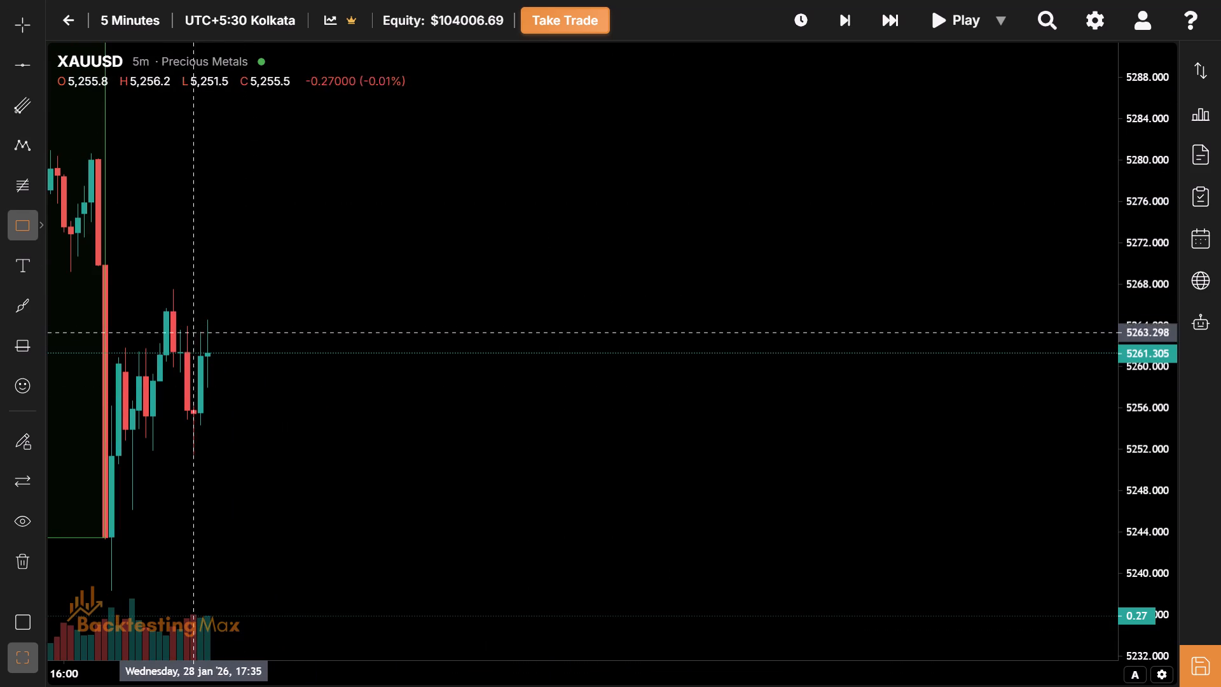
left_click(186, 327)
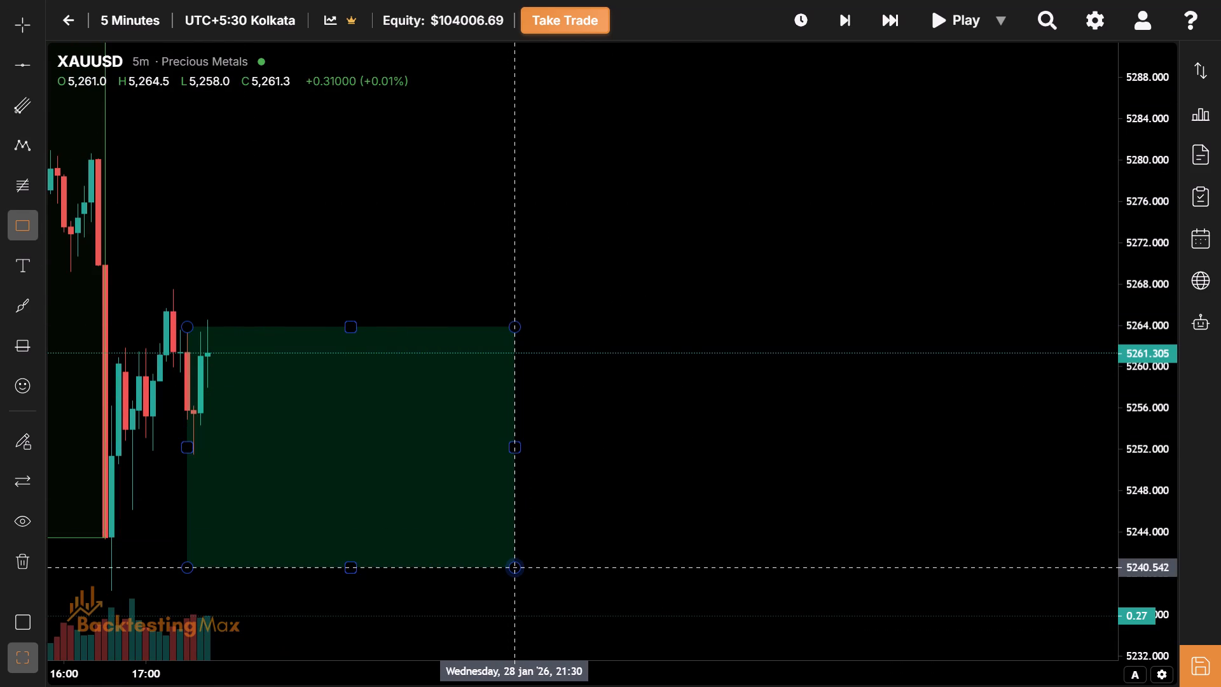
left_click(512, 567)
left_click(148, 133)
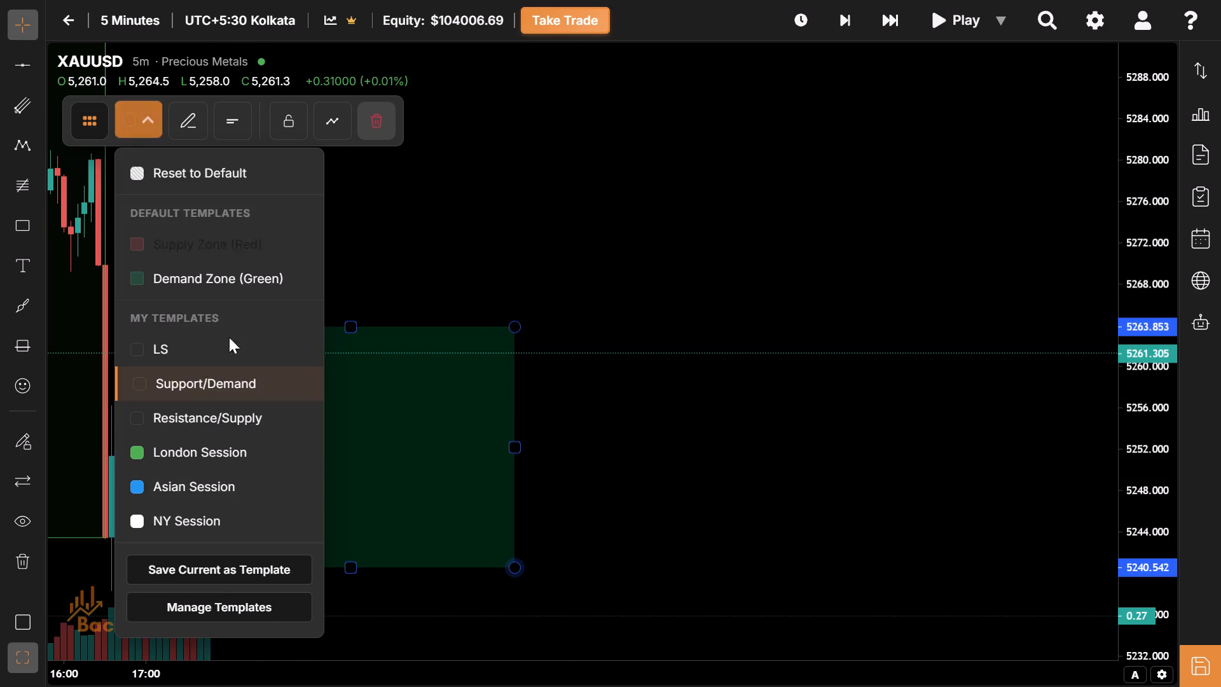
left_click(252, 507)
Raise the NY session box's top edge to about 5264.7.
left_click_drag(306, 468, 509, 476)
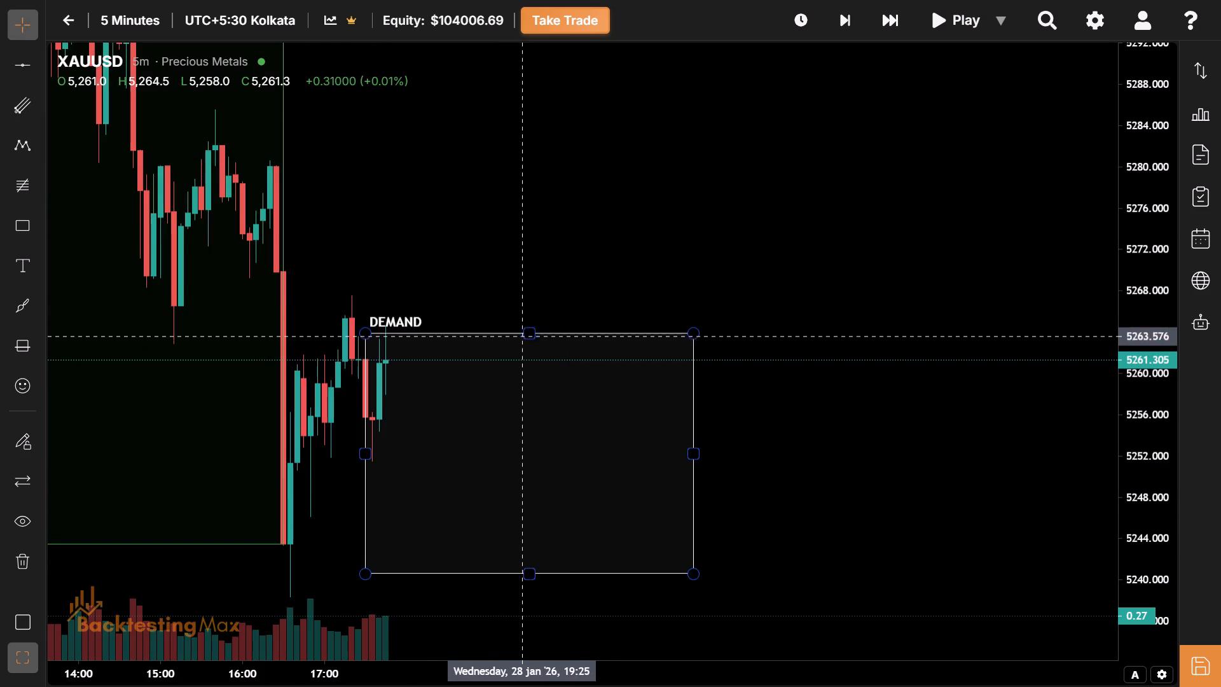
left_click_drag(528, 335, 565, 325)
Examine the price action across the Asian and London session ranges up to the start of the NY session box.
left_click_drag(536, 461, 690, 438)
left_click_drag(577, 464, 945, 228)
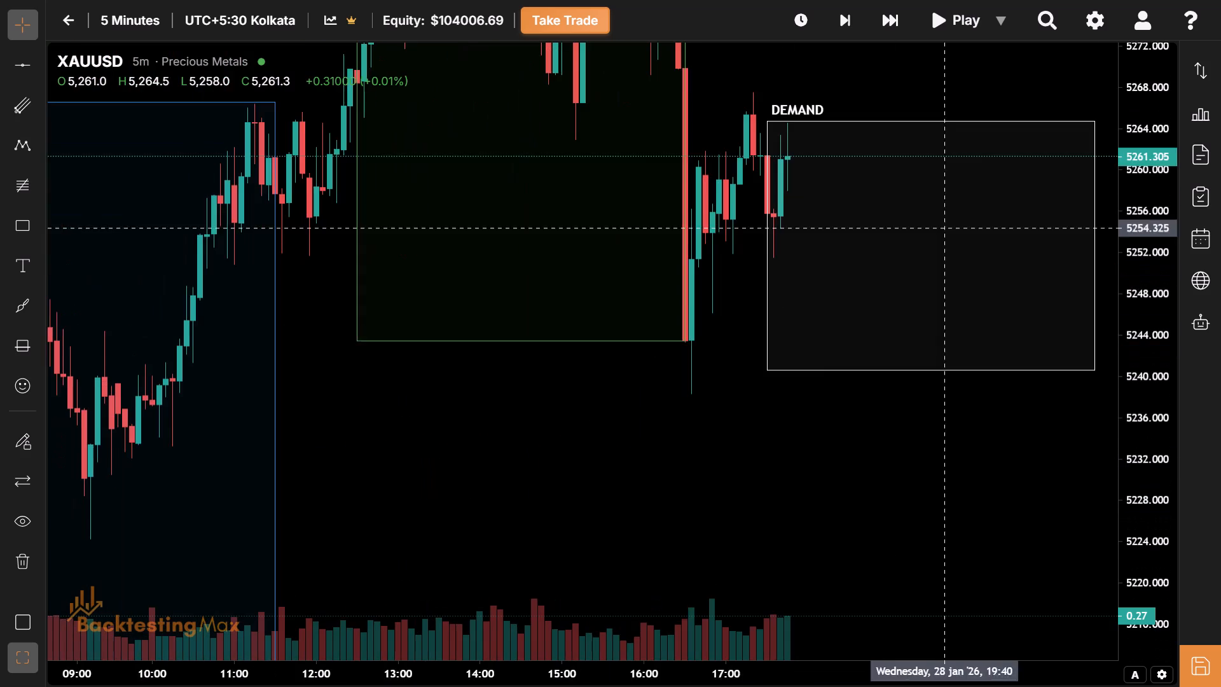
left_click_drag(458, 447, 763, 421)
left_click_drag(722, 436, 616, 459)
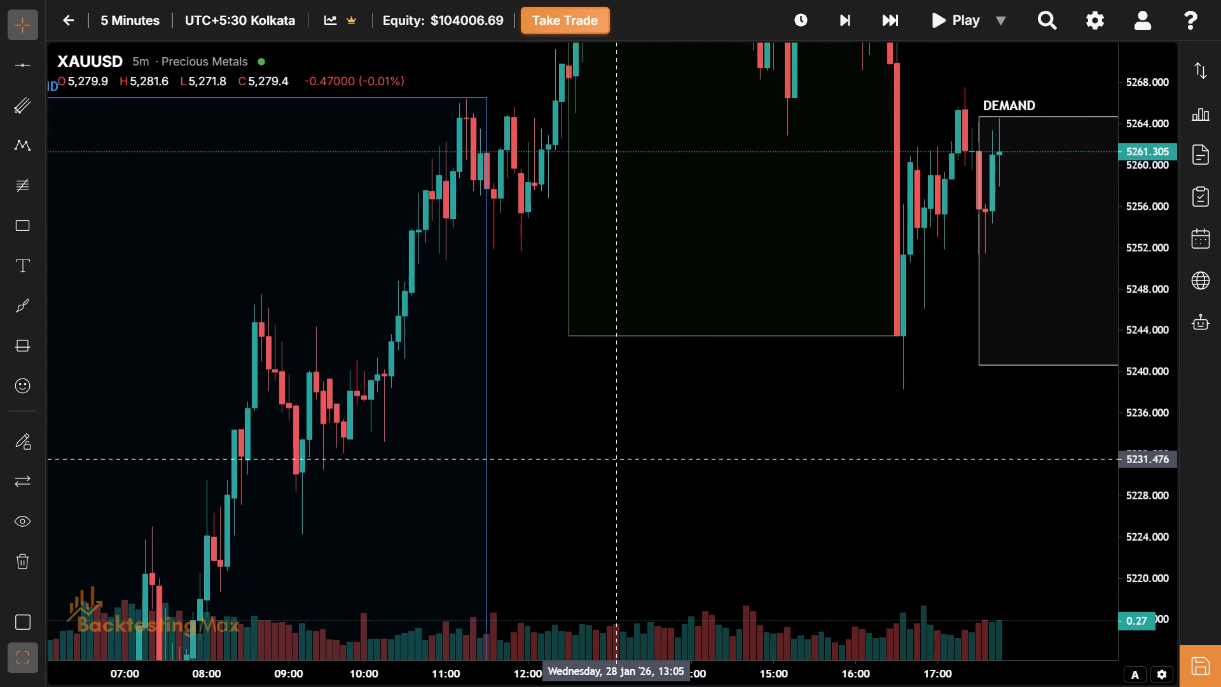
left_click(616, 459)
left_click_drag(616, 459, 446, 529)
left_click_drag(983, 286, 956, 253)
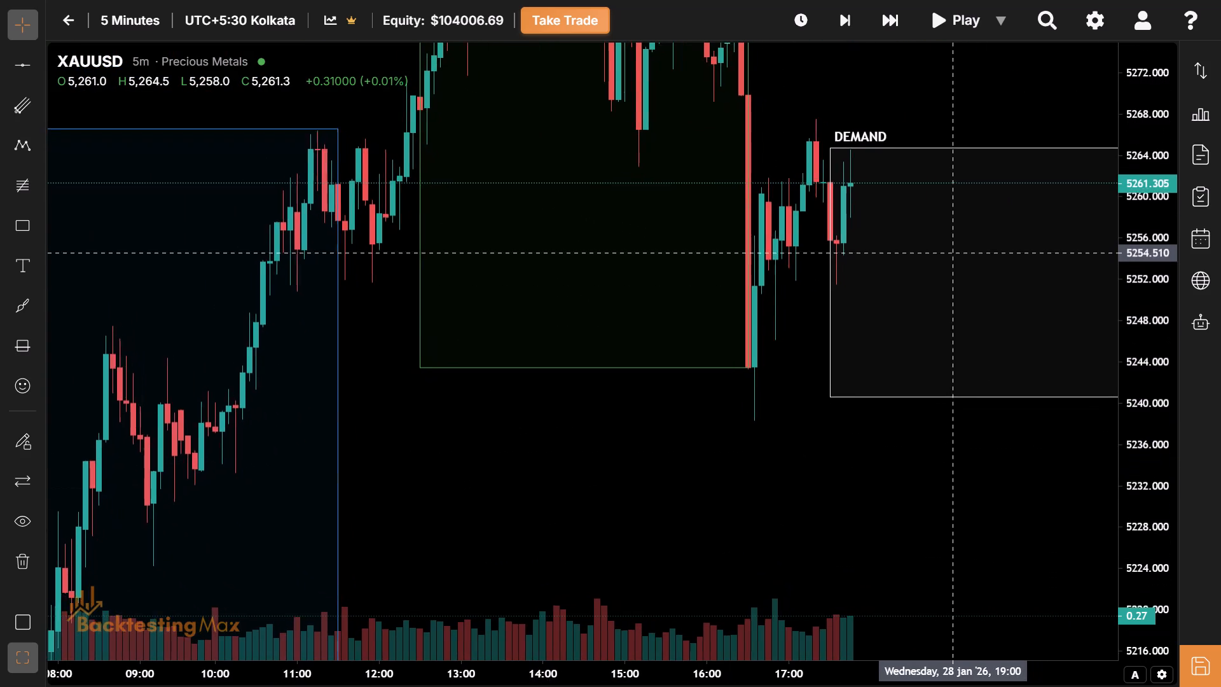
left_click_drag(956, 253, 955, 252)
left_click_drag(799, 493, 743, 548)
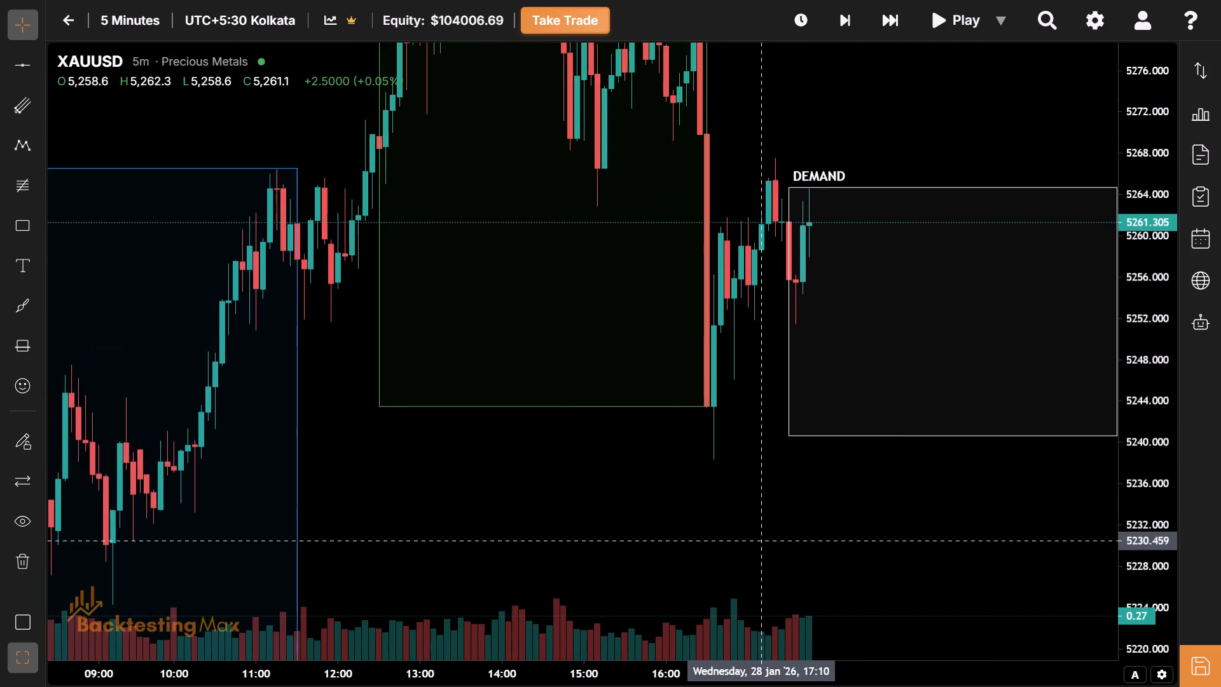
left_click_drag(743, 548, 612, 580)
left_click_drag(787, 344, 704, 623)
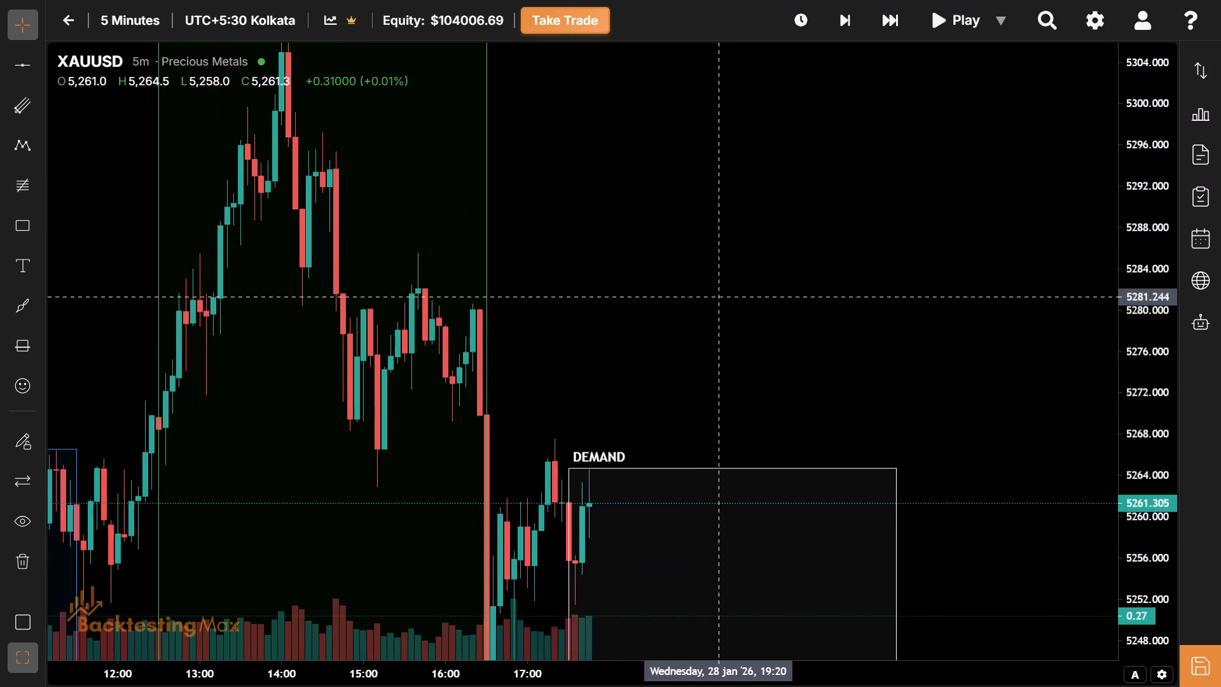
left_click_drag(716, 297, 684, 102)
left_click_drag(692, 373, 551, 415)
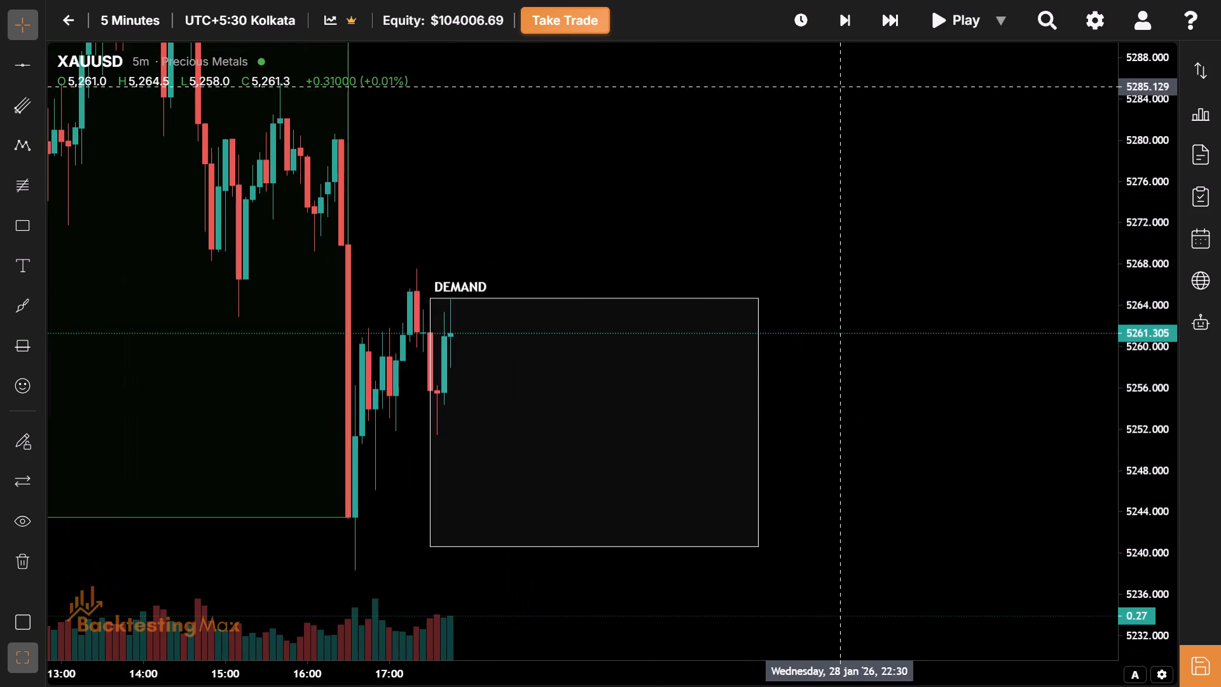
Advance the replay two bars to 17:55 and raise the NY session box's top edge to about 5268.5.
left_click(834, 31)
left_click(834, 31)
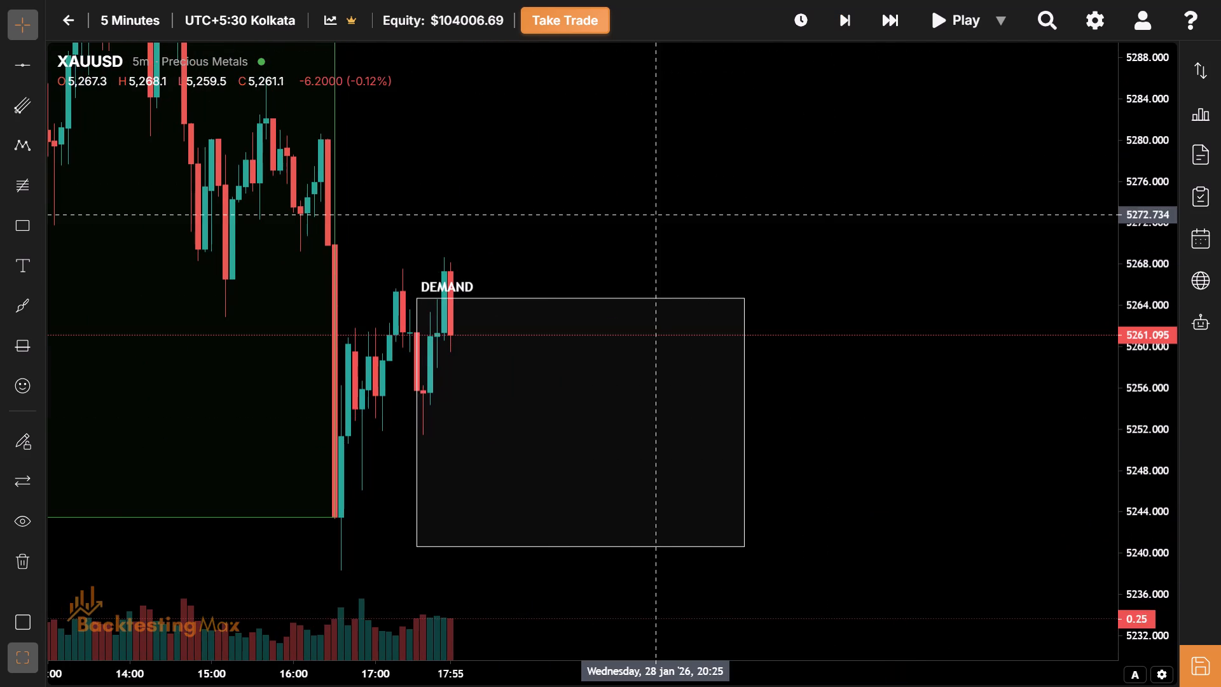
left_click_drag(659, 215, 612, 242)
left_click_drag(568, 307, 566, 264)
Advance the replay two bars to 18:05 and raise the NY session box's top edge to about 5269.9.
left_click_drag(559, 418, 556, 429)
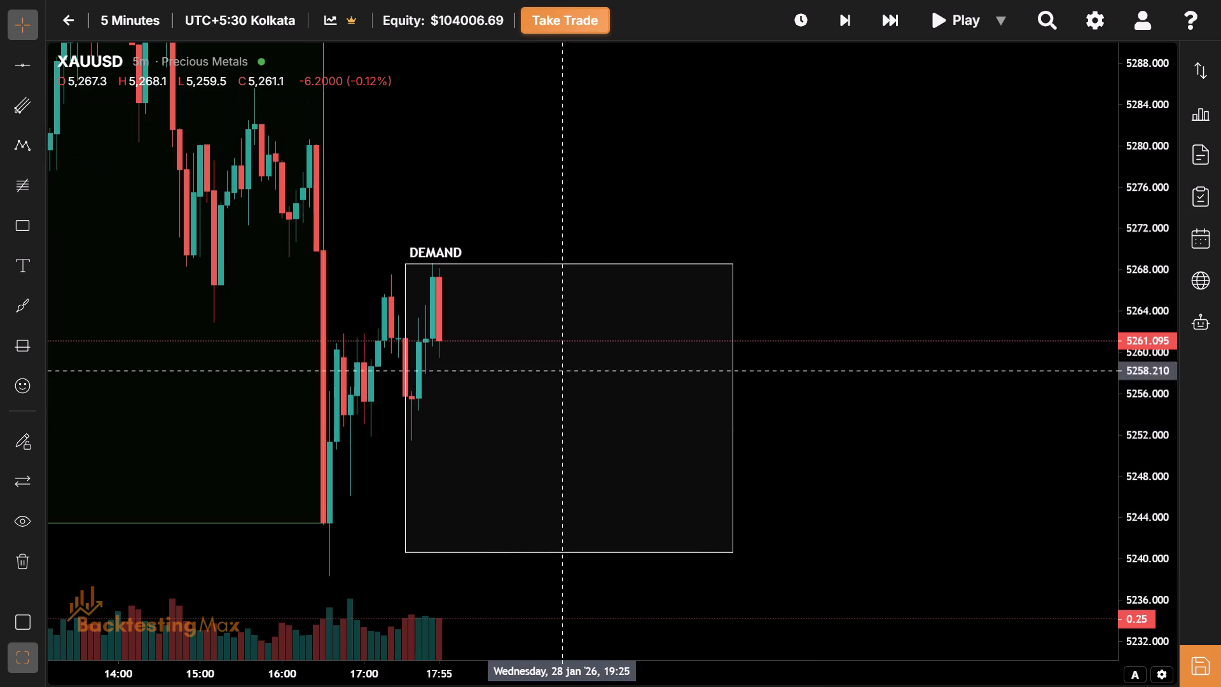
left_click(845, 22)
left_click(845, 22)
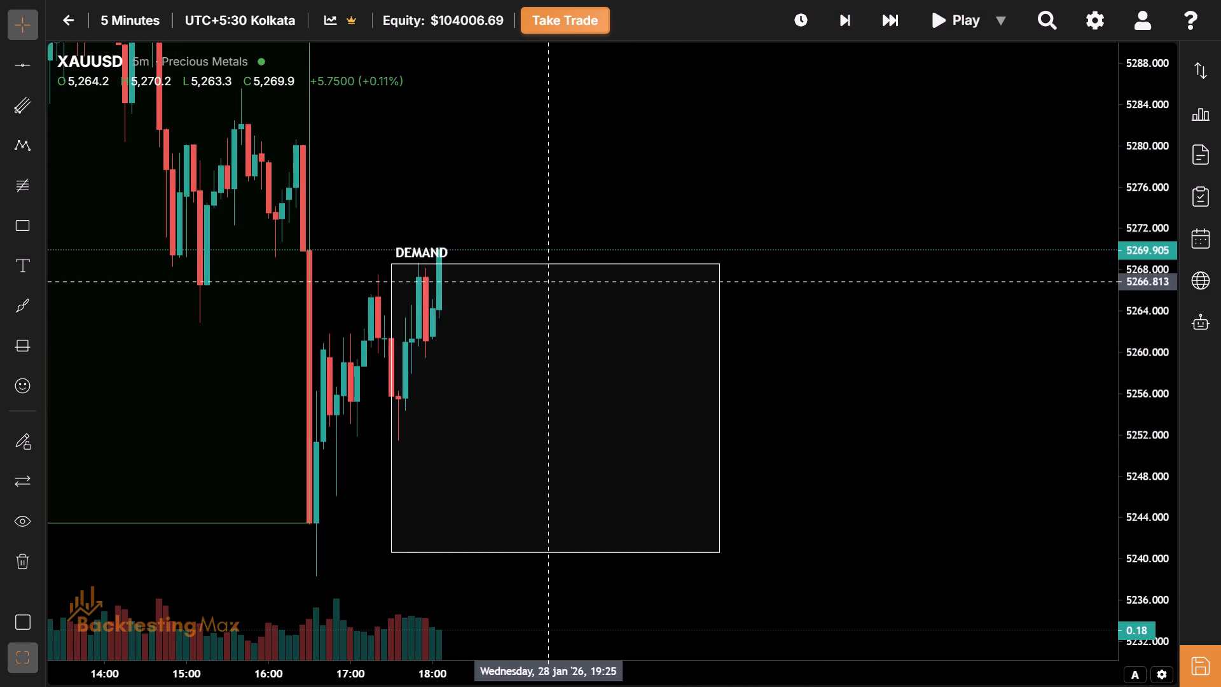
left_click_drag(560, 264, 562, 251)
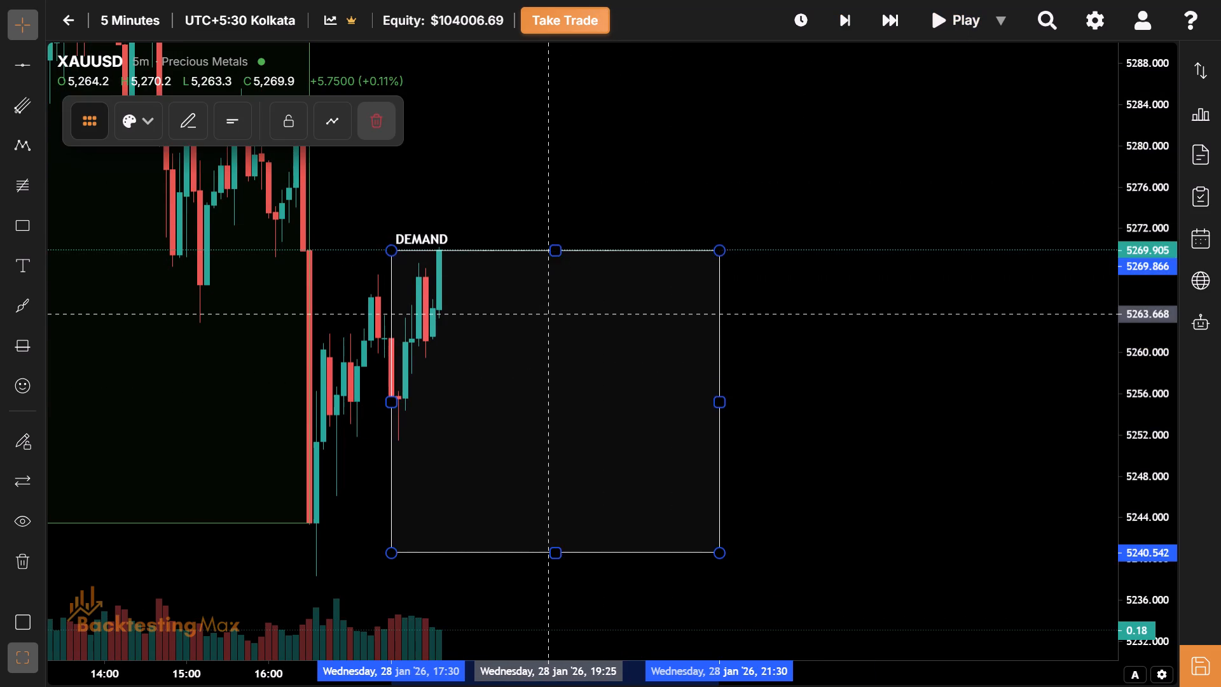
Advance the replay two bars to 18:15 and raise the NY session box's top edge to about 5272.8.
left_click_drag(549, 314, 561, 370)
left_click(853, 10)
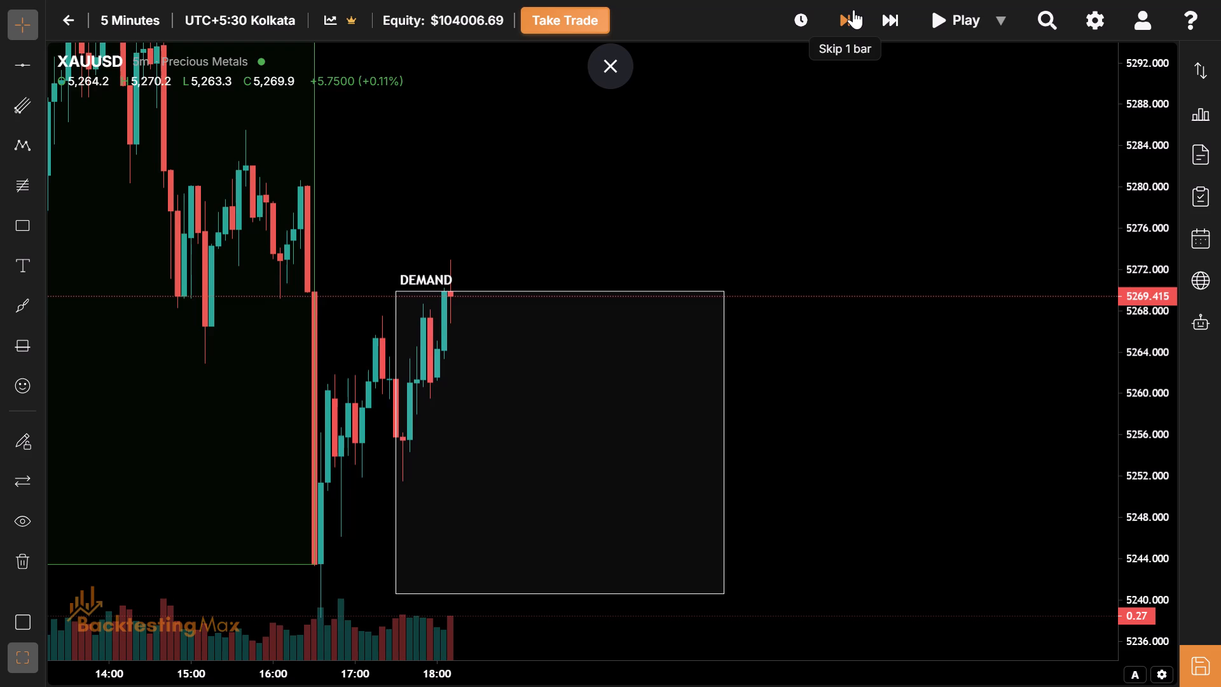
left_click(853, 10)
left_click_drag(672, 179, 712, 282)
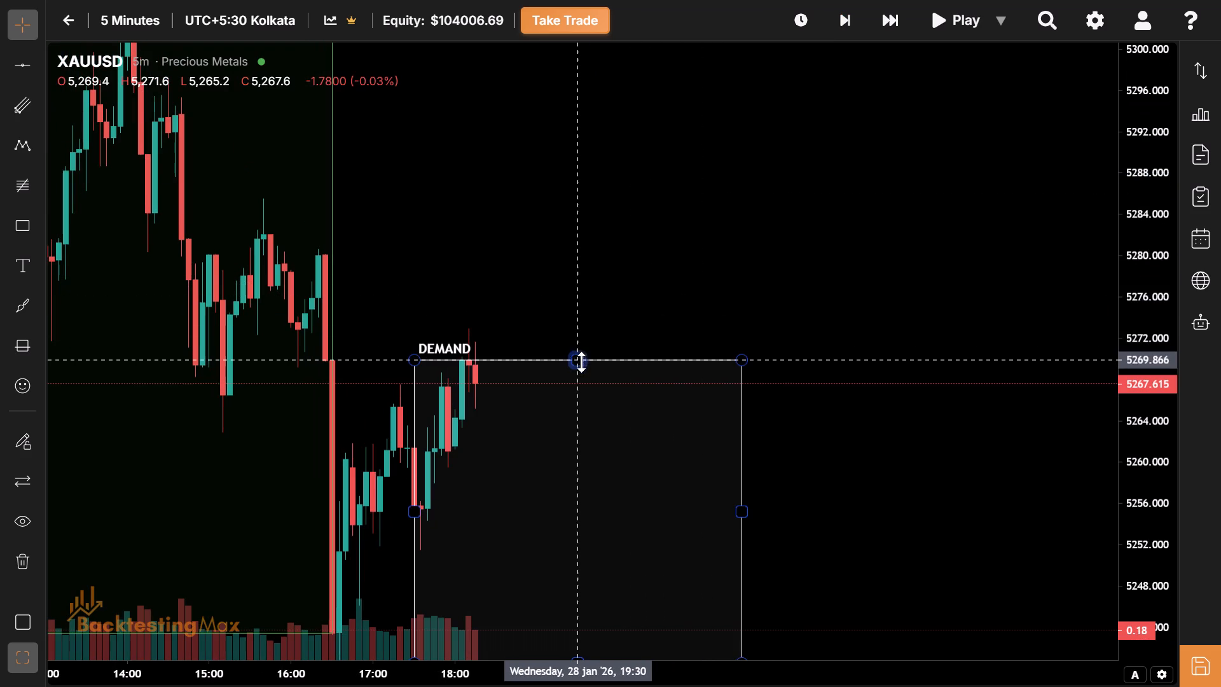
left_click_drag(578, 359, 577, 330)
Examine the price action from the Asian and London session ranges up to the latest candles in the NY session box.
left_click_drag(541, 455, 645, 360)
left_click_drag(645, 360, 656, 391)
left_click_drag(656, 391, 674, 373)
left_click_drag(674, 373, 649, 428)
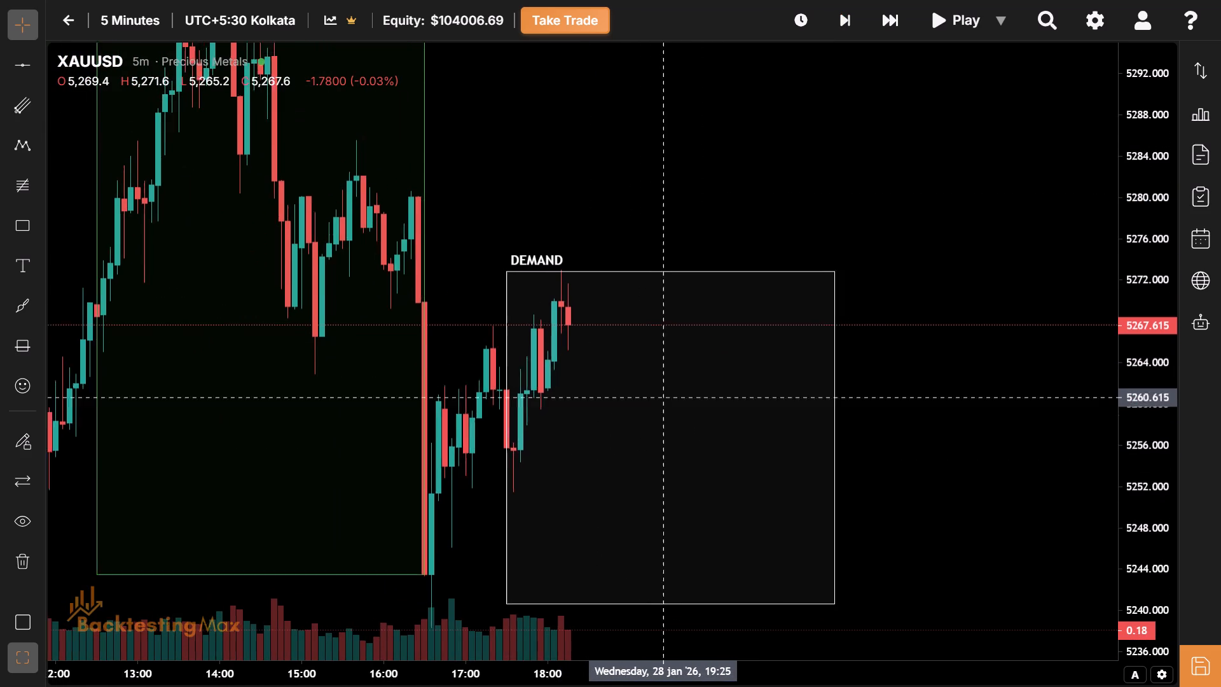
left_click_drag(649, 428, 621, 482)
left_click_drag(568, 422, 495, 513)
left_click_drag(495, 513, 881, 215)
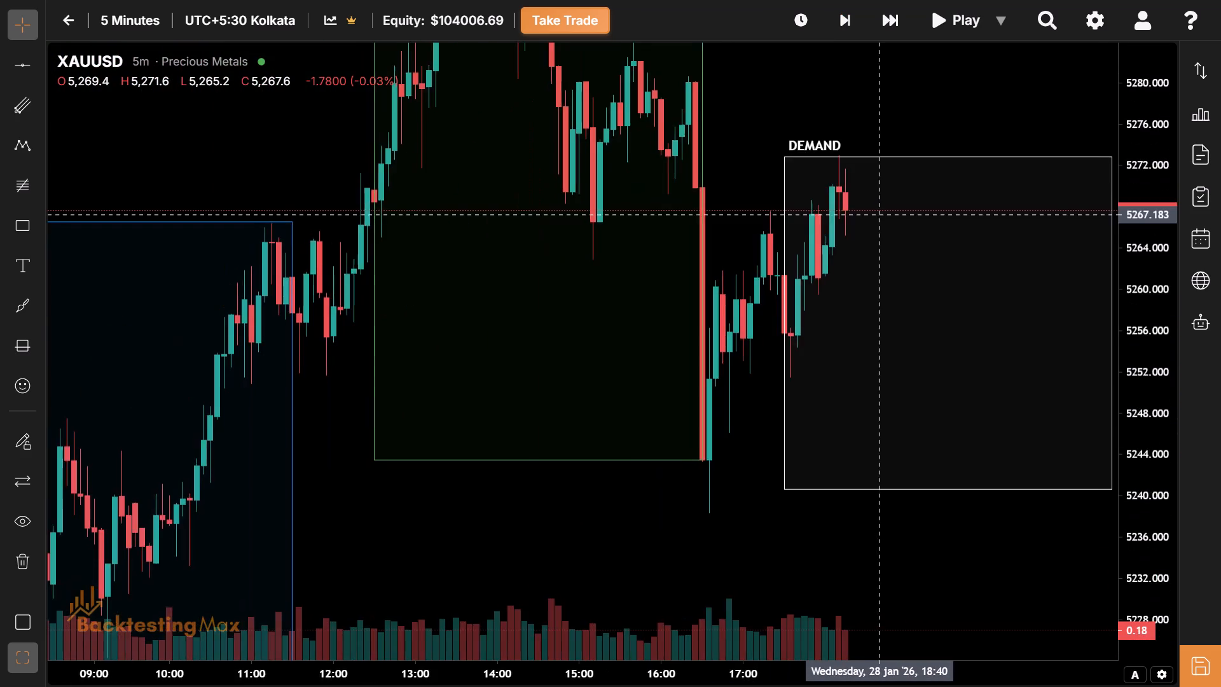
left_click_drag(881, 215, 485, 469)
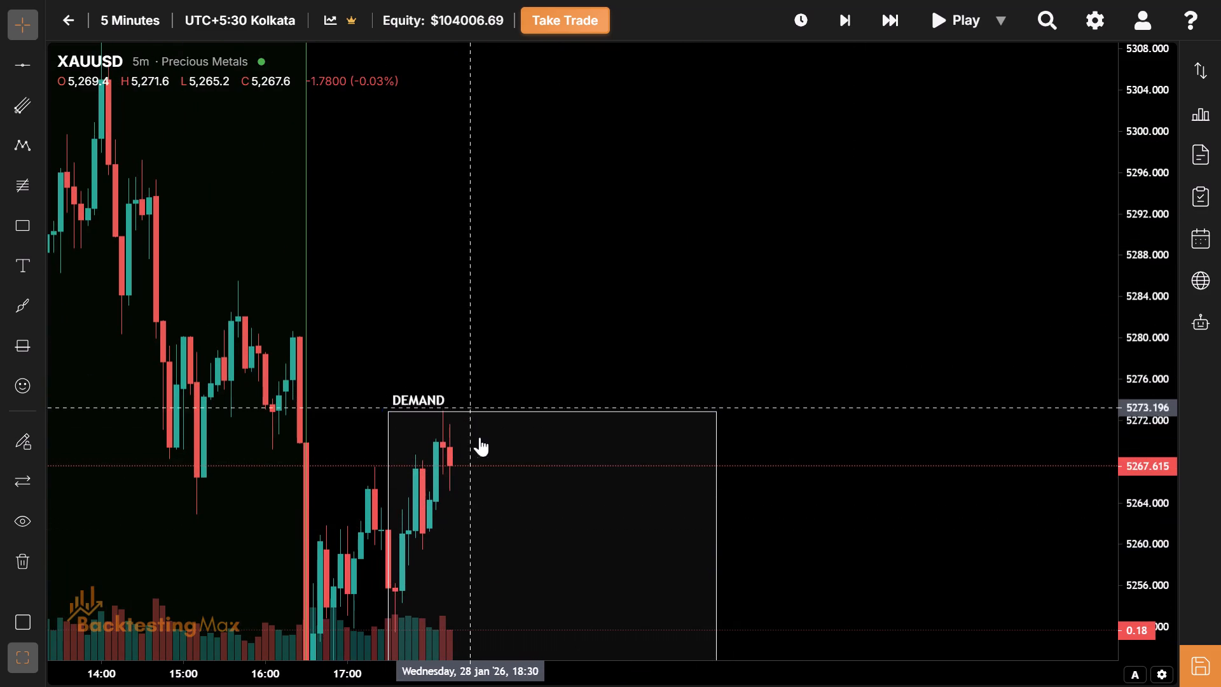
left_click_drag(530, 504, 553, 326)
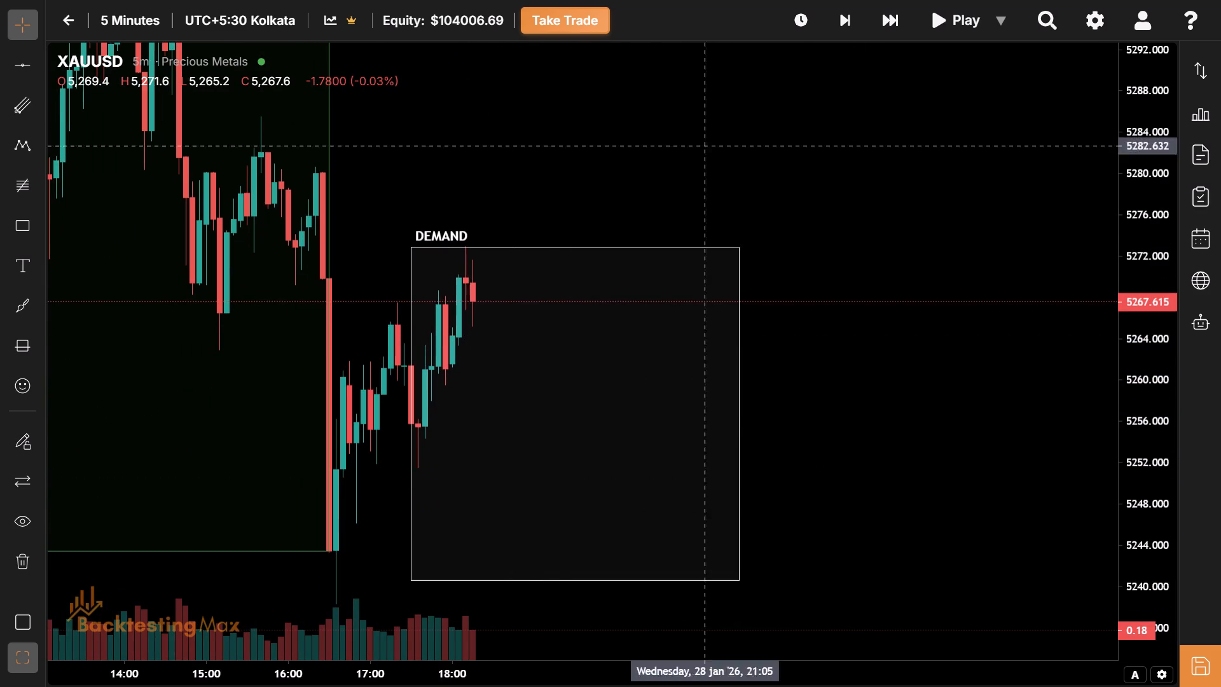
Advance the replay one bar to 18:20 and raise the NY session box's top edge to about 5276.0.
left_click(828, 7)
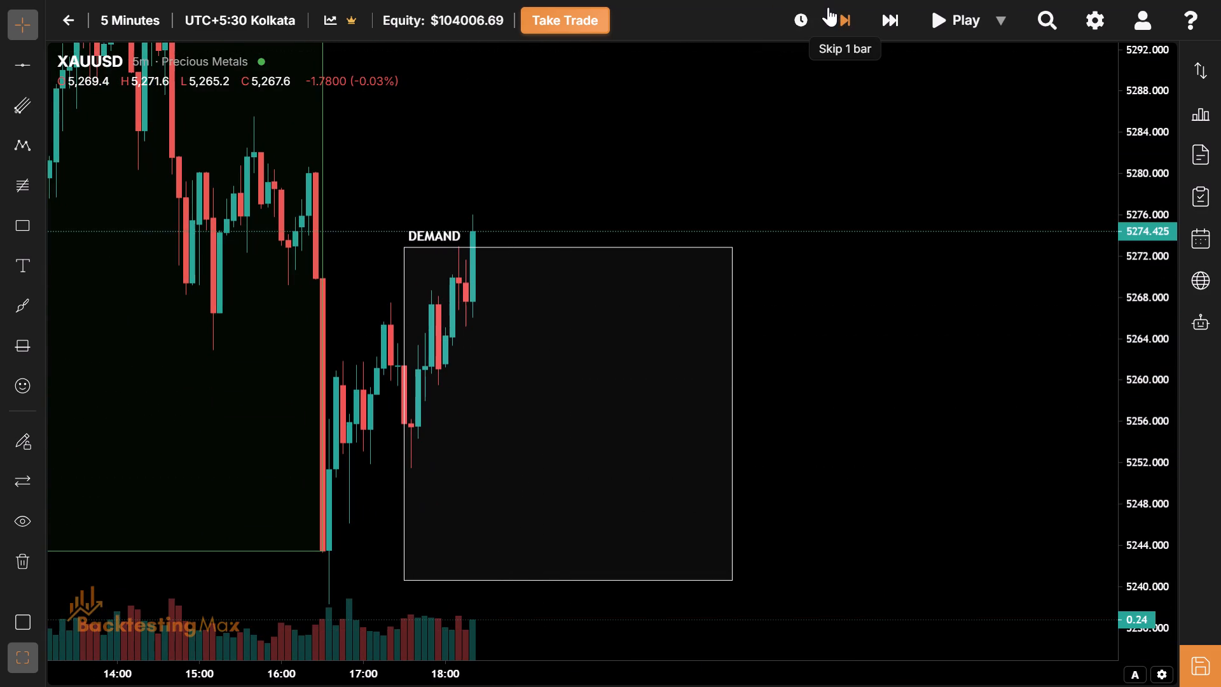
left_click_drag(572, 413, 581, 424)
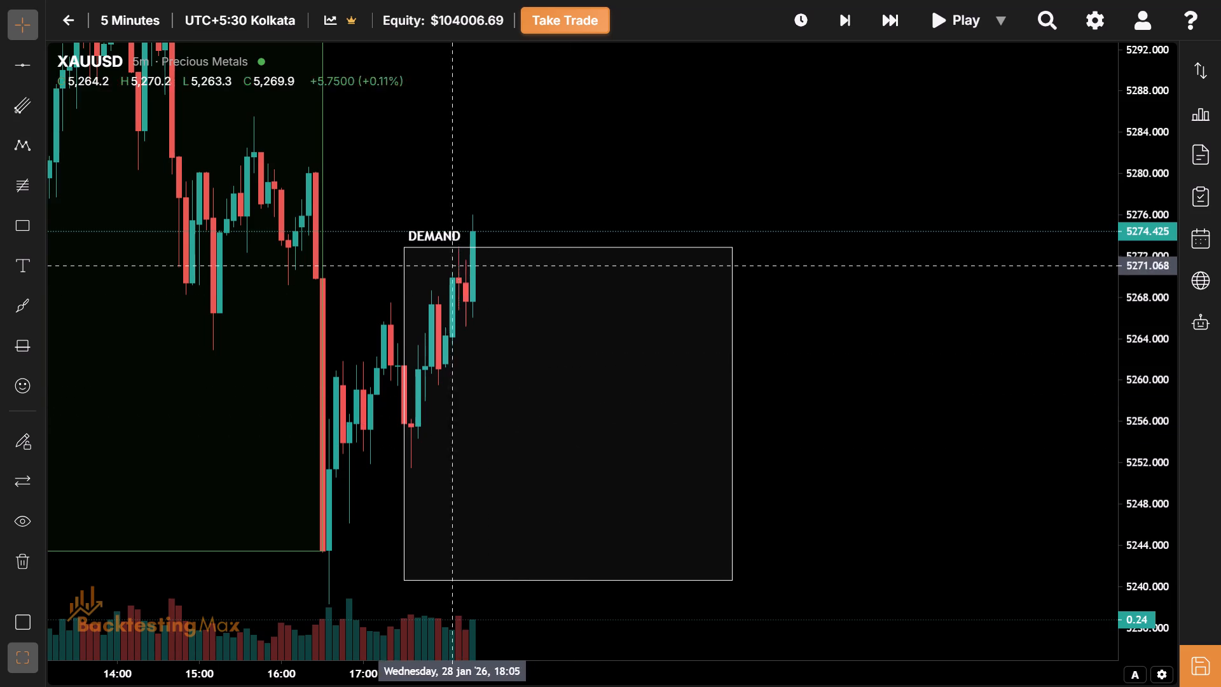
left_click_drag(537, 321, 539, 431)
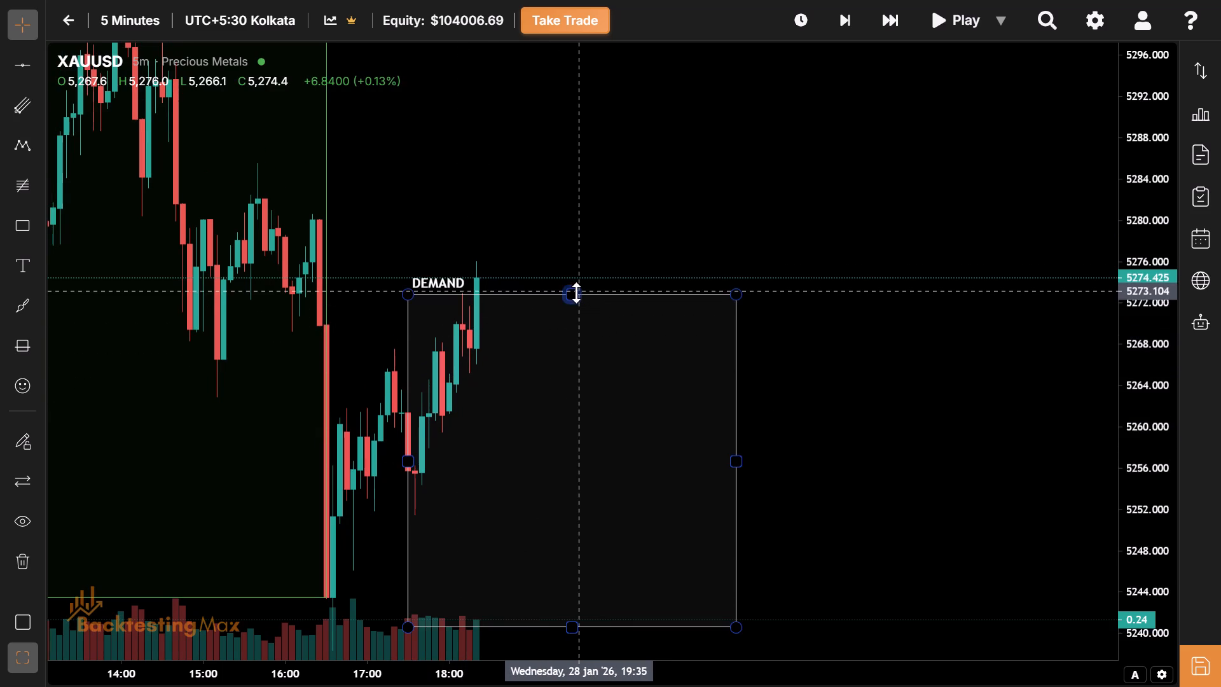
left_click_drag(576, 293, 570, 261)
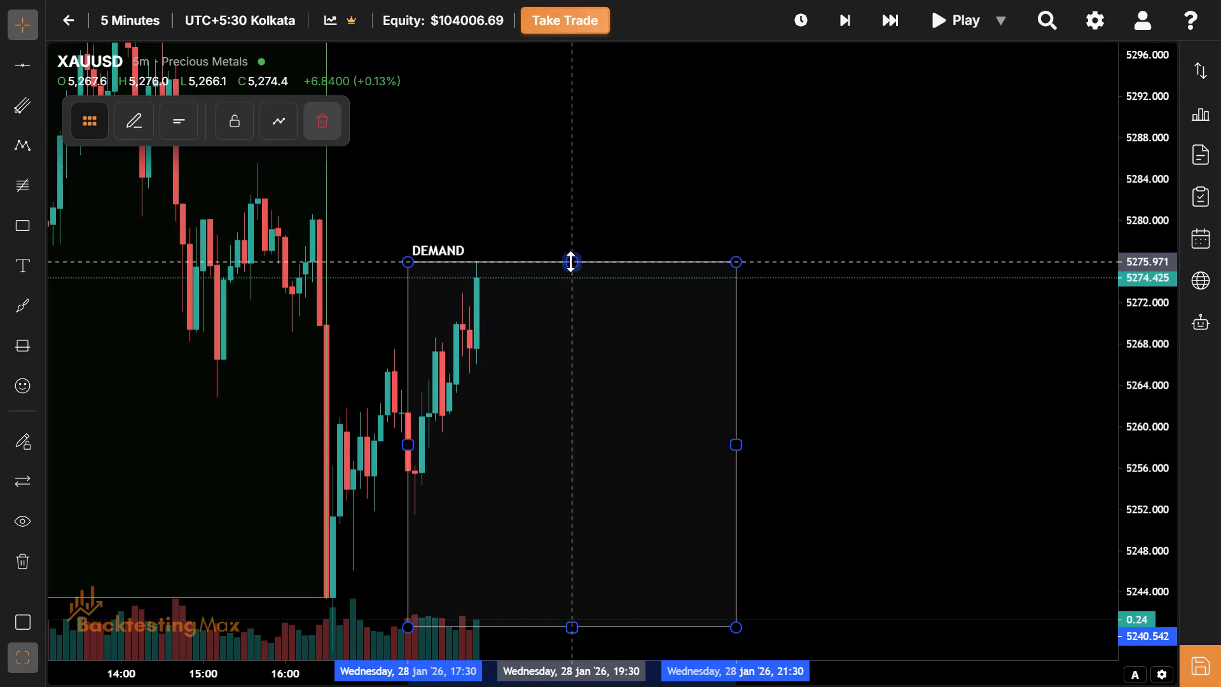
Advance the replay two bars to 18:30 and raise the NY session box's top edge to about 5289.2.
left_click_drag(551, 476, 533, 470)
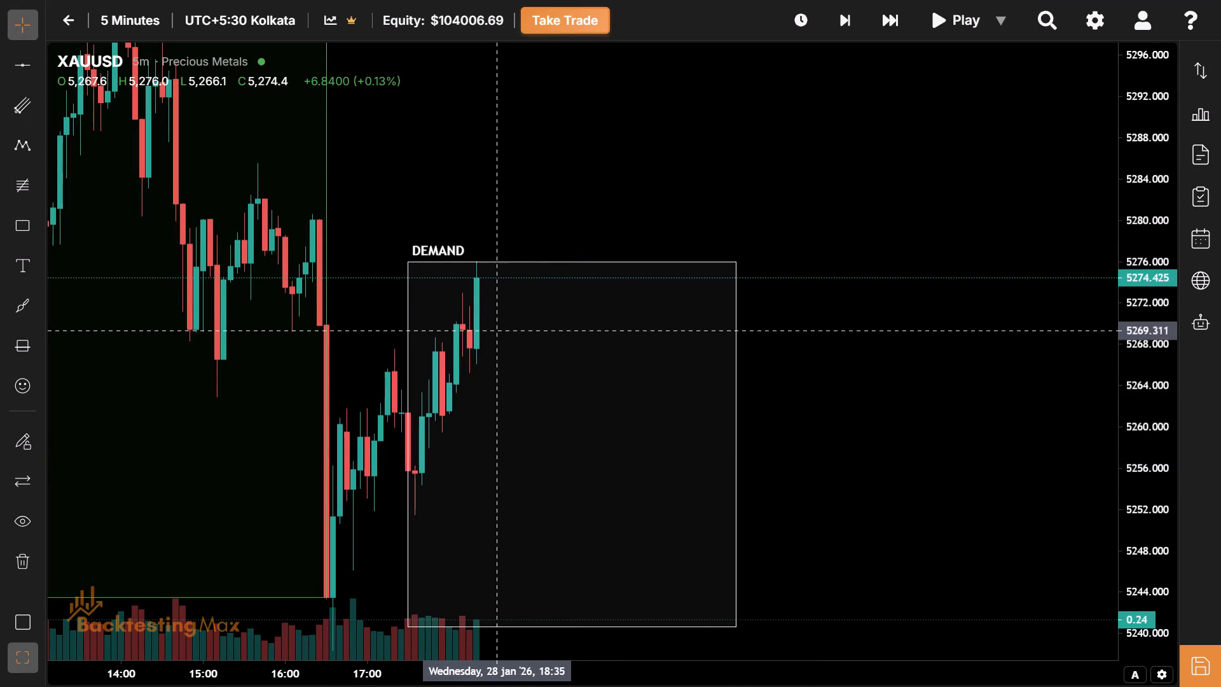
left_click_drag(479, 331, 441, 239)
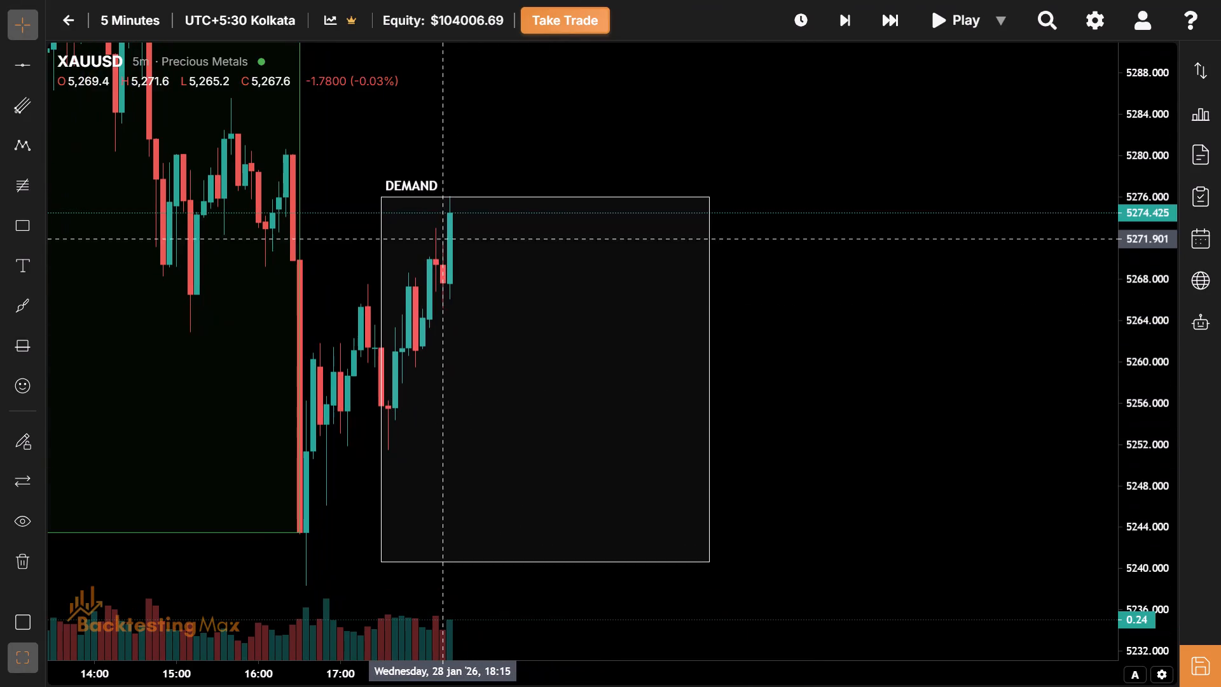
left_click(842, 28)
left_click(842, 28)
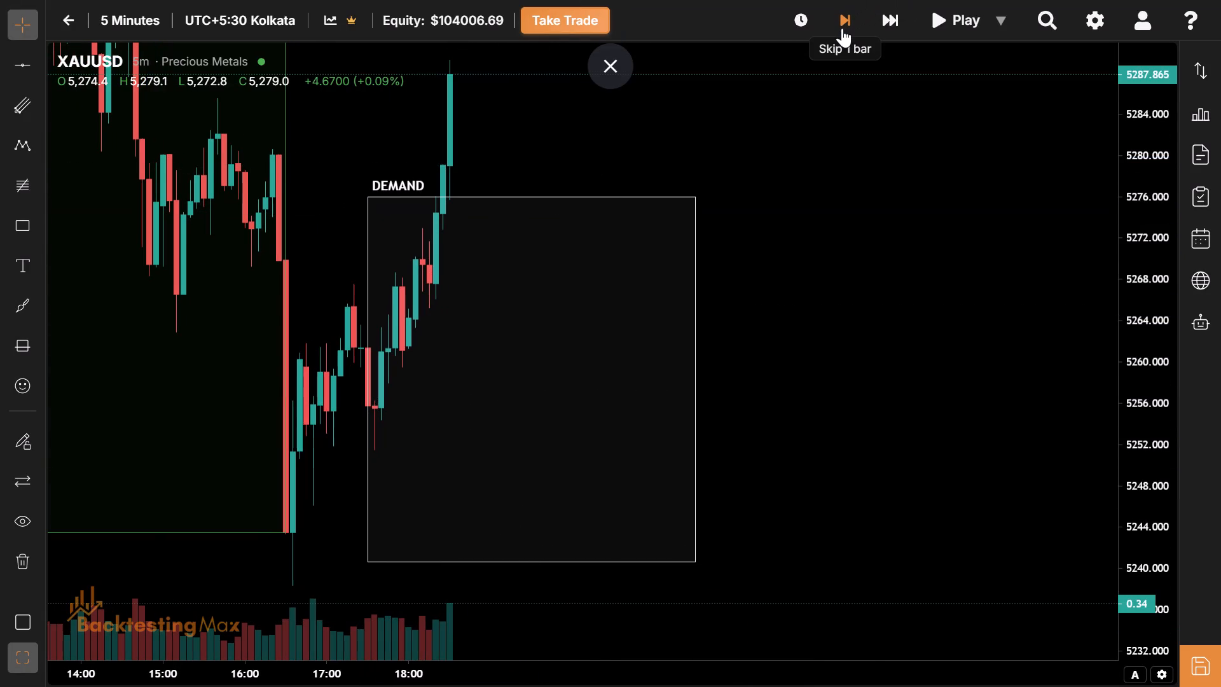
left_click_drag(654, 181, 641, 391)
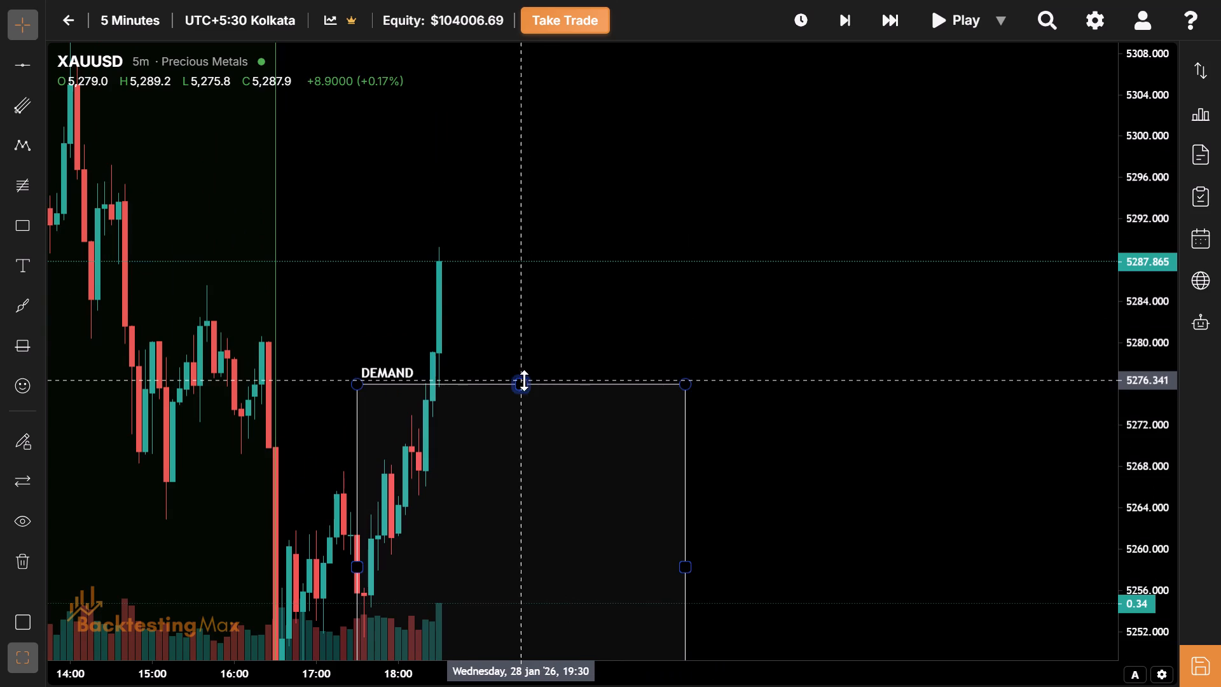
left_click_drag(524, 380, 516, 252)
left_click_drag(487, 368, 488, 408)
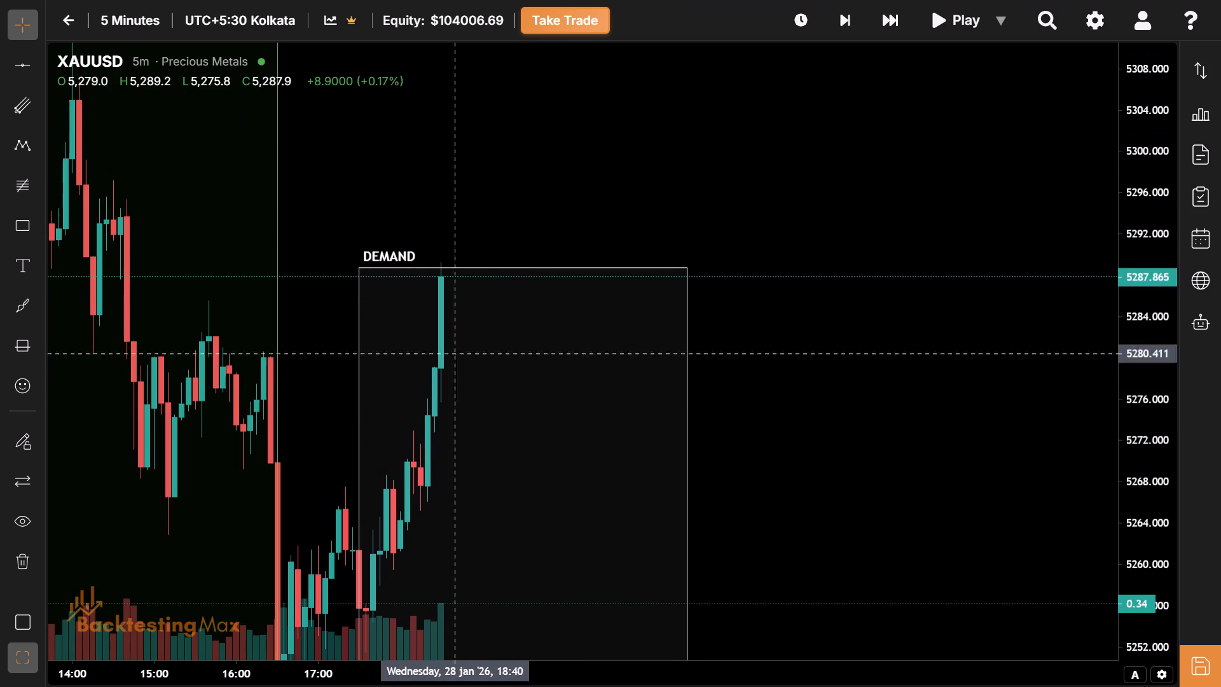
left_click_drag(443, 305, 443, 325)
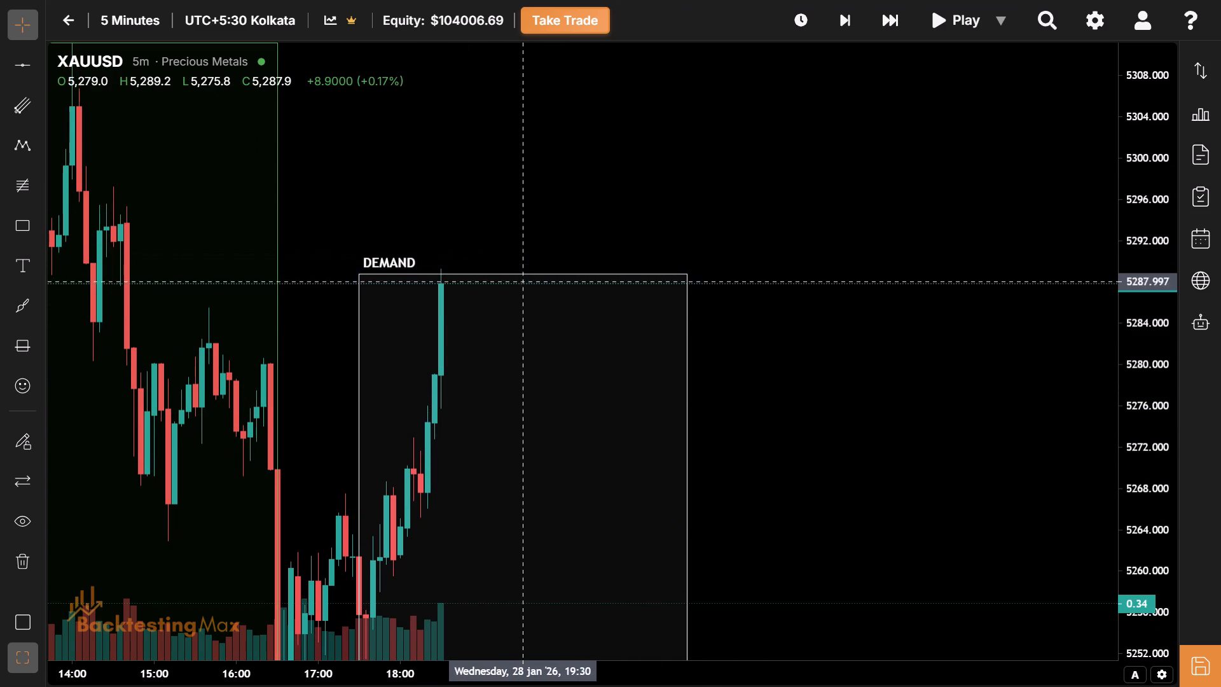
left_click(525, 274)
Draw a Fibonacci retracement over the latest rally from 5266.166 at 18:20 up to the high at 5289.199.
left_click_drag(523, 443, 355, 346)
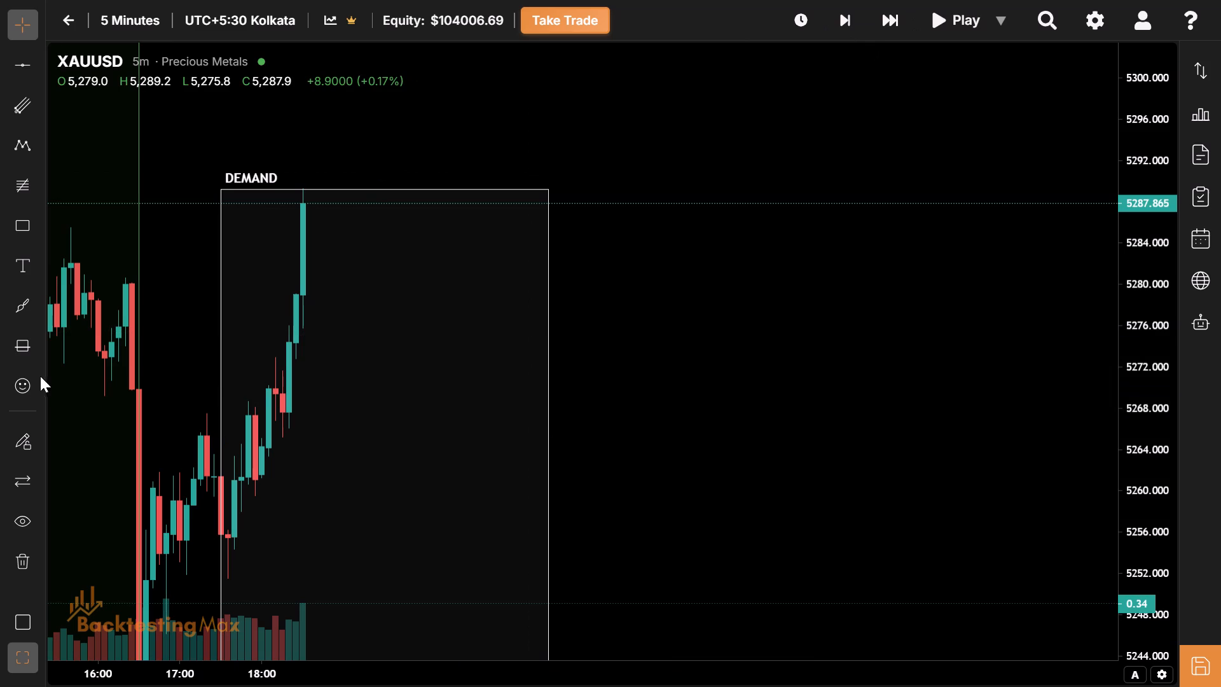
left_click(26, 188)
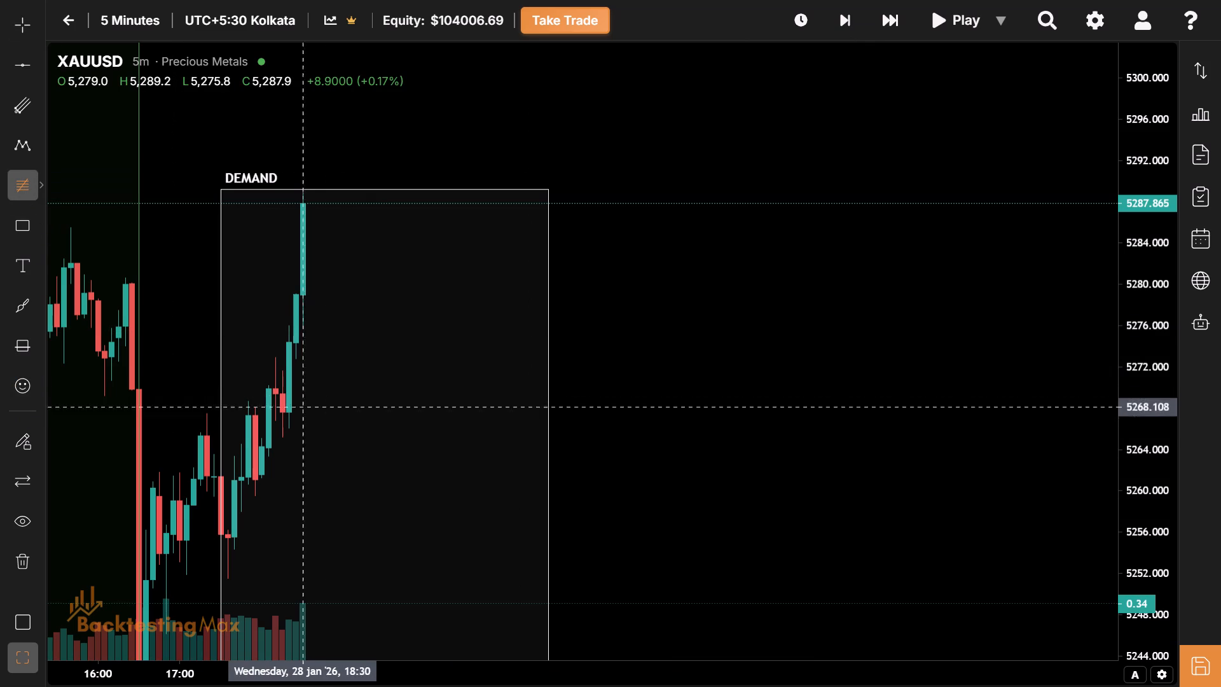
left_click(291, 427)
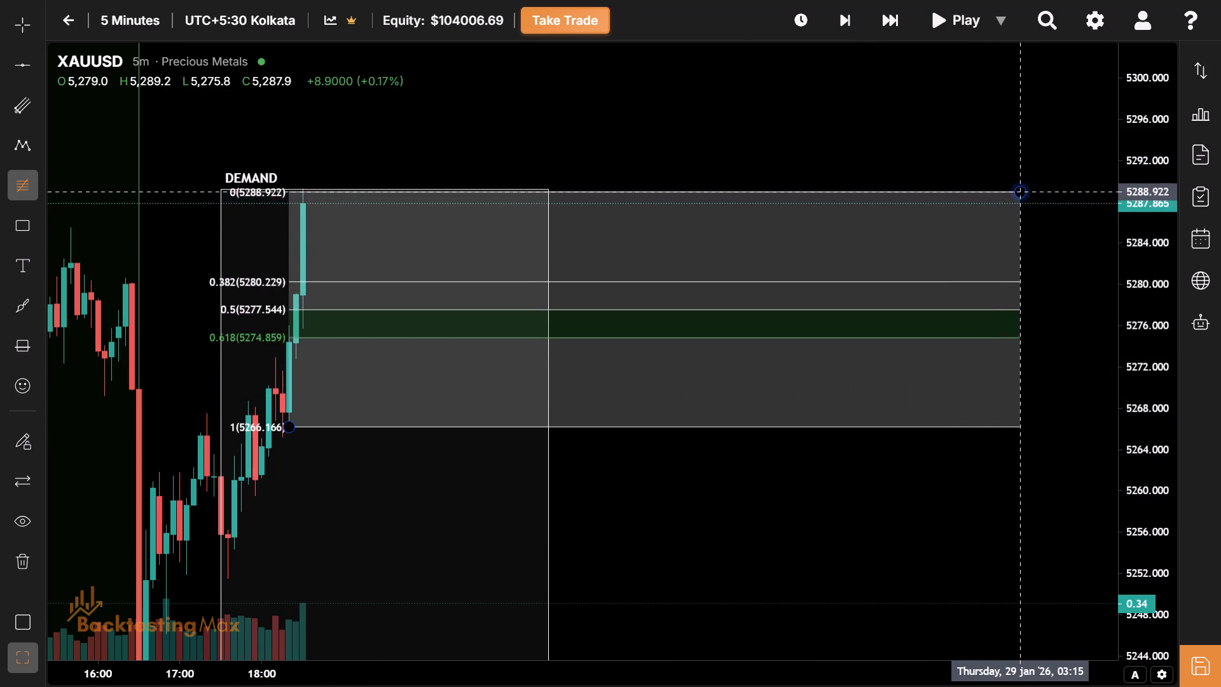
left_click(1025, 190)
Advance the replay four bars to 18:50, following price against the Fibonacci retracement levels.
left_click_drag(766, 654, 875, 599)
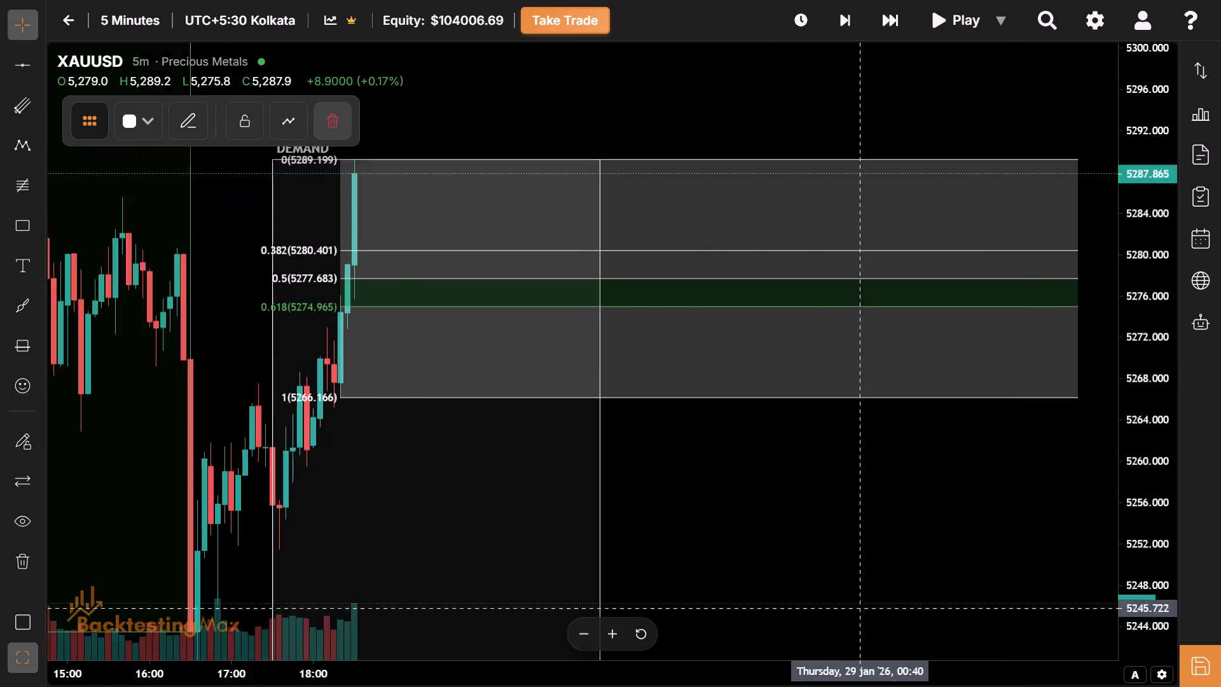
left_click_drag(875, 599, 918, 587)
left_click_drag(808, 483, 822, 599)
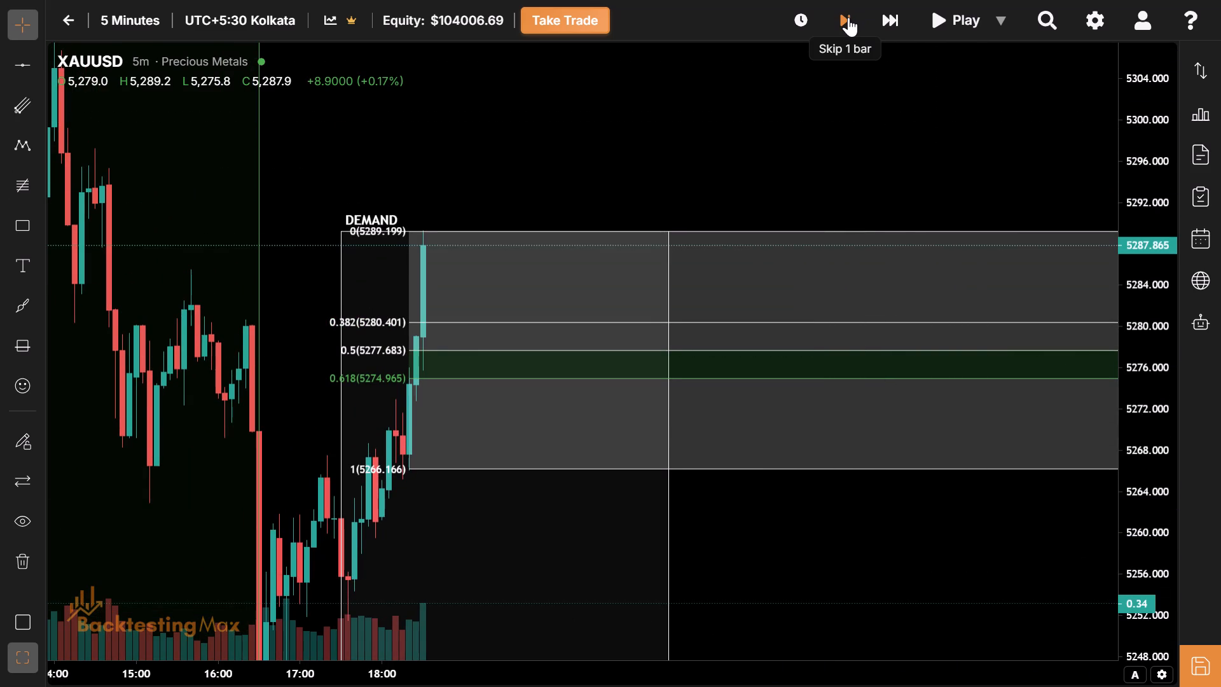
left_click(848, 17)
left_click(848, 17)
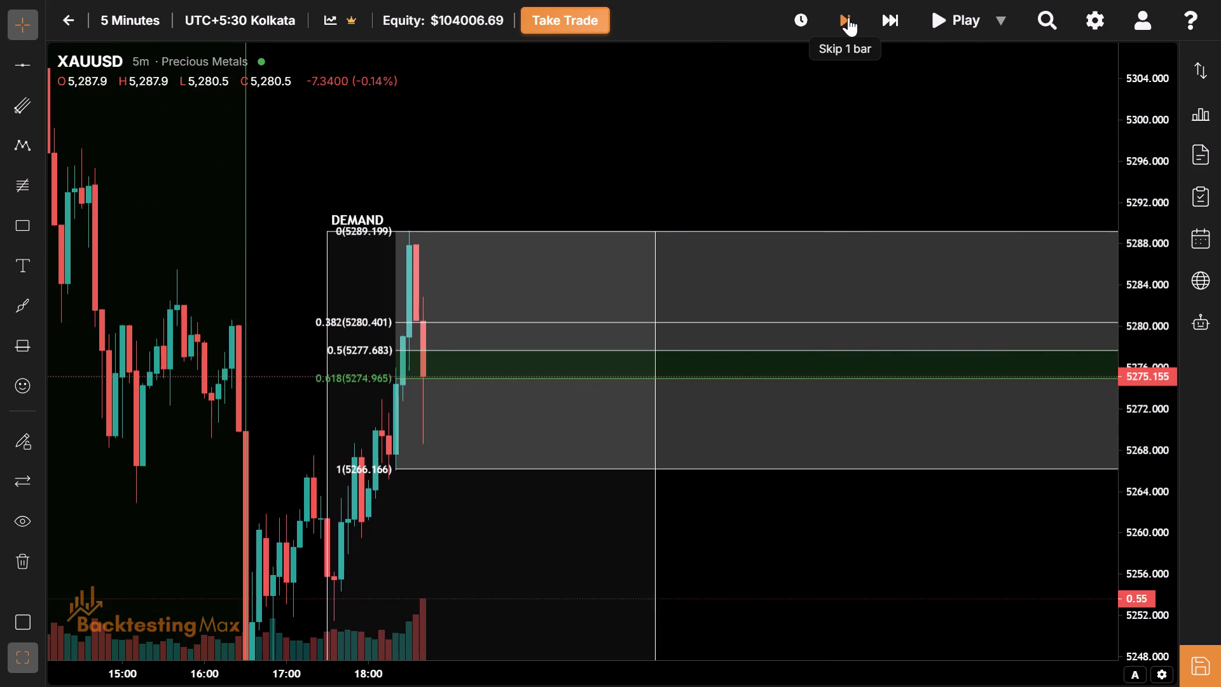
left_click_drag(678, 200, 631, 232)
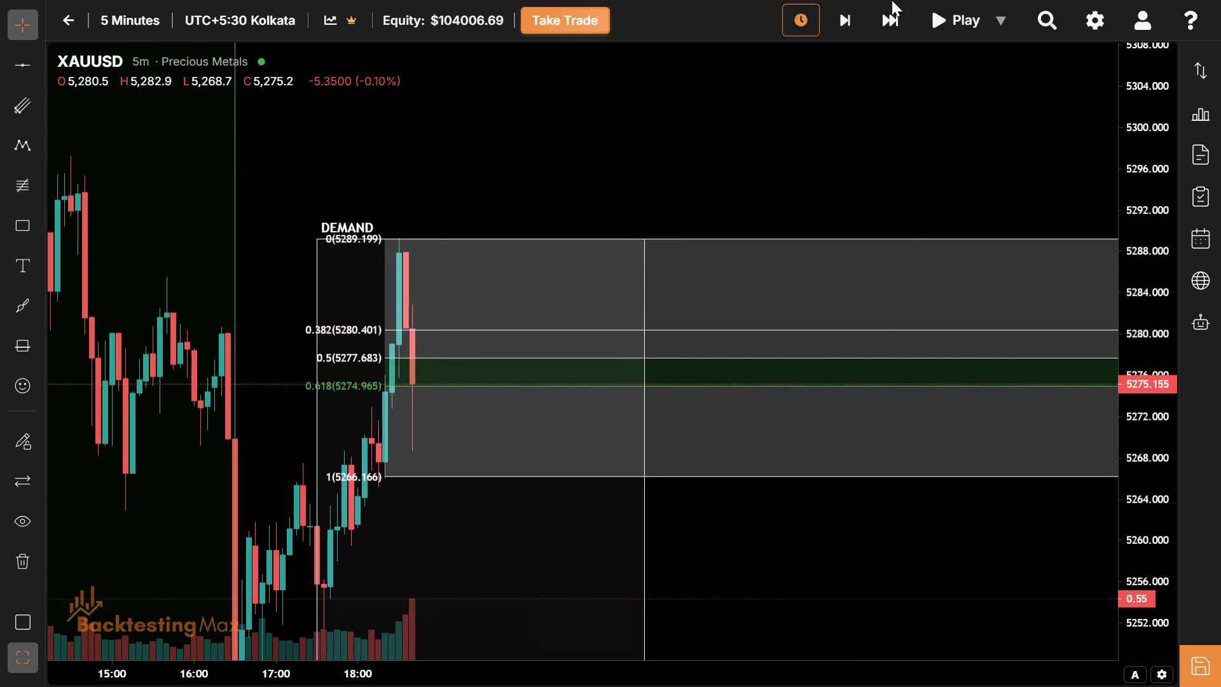
left_click(845, 18)
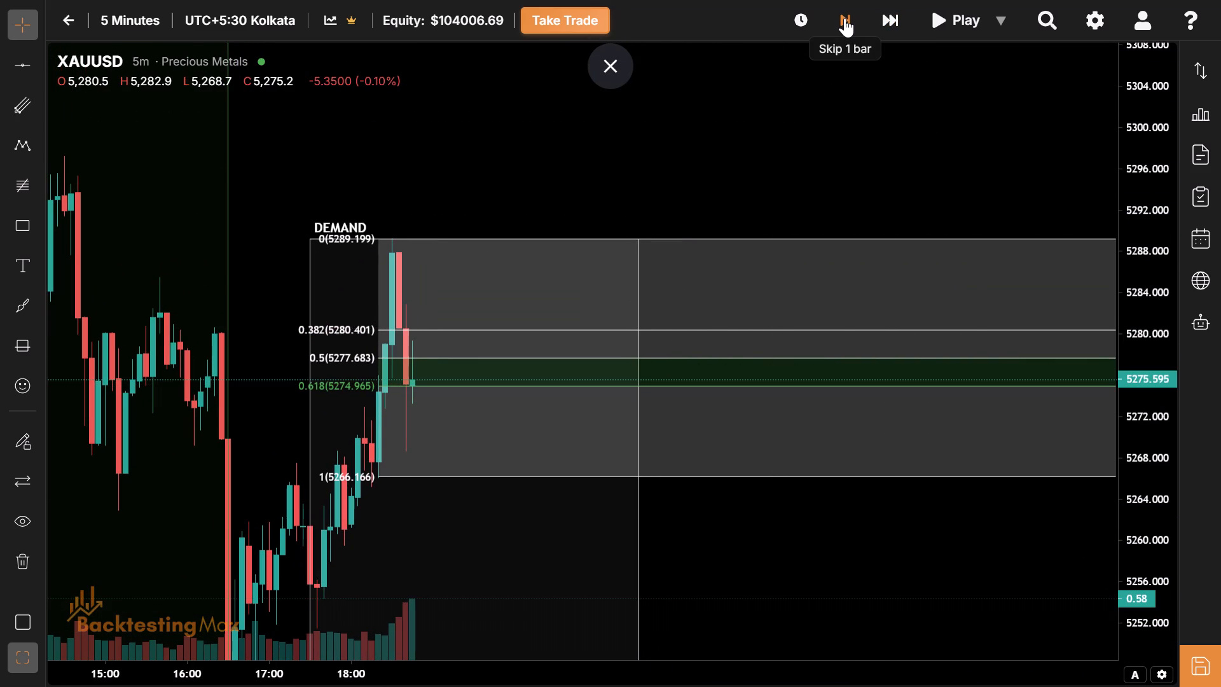
left_click(845, 18)
left_click_drag(781, 127, 677, 99)
left_click_drag(677, 99, 715, 116)
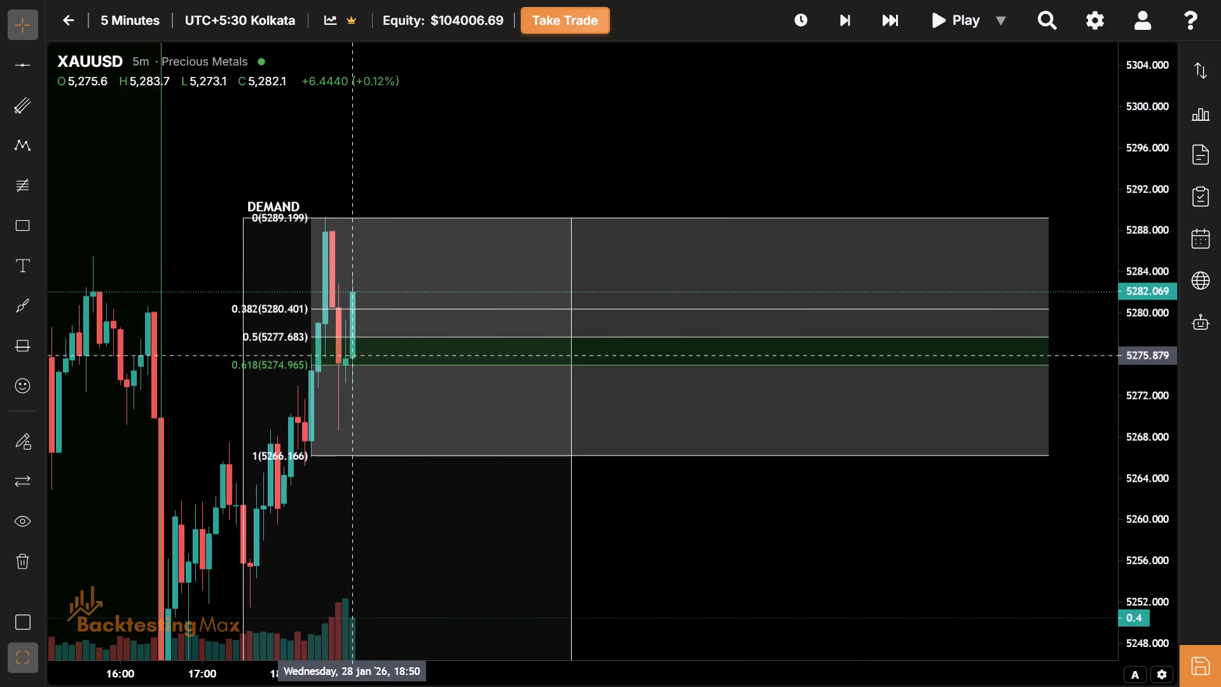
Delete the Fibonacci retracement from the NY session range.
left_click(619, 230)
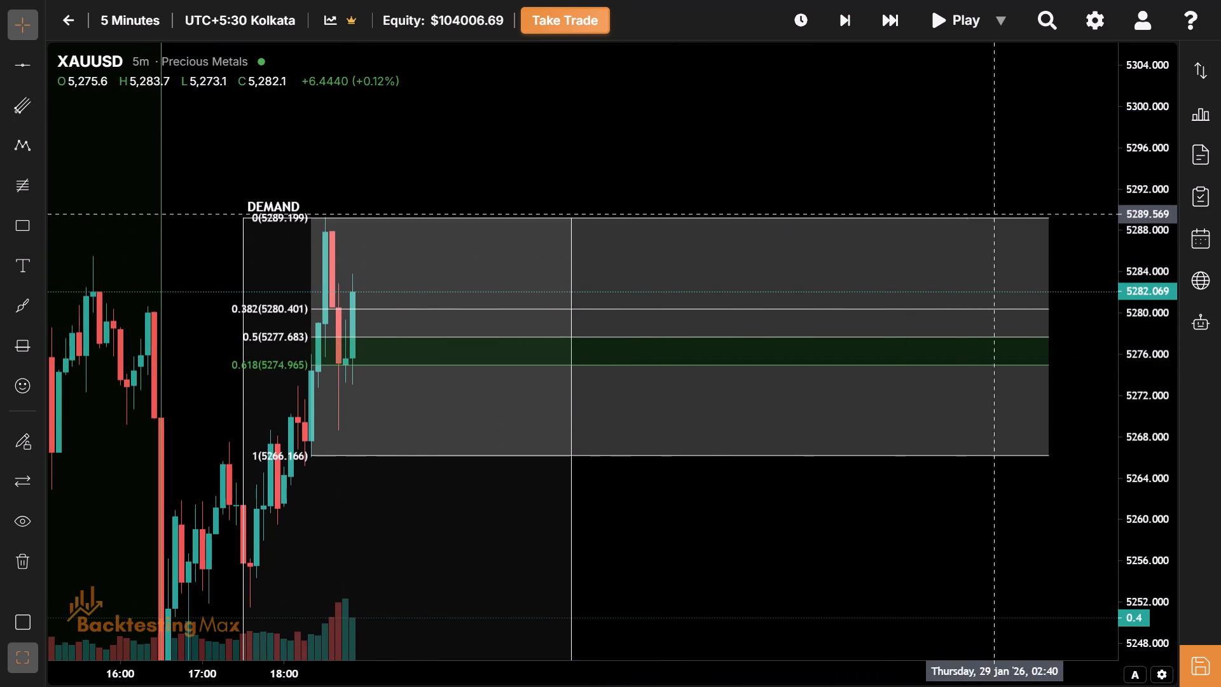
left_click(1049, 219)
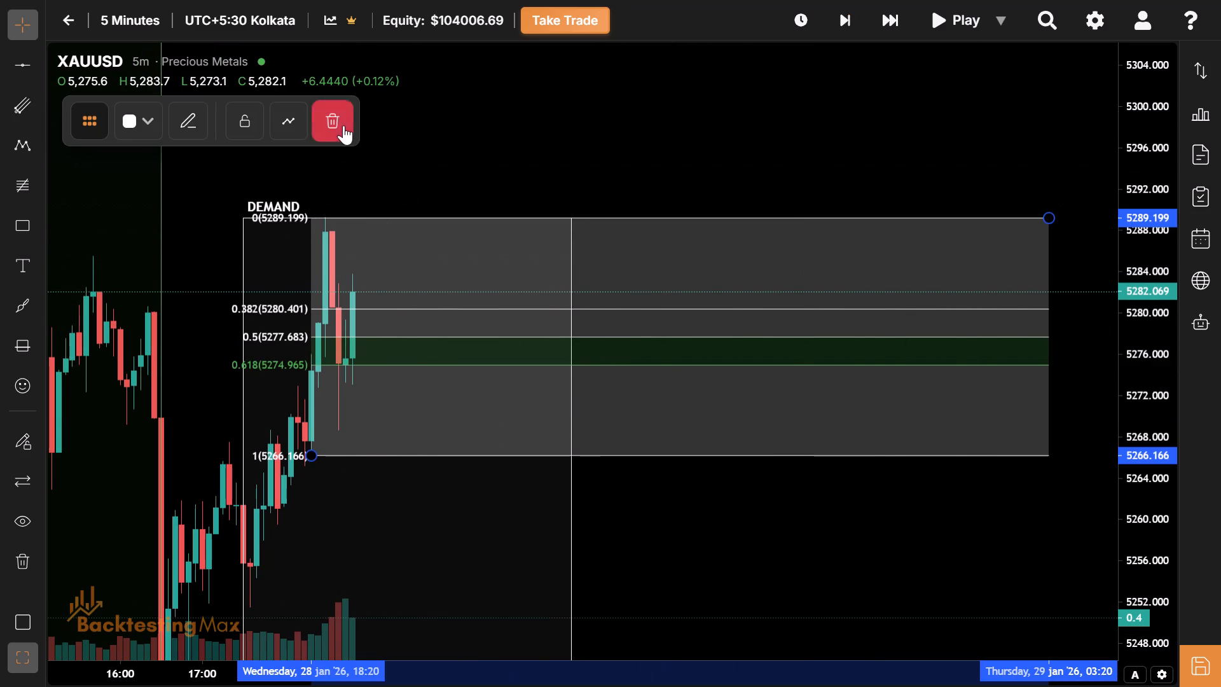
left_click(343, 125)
Place a long market trade at 5282.069 with the stop loss at about 5267.313 and a risk-reward ratio of 2.
left_click_drag(774, 241, 924, 286)
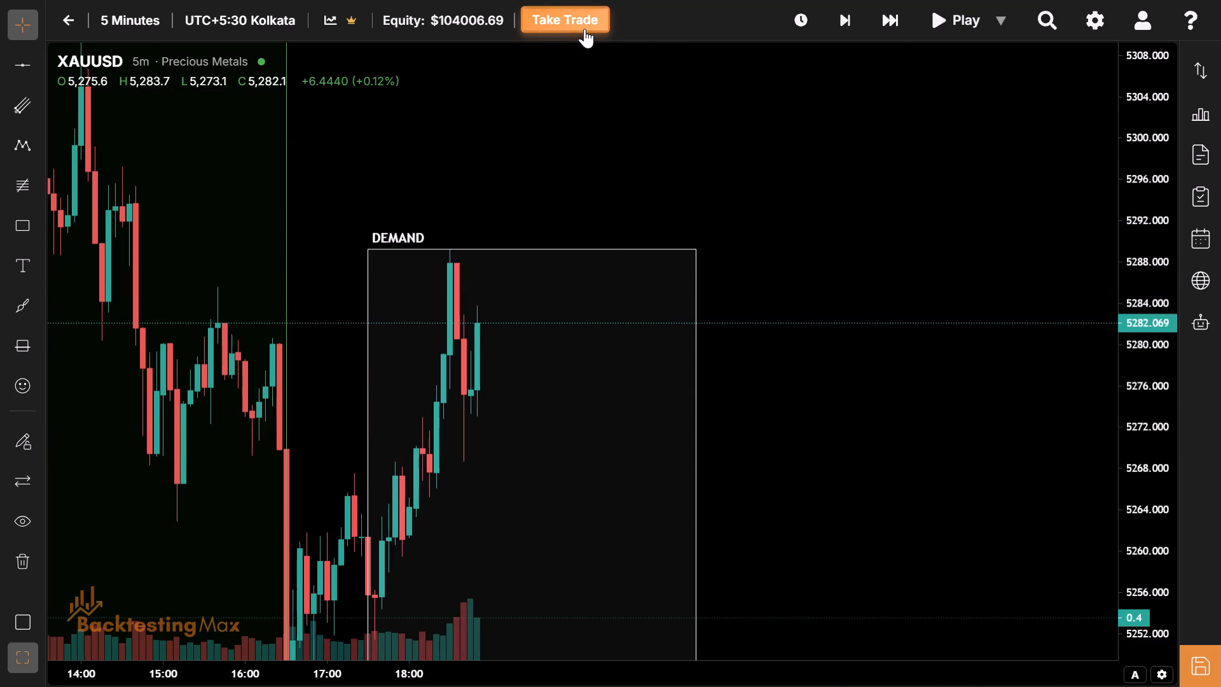
left_click(584, 29)
left_click_drag(277, 193, 1220, 408)
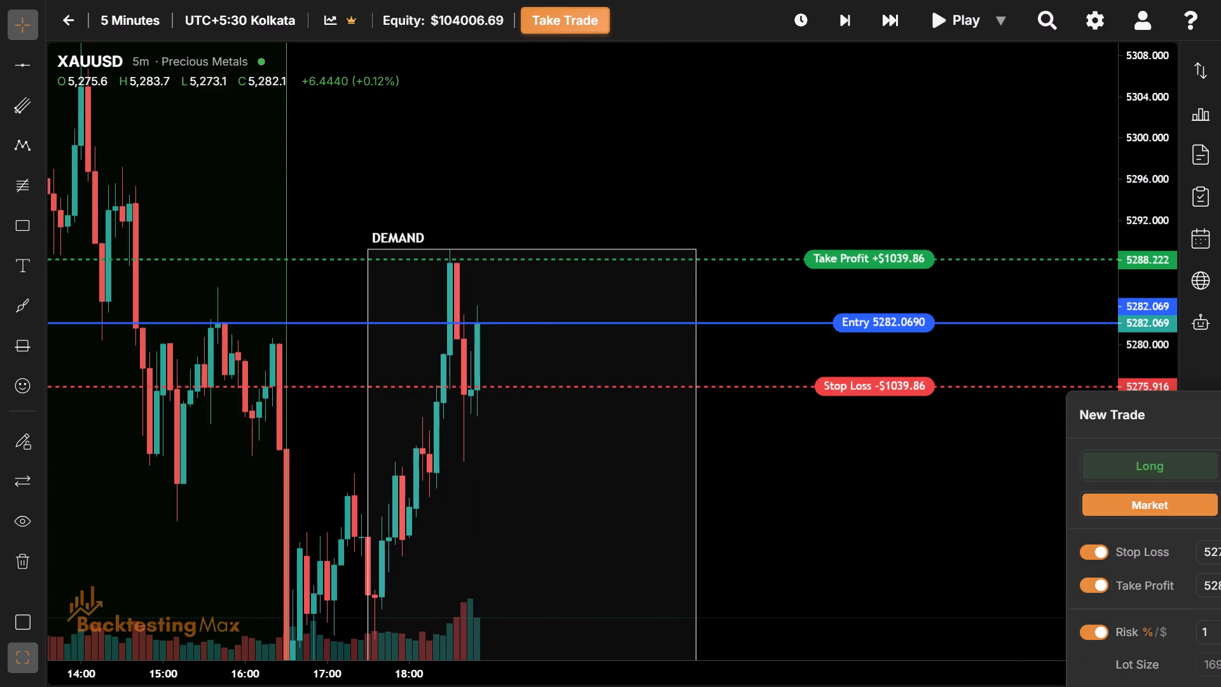
left_click_drag(1220, 408, 1213, 407)
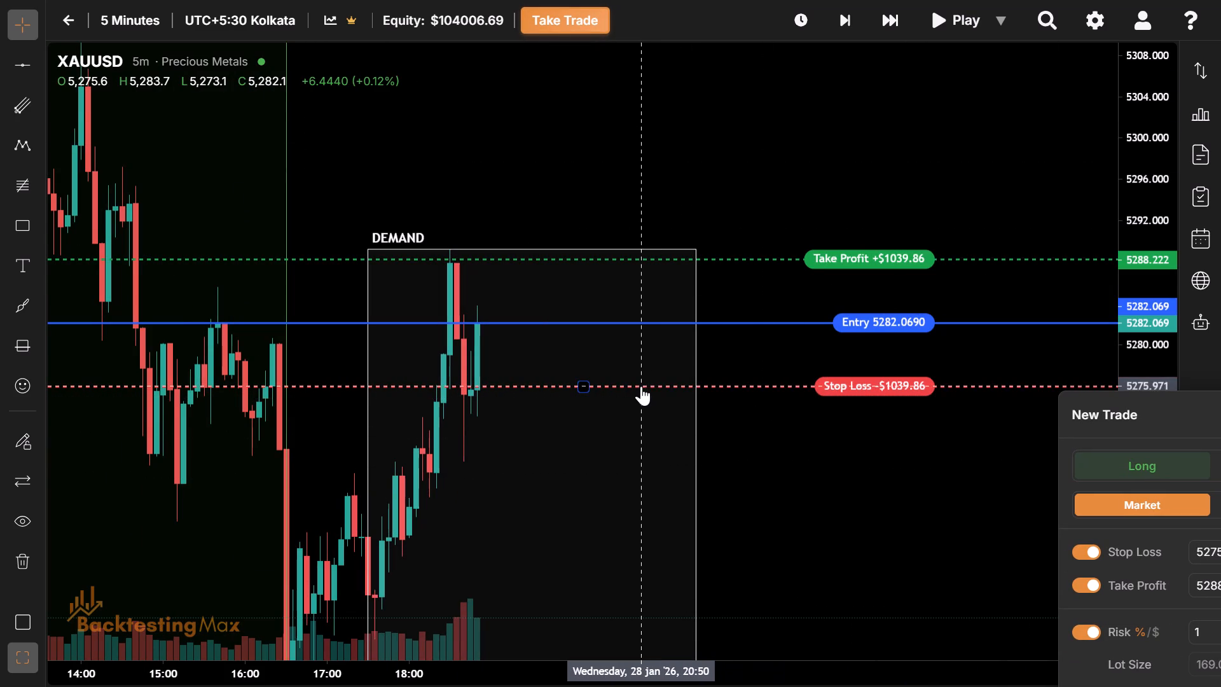
left_click_drag(641, 386, 755, 490)
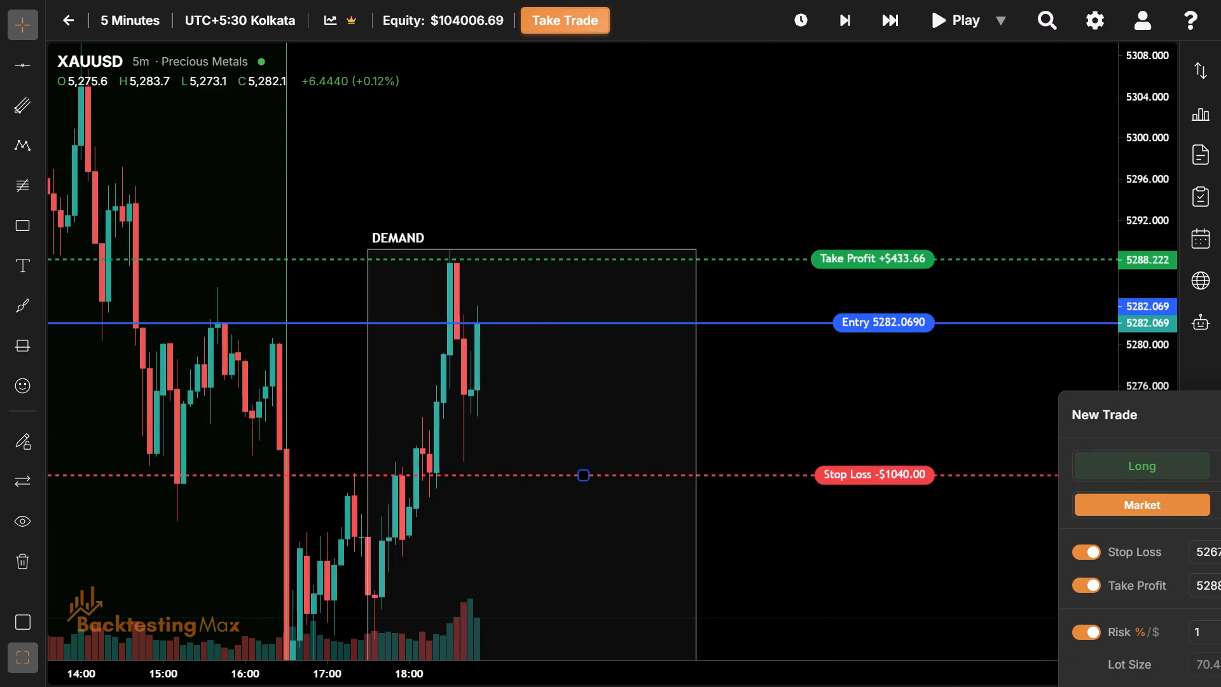
left_click_drag(1171, 418, 845, 265)
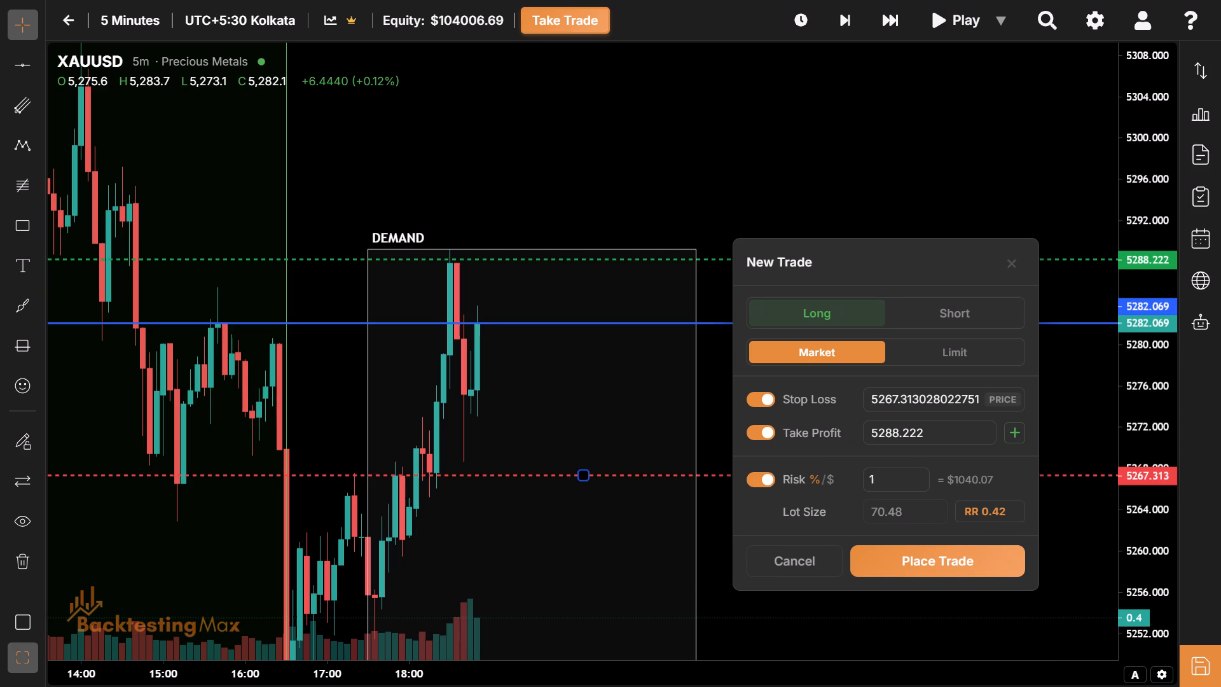
left_click(1007, 508)
key("BackSpace")
key("BackSpace")
key("BackSpace")
key("BackSpace")
key("2")
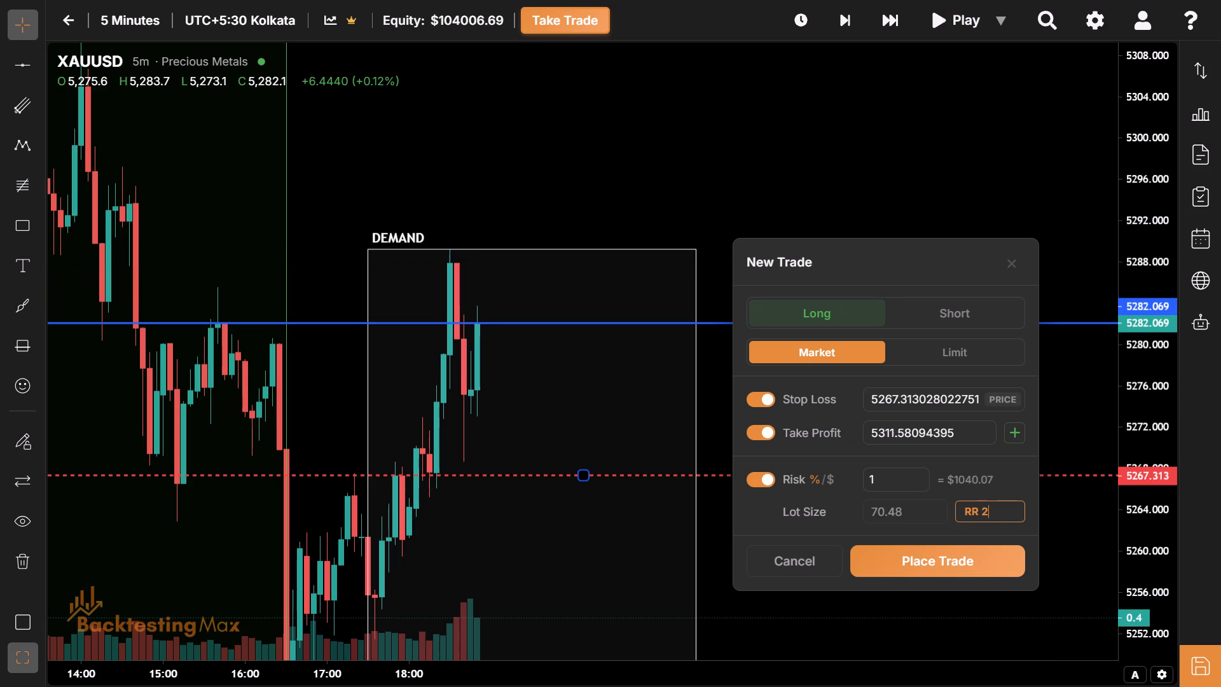
key("Return")
left_click(925, 555)
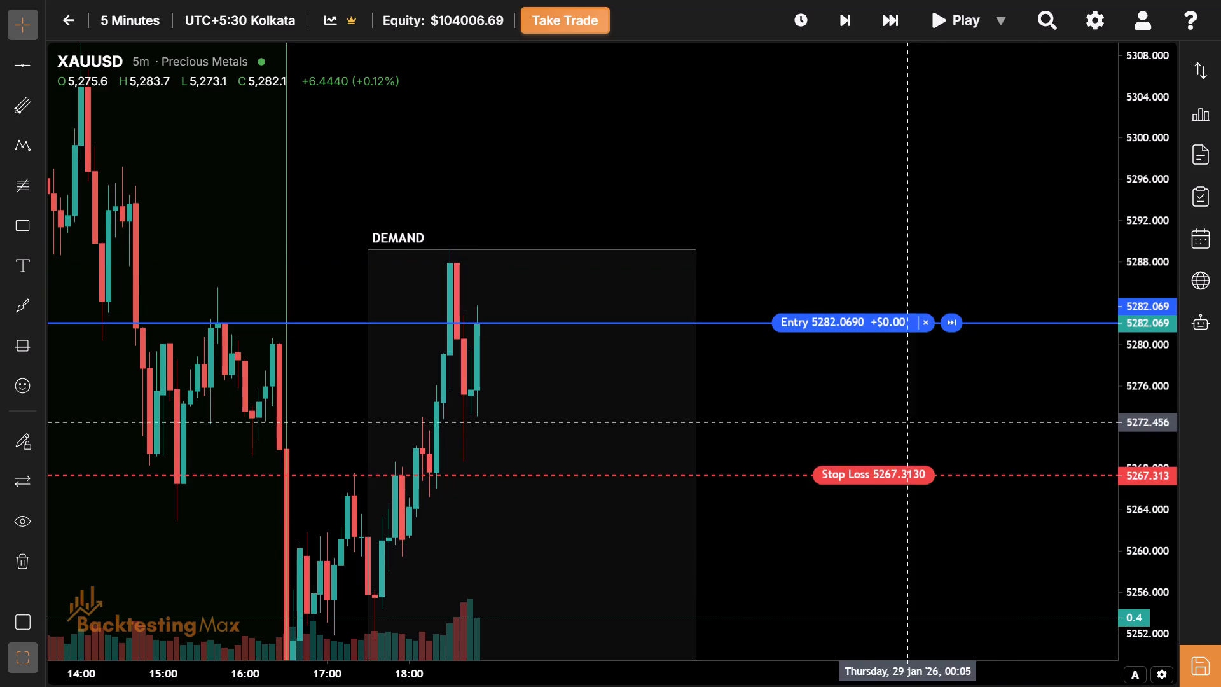
Lower the open long trade's stop loss to about 5266.67.
left_click_drag(803, 394, 895, 423)
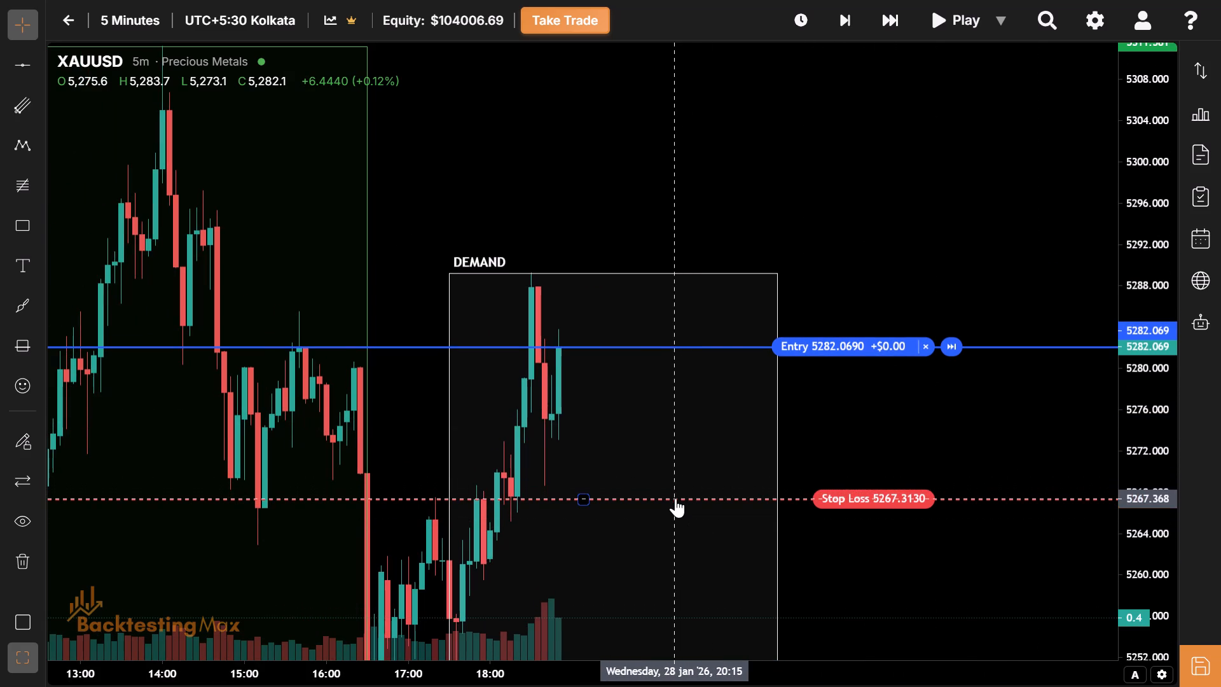
left_click_drag(675, 498, 679, 509)
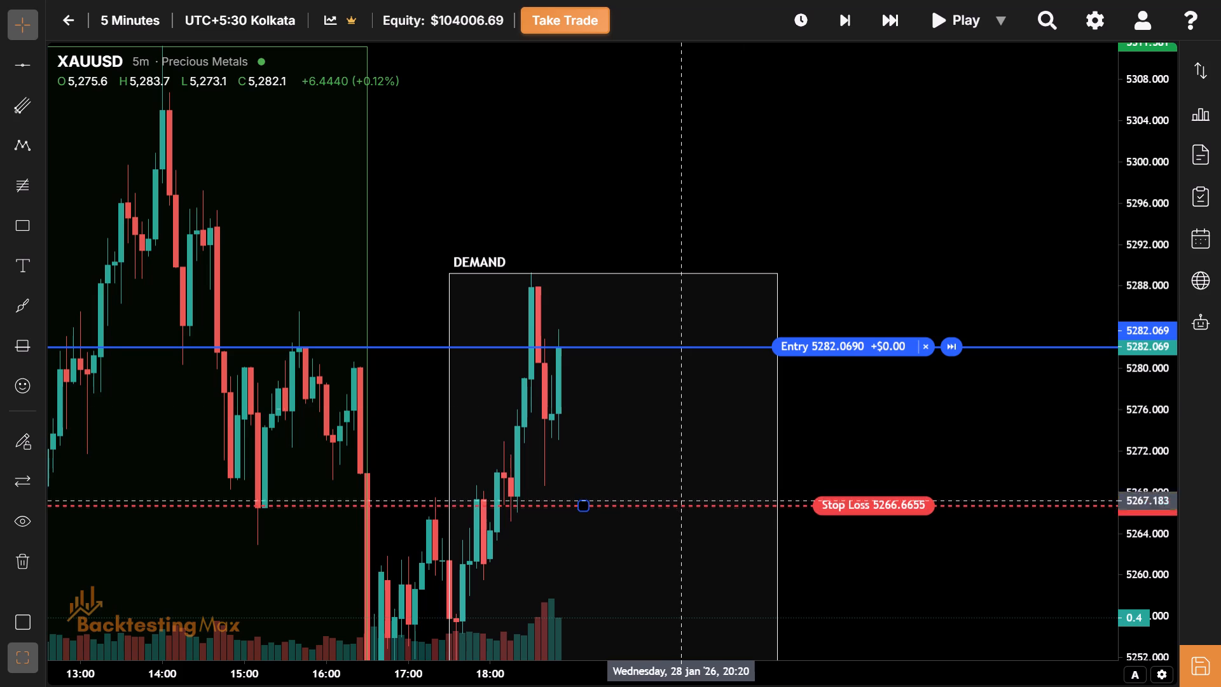
Advance the replay three bars to 19:05, following price between the long trade's stop loss and take profit.
left_click_drag(778, 265, 790, 406)
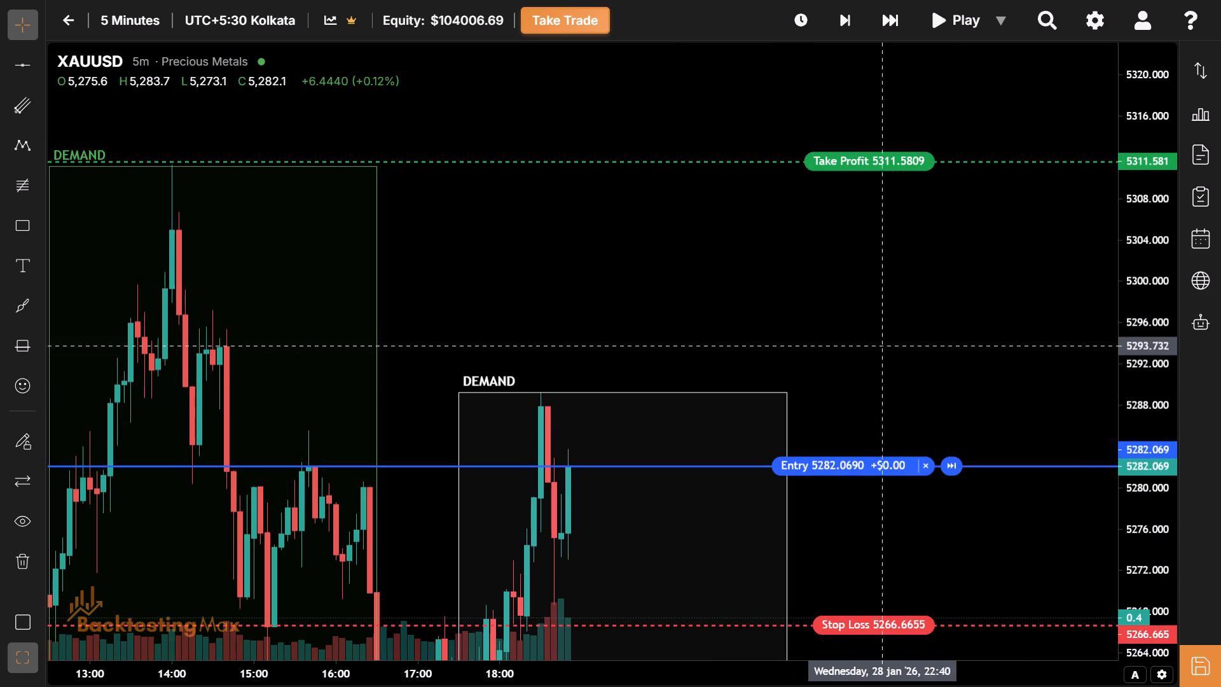
left_click_drag(951, 340, 827, 250)
left_click_drag(796, 260, 833, 281)
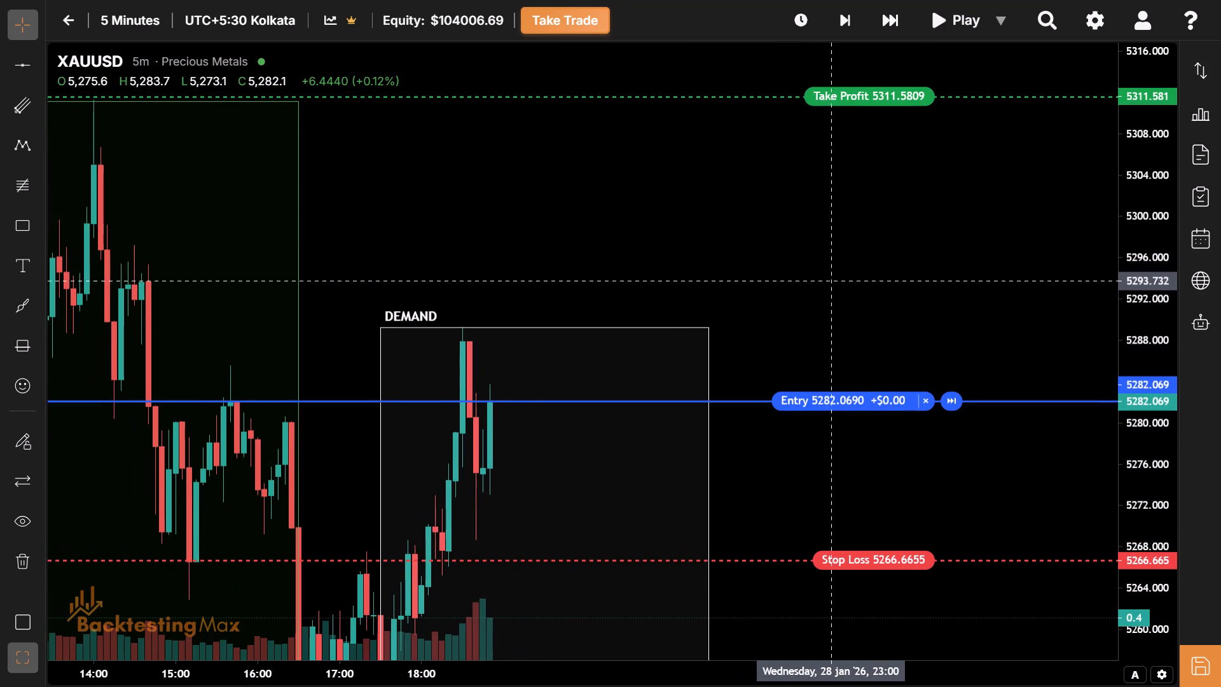
left_click_drag(896, 247, 883, 222)
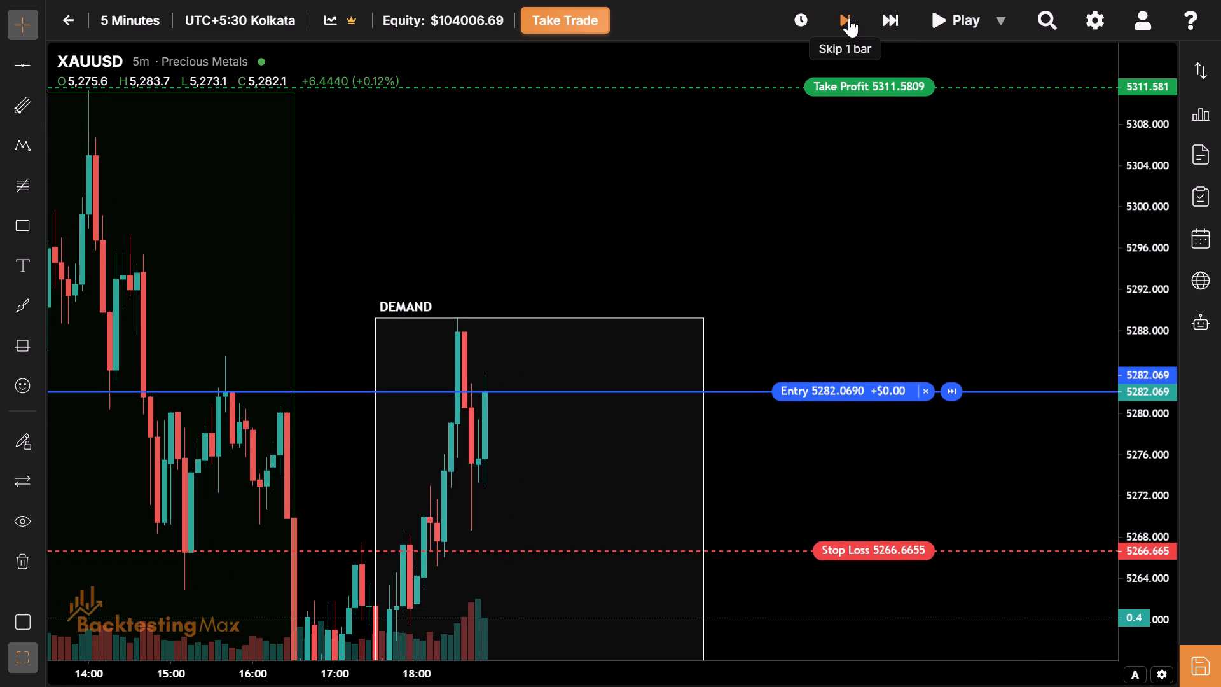
left_click(849, 18)
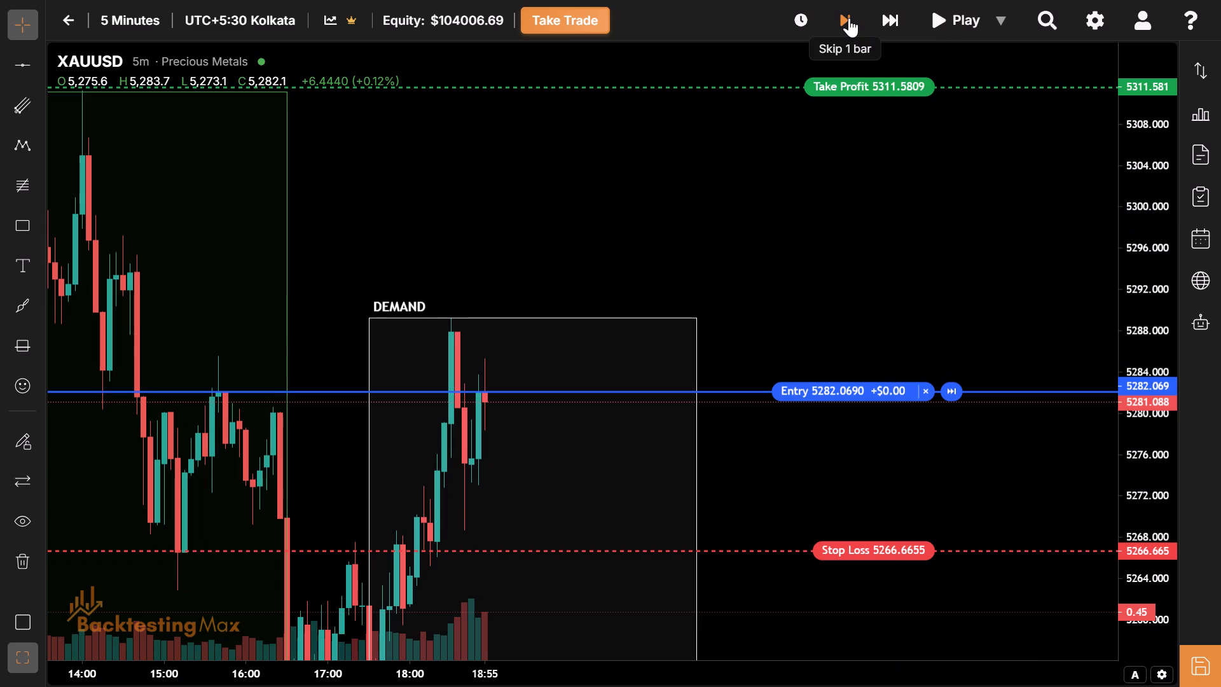
left_click(849, 18)
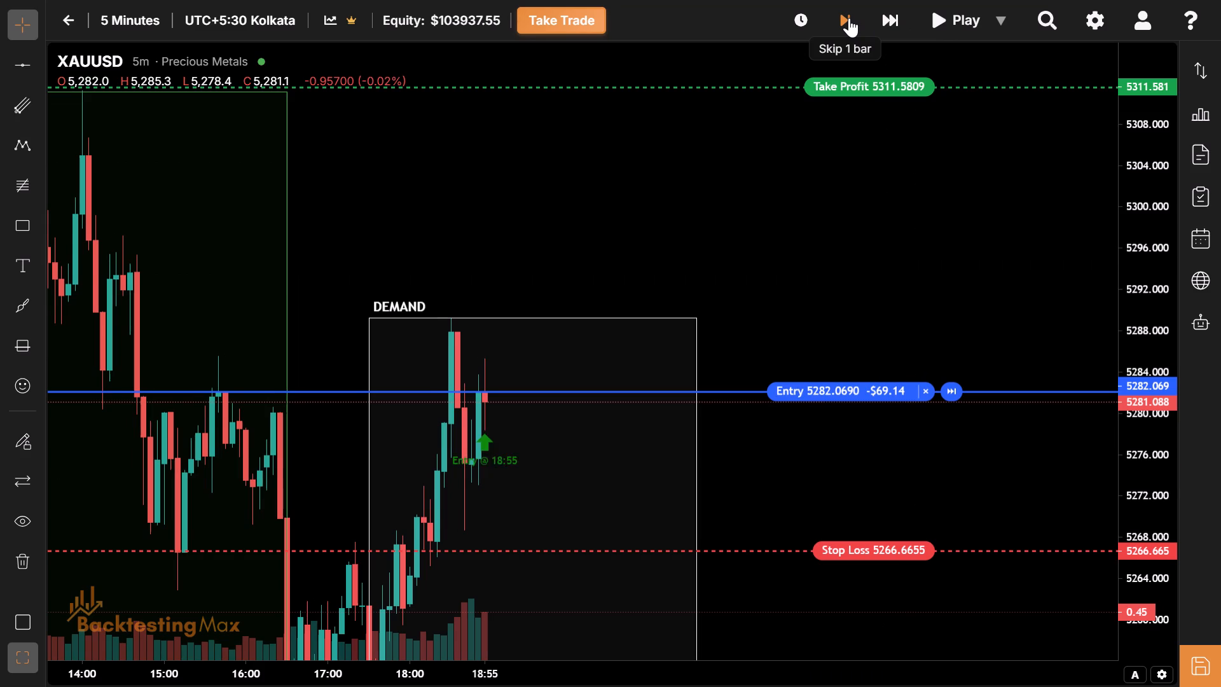
left_click_drag(788, 511, 919, 402)
left_click_drag(919, 402, 830, 357)
left_click_drag(830, 357, 800, 380)
left_click_drag(800, 380, 751, 360)
left_click(840, 27)
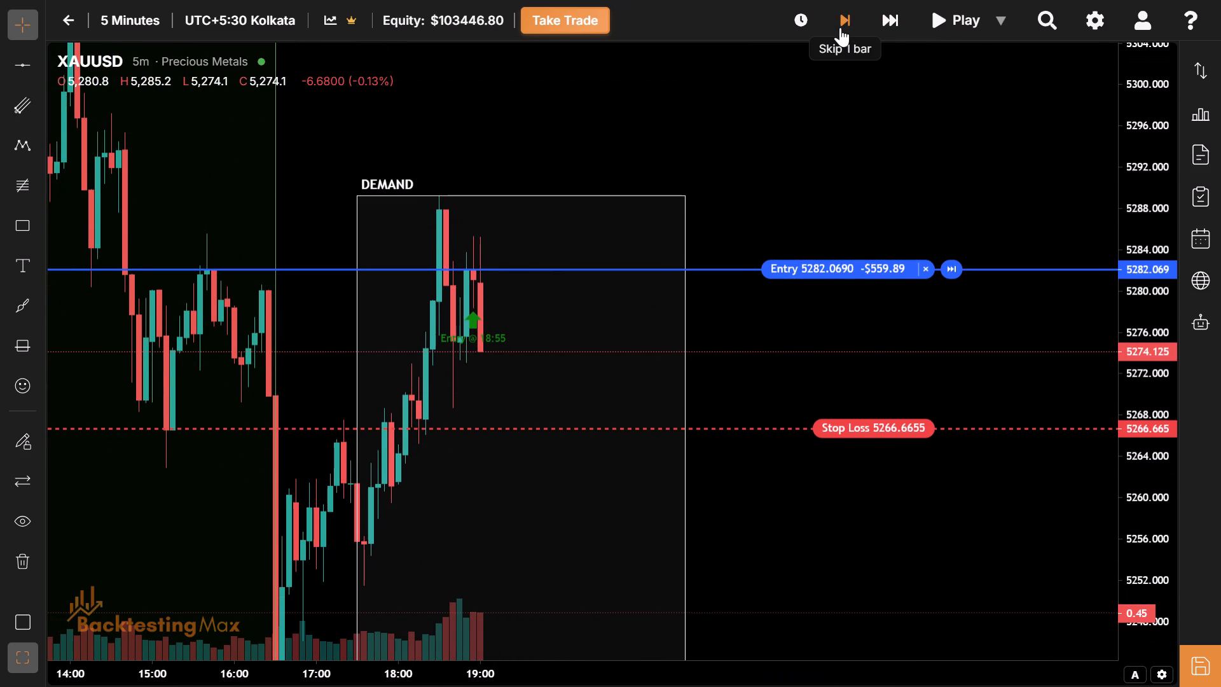
left_click_drag(796, 456, 769, 365)
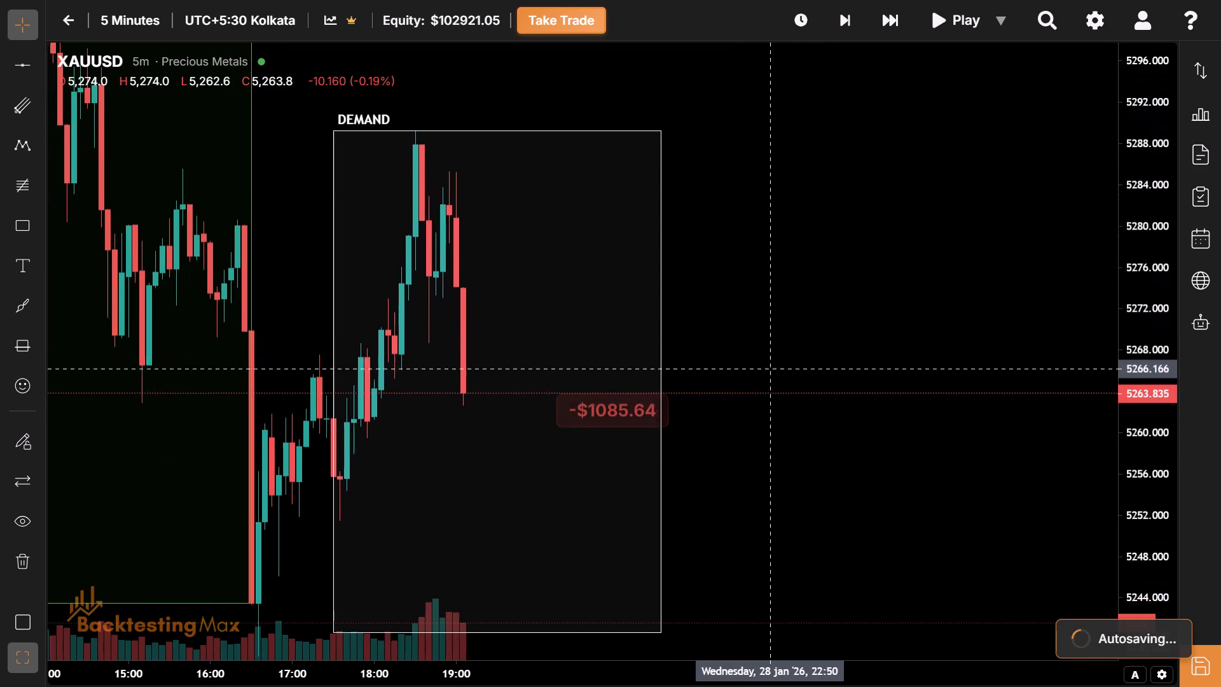
Advance the replay five bars to 19:30 in the NY session range.
left_click_drag(769, 365, 823, 305)
left_click(832, 18)
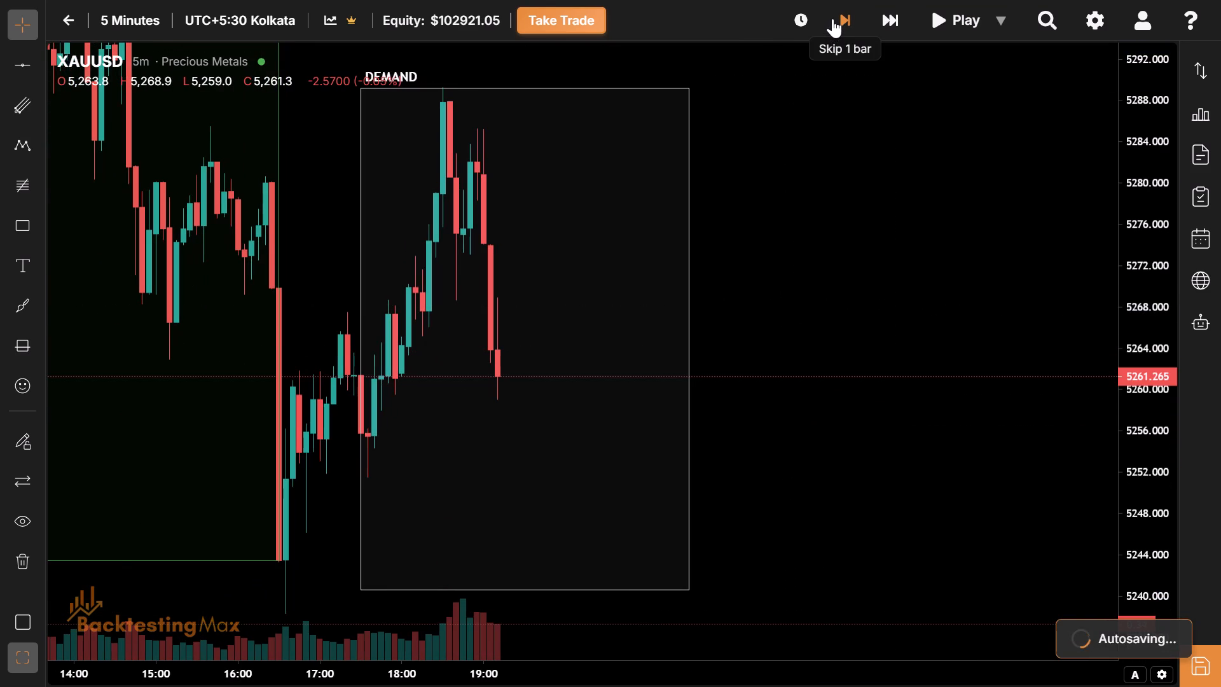
left_click(832, 18)
left_click(832, 18)
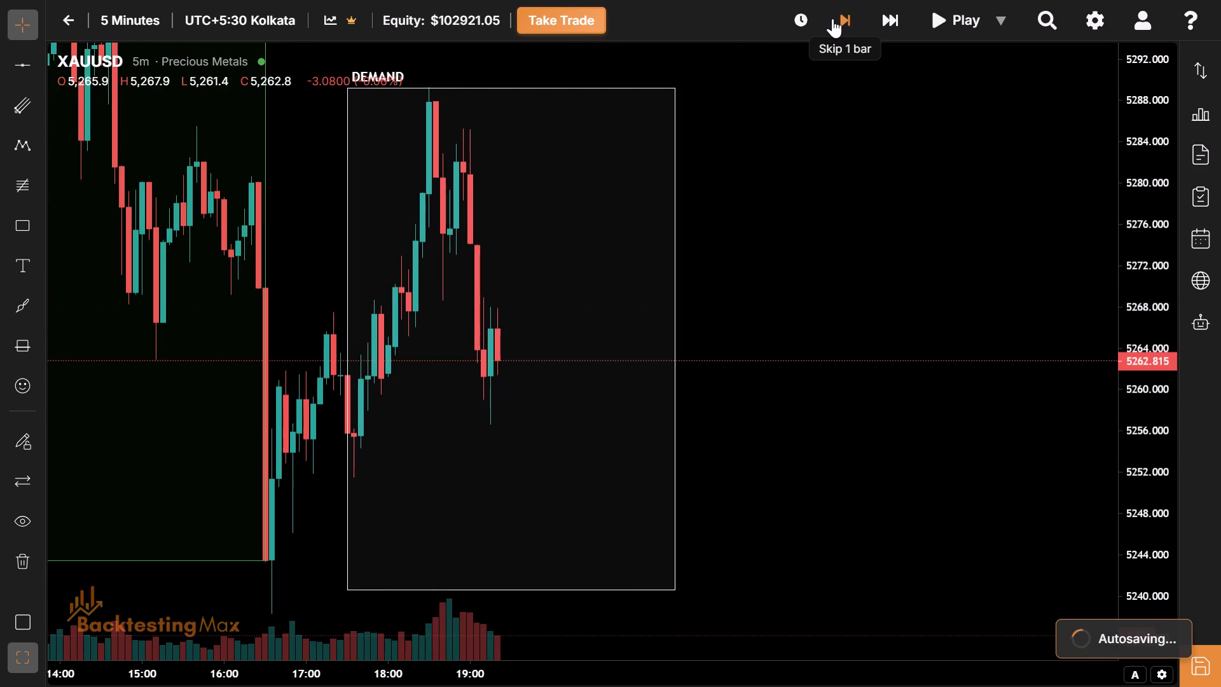
left_click(832, 18)
left_click(832, 18)
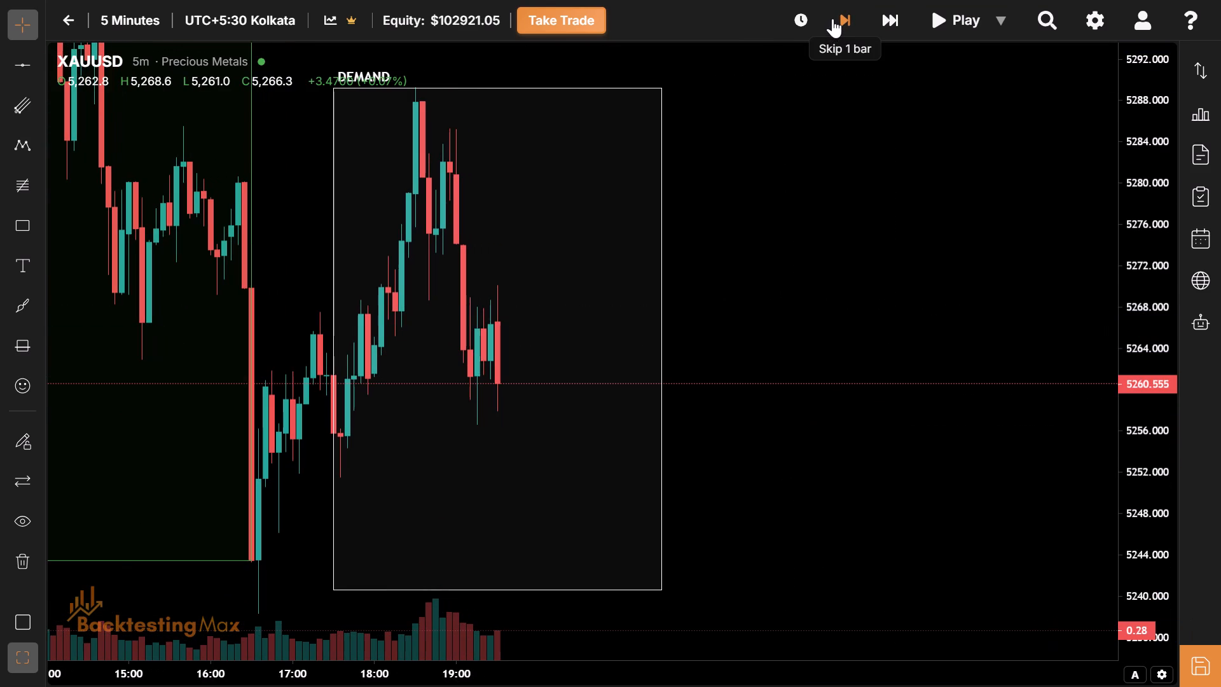
Advance the replay seven bars to 20:05 in the NY session range.
left_click_drag(506, 323, 634, 433)
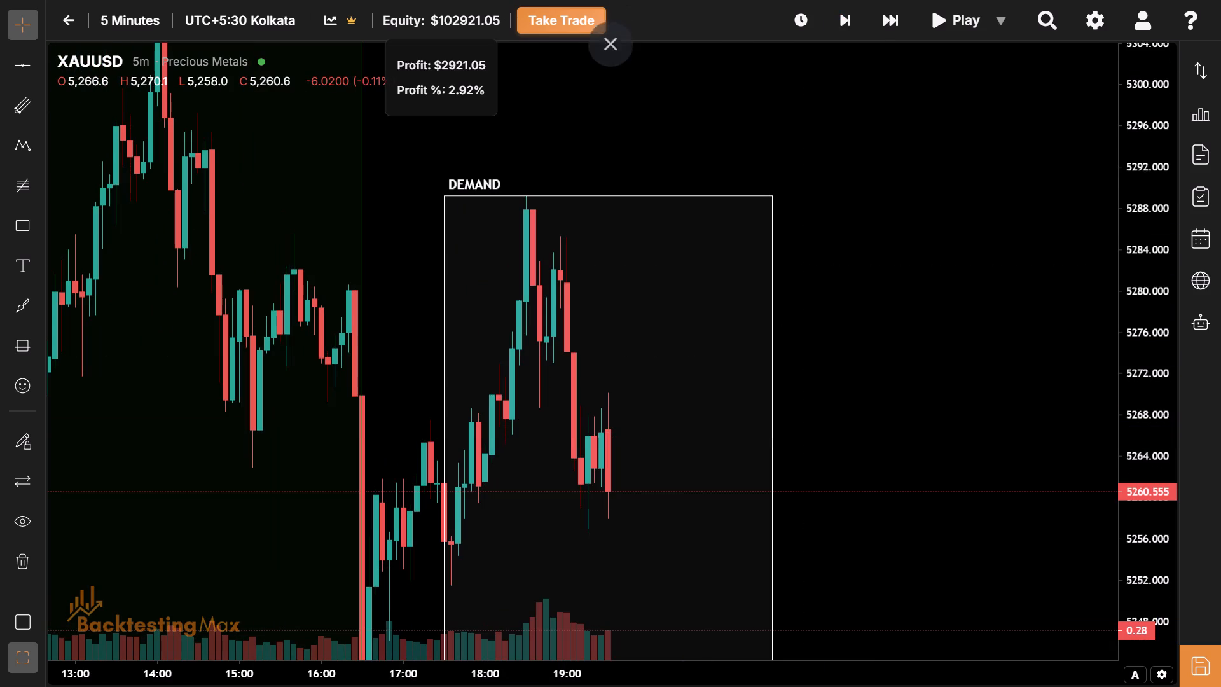
left_click_drag(855, 356, 675, 200)
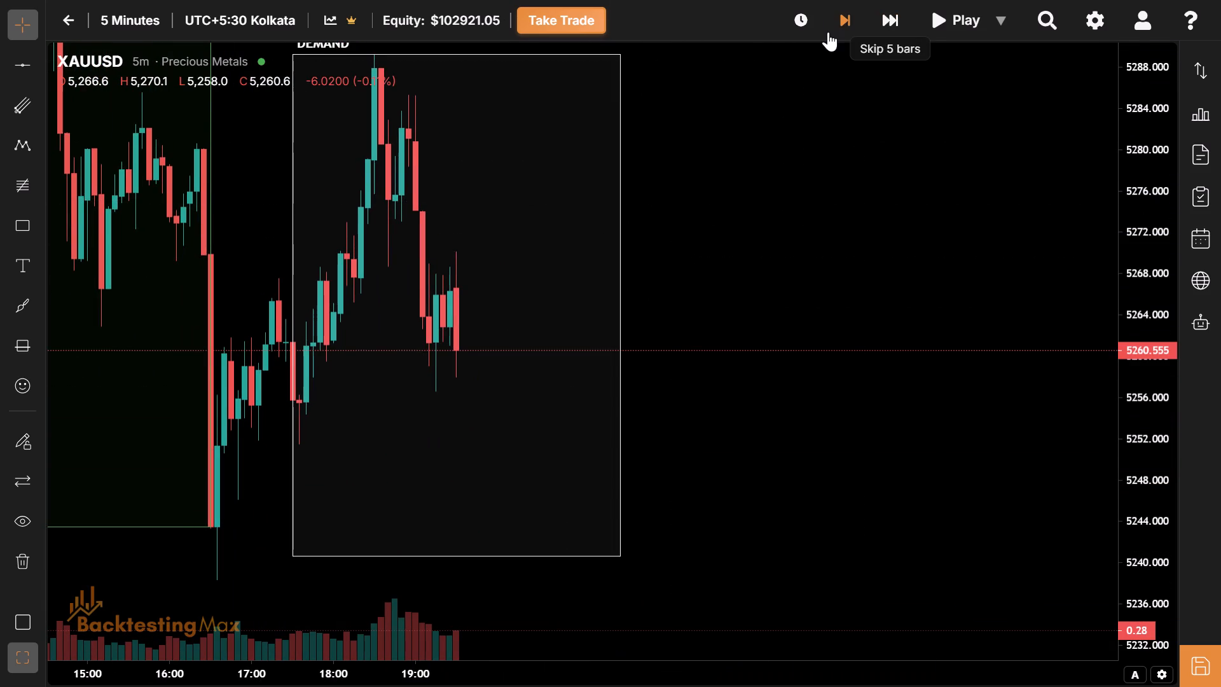
left_click(827, 30)
left_click(827, 30)
left_click(827, 30)
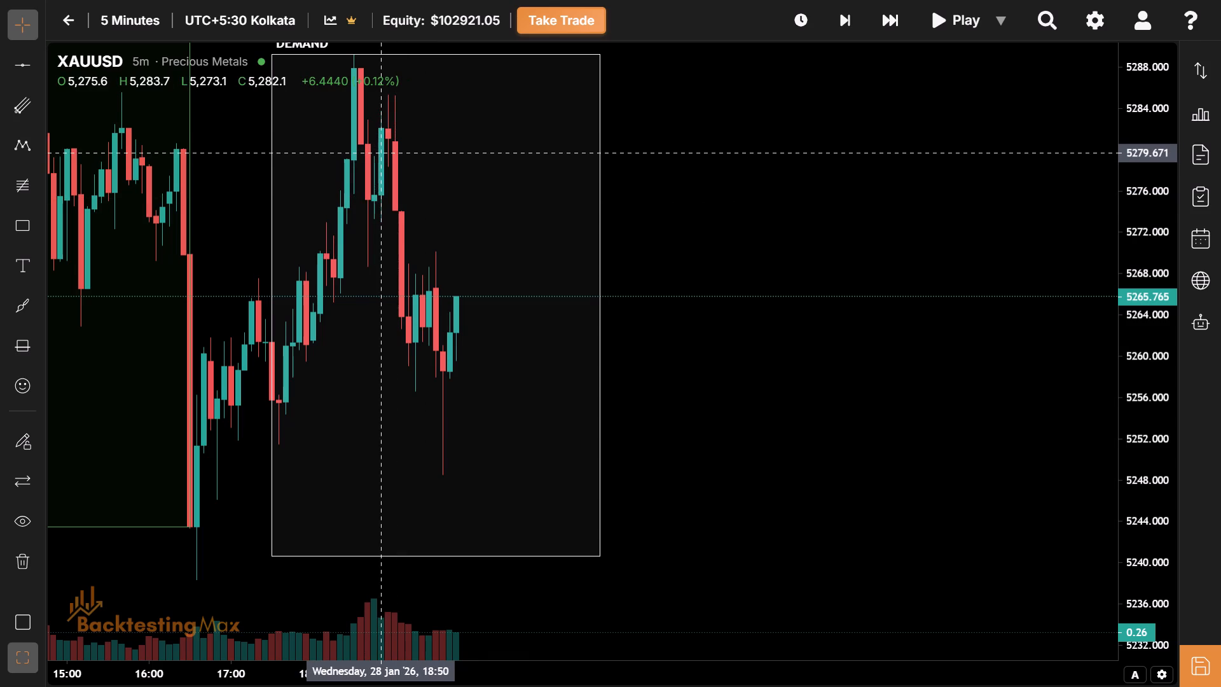
left_click(838, 28)
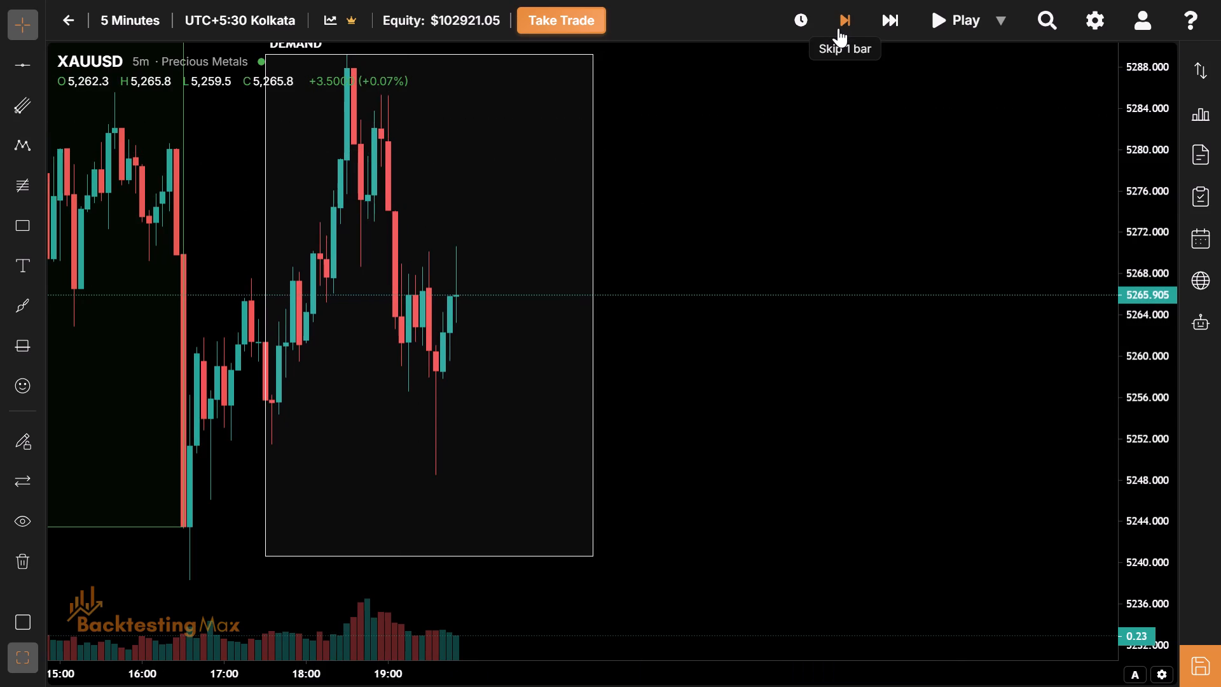
left_click(838, 28)
left_click(838, 28)
left_click(838, 28)
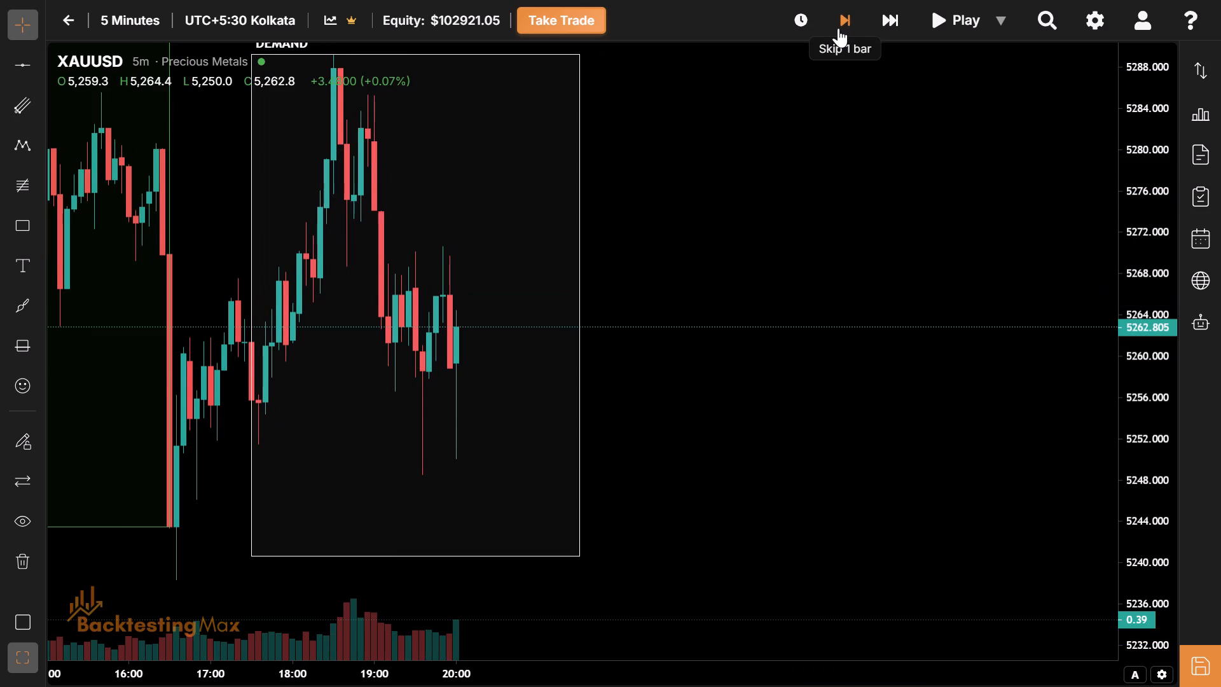
Examine the price action up to the 20:05 bar against the NY session range and the preceding London session range.
double_click(576, 260)
left_click_drag(627, 265, 627, 401)
left_click_drag(627, 401, 626, 373)
left_click_drag(626, 373, 563, 329)
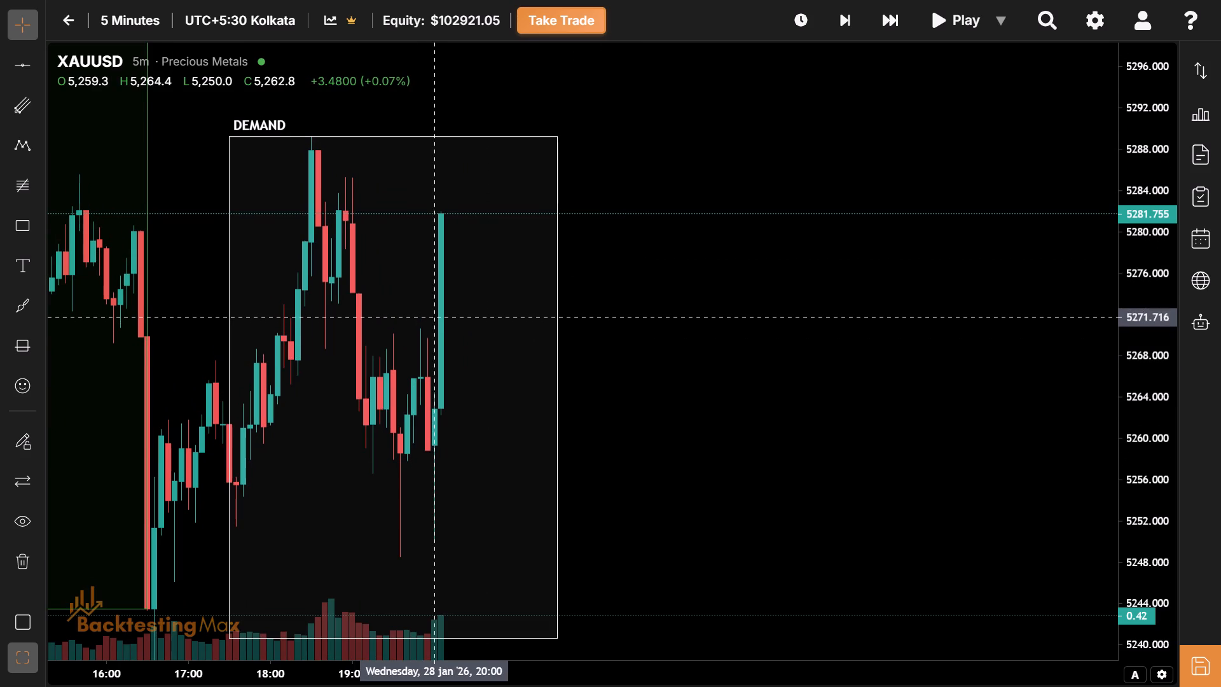
left_click_drag(439, 321, 410, 302)
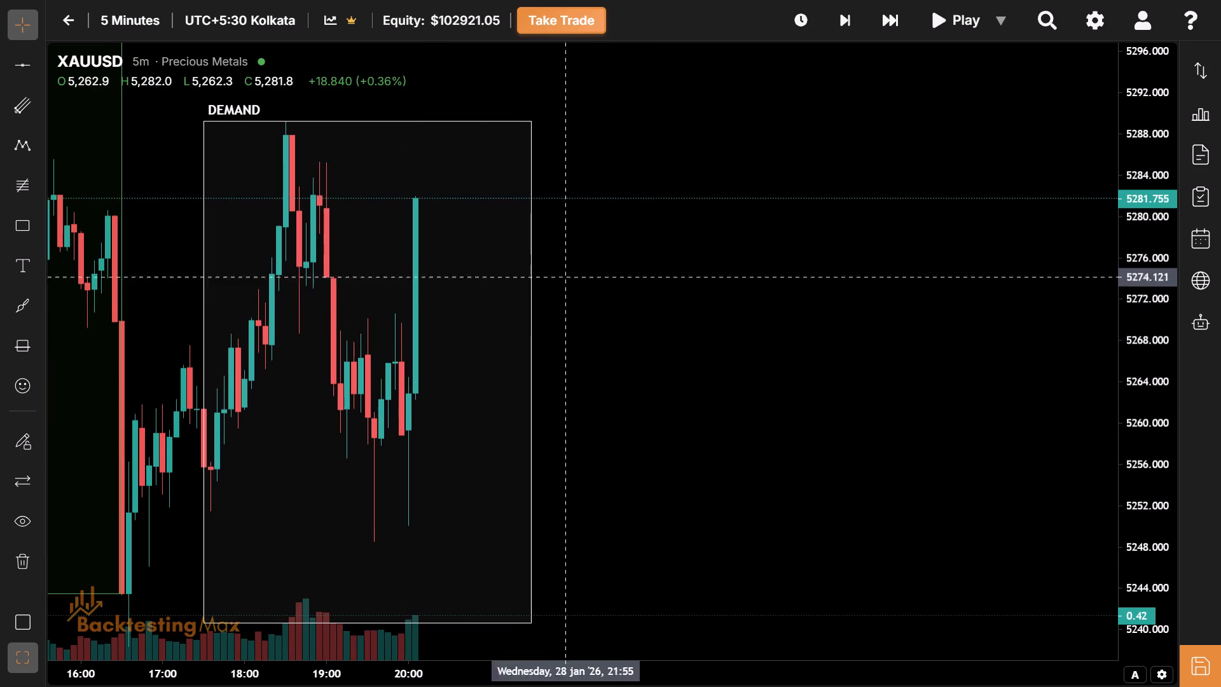
left_click_drag(637, 275, 598, 221)
left_click_drag(642, 324, 583, 440)
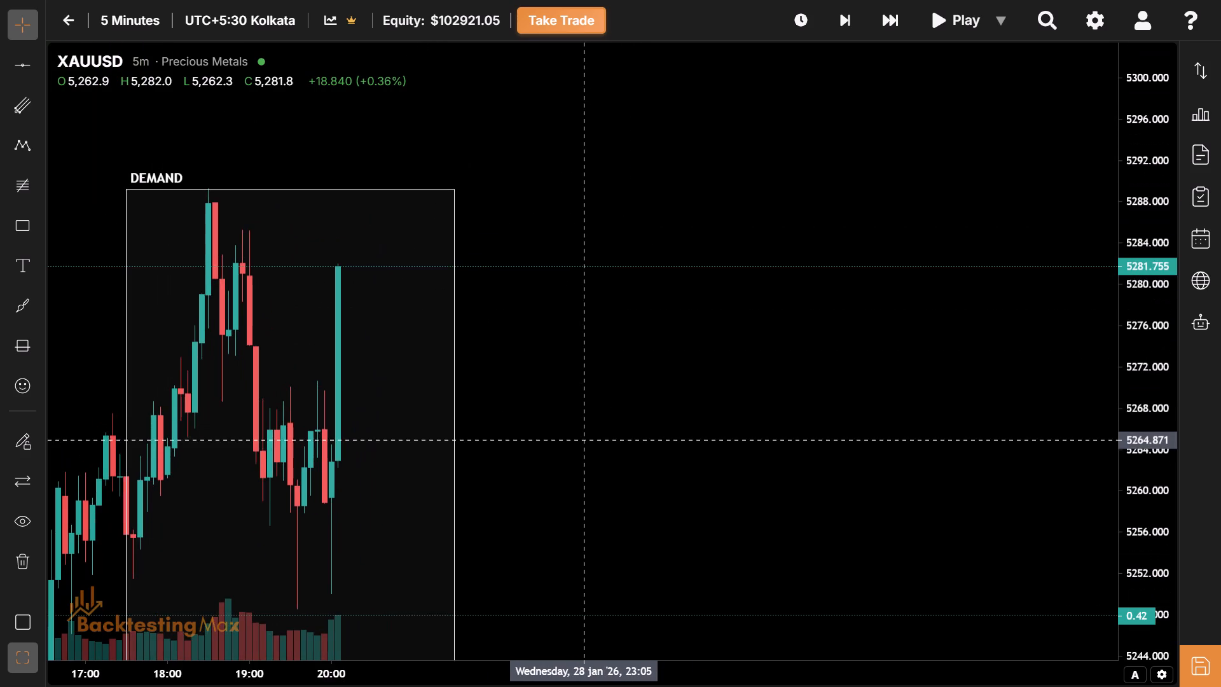
left_click_drag(583, 440, 638, 281)
left_click_drag(591, 370, 555, 500)
left_click_drag(562, 438, 788, 517)
left_click_drag(457, 362, 734, 520)
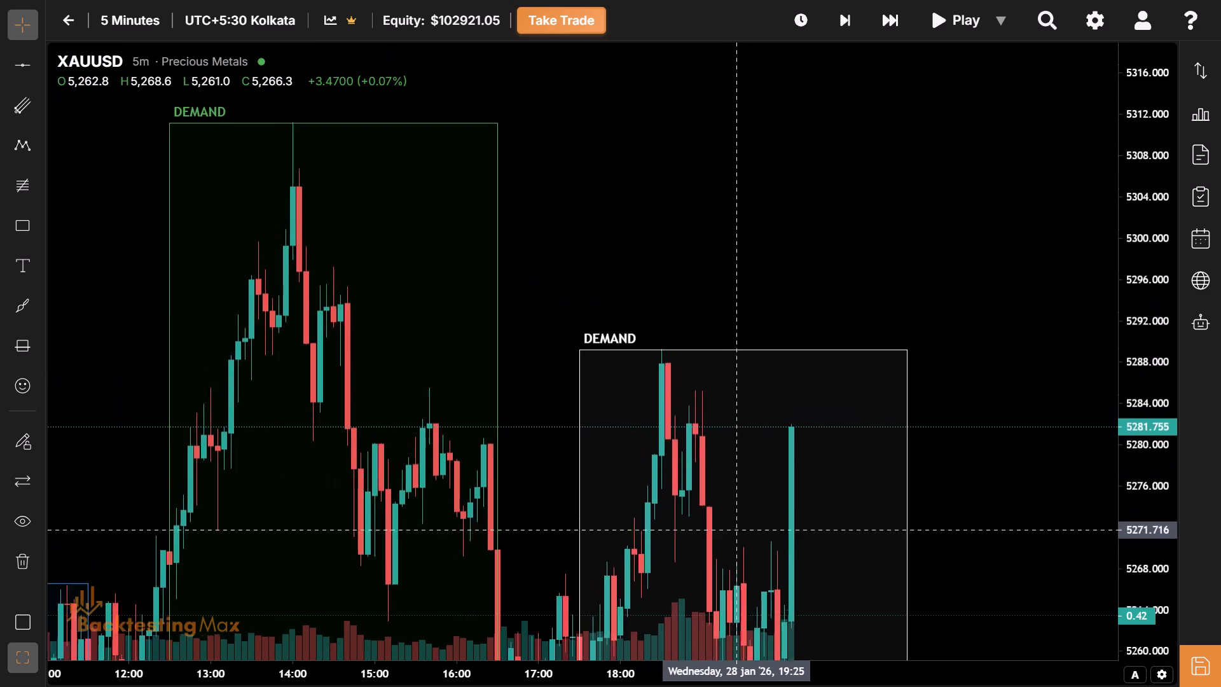
left_click_drag(734, 520, 631, 300)
left_click_drag(631, 300, 631, 314)
left_click_drag(530, 471, 527, 446)
left_click_drag(527, 446, 525, 452)
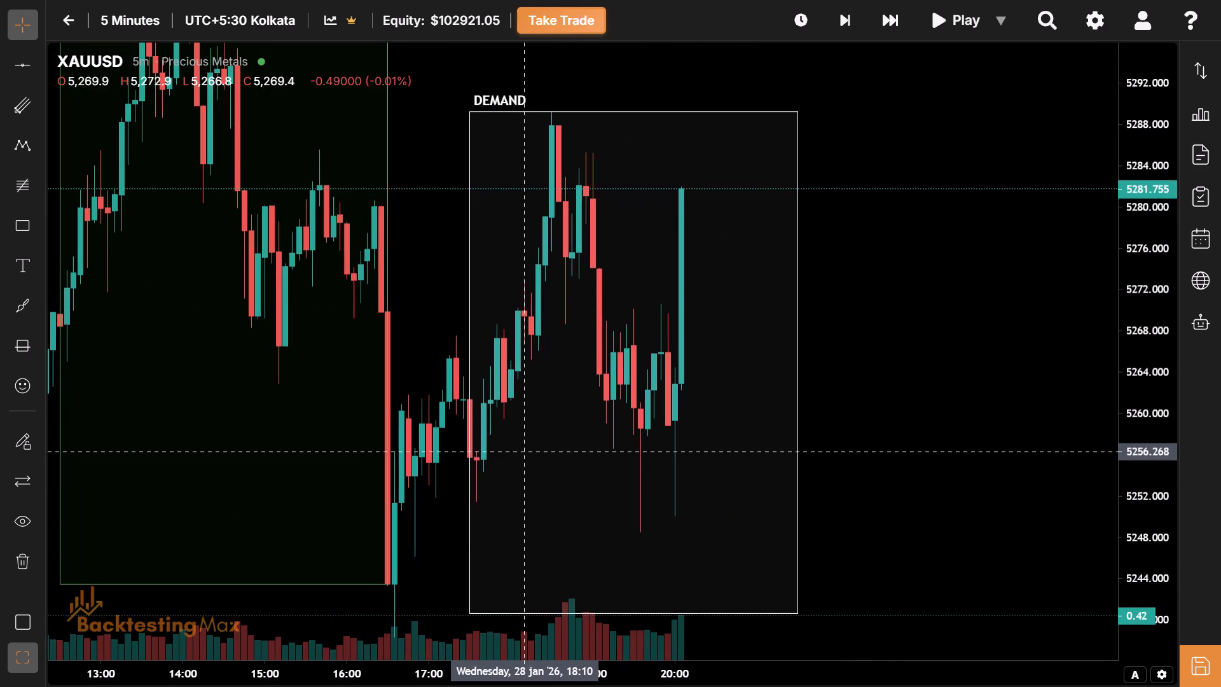
left_click_drag(525, 452, 518, 484)
left_click_drag(654, 415, 481, 432)
left_click_drag(481, 432, 422, 385)
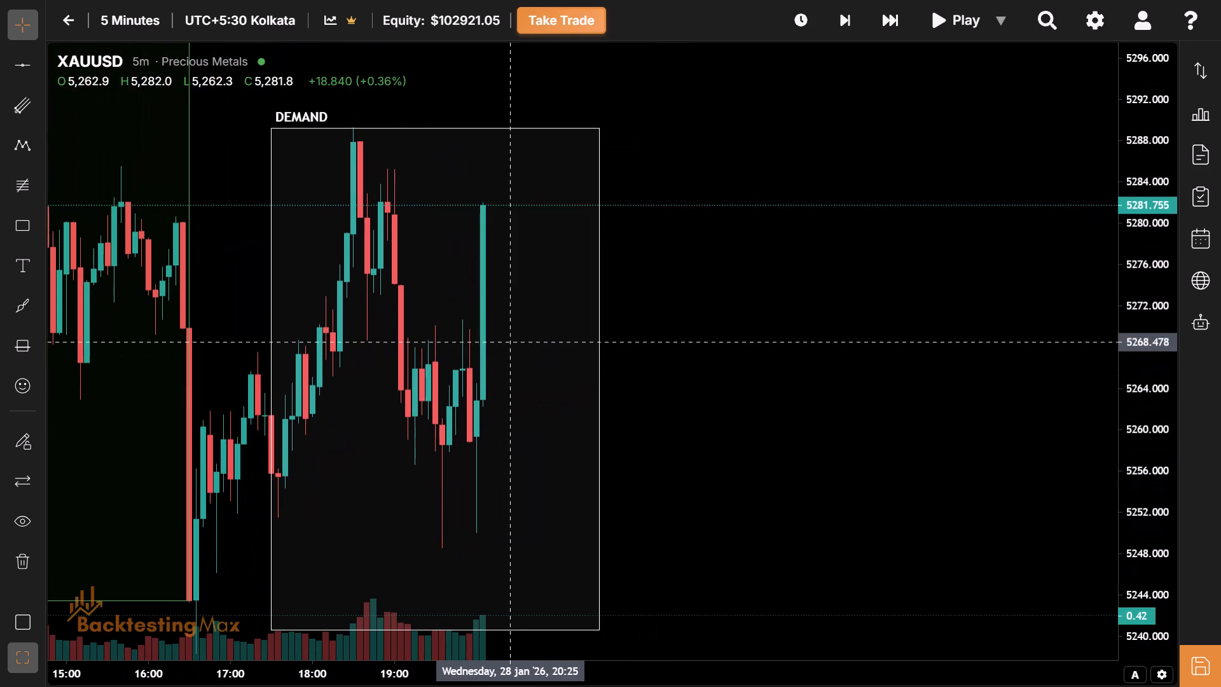
left_click_drag(516, 339, 423, 335)
left_click_drag(423, 335, 408, 382)
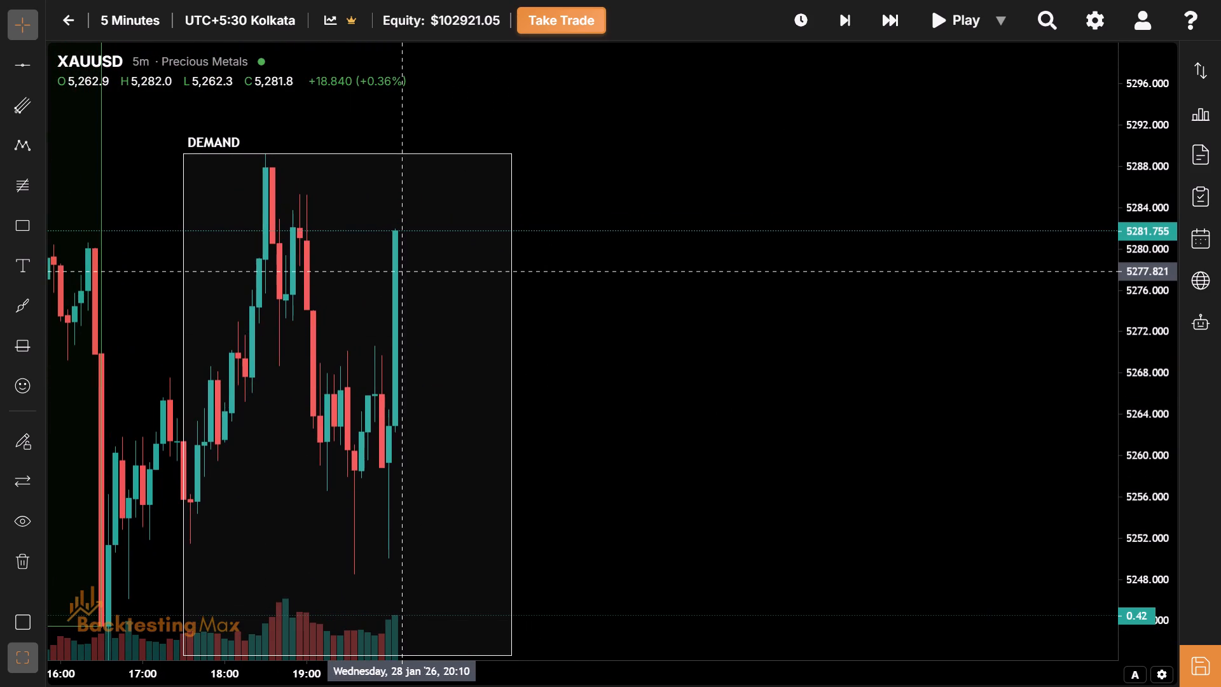
left_click_drag(394, 274, 394, 284)
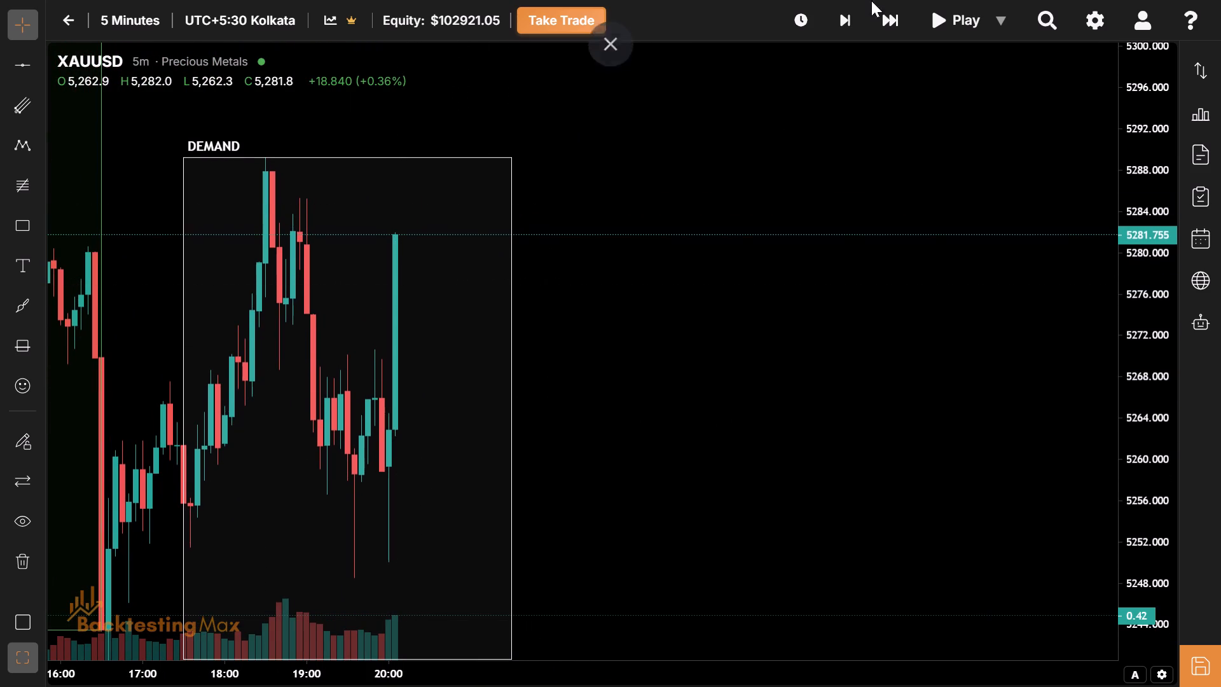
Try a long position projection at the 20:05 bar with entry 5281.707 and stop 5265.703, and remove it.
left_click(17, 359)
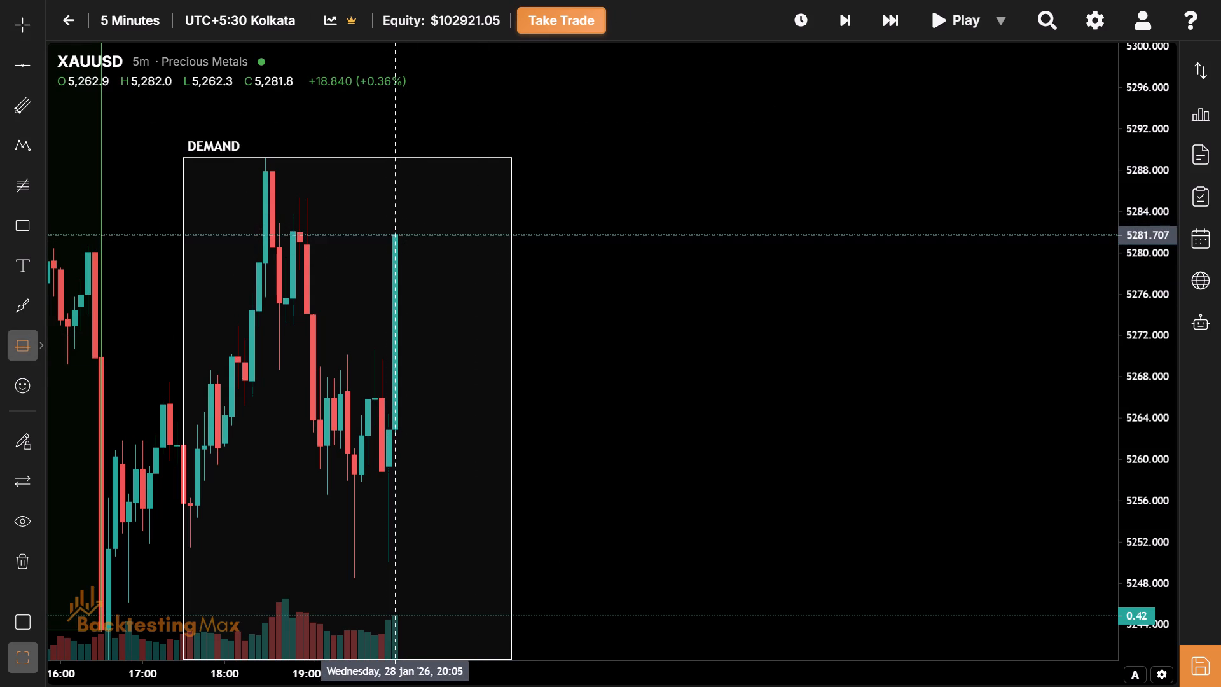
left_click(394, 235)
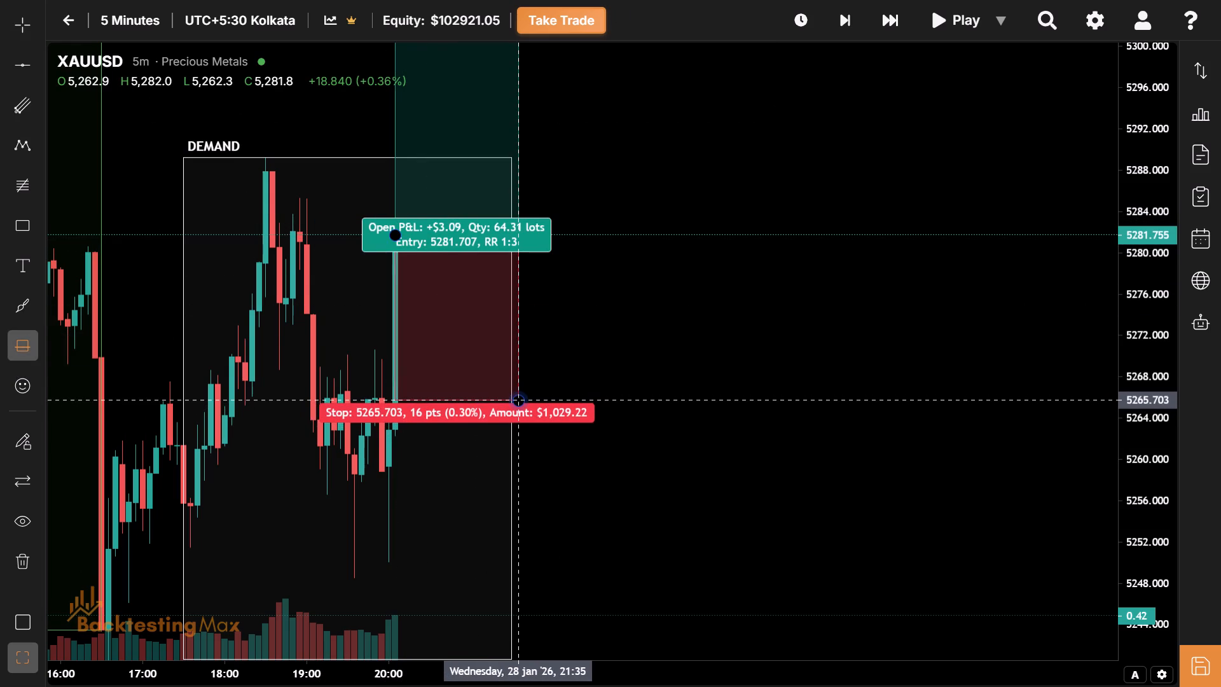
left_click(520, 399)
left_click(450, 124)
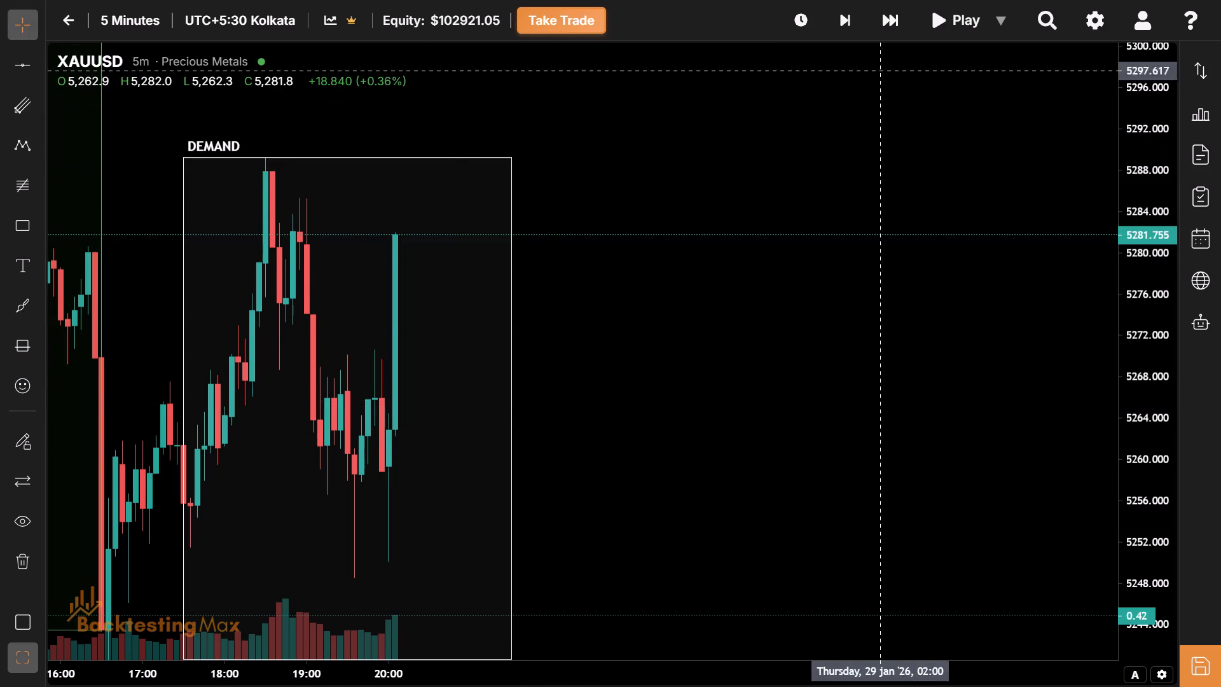
Advance the replay five bars to 20:30 in the NY session range.
left_click(838, 18)
left_click(838, 18)
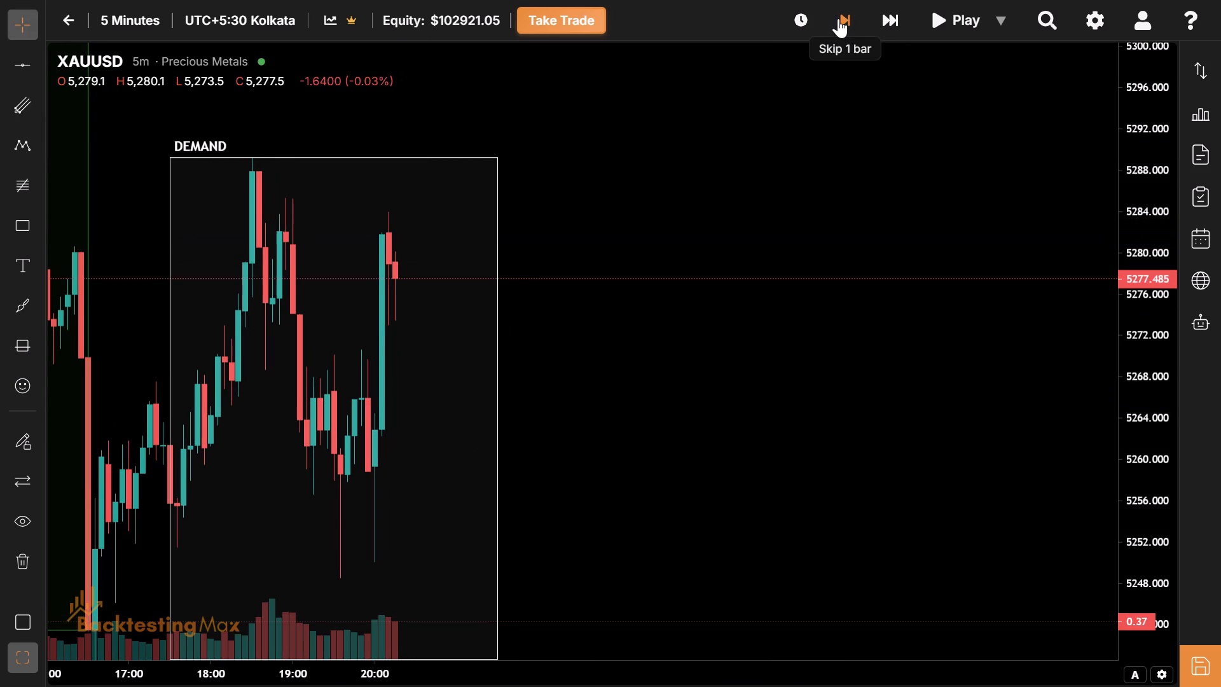
left_click(838, 18)
left_click(838, 18)
left_click(838, 18)
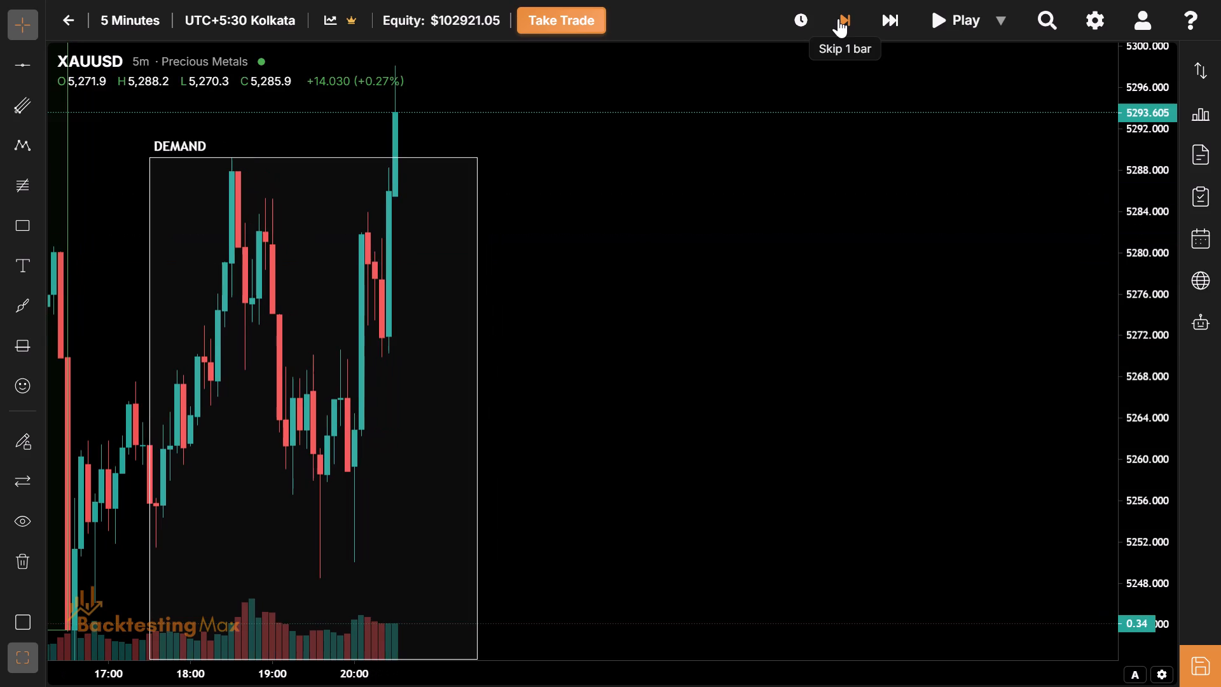
Raise the NY session range's top edge to the 20:30 bar's high at about 5298.172.
left_click_drag(695, 135, 955, 323)
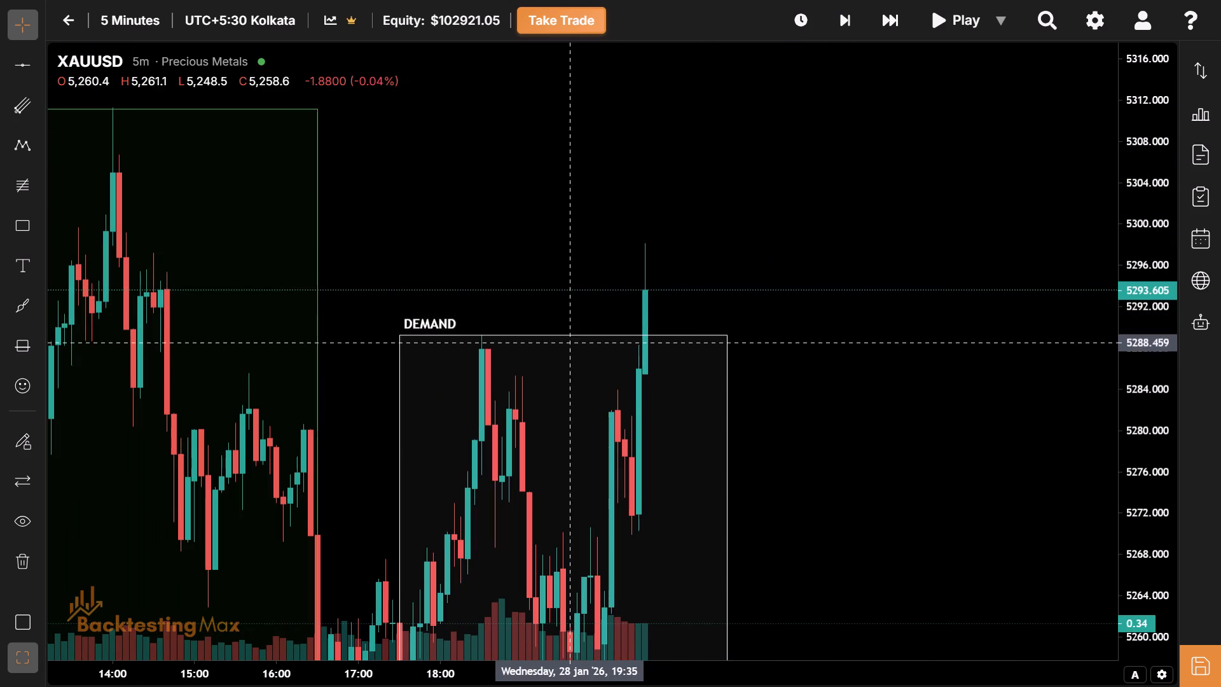
left_click_drag(564, 338, 544, 243)
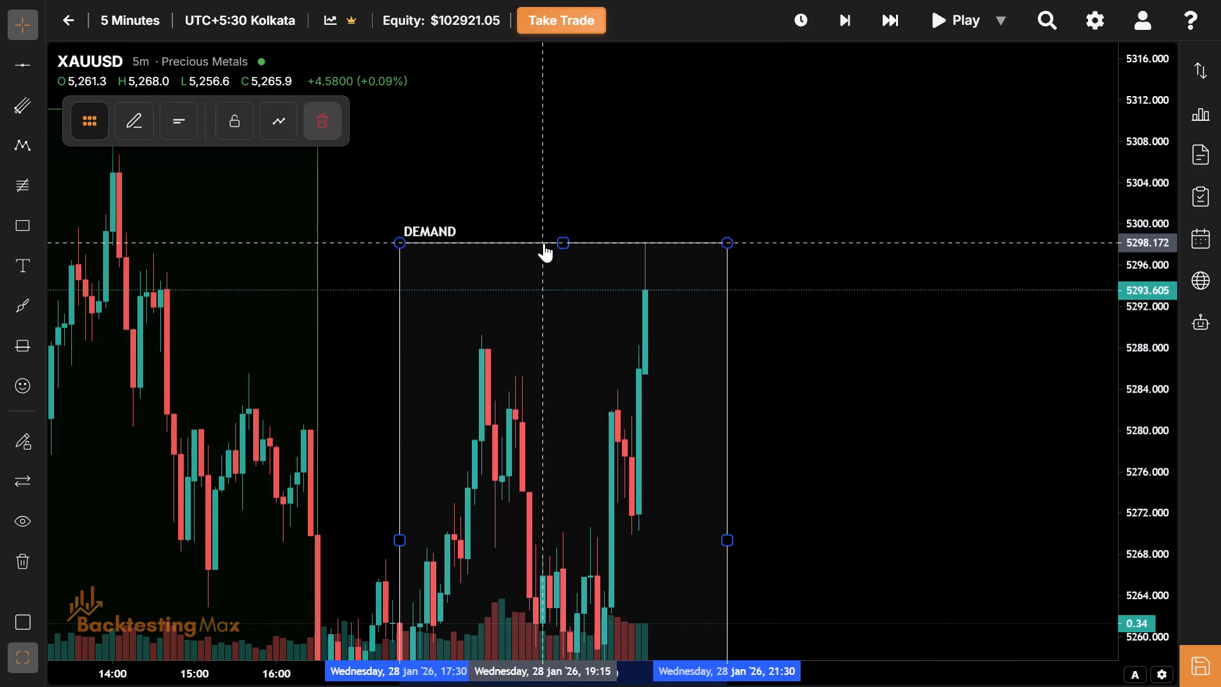
Advance the replay one bar to 20:35 and lower the NY session range's bottom edge to about 5235.454.
left_click_drag(581, 517, 518, 429)
left_click(860, 23)
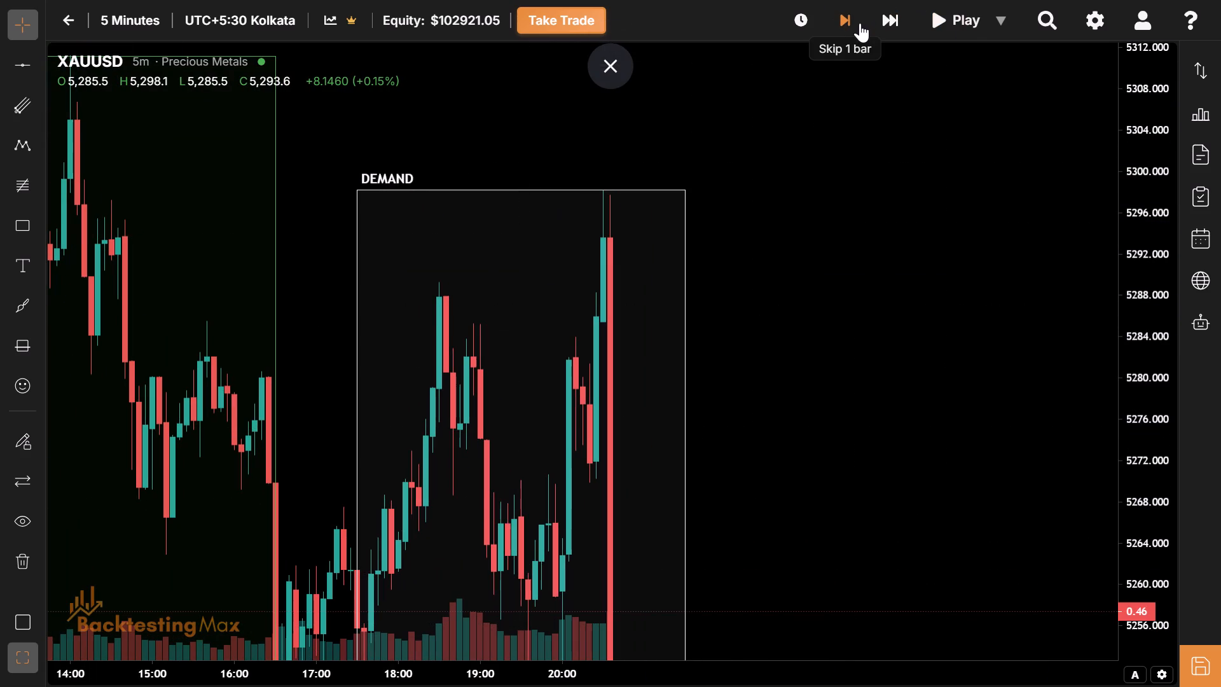
left_click_drag(850, 553, 836, 235)
left_click_drag(819, 424, 818, 441)
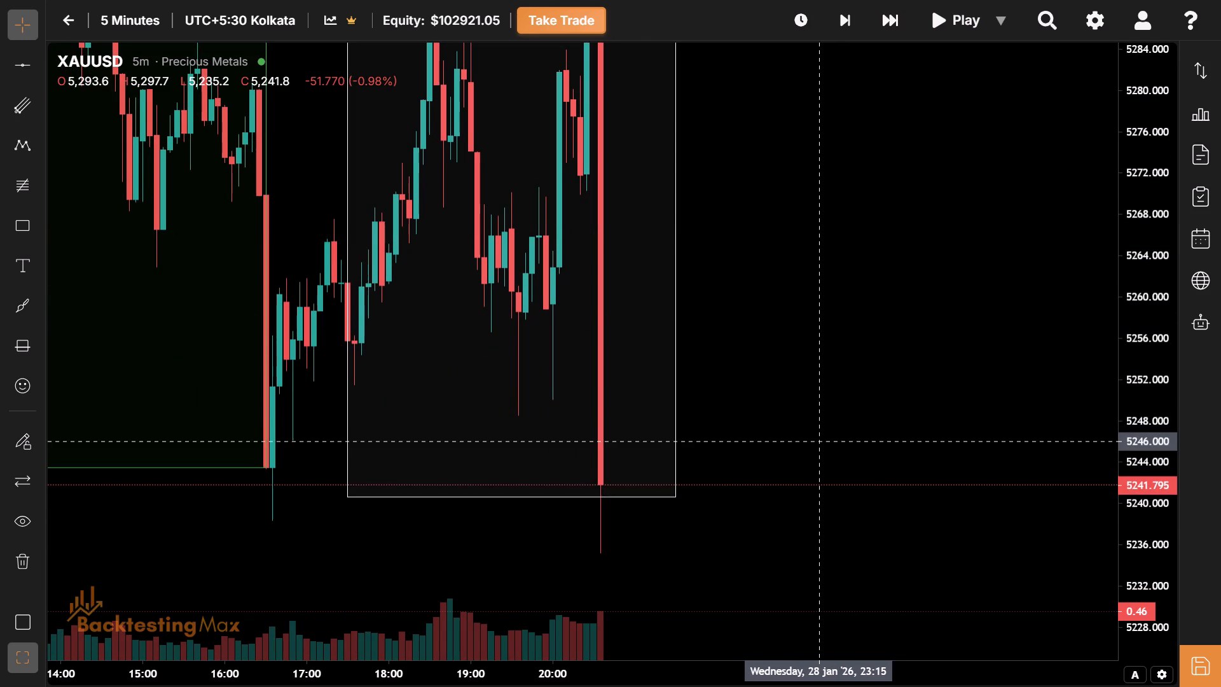
left_click_drag(516, 498, 522, 573)
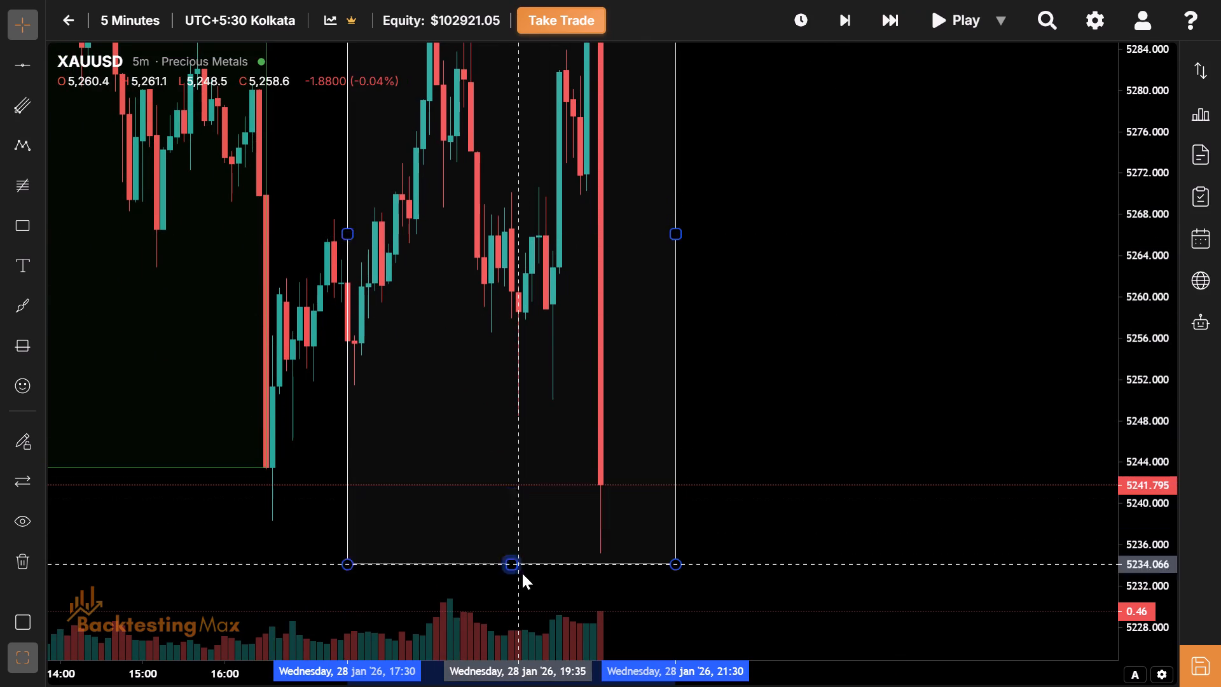
left_click_drag(522, 573, 518, 550)
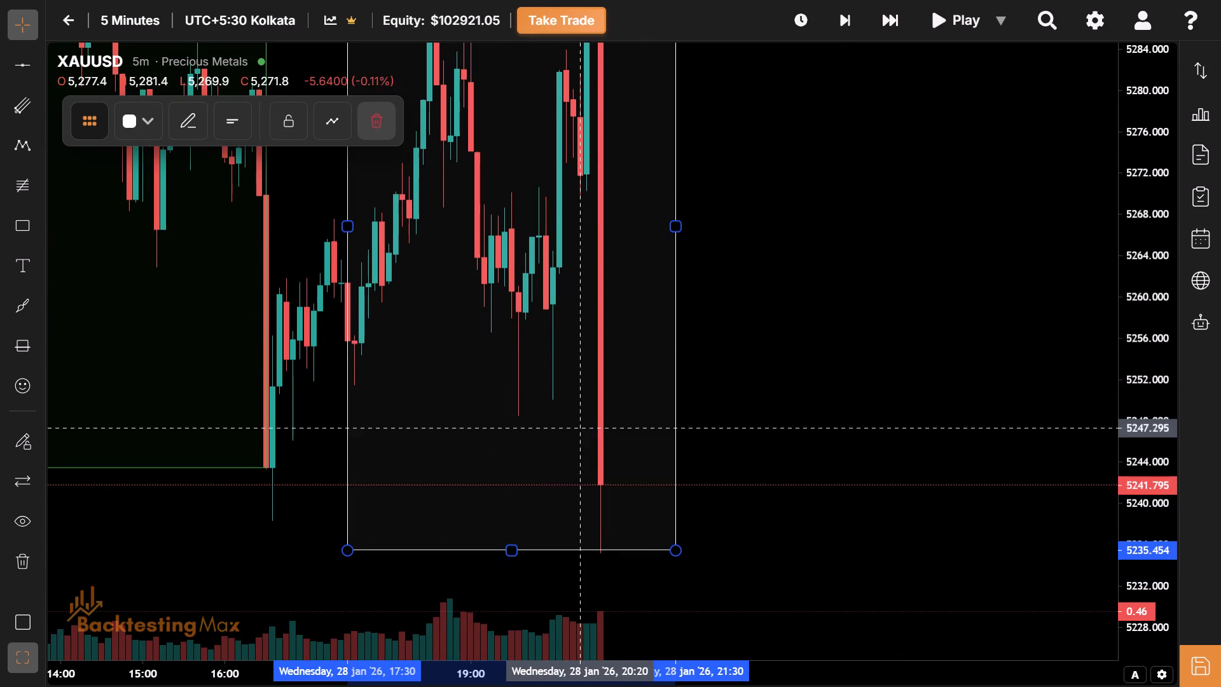
Advance the replay ten bars to 21:25, near the end of the NY session range.
left_click_drag(747, 195, 647, 503)
left_click_drag(810, 219, 686, 294)
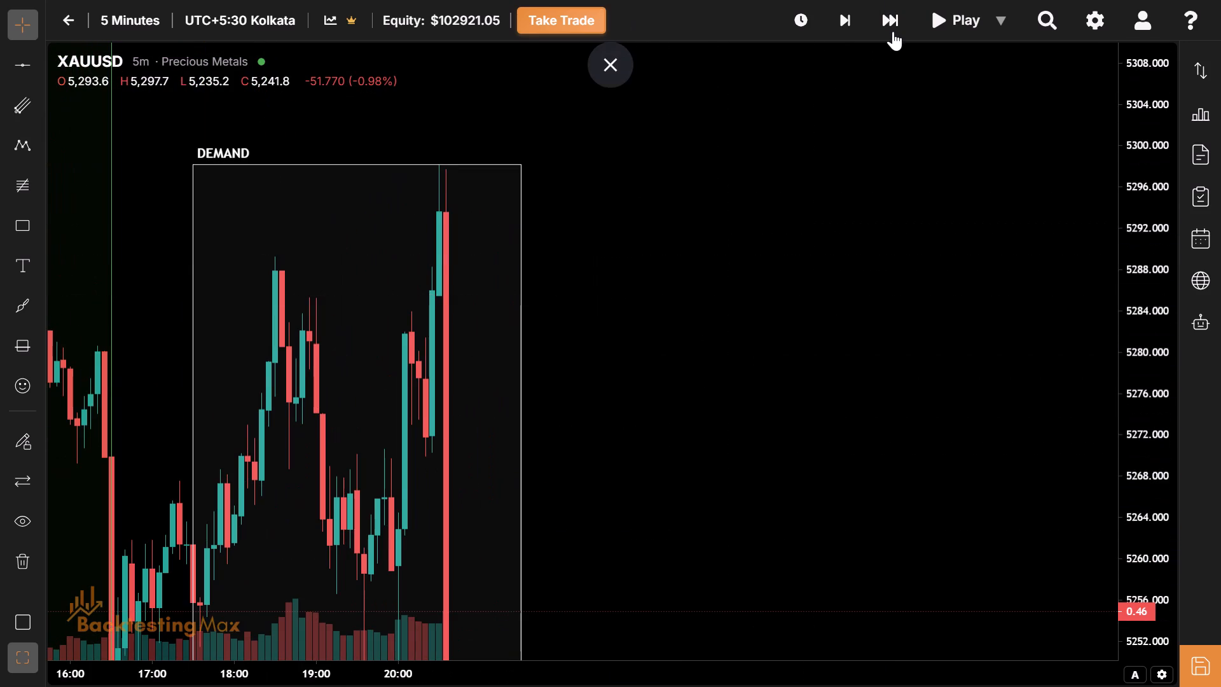
left_click(893, 31)
left_click(893, 31)
Examine the price action up to the 21:25 bar against the NY session range and the preceding London session range.
left_click_drag(599, 469, 631, 453)
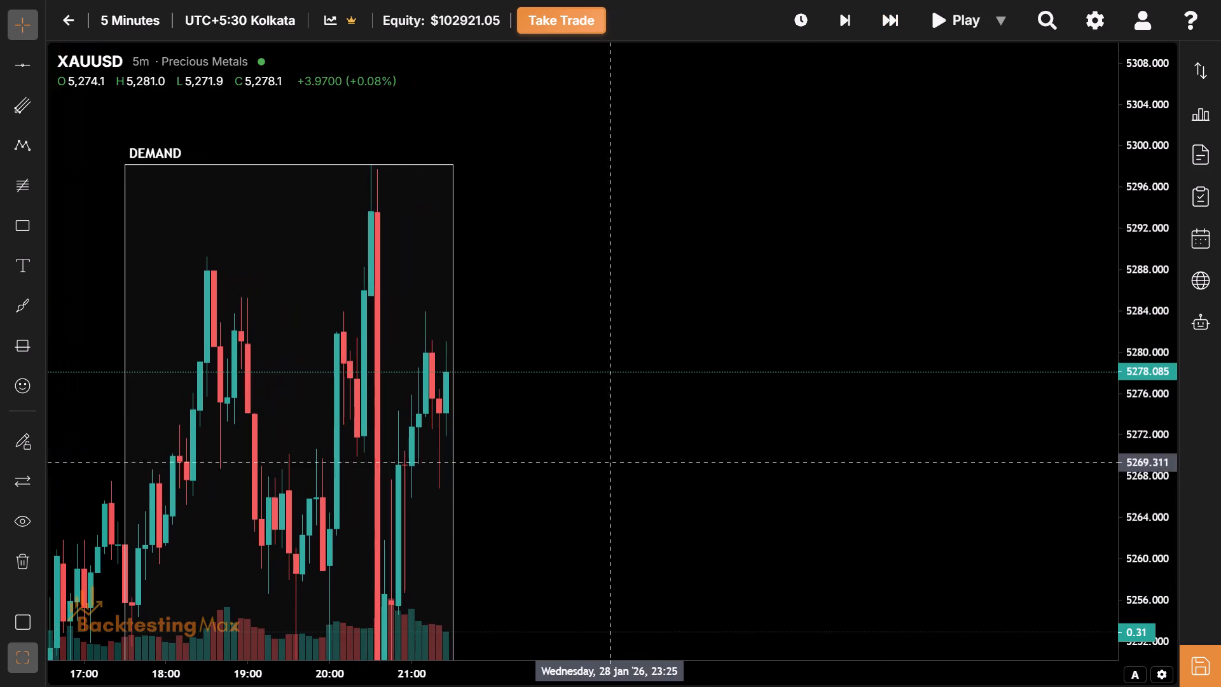
left_click_drag(631, 453, 845, 258)
left_click_drag(792, 325, 789, 355)
left_click(789, 355)
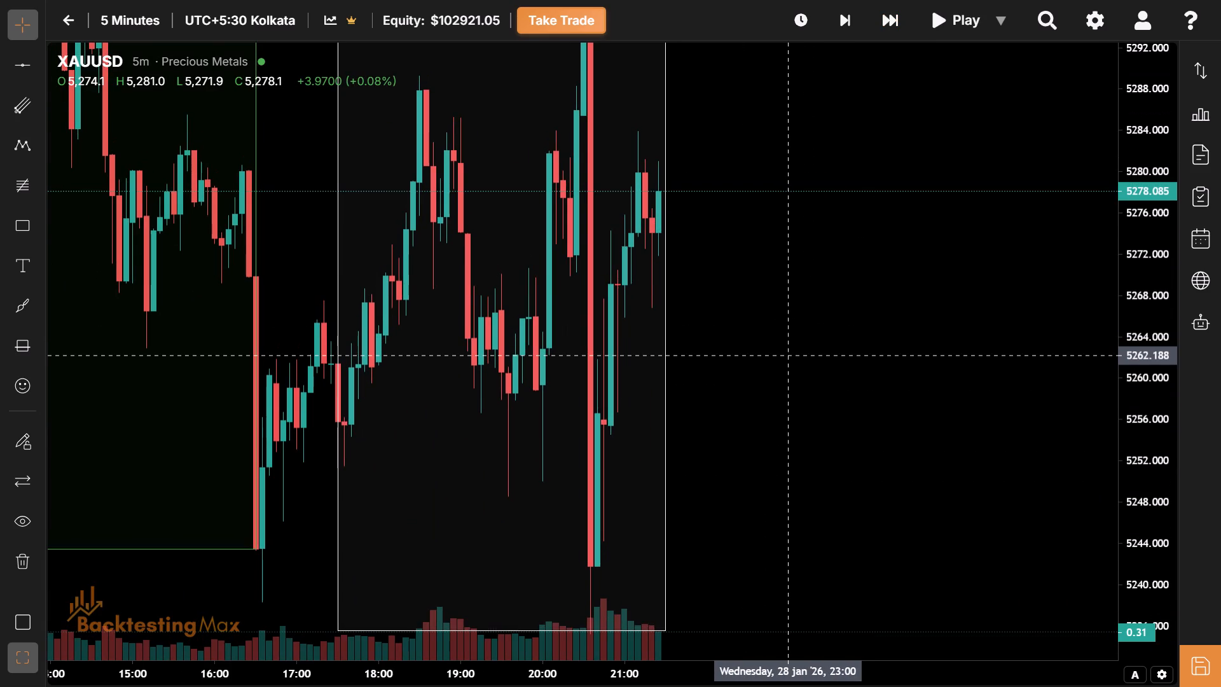
left_click_drag(789, 355, 748, 433)
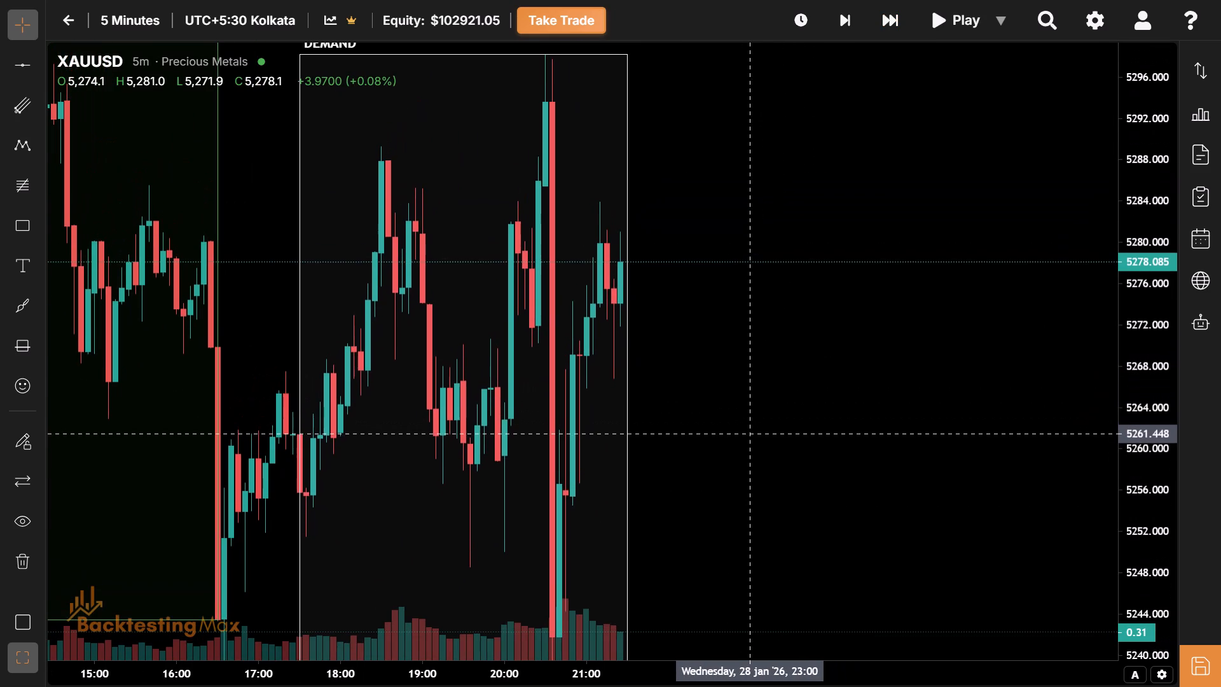
left_click_drag(748, 433, 734, 426)
left_click_drag(734, 426, 645, 305)
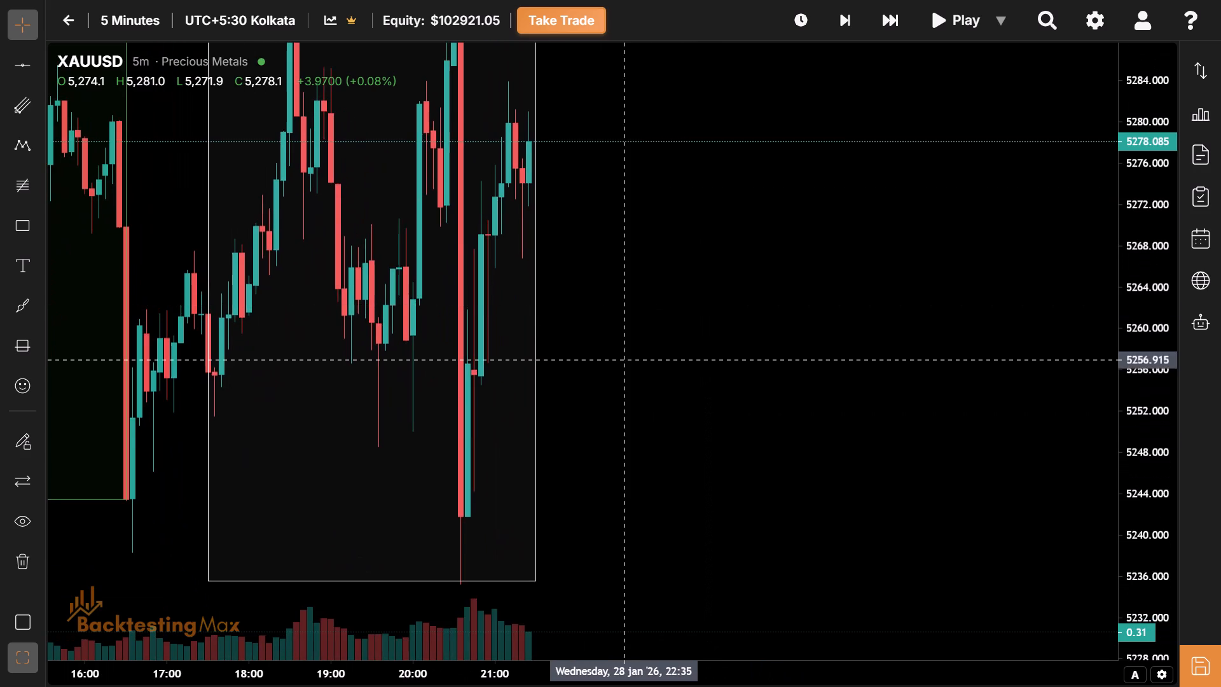
left_click_drag(595, 438, 808, 340)
left_click_drag(808, 340, 705, 485)
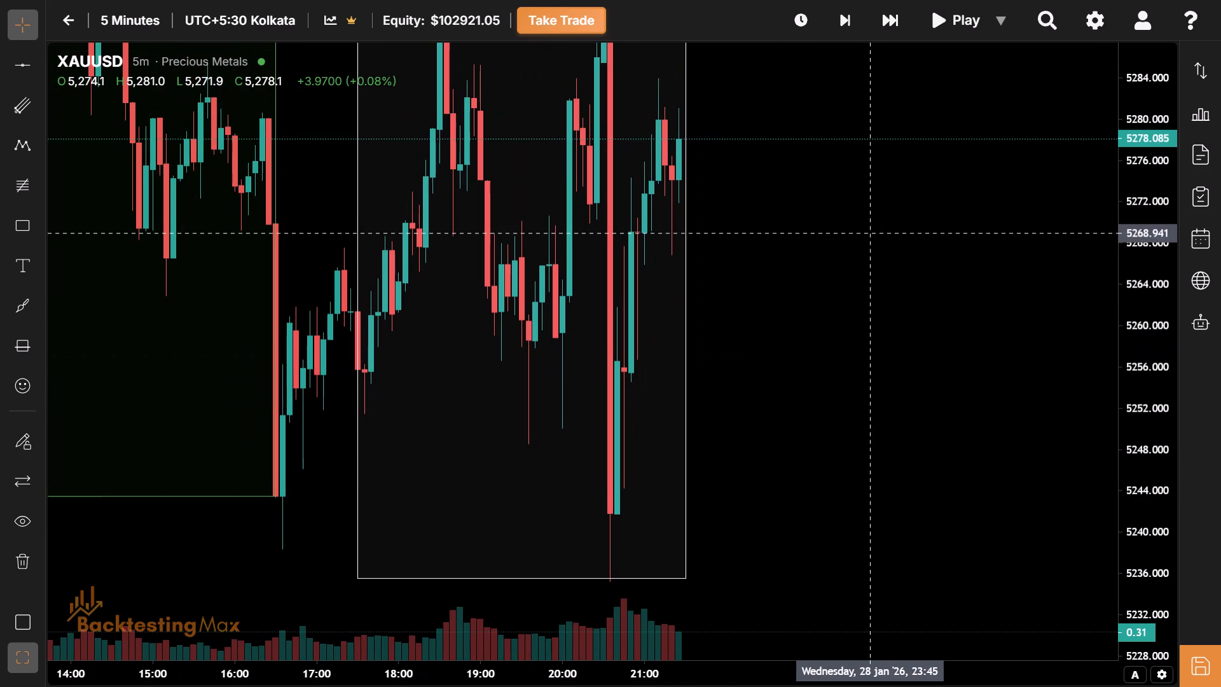
left_click_drag(860, 249, 853, 262)
left_click_drag(853, 262, 853, 264)
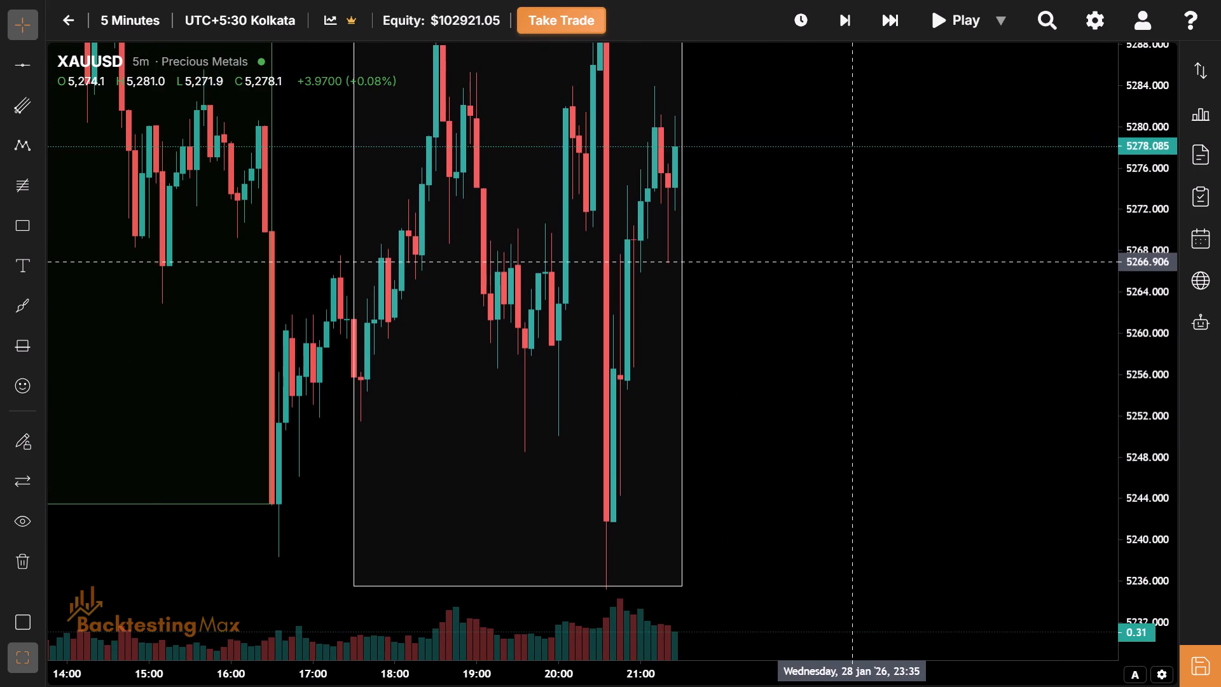
left_click_drag(853, 264, 723, 340)
left_click_drag(392, 232, 415, 311)
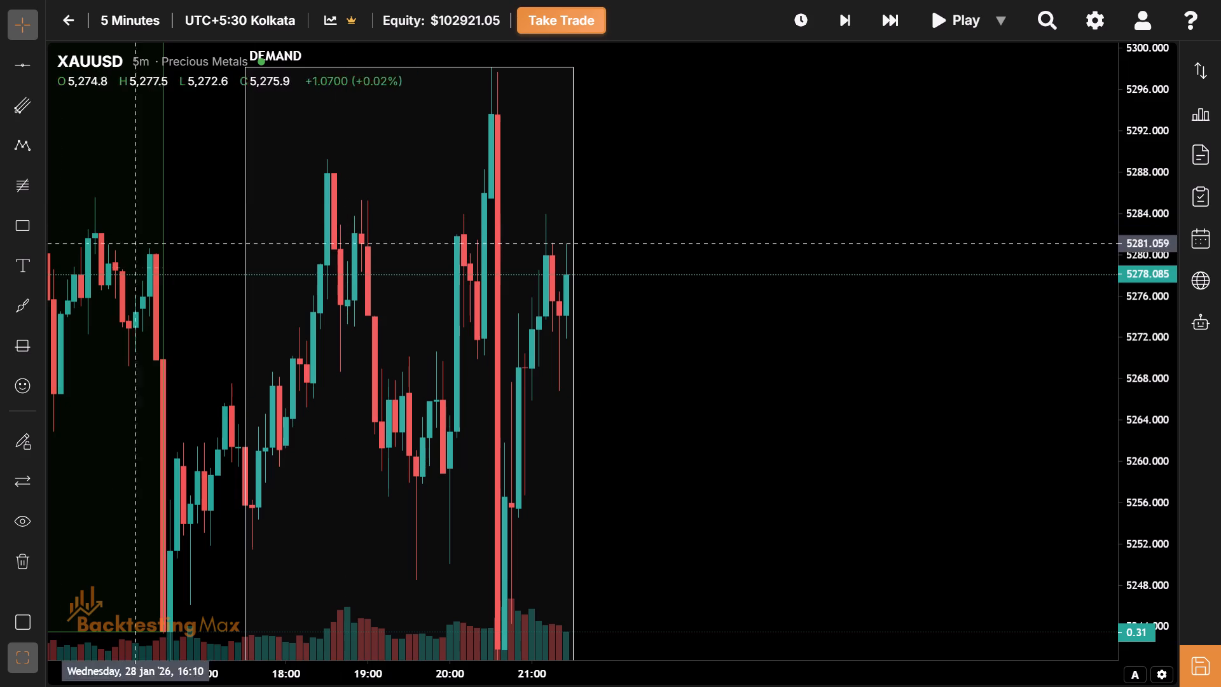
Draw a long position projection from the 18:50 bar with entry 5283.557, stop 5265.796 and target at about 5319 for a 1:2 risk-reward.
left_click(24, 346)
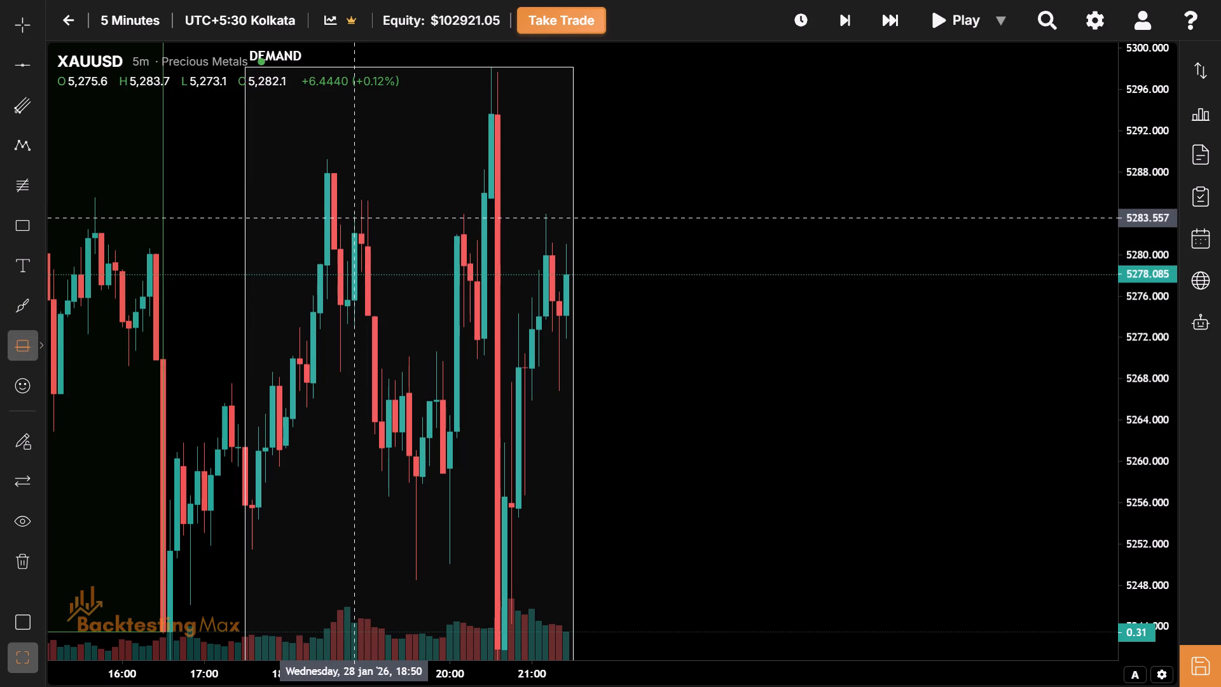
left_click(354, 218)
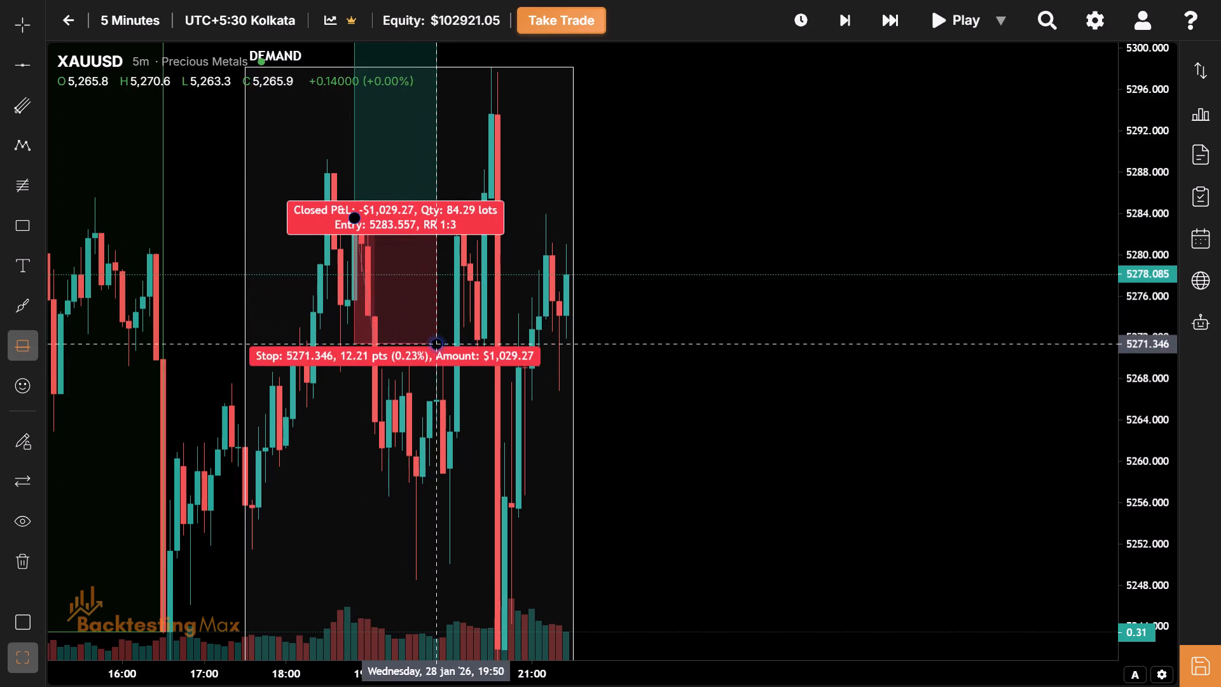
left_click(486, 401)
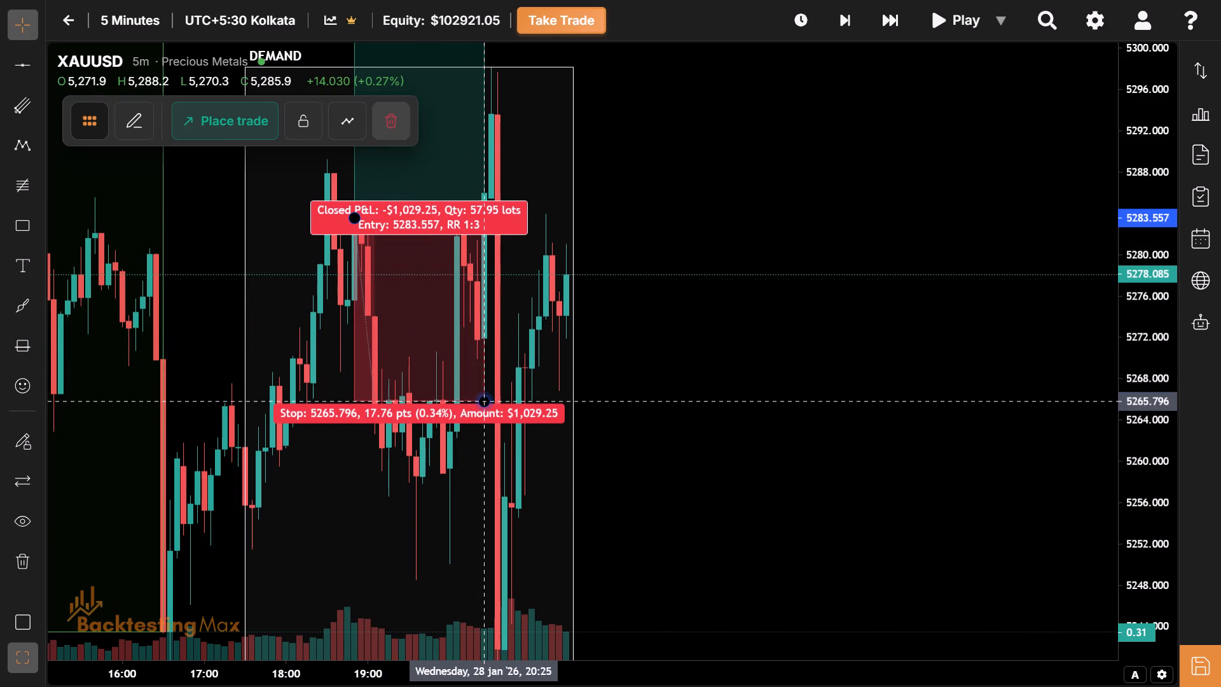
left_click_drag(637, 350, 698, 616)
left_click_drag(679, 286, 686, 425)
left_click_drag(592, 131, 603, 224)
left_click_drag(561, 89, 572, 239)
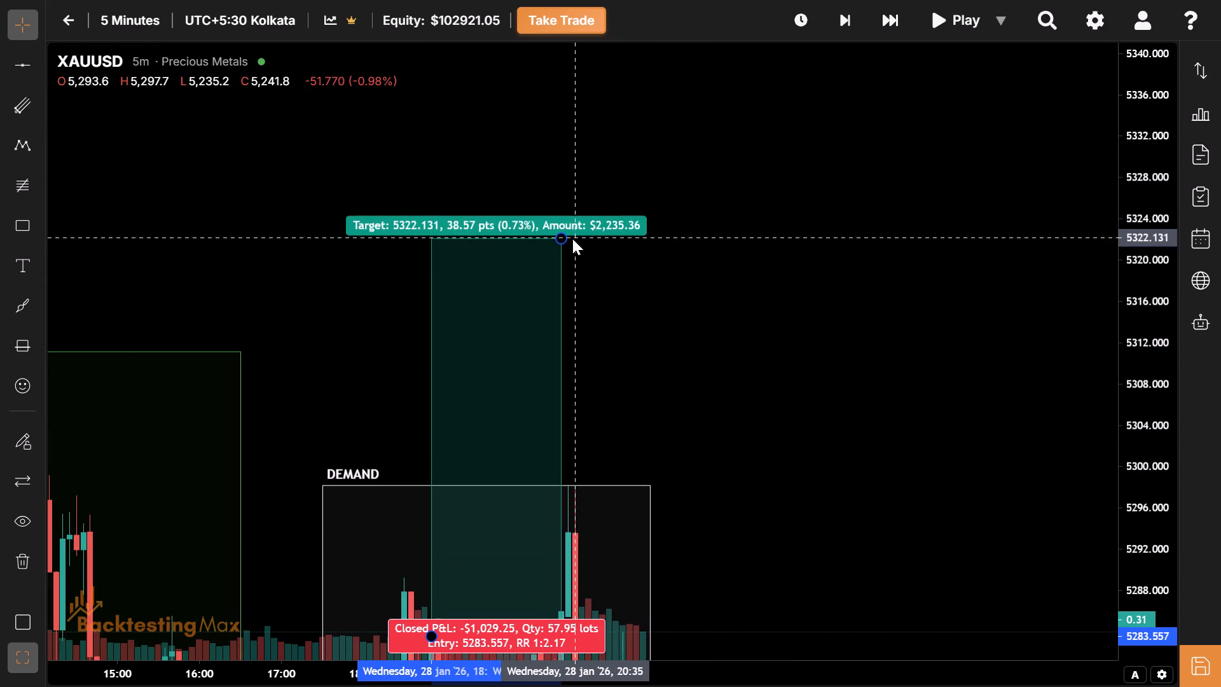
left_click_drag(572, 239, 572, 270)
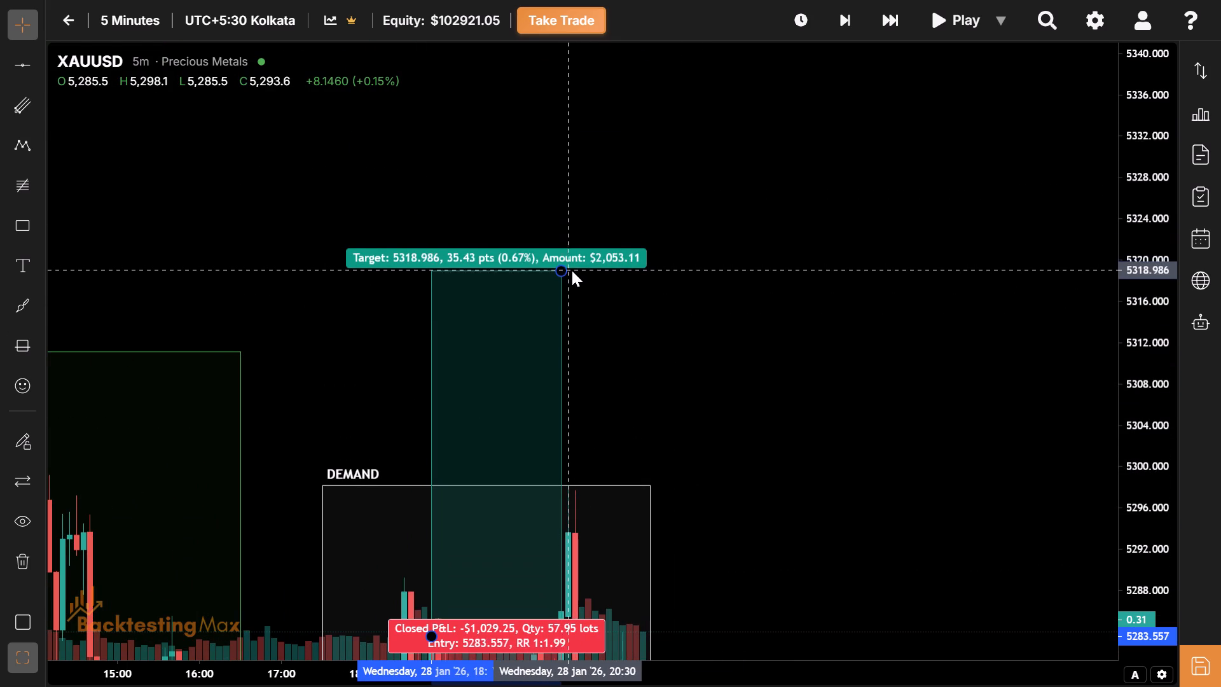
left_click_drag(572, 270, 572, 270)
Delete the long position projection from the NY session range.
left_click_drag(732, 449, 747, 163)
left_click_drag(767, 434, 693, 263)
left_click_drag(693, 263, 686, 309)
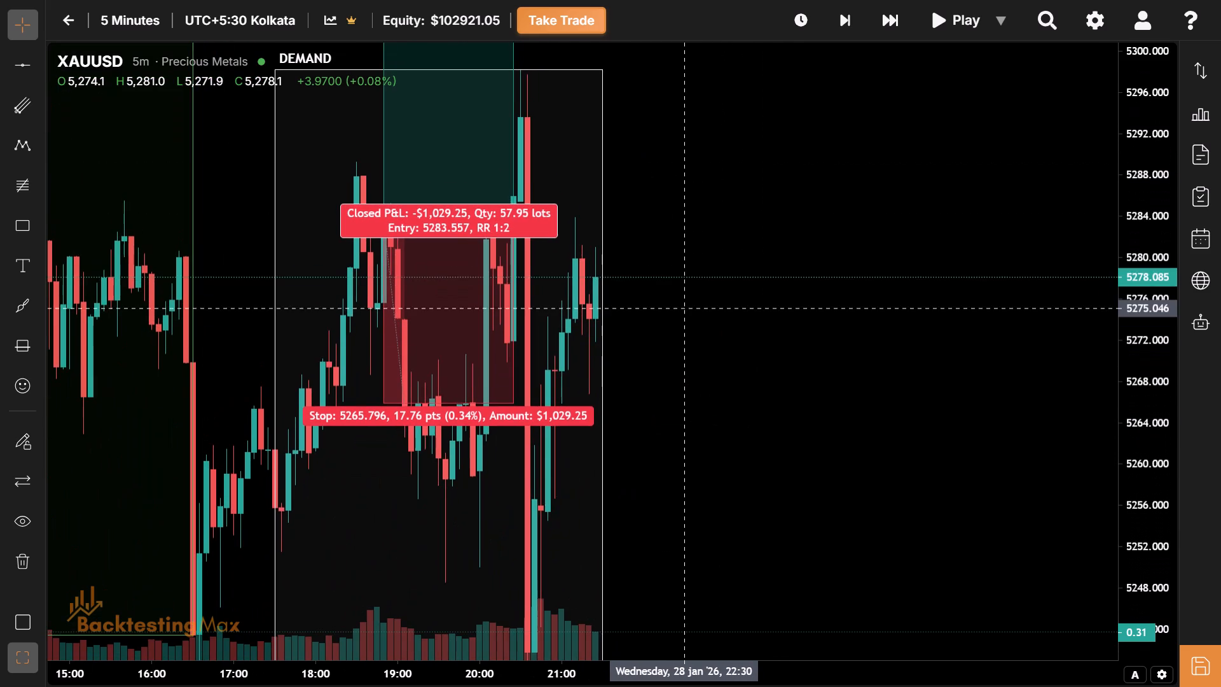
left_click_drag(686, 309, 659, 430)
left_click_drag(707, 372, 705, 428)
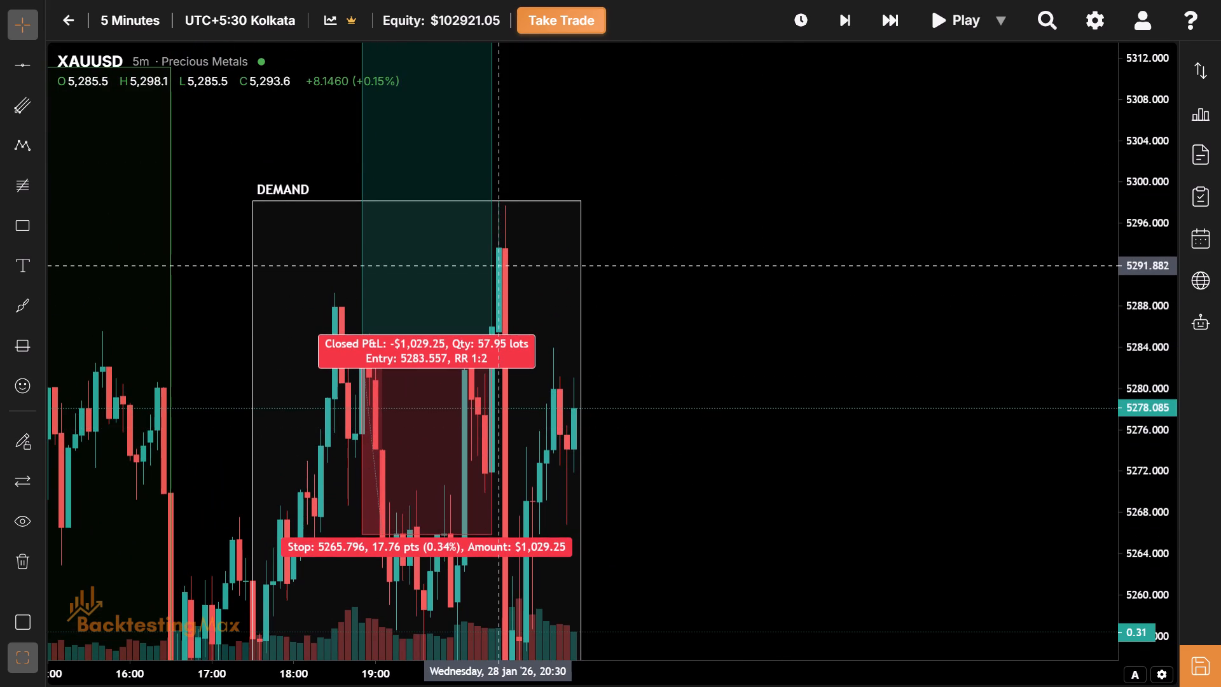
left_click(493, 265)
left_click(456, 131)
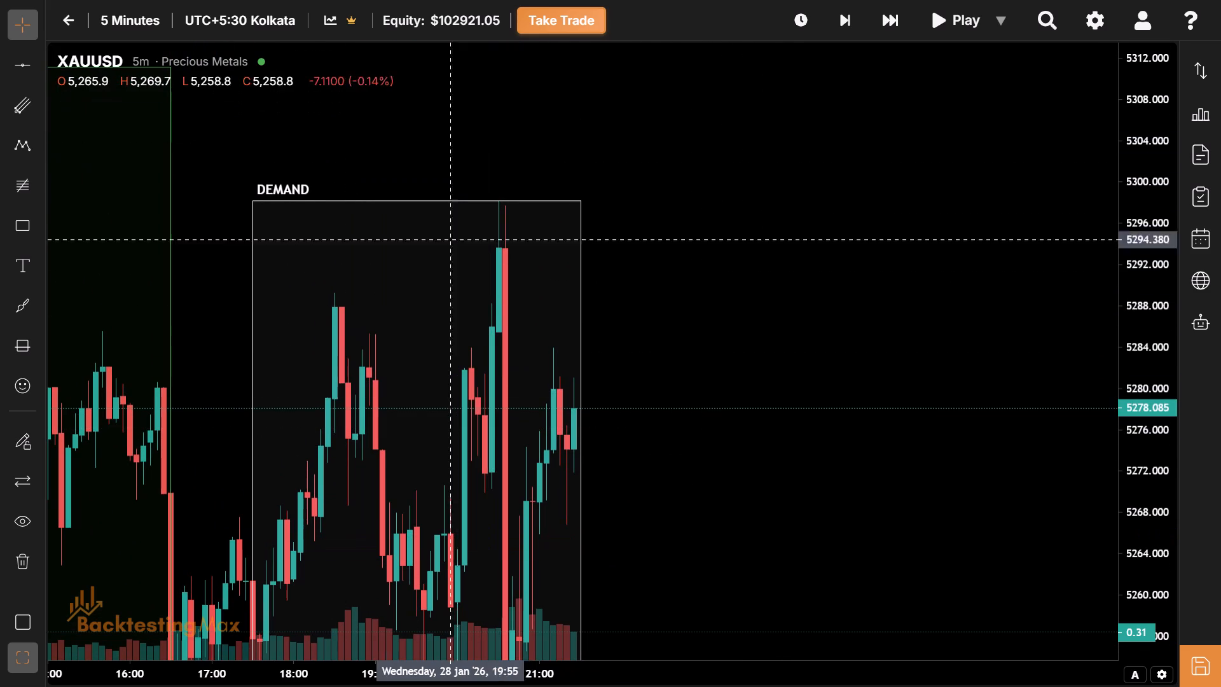
Advance the replay five bars to 21:50, past the end of the NY session range.
left_click_drag(460, 415, 621, 184)
left_click_drag(873, 335, 646, 356)
left_click_drag(494, 281, 415, 233)
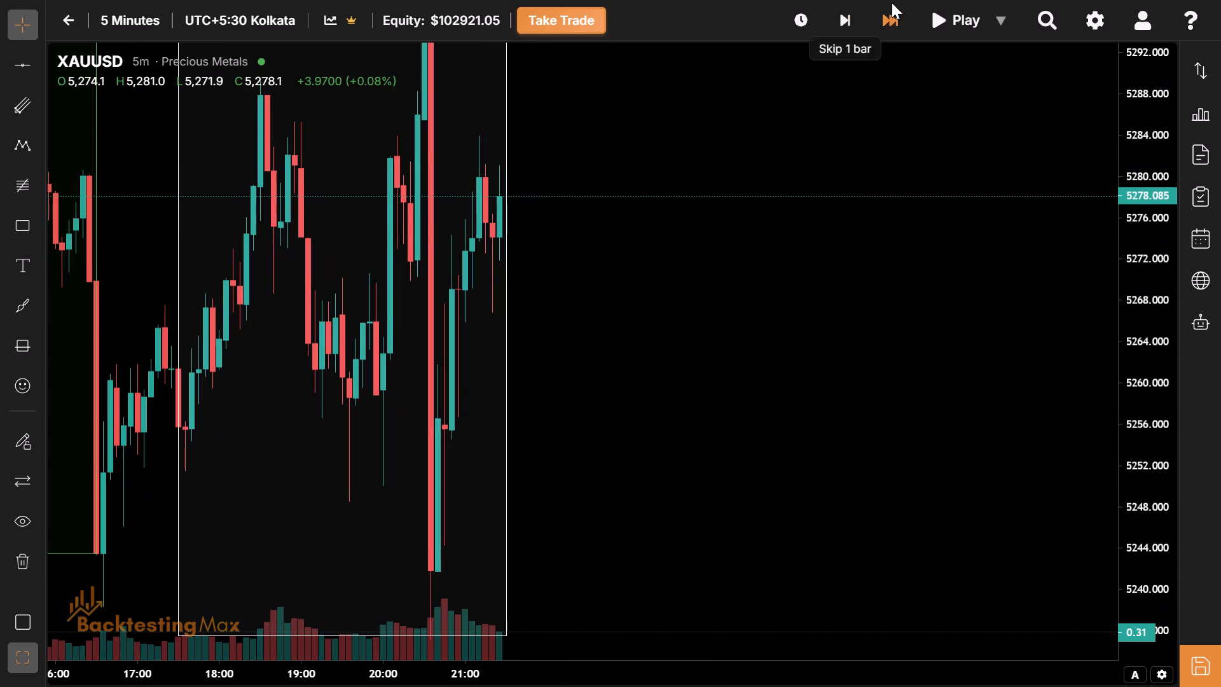
left_click_drag(894, 3, 894, 16)
left_click(894, 16)
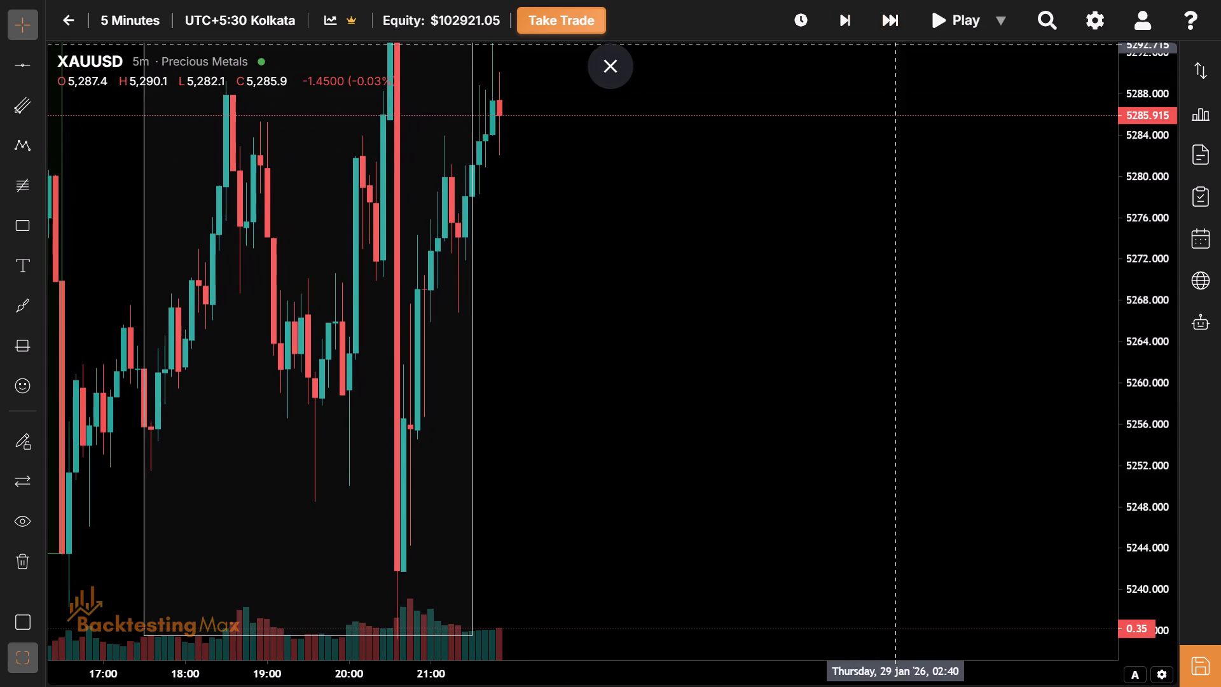
left_click(895, 48)
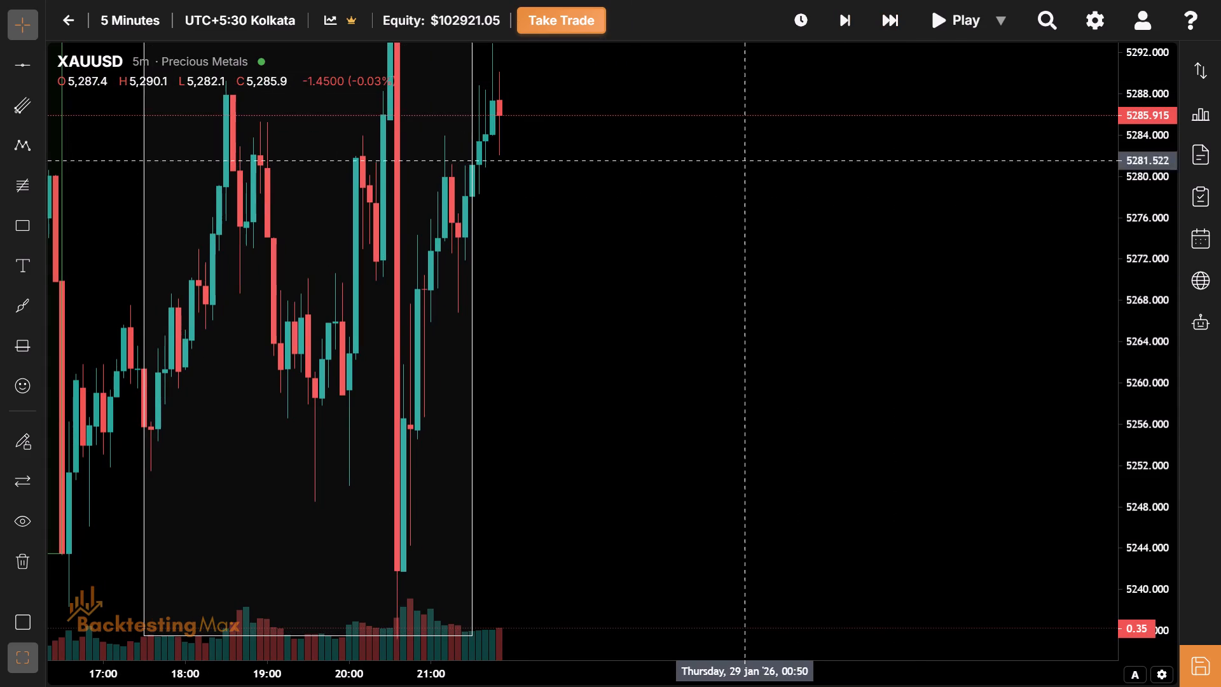
Save the backtest by updating the XAUUSD NY SESSION STRATEGY session without finishing it, and leave full-screen view.
left_click_drag(691, 205, 750, 384)
key("ctrl+s")
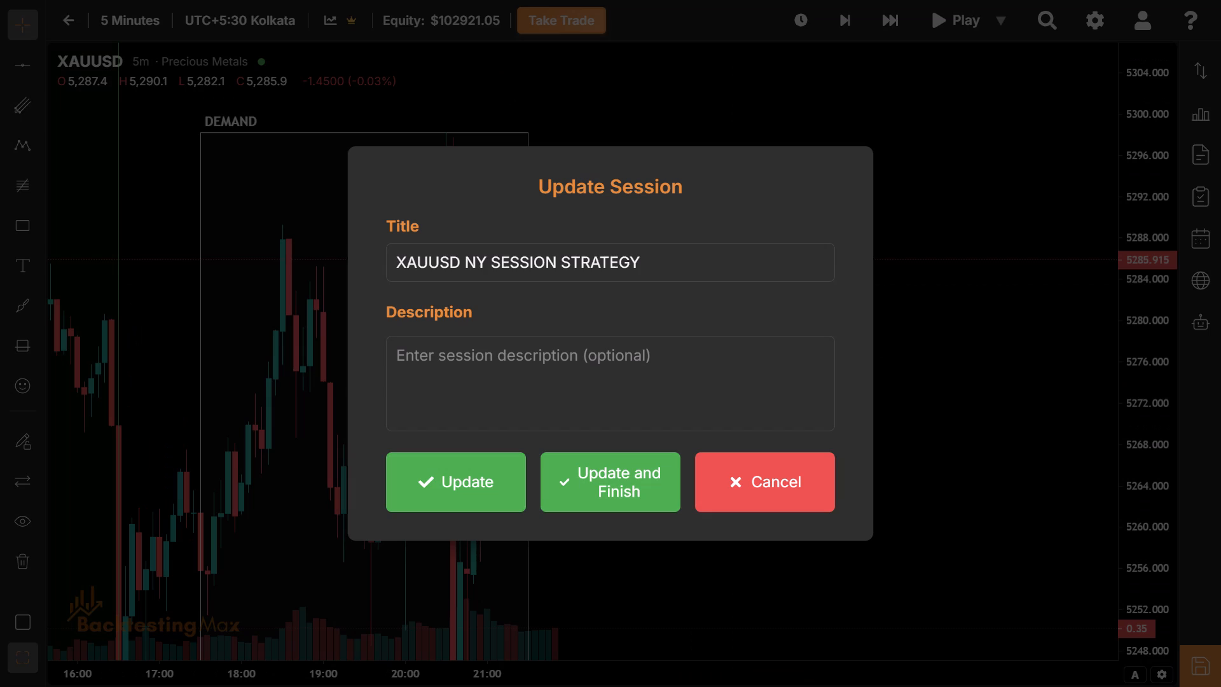
left_click(428, 480)
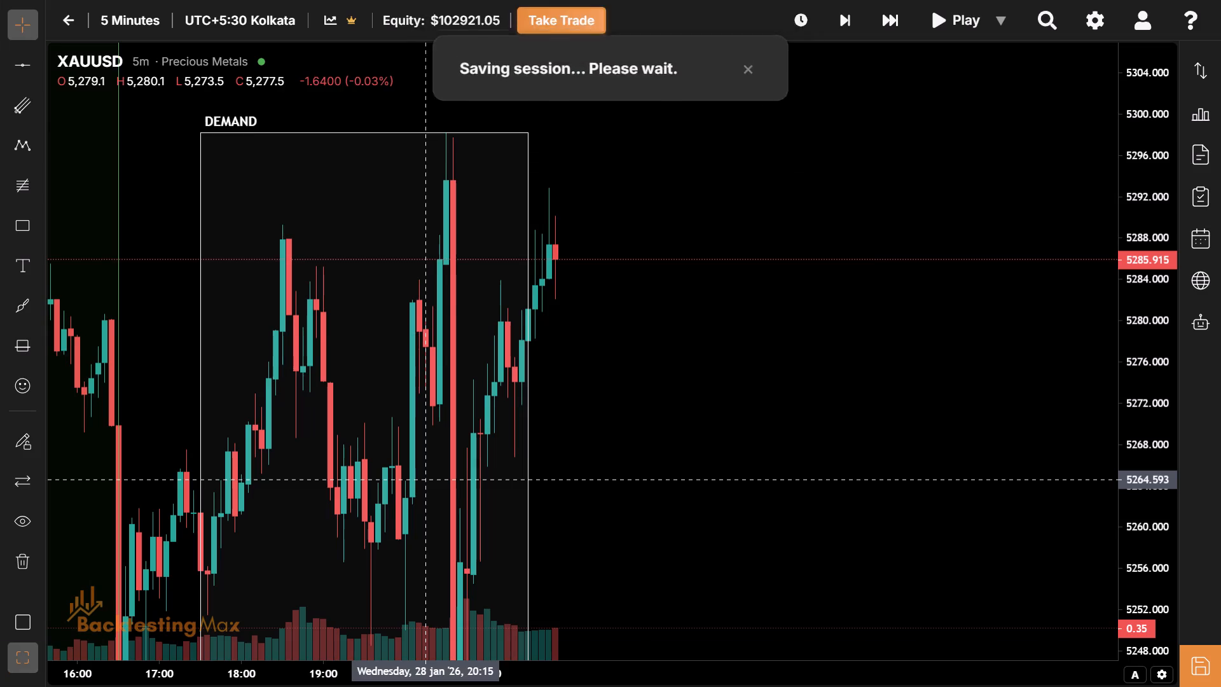
key("Escape")
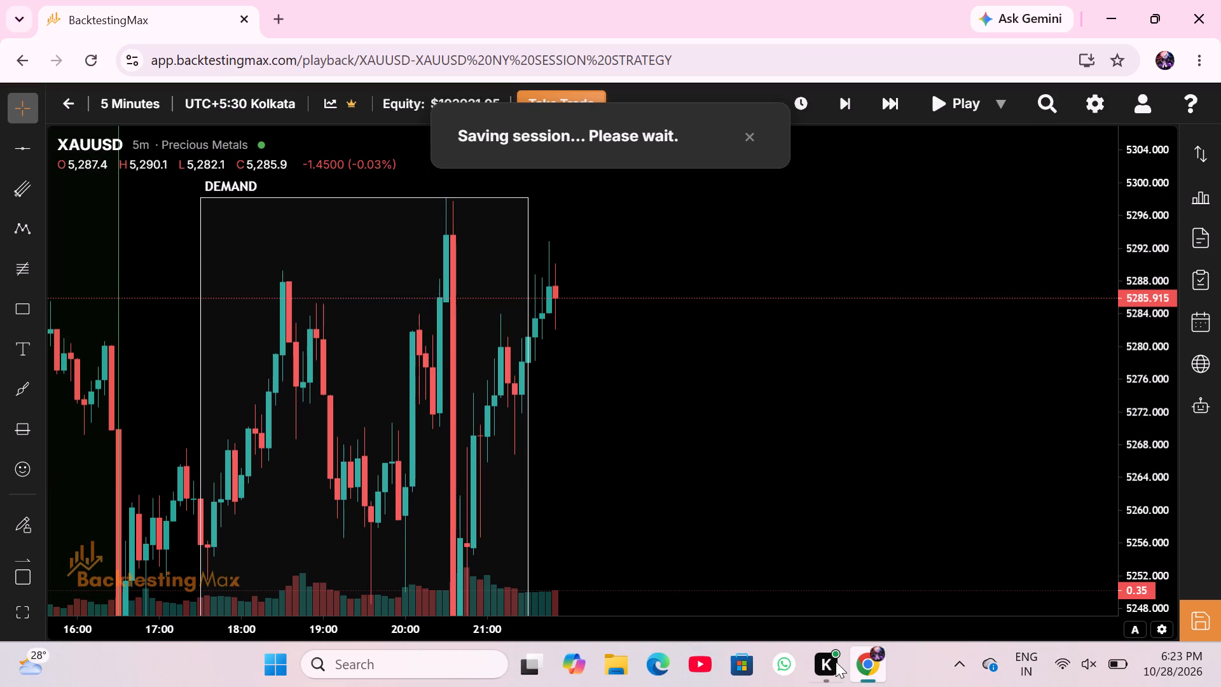
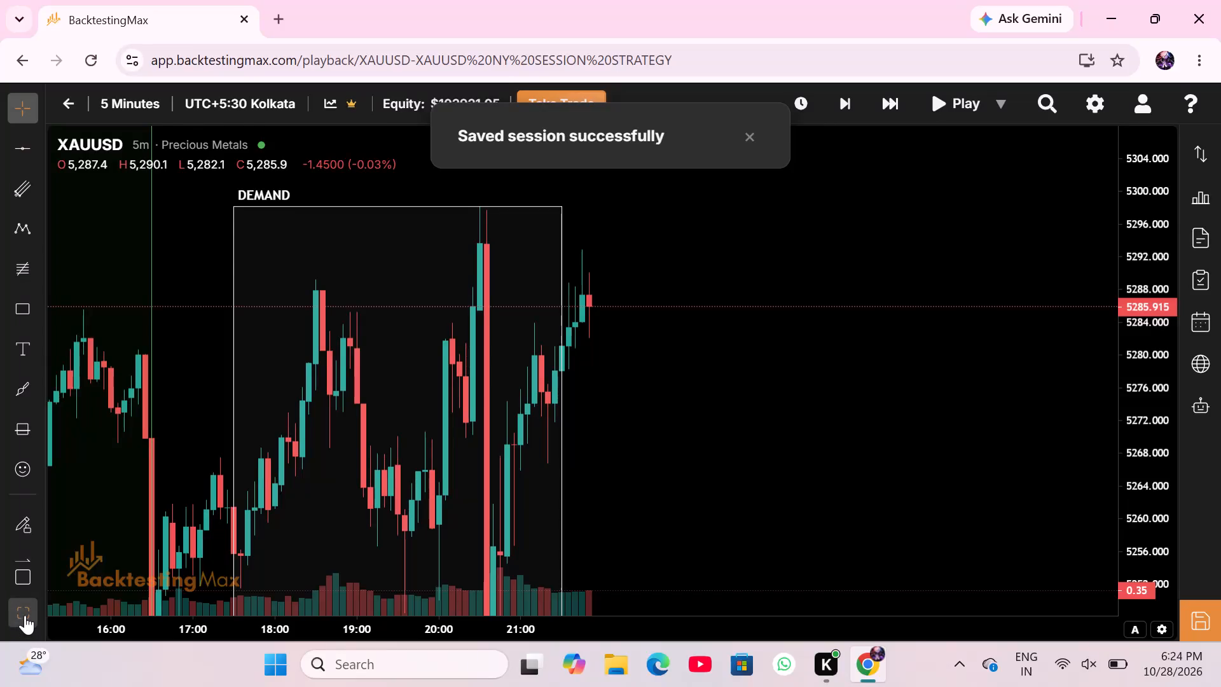
Advance the replay past the NY session range to 01:50 on 29 January.
left_click_drag(893, 337, 1030, 356)
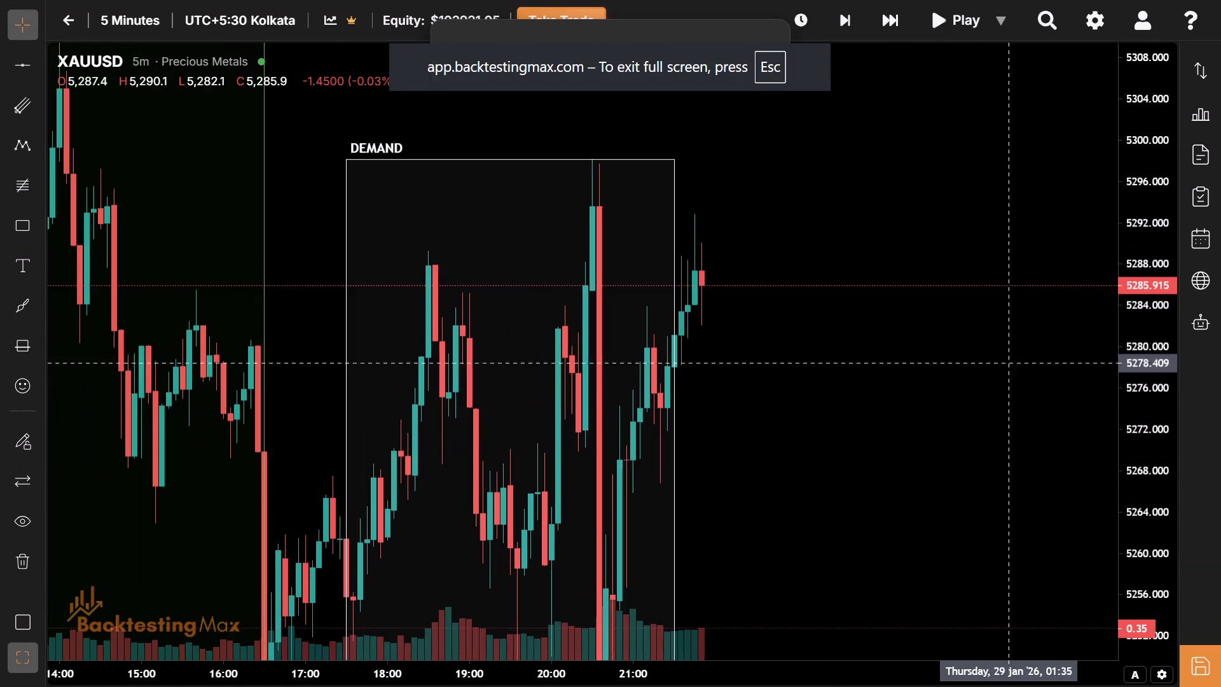
left_click_drag(804, 389, 664, 340)
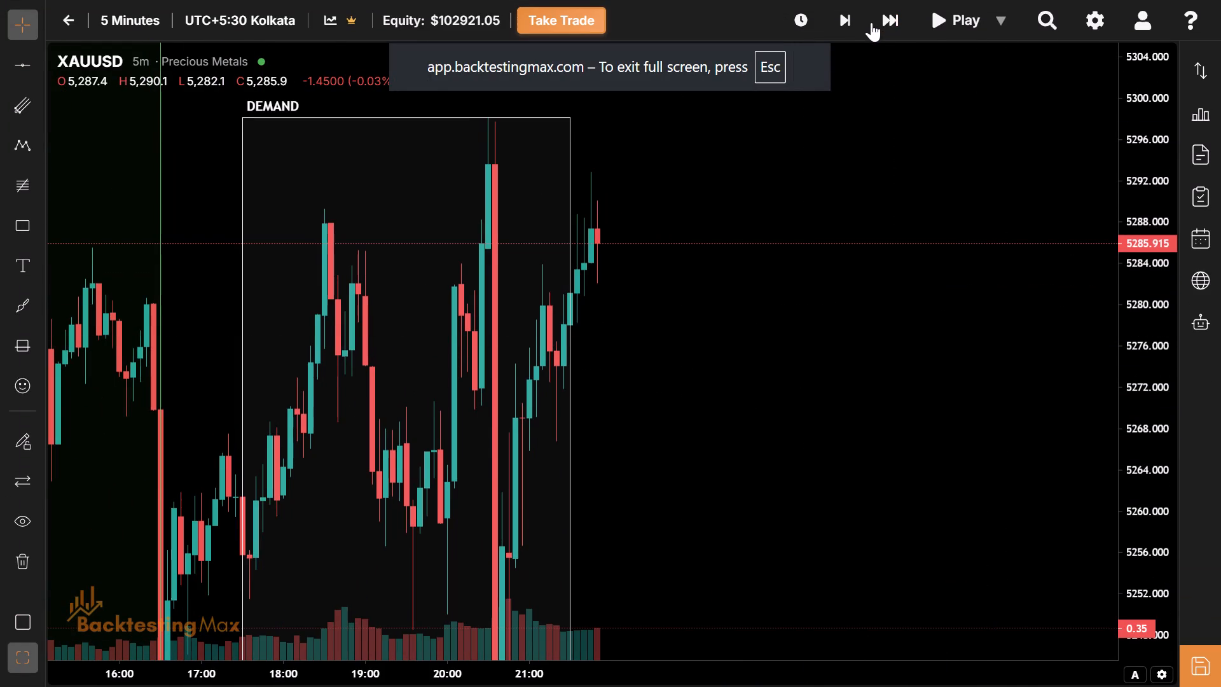
triple_click(878, 24)
triple_click(878, 24)
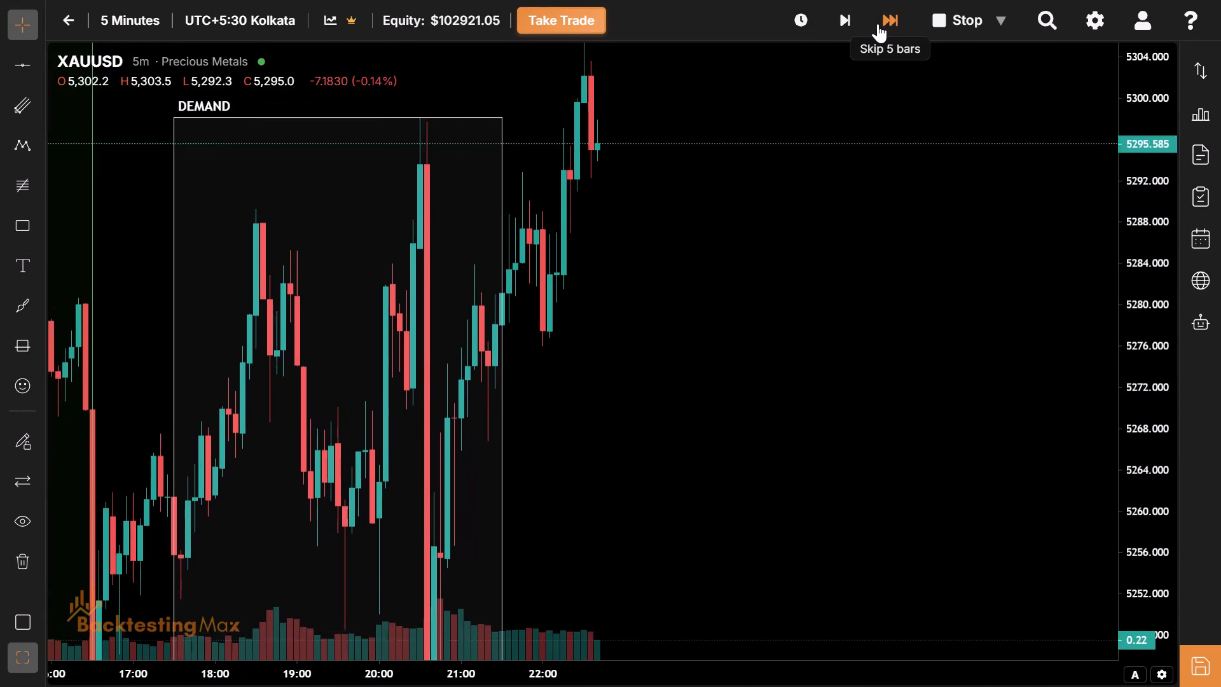
triple_click(878, 24)
triple_click(878, 24)
triple_click(878, 24)
left_click_drag(678, 204, 497, 419)
left_click_drag(497, 419, 406, 349)
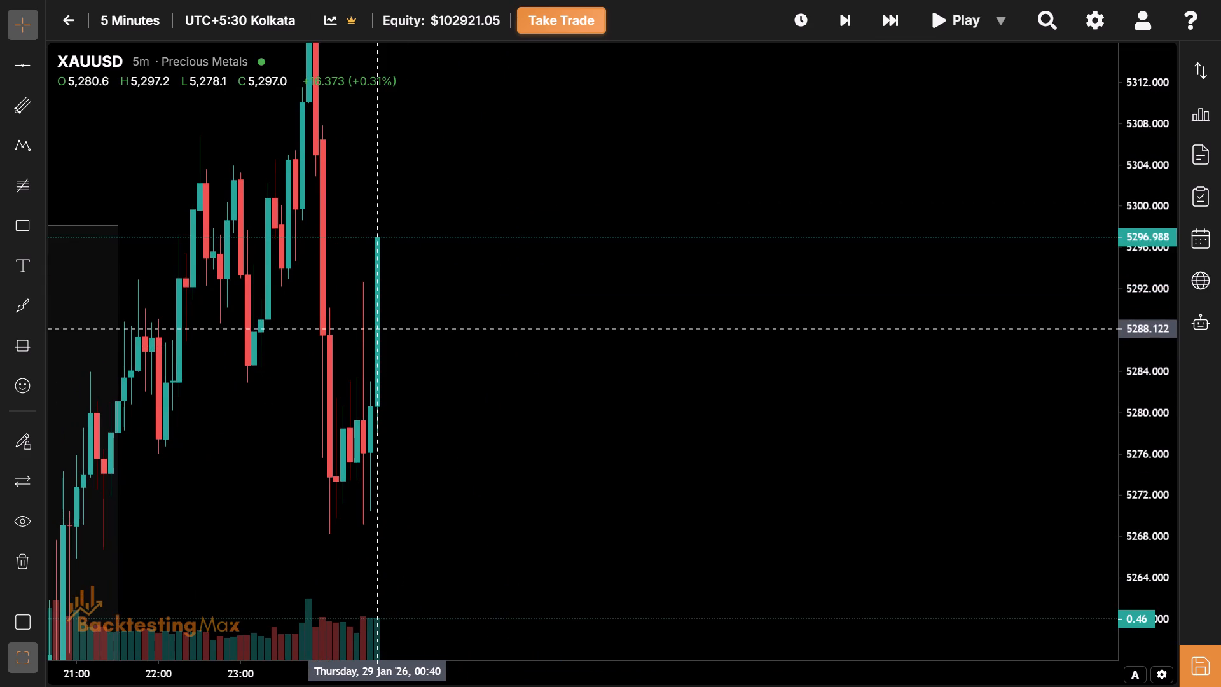
left_click_drag(378, 328, 308, 272)
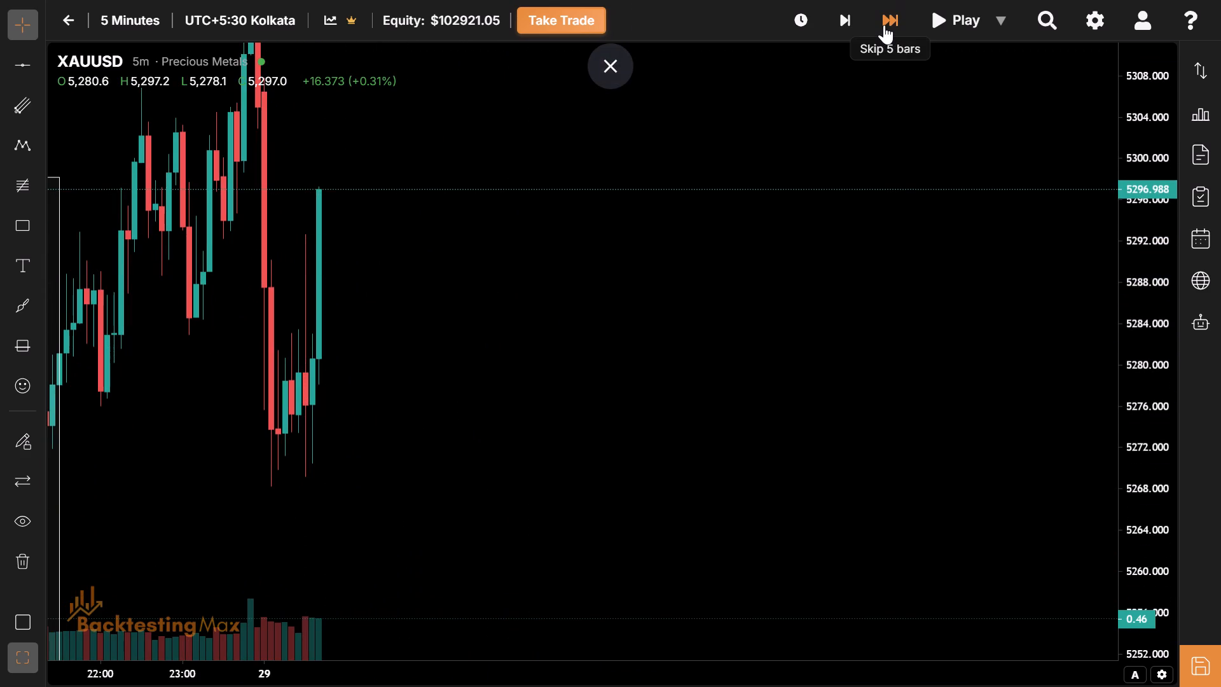
left_click(884, 25)
triple_click(884, 25)
left_click_drag(884, 25, 784, 49)
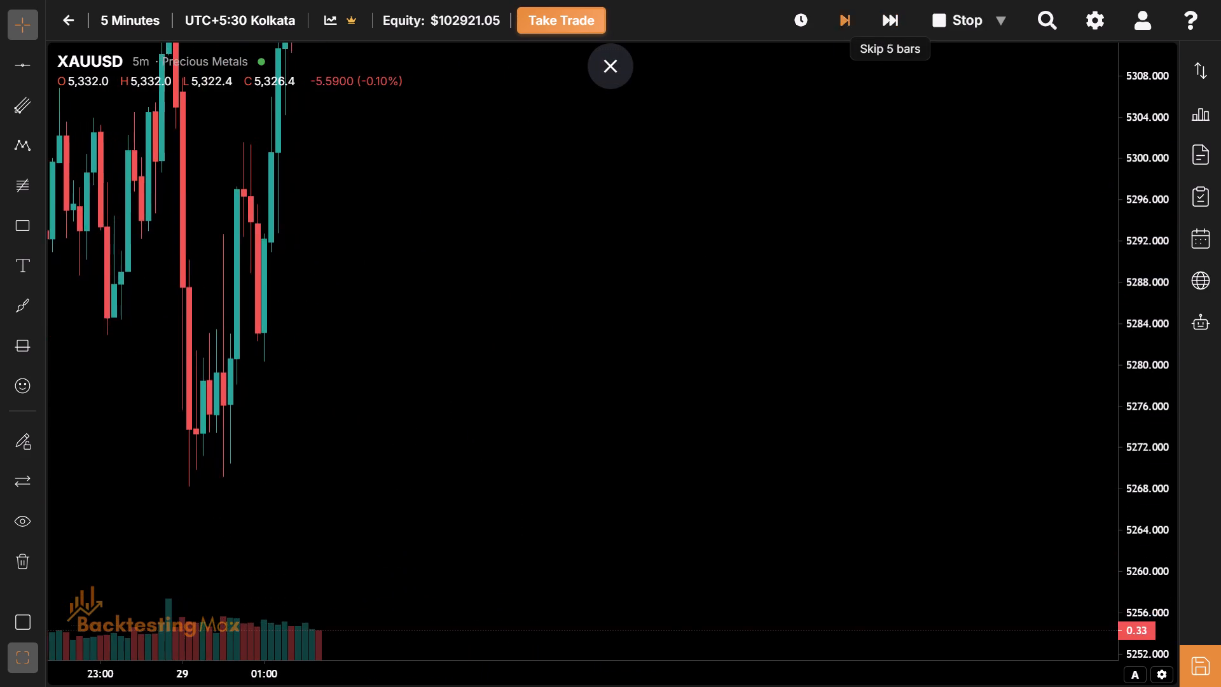
Examine the price action from the 28 January London and NY session ranges up to the latest 01:50 bar.
left_click_drag(784, 49, 500, 156)
left_click_drag(500, 156, 618, 402)
left_click_drag(520, 250, 476, 496)
left_click_drag(525, 298, 615, 401)
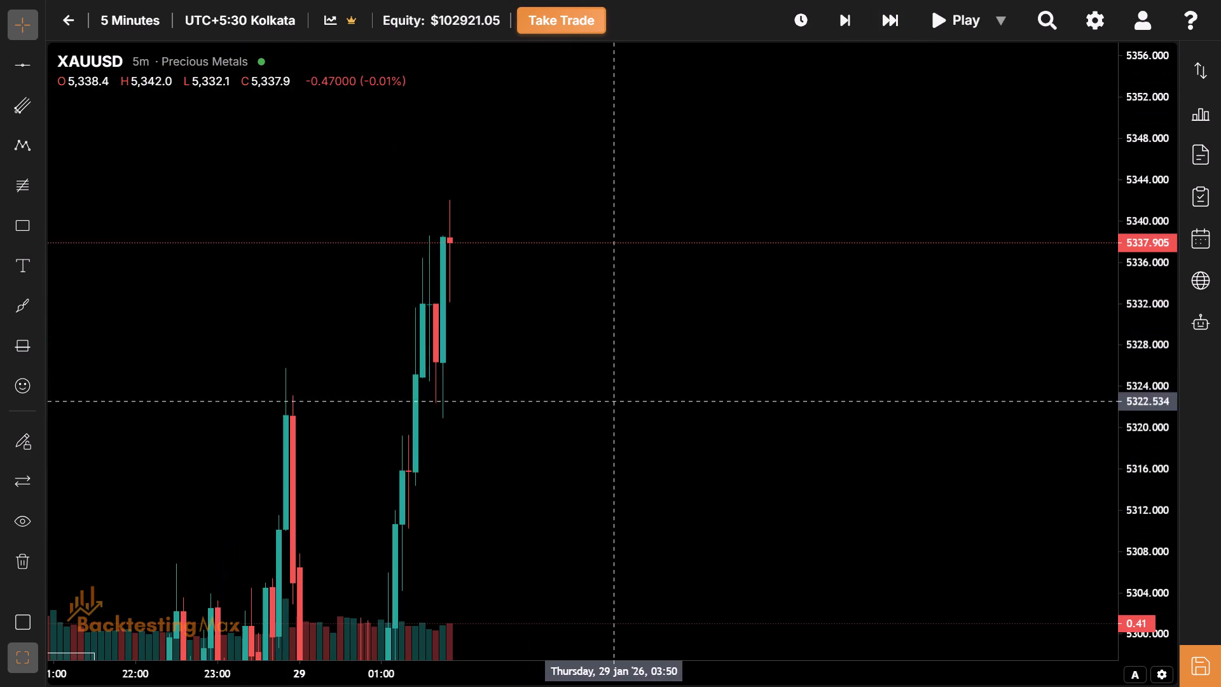
left_click_drag(458, 461, 864, 117)
left_click_drag(721, 399, 910, 72)
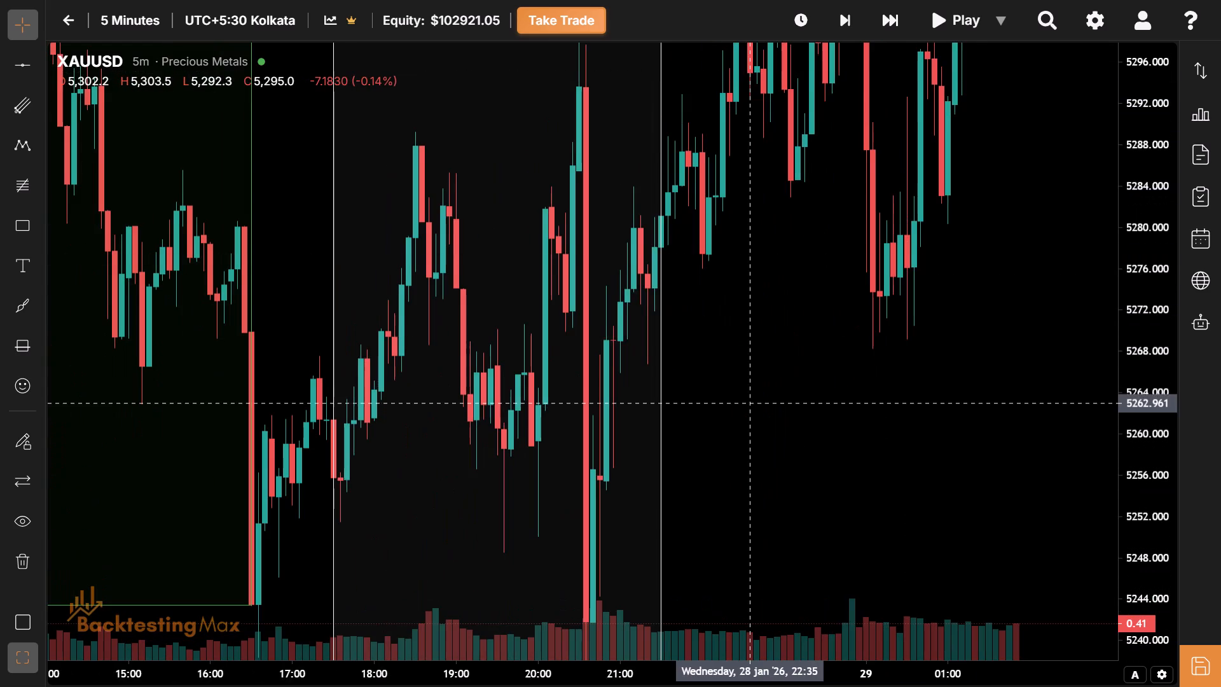
left_click_drag(749, 403, 770, 380)
left_click_drag(770, 380, 729, 408)
left_click_drag(729, 408, 736, 270)
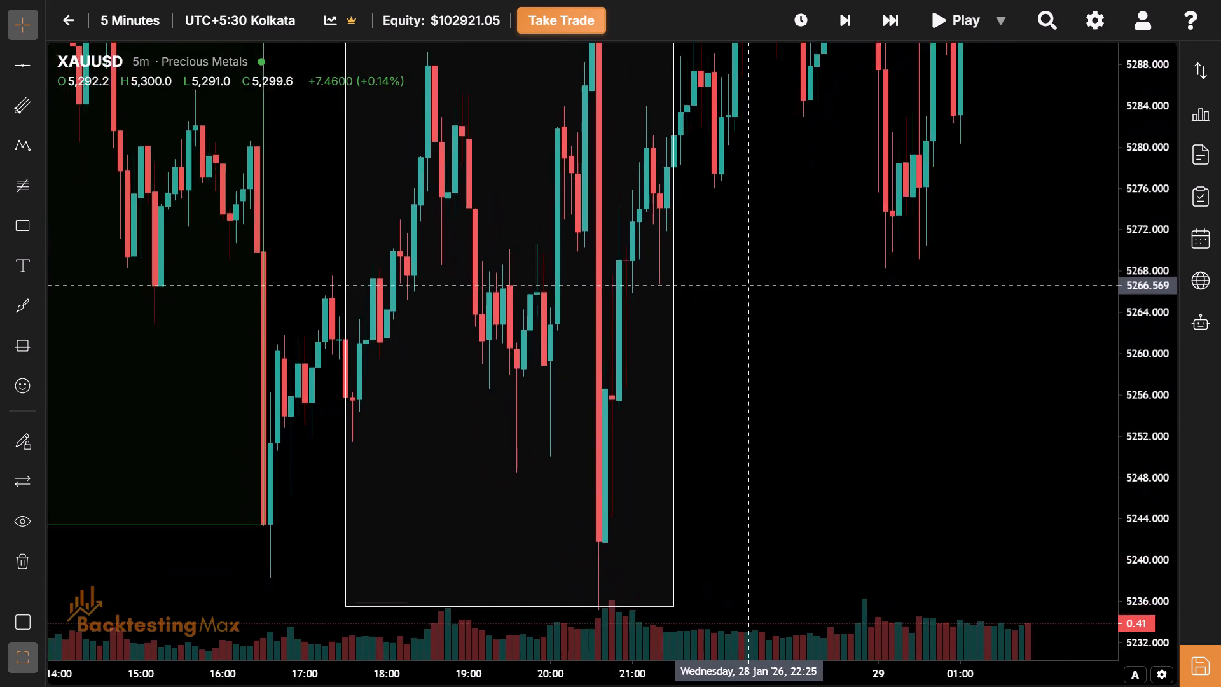
left_click_drag(736, 270, 724, 253)
left_click_drag(843, 276, 783, 388)
left_click(878, 220)
left_click_drag(878, 220, 850, 270)
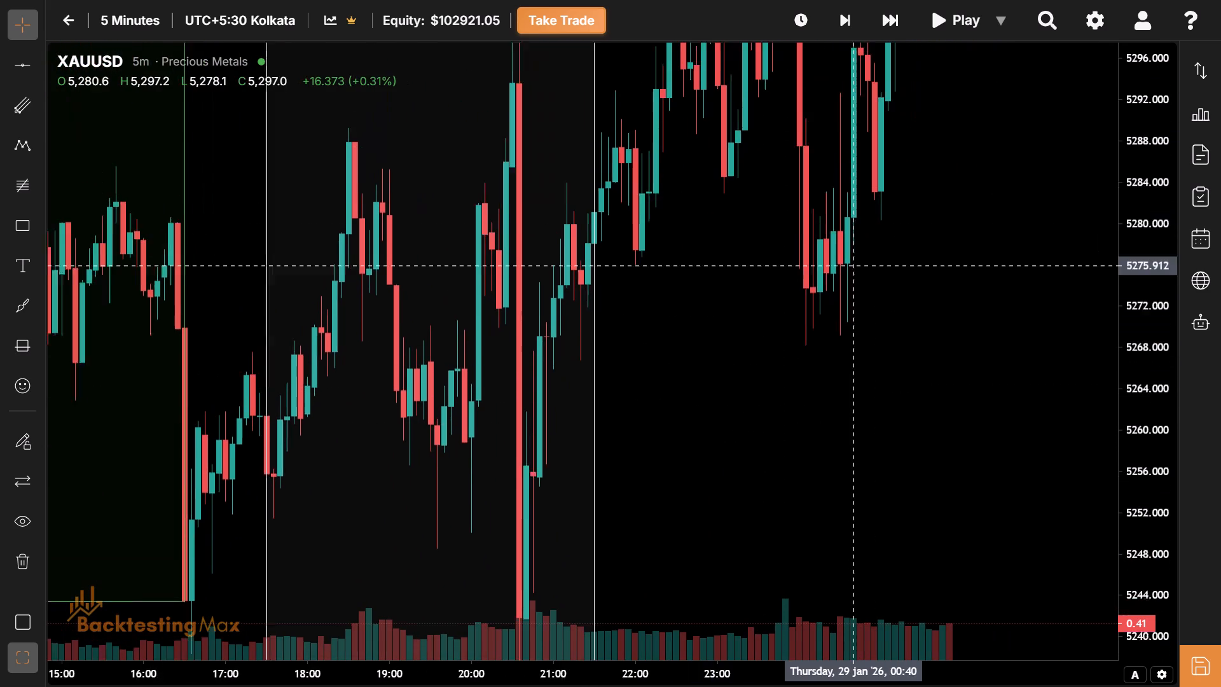
left_click_drag(850, 270, 827, 401)
left_click_drag(727, 472, 661, 576)
left_click_drag(846, 186, 607, 569)
left_click_drag(750, 348, 624, 411)
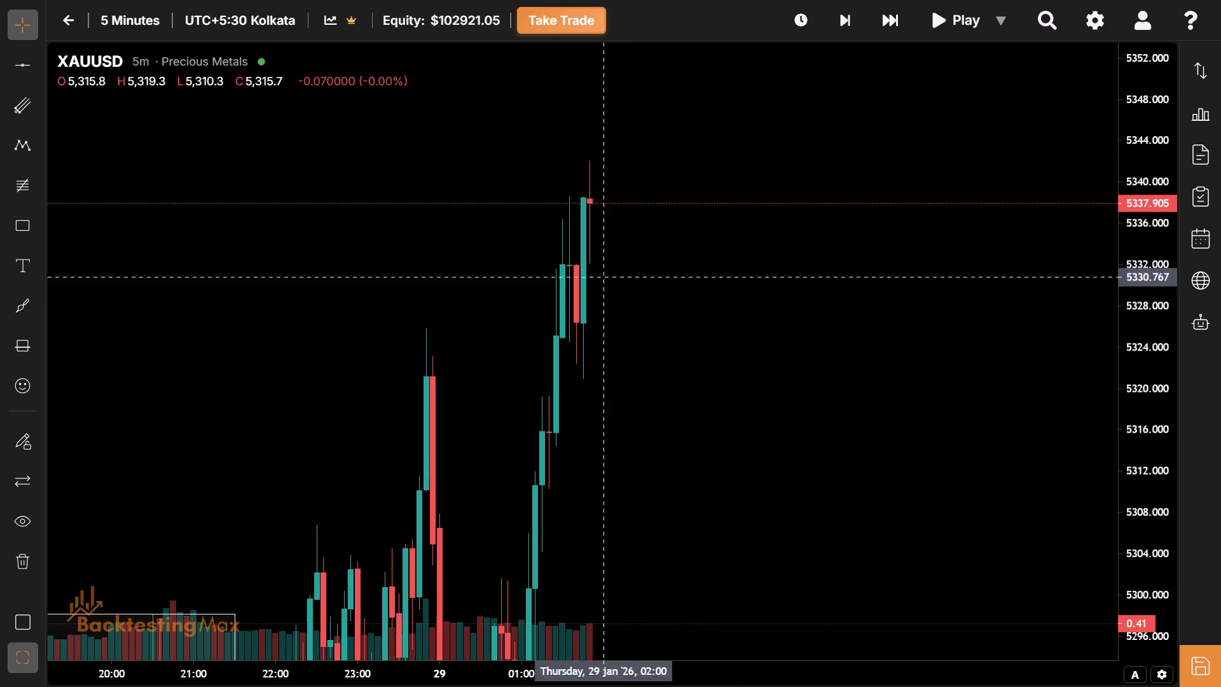
Advance the replay to 06:25 on 29 January, past the 05:30 Asian session start.
left_click(902, 14)
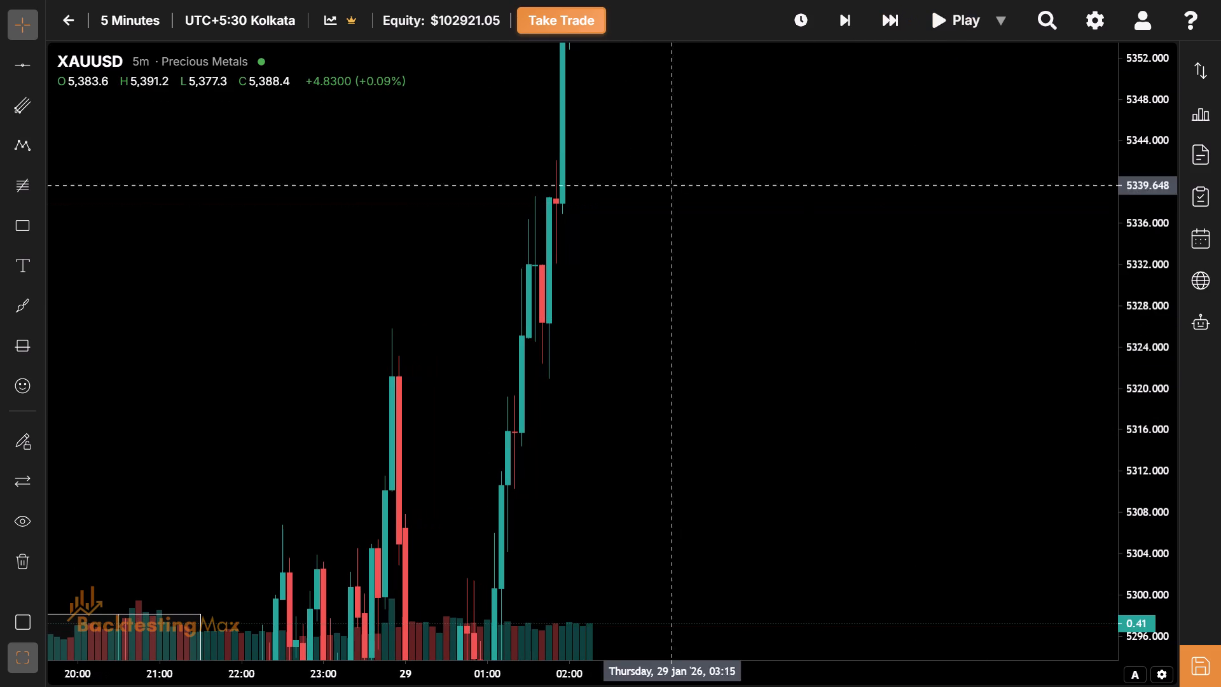
left_click_drag(654, 193, 553, 504)
left_click_drag(634, 325, 496, 686)
left_click_drag(610, 363, 551, 442)
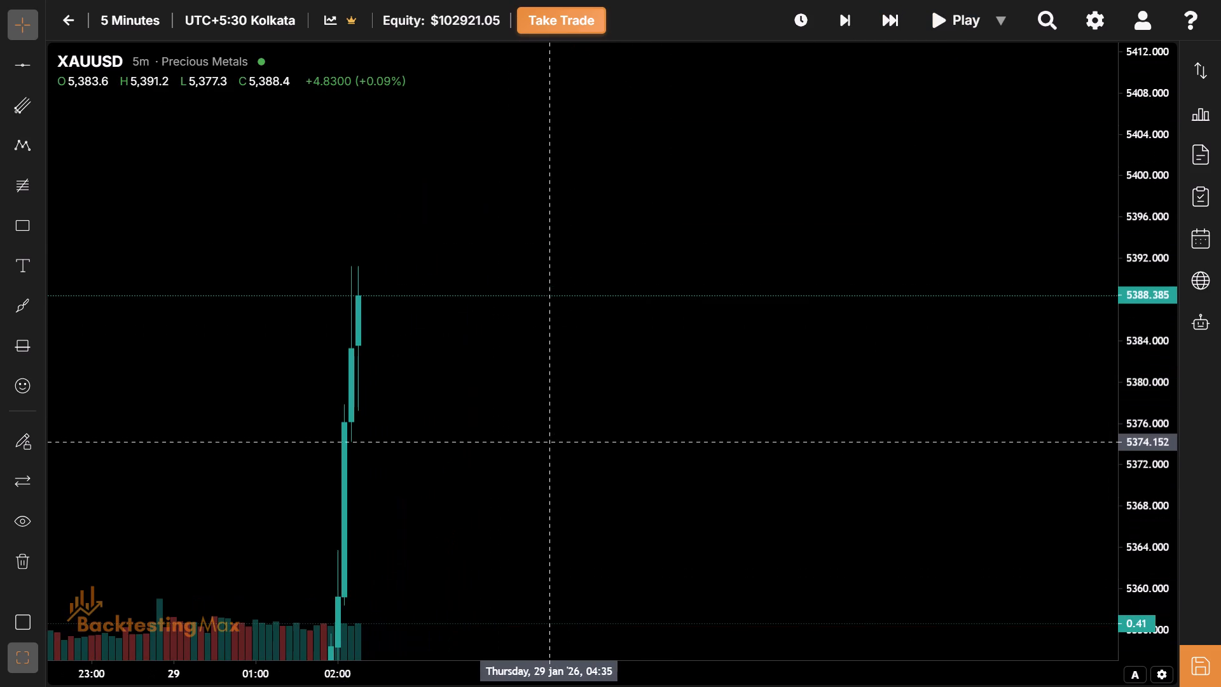
left_click(882, 29)
triple_click(882, 29)
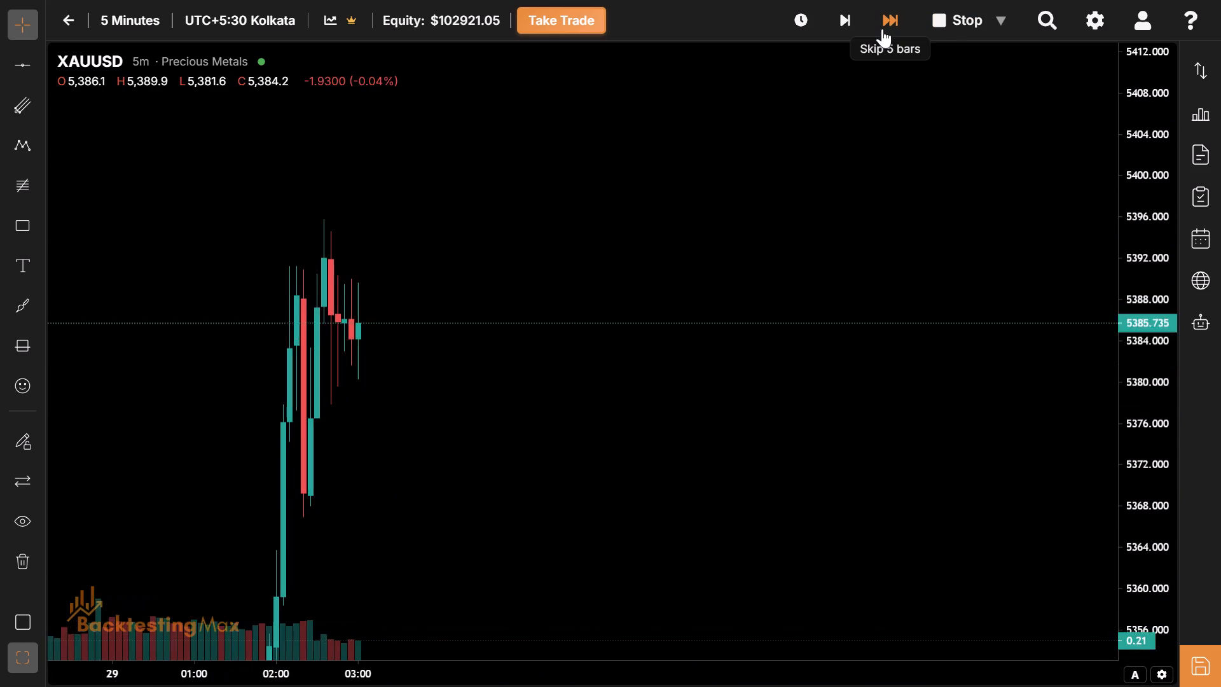
left_click(882, 29)
left_click_drag(882, 29, 888, 11)
triple_click(888, 11)
triple_click(888, 11)
left_click(888, 11)
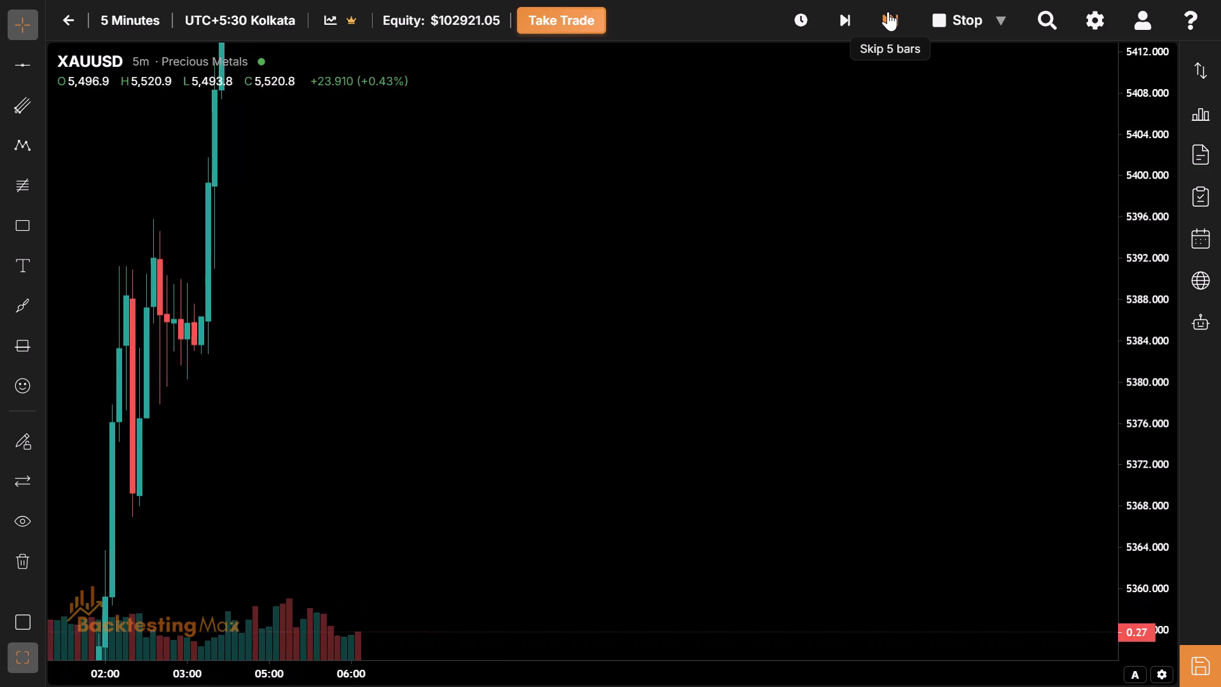
Draw a rectangle zone from 05:30 to 11:30 on 29 January, between about 5512.9 and 5482.4.
left_click_drag(373, 347, 429, 507)
left_click_drag(418, 125, 476, 511)
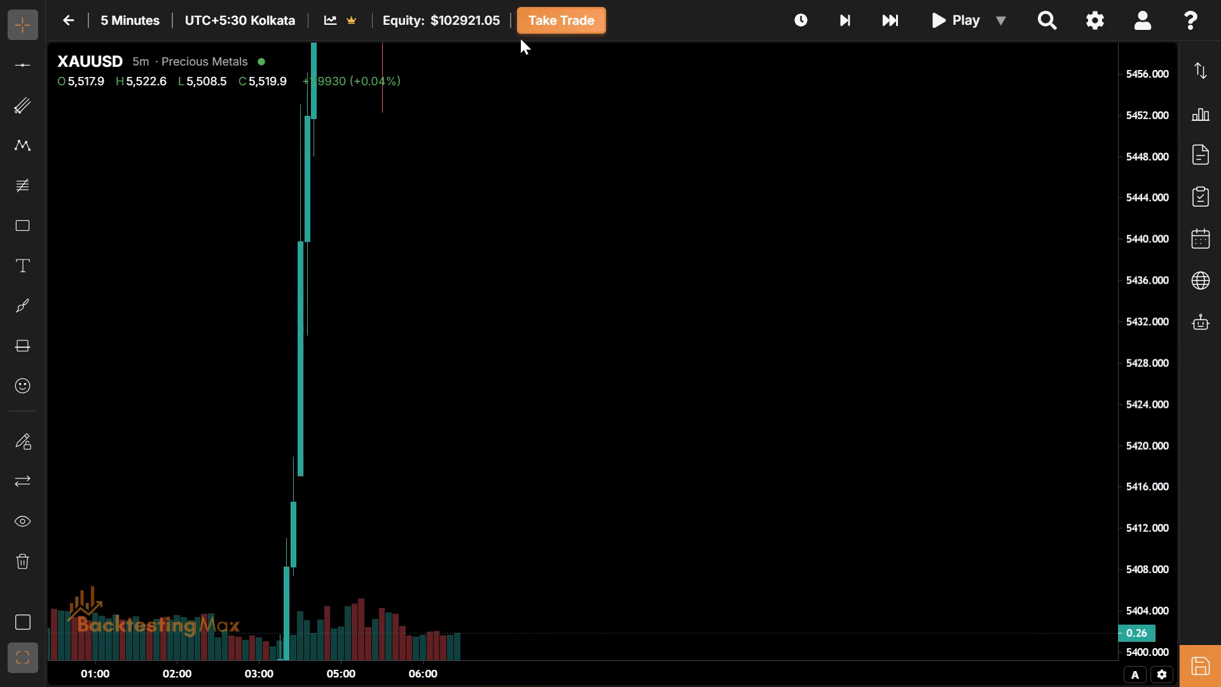
left_click_drag(473, 162, 485, 424)
left_click_drag(523, 216, 524, 570)
left_click_drag(565, 344, 516, 526)
left_click_drag(546, 288, 464, 440)
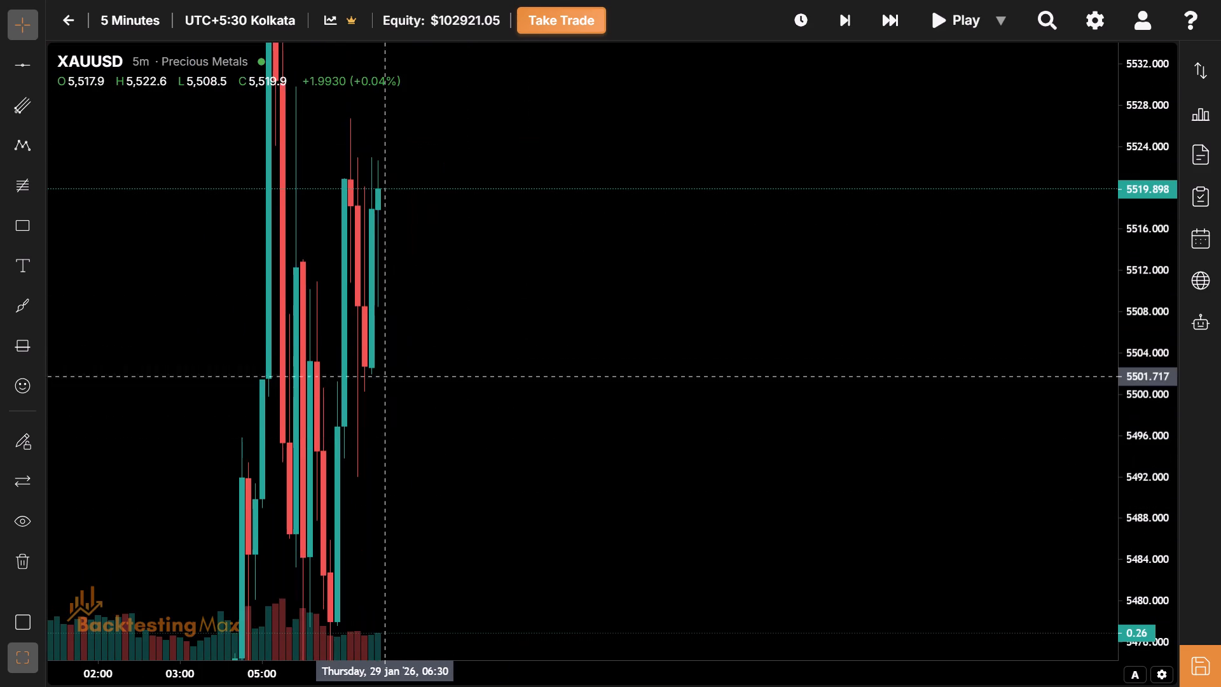
left_click_drag(296, 355, 118, 268)
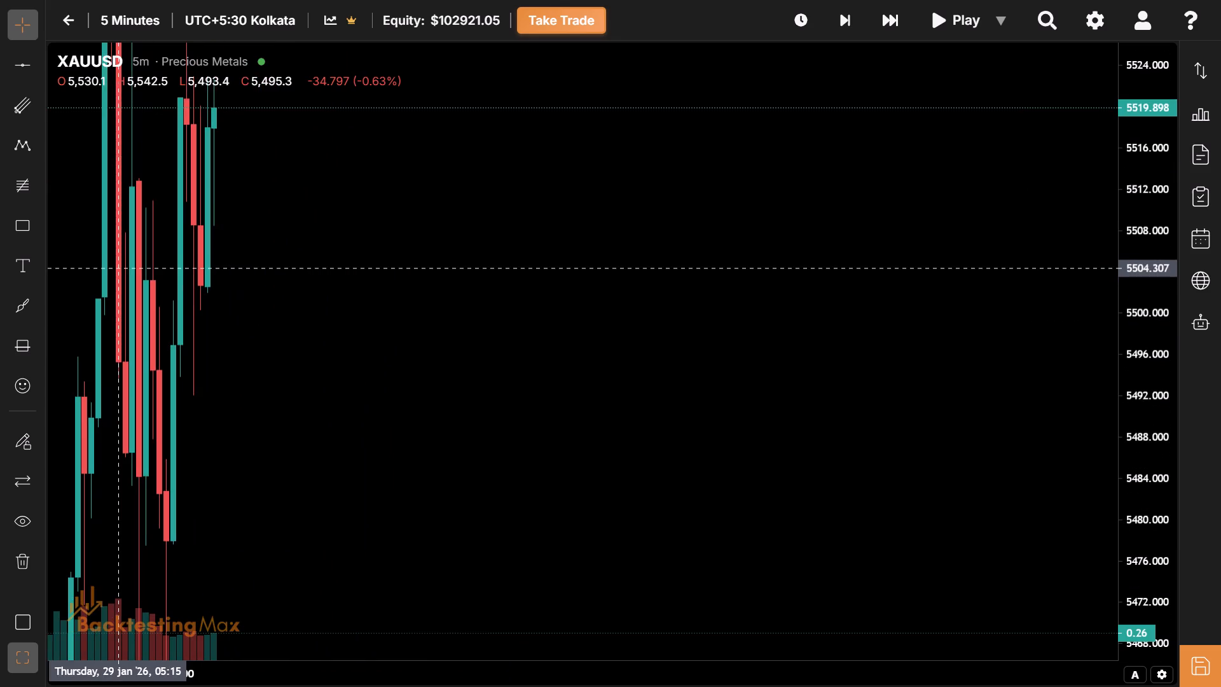
left_click_drag(1156, 80, 1156, 87)
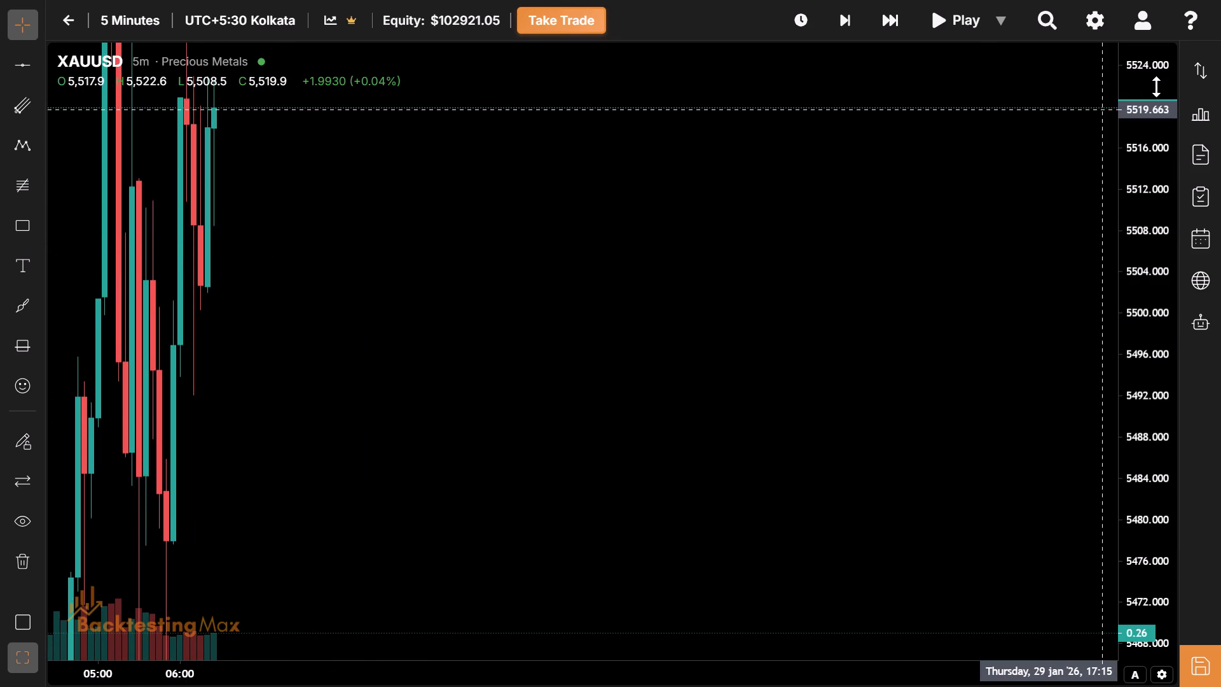
left_click_drag(1156, 87, 1166, 303)
left_click_drag(577, 300, 700, 389)
left_click_drag(1161, 110, 1162, 152)
left_click(15, 233)
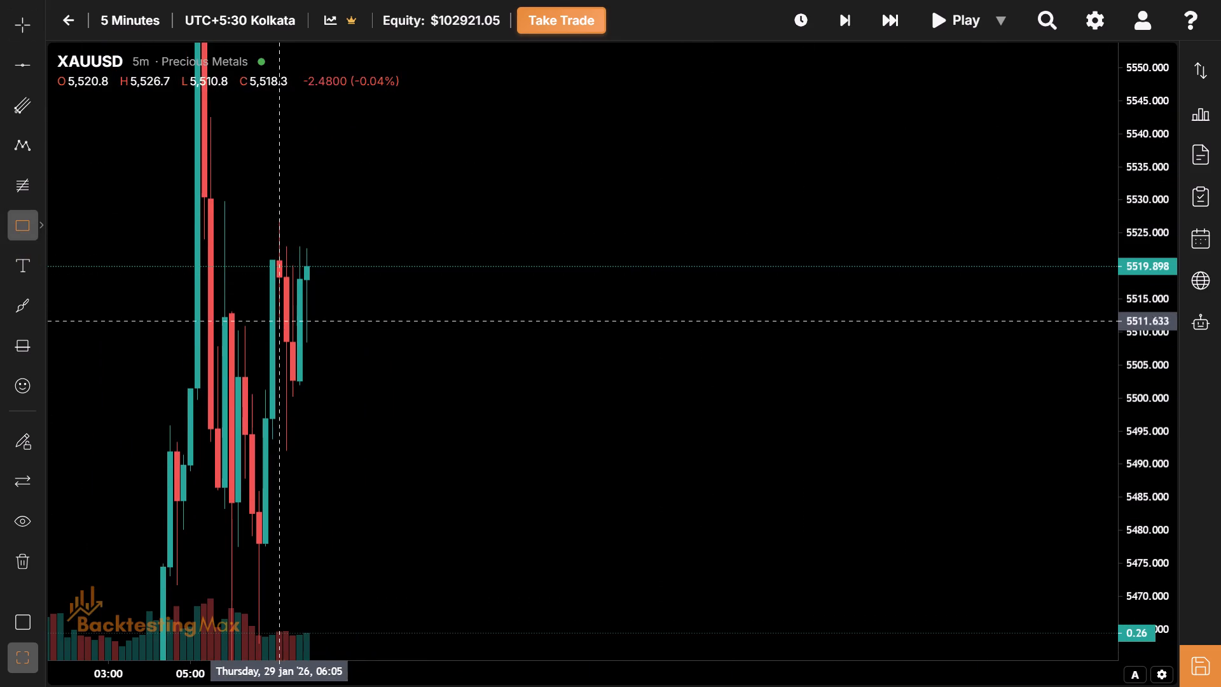
left_click(231, 312)
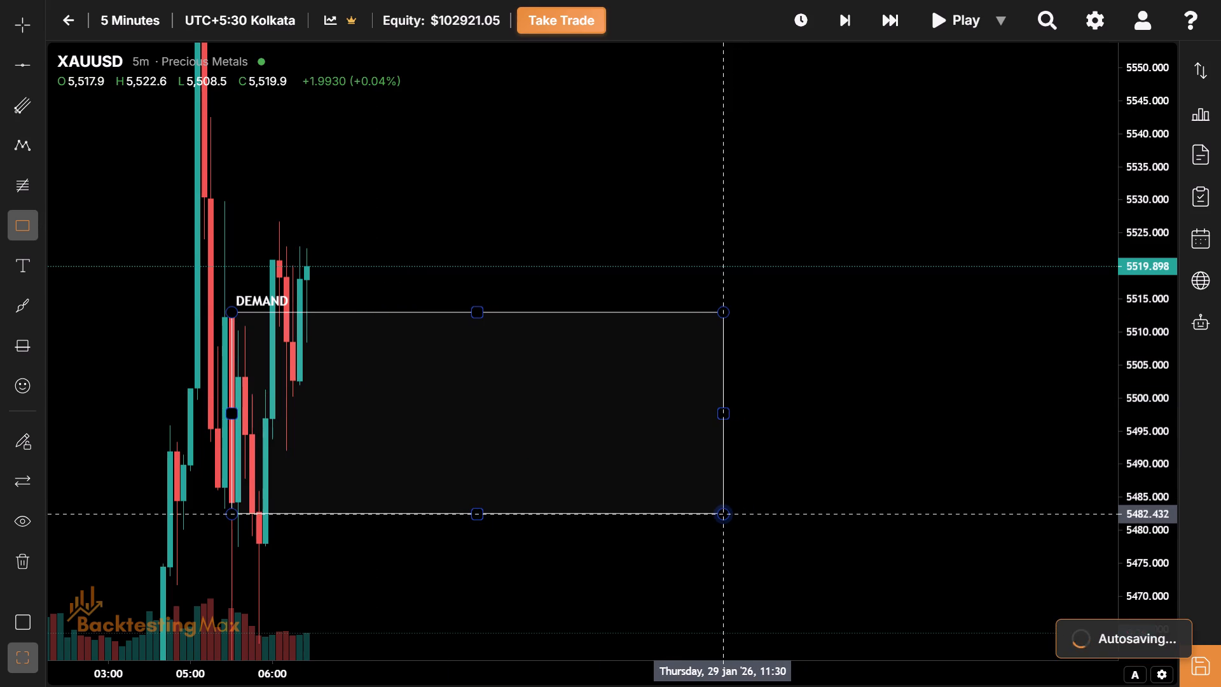
left_click(722, 514)
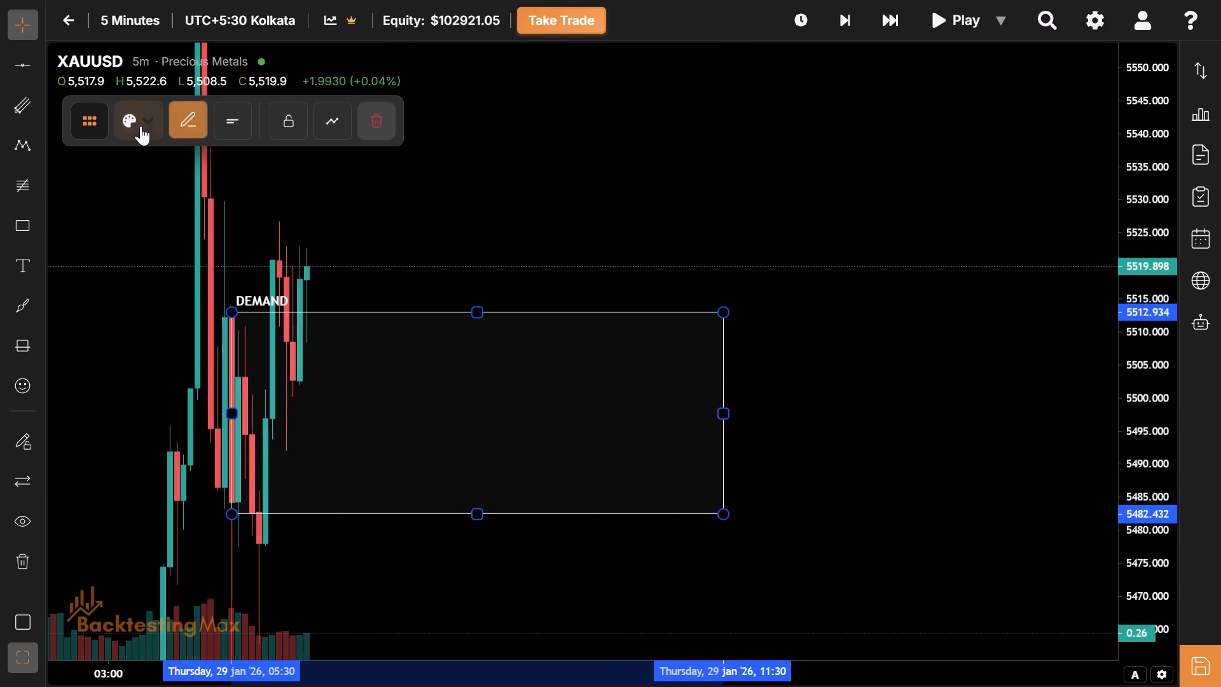
Apply the Asian Session template to the new 05:30–11:30 rectangle.
left_click(140, 126)
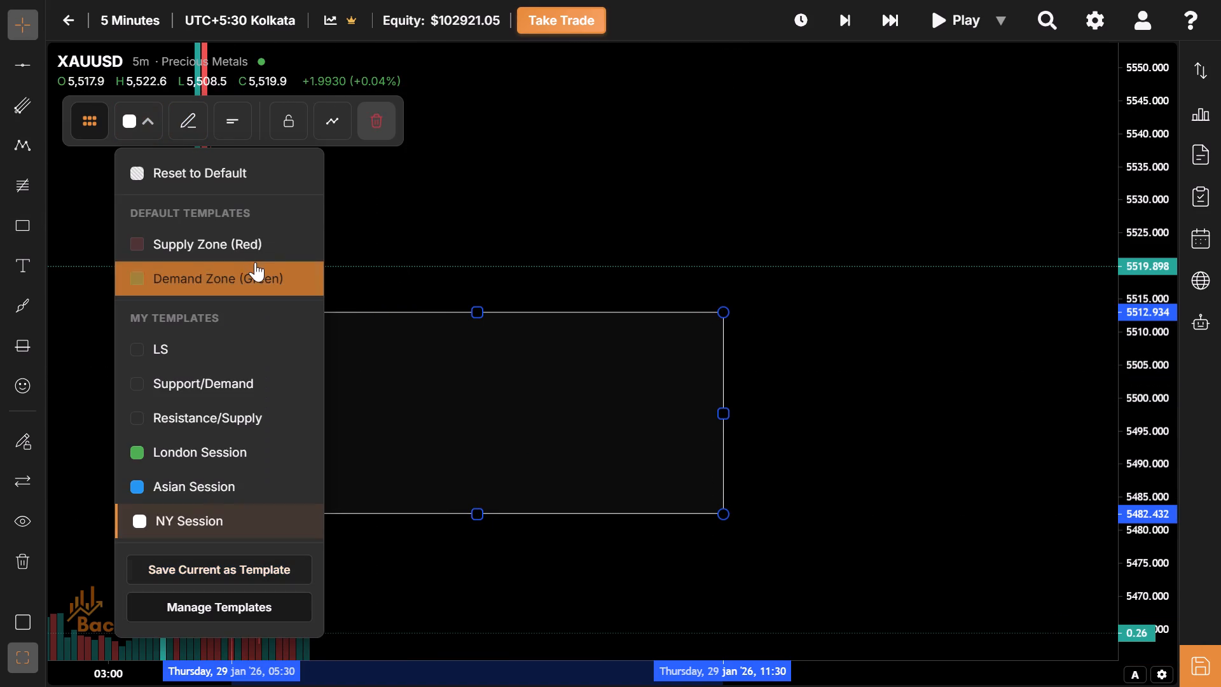
left_click(261, 470)
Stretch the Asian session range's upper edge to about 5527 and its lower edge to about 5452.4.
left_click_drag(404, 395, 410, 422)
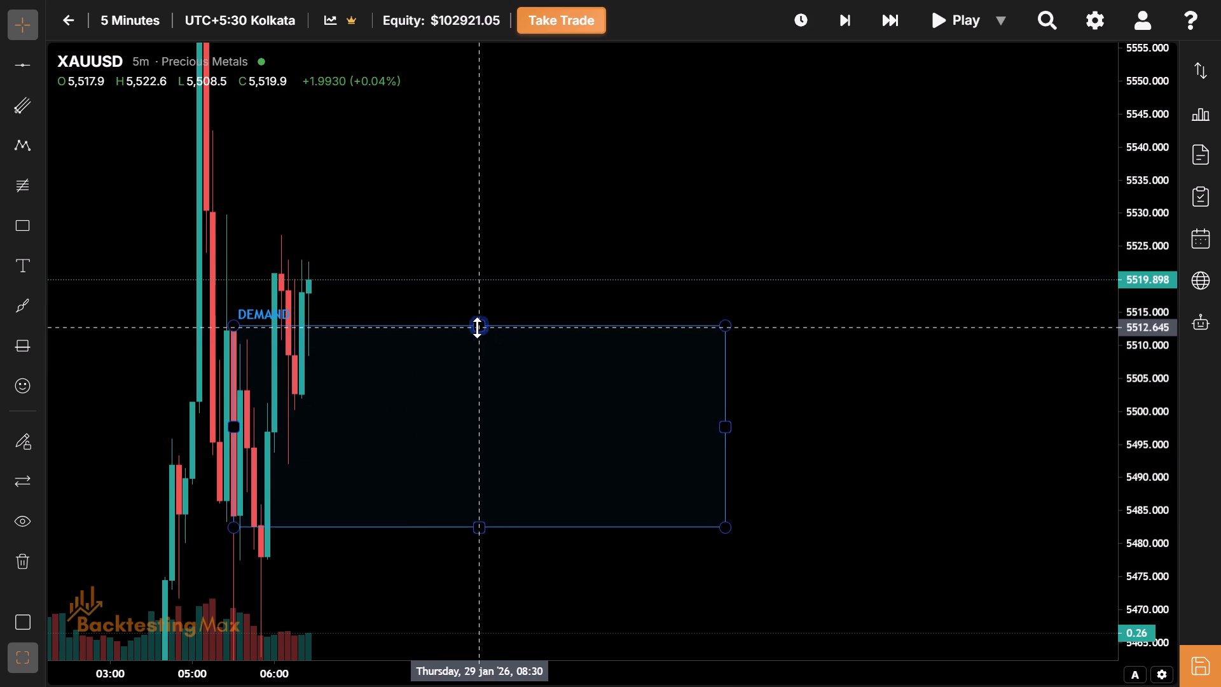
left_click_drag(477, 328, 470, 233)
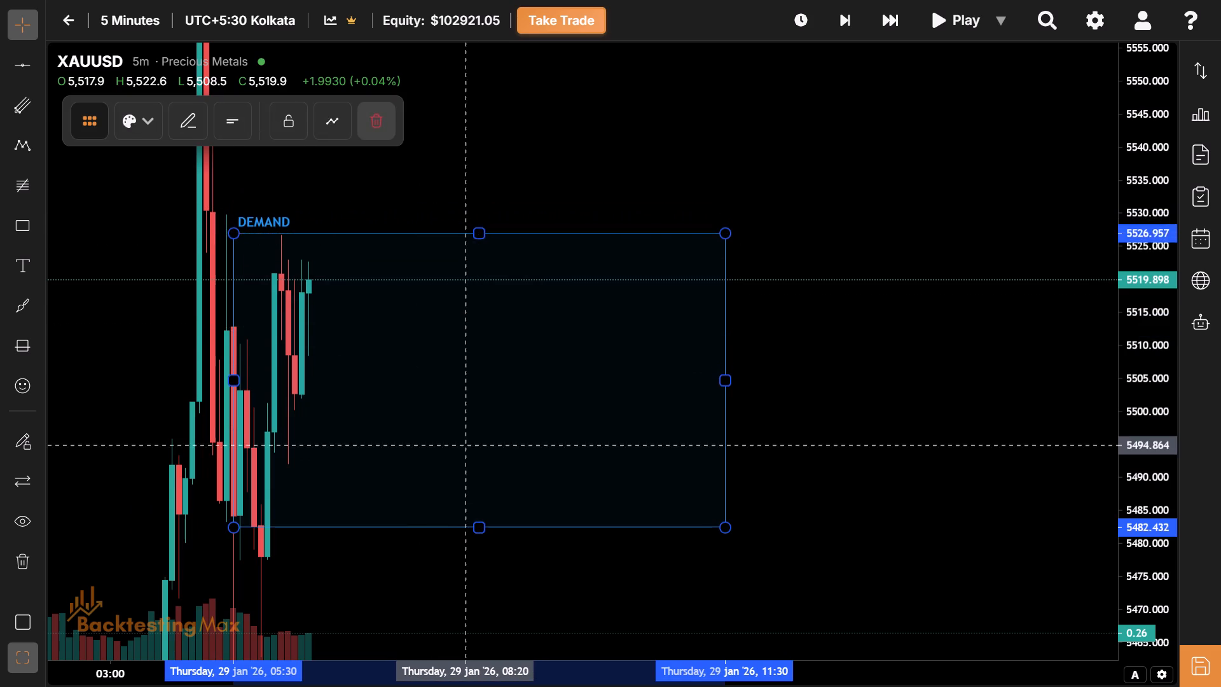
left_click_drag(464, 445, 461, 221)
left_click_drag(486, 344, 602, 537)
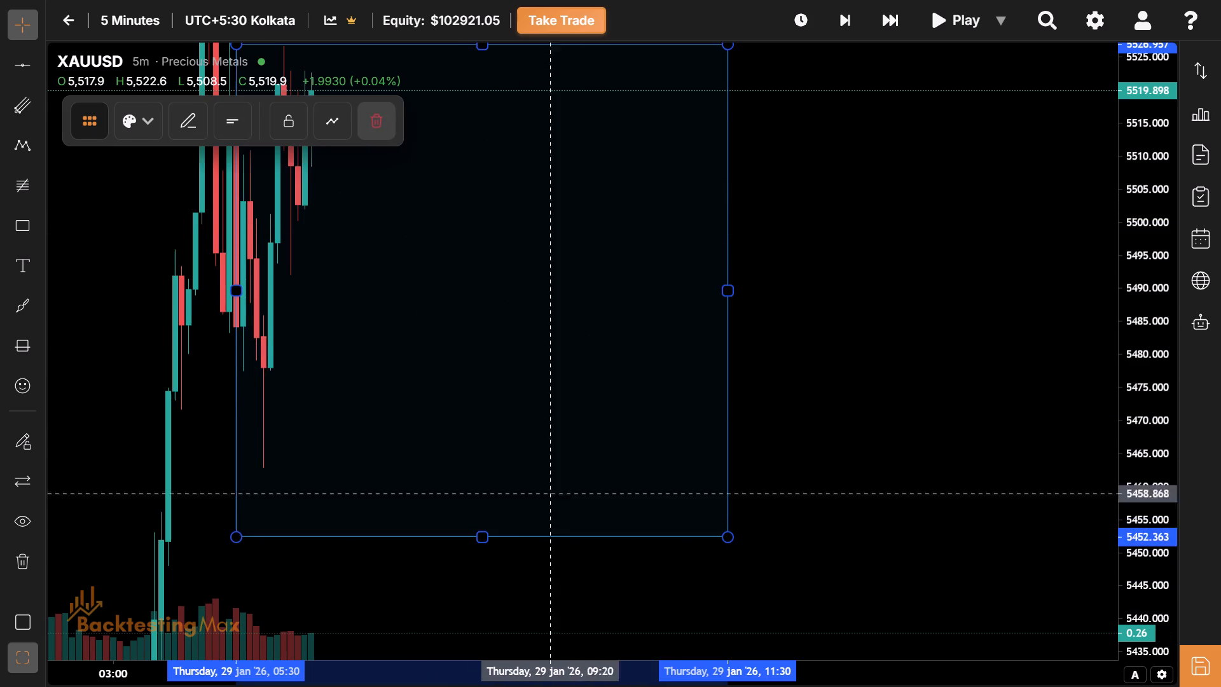
Advance the replay to 11:30 on 29 January, the end of the Asian session range.
left_click_drag(518, 434, 626, 499)
left_click(883, 25)
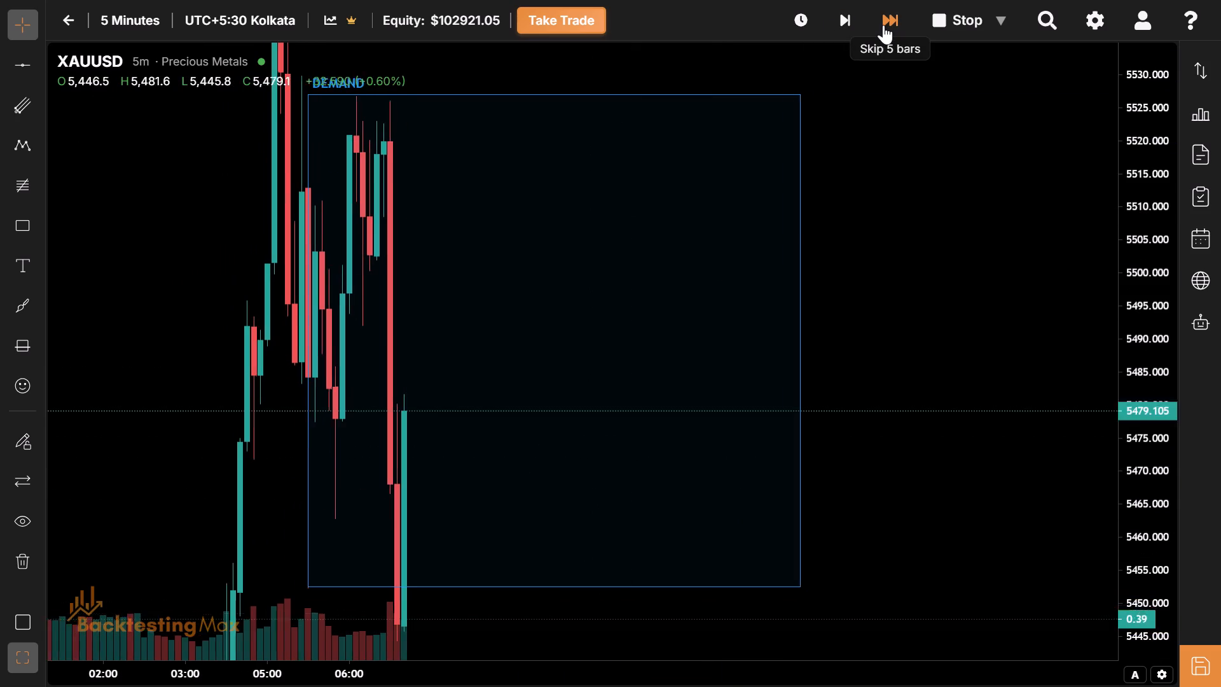
left_click(883, 25)
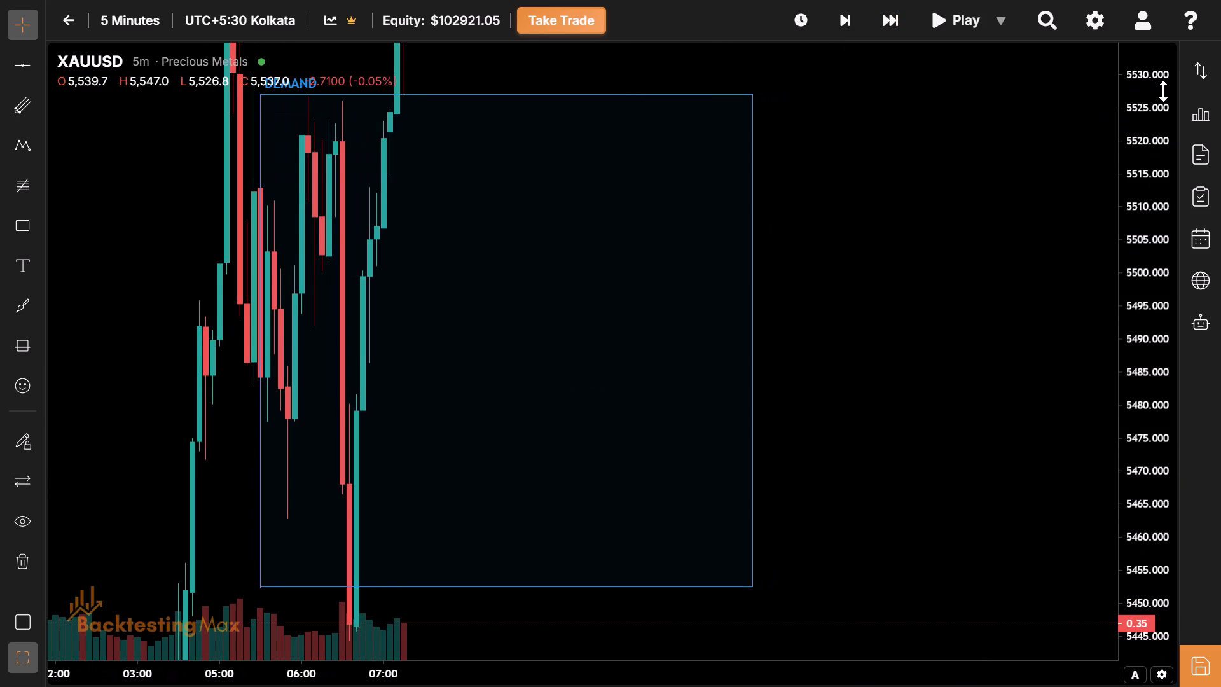
left_click_drag(1163, 91, 1196, 356)
left_click_drag(950, 255, 993, 389)
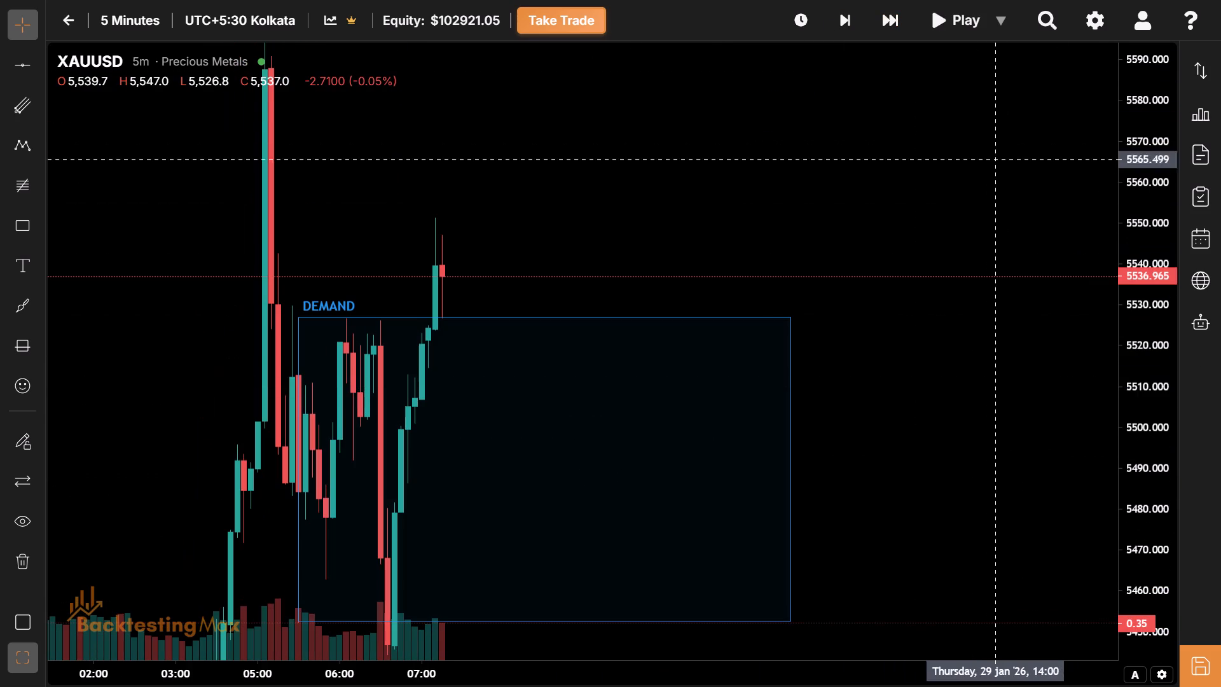
left_click(887, 26)
left_click(887, 26)
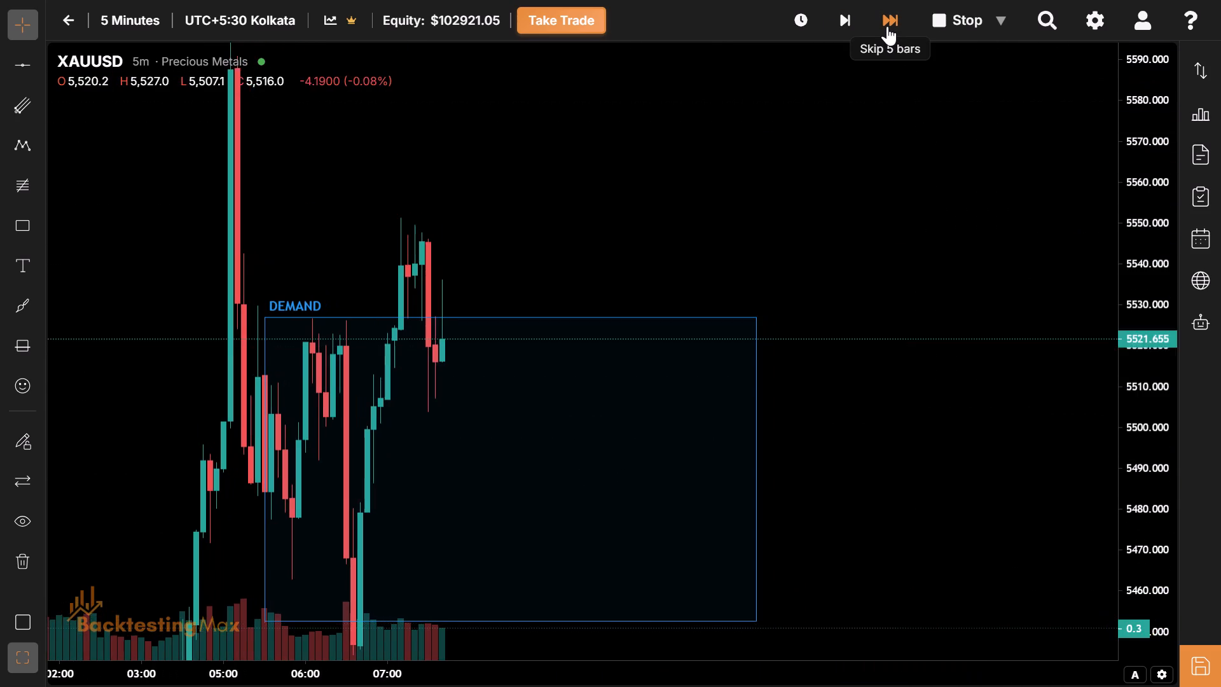
left_click(887, 26)
left_click(887, 26)
triple_click(887, 26)
triple_click(887, 26)
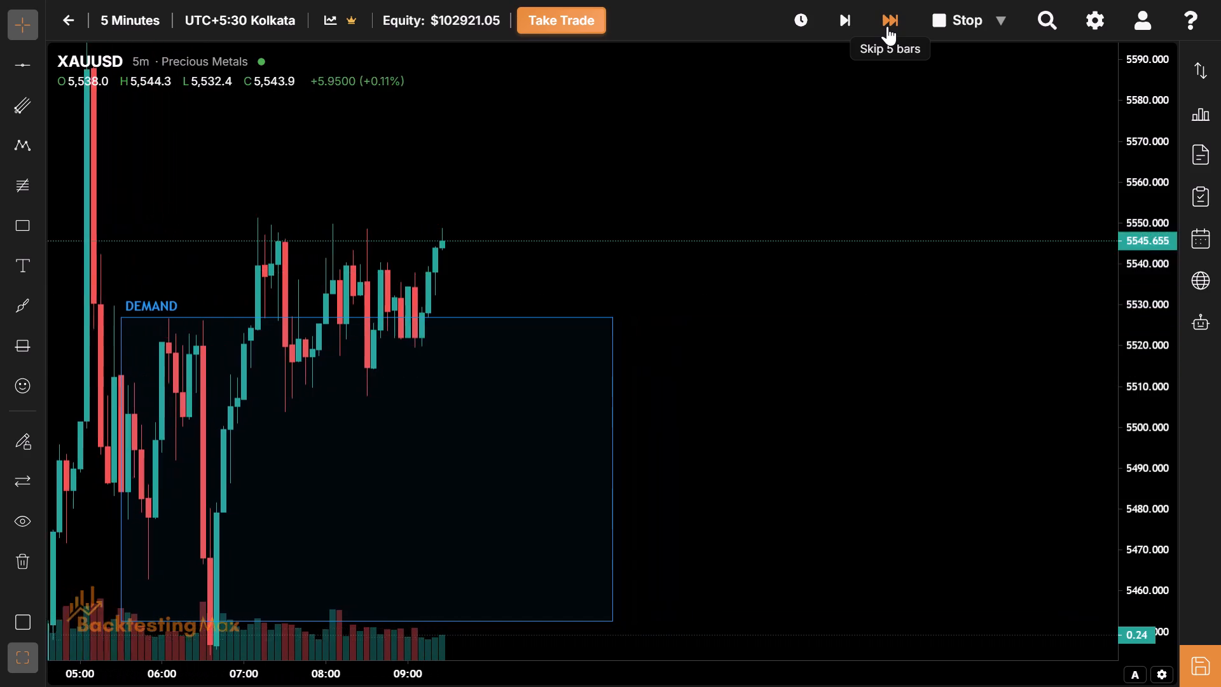
triple_click(887, 26)
triple_click(887, 26)
double_click(887, 26)
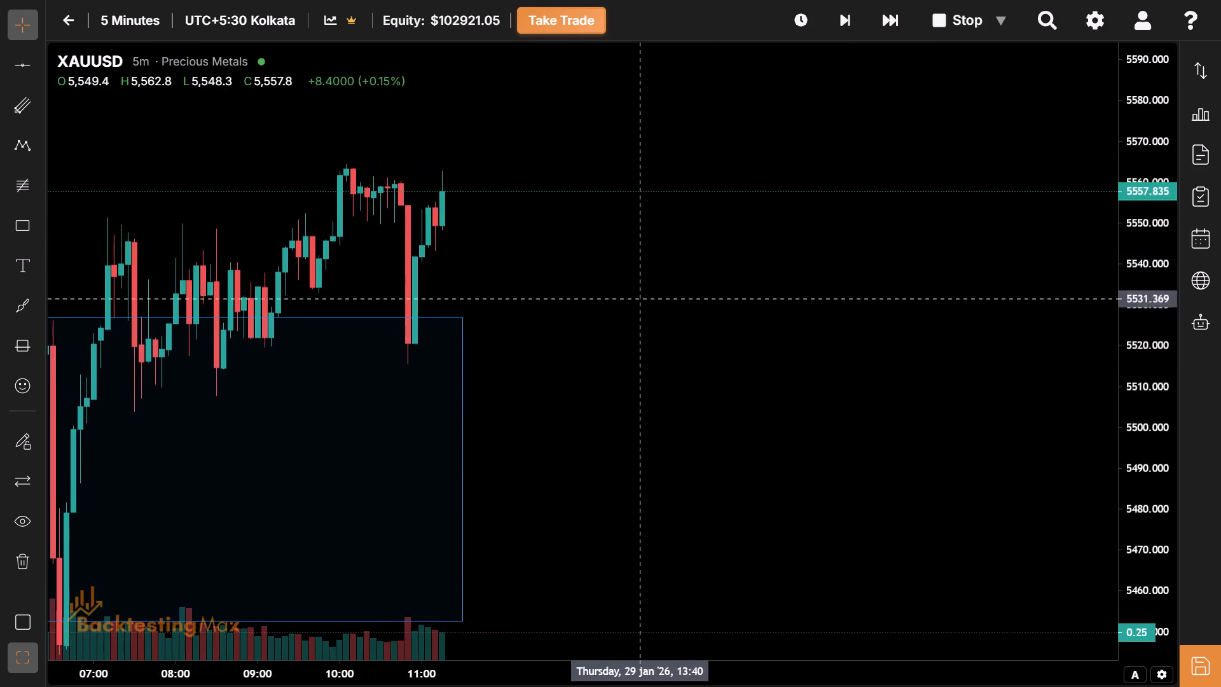
Fit the Asian session range to the session's high and low, with edges at about 5585 and 5443.
left_click_drag(607, 350, 972, 480)
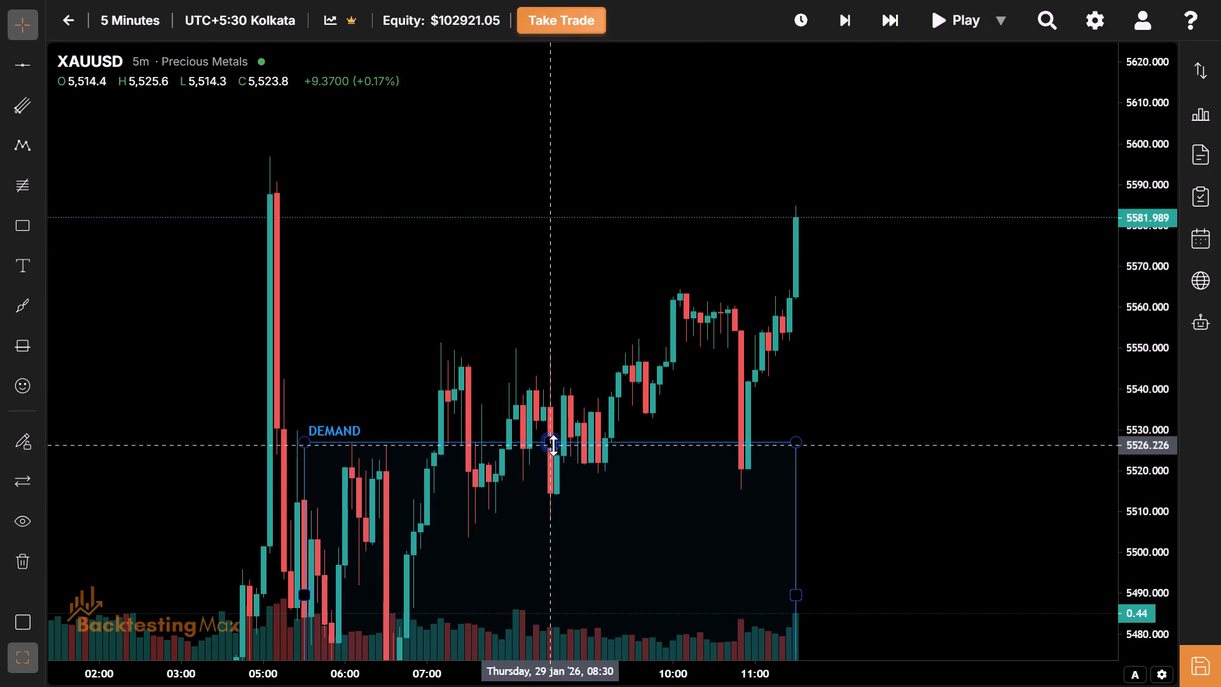
left_click_drag(553, 445, 535, 205)
left_click_drag(547, 433, 539, 212)
left_click_drag(540, 429, 528, 339)
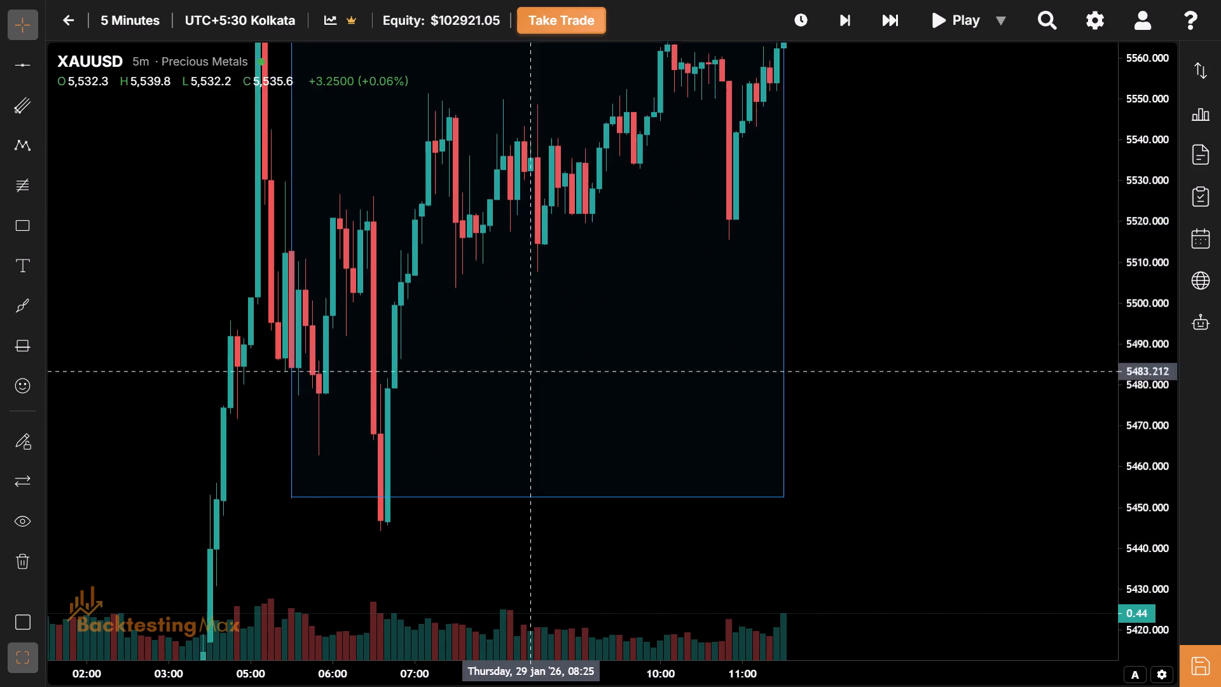
left_click_drag(528, 339, 532, 265)
left_click_drag(537, 393, 537, 429)
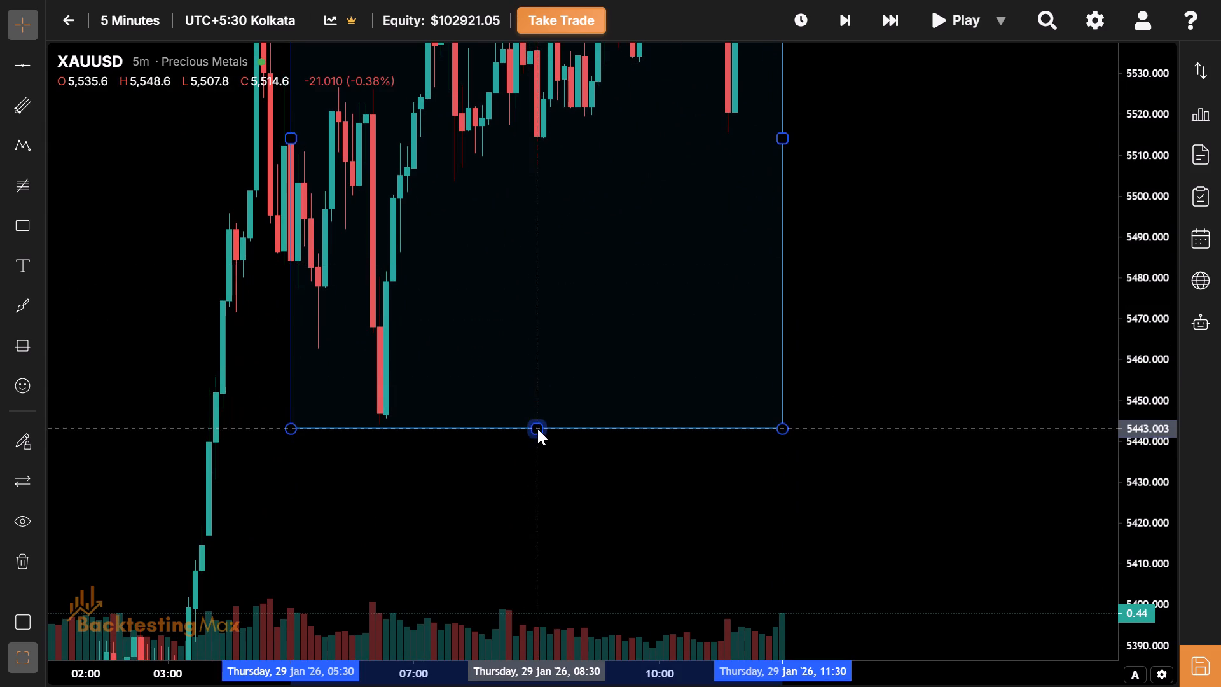
Nudge the Asian session range's lower edge to about 5444, at the session low.
left_click_drag(537, 429, 535, 424)
Review the 28 January Asian, London and NY session ranges and the price move leading into the 29 January Asian range.
left_click_drag(533, 350, 600, 350)
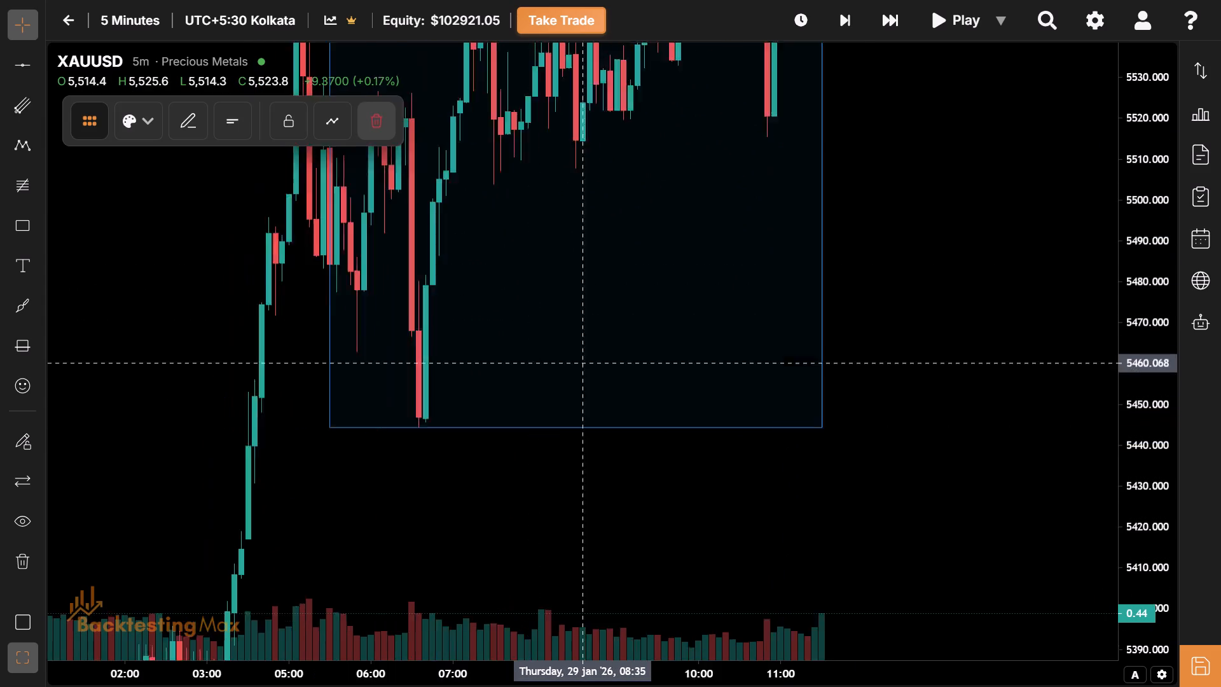
left_click_drag(600, 350, 649, 264)
left_click_drag(523, 520, 643, 235)
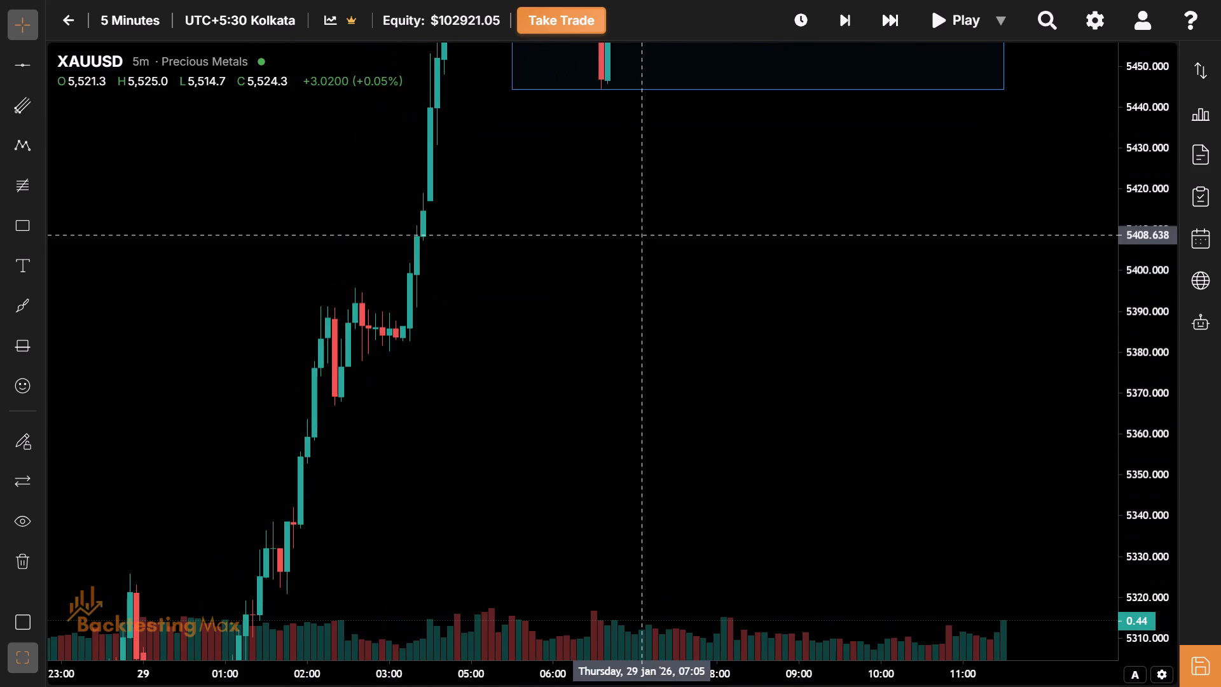
left_click_drag(429, 686, 471, 553)
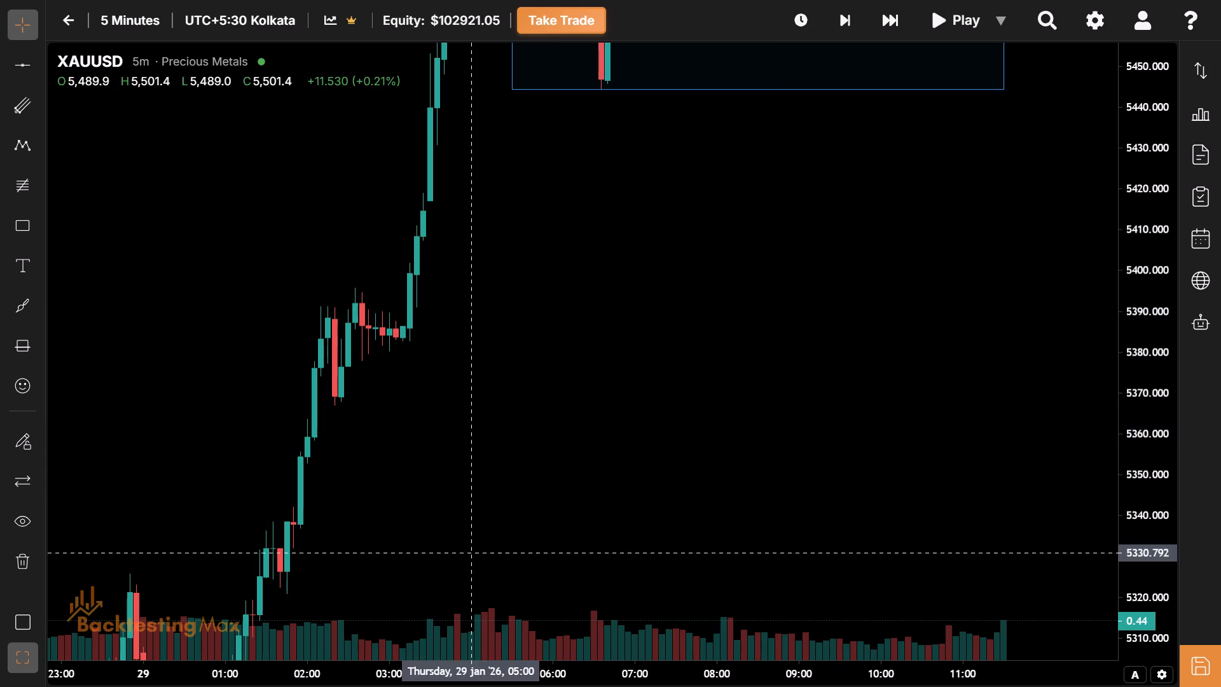
left_click_drag(471, 553, 708, 187)
left_click_drag(546, 448, 810, 405)
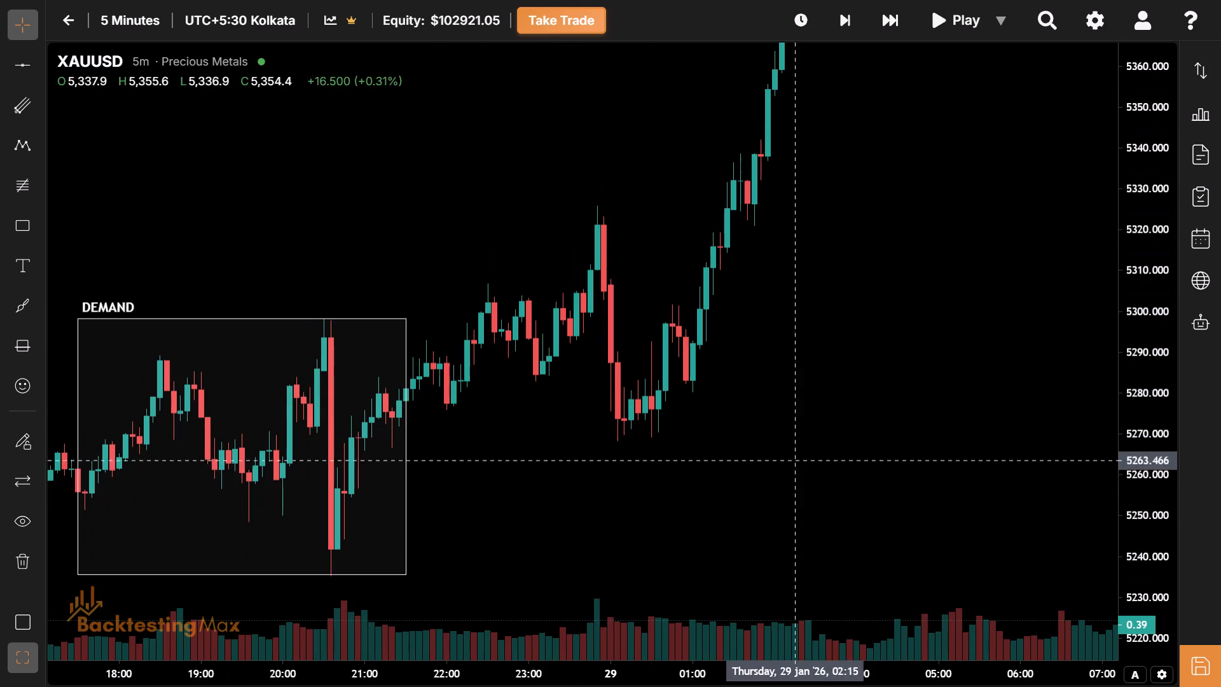
left_click(692, 454)
left_click_drag(692, 454, 1082, 371)
left_click_drag(858, 438, 1023, 434)
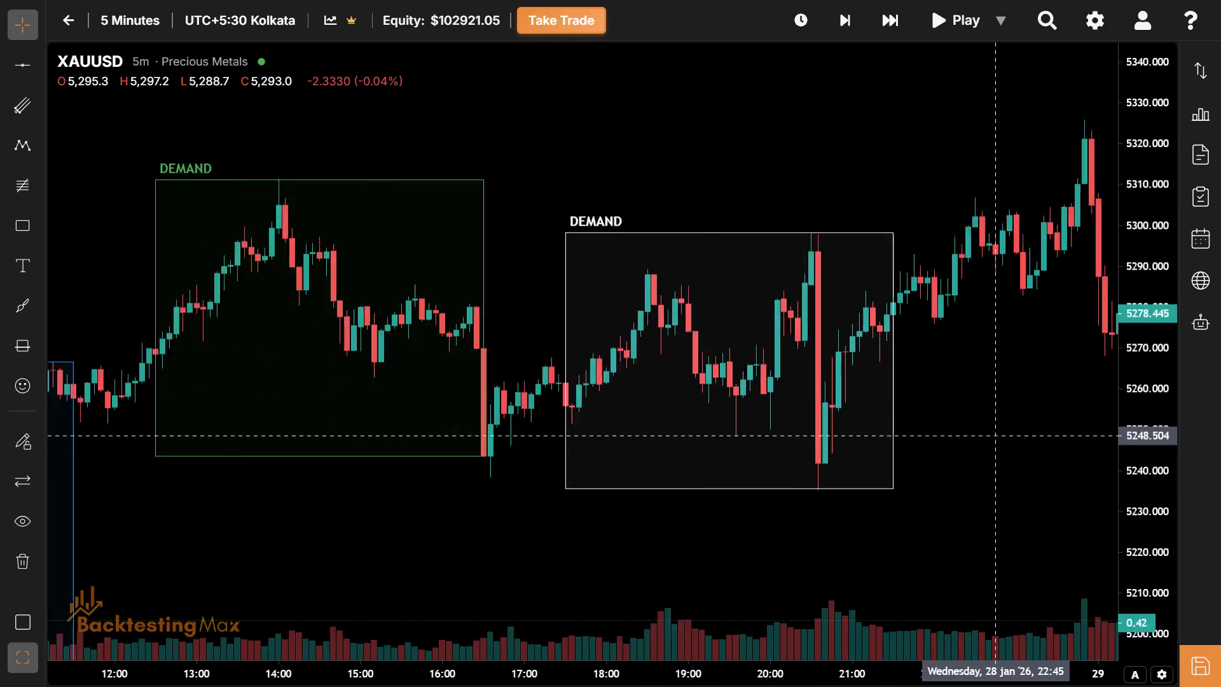
left_click_drag(1023, 434, 1089, 432)
left_click_drag(482, 673, 858, 673)
left_click_drag(993, 576, 575, 567)
left_click_drag(827, 308, 827, 321)
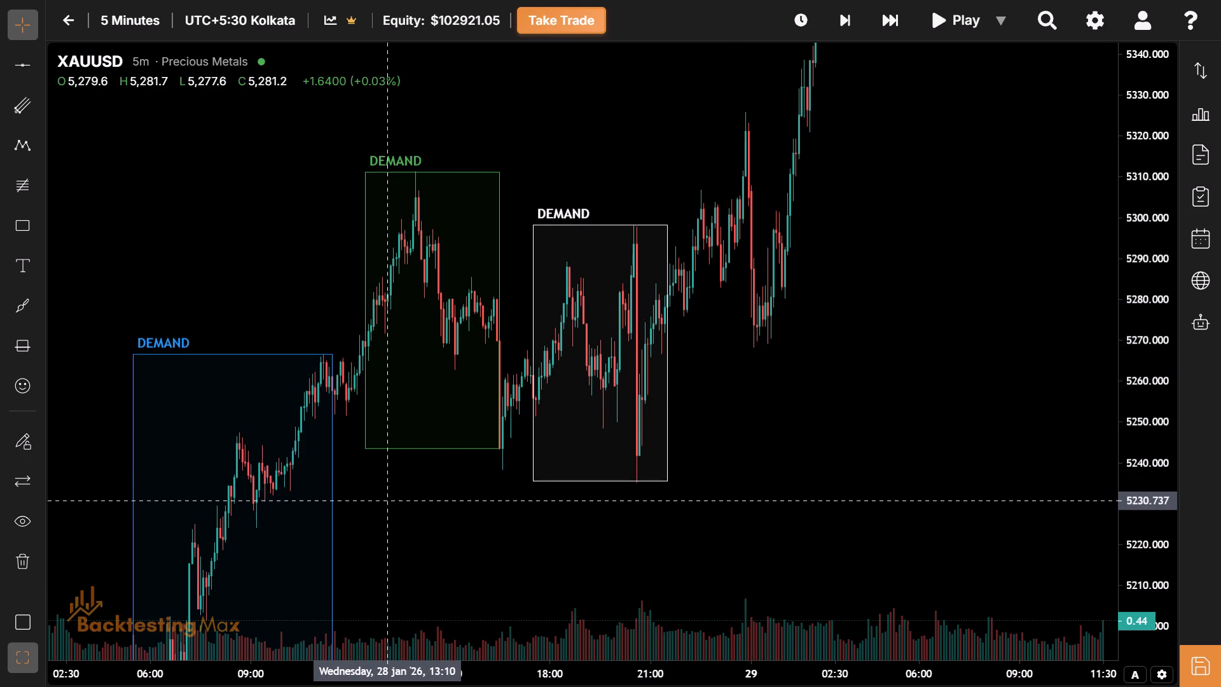
left_click_drag(923, 244, 783, 480)
left_click_drag(875, 294, 766, 232)
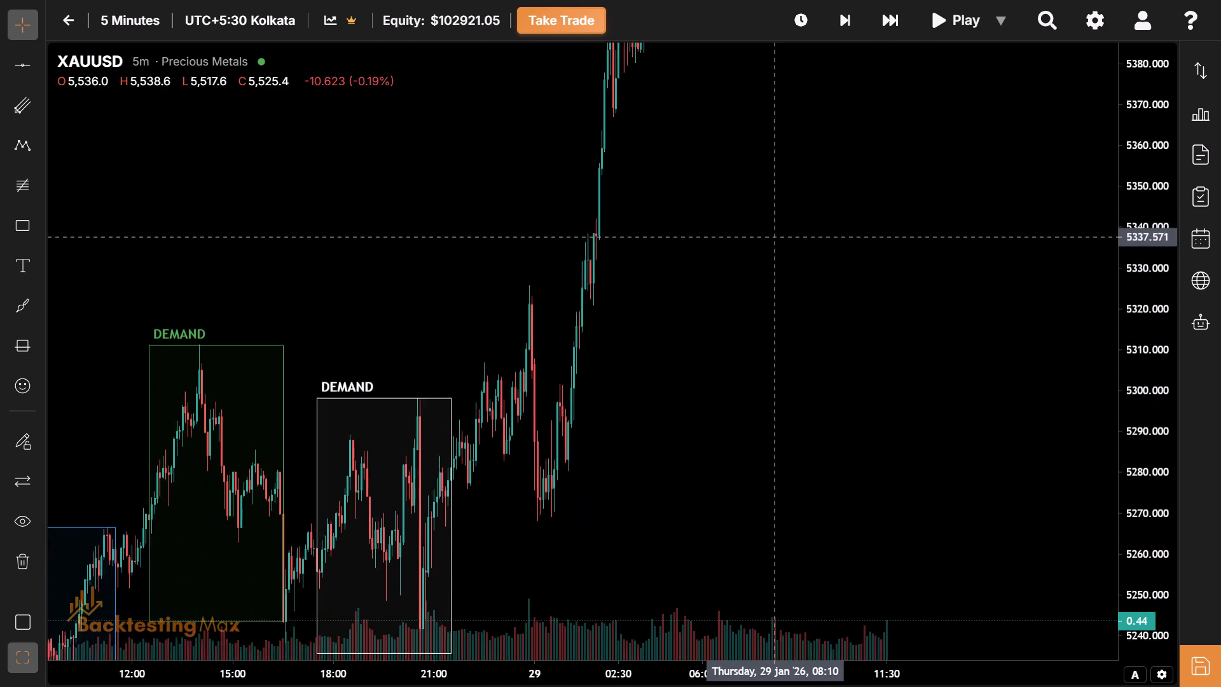
left_click_drag(766, 232, 617, 543)
left_click_drag(757, 212, 622, 686)
left_click_drag(787, 311, 800, 469)
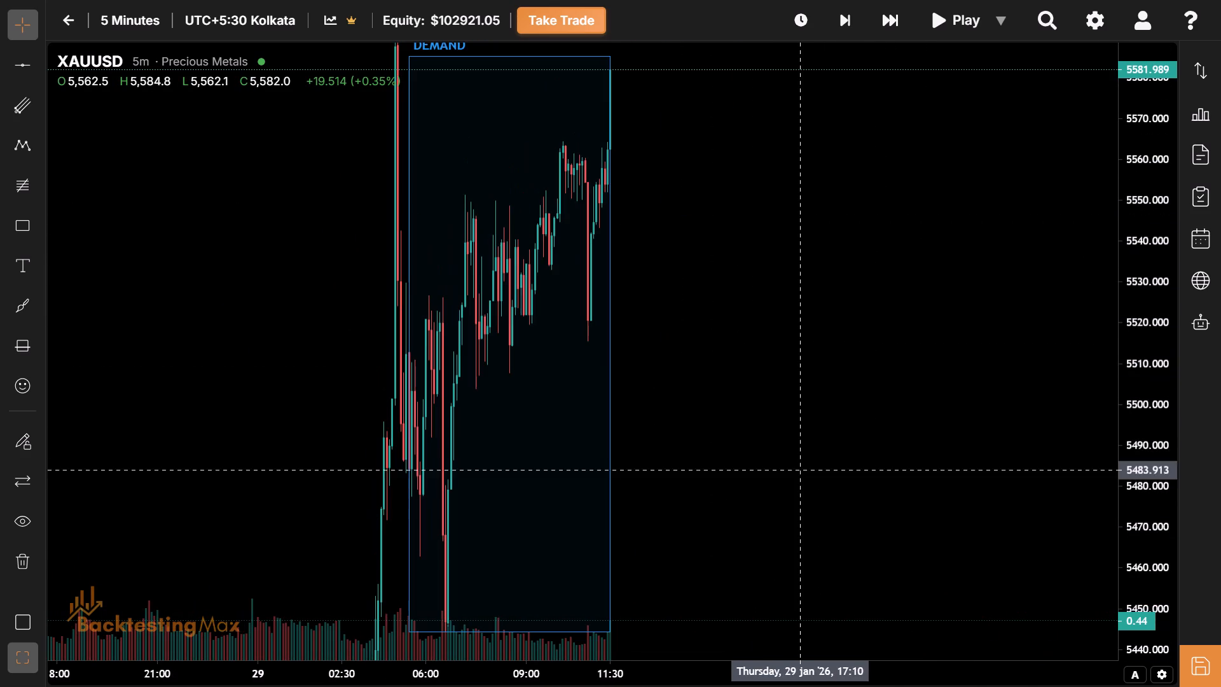
left_click_drag(781, 169, 813, 340)
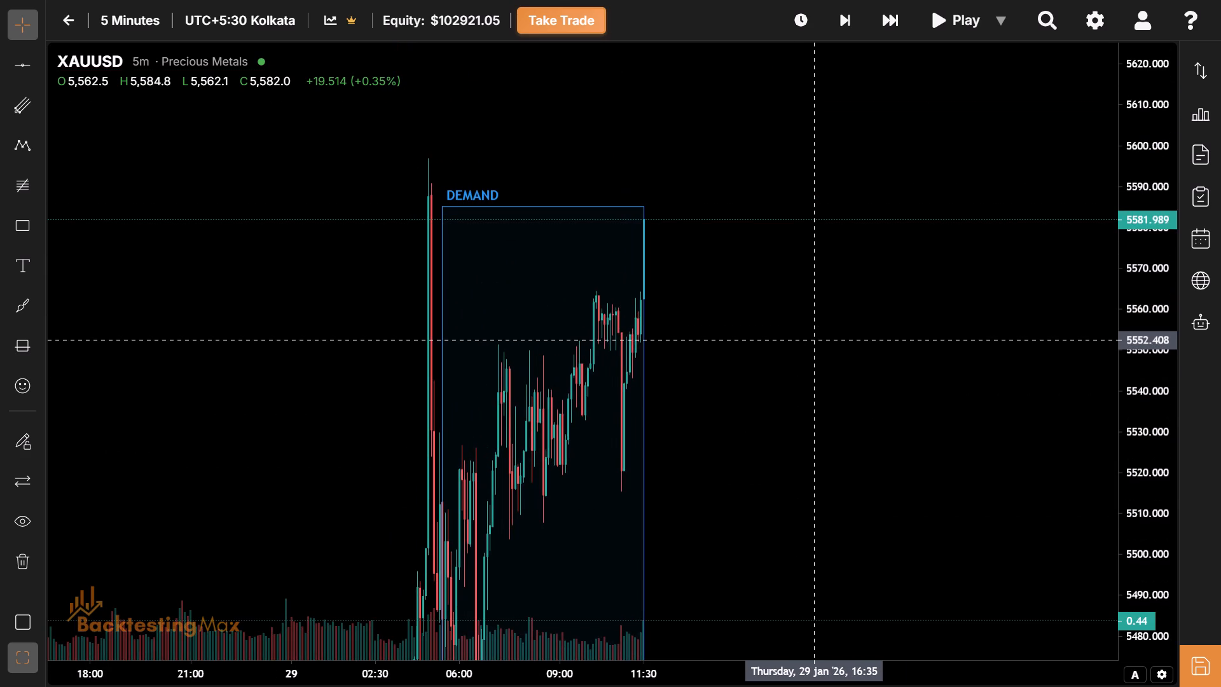
Advance the replay bar by bar to 11:45 on 29 January, just past the Asian session range.
left_click_drag(637, 681, 425, 645)
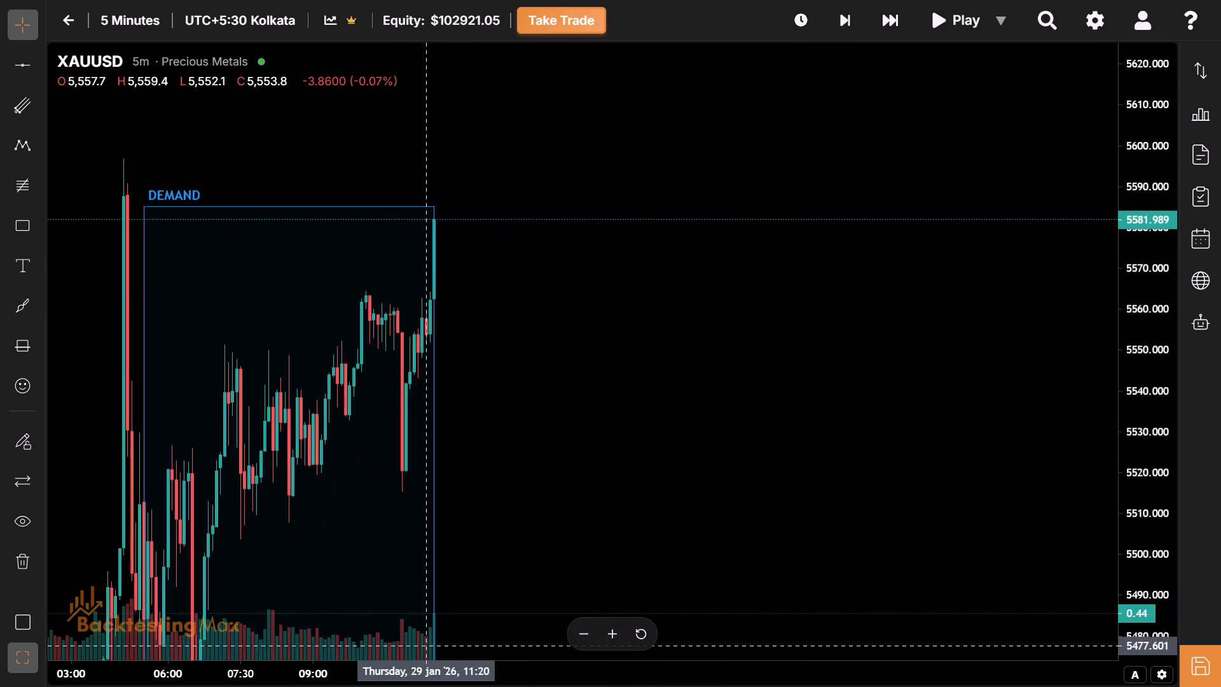
left_click_drag(551, 539, 797, 274)
left_click_drag(615, 677, 431, 683)
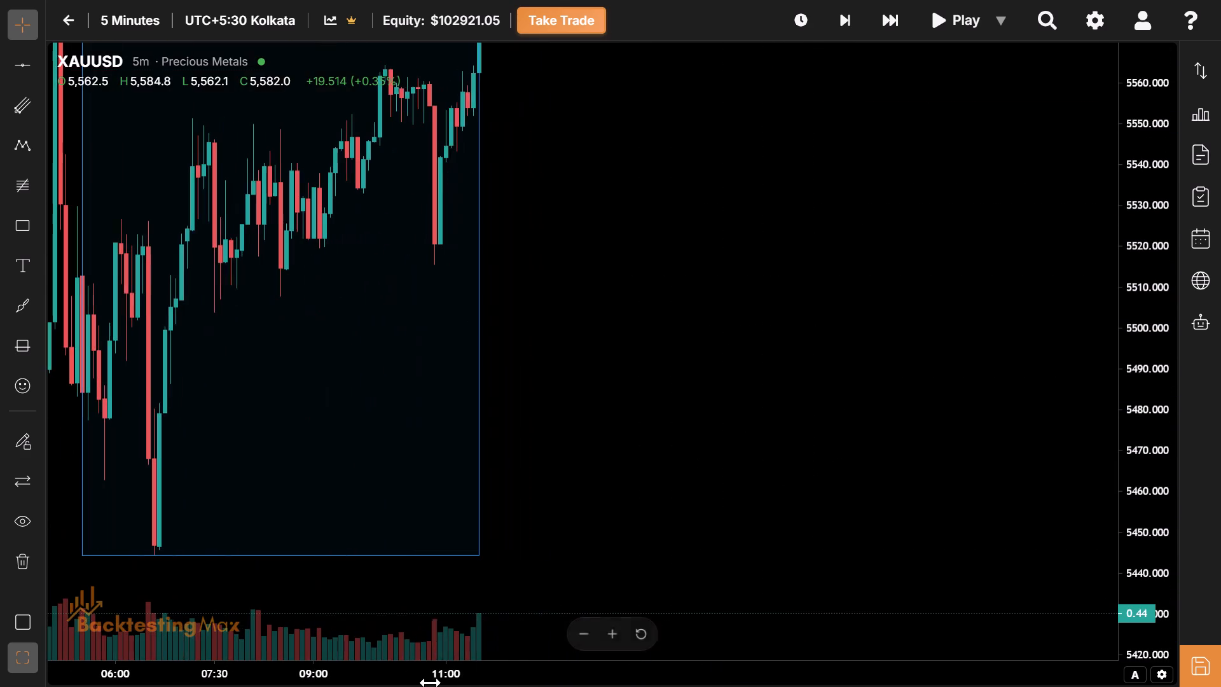
left_click_drag(652, 274, 751, 363)
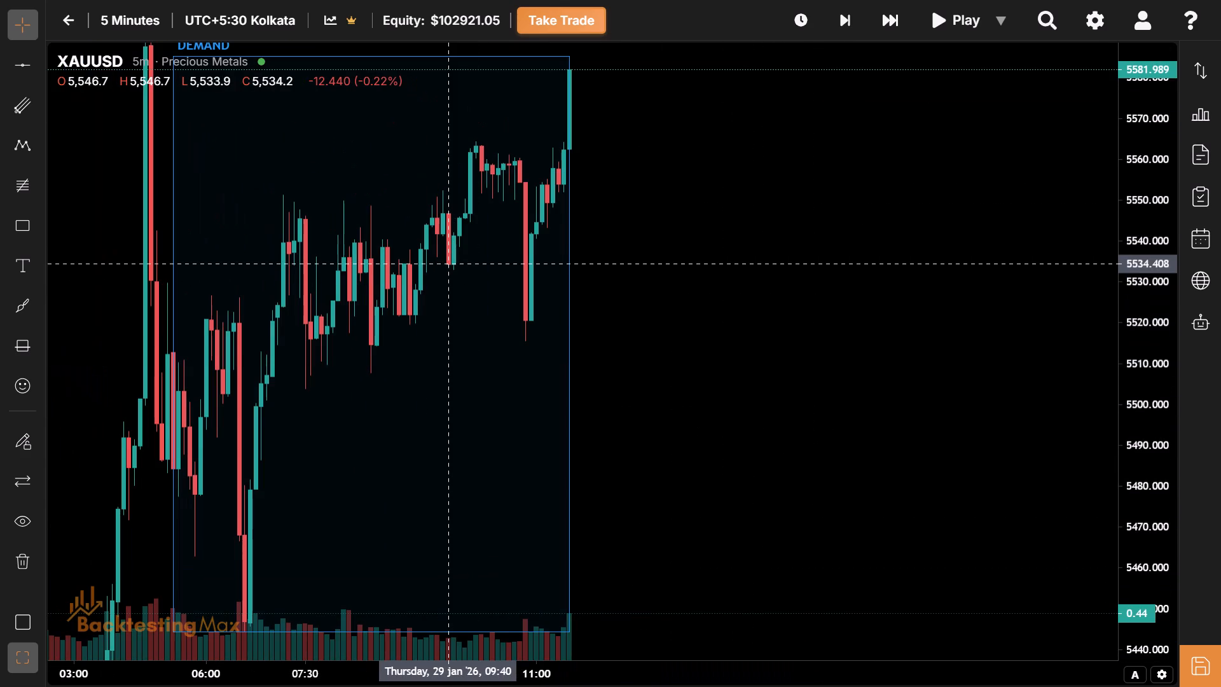
left_click_drag(552, 678, 460, 686)
left_click_drag(593, 321, 602, 434)
left_click_drag(697, 223, 583, 362)
left_click(841, 25)
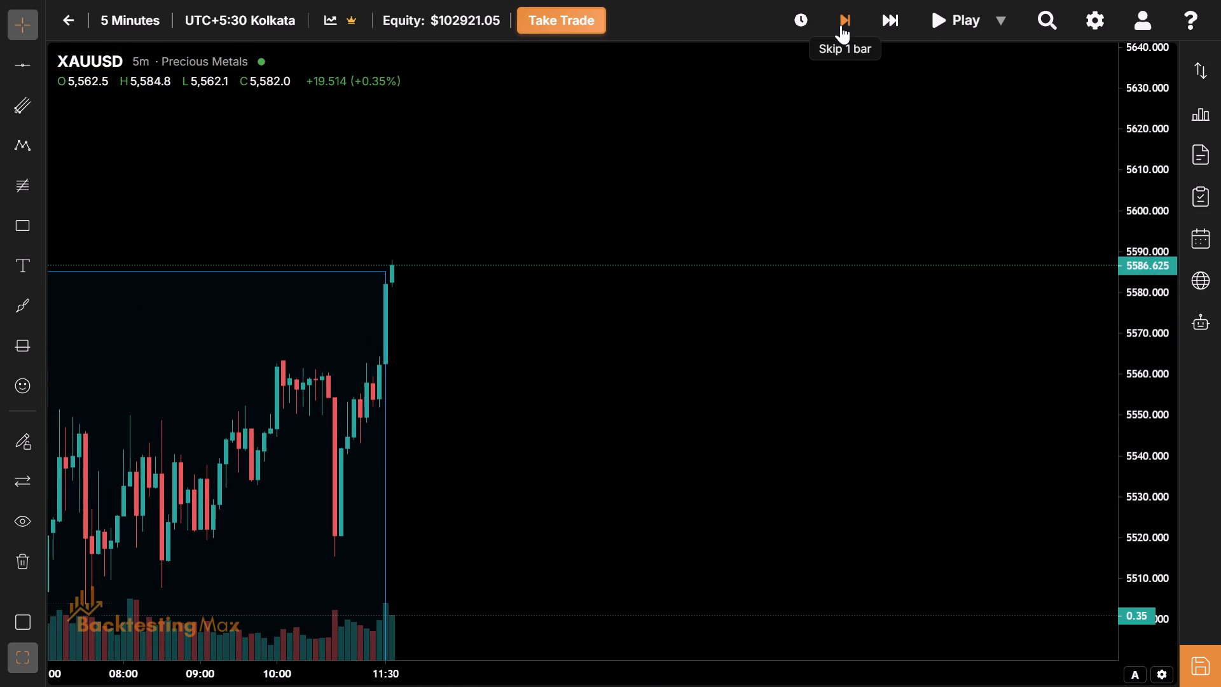
left_click(841, 25)
left_click_drag(649, 324, 789, 324)
left_click(652, 433)
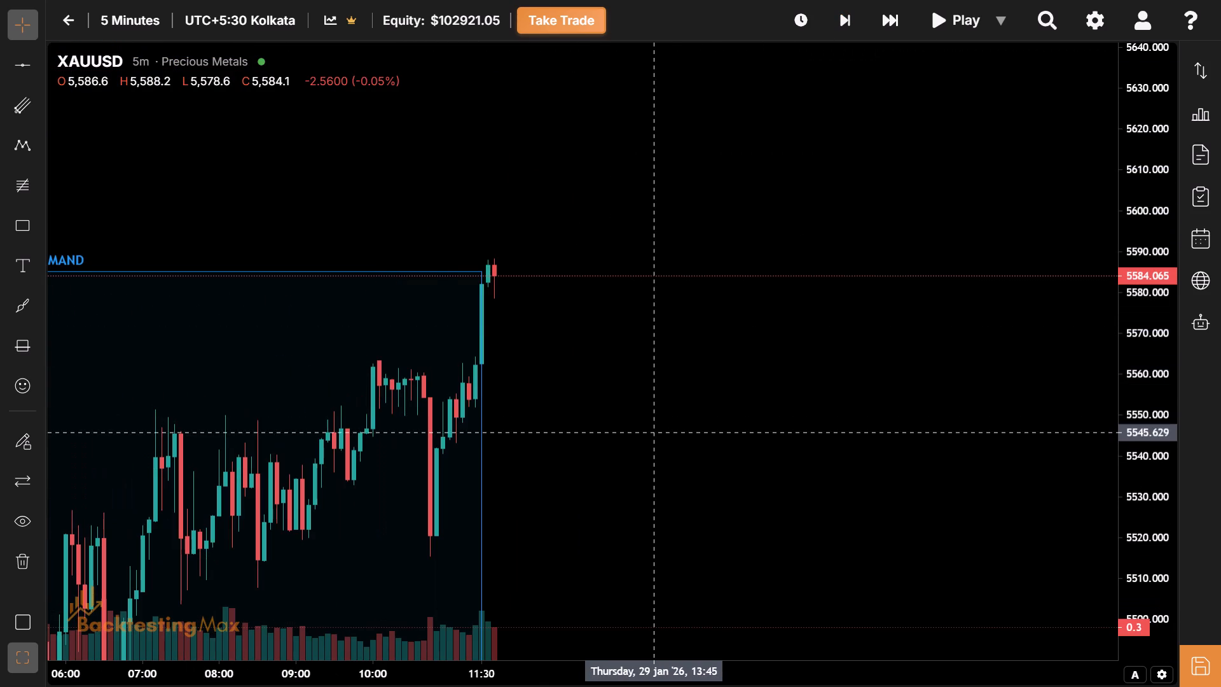
left_click_drag(696, 389, 733, 296)
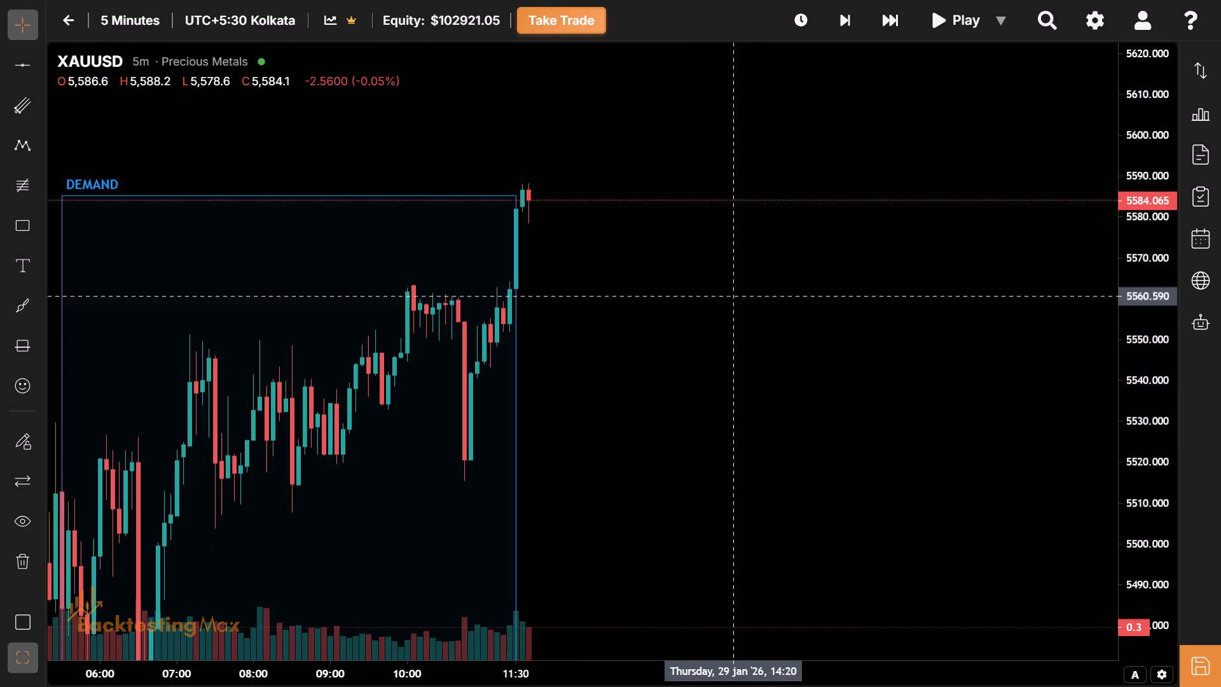
left_click_drag(730, 383, 969, 295)
left_click_drag(840, 453, 810, 379)
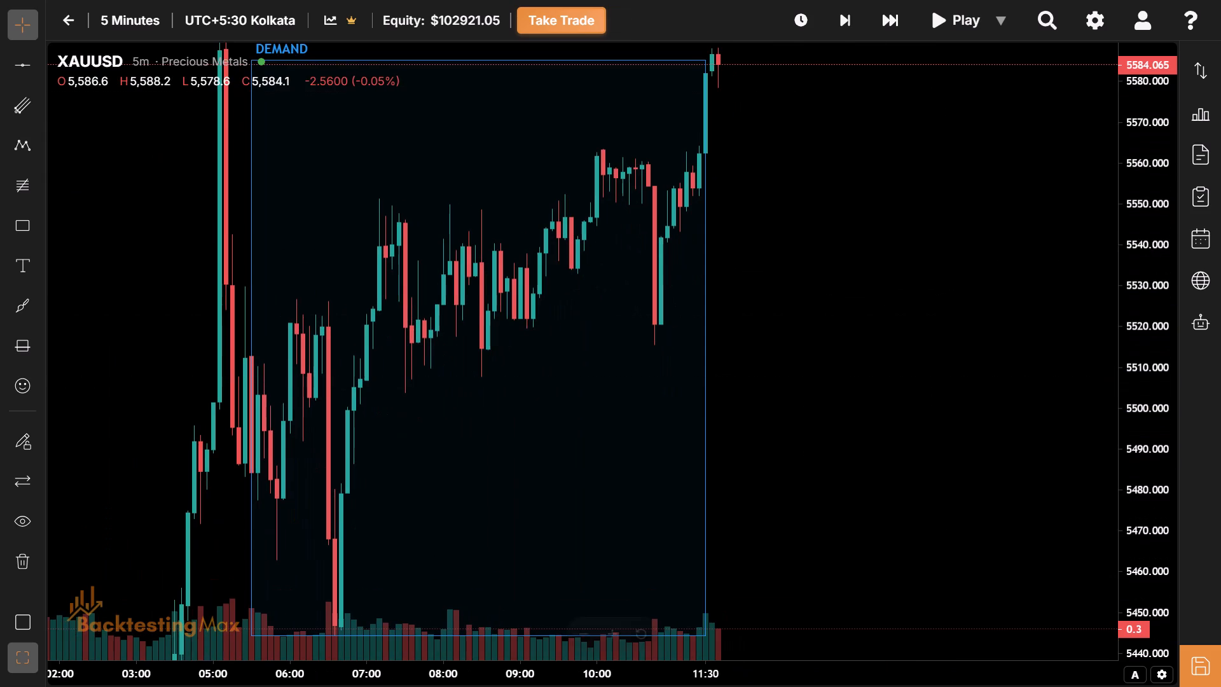
left_click_drag(743, 676, 600, 681)
left_click_drag(739, 314, 795, 429)
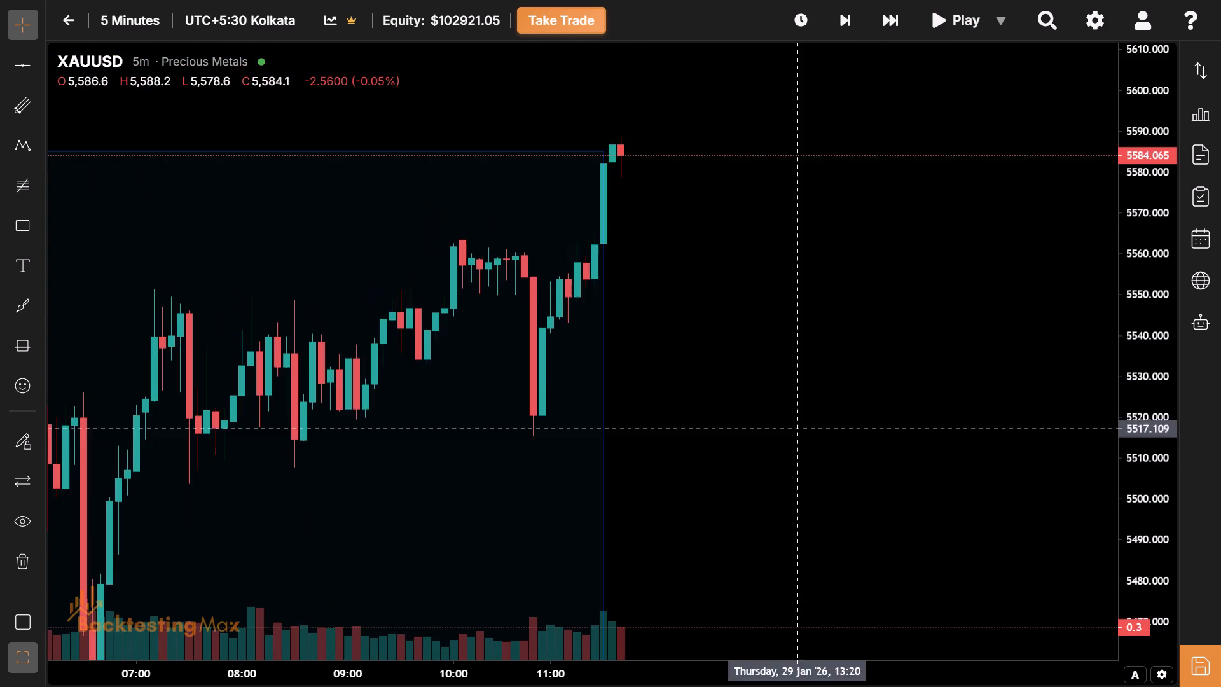
left_click(857, 16)
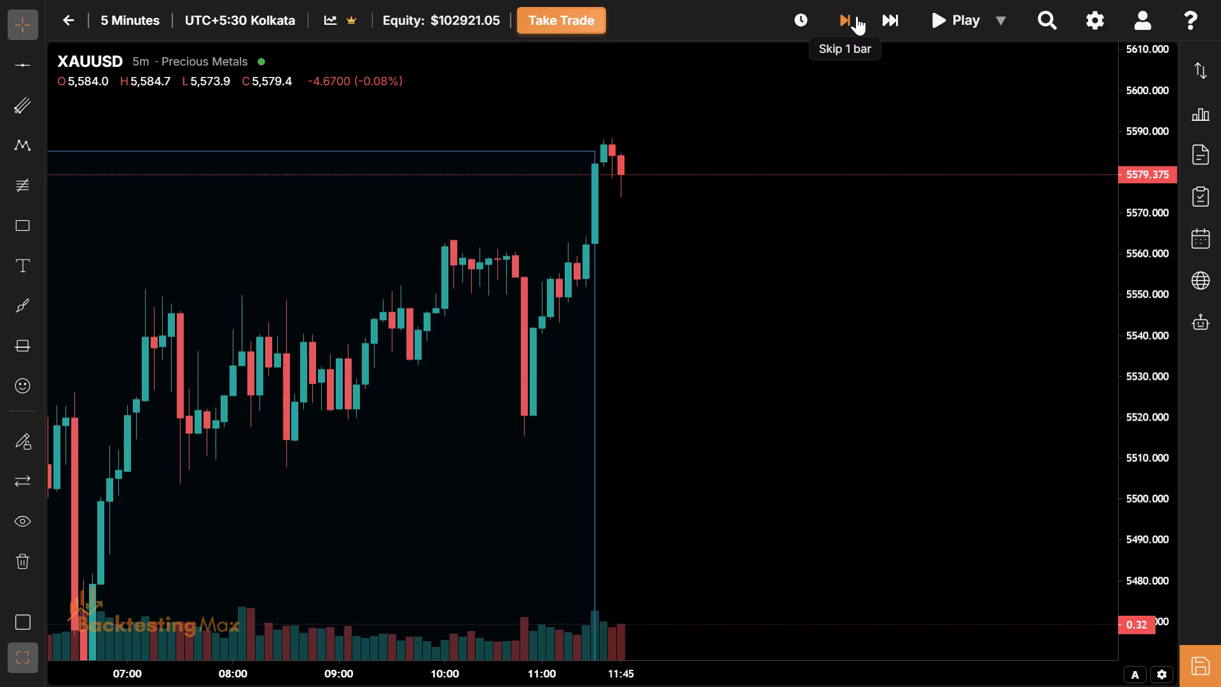
Place a horizontal line across the lows inside the 29 January Asian range, at about 5521.3.
left_click_drag(977, 347, 967, 354)
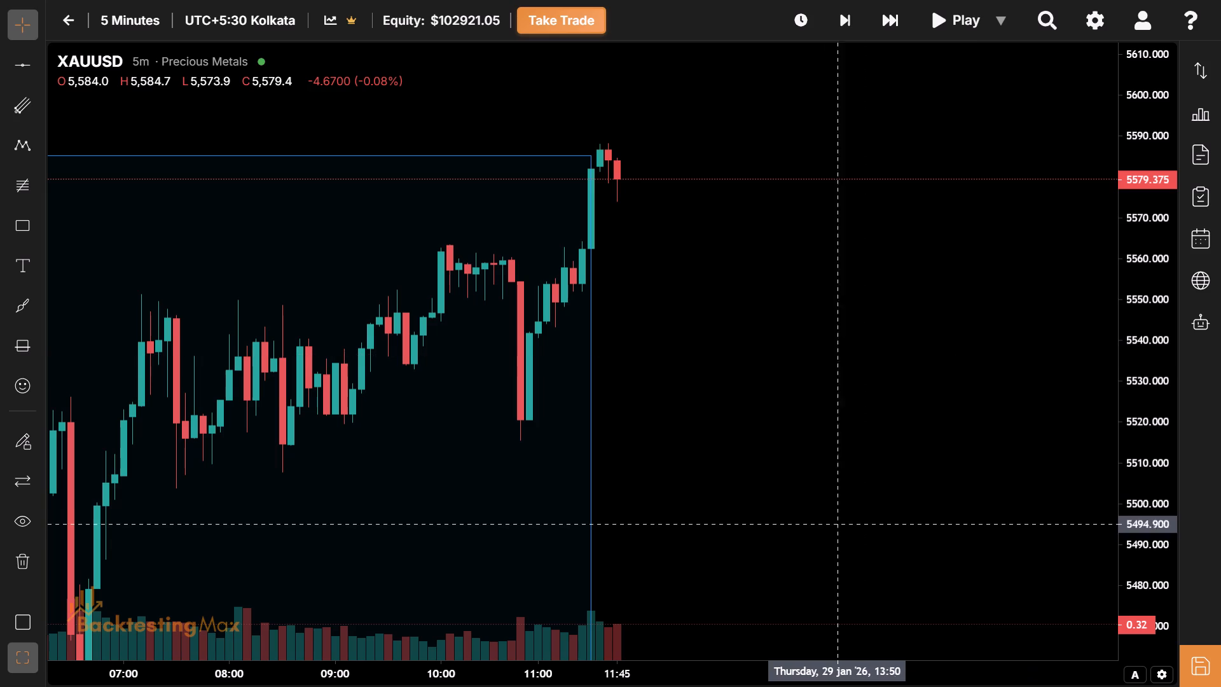
left_click_drag(824, 535, 768, 524)
left_click_drag(794, 302, 764, 380)
left_click_drag(764, 380, 791, 418)
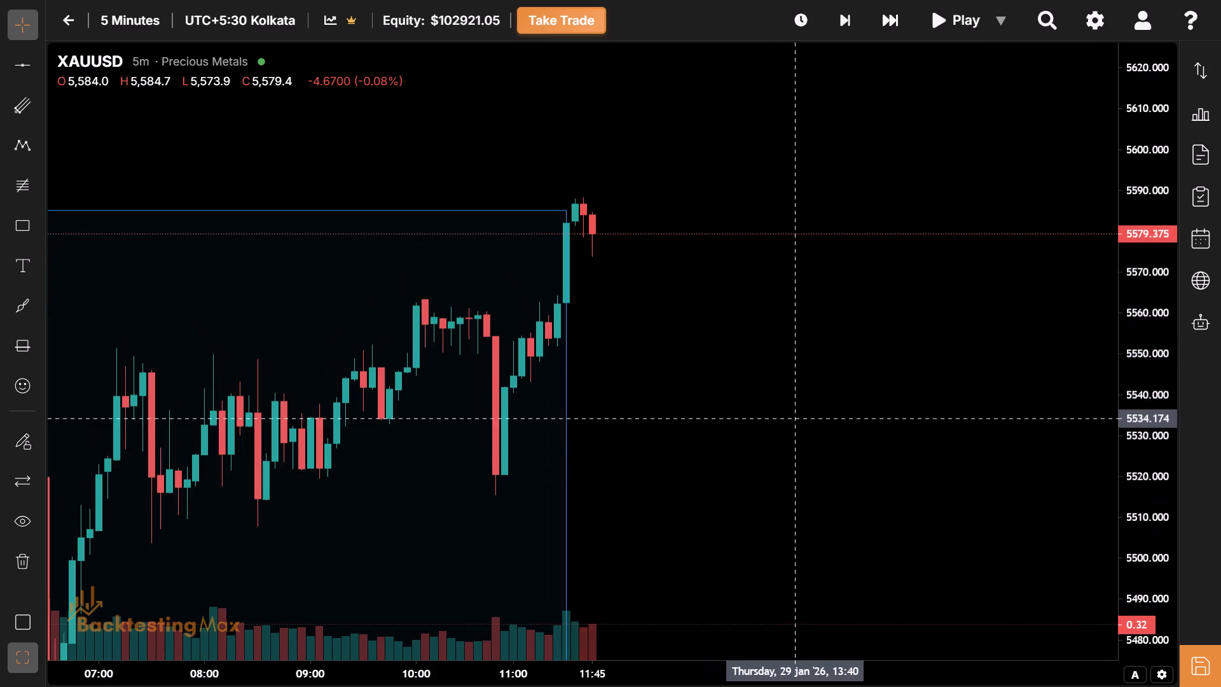
left_click_drag(702, 475, 1110, 368)
left_click_drag(1041, 420, 899, 508)
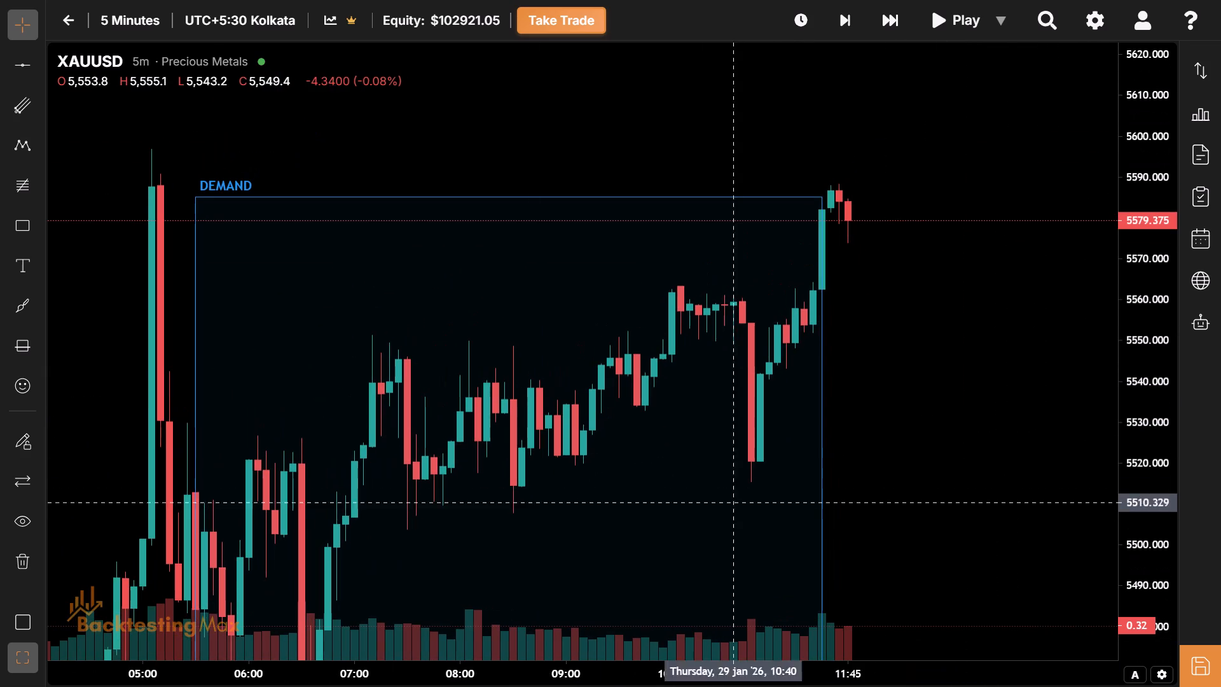
left_click(17, 73)
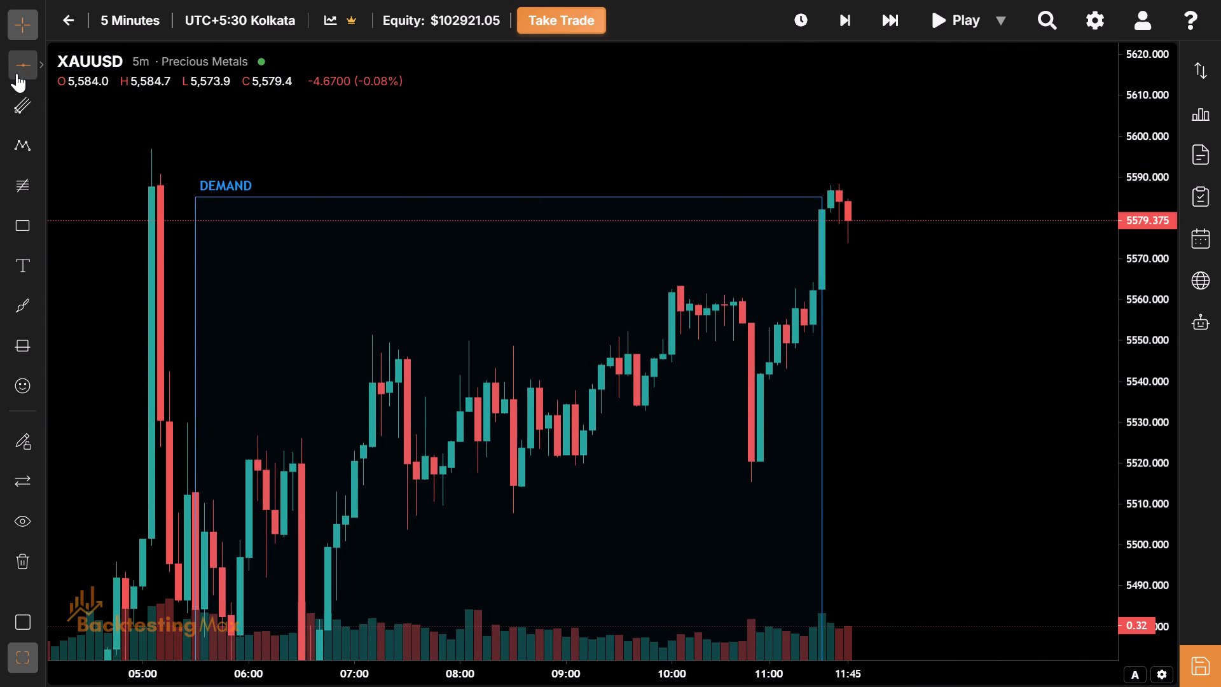
left_click(166, 457)
Advance the replay to 12:45 on 29 January.
left_click_drag(988, 311, 771, 371)
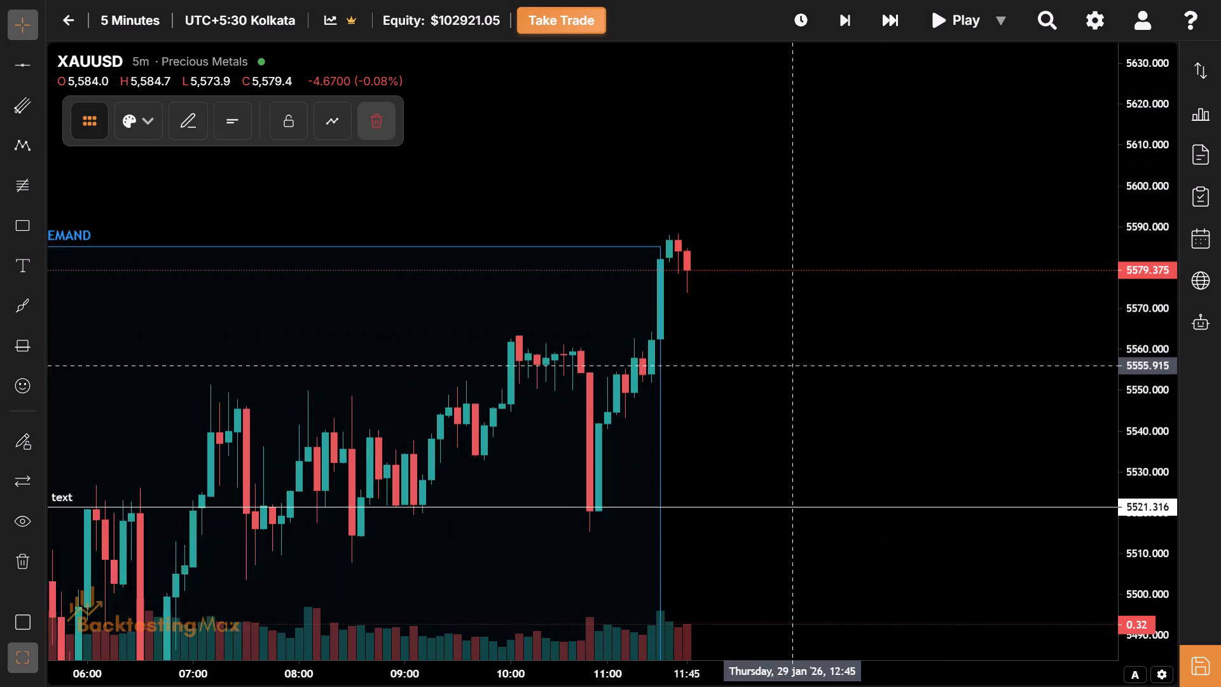
left_click_drag(771, 371, 763, 372)
left_click(763, 372)
left_click(840, 13)
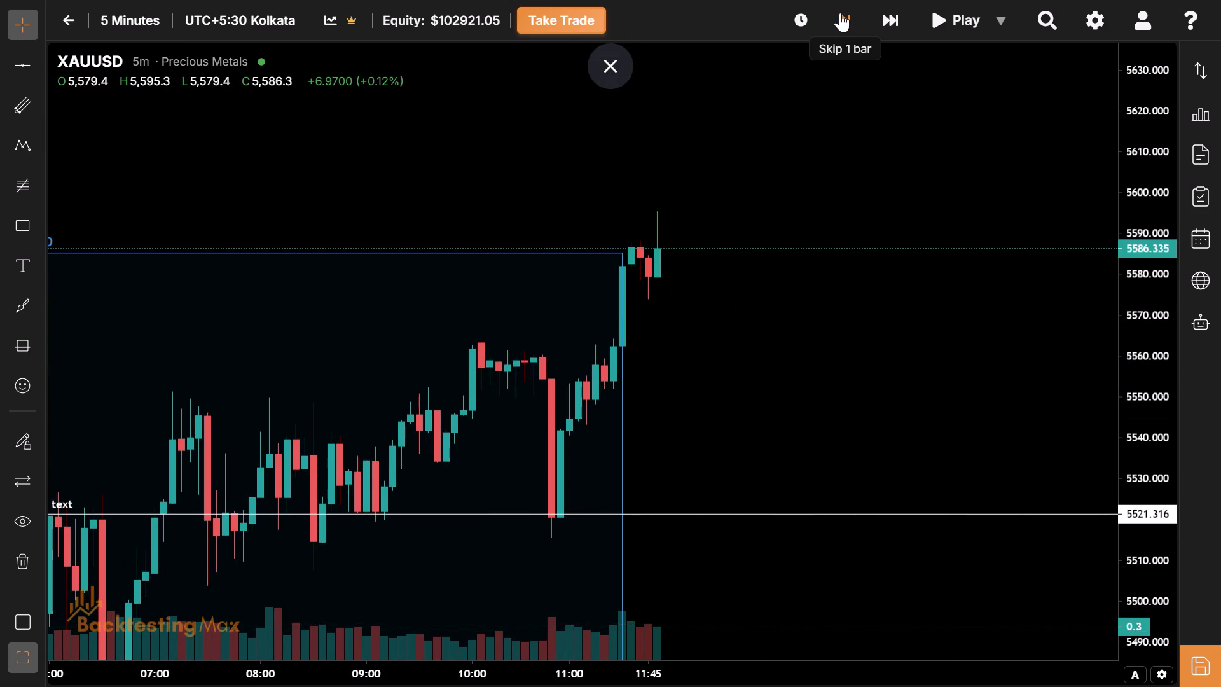
left_click(840, 13)
left_click_drag(840, 13, 738, 277)
left_click_drag(738, 277, 635, 342)
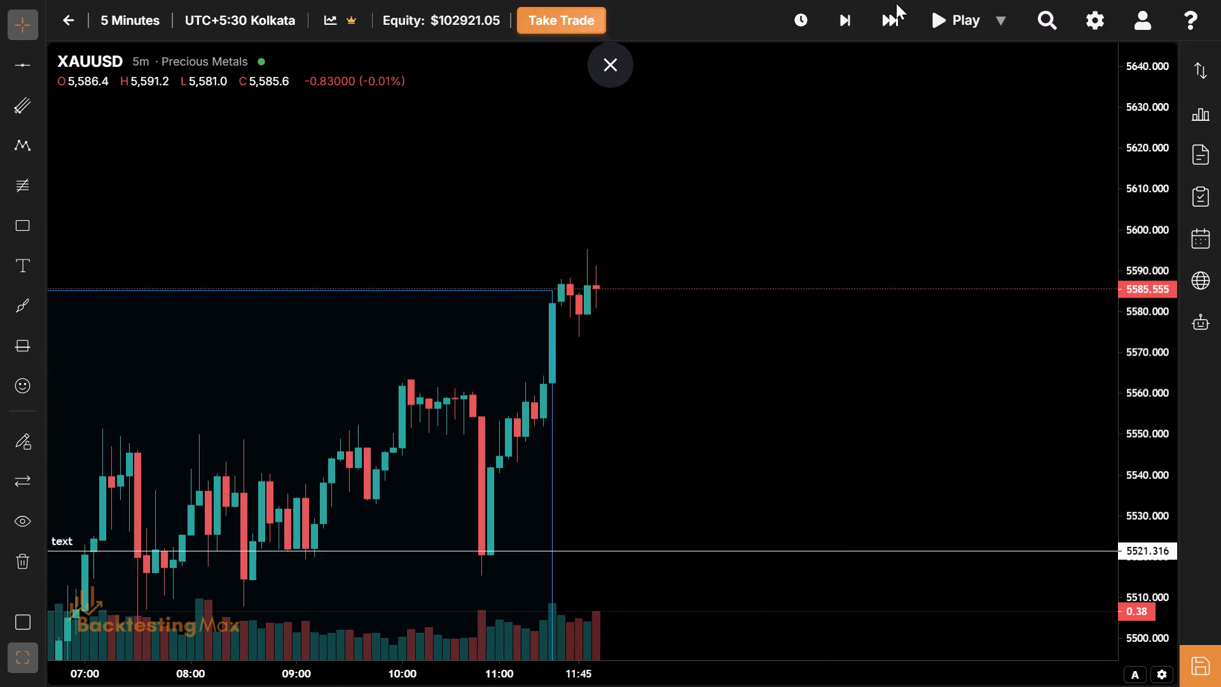
left_click_drag(896, 3, 887, 34)
left_click(887, 34)
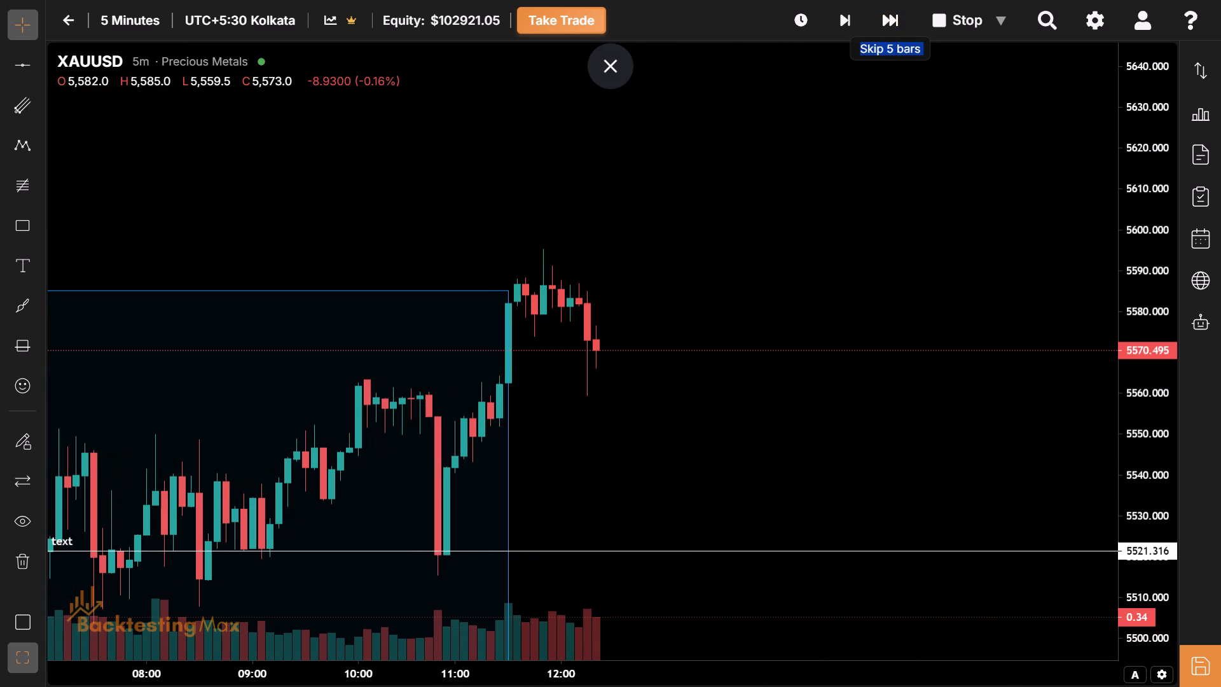
left_click(899, 48)
left_click(891, 15)
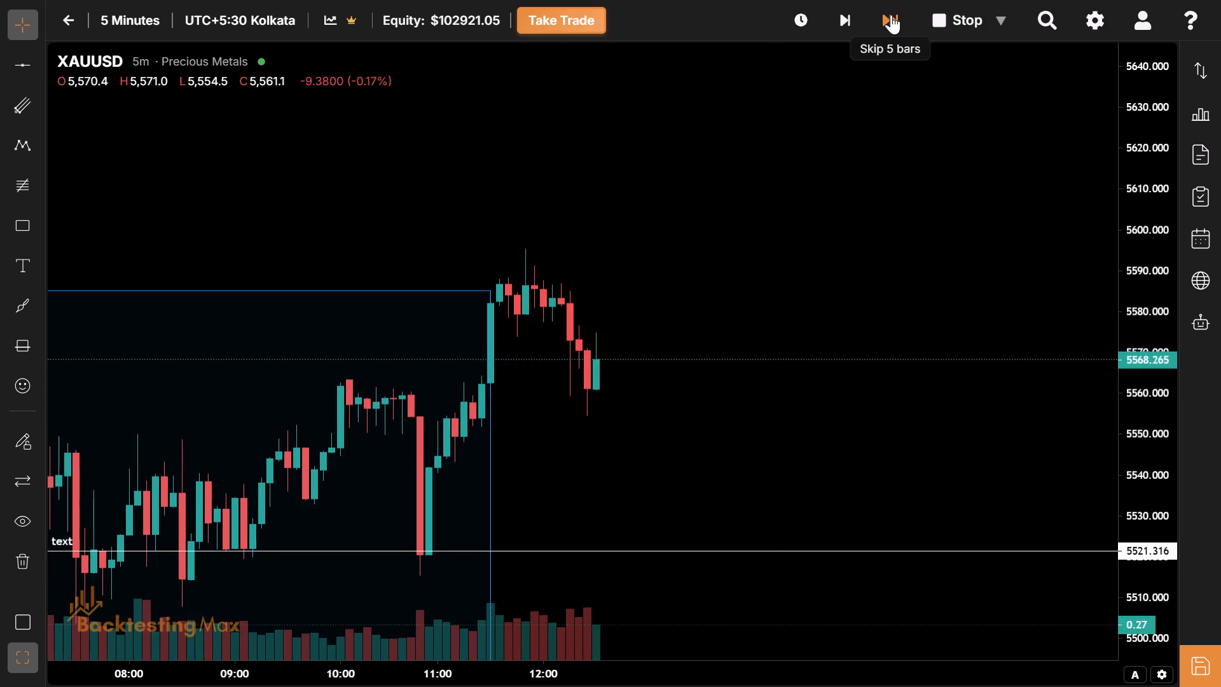
left_click_drag(728, 324, 619, 340)
left_click_drag(533, 426, 480, 414)
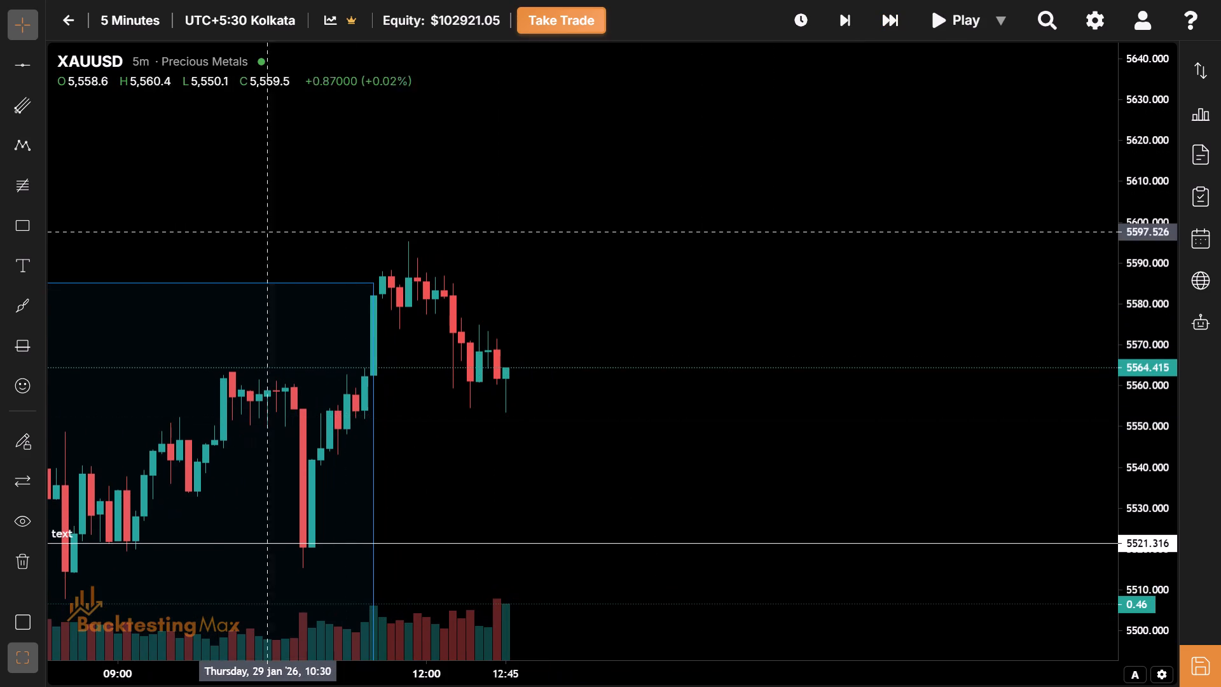
Draw a rectangle from 12:30 to 16:30 between about 5573.4 and 5545.4, styled with the London Session template.
left_click(24, 225)
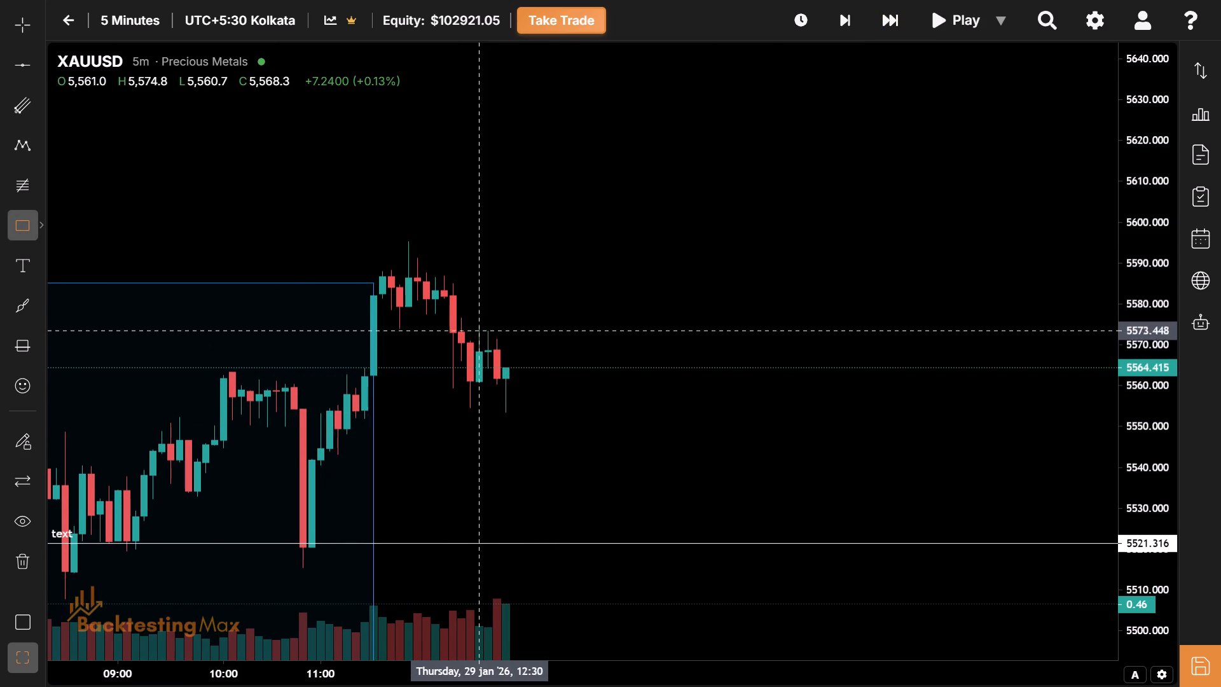
left_click(478, 330)
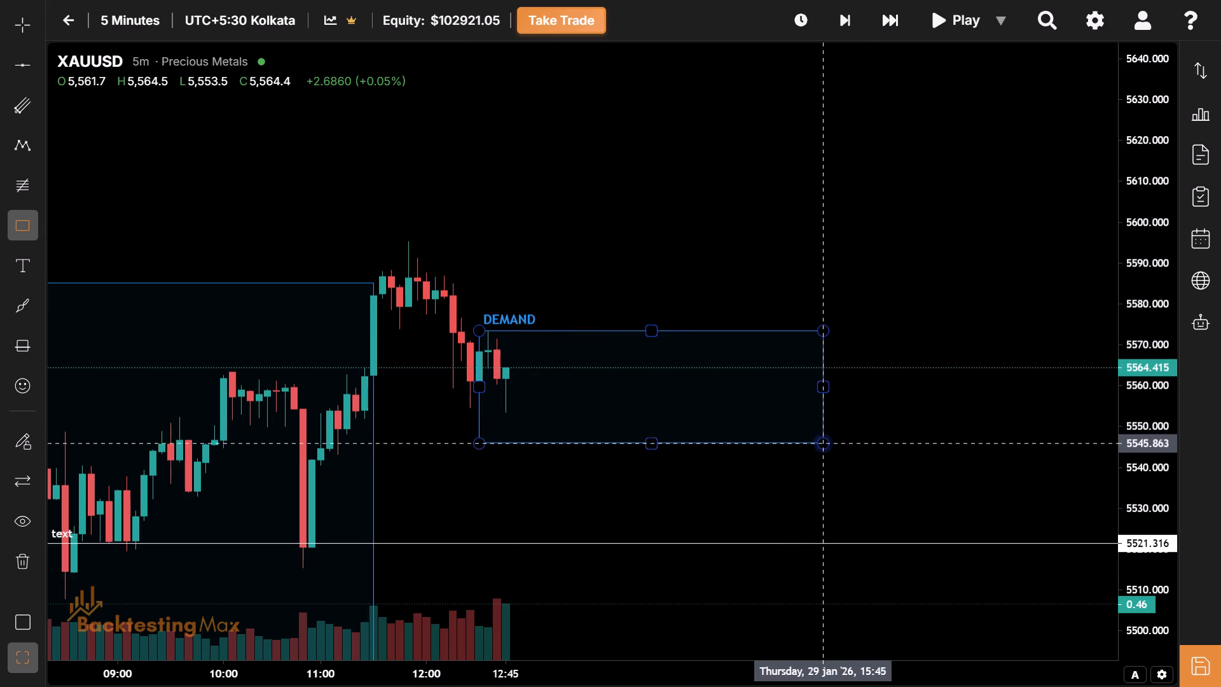
left_click(899, 445)
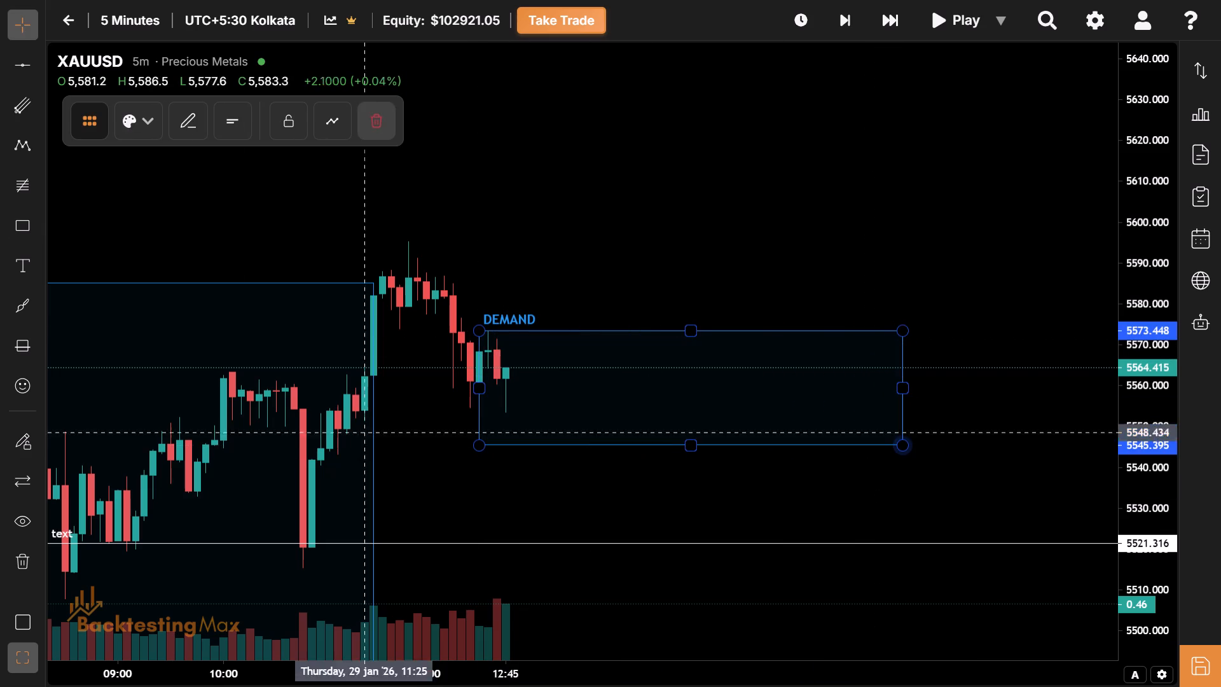
left_click(127, 123)
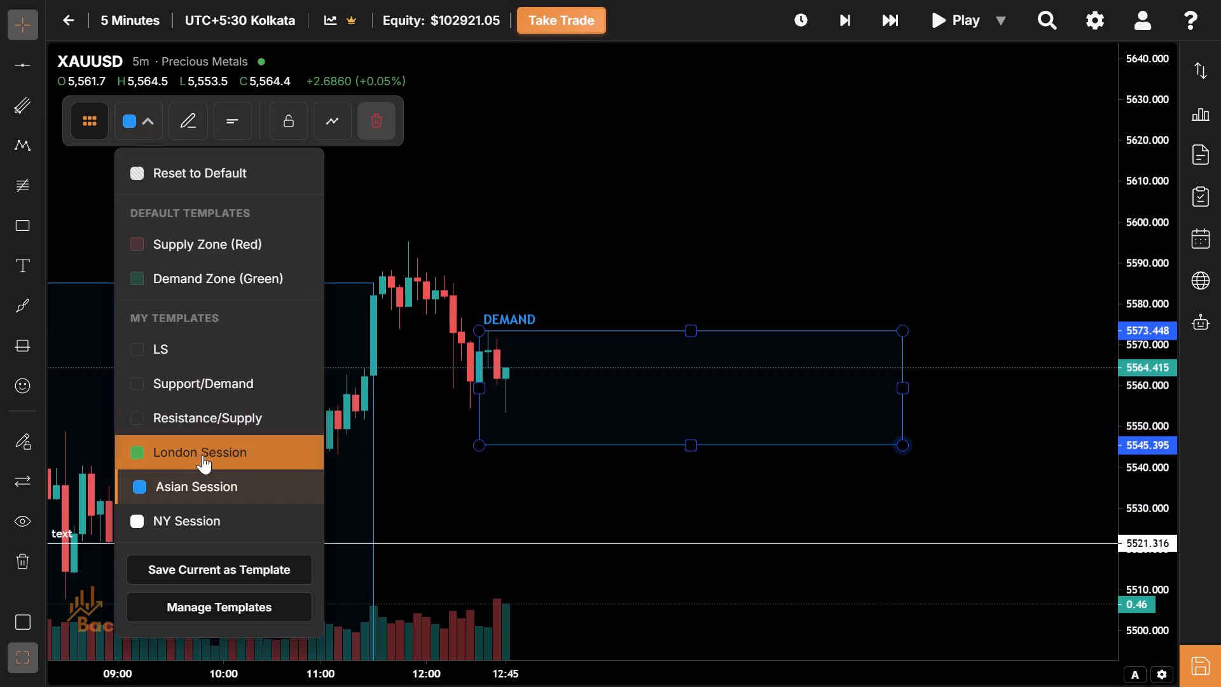
left_click(204, 456)
Advance the replay to 16:20 on 29 January, near the end of the London session range.
left_click_drag(671, 382, 707, 480)
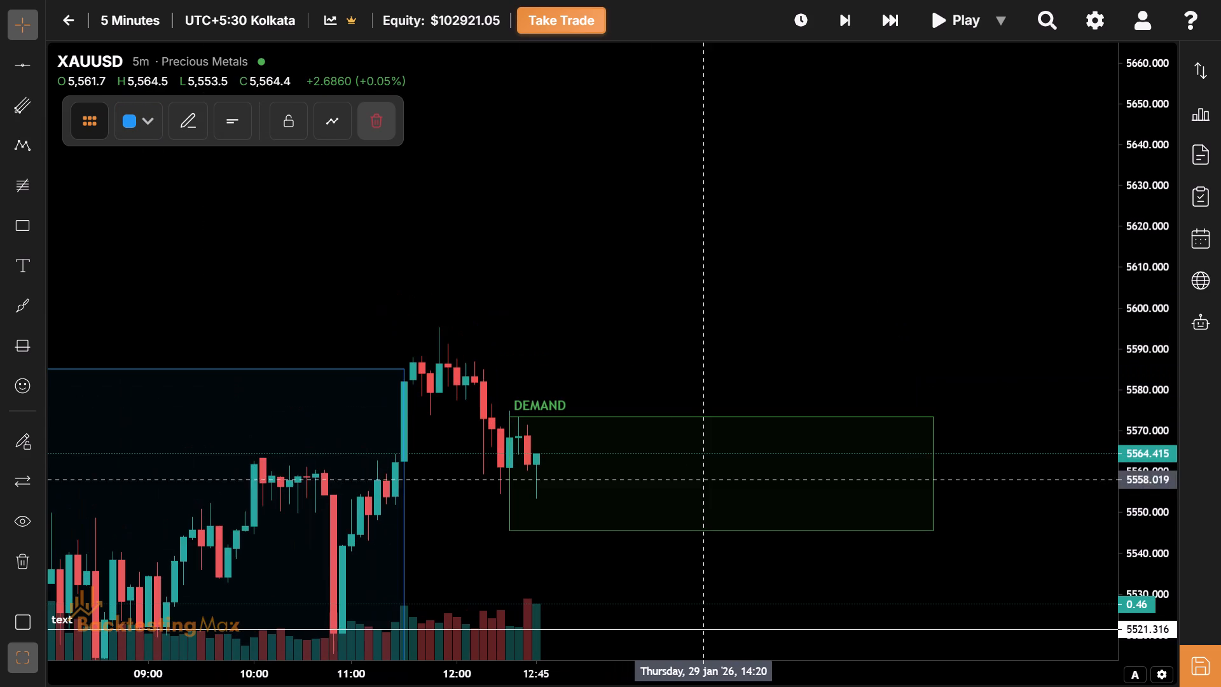
left_click_drag(683, 426, 744, 313)
left_click_drag(687, 380, 919, 270)
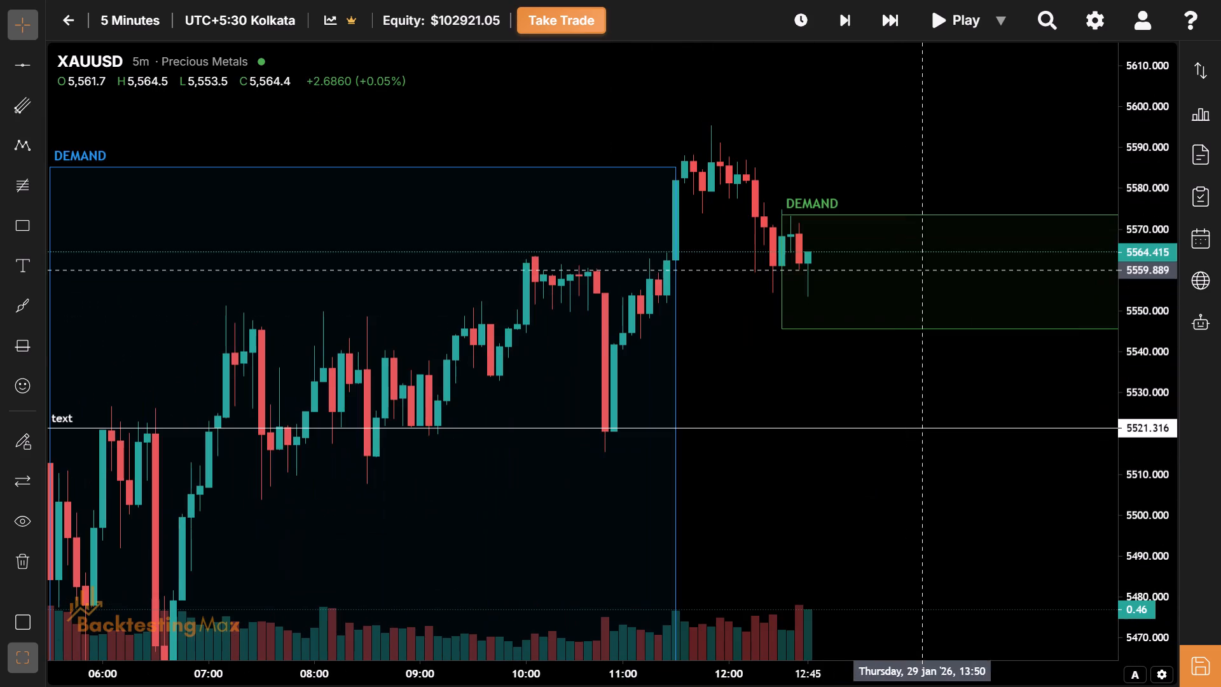
left_click_drag(1155, 547, 1132, 429)
left_click_drag(810, 180, 632, 288)
left_click(901, 33)
left_click(901, 33)
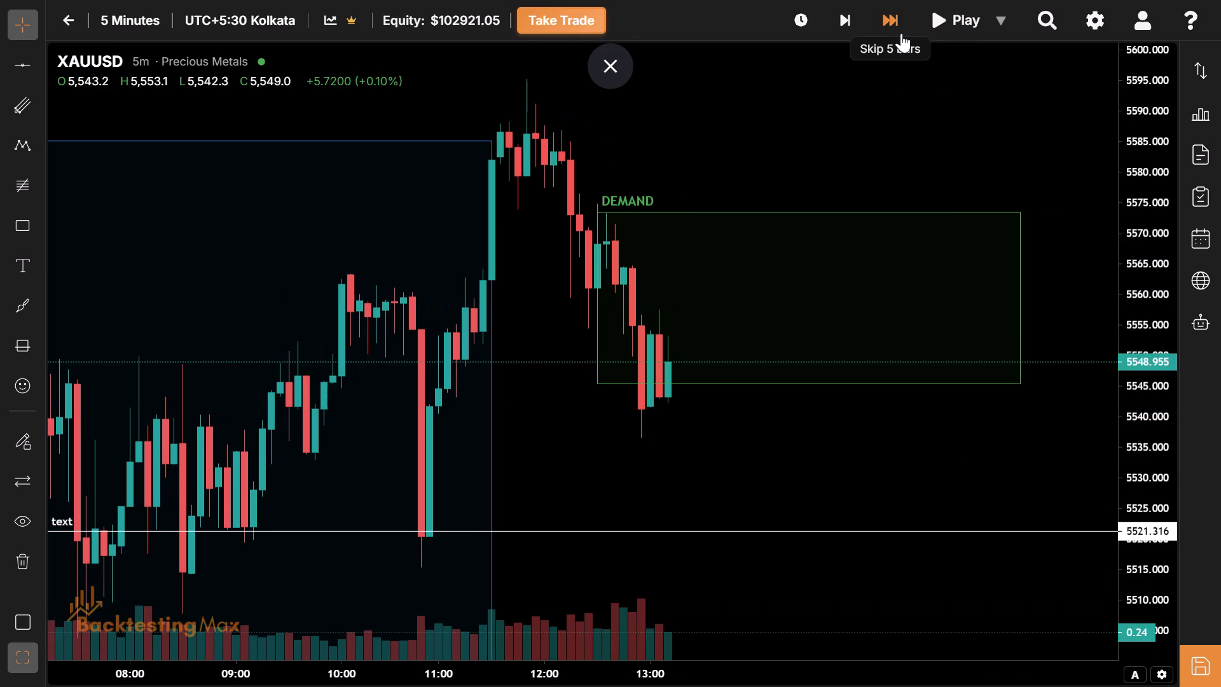
left_click(901, 33)
left_click(901, 33)
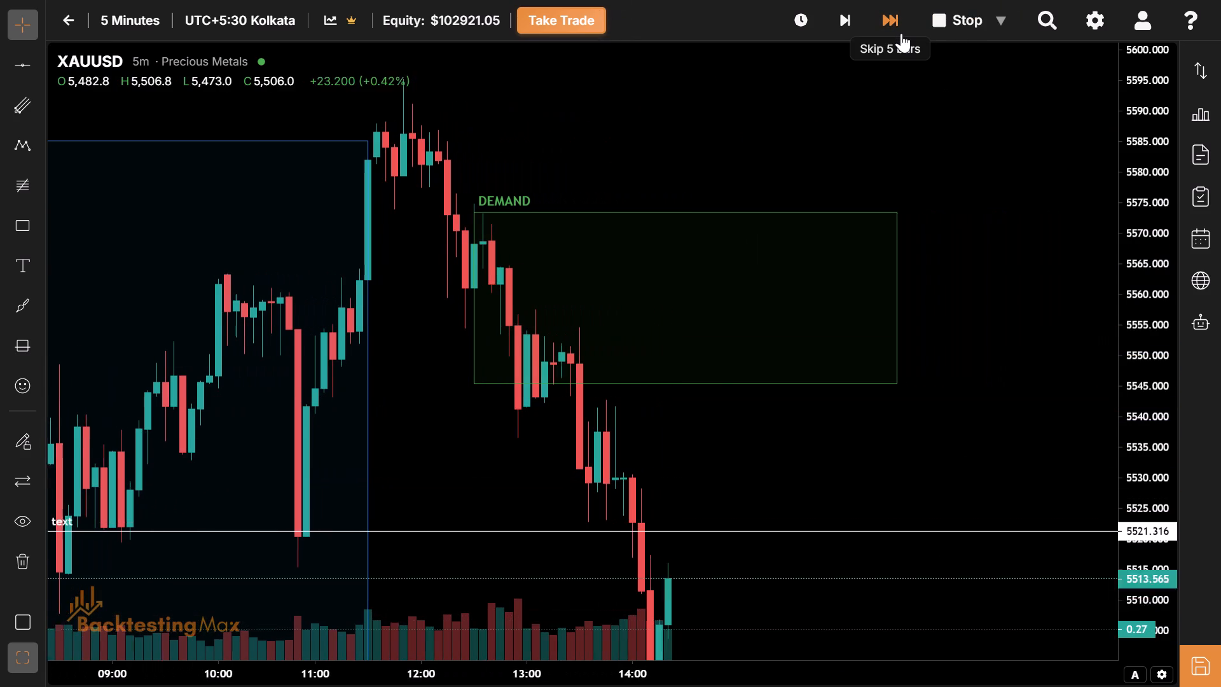
left_click(901, 33)
left_click_drag(748, 433, 799, 393)
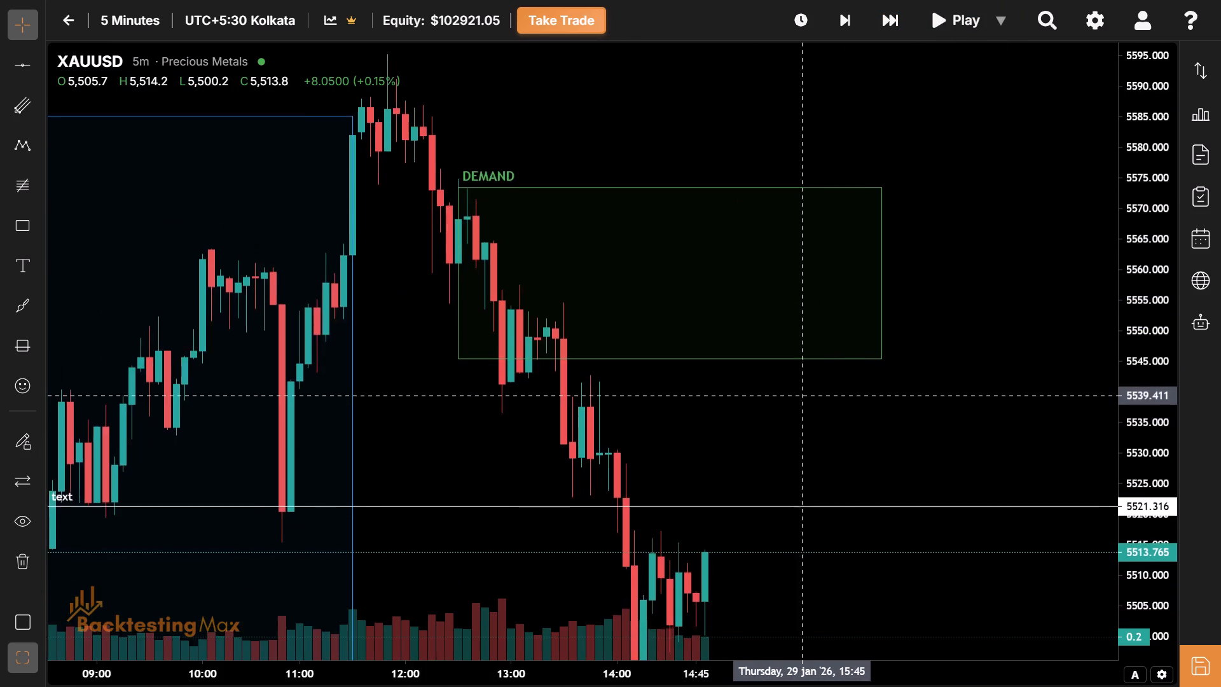
left_click_drag(799, 393, 830, 454)
left_click(874, 22)
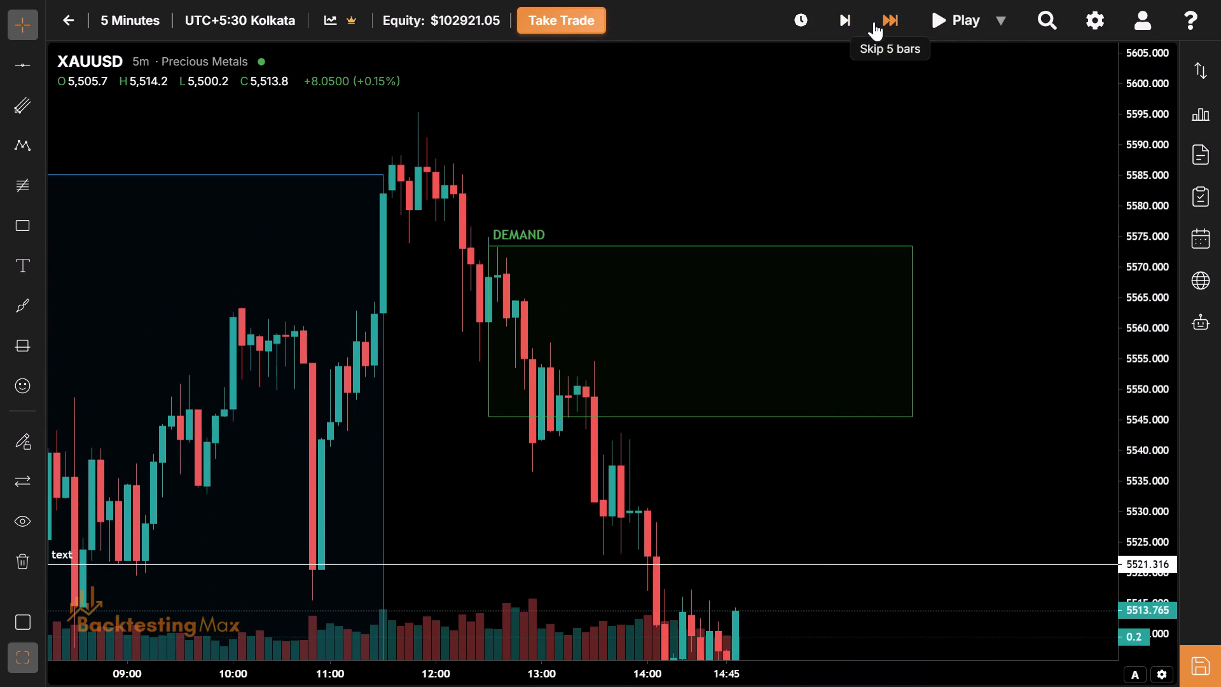
left_click_drag(773, 503, 653, 312)
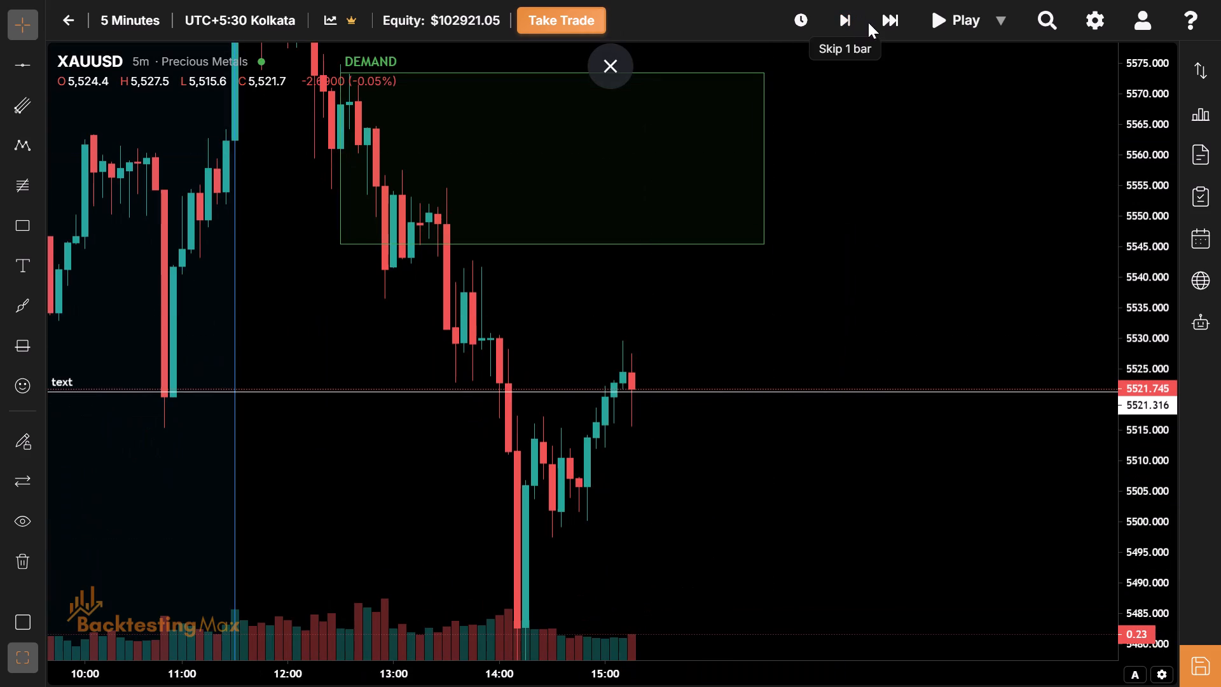
left_click_drag(868, 22, 886, 24)
left_click(886, 24)
left_click(890, 43)
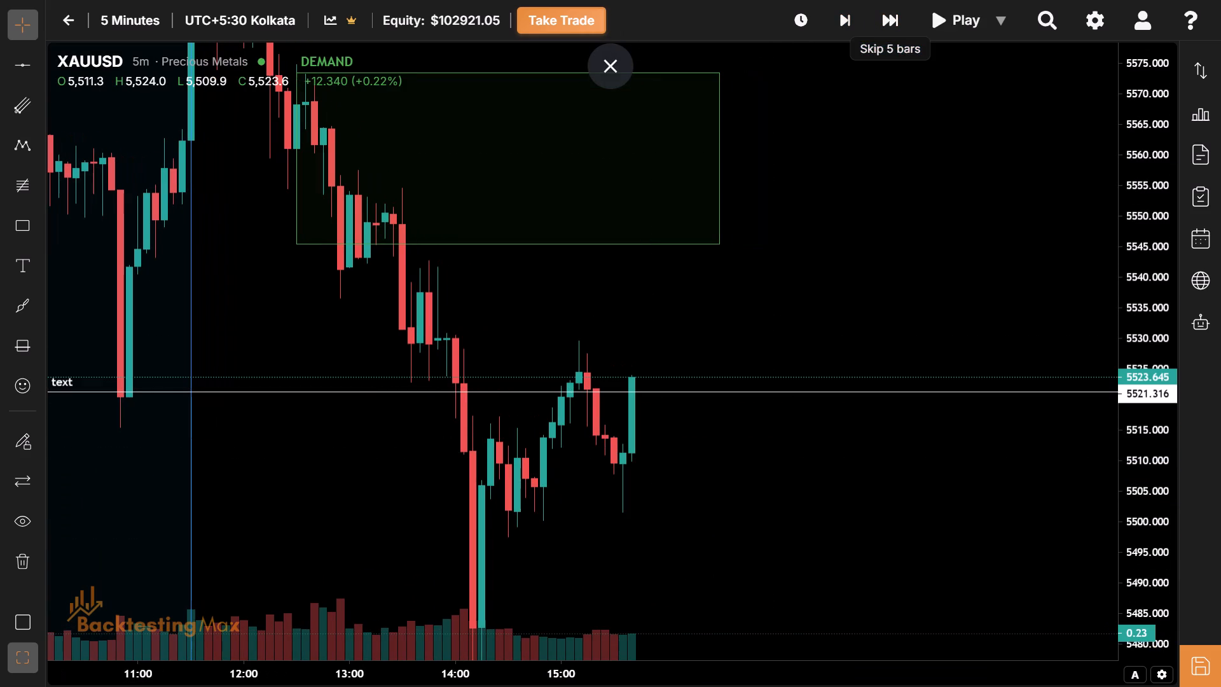
left_click(891, 36)
left_click(891, 36)
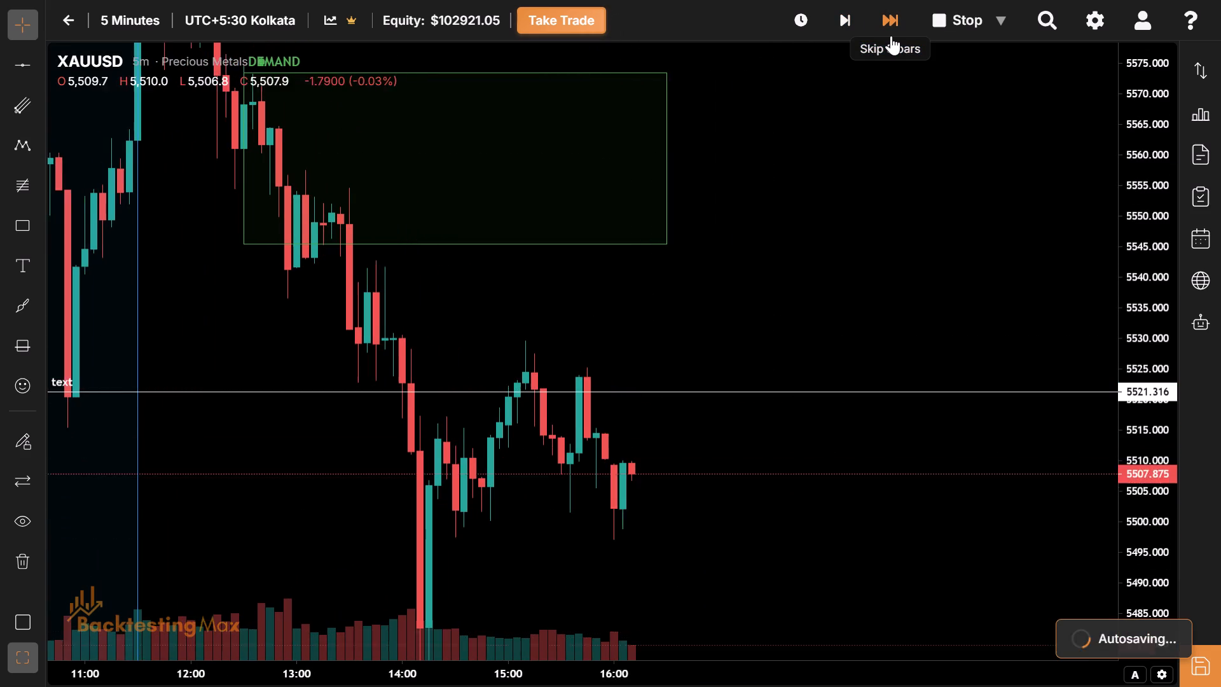
left_click_drag(441, 309, 544, 205)
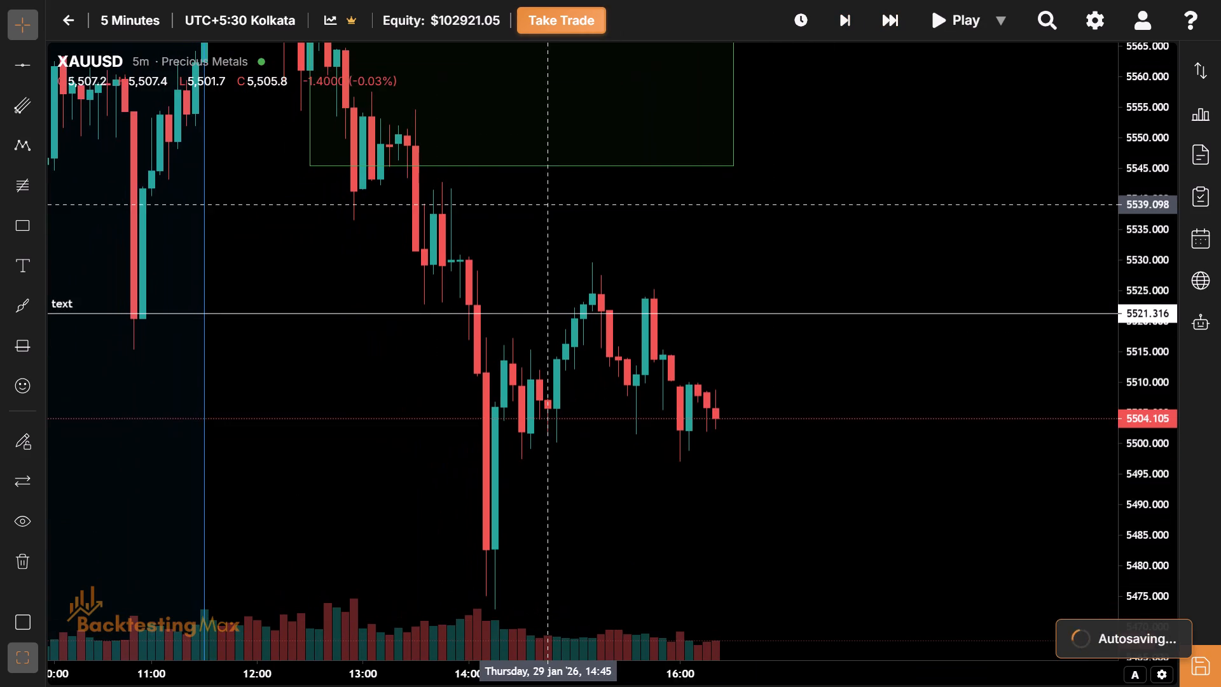
Stretch the lower edge of the 29 January London session rectangle down to about 5472, enclosing the session low.
left_click_drag(518, 169, 790, 642)
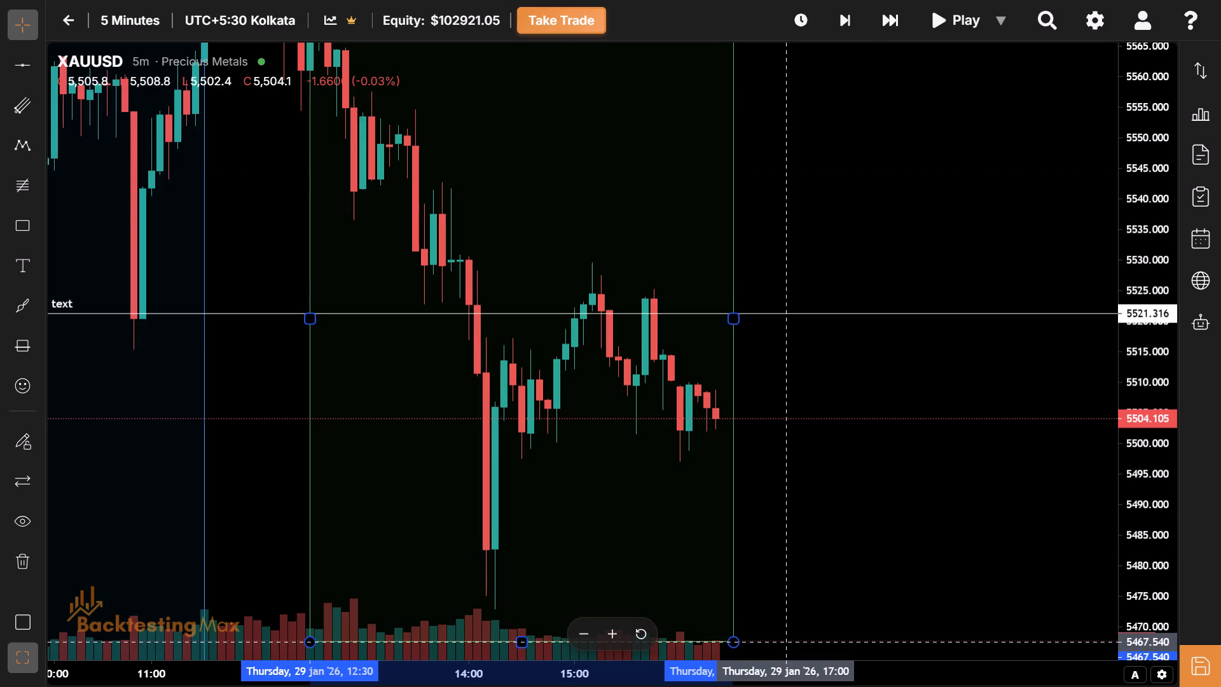
left_click_drag(877, 546, 849, 261)
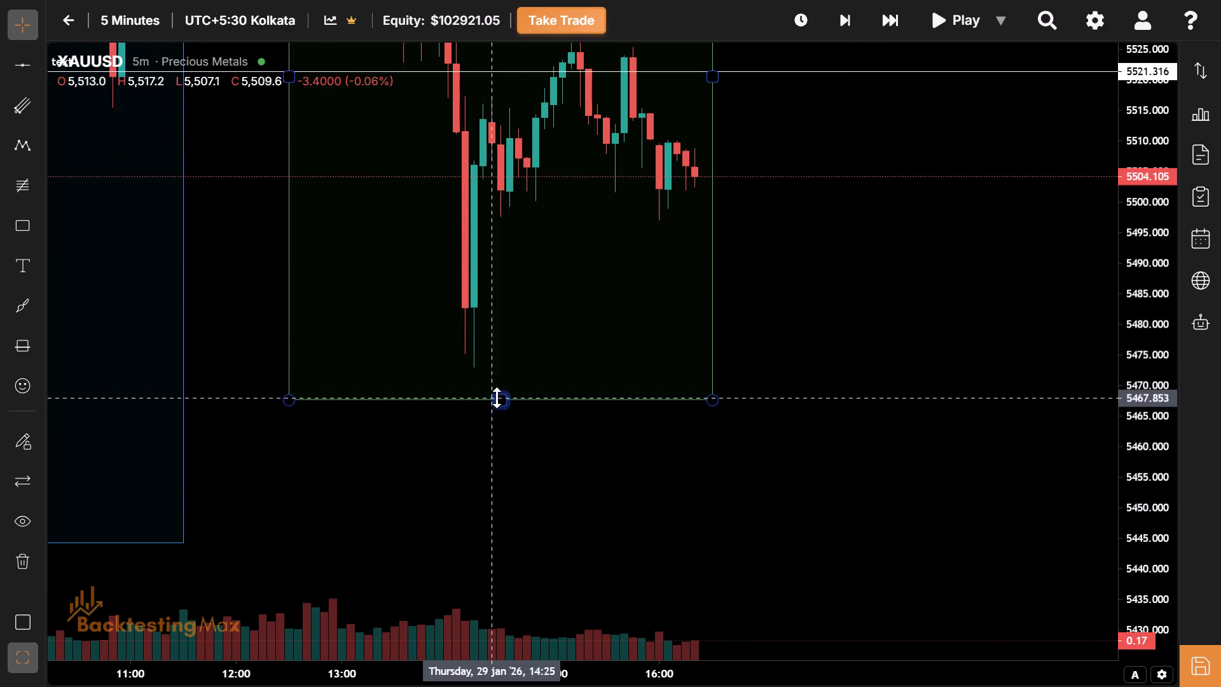
left_click_drag(500, 398, 548, 371)
Delete the horizontal line at 5521.316.
left_click_drag(579, 192, 638, 482)
left_click_drag(660, 180, 680, 292)
left_click_drag(535, 232, 664, 314)
left_click_drag(631, 442, 900, 250)
left_click_drag(526, 411, 696, 448)
left_click_drag(507, 686, 494, 677)
left_click_drag(494, 677, 600, 684)
left_click_drag(1124, 209, 1124, 363)
left_click(1044, 361)
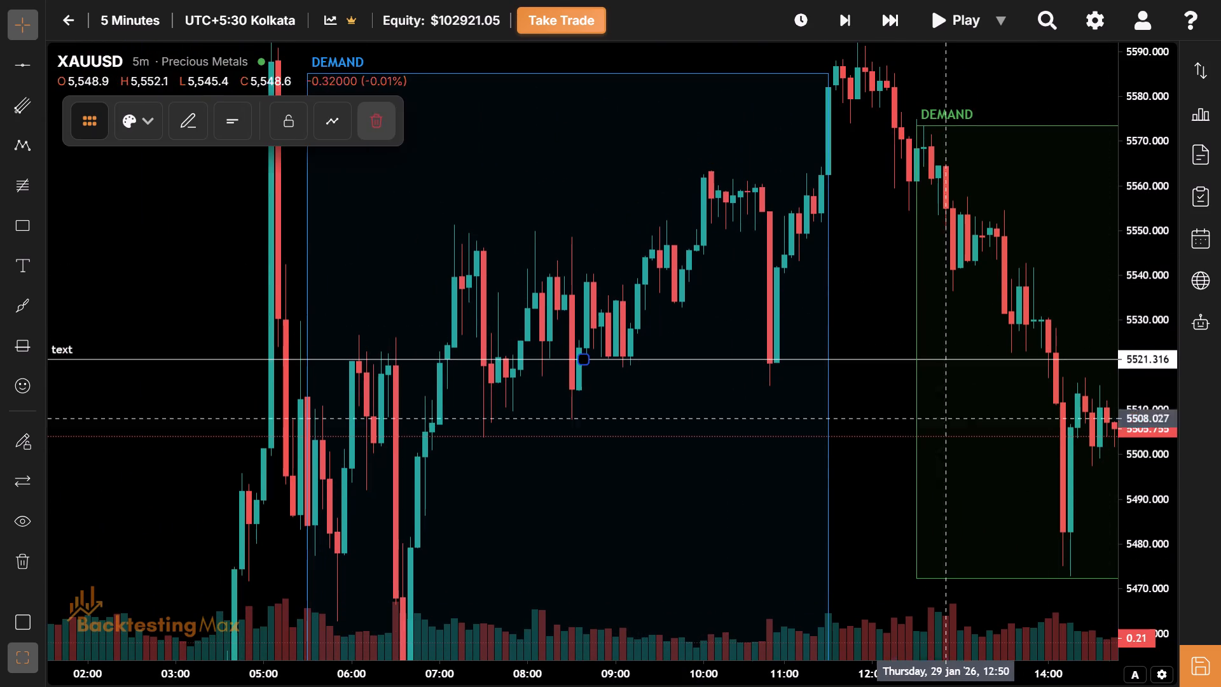
left_click(385, 123)
Switch the chart timeframe to 15 minutes.
left_click(150, 15)
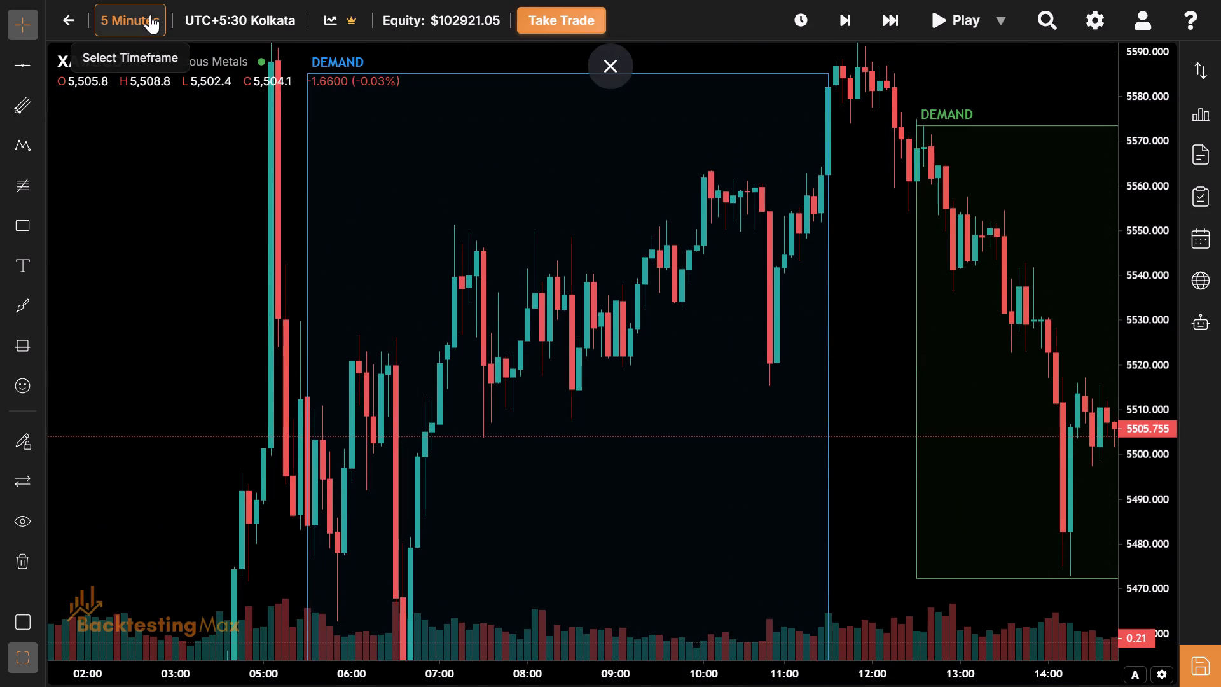
left_click(196, 226)
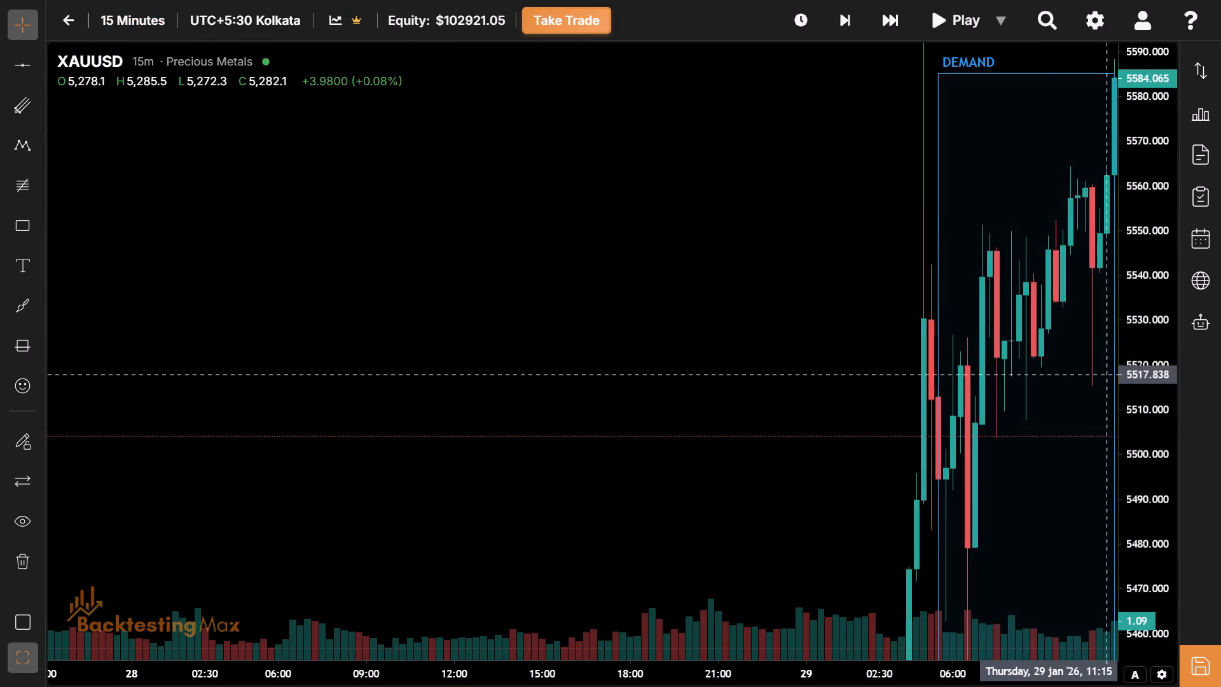
Draw a rectangle over the 28 January consolidation from about 10:45 to 12:45, between about 5264.7 and 5254.7.
left_click_drag(1038, 429, 617, 237)
left_click_drag(1131, 162, 1126, 386)
left_click_drag(963, 516, 877, 531)
left_click_drag(877, 531, 852, 534)
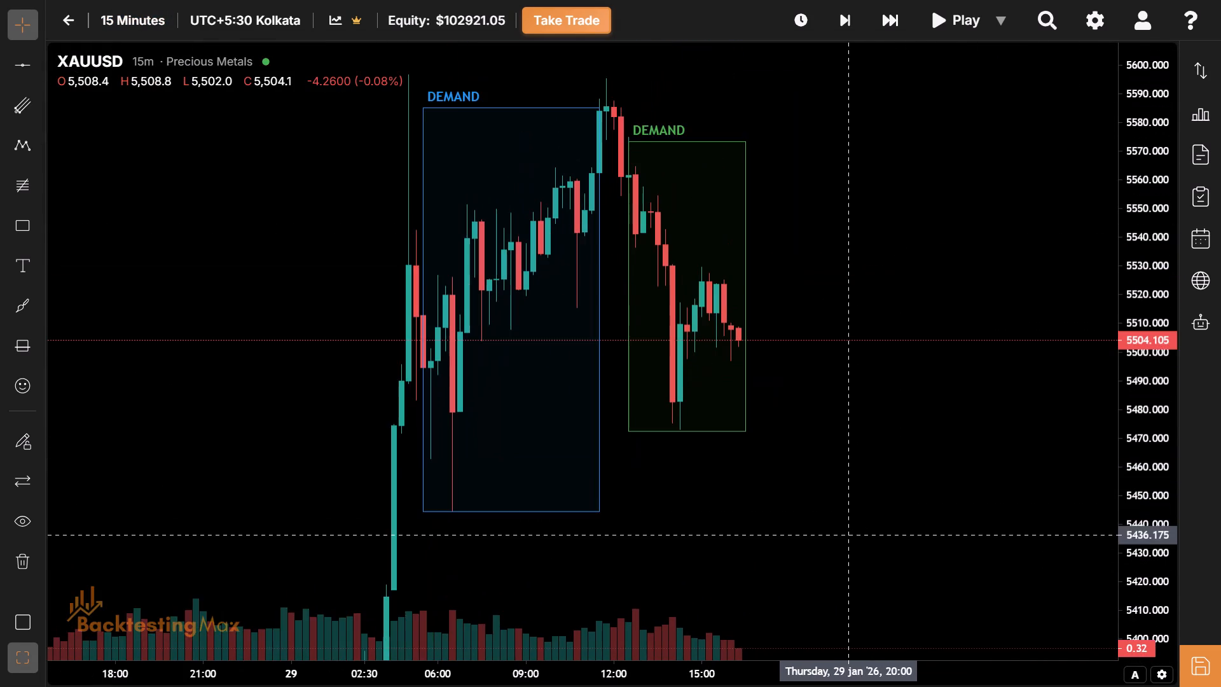
left_click_drag(852, 534, 960, 377)
left_click_drag(902, 427, 1117, 184)
left_click_drag(1006, 394, 962, 138)
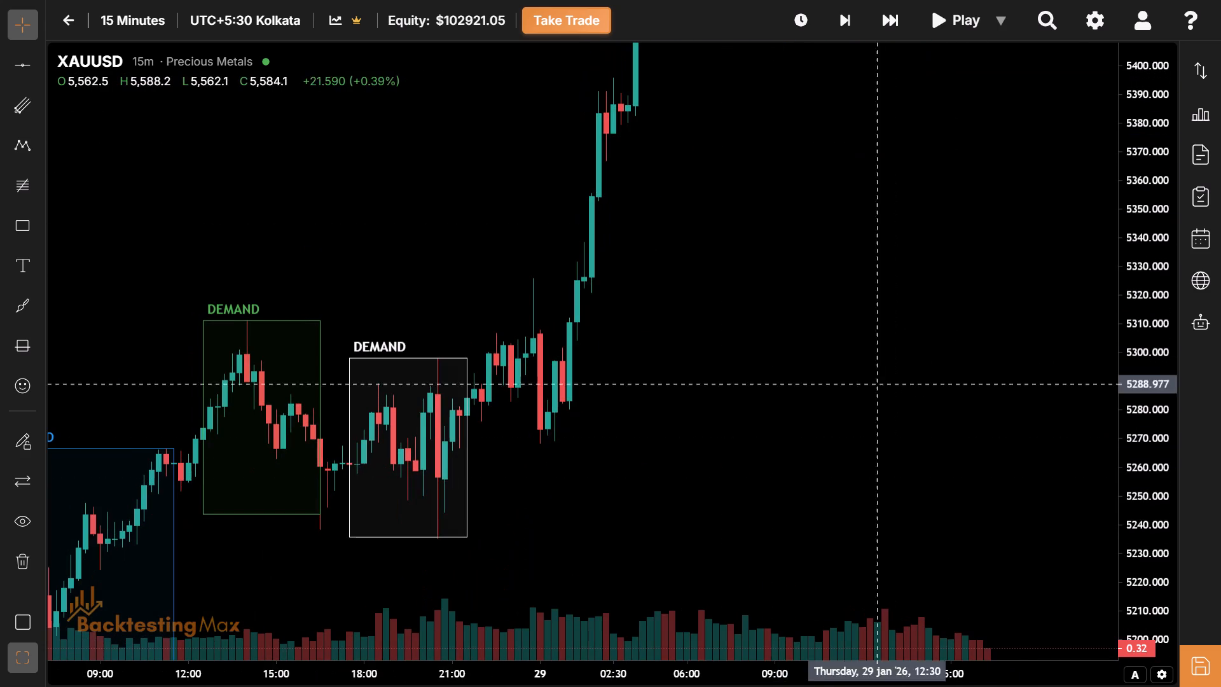
left_click_drag(599, 673, 768, 632)
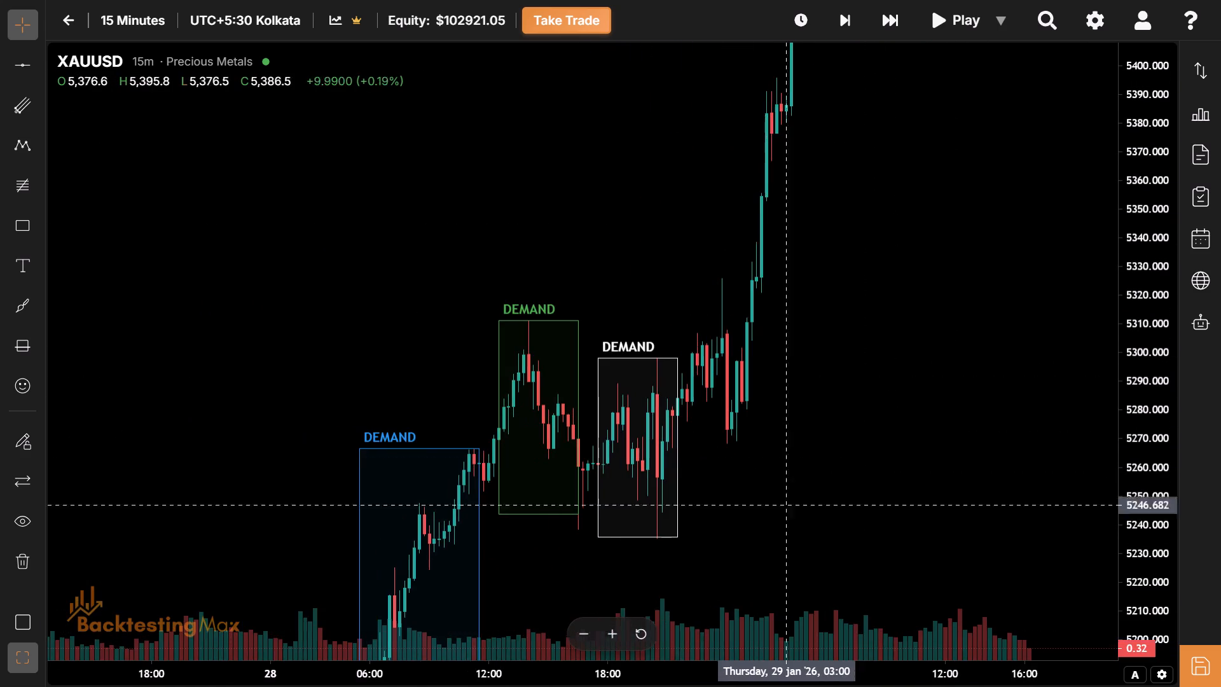
left_click_drag(810, 460, 411, 240)
left_click_drag(380, 396, 592, 475)
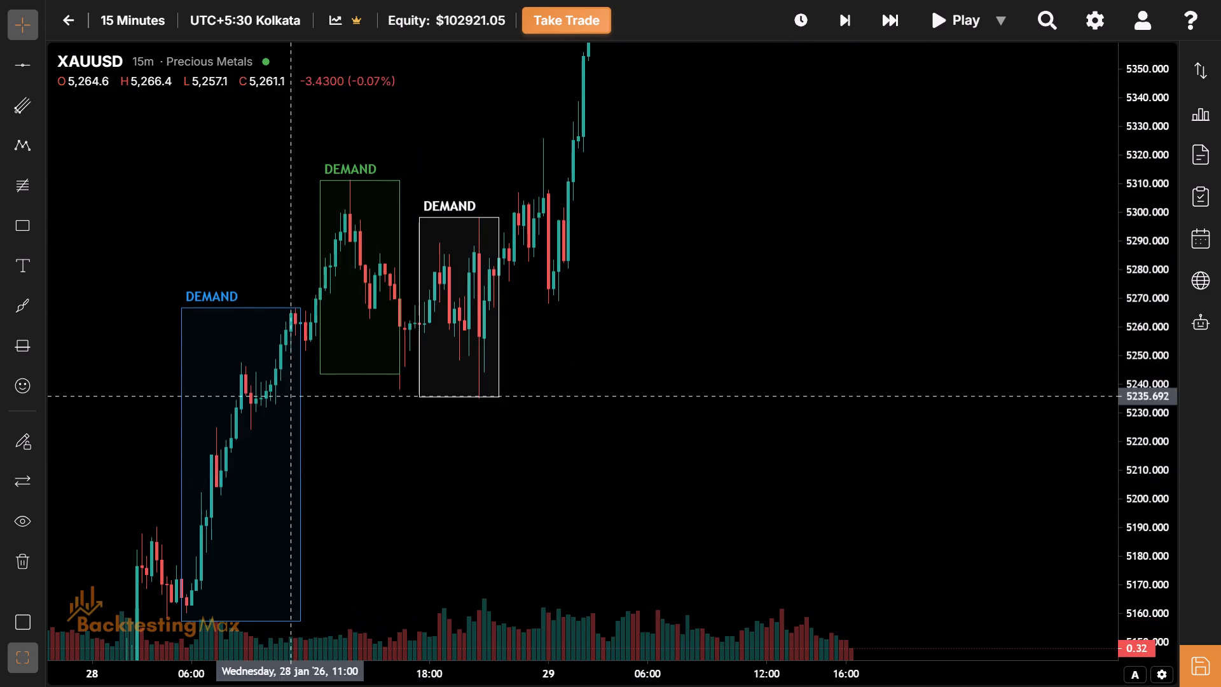
left_click_drag(21, 228, 292, 349)
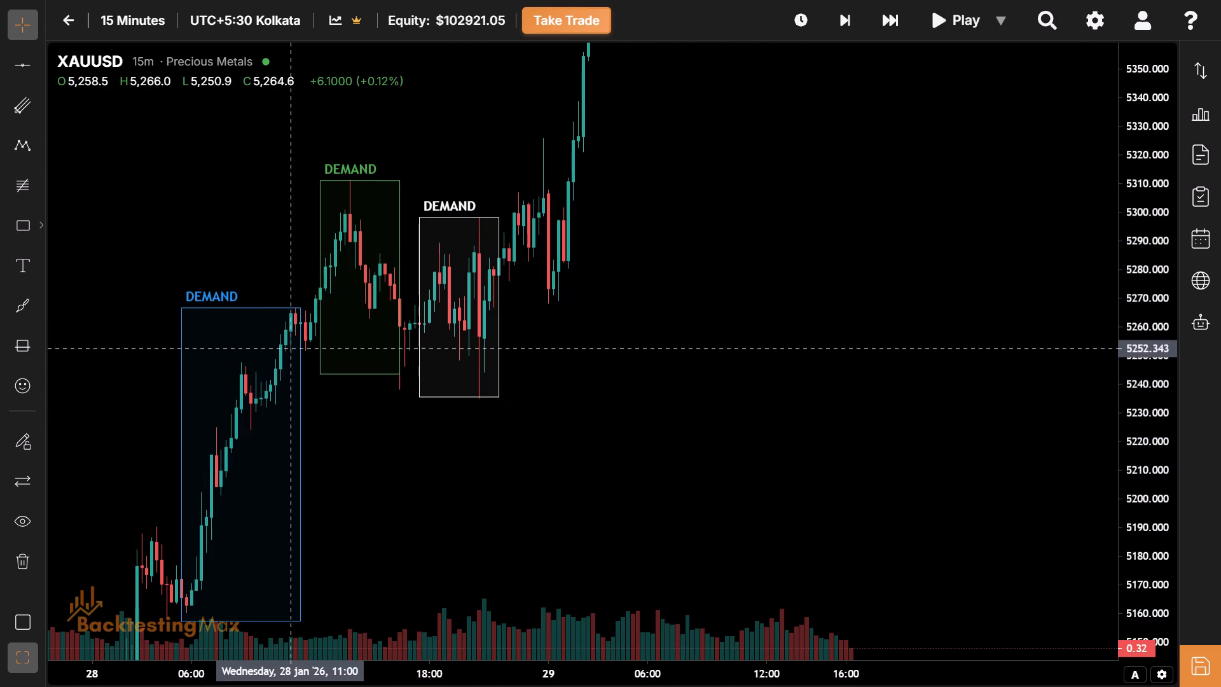
left_click_drag(292, 349, 284, 345)
left_click(284, 345)
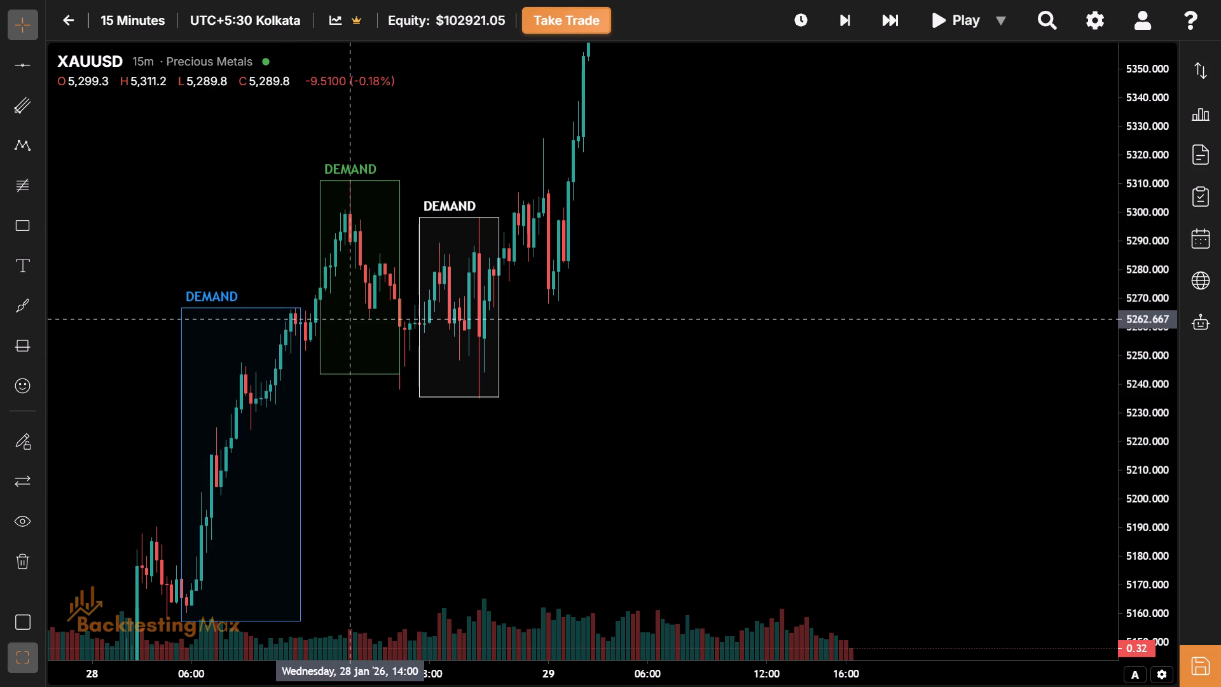
left_click(11, 226)
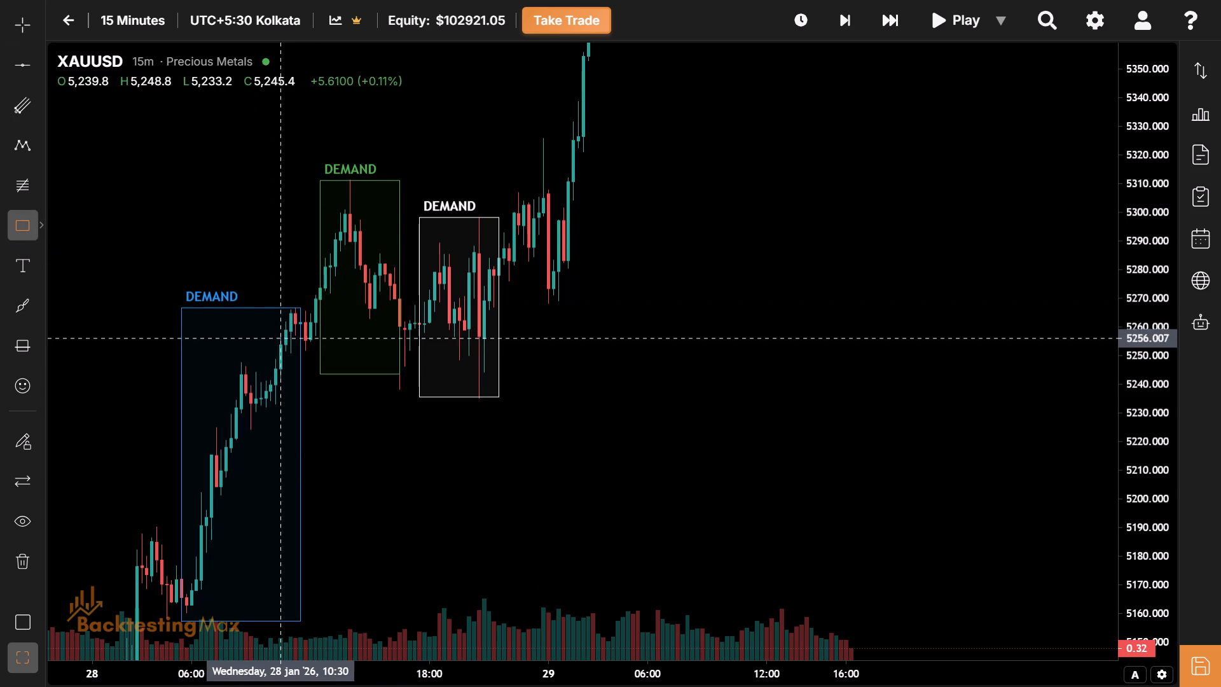
left_click(285, 342)
left_click(328, 313)
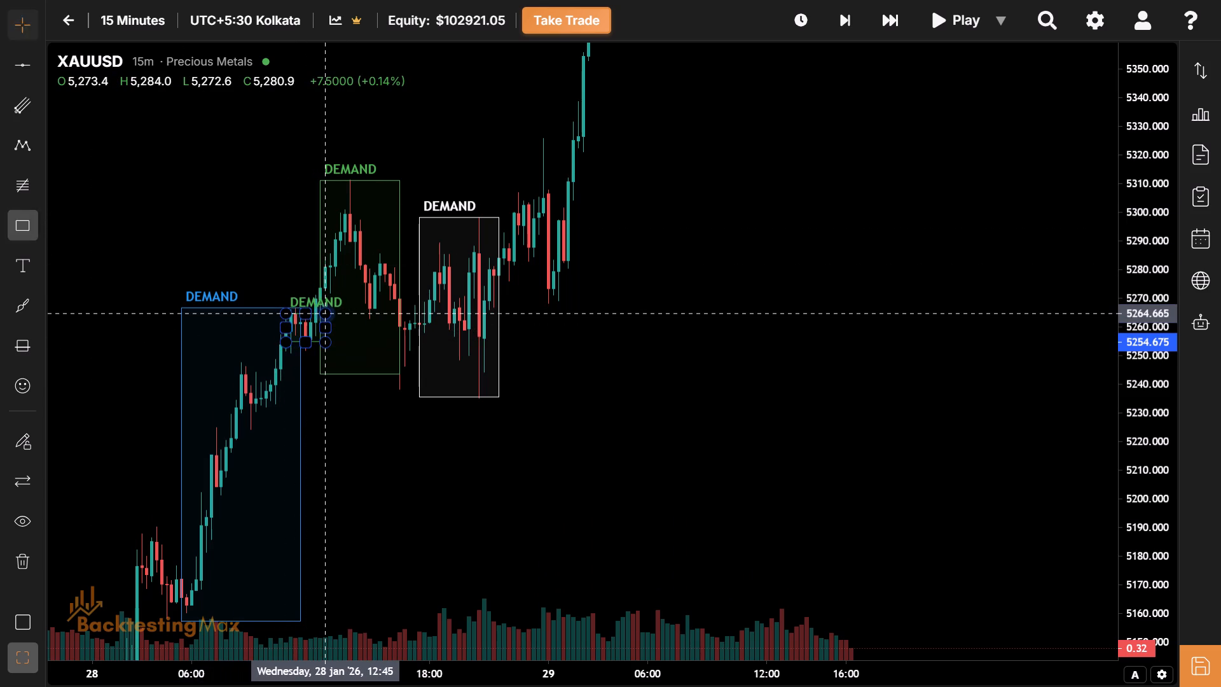
Style the new 28 January rectangle with the Support/Demand template and extend it to the right.
left_click(146, 122)
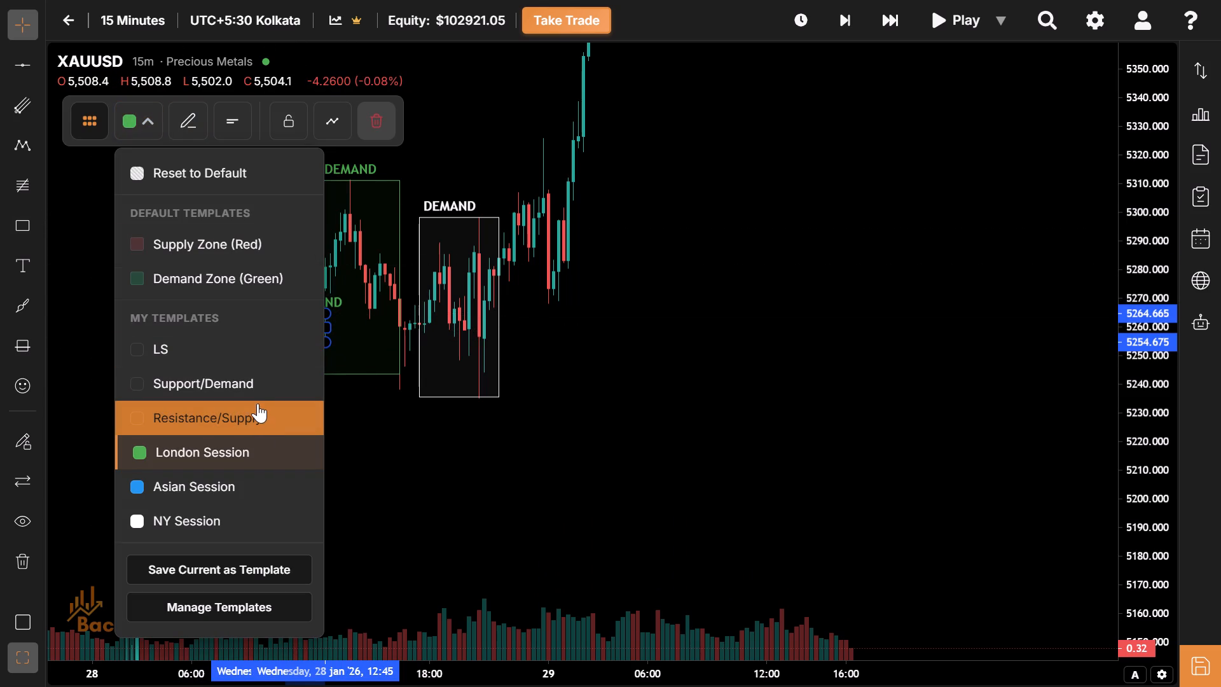
left_click(258, 391)
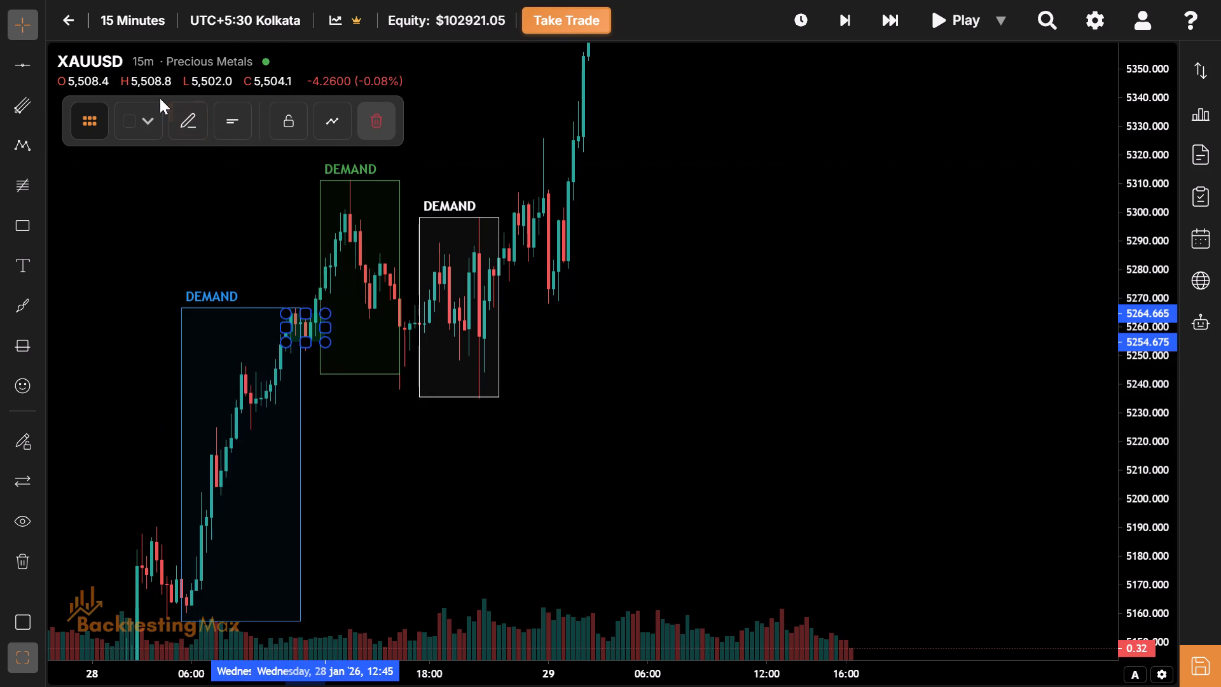
left_click(176, 114)
left_click(431, 190)
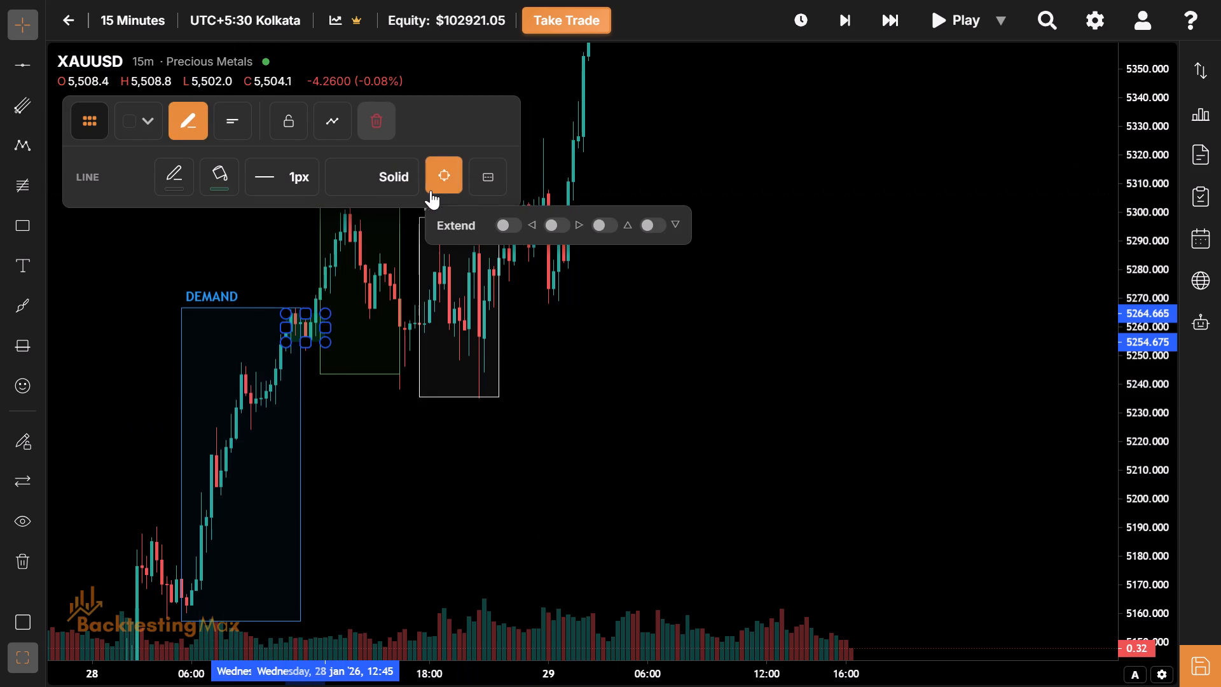
left_click(548, 230)
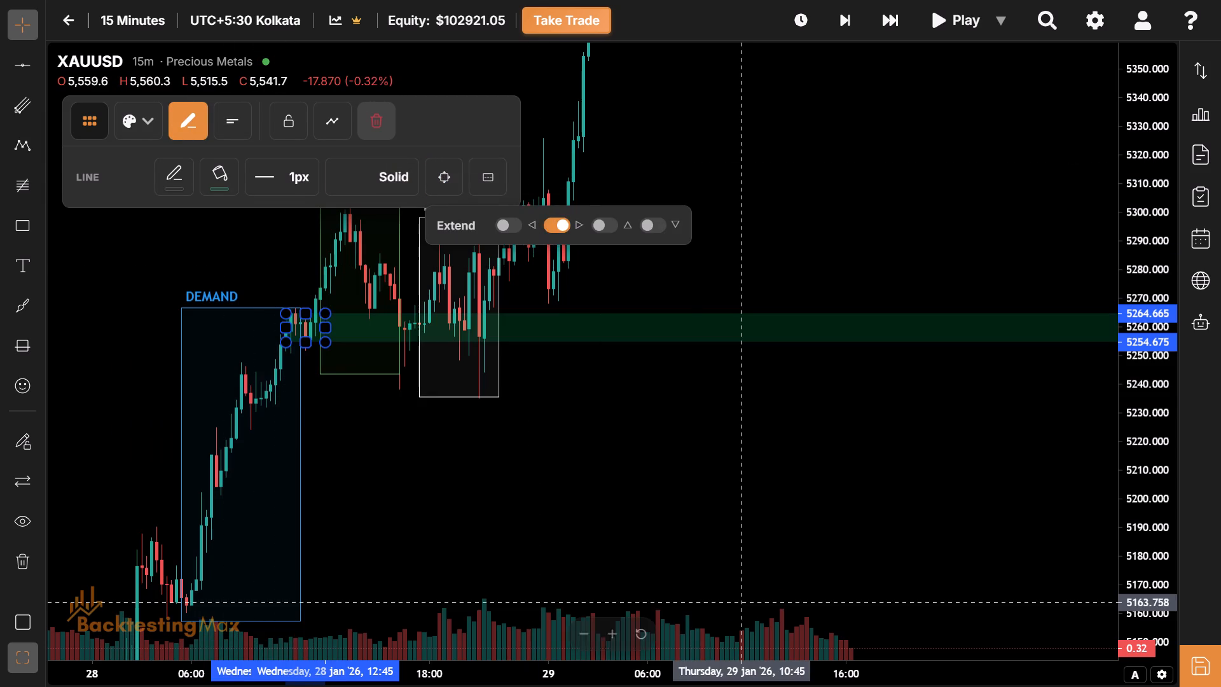
Examine the 15-minute price action from 27 to 29 January against the demand zones and session ranges.
left_click_drag(740, 602, 744, 567)
left_click_drag(627, 555, 779, 445)
left_click_drag(677, 483, 652, 585)
left_click_drag(802, 391, 728, 595)
left_click_drag(820, 259, 706, 235)
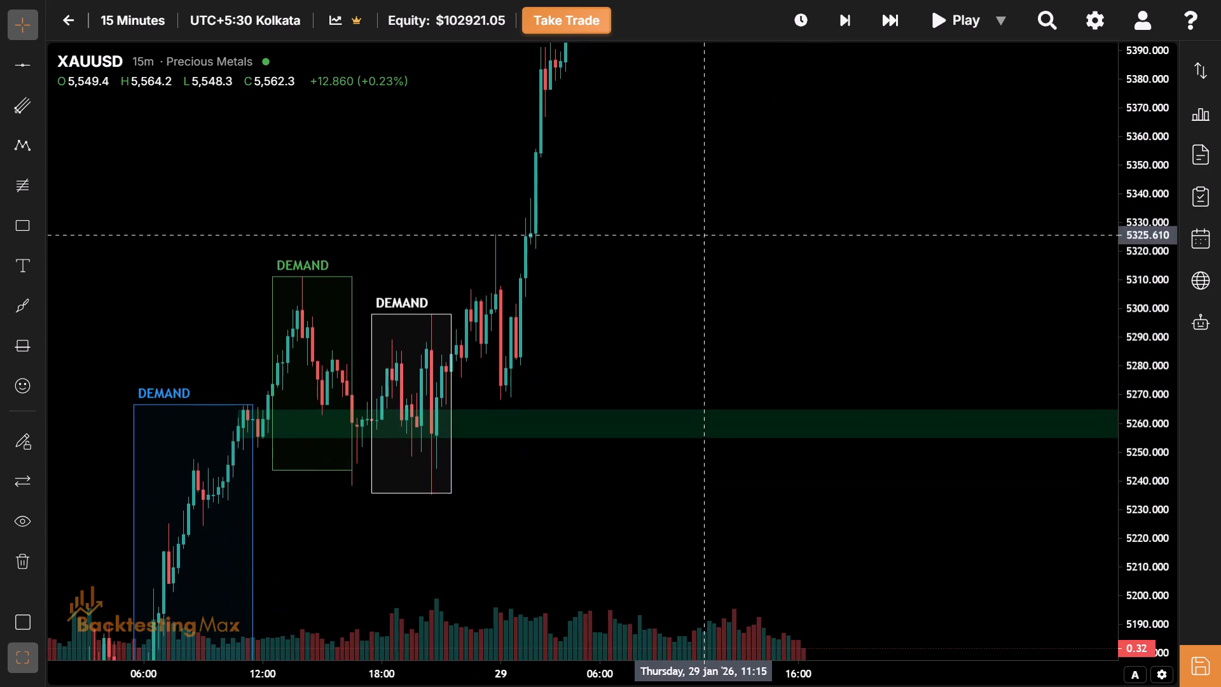
left_click_drag(706, 235, 769, 159)
left_click_drag(534, 627, 958, 292)
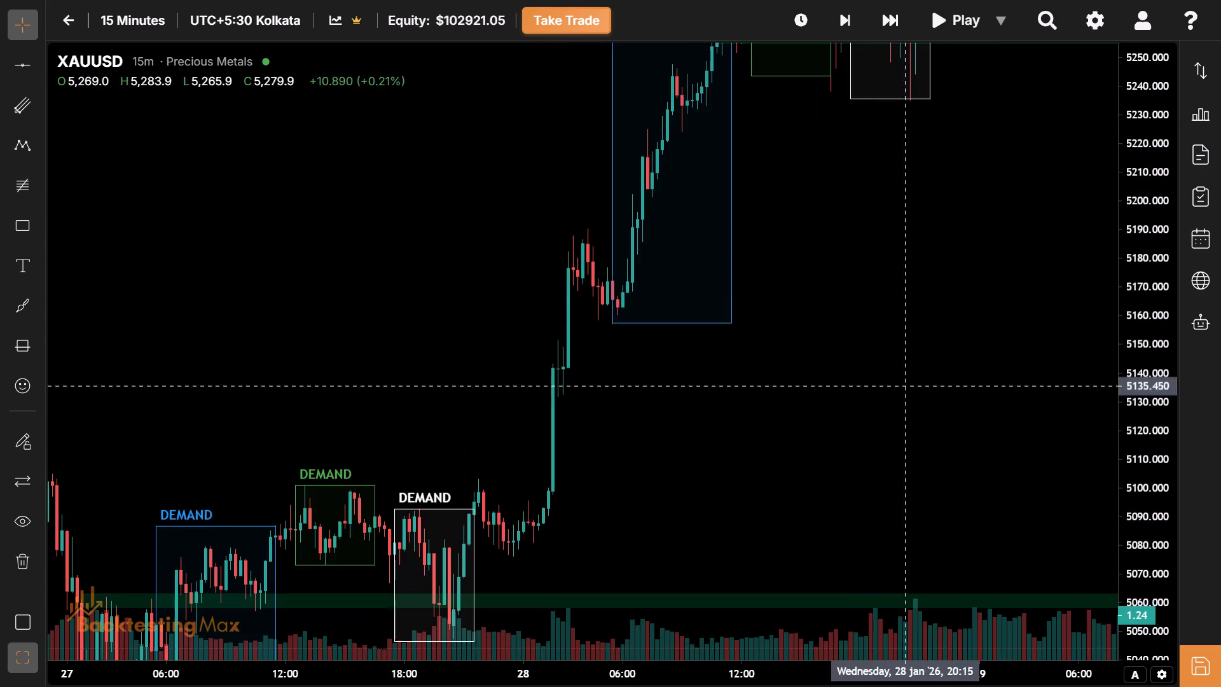
left_click_drag(855, 522, 848, 461)
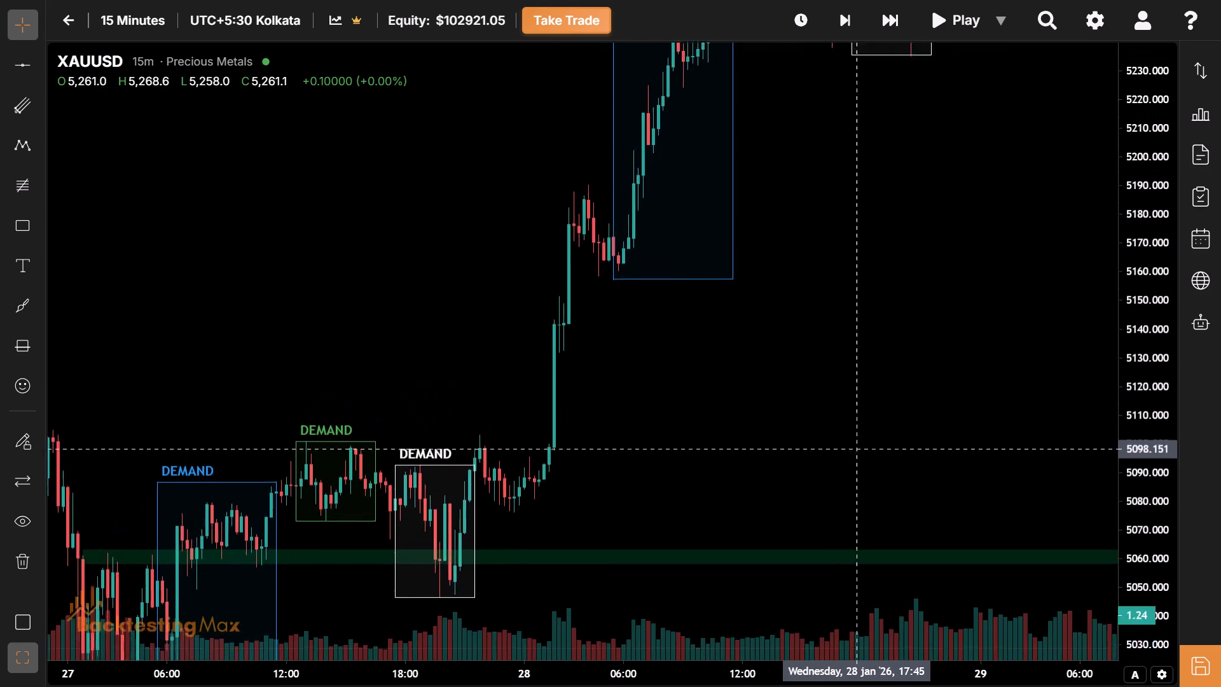
left_click_drag(848, 461, 760, 538)
left_click_drag(916, 262, 743, 542)
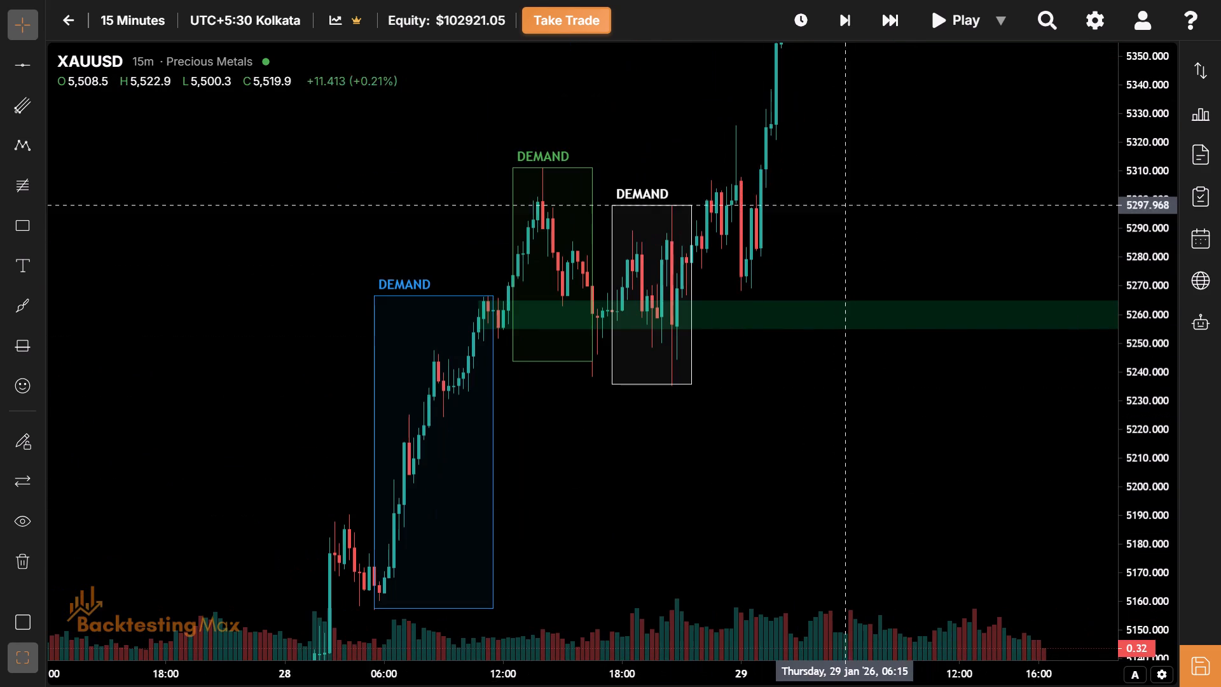
left_click_drag(857, 184, 748, 361)
left_click_drag(854, 215, 764, 400)
left_click_drag(781, 296, 658, 483)
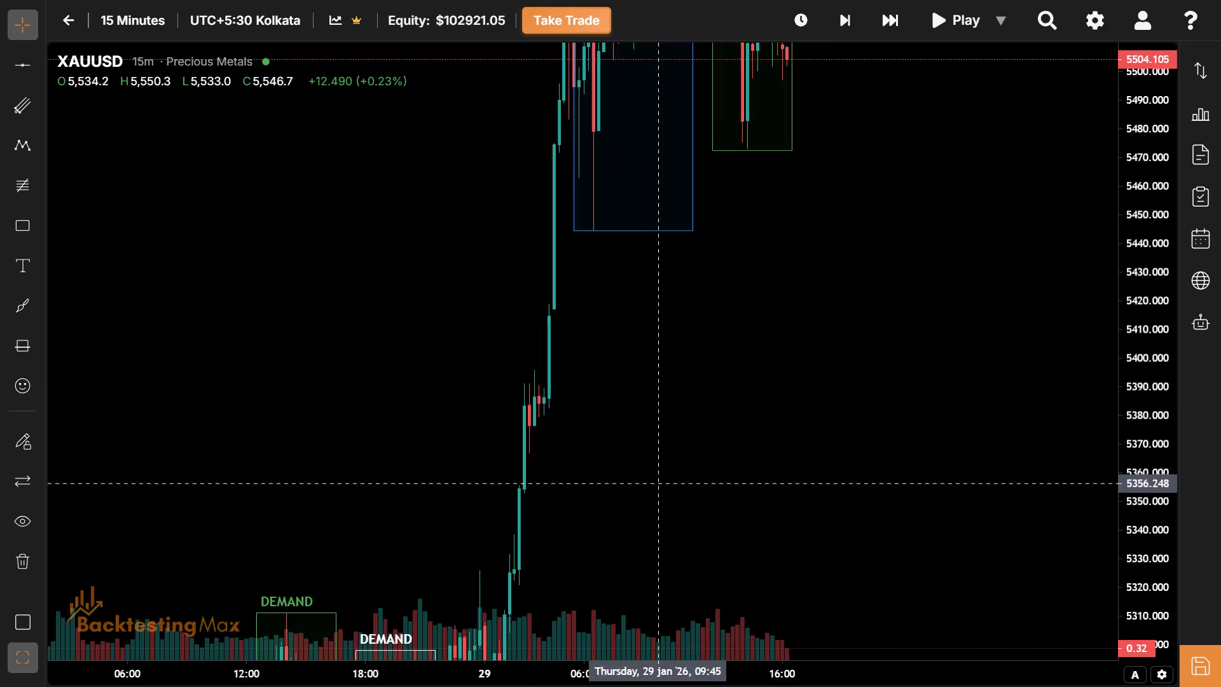
left_click_drag(817, 271, 662, 550)
left_click_drag(877, 198, 871, 188)
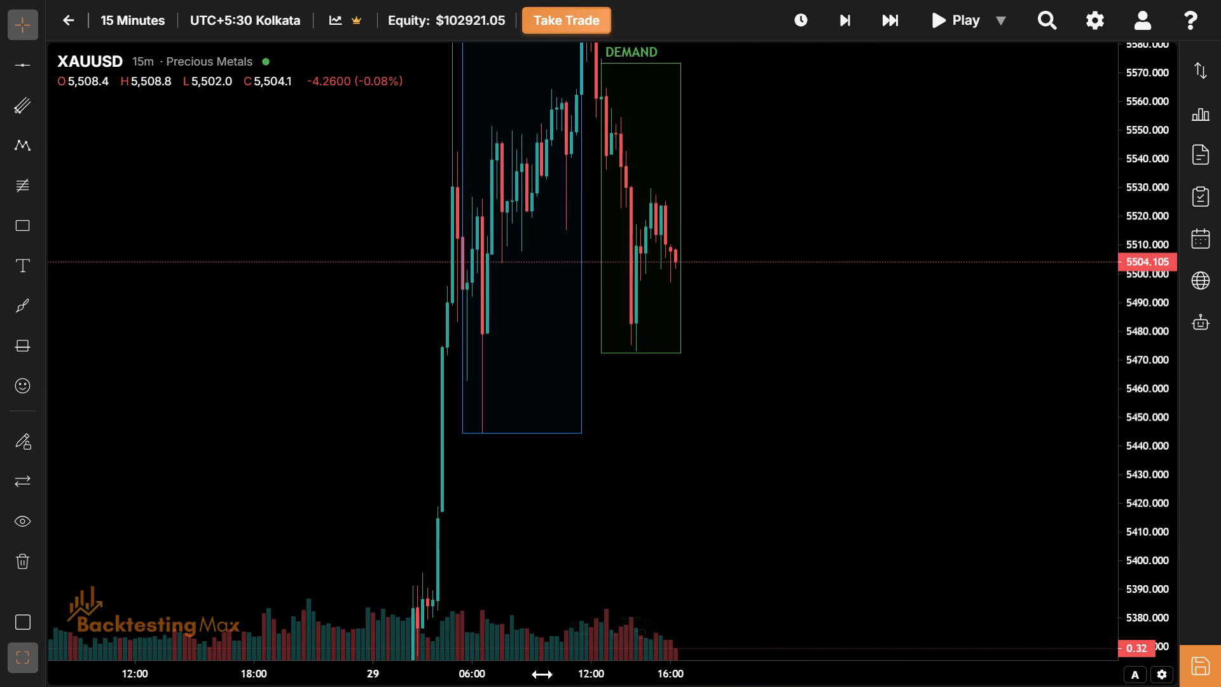
left_click_drag(696, 676, 397, 651)
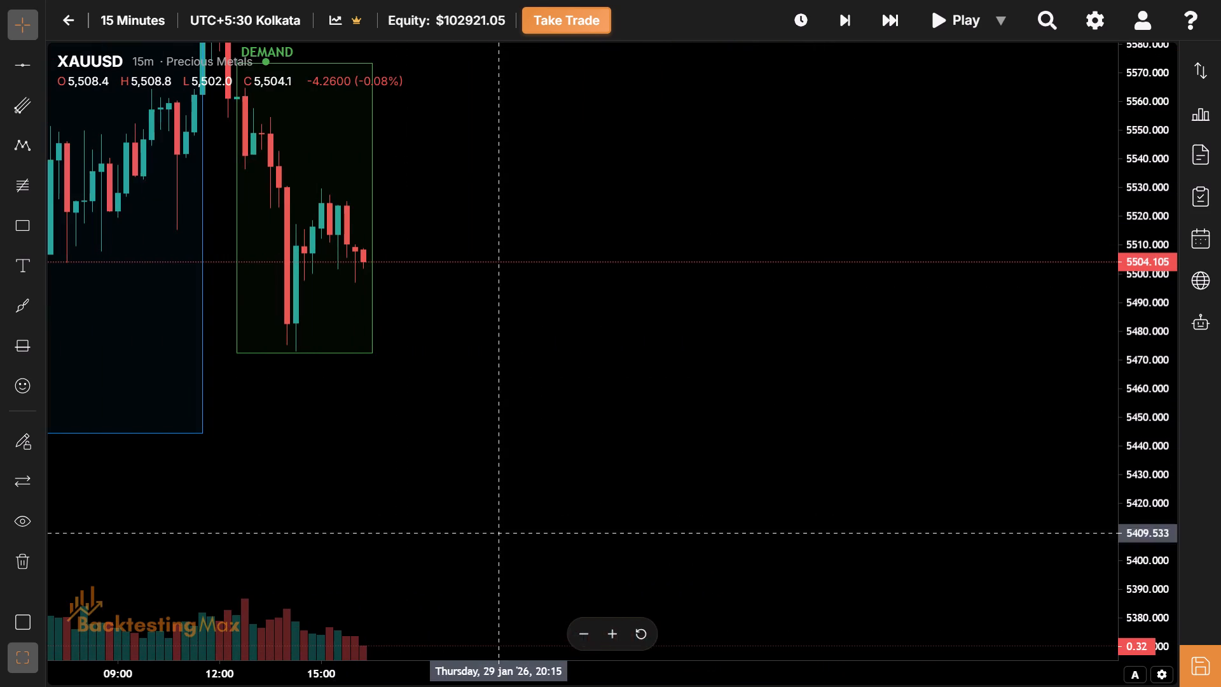
left_click_drag(513, 481, 715, 483)
left_click_drag(478, 429, 609, 485)
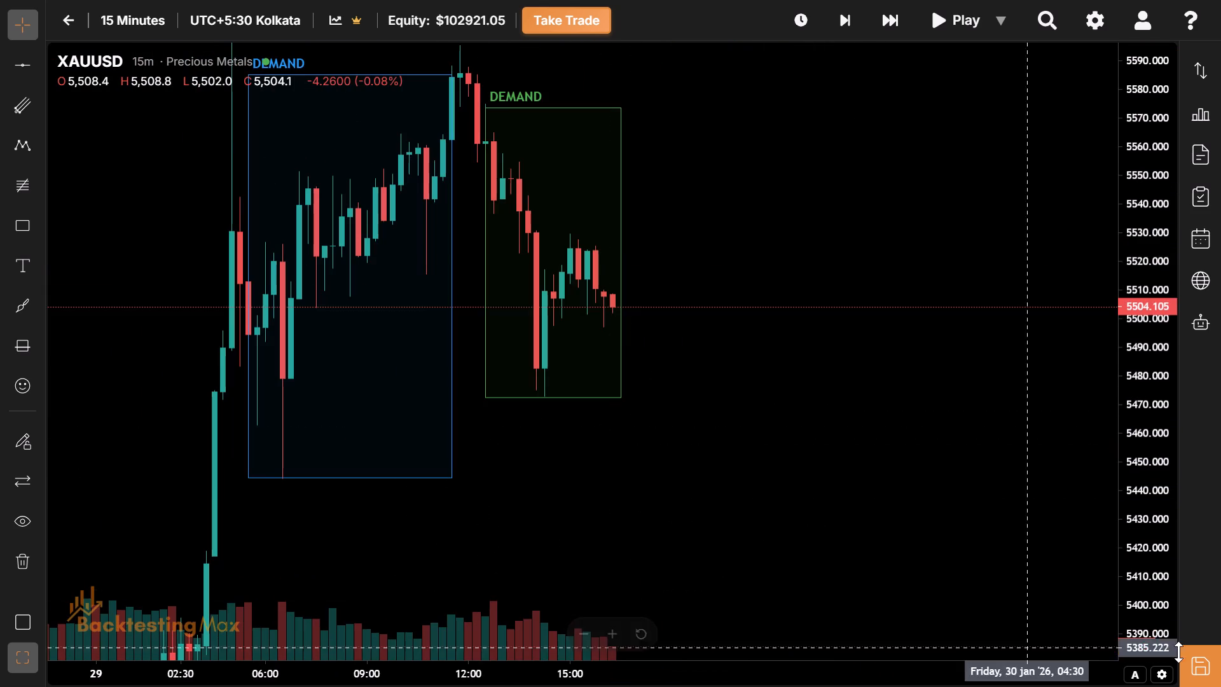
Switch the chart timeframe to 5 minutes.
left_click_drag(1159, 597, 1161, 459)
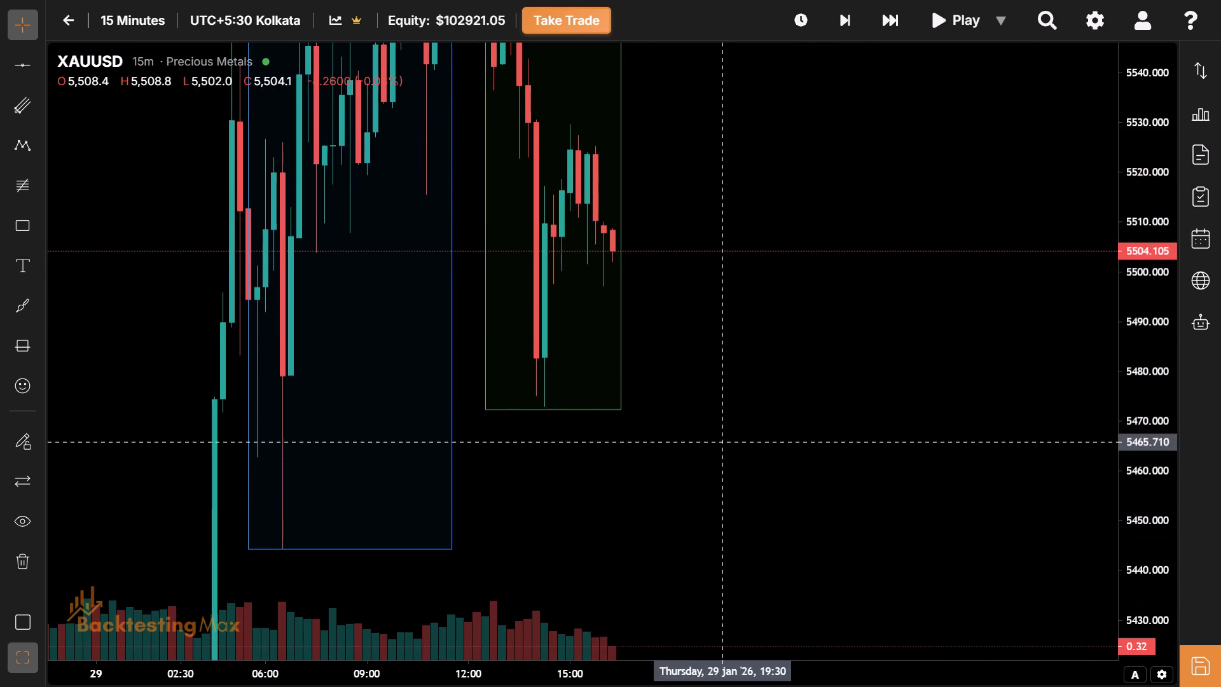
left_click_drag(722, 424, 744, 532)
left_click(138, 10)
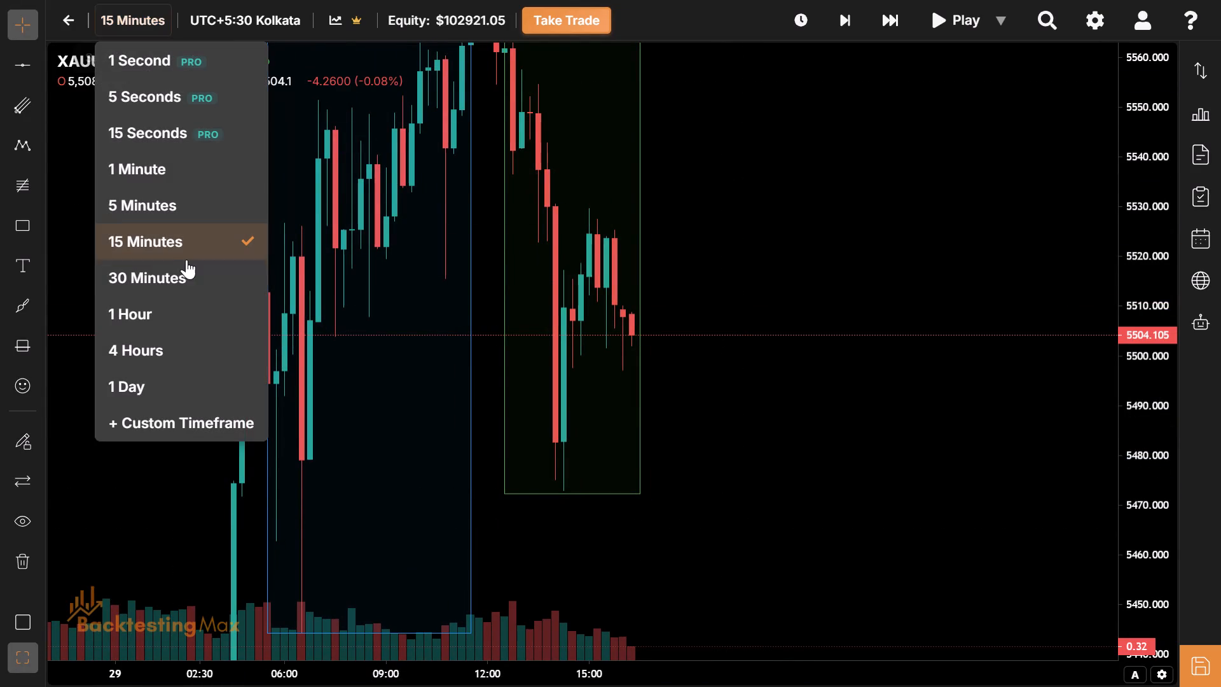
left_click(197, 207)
Switch to the 4-hour timeframe and examine the price history from early November to 29 January against the demand zones and key levels.
left_click(153, 34)
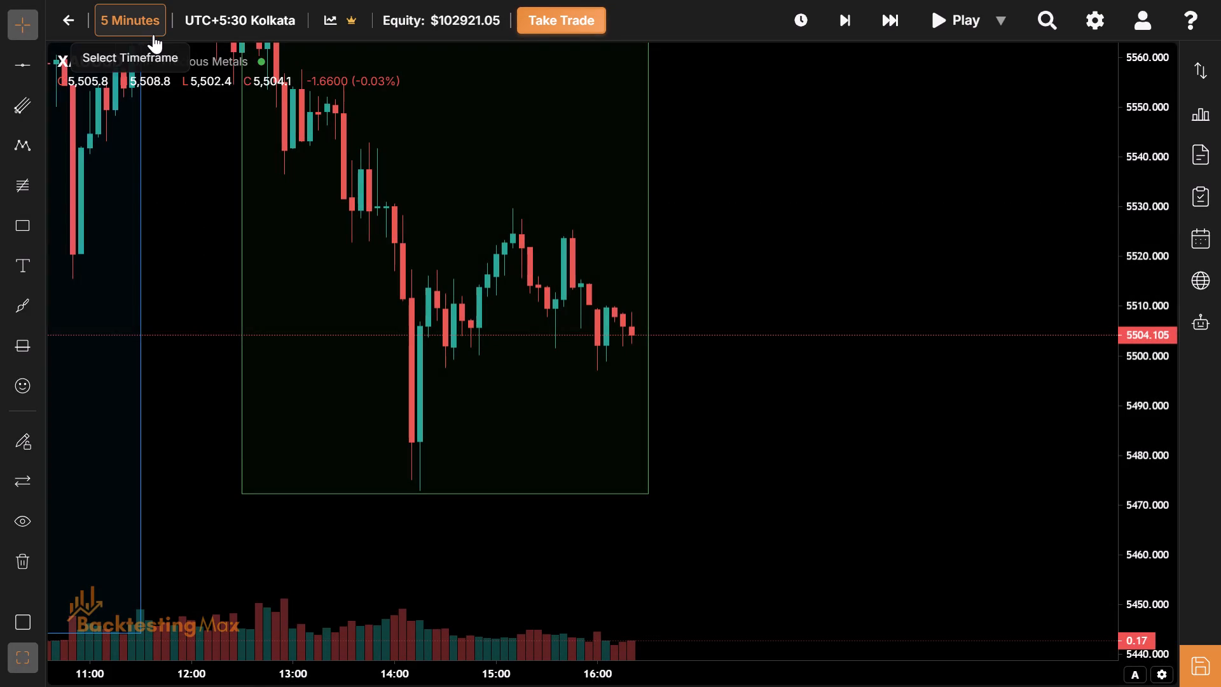
left_click_drag(201, 372, 214, 342)
left_click(214, 342)
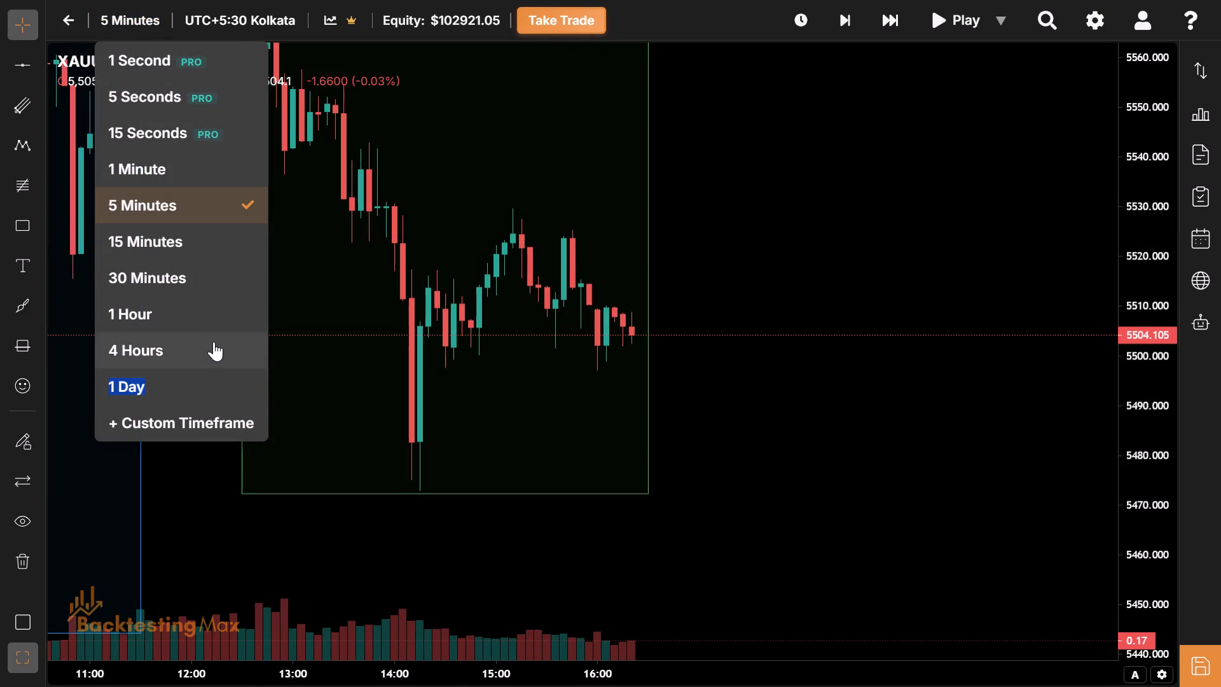
left_click_drag(1152, 71, 1184, 181)
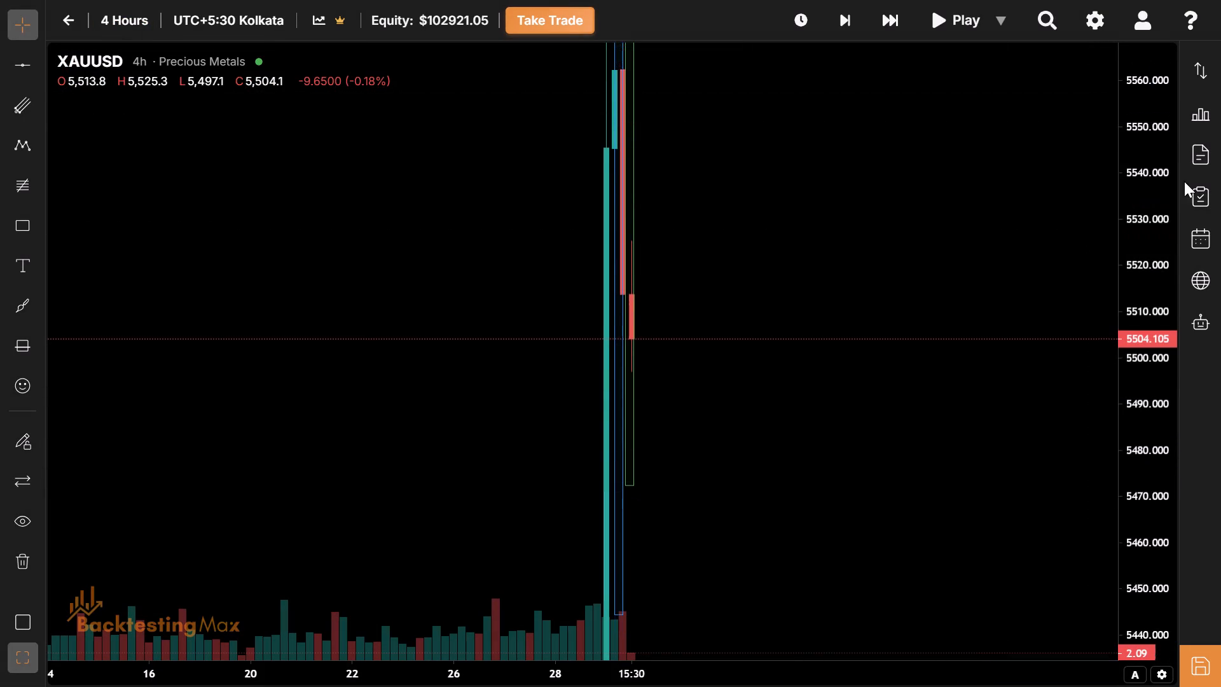
left_click_drag(1184, 181, 1220, 630)
left_click_drag(850, 534, 957, 134)
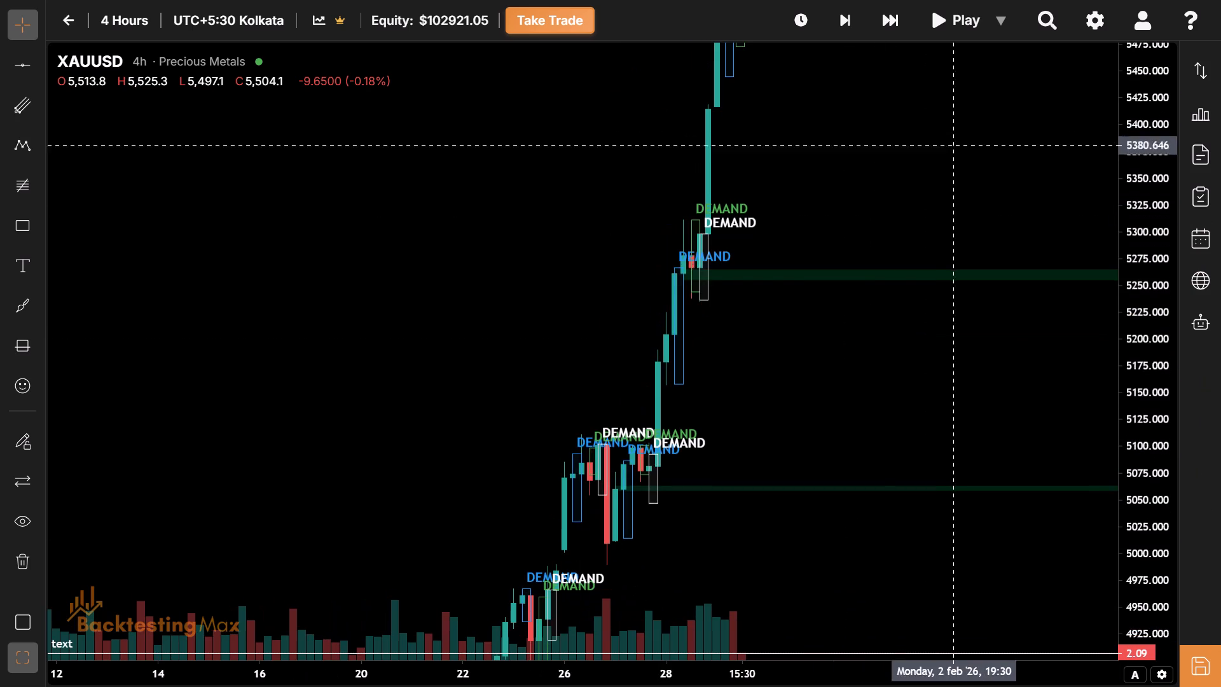
left_click_drag(1128, 87, 1144, 358)
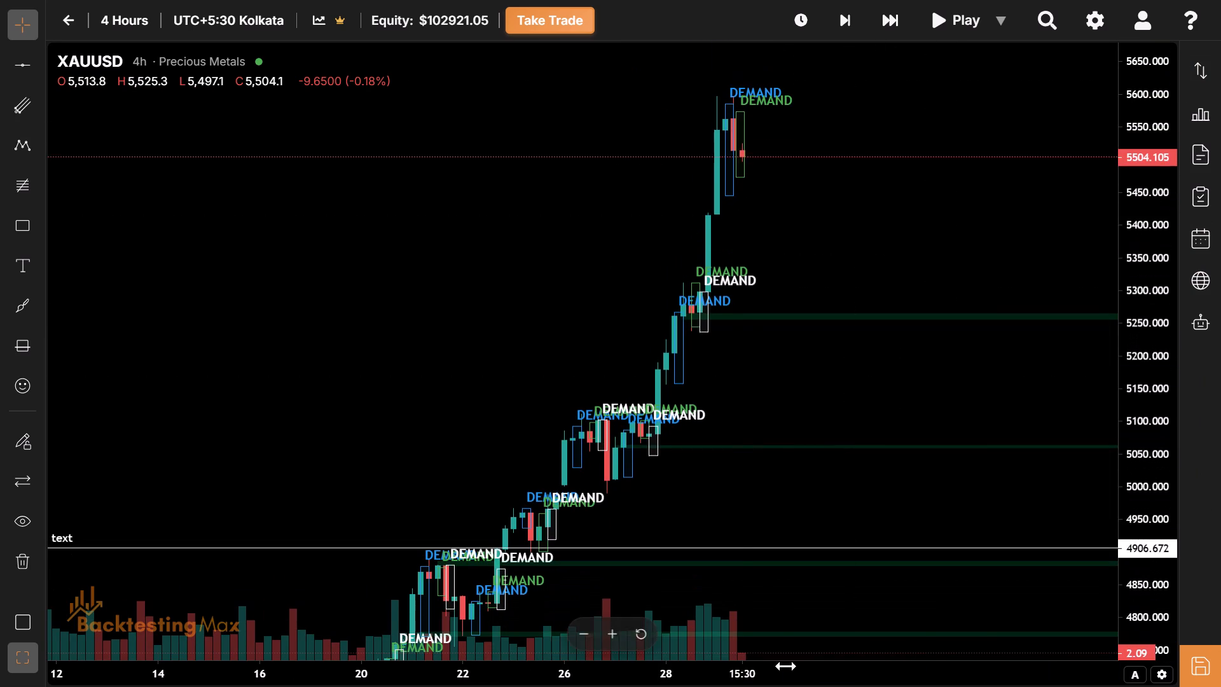
left_click_drag(703, 506, 1037, 39)
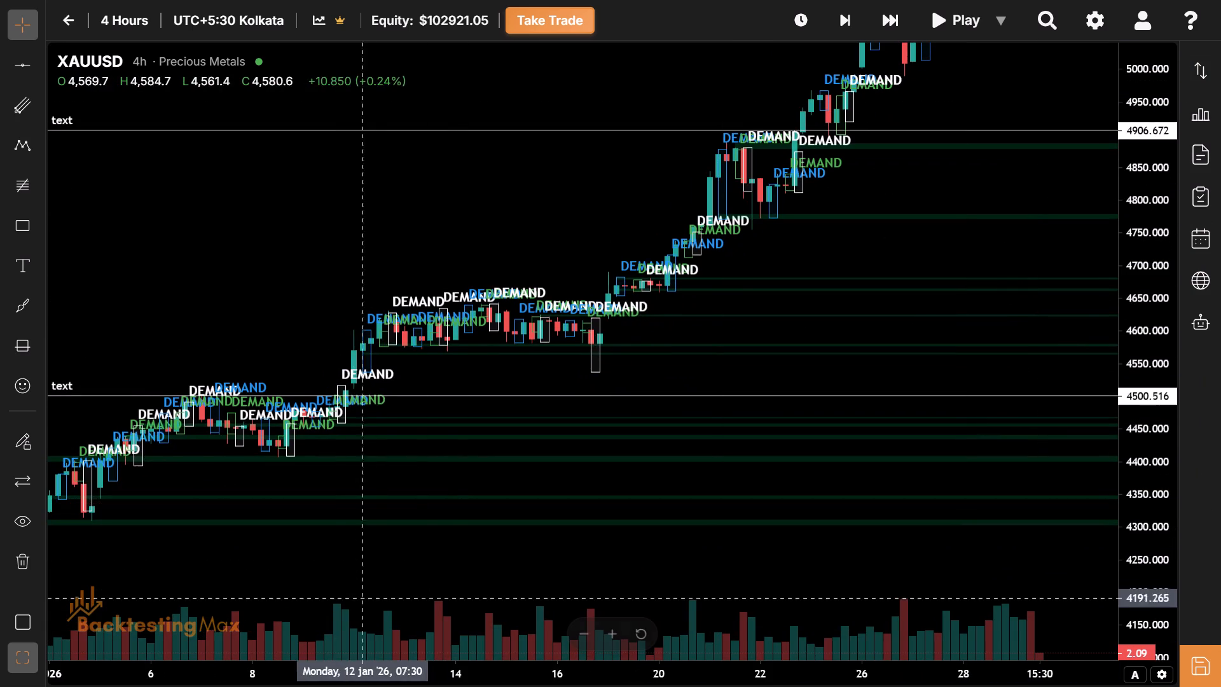
left_click_drag(348, 593, 955, 331)
left_click_drag(397, 505, 960, 519)
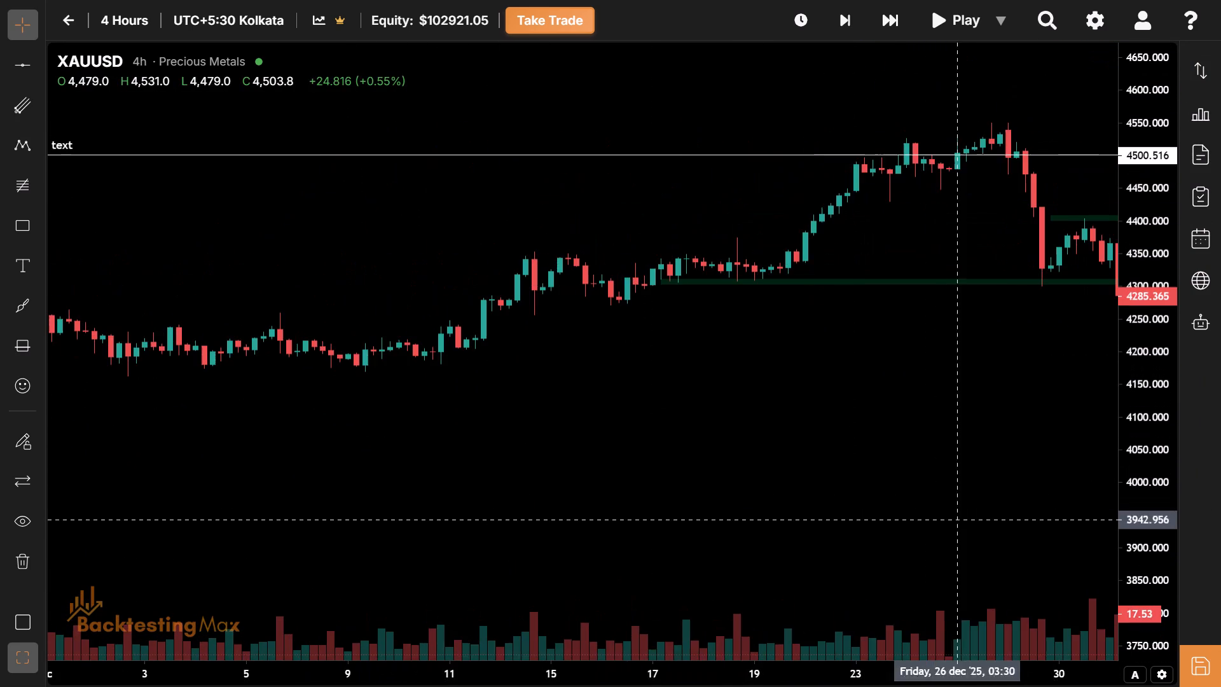
left_click_drag(520, 480, 1100, 434)
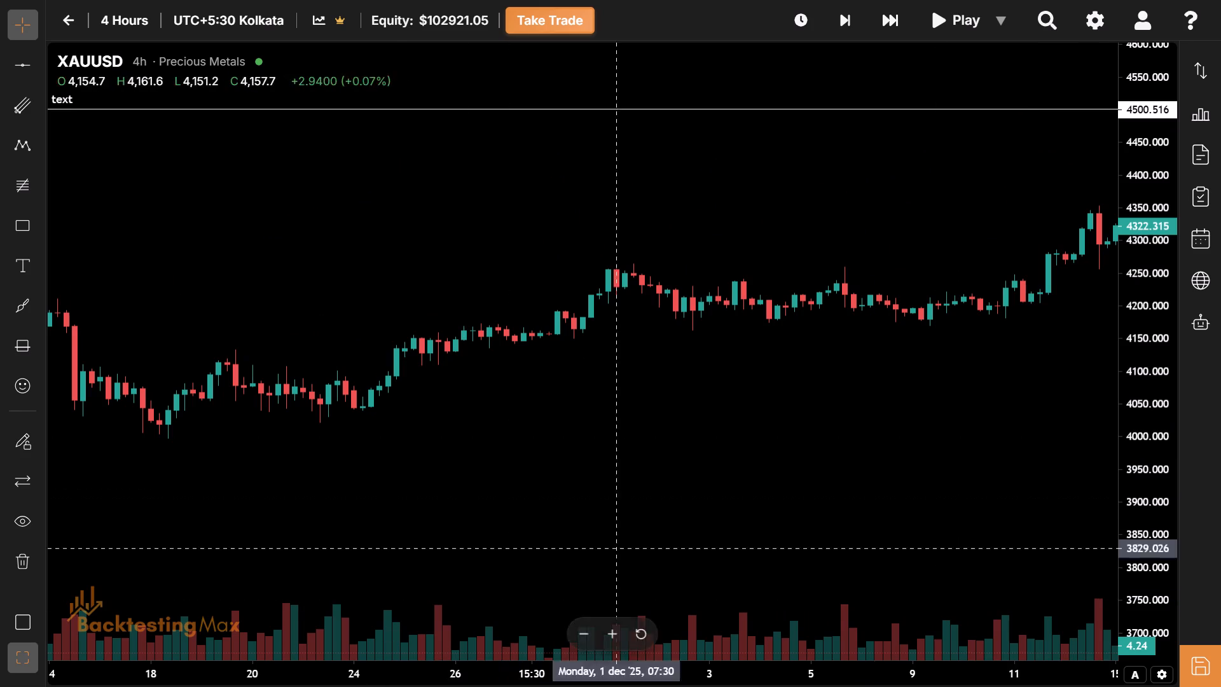
left_click_drag(1183, 403, 1150, 441)
left_click_drag(1150, 441, 1115, 251)
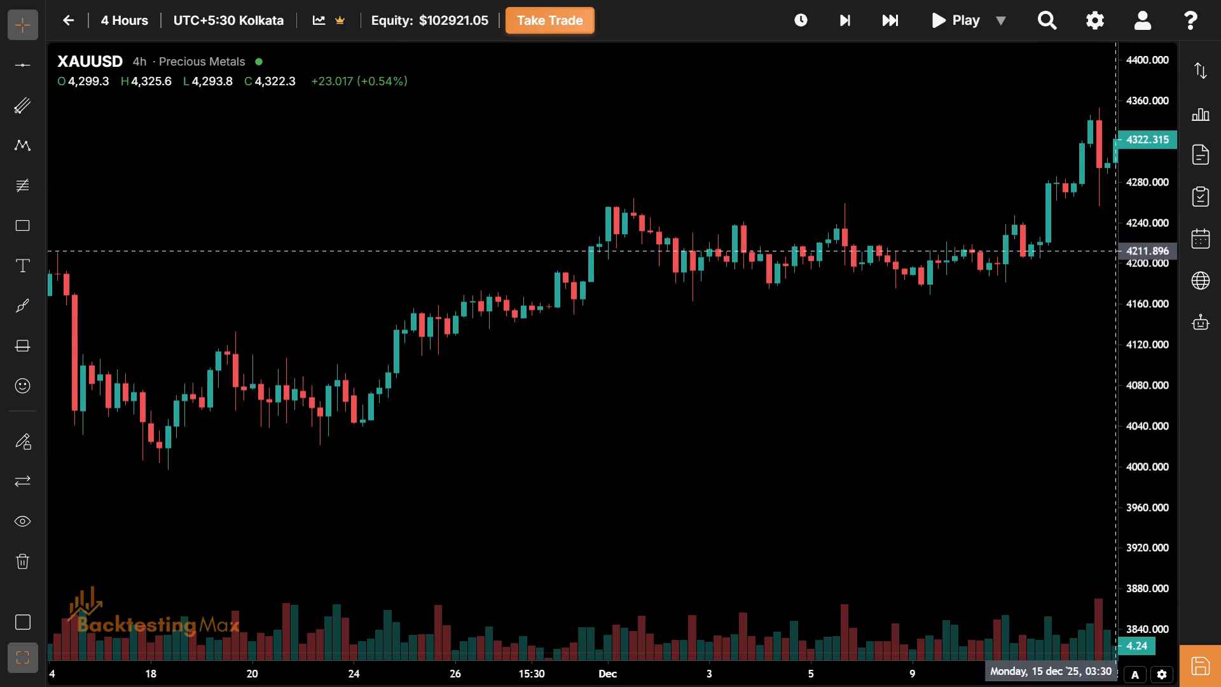
left_click_drag(551, 341, 911, 344)
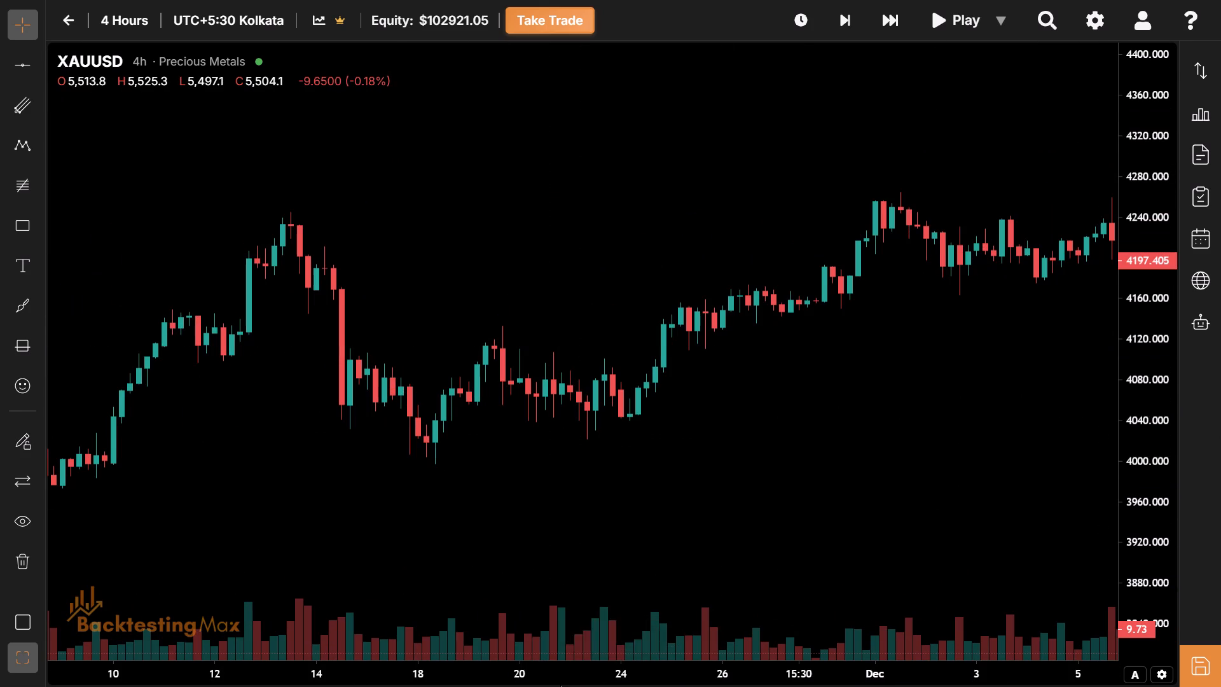
left_click_drag(483, 679, 805, 683)
left_click_drag(640, 585, 491, 578)
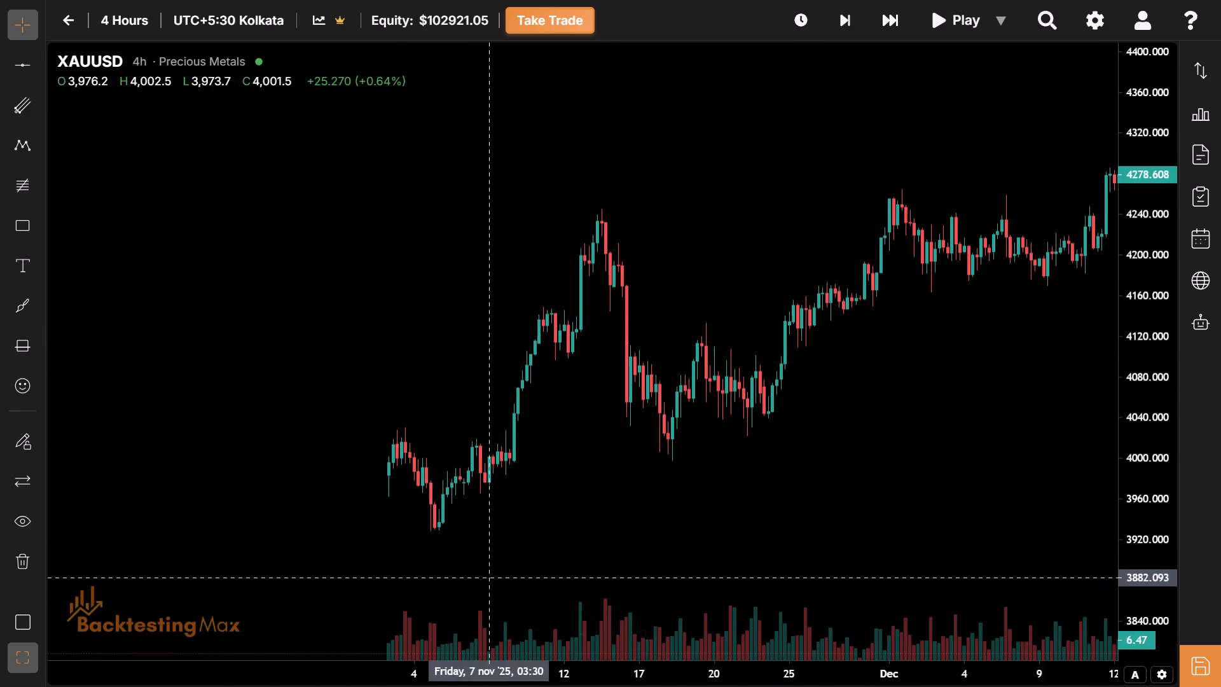
left_click_drag(810, 358, 579, 443)
left_click_drag(820, 242, 301, 584)
left_click_drag(867, 284, 286, 532)
left_click_drag(829, 163, 553, 489)
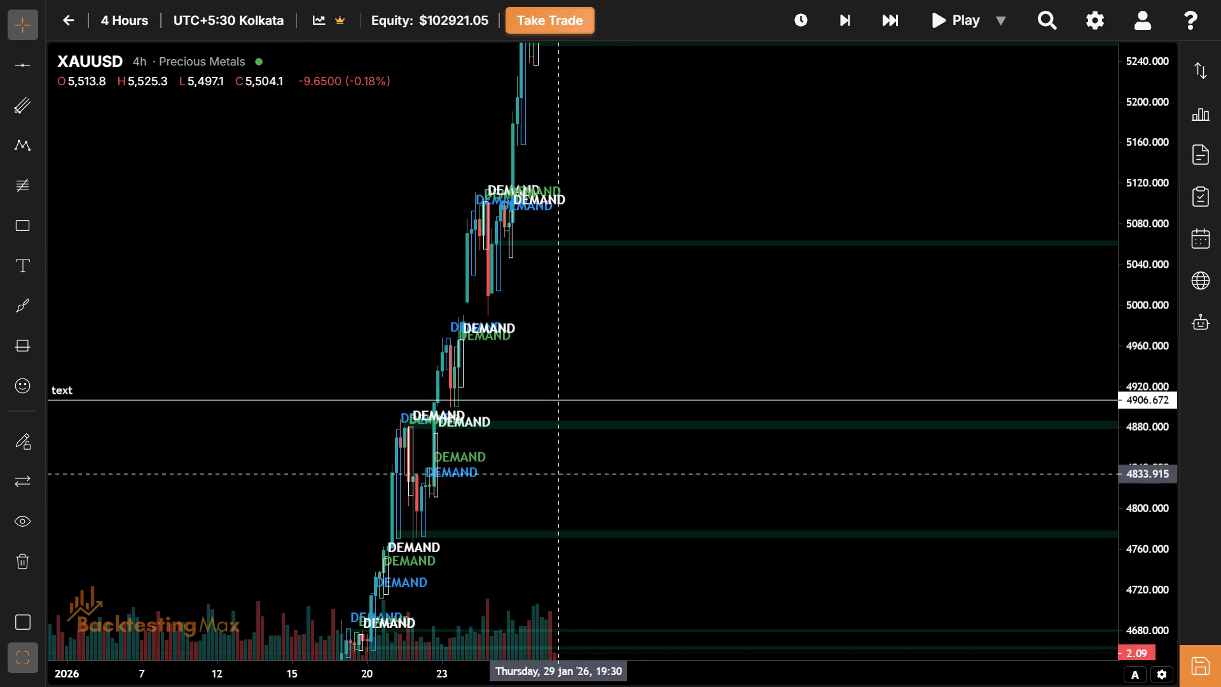
left_click_drag(567, 130, 406, 646)
left_click(545, 345)
left_click_drag(607, 246, 579, 432)
Switch to the daily timeframe and examine the December and January rally against the demand zones and key levels.
left_click(134, 29)
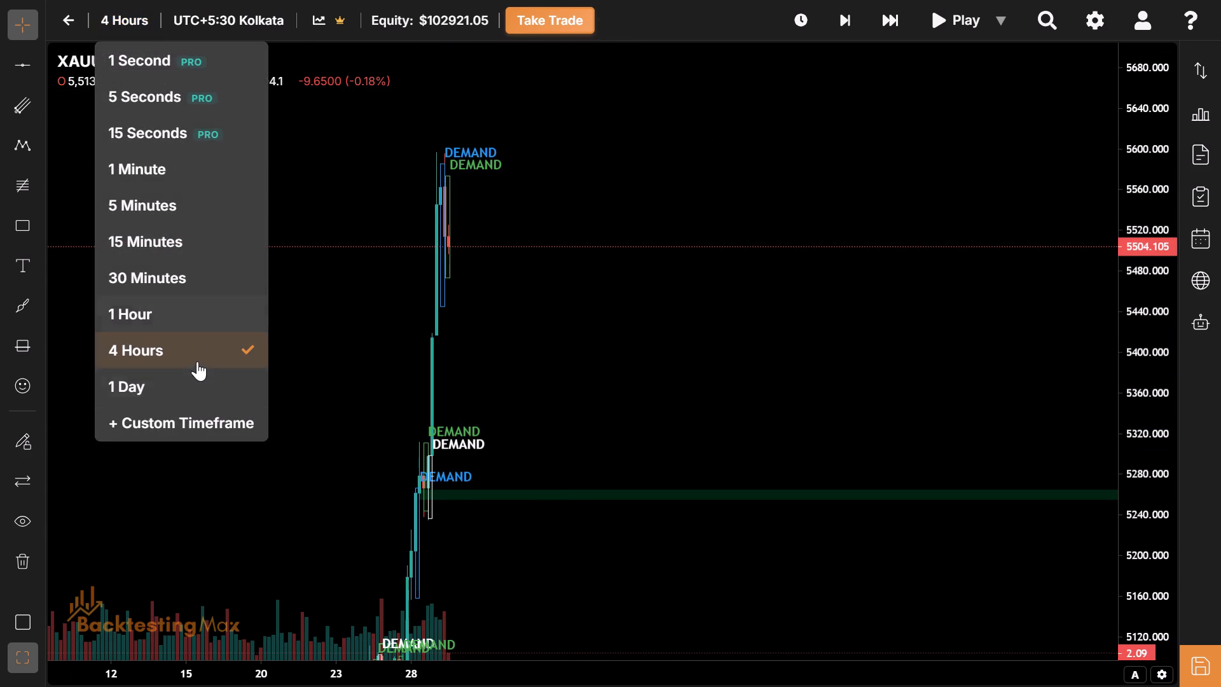
left_click(196, 387)
left_click_drag(551, 305, 587, 312)
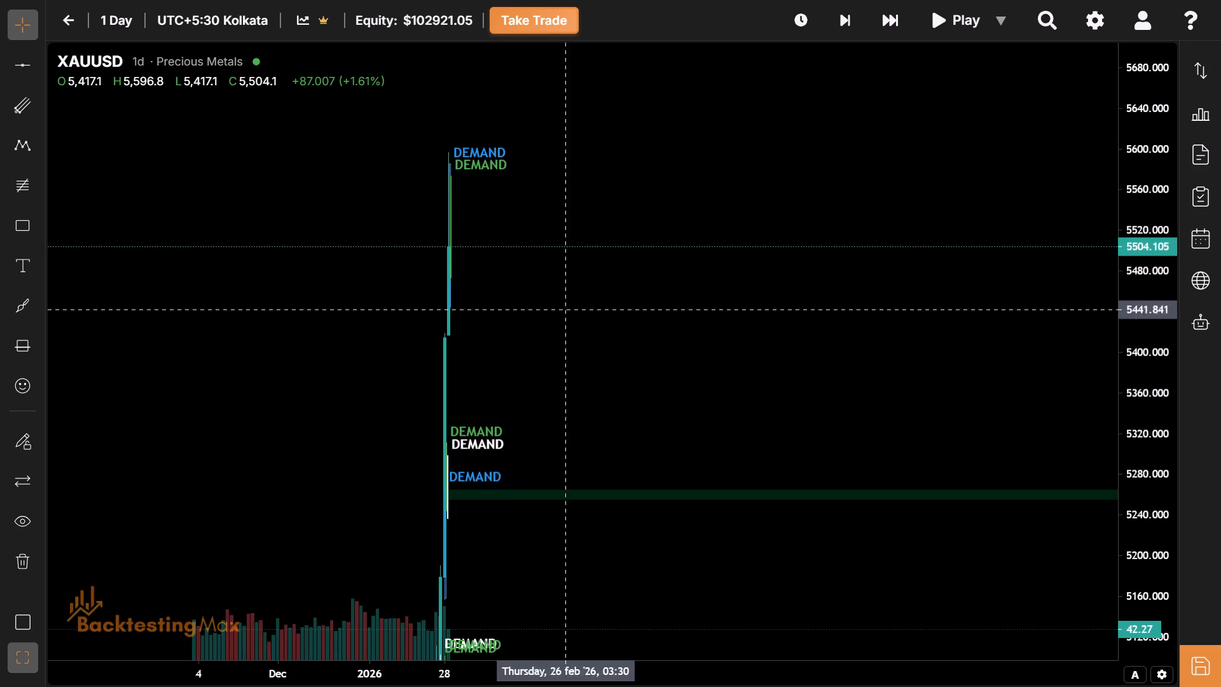
left_click_drag(587, 312, 771, 119)
left_click_drag(773, 205, 704, 579)
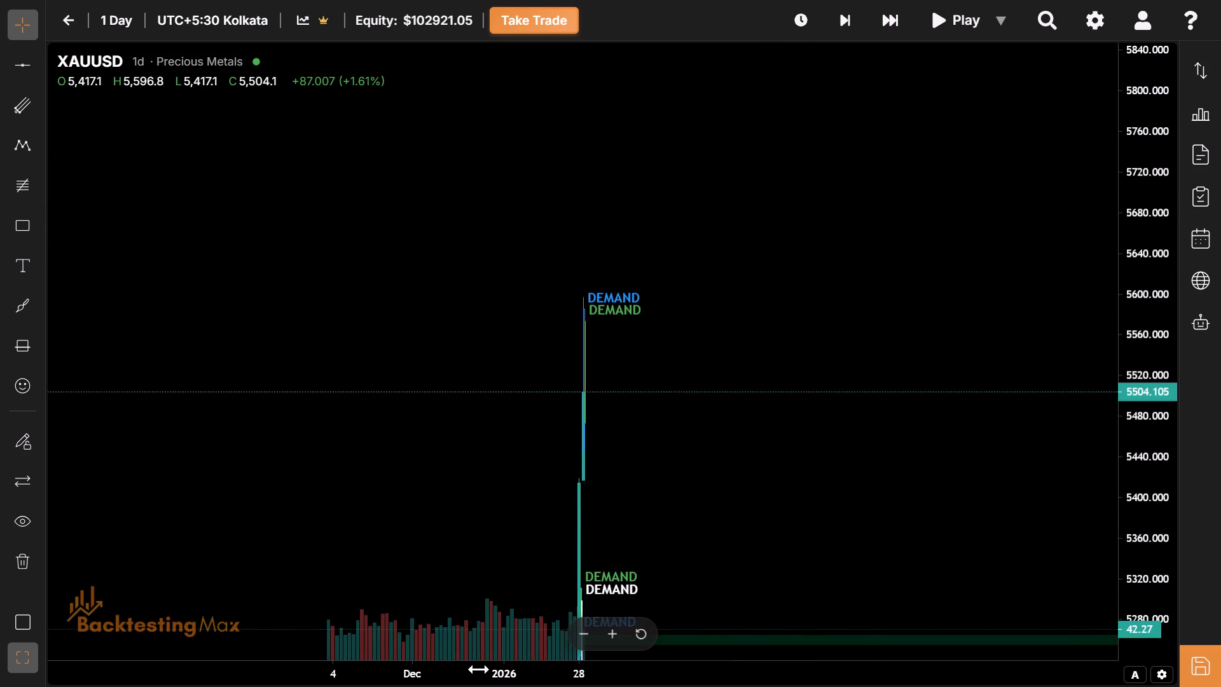
left_click_drag(548, 675, 81, 663)
left_click_drag(357, 513, 711, 93)
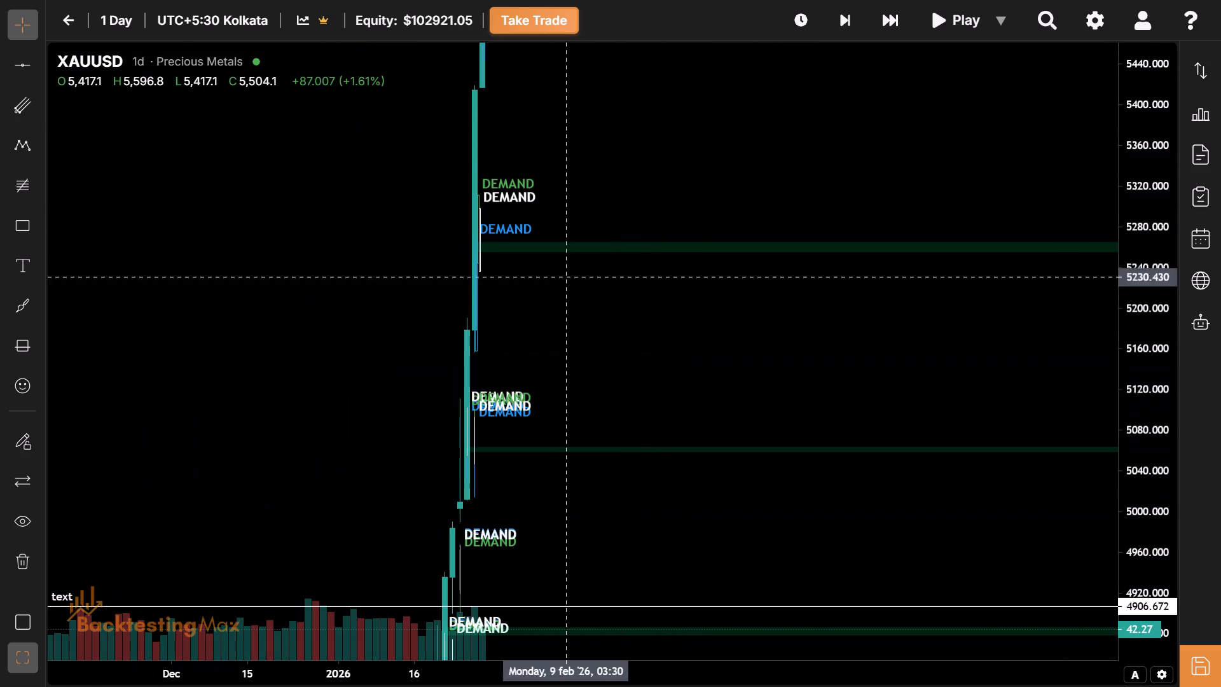
left_click_drag(451, 679, 74, 652)
left_click_drag(192, 391, 352, 473)
left_click_drag(424, 119, 521, 385)
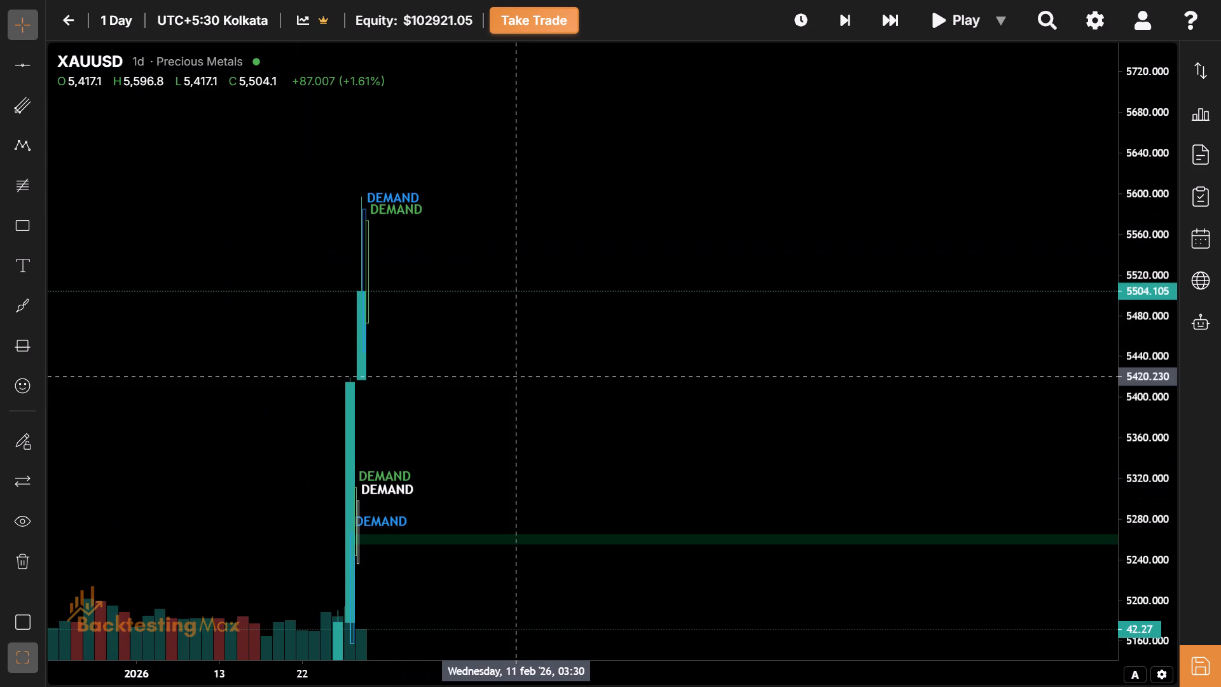
left_click_drag(504, 337, 504, 271)
left_click_drag(504, 271, 477, 158)
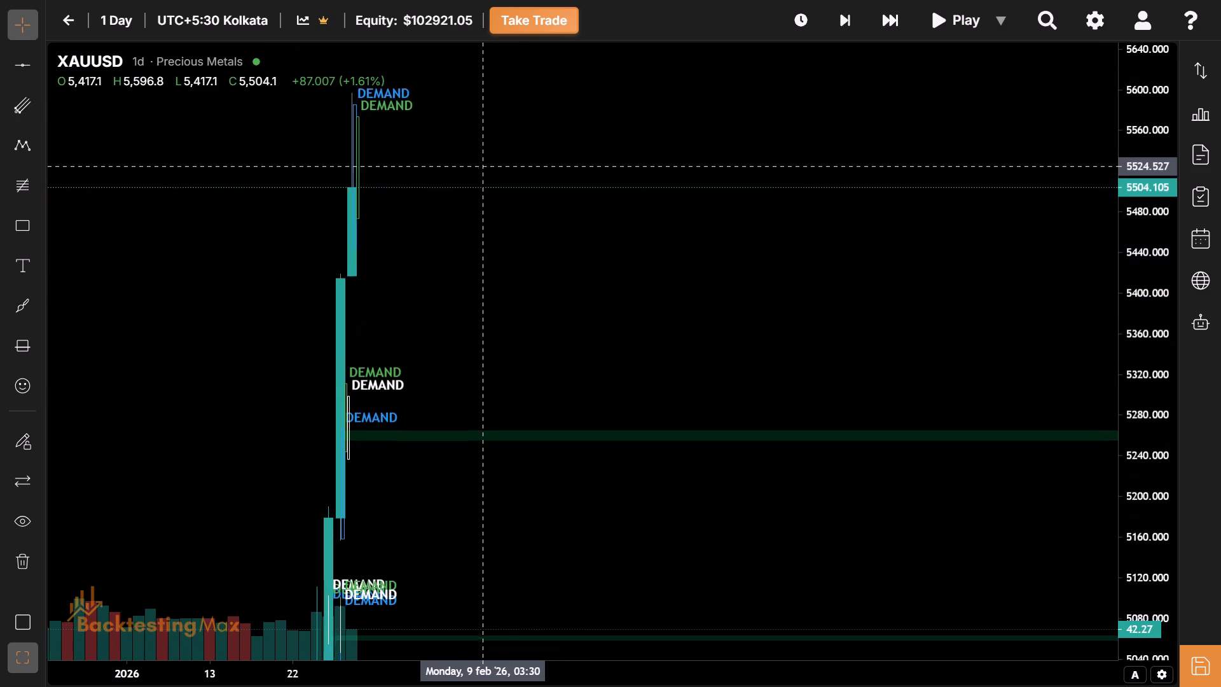
left_click_drag(477, 158, 474, 92)
left_click_drag(487, 501, 563, 125)
left_click_drag(509, 327, 644, 74)
left_click_drag(280, 419, 445, 80)
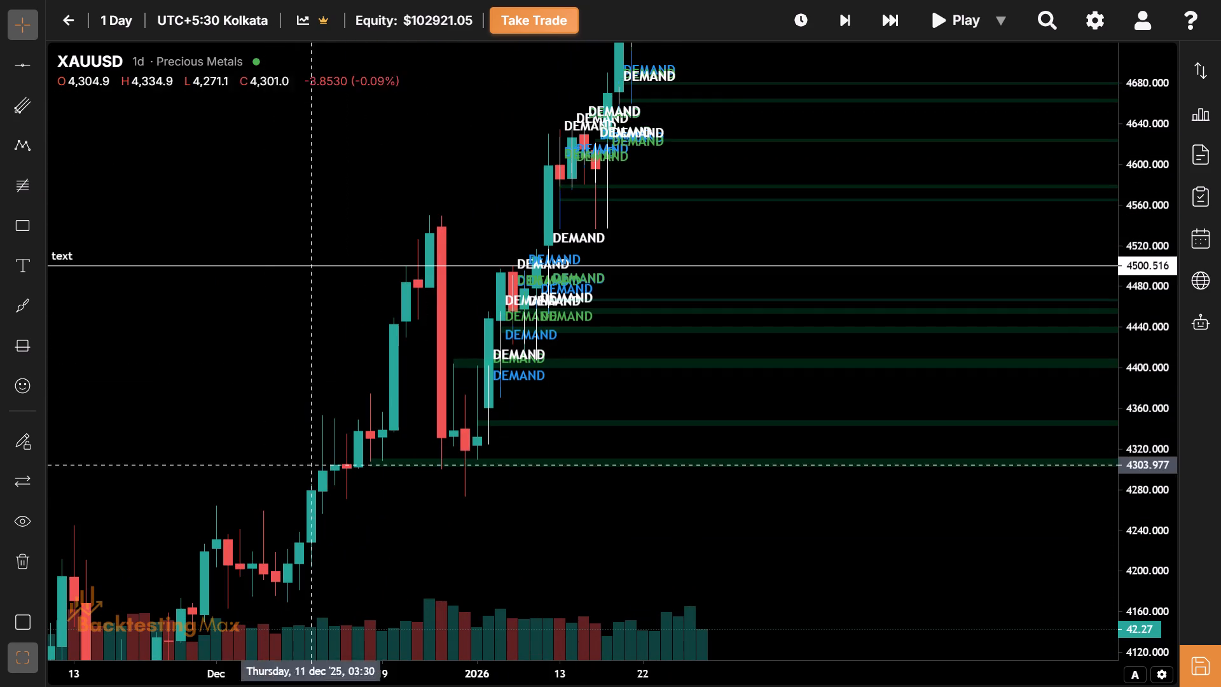
left_click_drag(182, 459, 165, 663)
left_click_drag(369, 314, 180, 678)
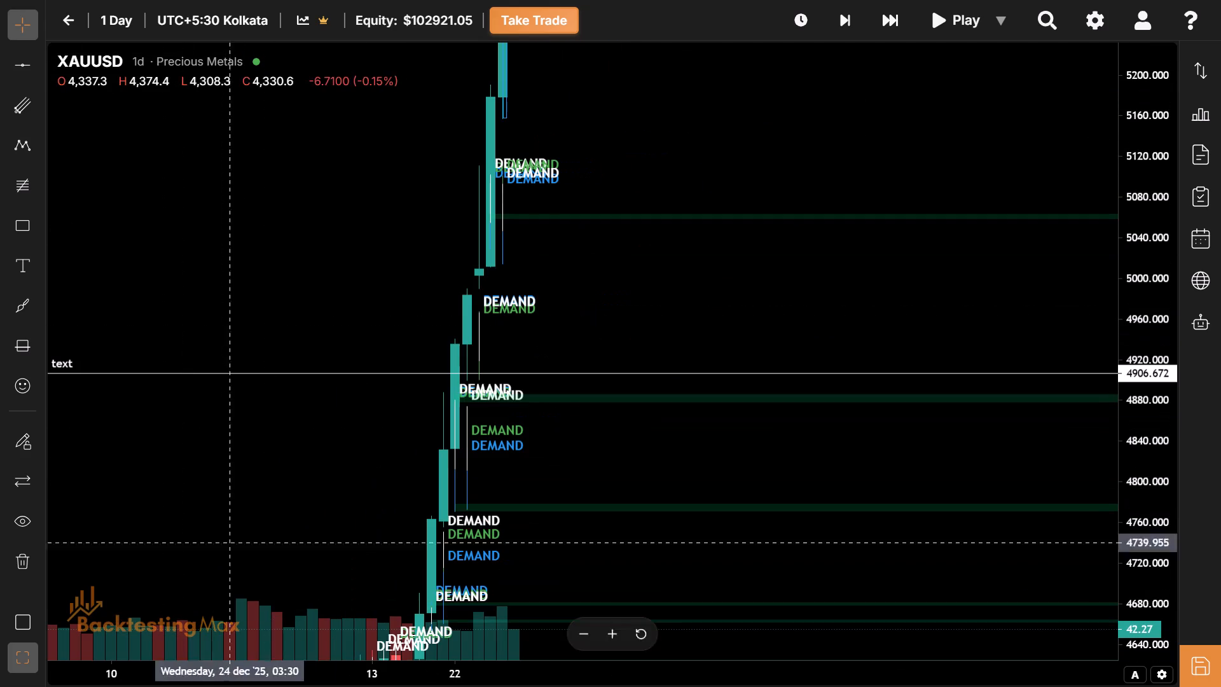
Switch the chart timeframe to 5 minutes.
left_click(137, 21)
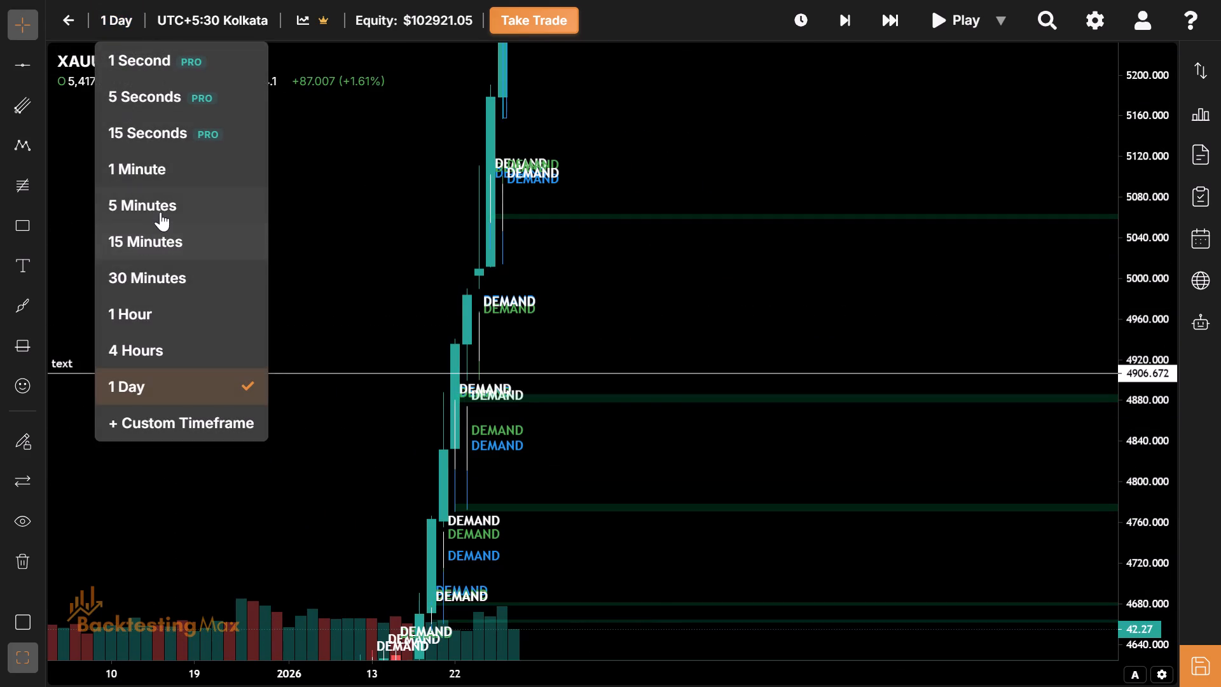
left_click(161, 212)
left_click_drag(495, 297, 870, 222)
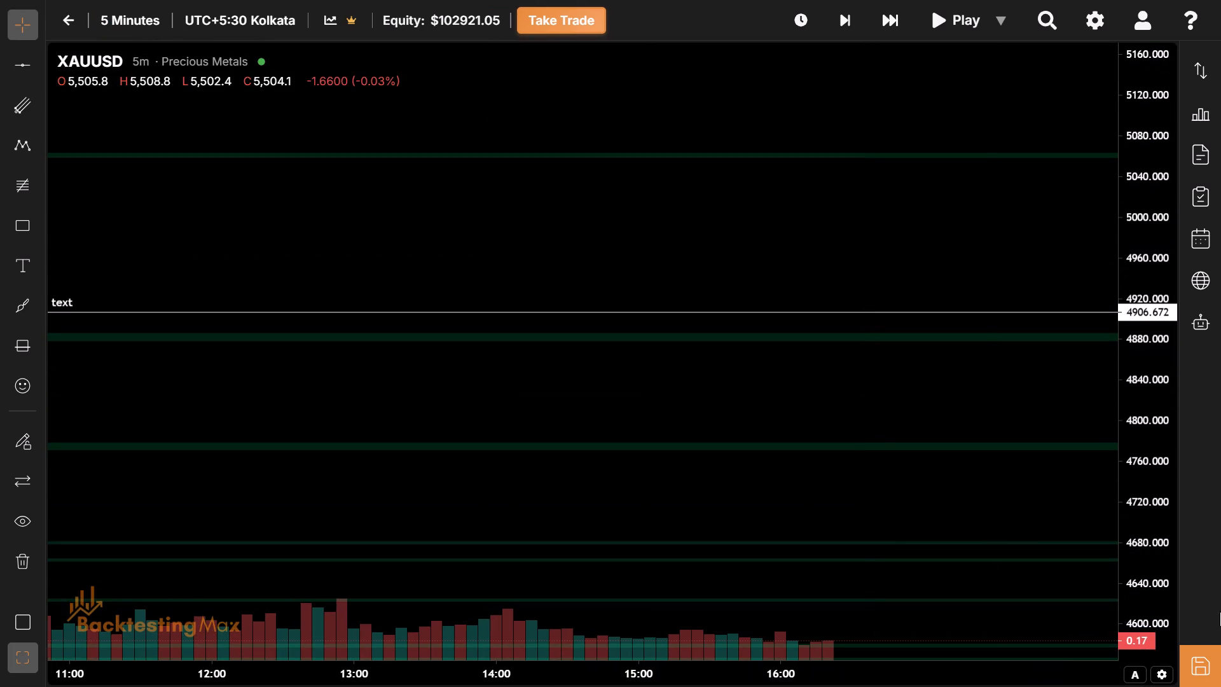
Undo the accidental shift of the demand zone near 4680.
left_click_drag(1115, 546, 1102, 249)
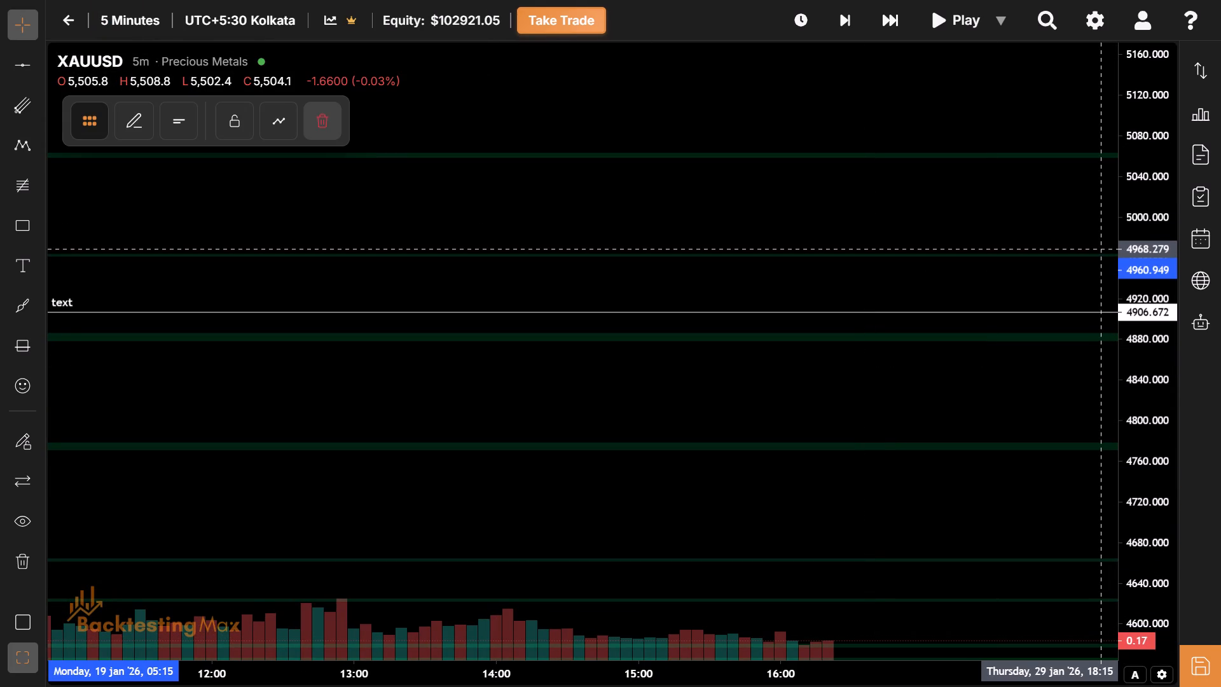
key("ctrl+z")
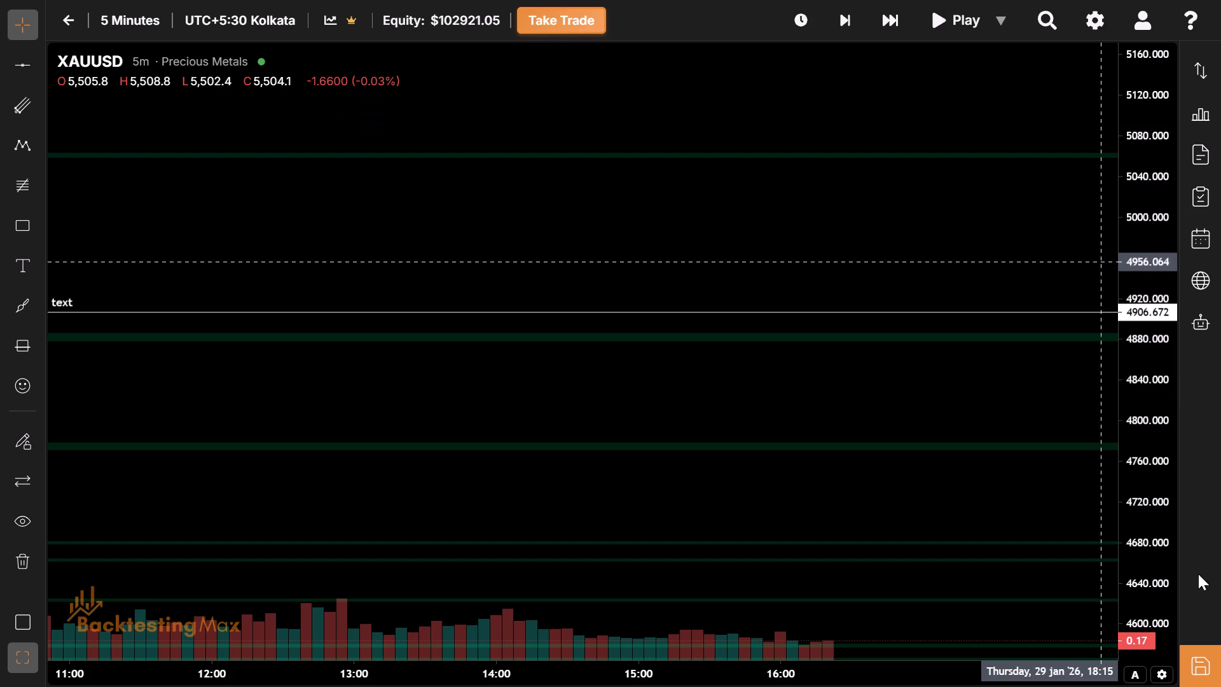
Examine the 5-minute price action inside the green 29 January session range, focusing on the latest candles after 14:00.
left_click_drag(1150, 586, 1079, 170)
left_click_drag(561, 447, 1151, 482)
left_click_drag(777, 476, 451, 627)
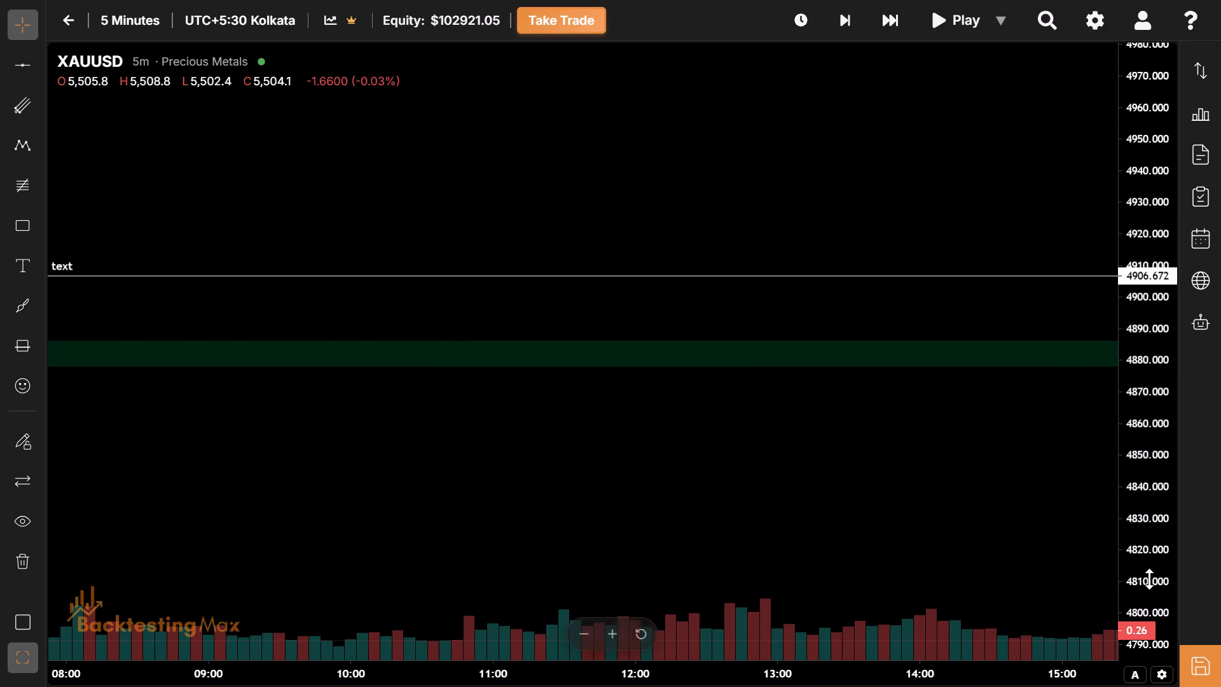
left_click_drag(1149, 579, 1116, 328)
left_click_drag(843, 588, 221, 588)
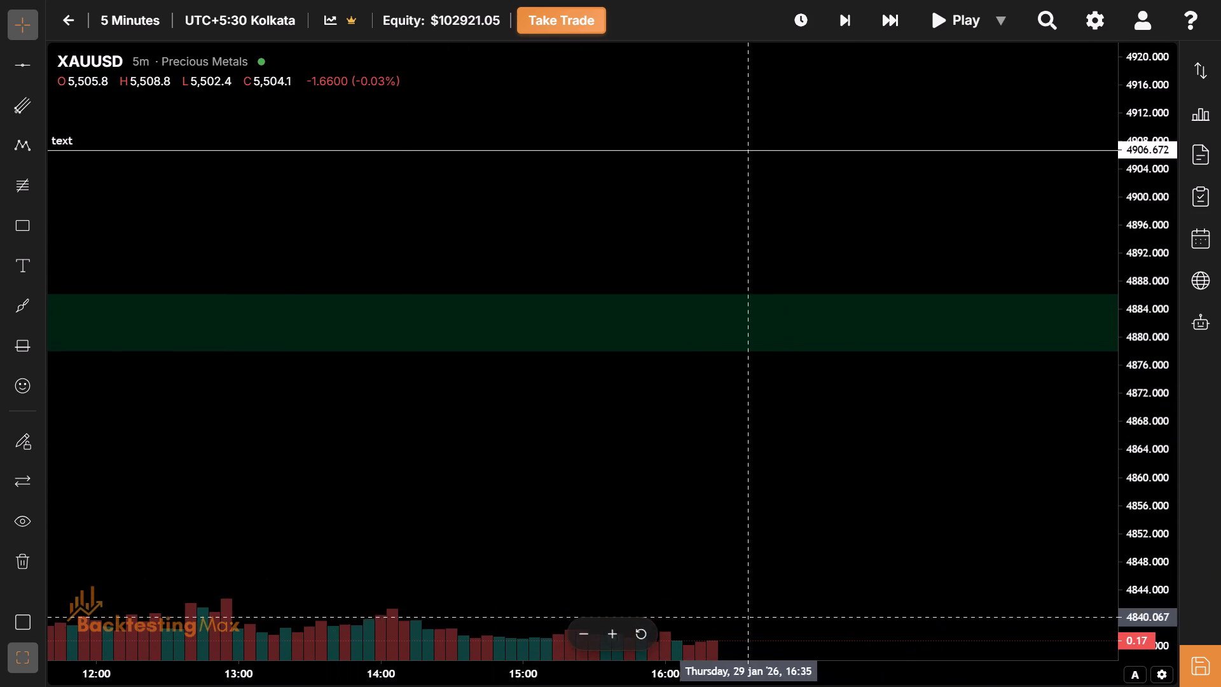
left_click_drag(782, 520, 573, 644)
left_click_drag(551, 207, 567, 440)
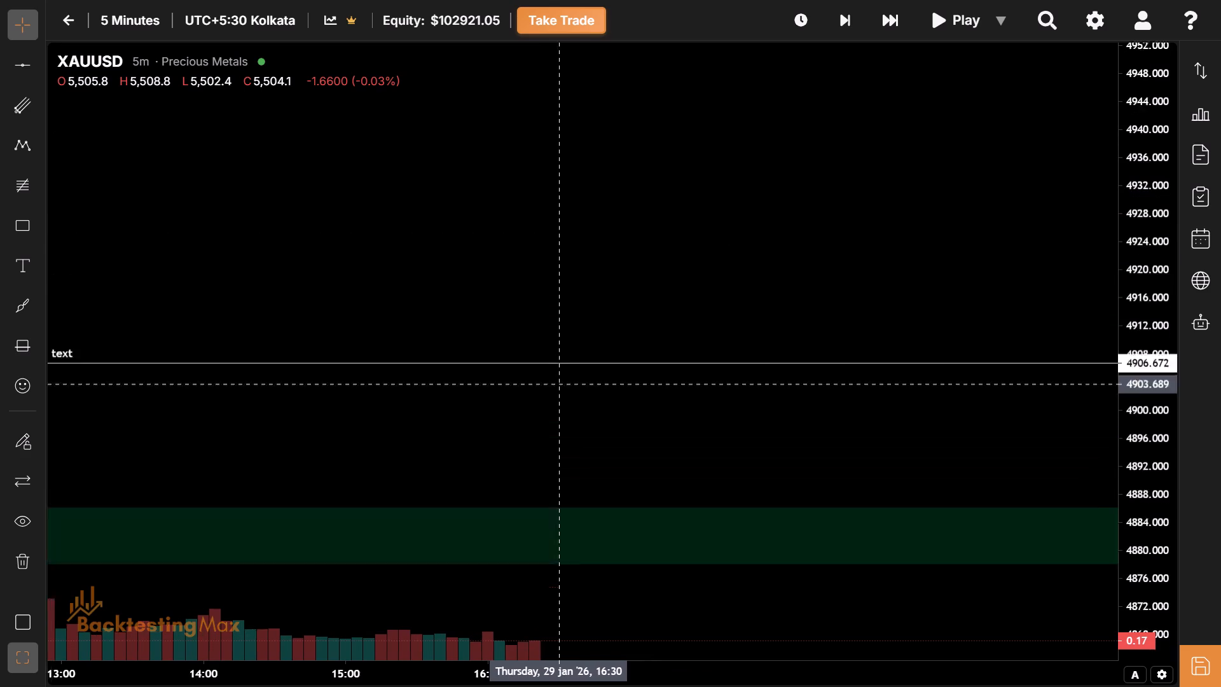
left_click_drag(567, 440, 585, 575)
left_click_drag(544, 275, 538, 638)
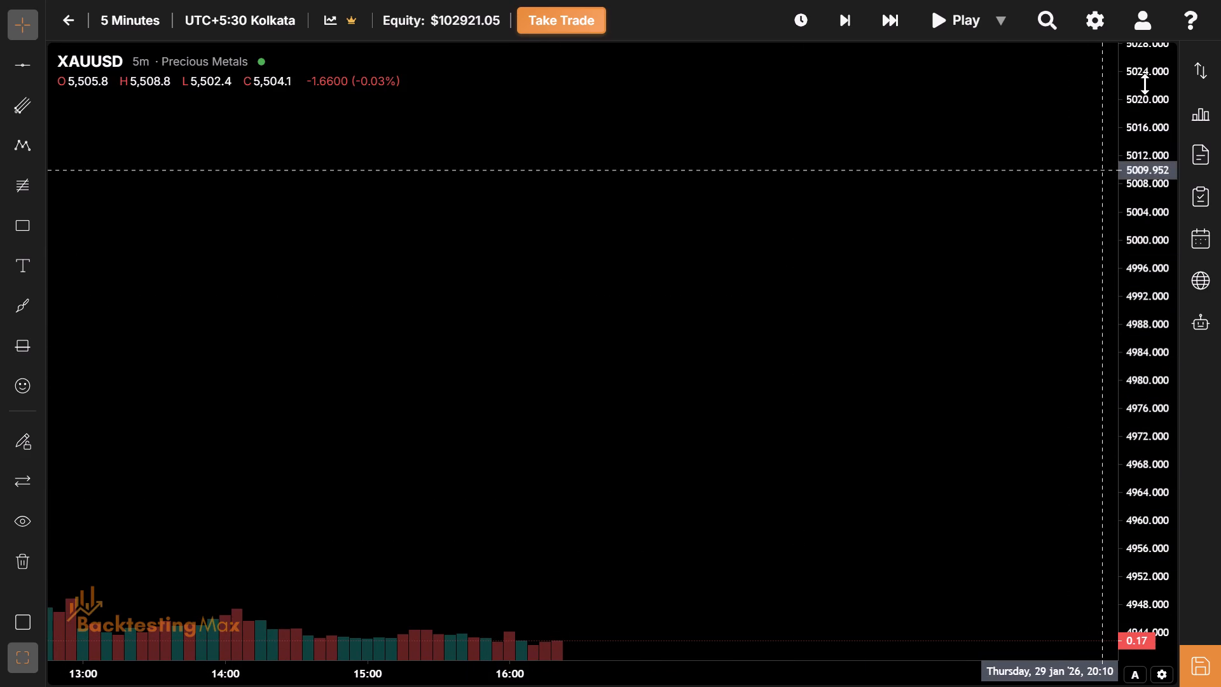
left_click_drag(1156, 72, 1170, 480)
left_click_drag(1139, 86, 1107, 542)
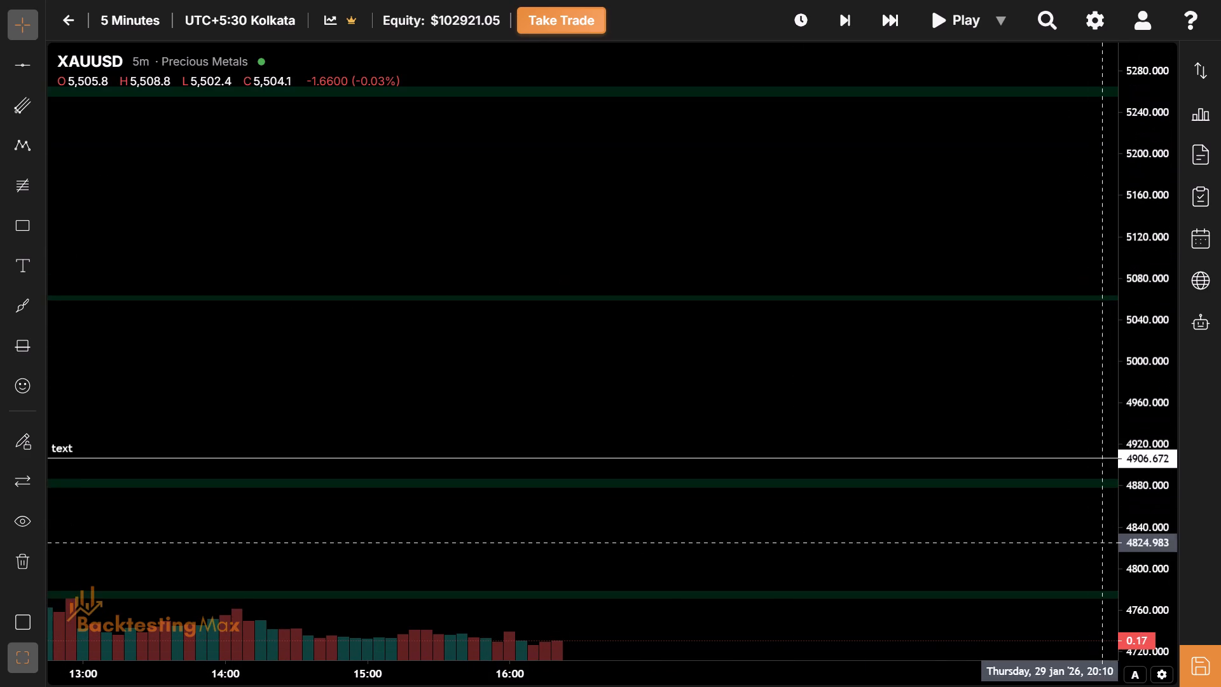
left_click_drag(764, 158, 773, 480)
left_click_drag(722, 198, 786, 511)
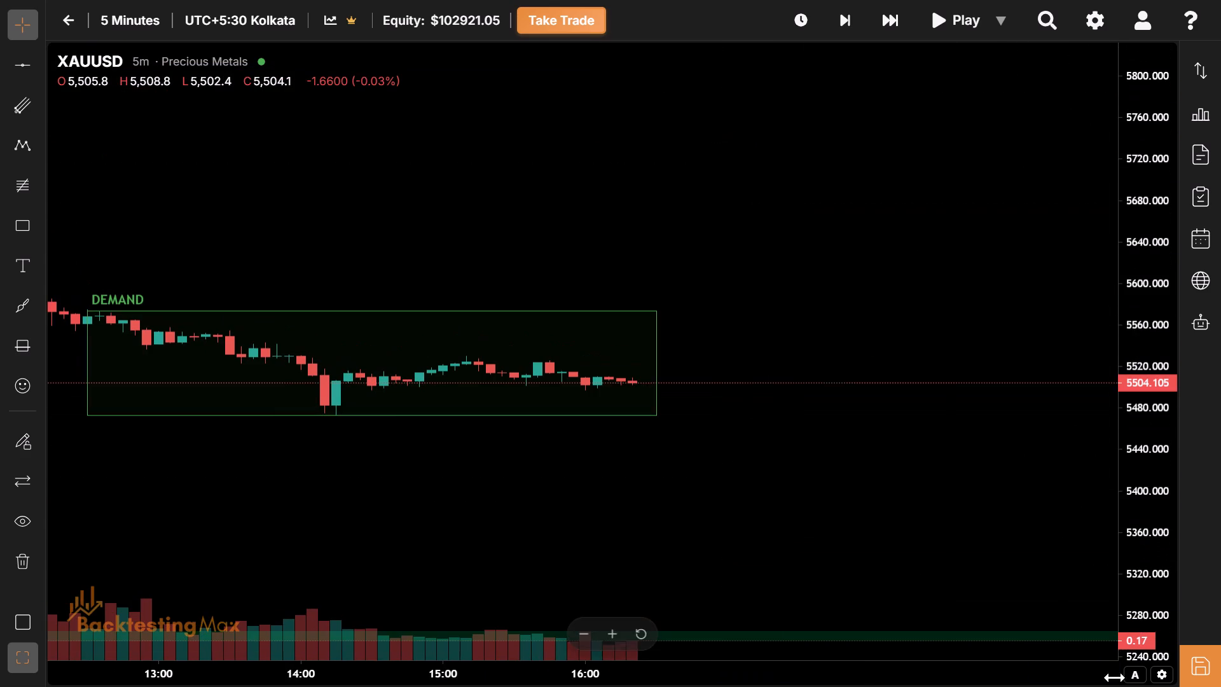
left_click_drag(1136, 591, 1115, 66)
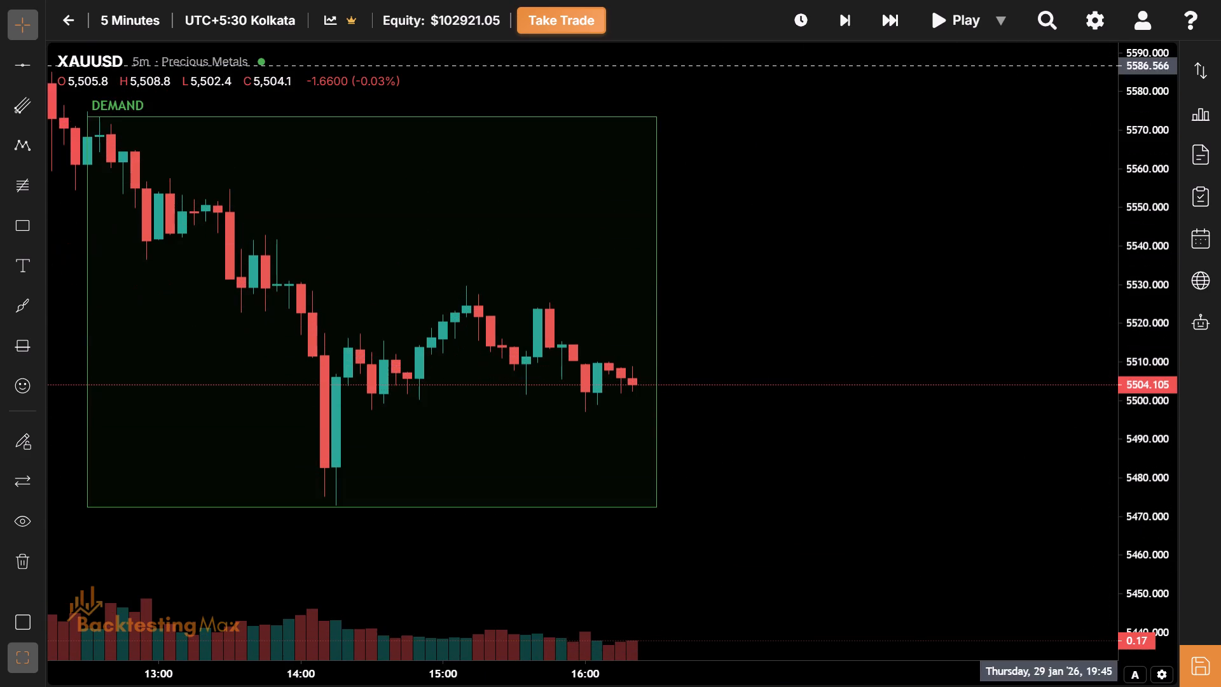
left_click_drag(757, 249, 860, 363)
left_click_drag(1122, 628, 1157, 599)
left_click_drag(1157, 599, 1154, 548)
left_click_drag(1056, 548, 869, 337)
left_click_drag(1114, 550, 1143, 566)
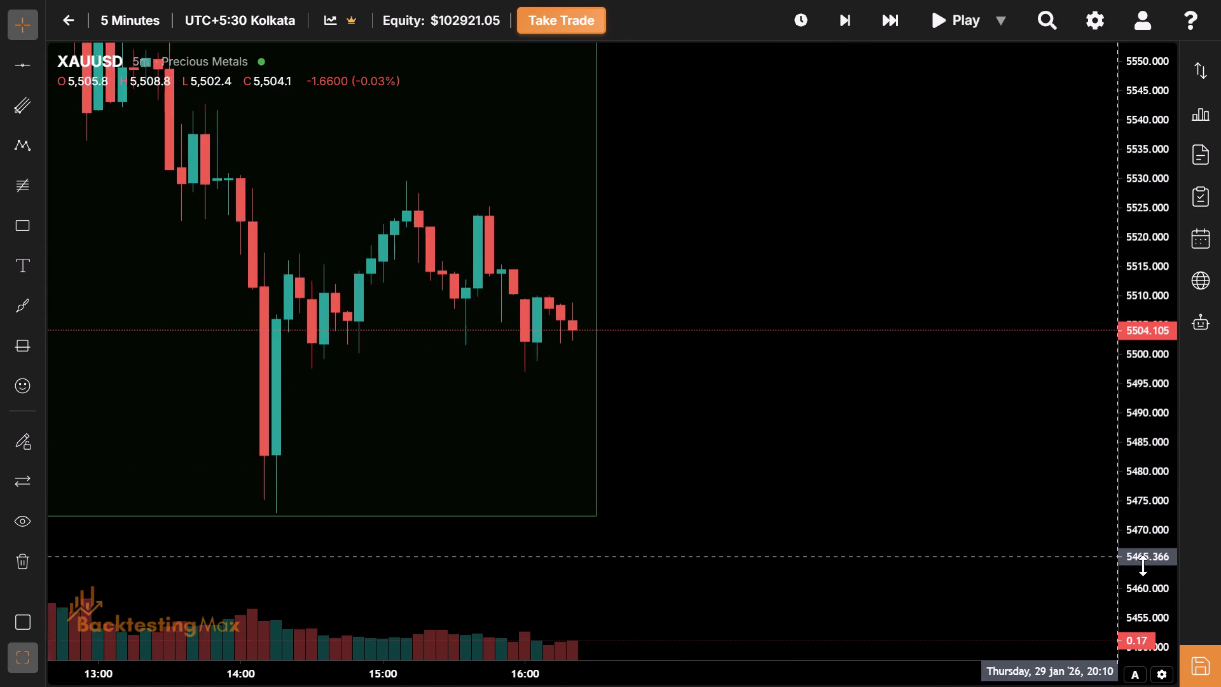
left_click_drag(1143, 566, 1146, 567)
left_click_drag(1146, 567, 1084, 161)
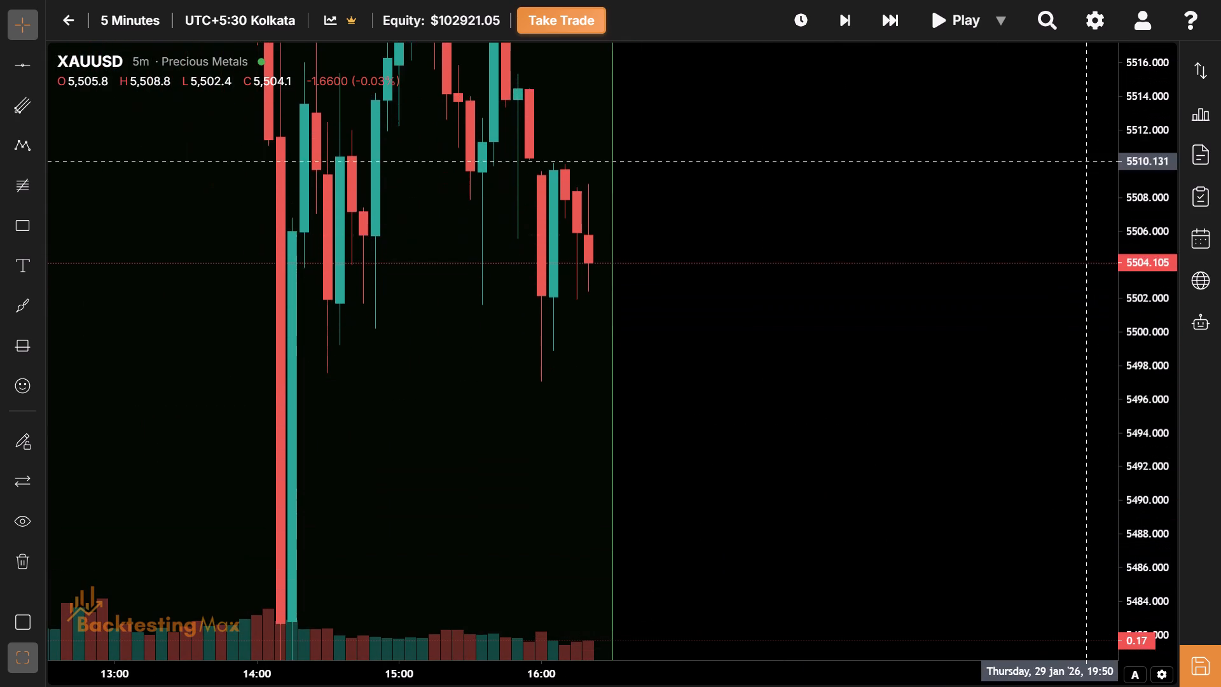
Examine the 5-minute price action across the blue and green 29 January session ranges, comparing candles with the ranges' lower edges.
left_click_drag(1084, 161, 1107, 452)
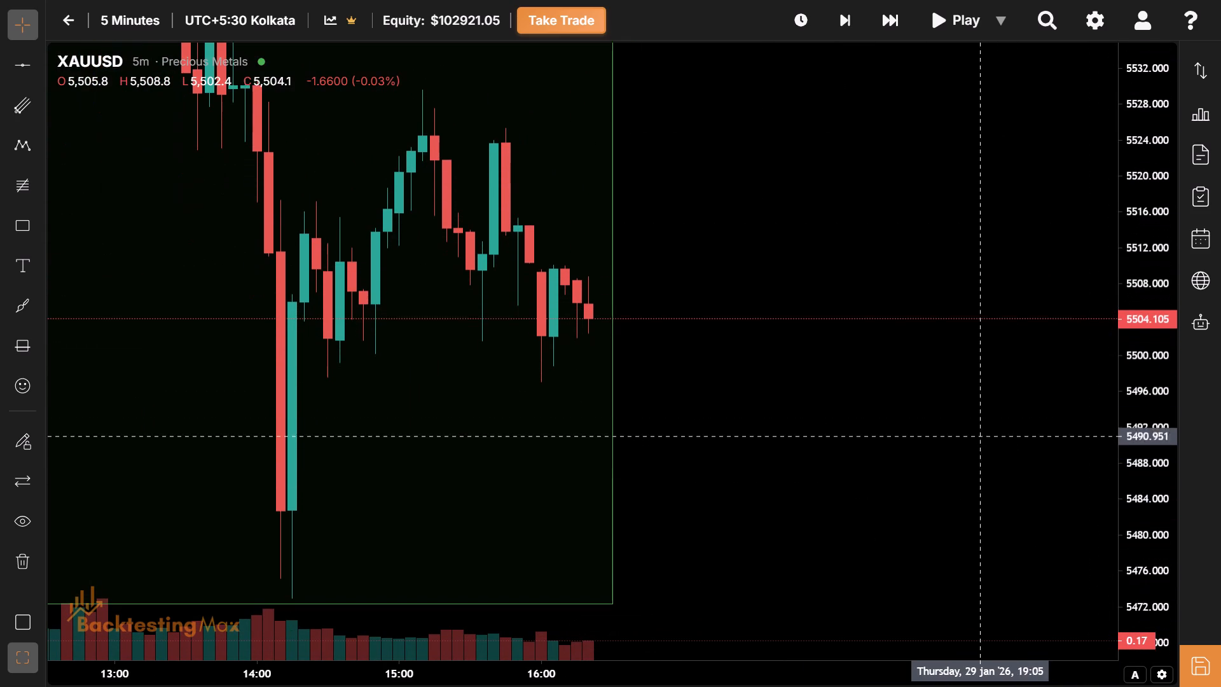
left_click_drag(1152, 165, 1144, 332)
left_click_drag(907, 682, 920, 686)
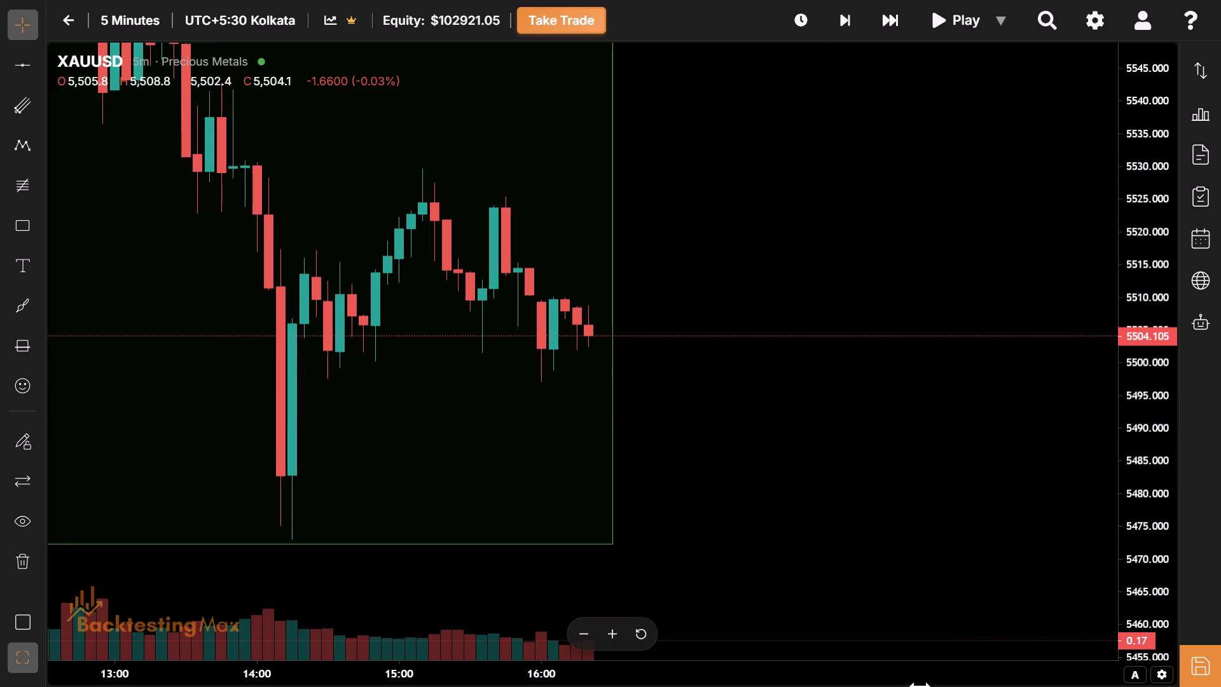
left_click_drag(920, 686, 1124, 686)
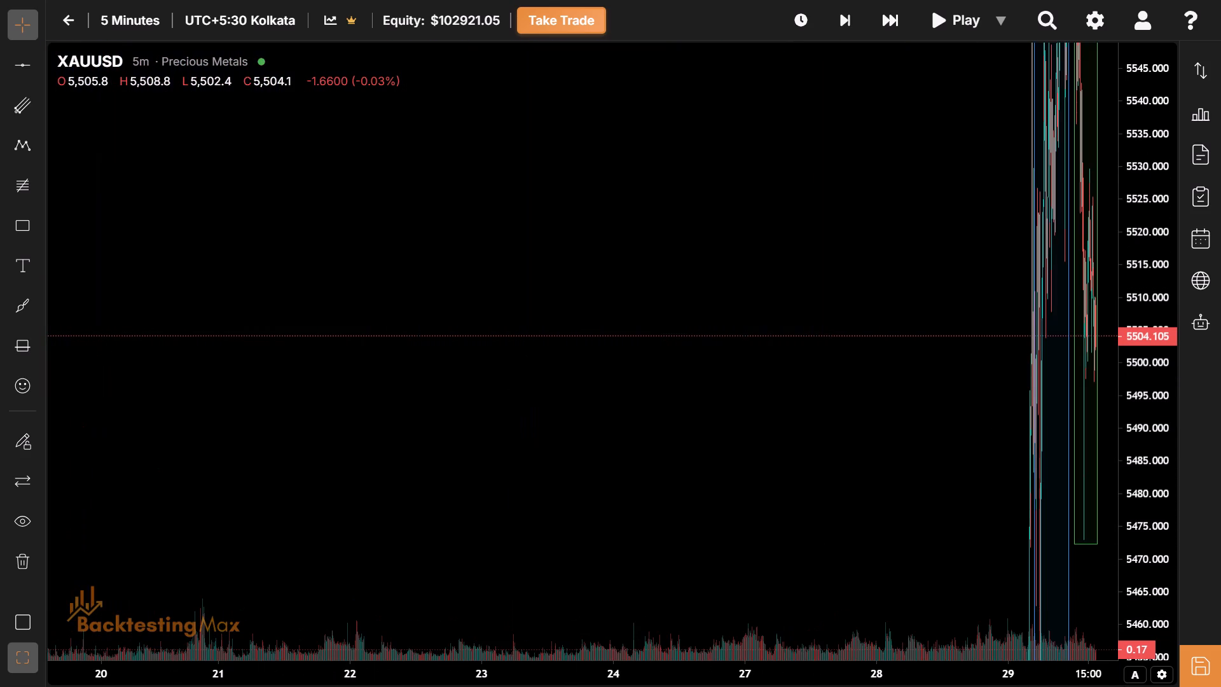
left_click_drag(1124, 686, 7, 686)
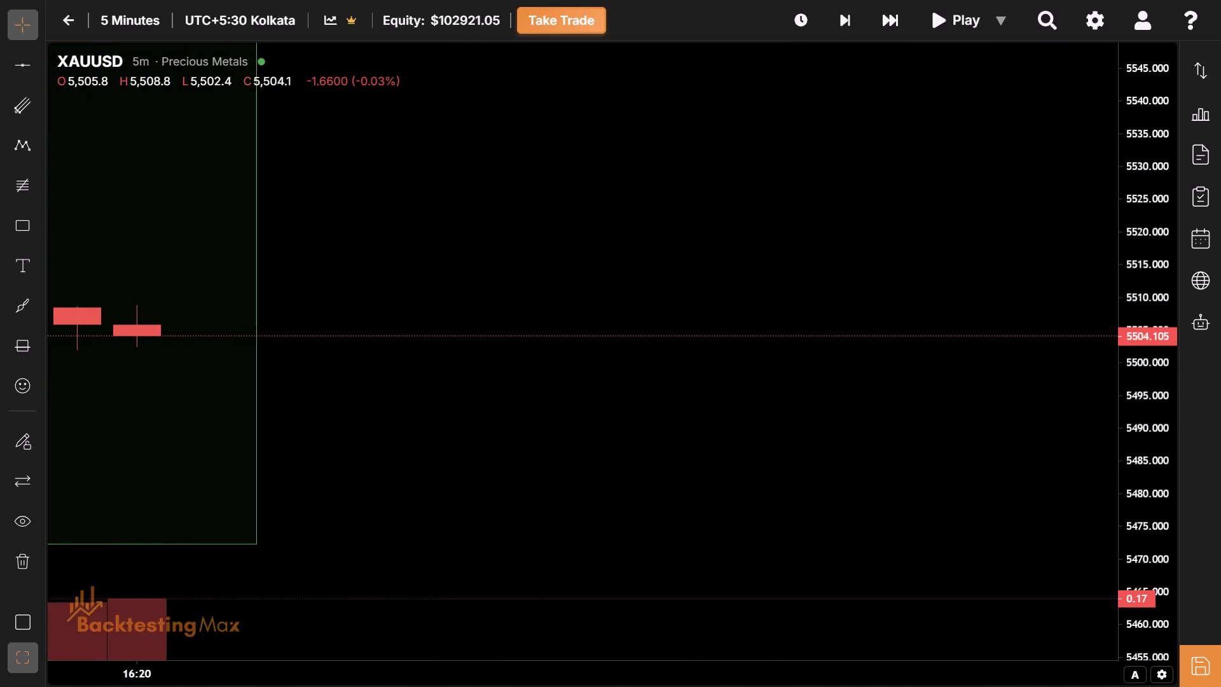
left_click_drag(7, 686, 931, 686)
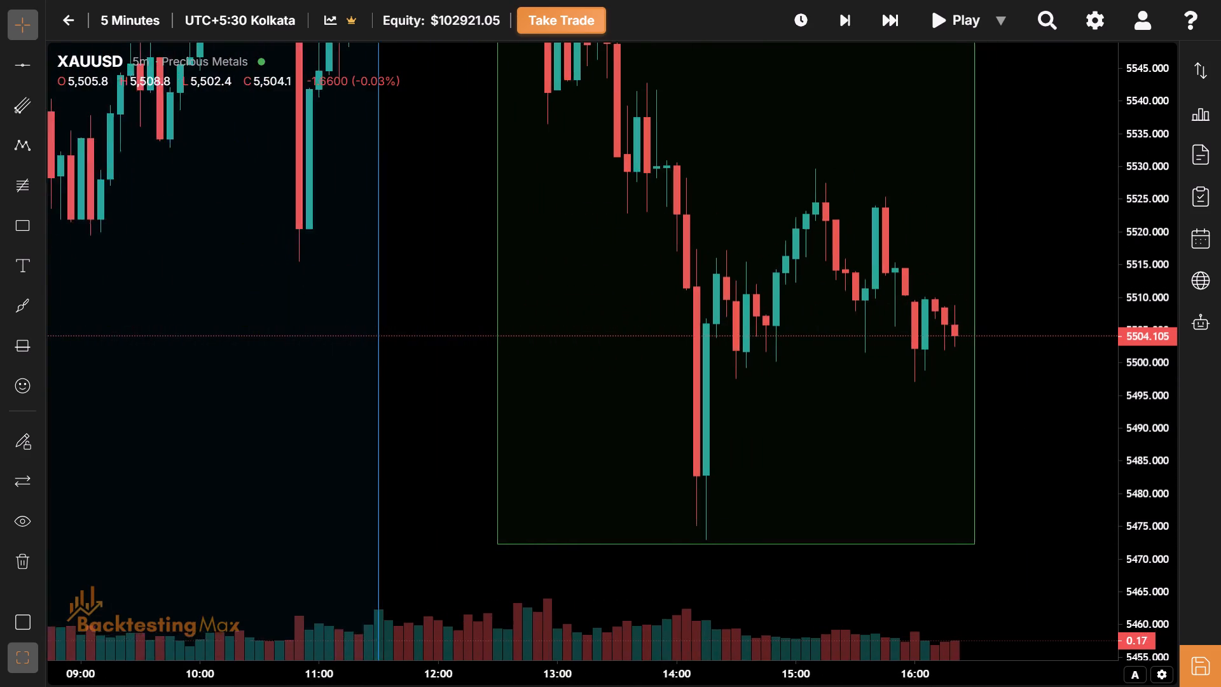
left_click_drag(931, 686, 930, 686)
left_click_drag(615, 385, 1091, 344)
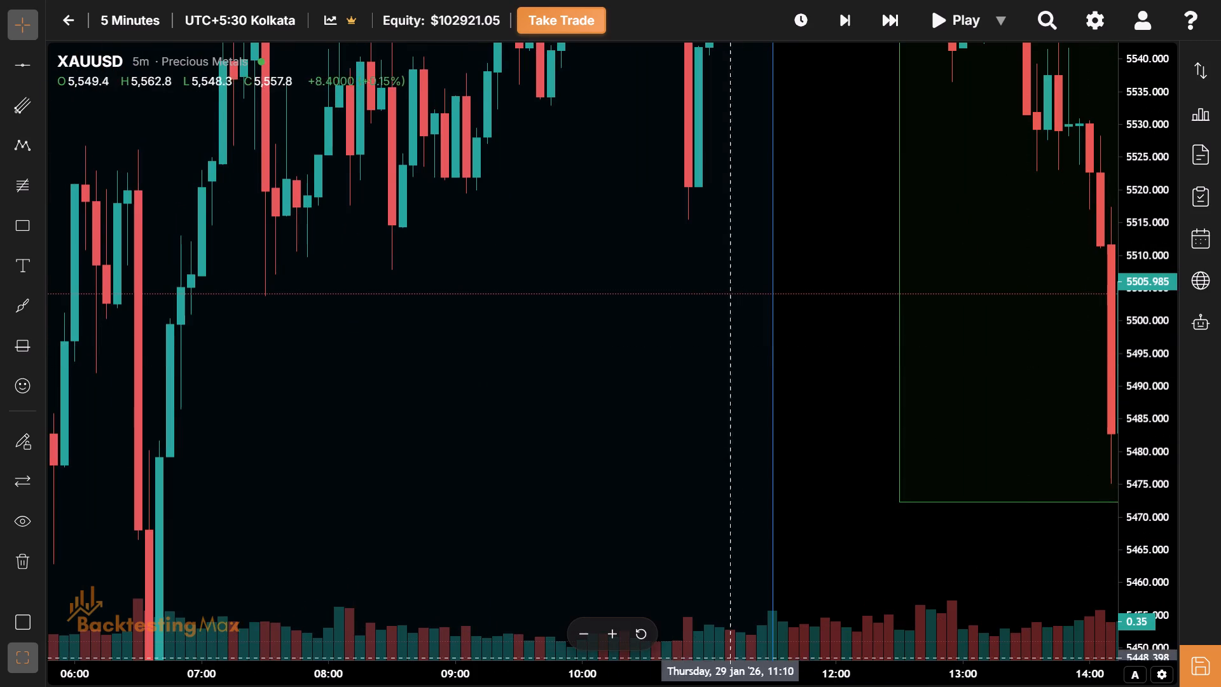
left_click_drag(685, 668, 806, 671)
left_click_drag(1166, 128, 1169, 354)
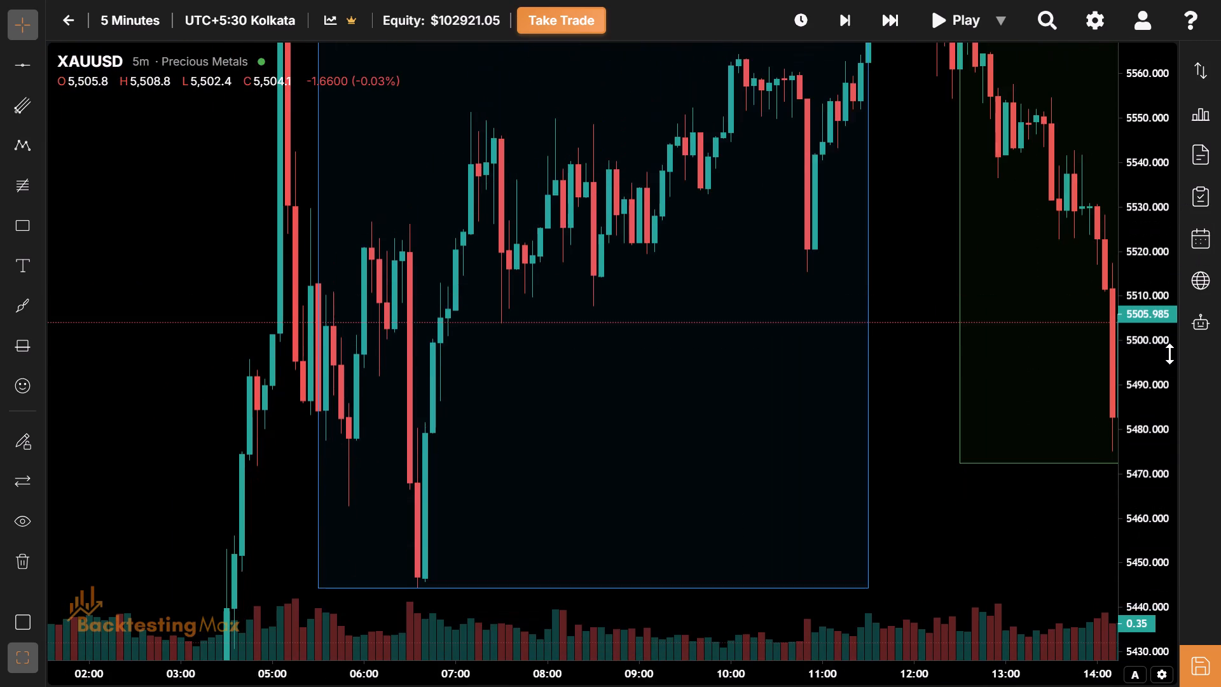
left_click_drag(799, 356, 584, 295)
left_click_drag(785, 504, 921, 192)
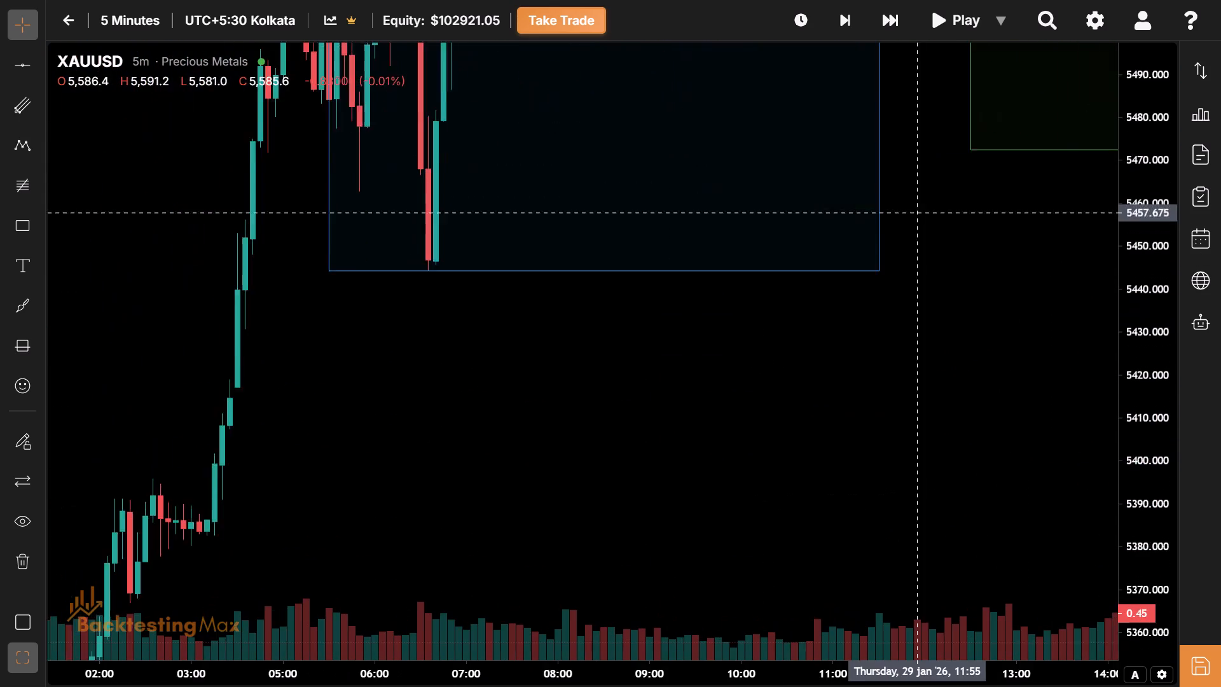
left_click_drag(921, 192, 910, 53)
left_click_drag(658, 500, 575, 686)
left_click_drag(738, 185, 631, 518)
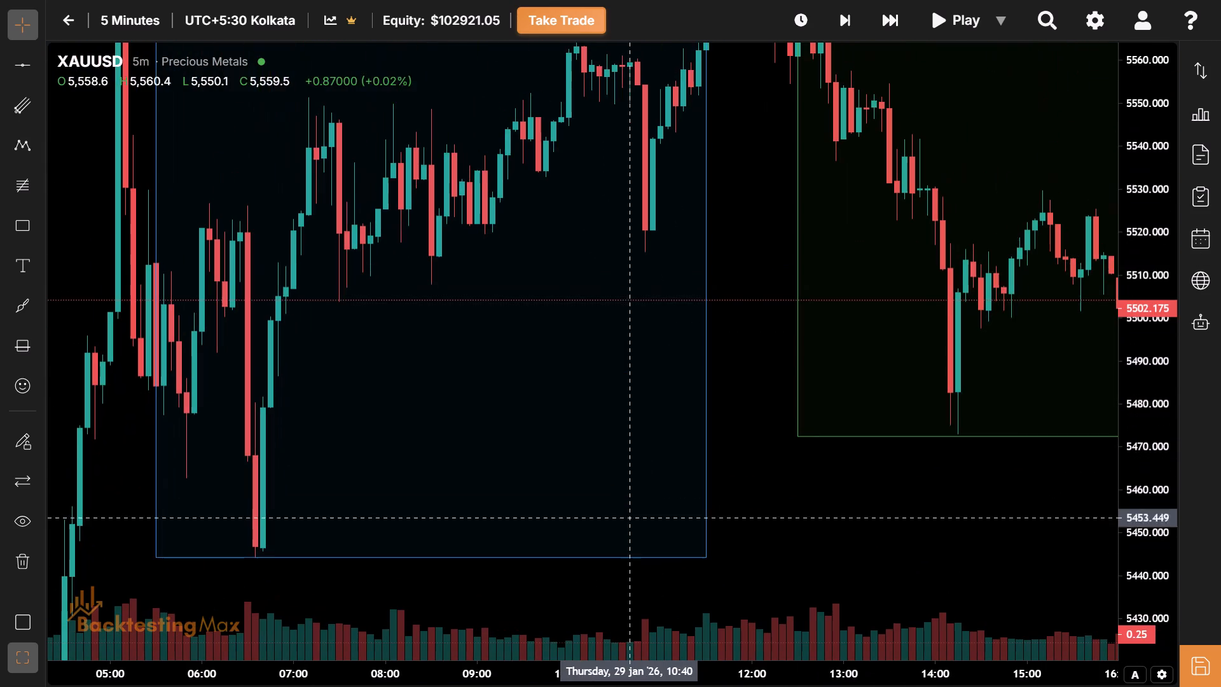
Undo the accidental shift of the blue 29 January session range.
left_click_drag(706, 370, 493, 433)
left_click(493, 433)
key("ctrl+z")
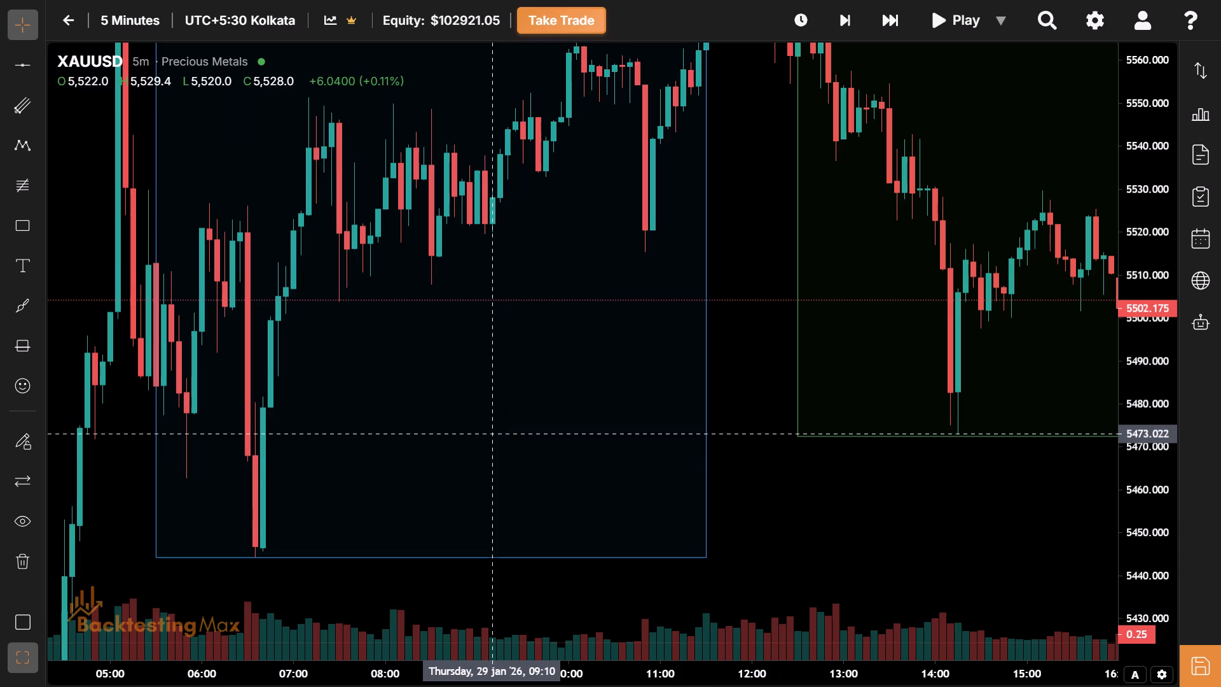
Advance the replay by two 5-minute bars to the 16:30 candle at the green session range's end.
left_click_drag(901, 484, 541, 485)
left_click_drag(1005, 289, 792, 415)
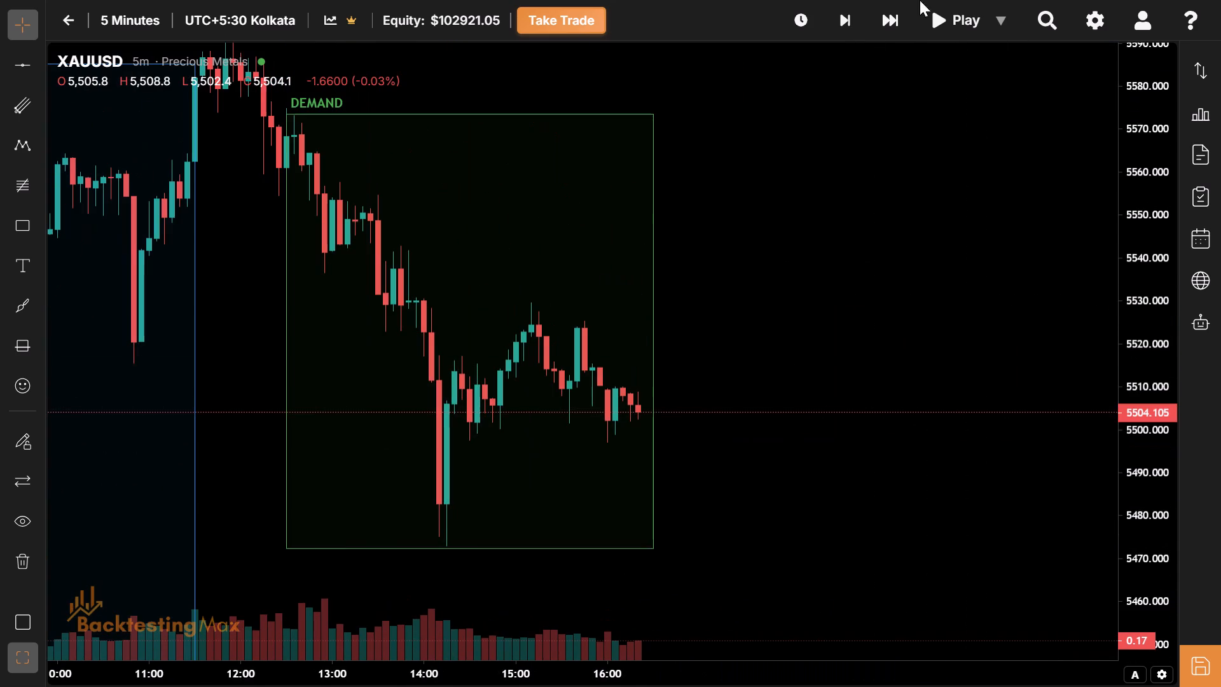
left_click(855, 11)
left_click(855, 11)
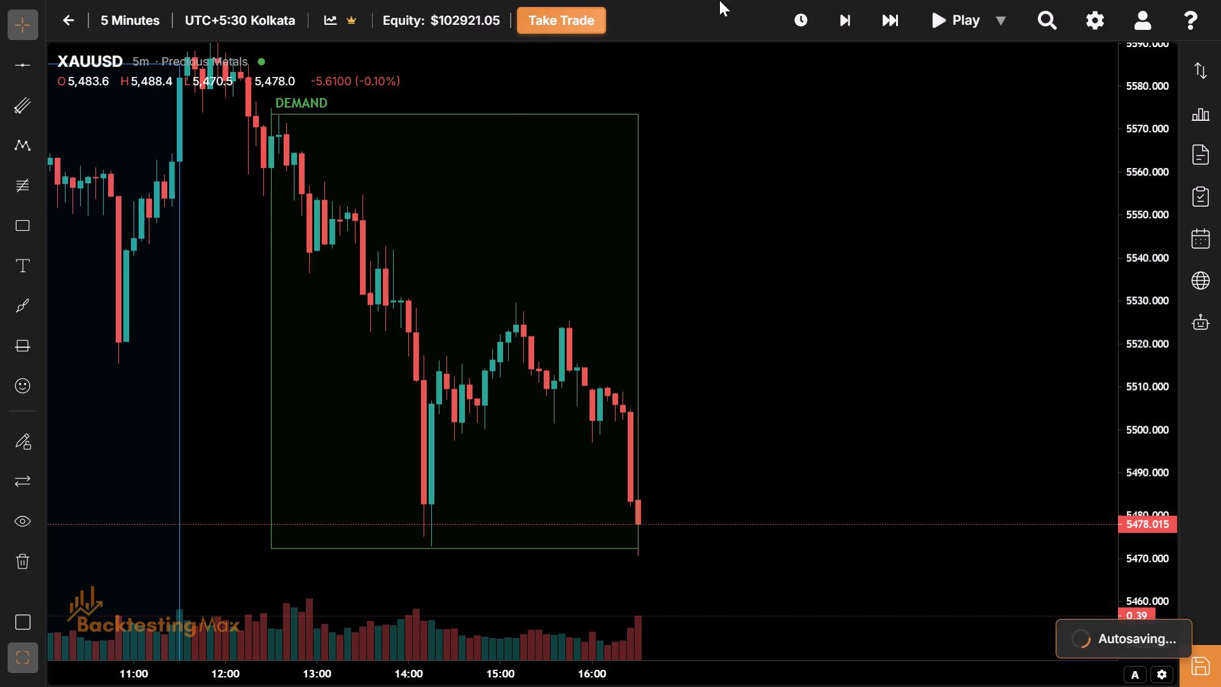
Review the blue session range's low against the latest drop, and advance the replay four bars to 16:50.
left_click_drag(440, 327, 889, 107)
left_click_drag(773, 302, 1094, 296)
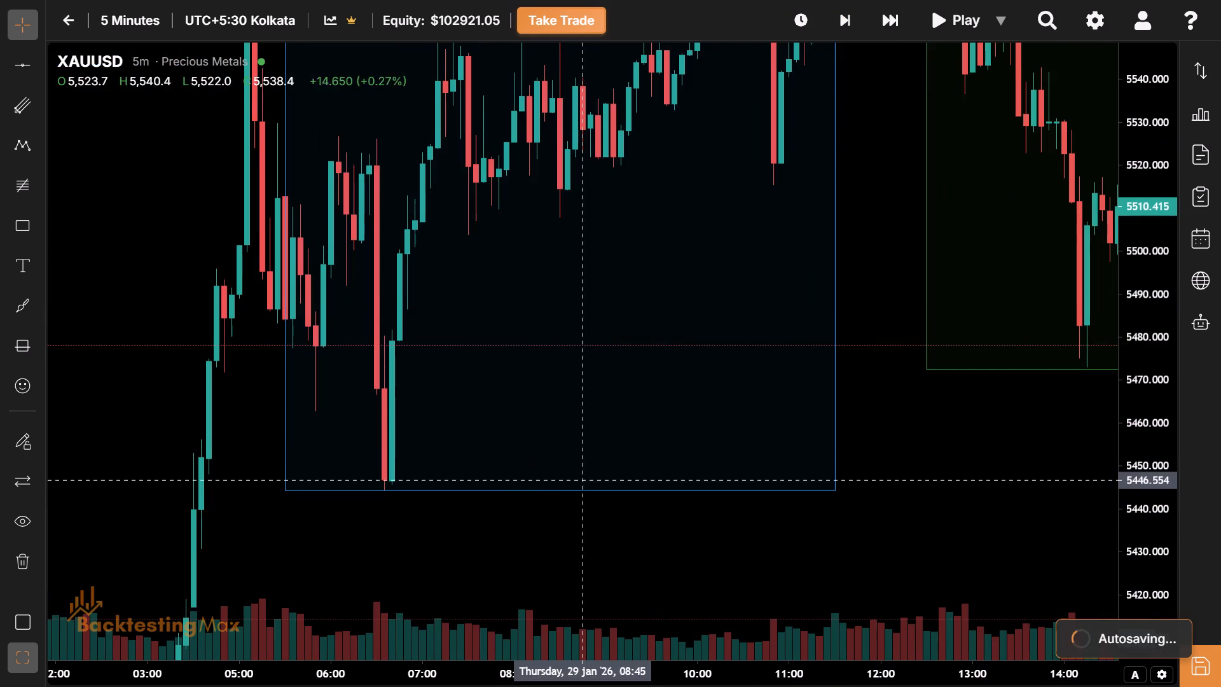
left_click_drag(586, 483, 507, 482)
left_click(872, 443)
left_click_drag(872, 443, 501, 531)
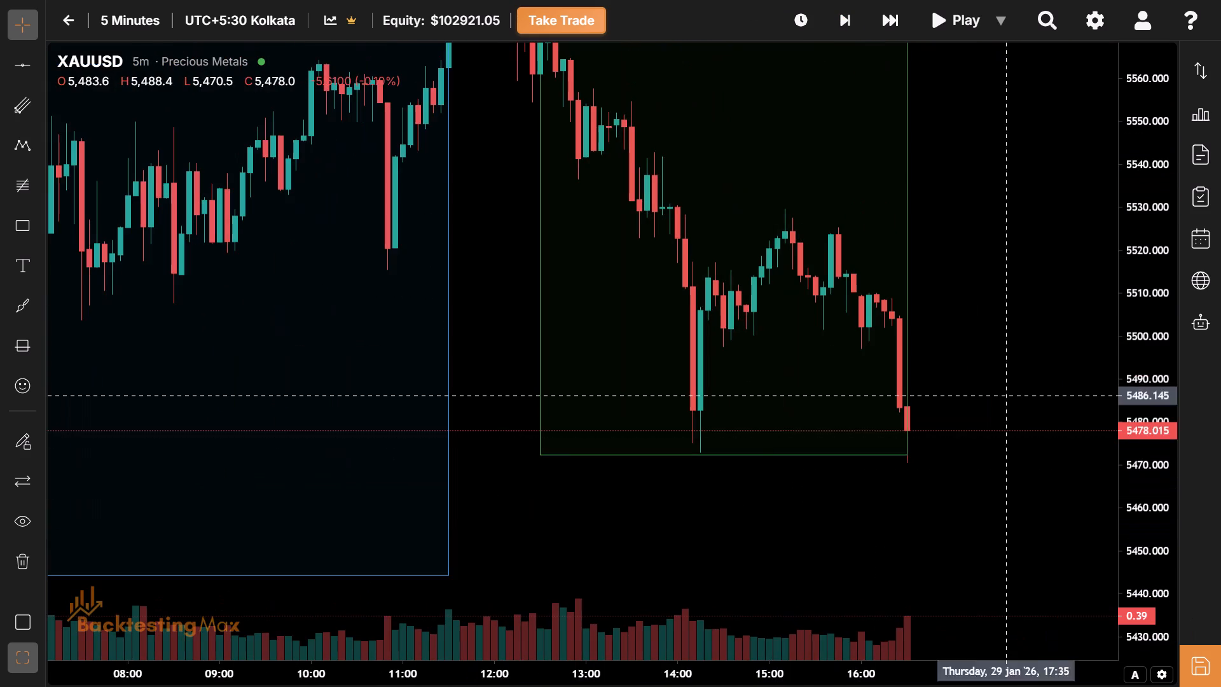
left_click_drag(1084, 377, 697, 339)
left_click(834, 29)
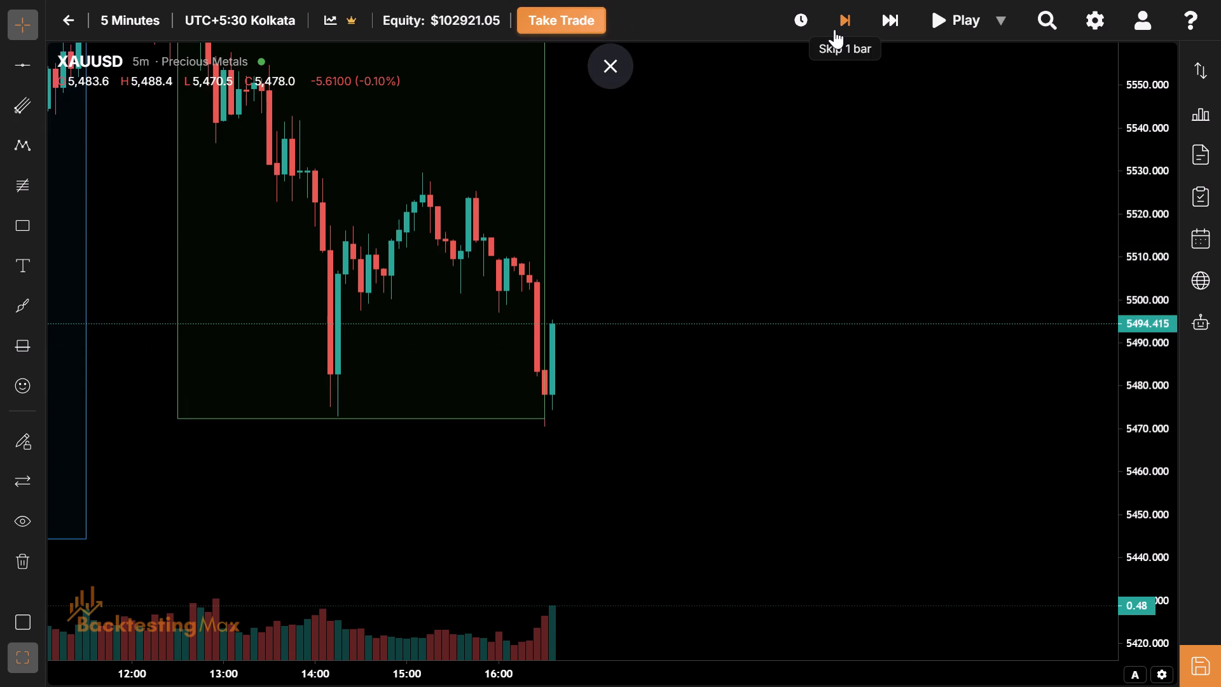
left_click(834, 29)
left_click(834, 29)
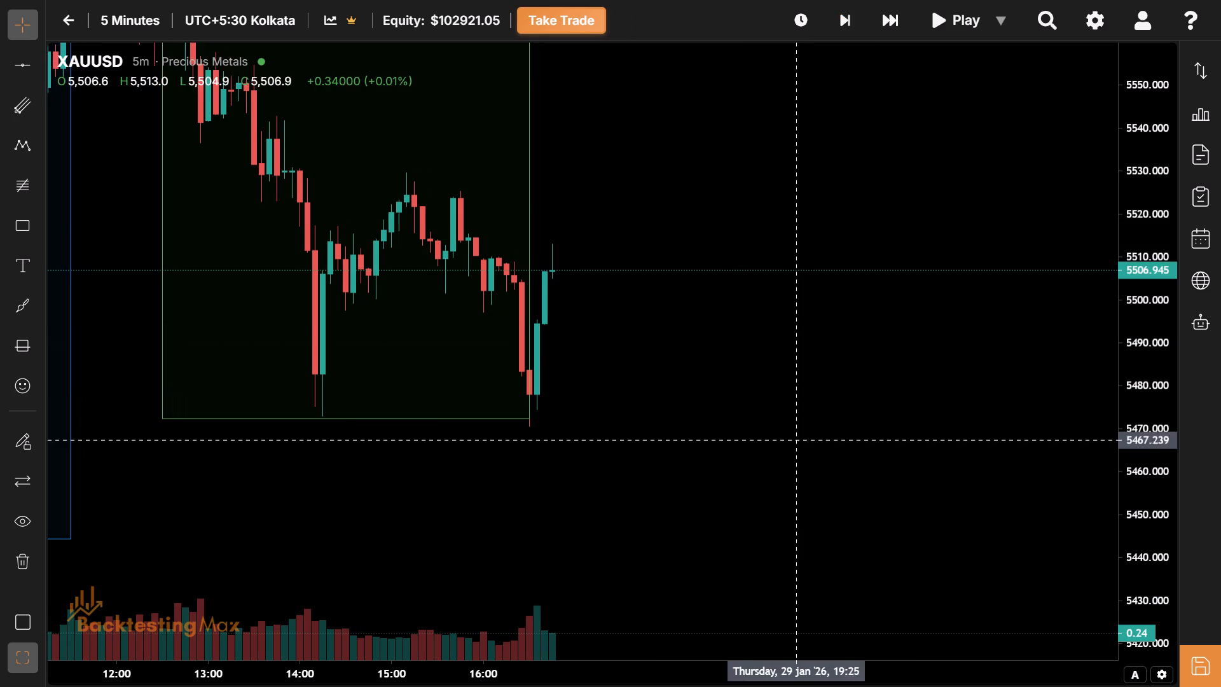
left_click_drag(804, 441, 841, 274)
left_click(840, 20)
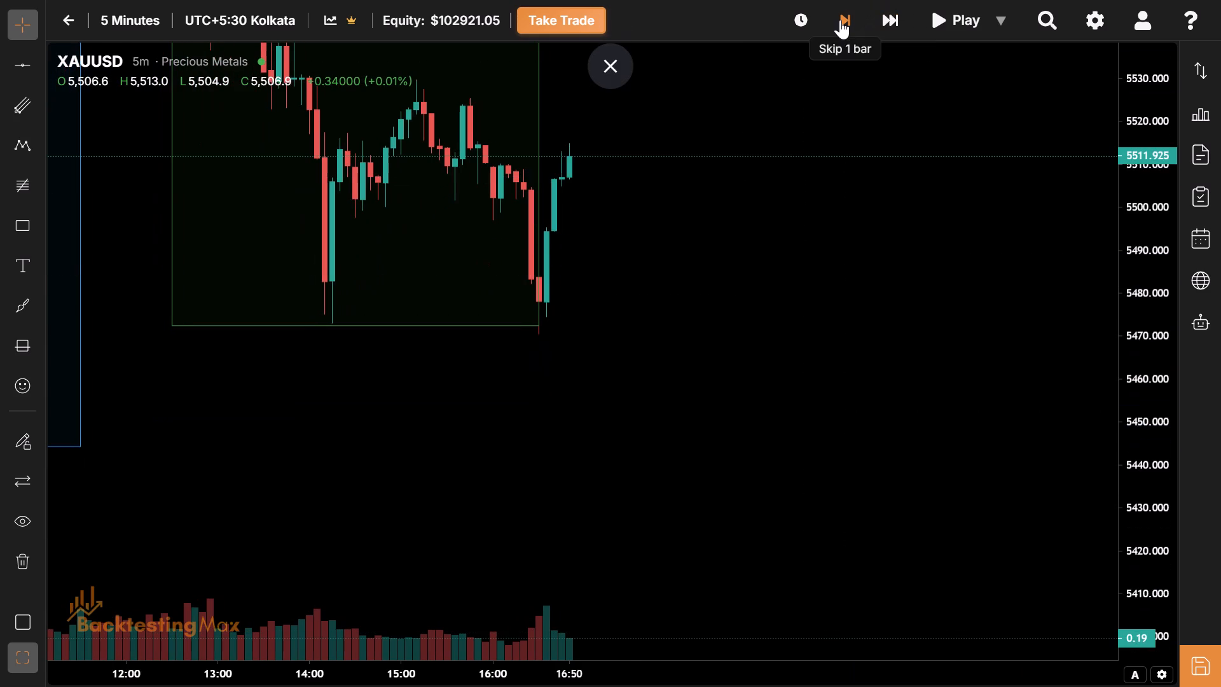
Advance the replay by eight 5-minute bars to the 17:30 candle on 29 January.
left_click_drag(470, 545, 626, 577)
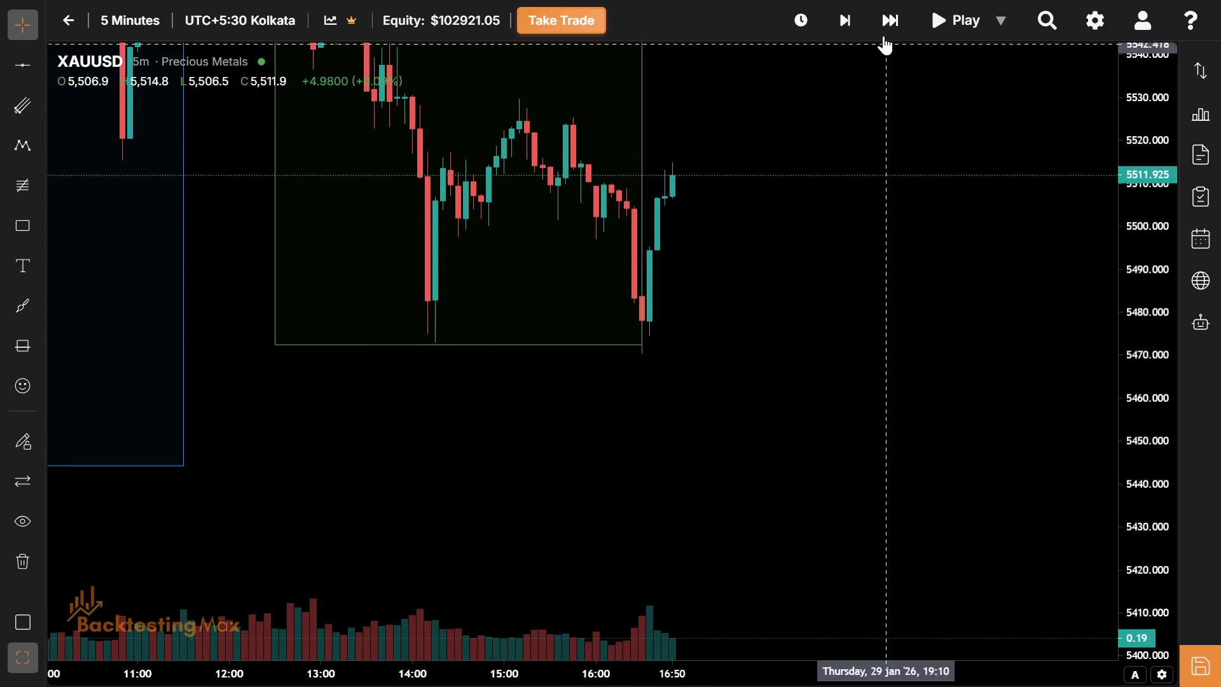
left_click(843, 13)
left_click(843, 13)
left_click(843, 13)
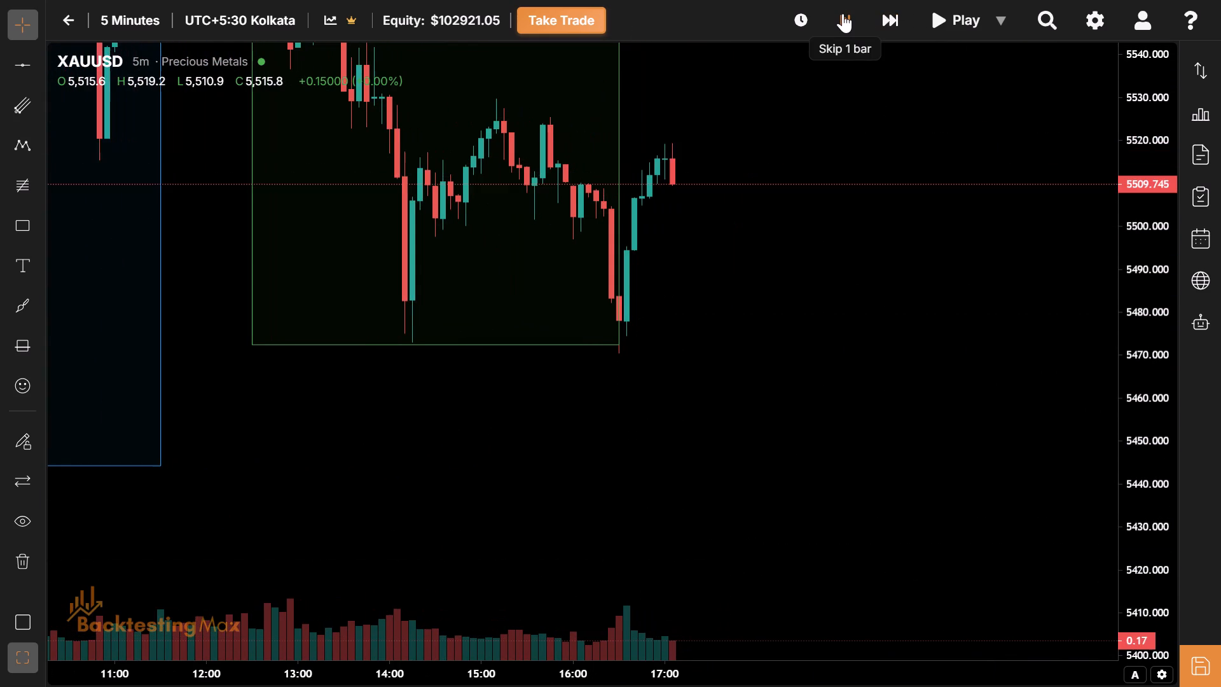
left_click(843, 13)
left_click(843, 13)
left_click(843, 13)
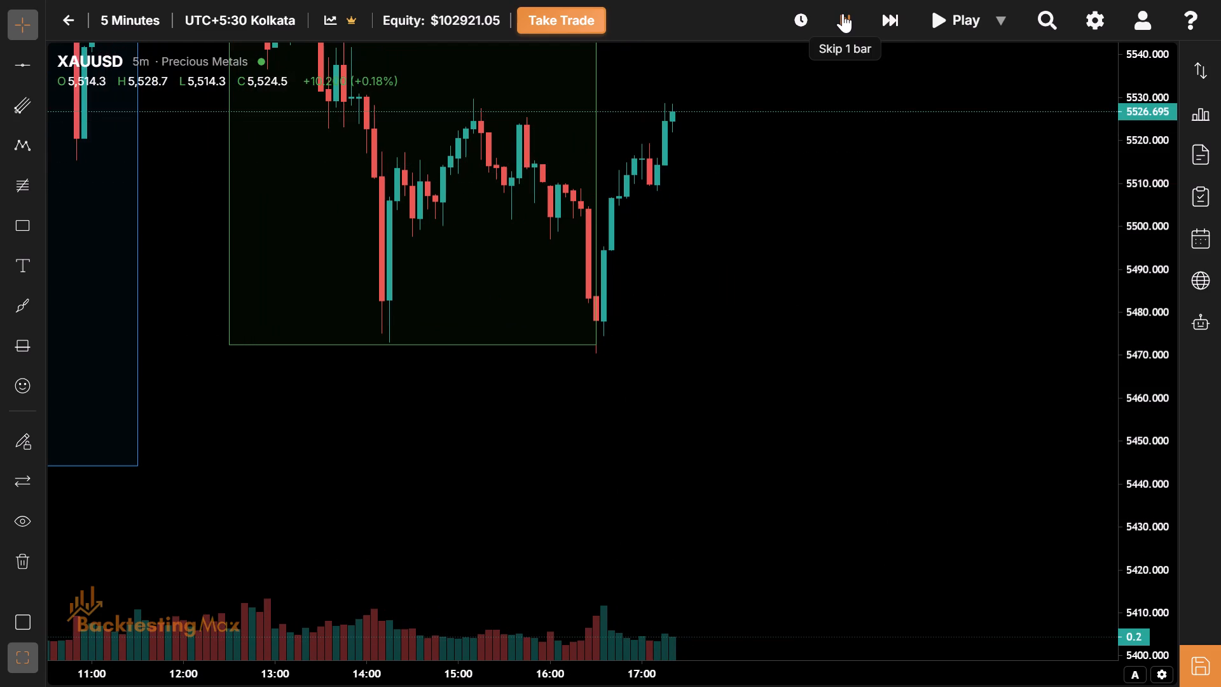
left_click_drag(672, 134, 391, 321)
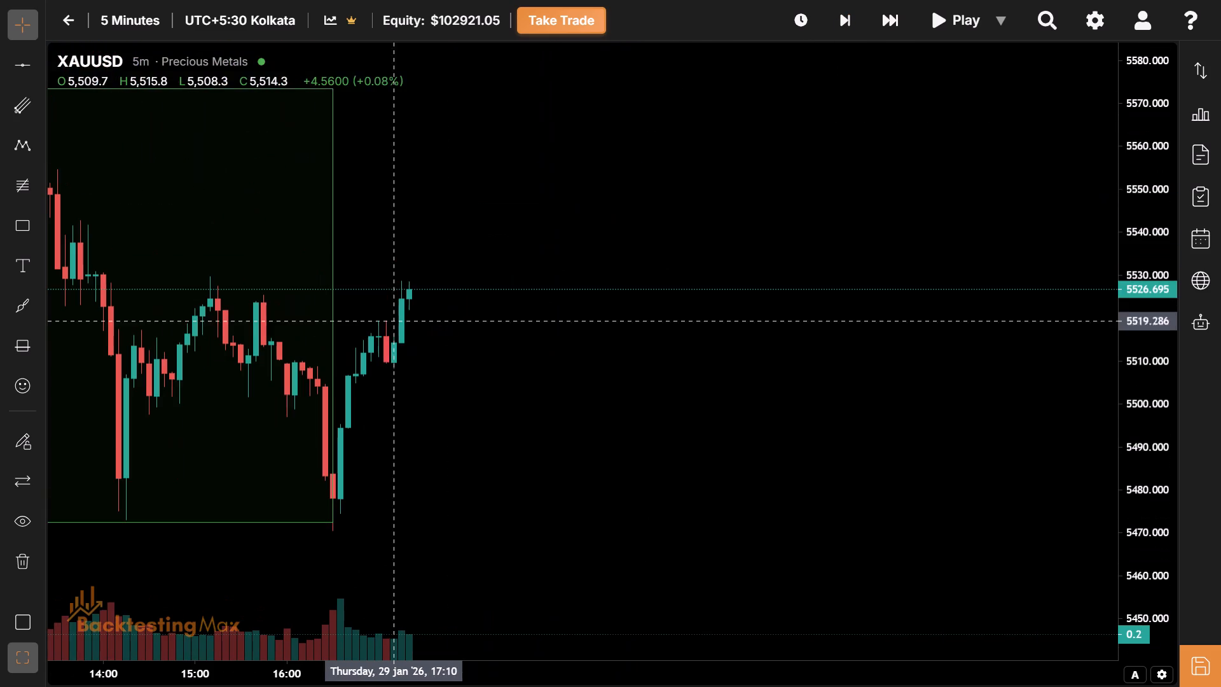
left_click(842, 43)
left_click(850, 18)
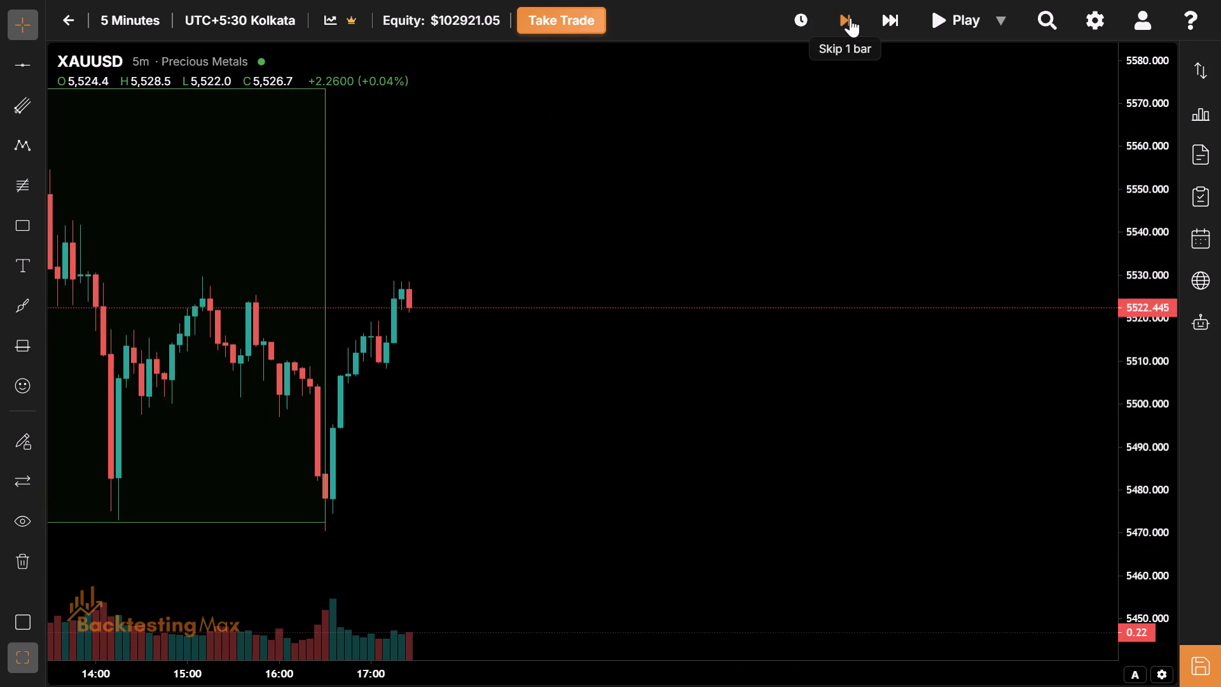
left_click(850, 18)
Draw a rectangle from 17:30 to 21:30 on 29 January, spanning about 5524 down to 5477.
left_click_drag(577, 413, 674, 413)
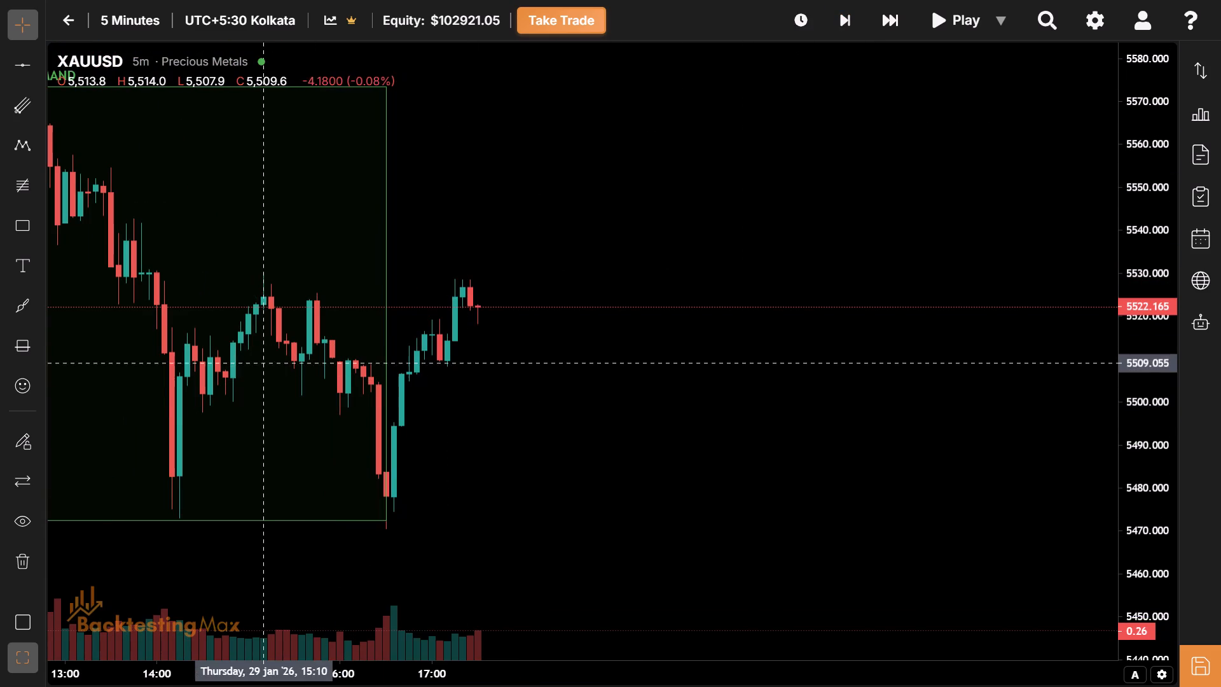
left_click(23, 229)
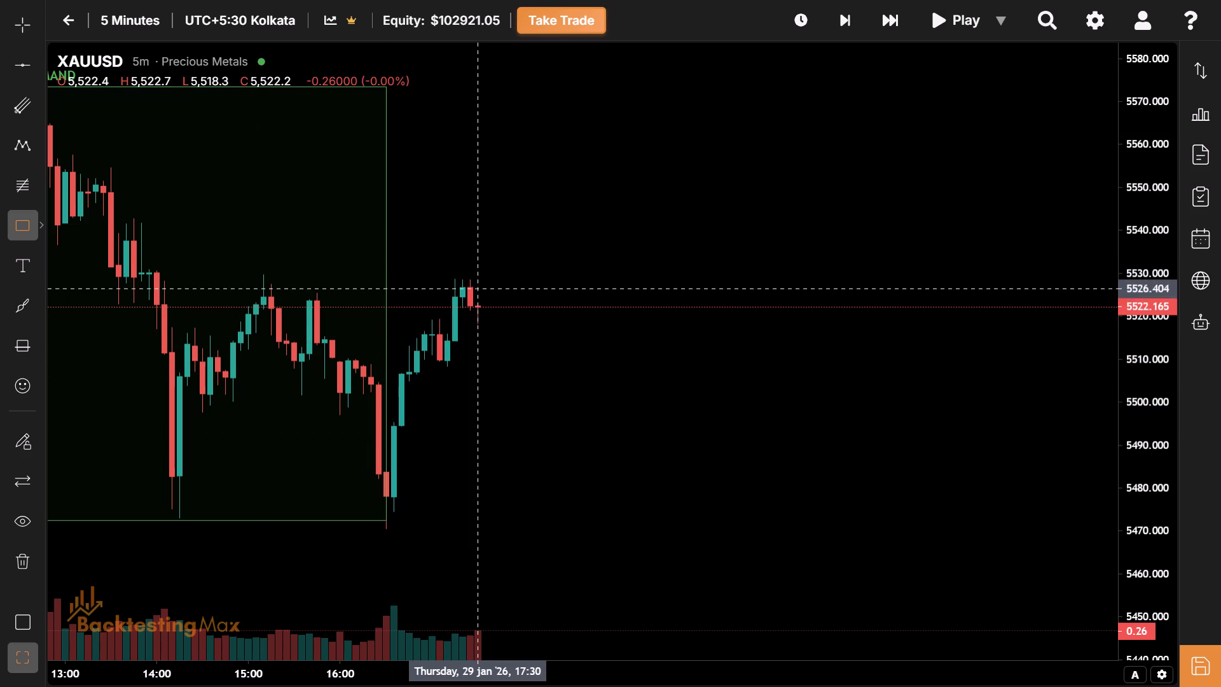
left_click(478, 299)
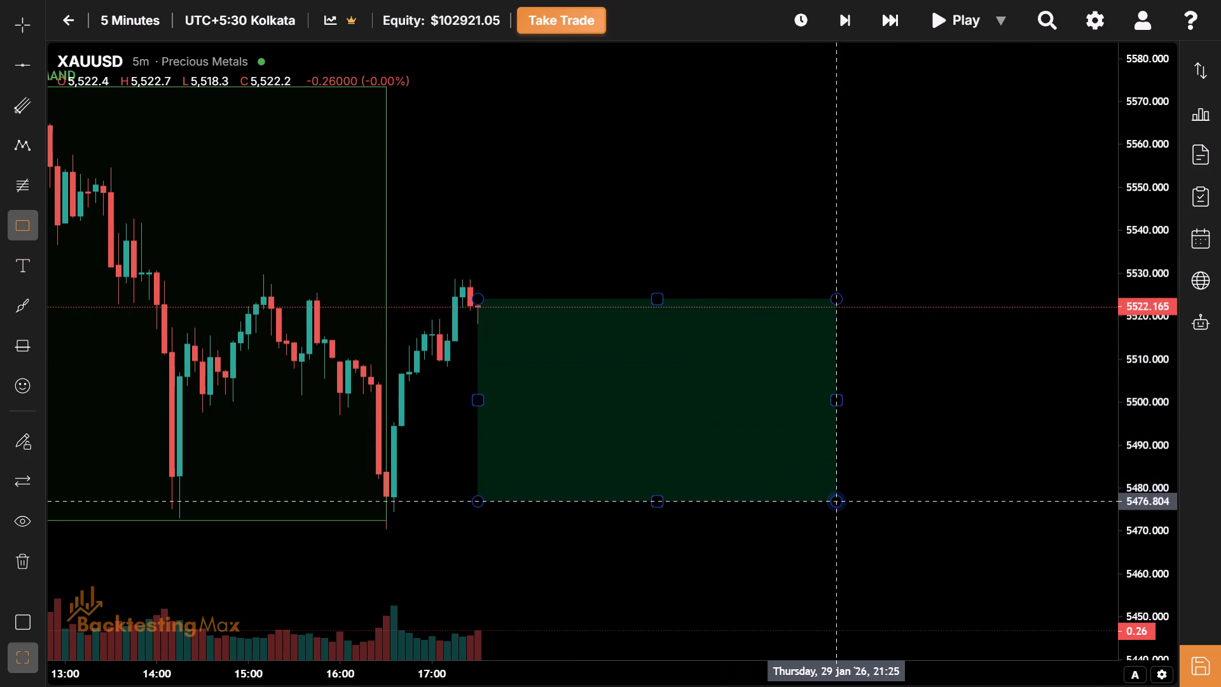
left_click(846, 501)
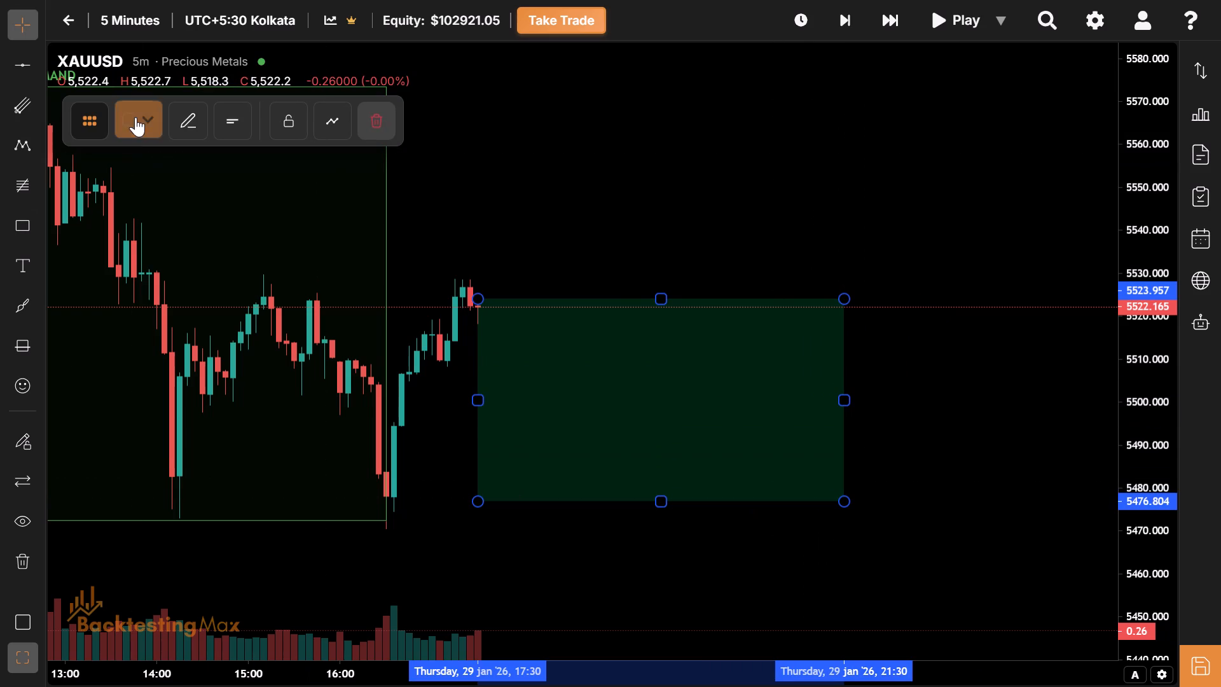
Apply the NY Session template to the new rectangle starting at 17:30.
left_click_drag(135, 117, 130, 135)
left_click(130, 135)
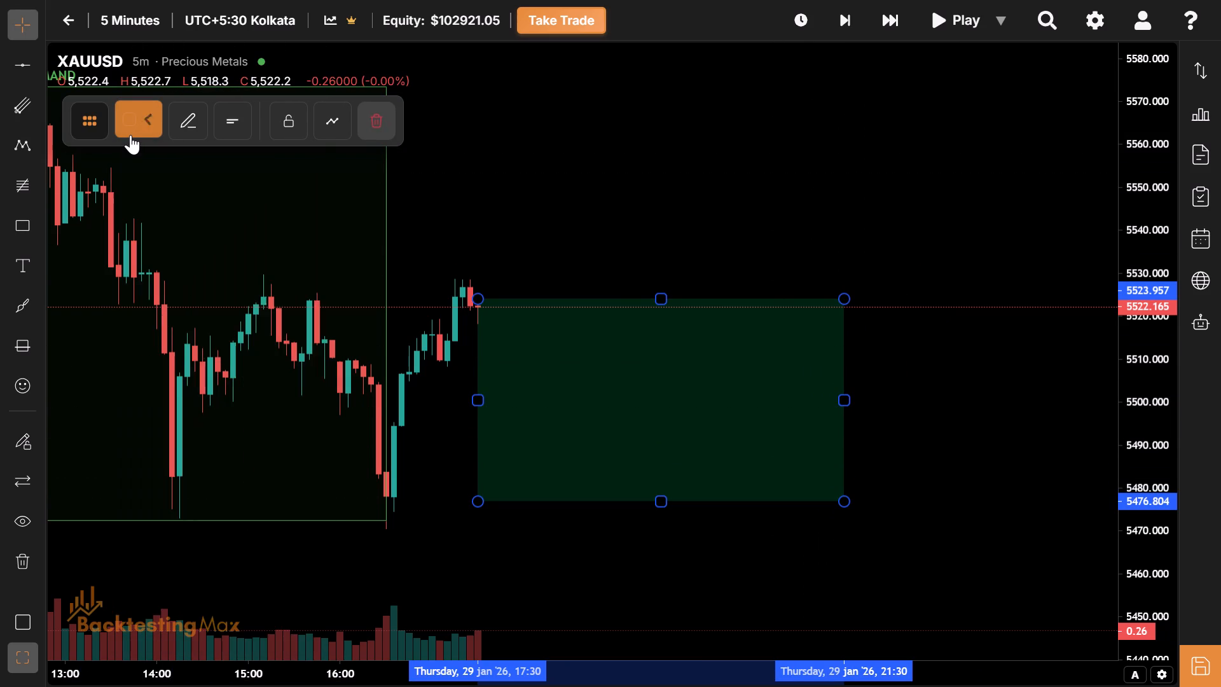
left_click(130, 135)
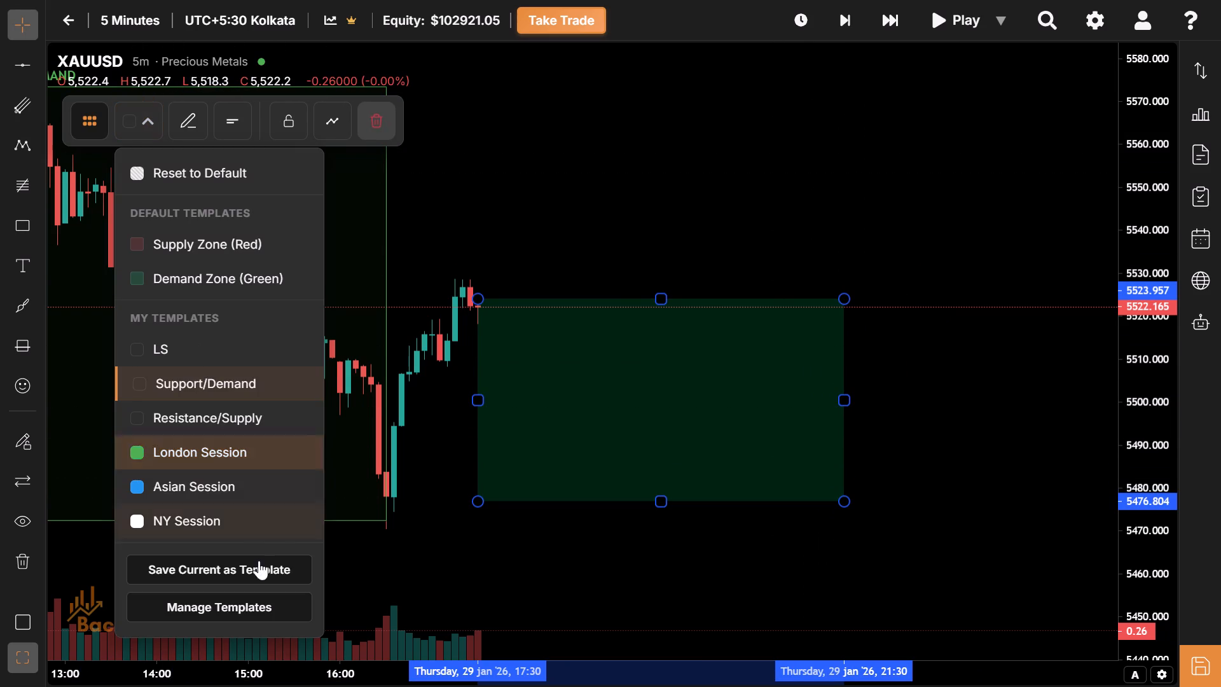
left_click(254, 530)
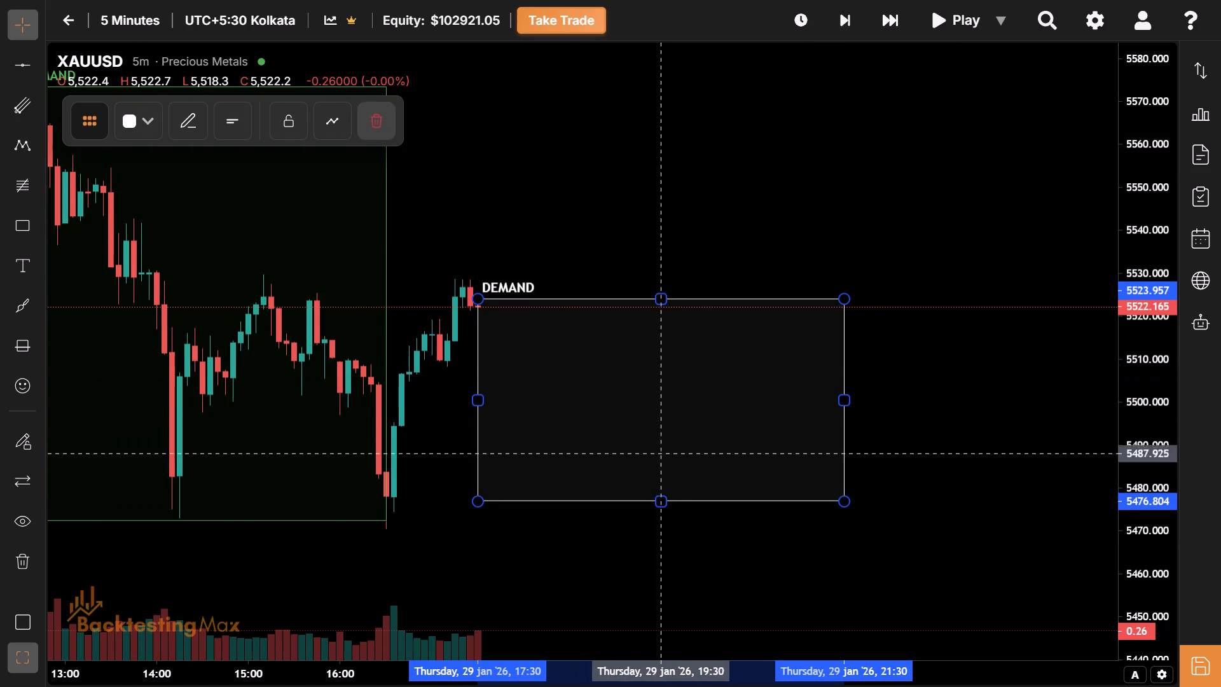
Advance the replay by one 5-minute bar to the 17:35 candle.
left_click_drag(654, 399, 714, 389)
left_click(841, 16)
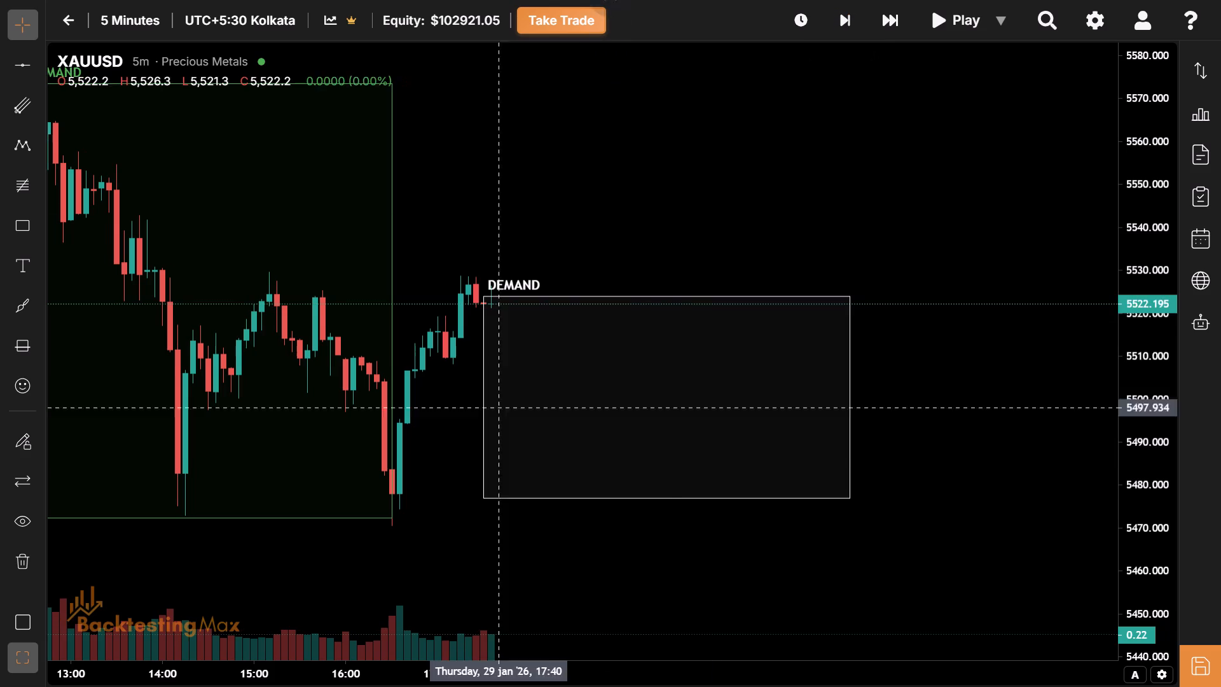
Extend the green London session range's lower edge to about 5471, near the 16:30 candle's low.
left_click_drag(410, 522, 858, 447)
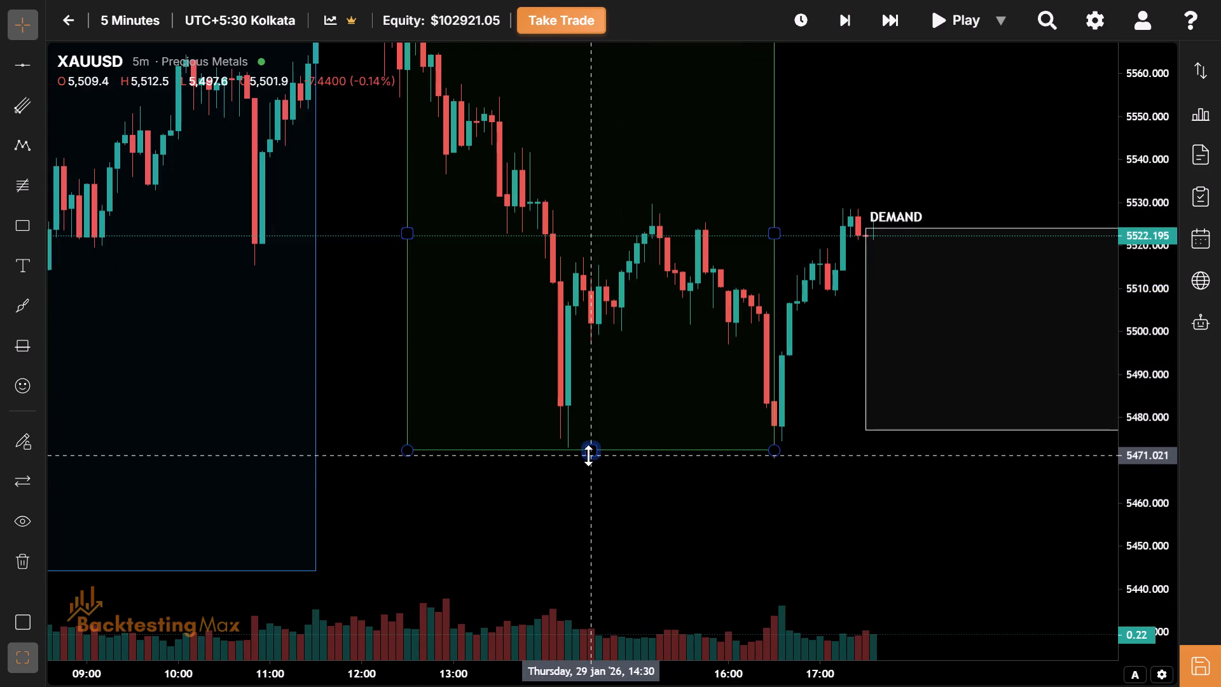
left_click_drag(588, 455, 909, 447)
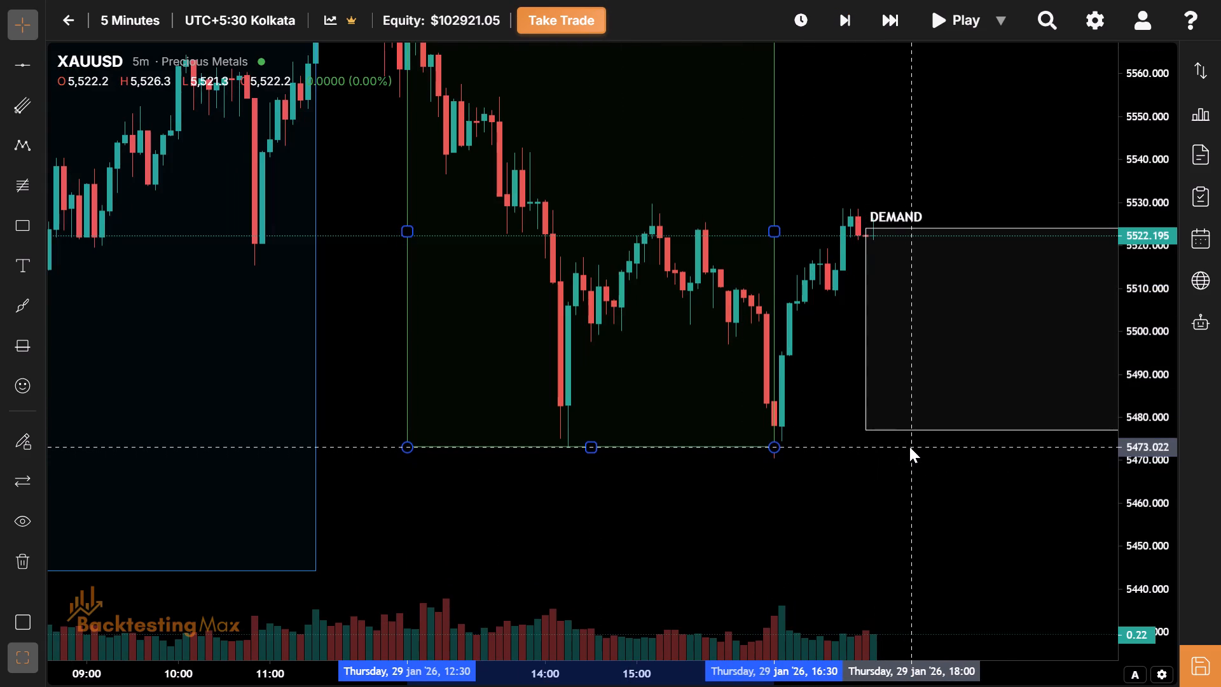
left_click_drag(909, 447, 910, 455)
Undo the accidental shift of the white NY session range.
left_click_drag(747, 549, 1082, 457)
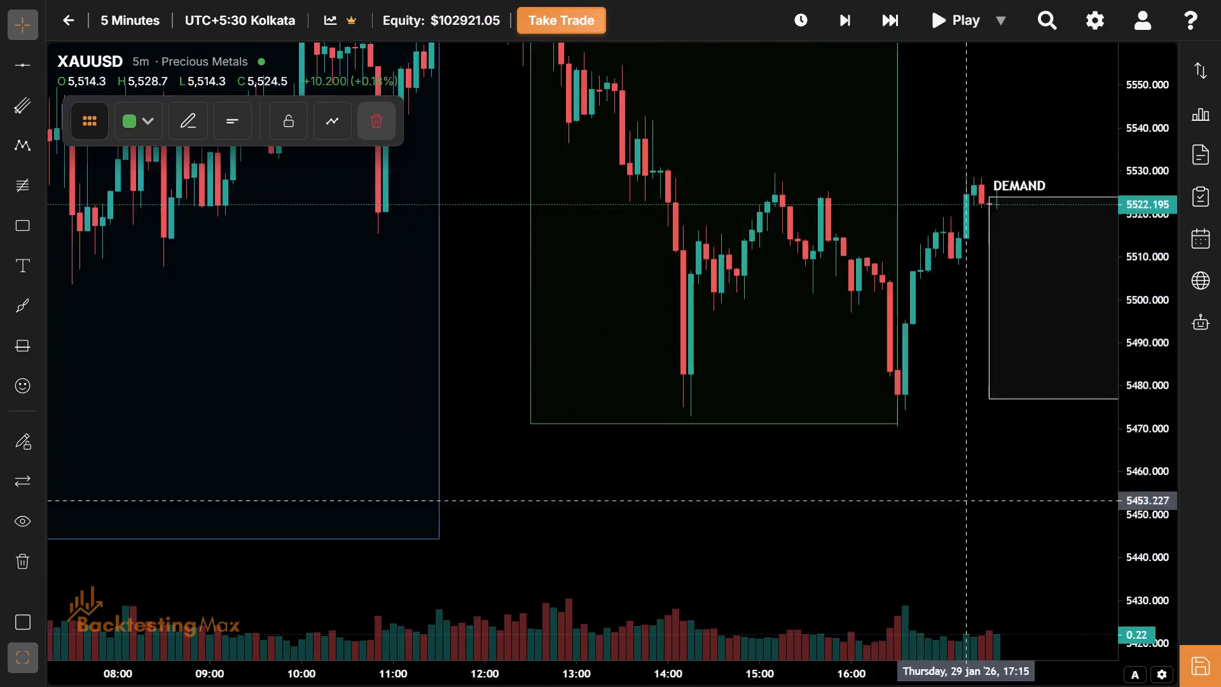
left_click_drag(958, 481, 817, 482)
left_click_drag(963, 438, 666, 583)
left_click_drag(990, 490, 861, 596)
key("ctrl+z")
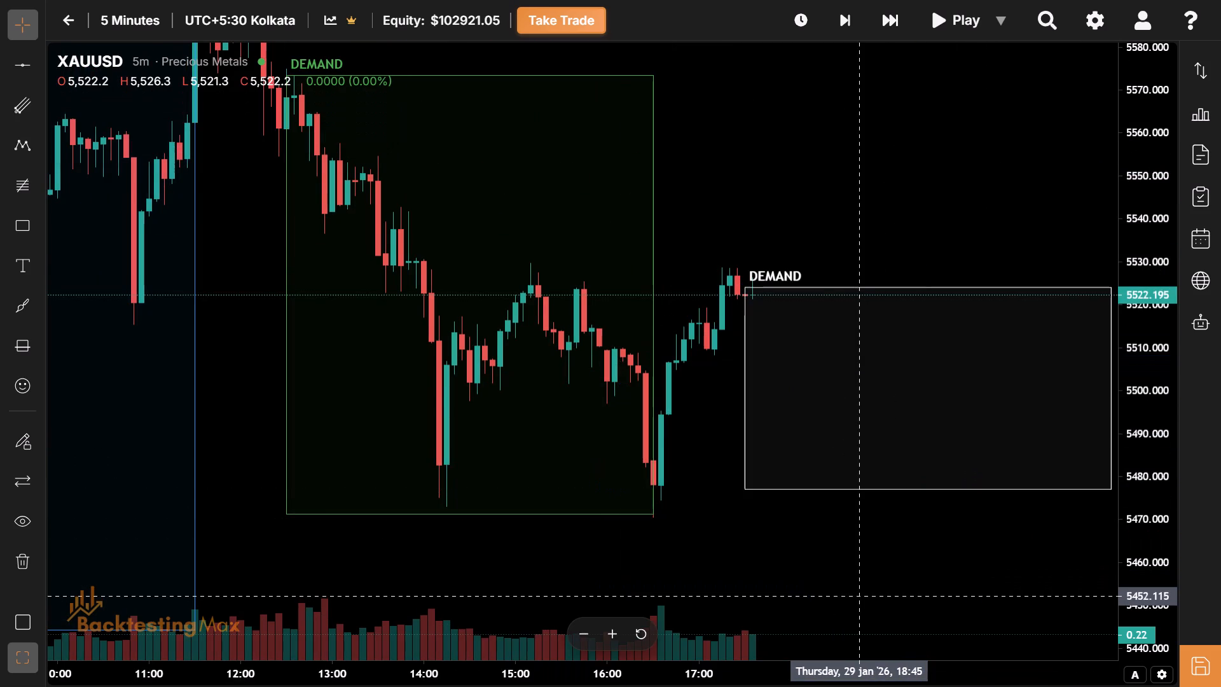
Advance the replay by three 5-minute bars to the 17:50 candle.
left_click_drag(928, 390, 799, 423)
left_click(835, 23)
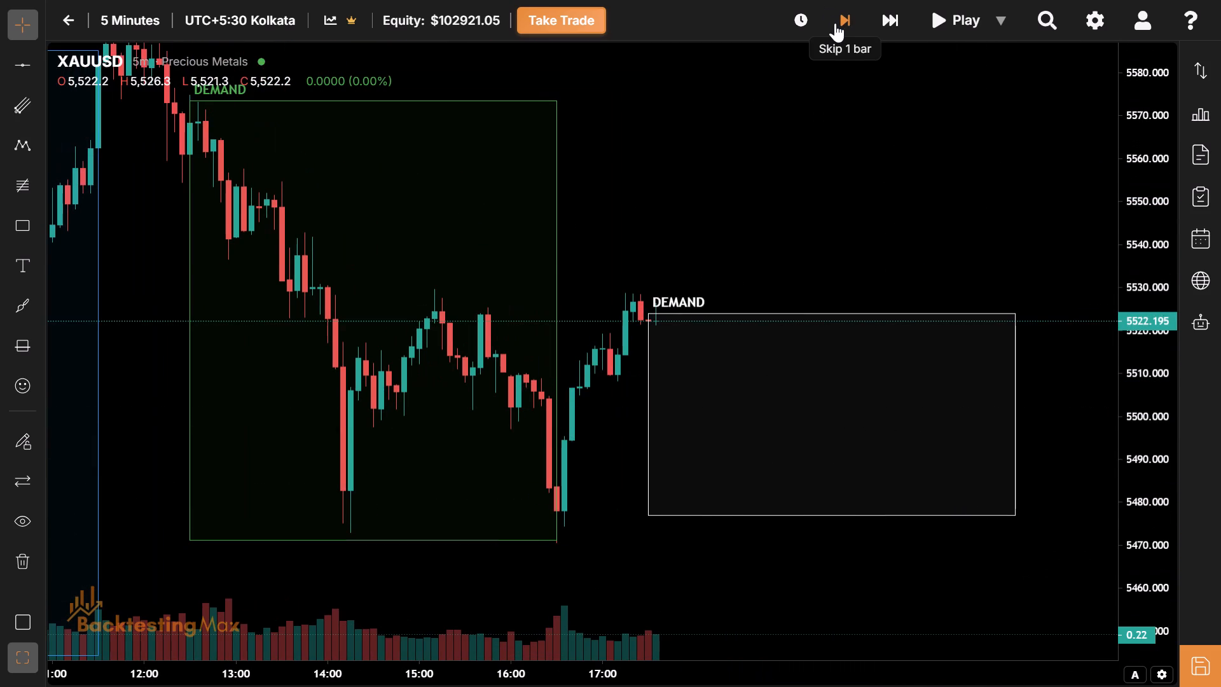
left_click(835, 23)
left_click(835, 23)
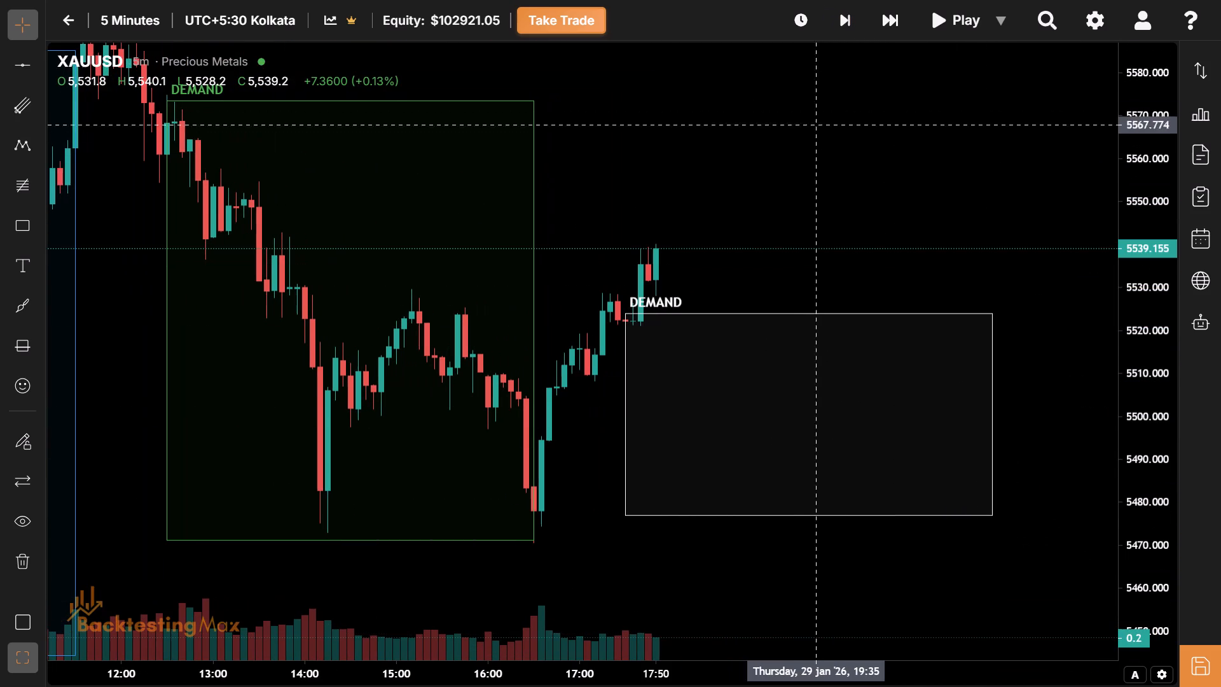
Raise the white NY session range's upper edge to about 5540, at the 17:50 candle's high.
left_click_drag(731, 207, 621, 253)
left_click_drag(744, 335, 736, 269)
Advance the replay by three 5-minute bars to the 18:05 candle.
left_click_drag(696, 368, 675, 322)
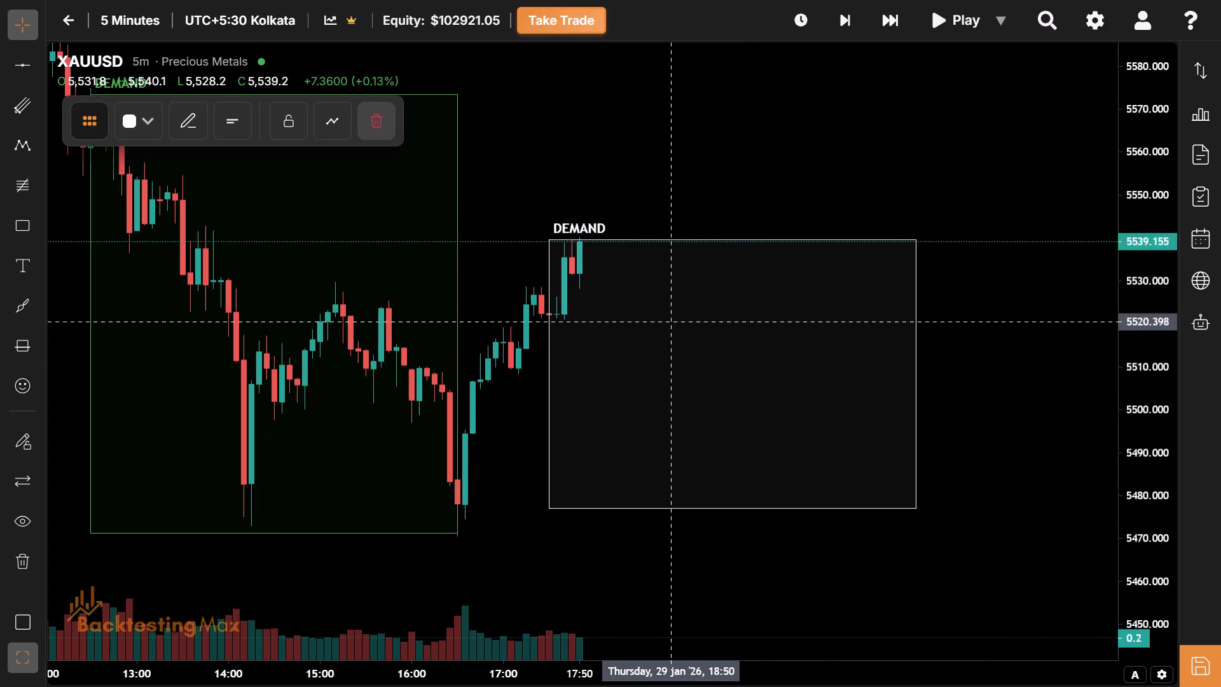
left_click(839, 21)
left_click(839, 21)
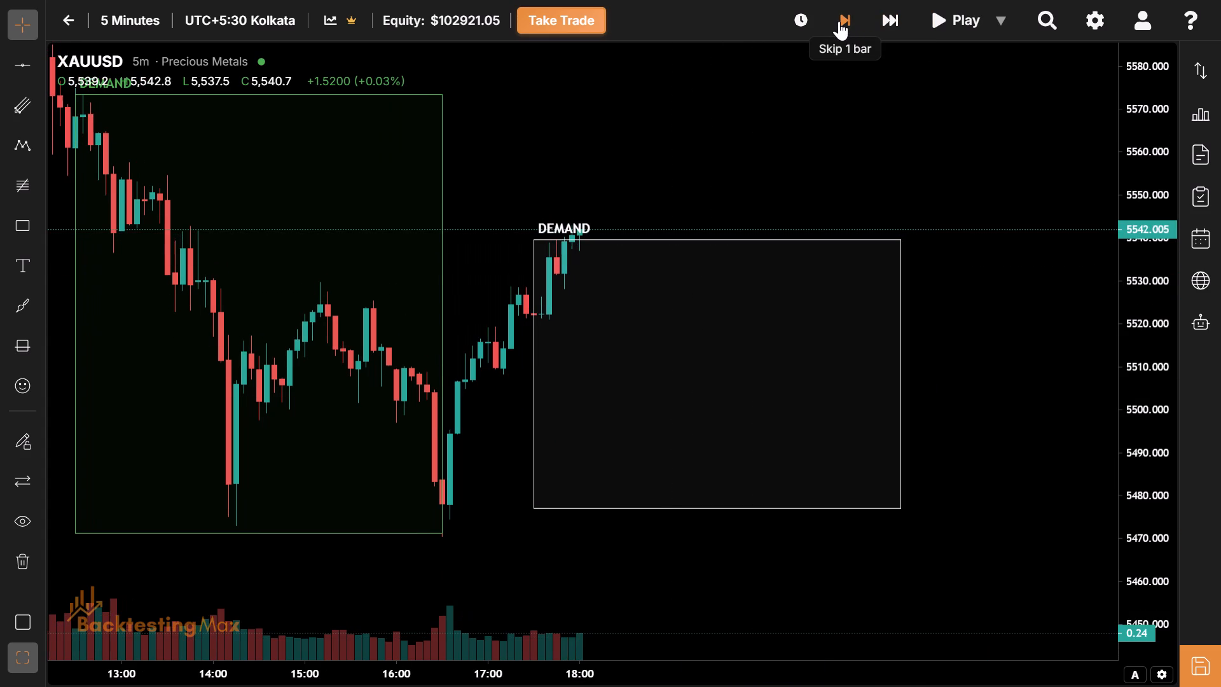
left_click(839, 21)
Raise the white NY session range's upper edge to about 5543, at the high near 18:00.
left_click_drag(772, 390, 755, 478)
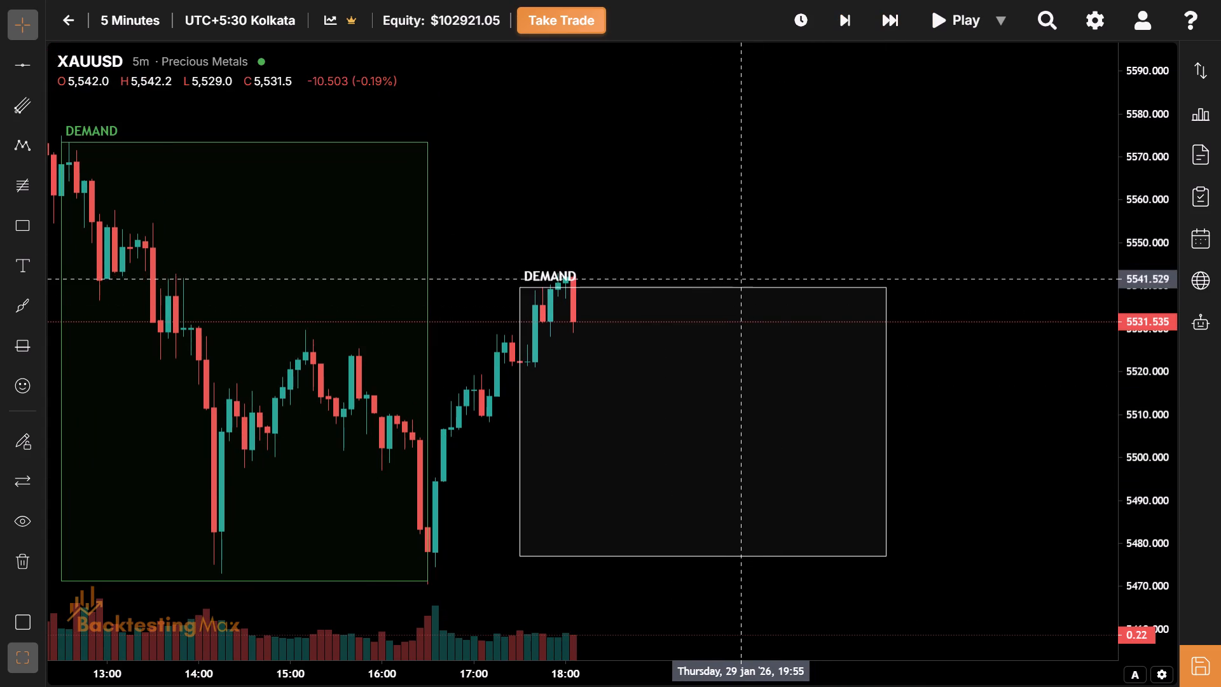
left_click_drag(705, 286, 692, 270)
left_click_drag(659, 366, 621, 357)
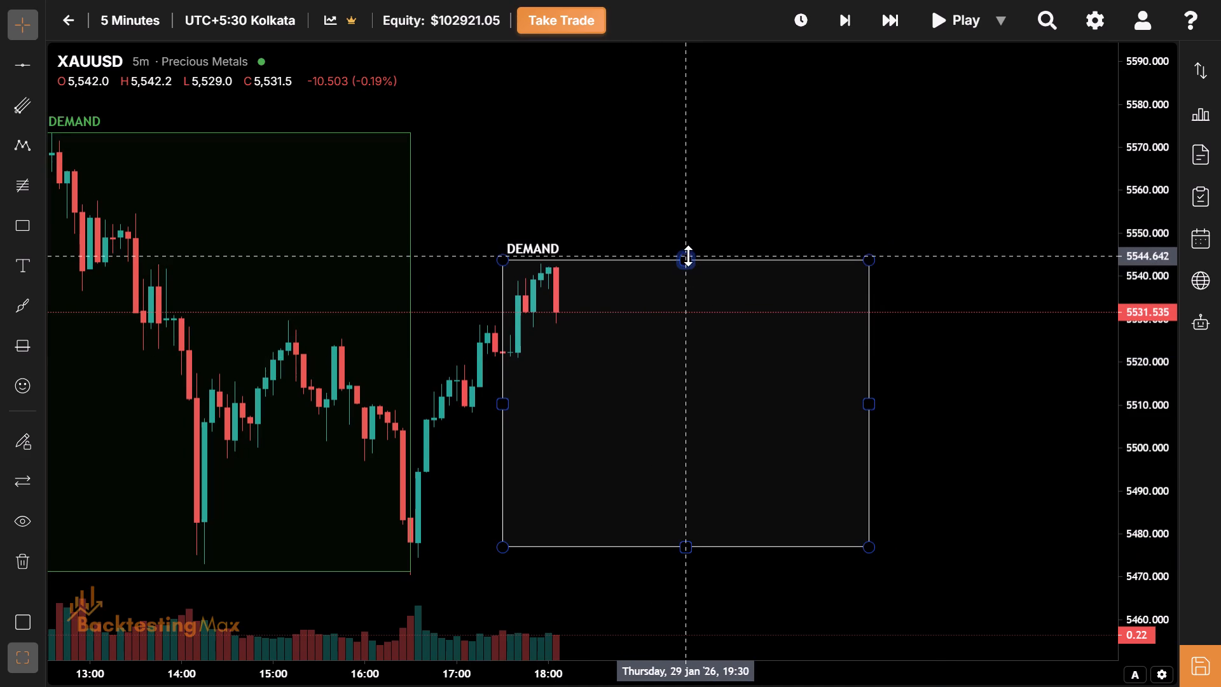
left_click_drag(688, 256, 689, 263)
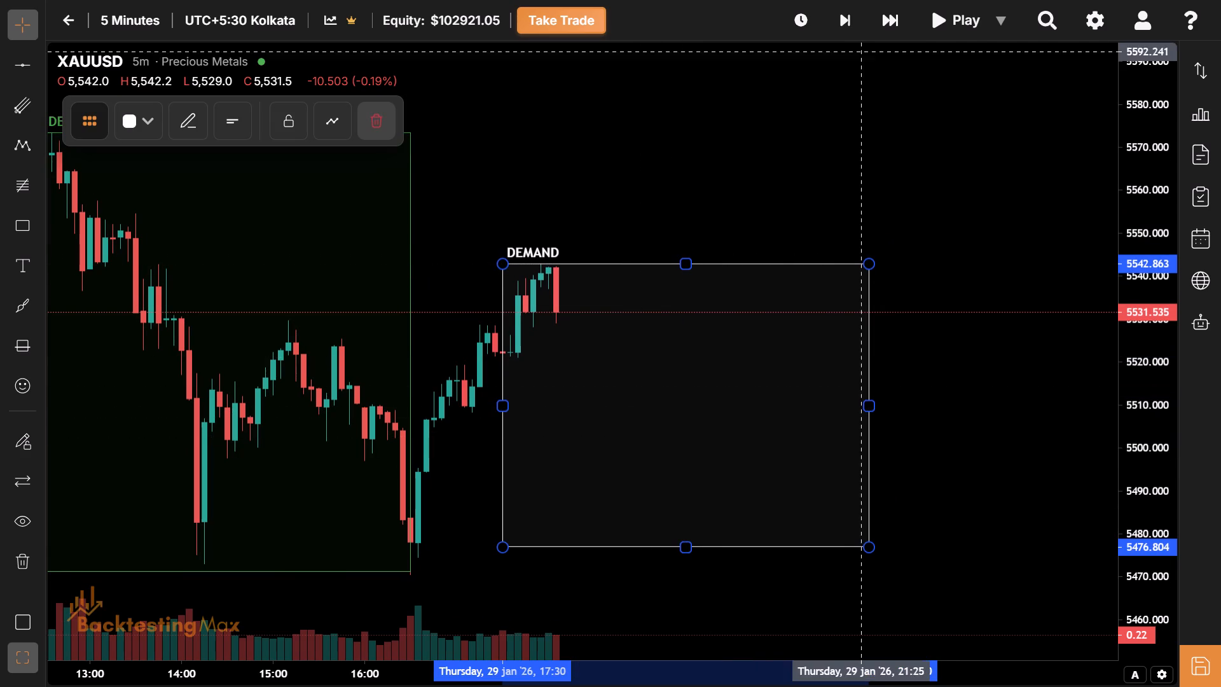
Advance the replay by eleven 5-minute bars to the 19:00 candle.
left_click(839, 10)
left_click(839, 10)
left_click(839, 10)
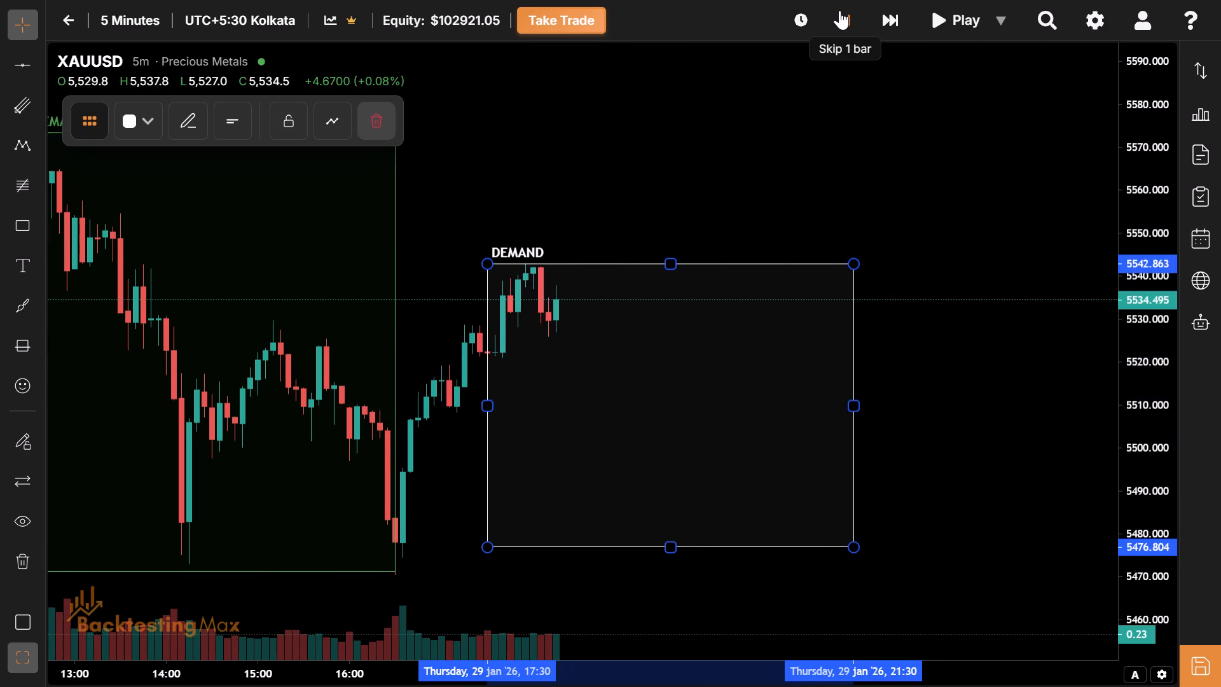
left_click(839, 10)
left_click(839, 10)
left_click(839, 10)
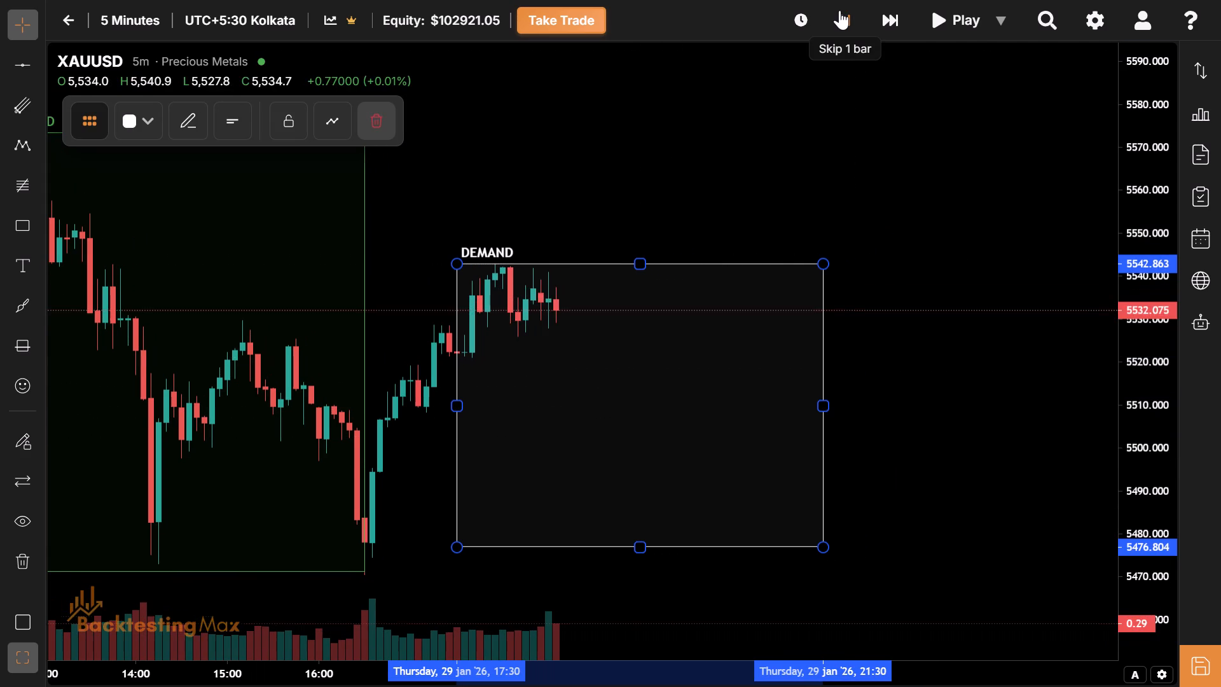
left_click(839, 10)
left_click(839, 10)
left_click(839, 10)
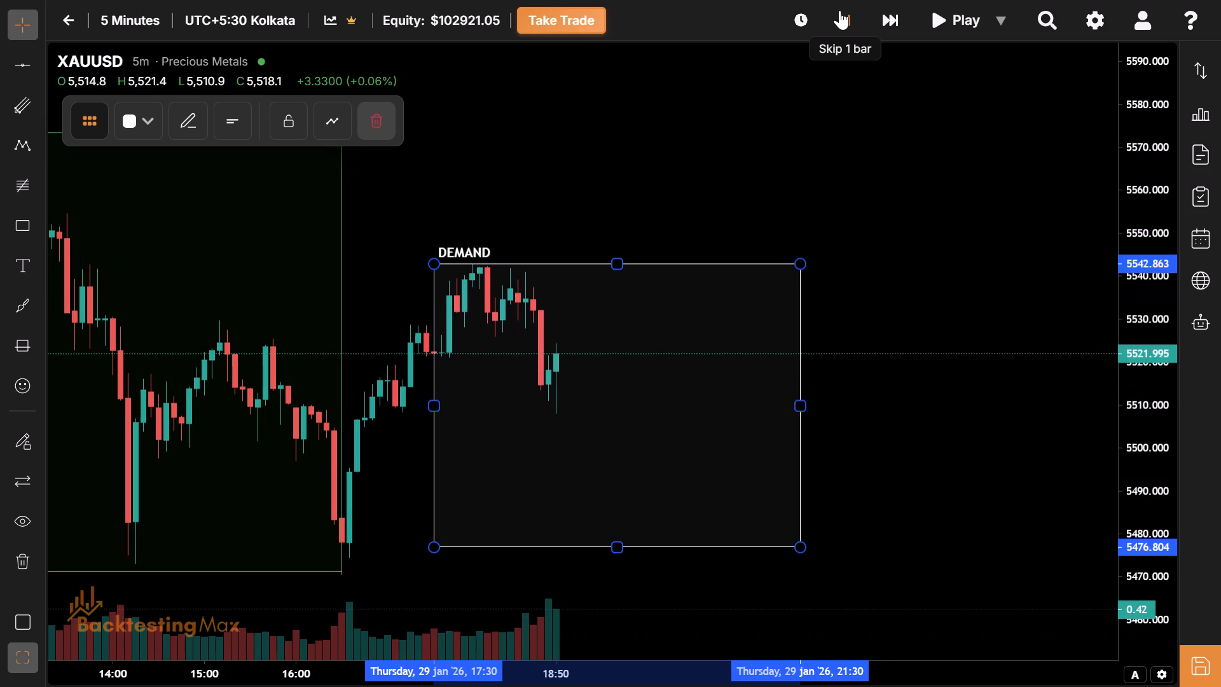
left_click(839, 10)
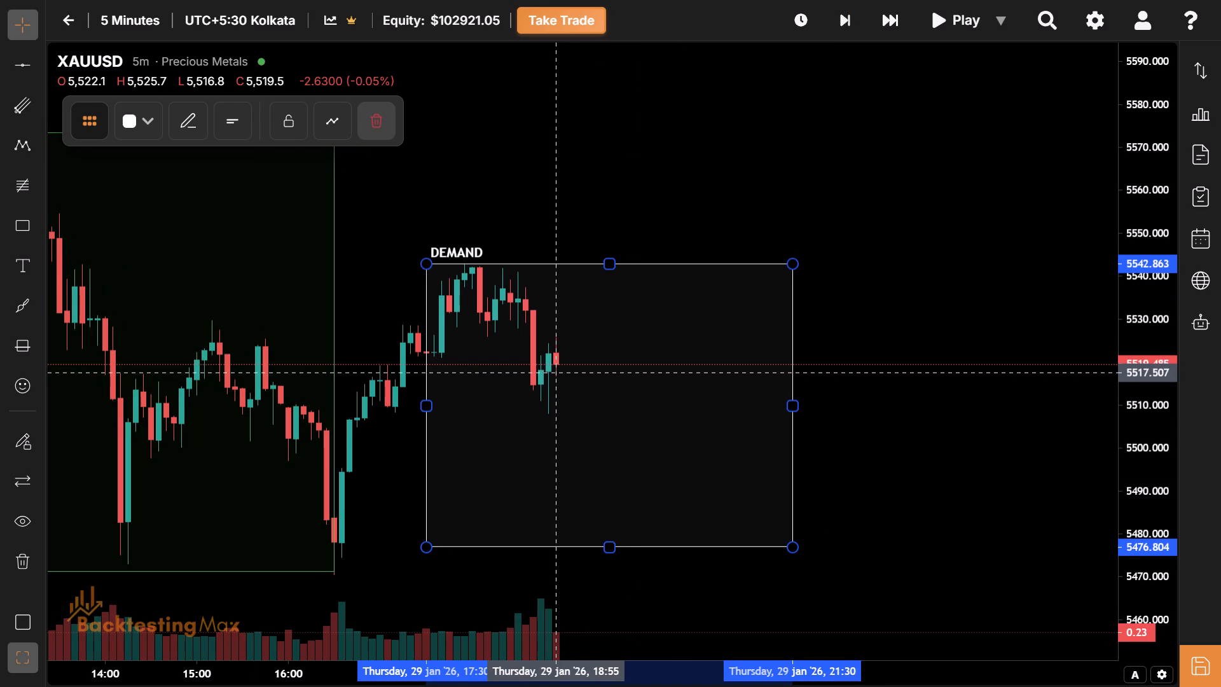
left_click_drag(555, 372, 512, 361)
left_click(863, 24)
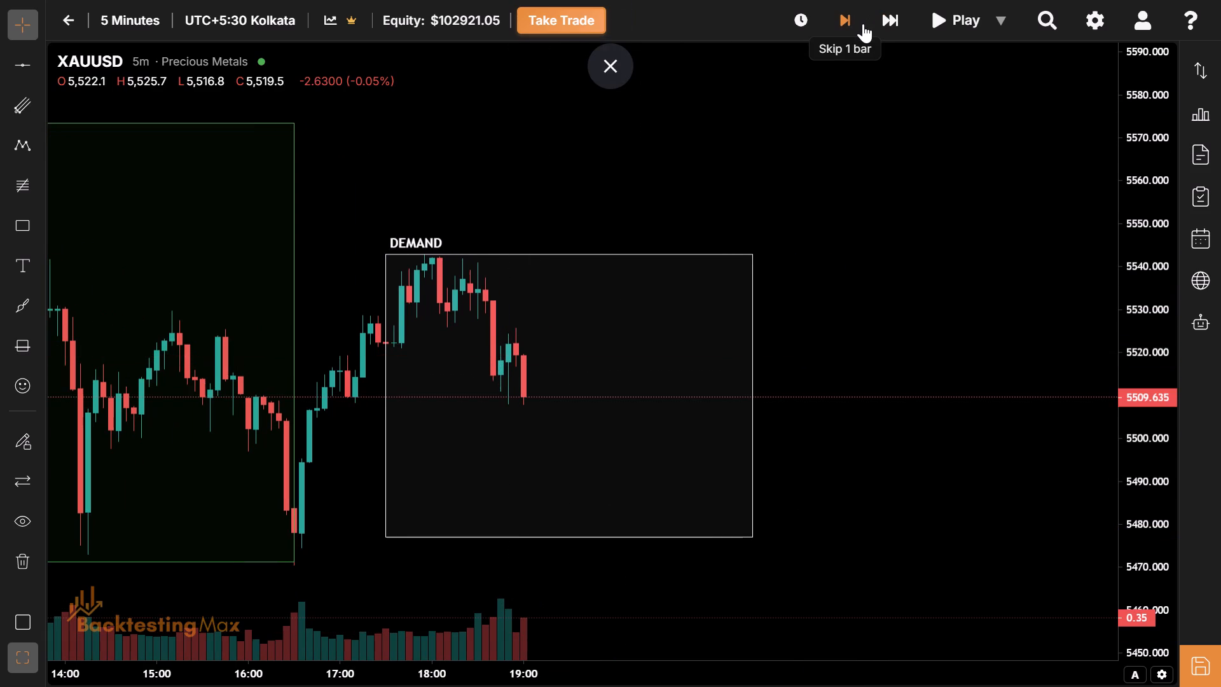
Advance the replay by nine 5-minute bars to the 19:45 candle.
left_click_drag(525, 406, 524, 380)
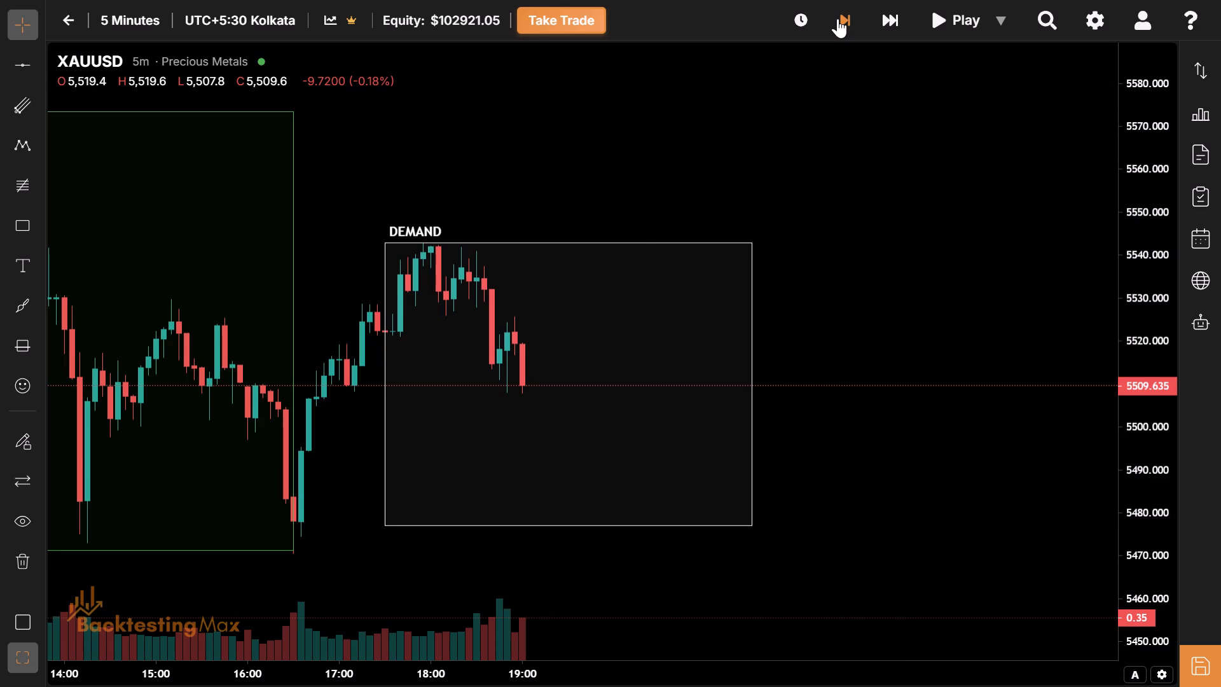
left_click(838, 17)
left_click_drag(539, 475, 555, 462)
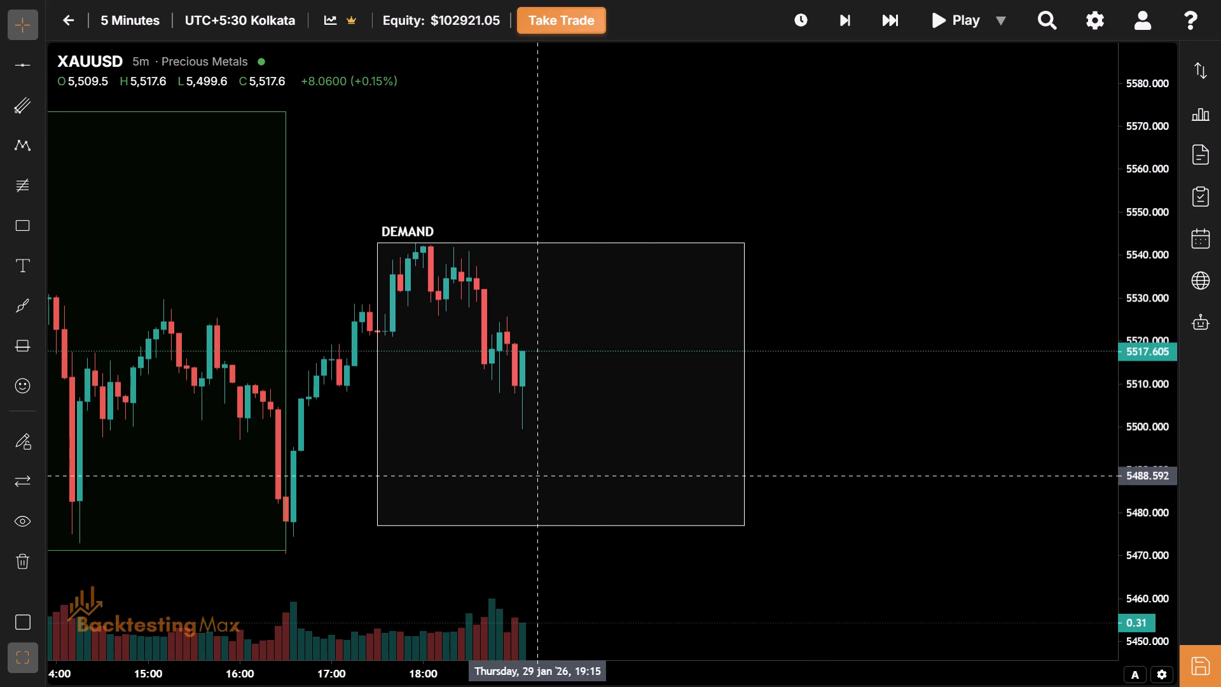
left_click_drag(555, 462, 684, 437)
left_click(839, 7)
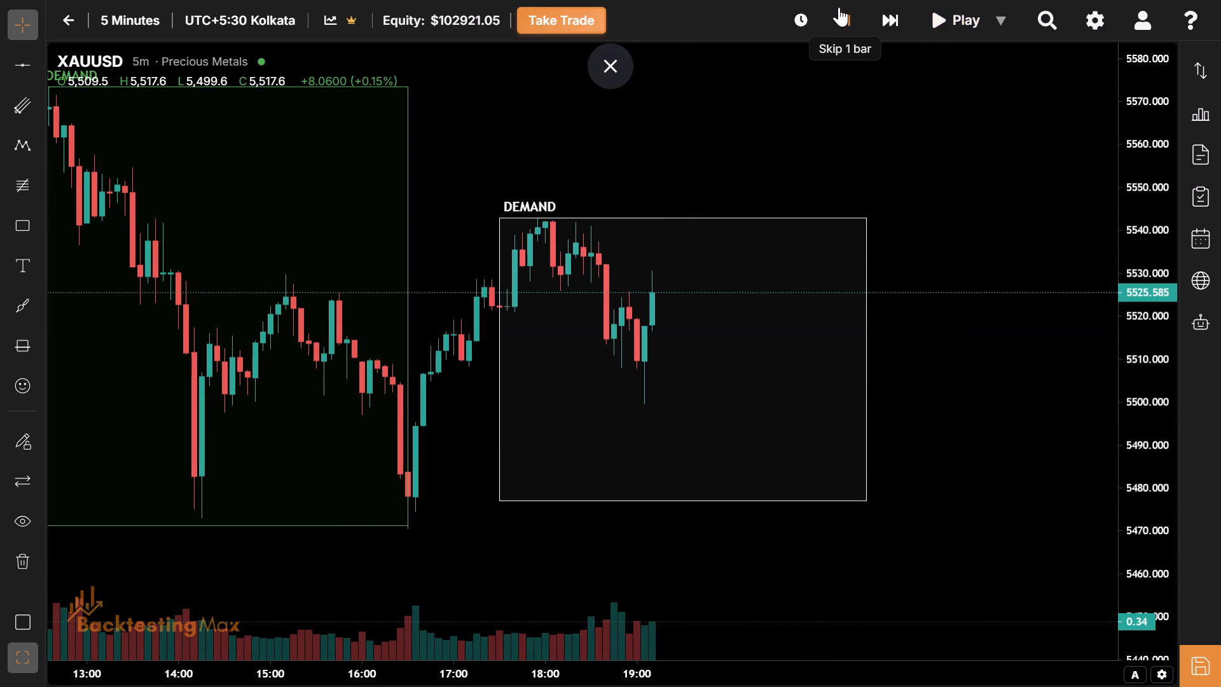
left_click(839, 7)
left_click(839, 7)
left_click(839, 7)
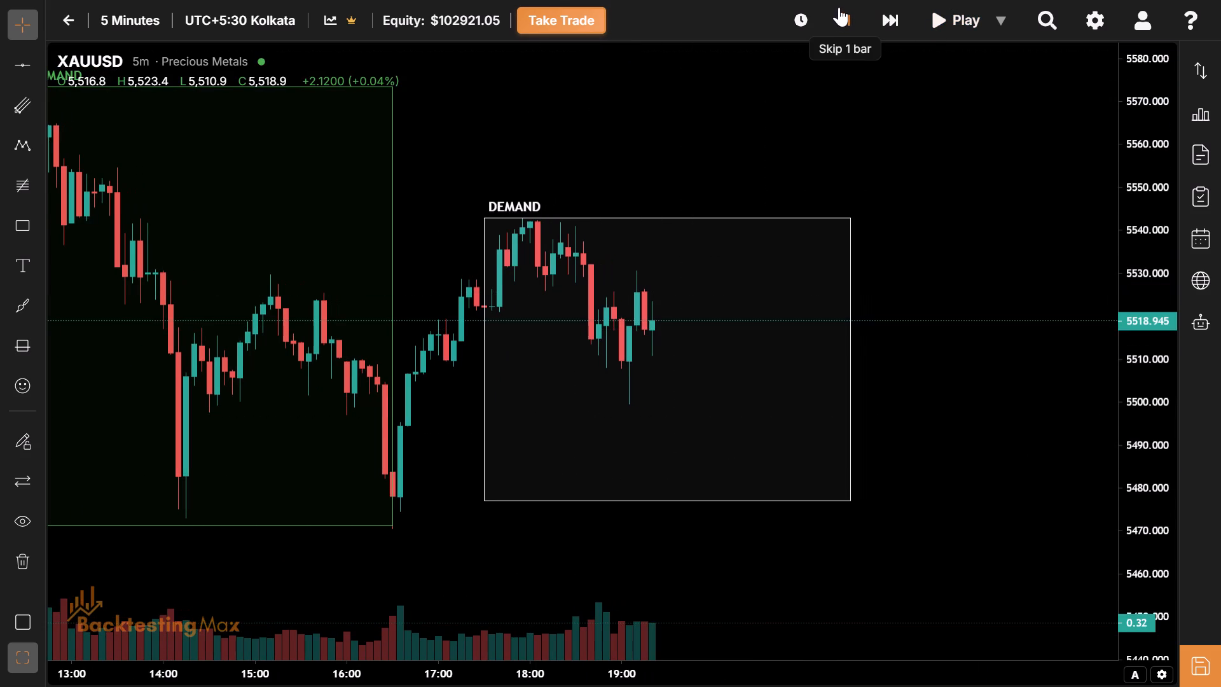
left_click(839, 7)
left_click(839, 7)
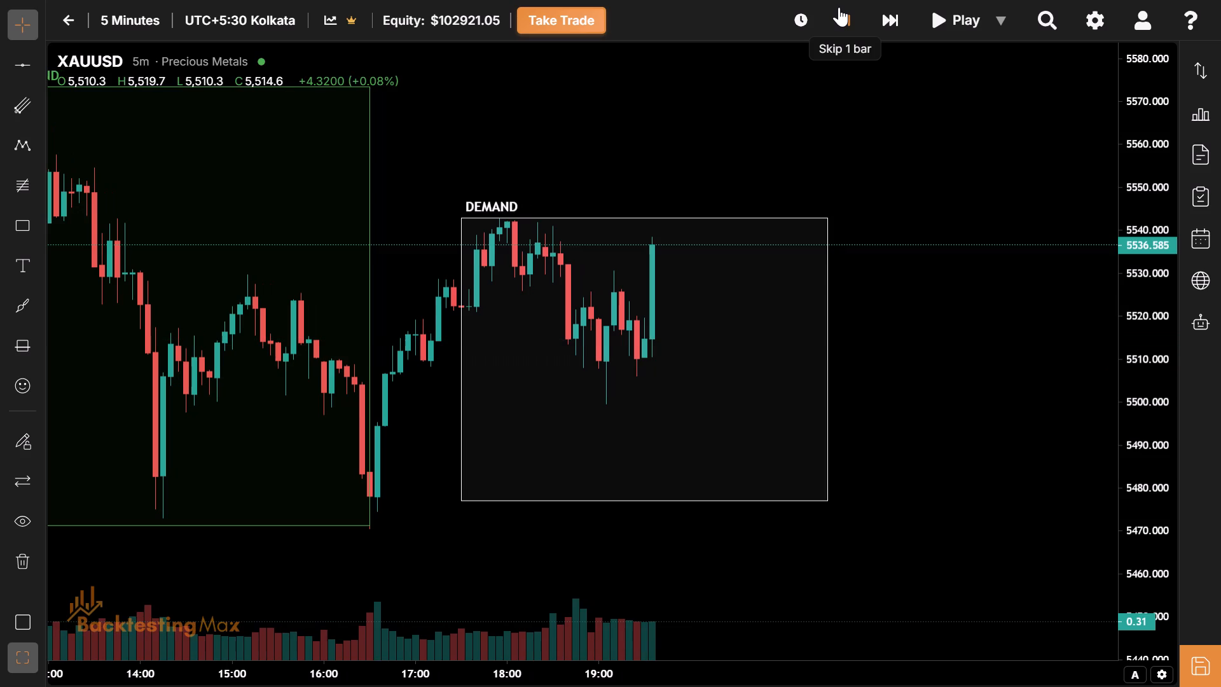
left_click(839, 7)
left_click(840, 20)
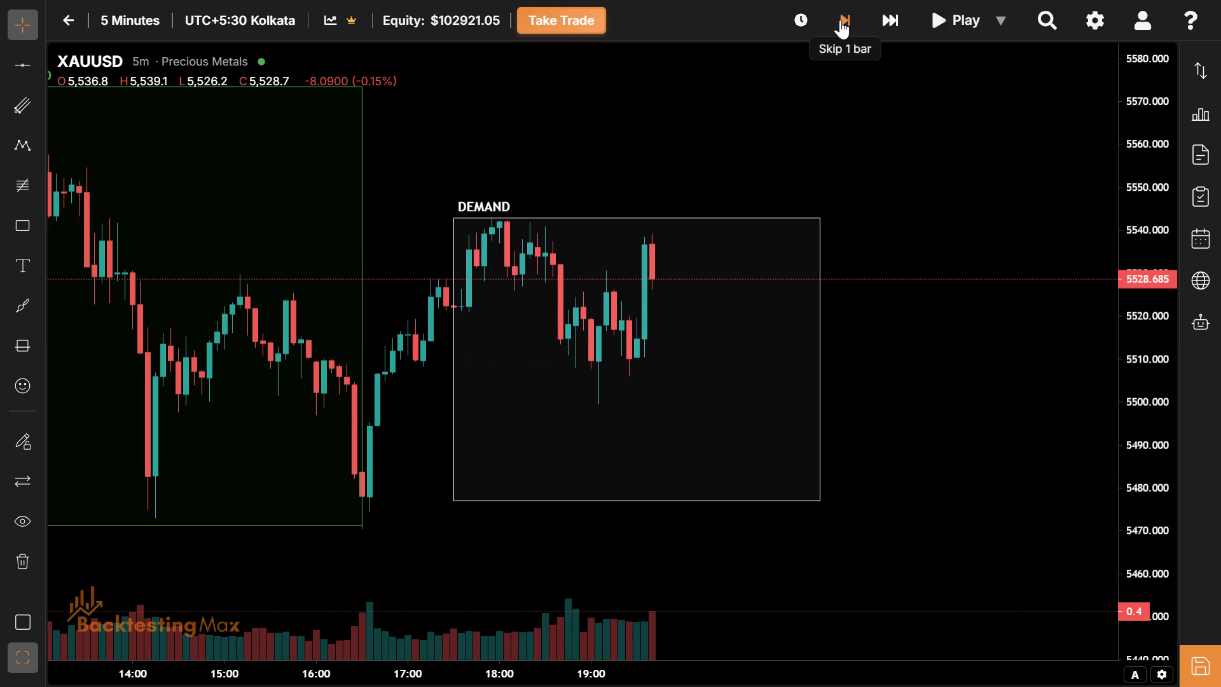
Advance the replay by nine 5-minute bars to the 20:30 candle.
left_click(840, 20)
left_click(840, 20)
left_click(840, 20)
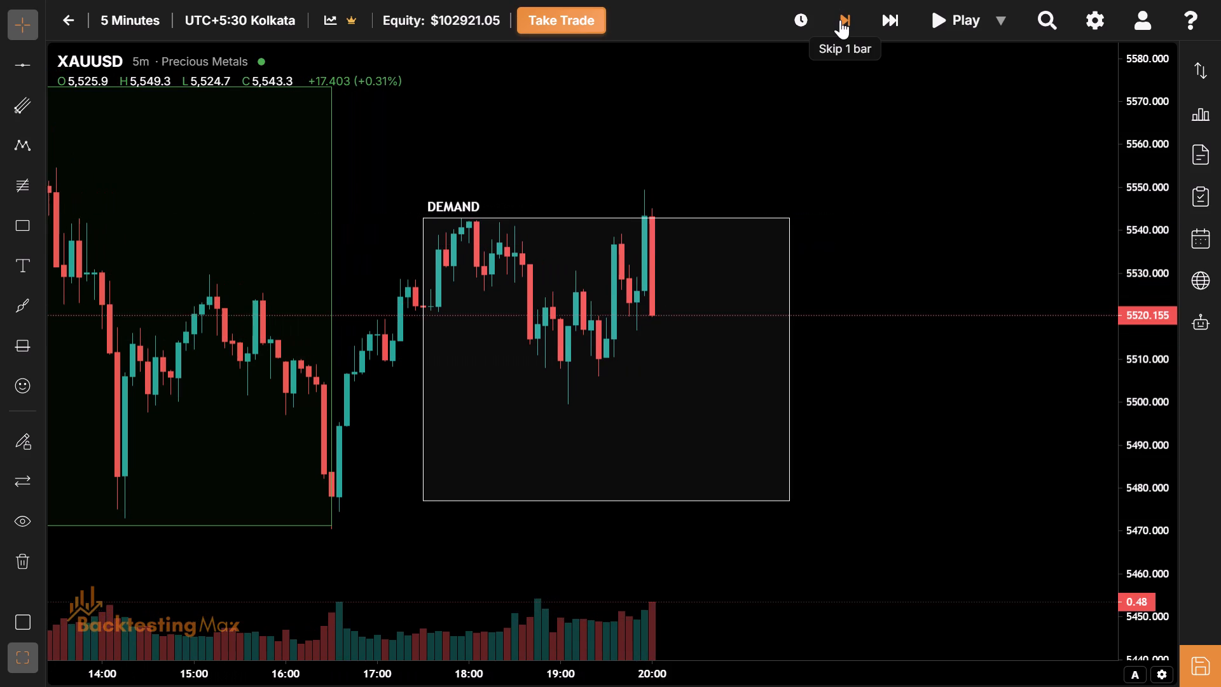
left_click(840, 20)
left_click(840, 20)
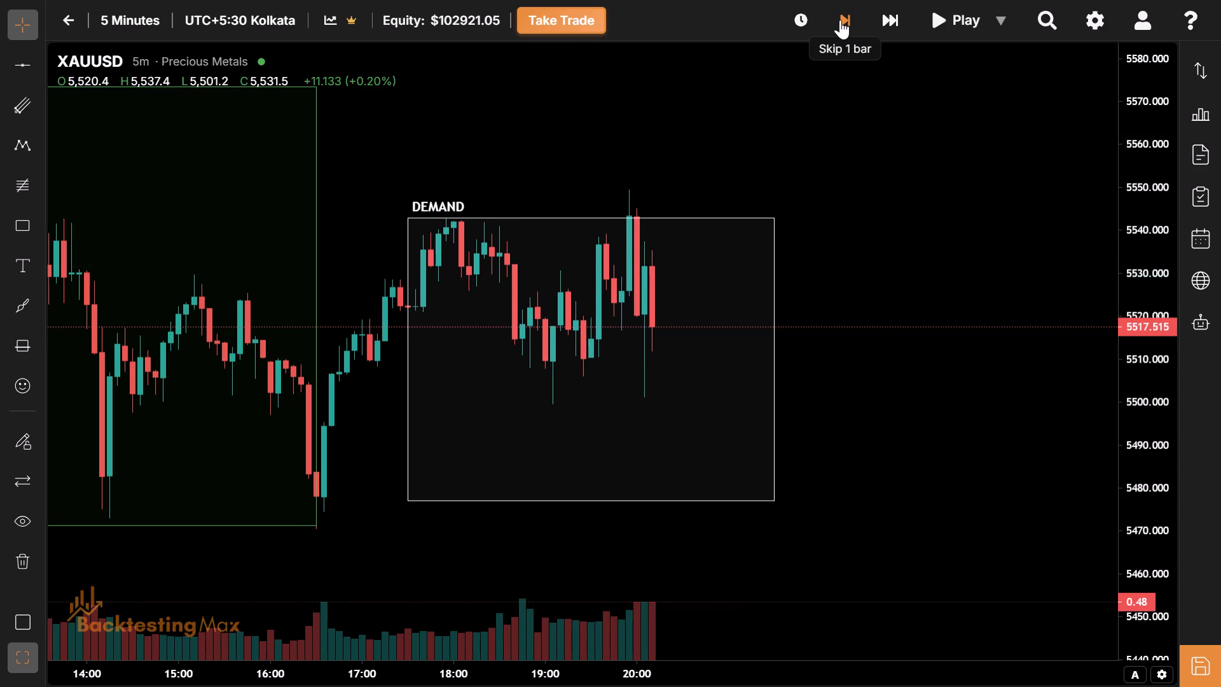
left_click(840, 20)
left_click(840, 20)
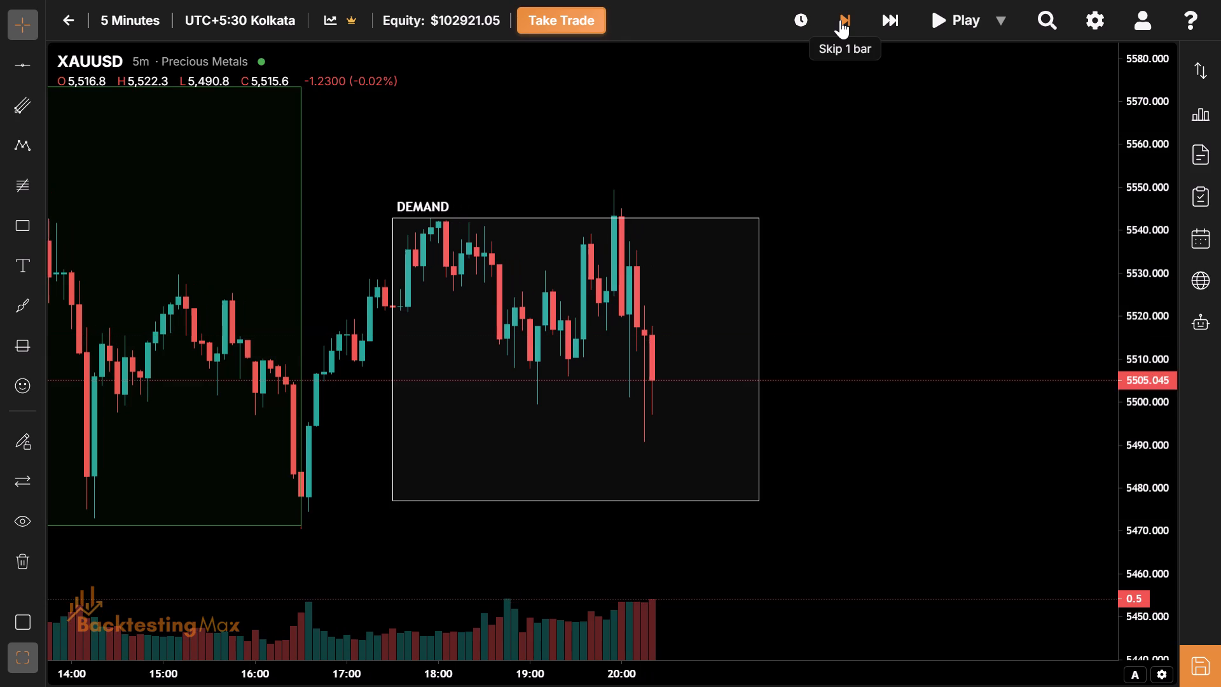
left_click(840, 20)
left_click(840, 20)
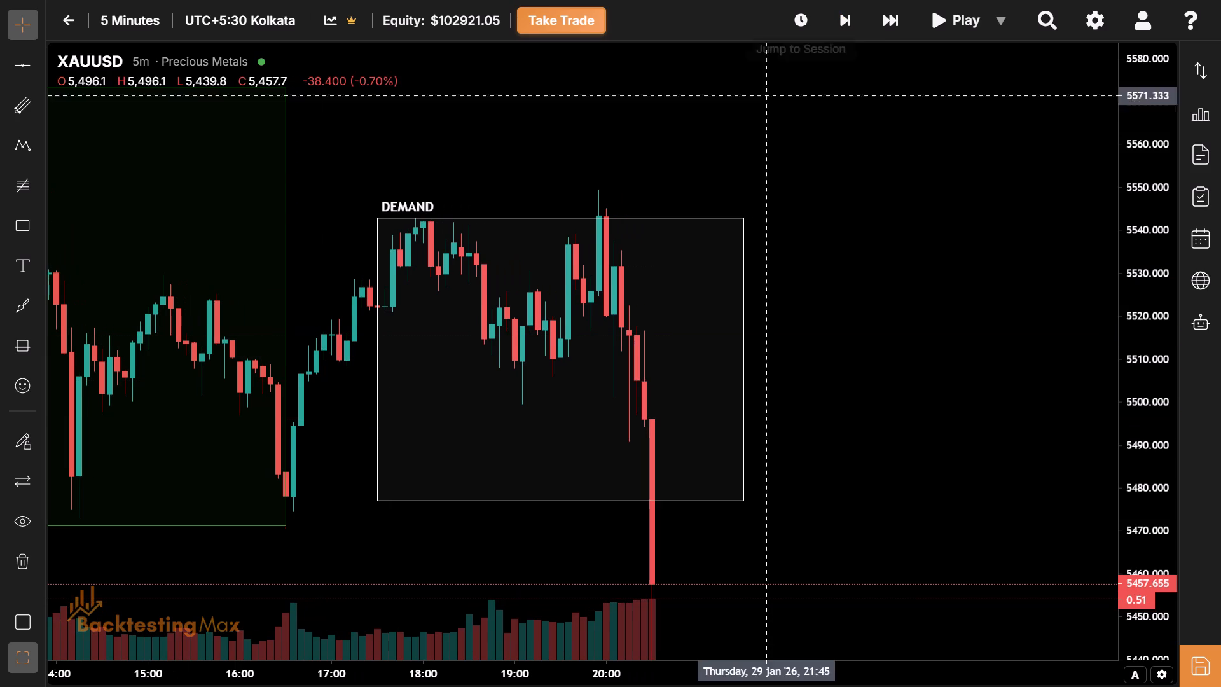
Raise the white NY session range's upper edge to about 5549, at the 19:55 candle's high.
left_click_drag(653, 257, 694, 340)
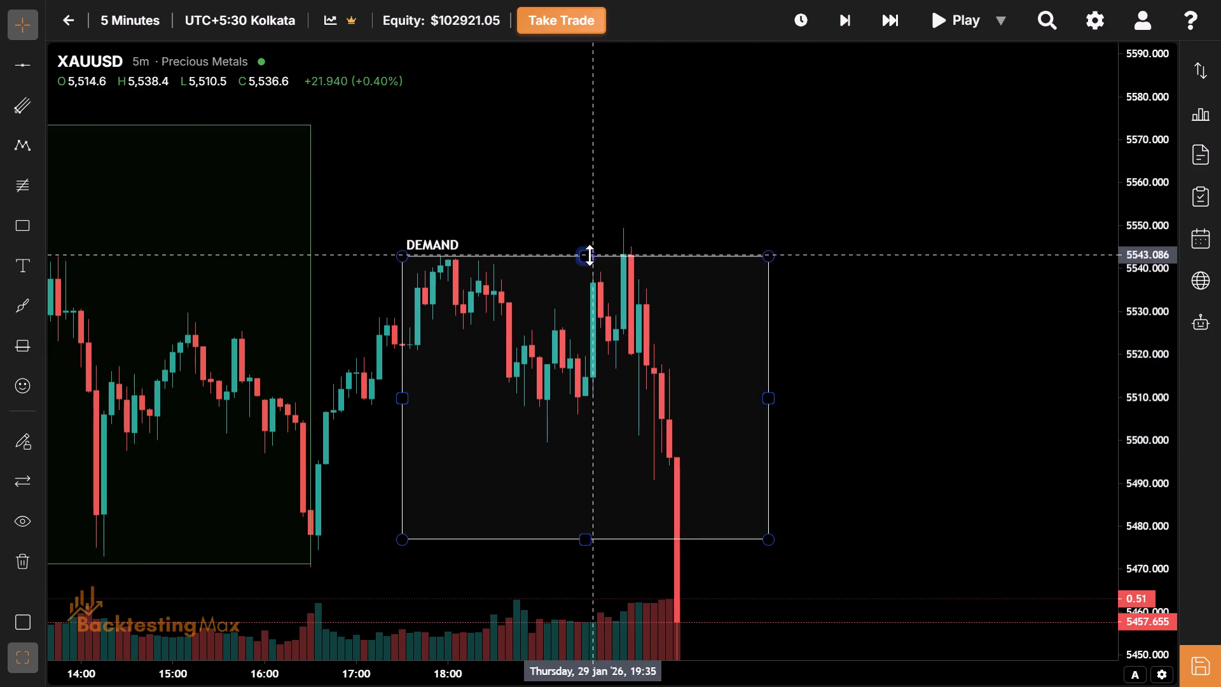
left_click_drag(590, 255, 590, 229)
Extend the white NY session range's lower edge to about 5439, at the 20:30 candle's low.
left_click_drag(634, 471, 742, 319)
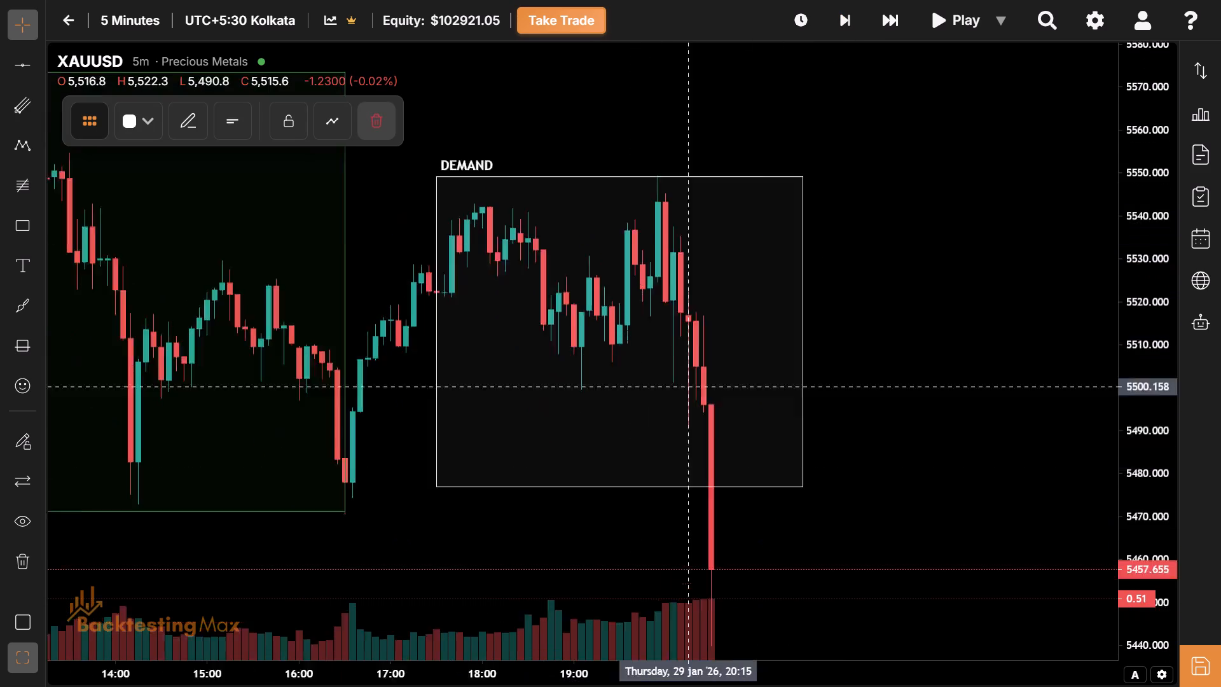
left_click_drag(742, 319, 798, 240)
left_click_drag(684, 436, 713, 423)
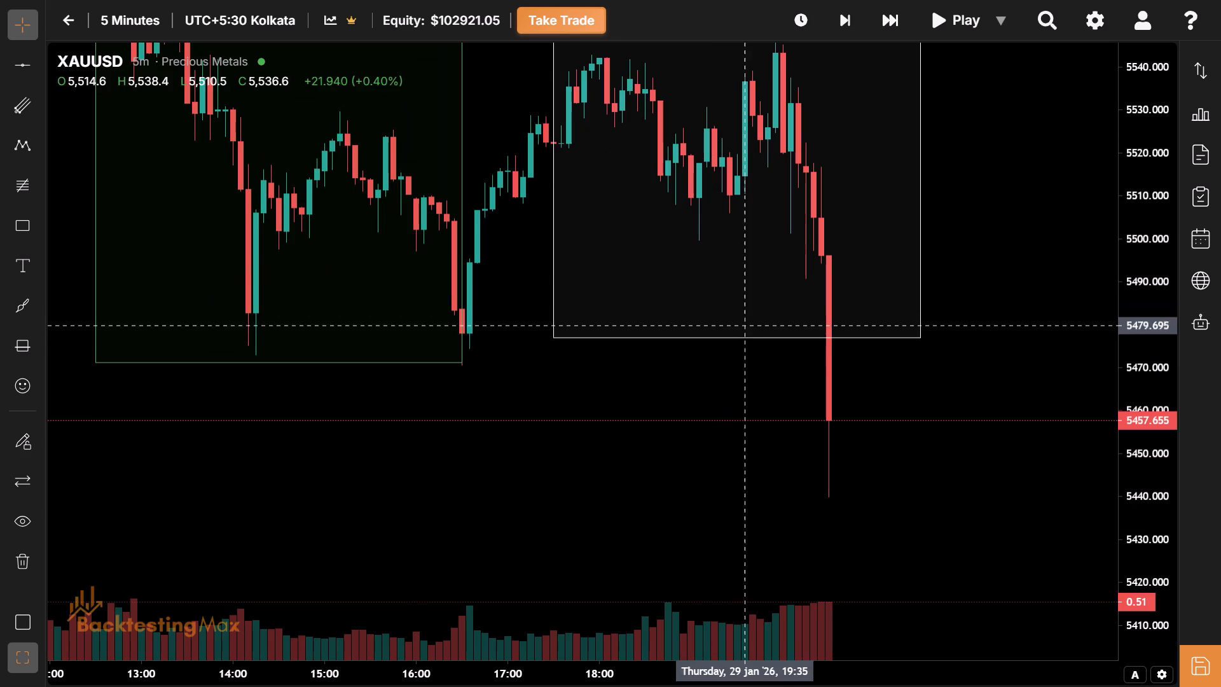
left_click_drag(736, 340, 783, 499)
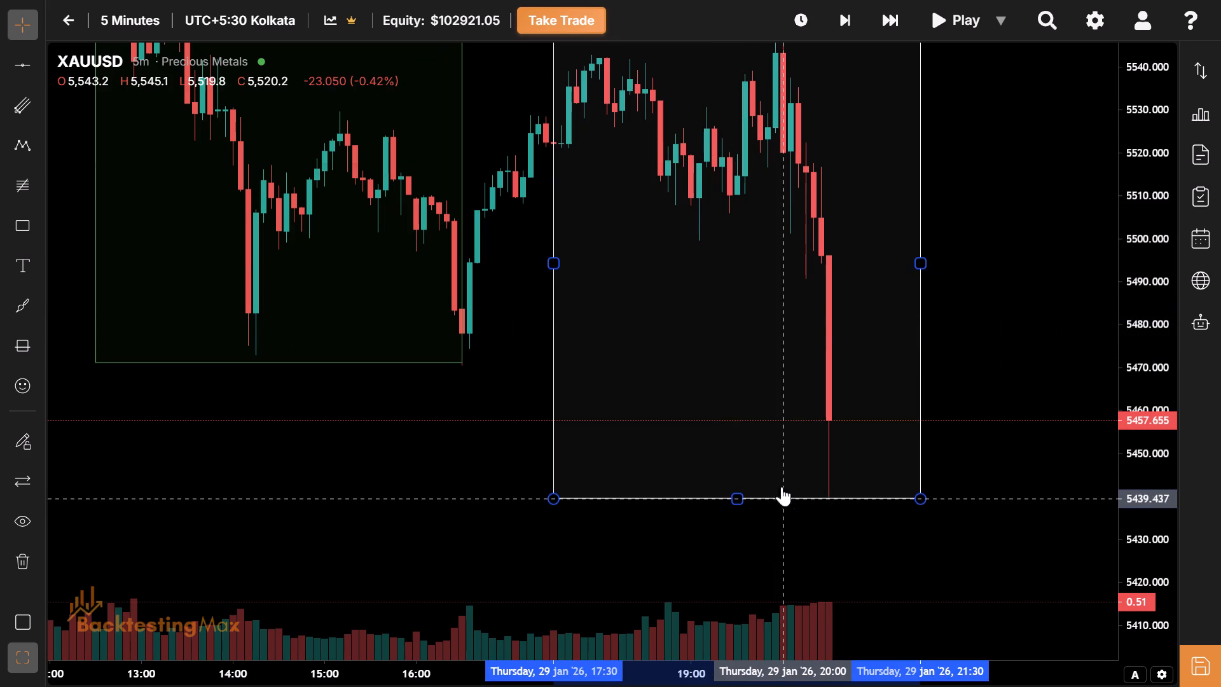
Advance the replay by one 5-minute bar to the 20:35 candle.
left_click_drag(778, 312, 498, 337)
left_click_drag(498, 337, 492, 433)
left_click_drag(492, 433, 511, 378)
left_click_drag(511, 378, 708, 325)
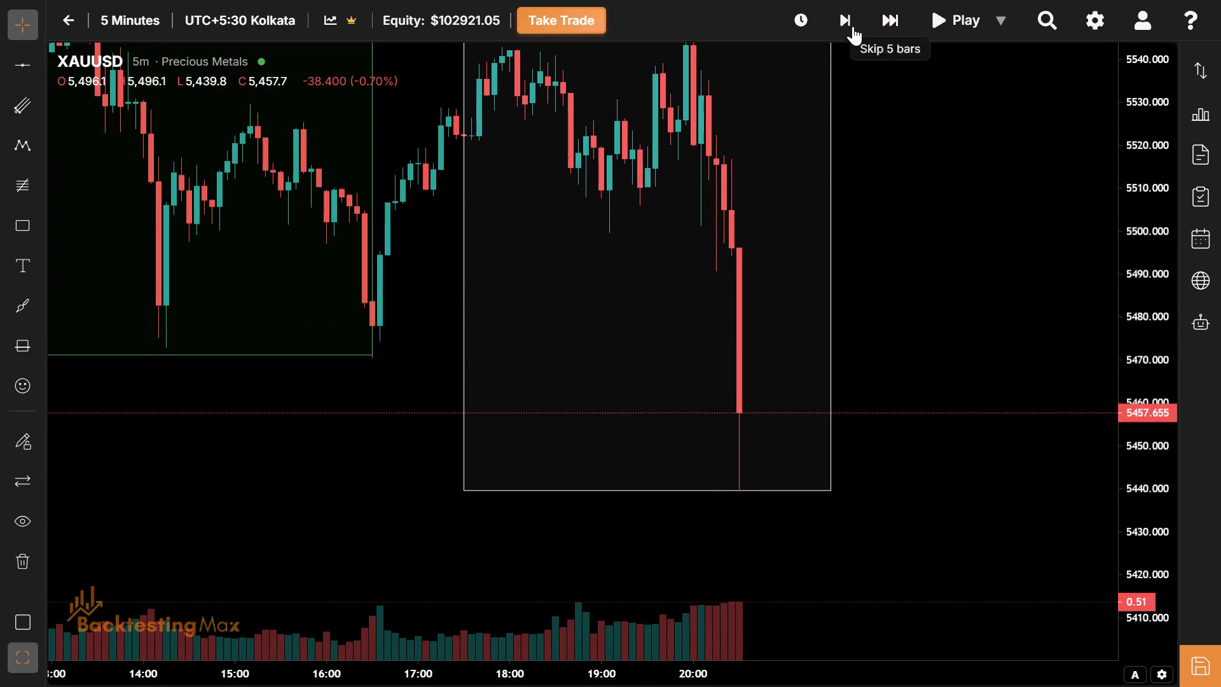
left_click(850, 25)
Extend the white NY session range's lower edge to about 5405, near the 20:35 candle's low.
left_click_drag(645, 333, 687, 121)
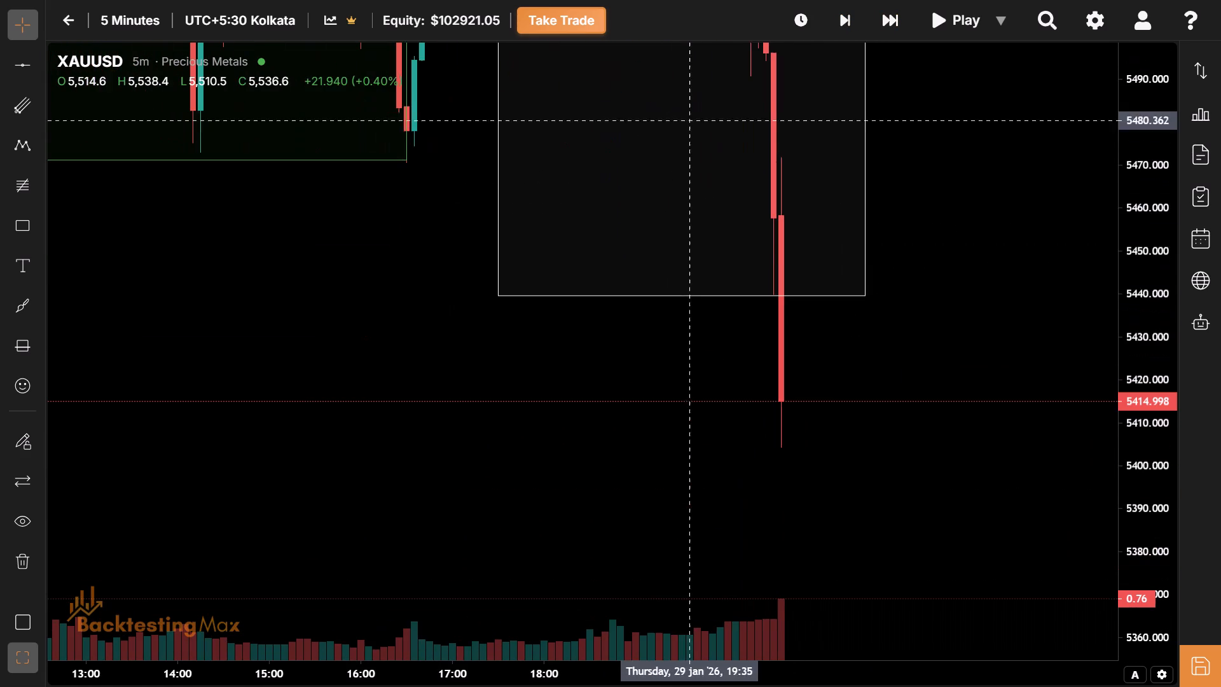
left_click_drag(682, 296, 721, 443)
Advance the replay by one 5-minute bar to the 20:40 candle.
left_click_drag(732, 214, 705, 485)
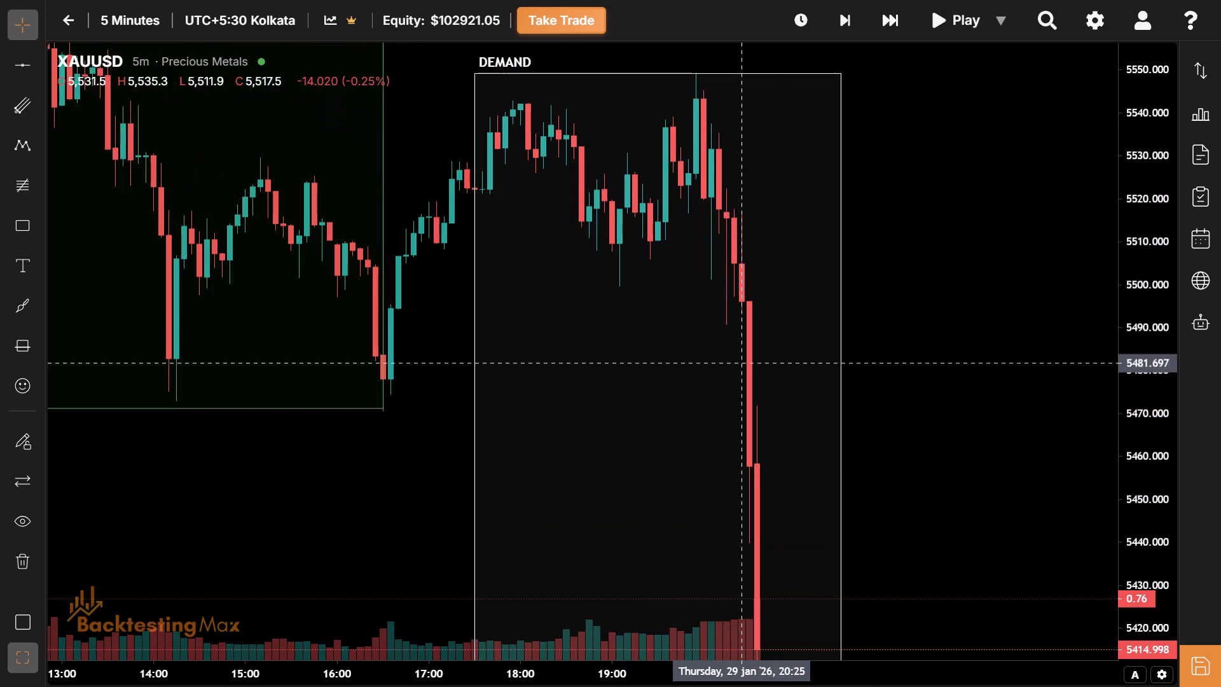
left_click_drag(778, 269, 710, 218)
left_click(855, 26)
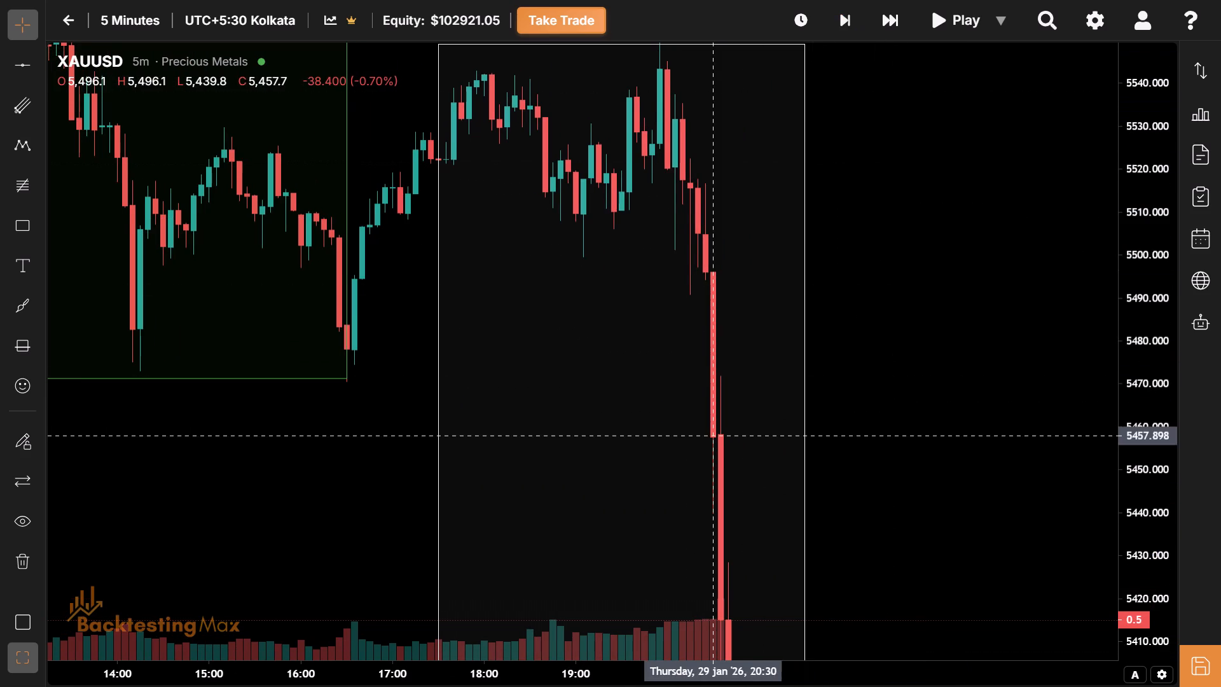
Extend the white NY session range's lower edge to about 5365, at the 20:40 candle's low.
left_click_drag(712, 435, 717, 0)
left_click_drag(635, 252, 652, 429)
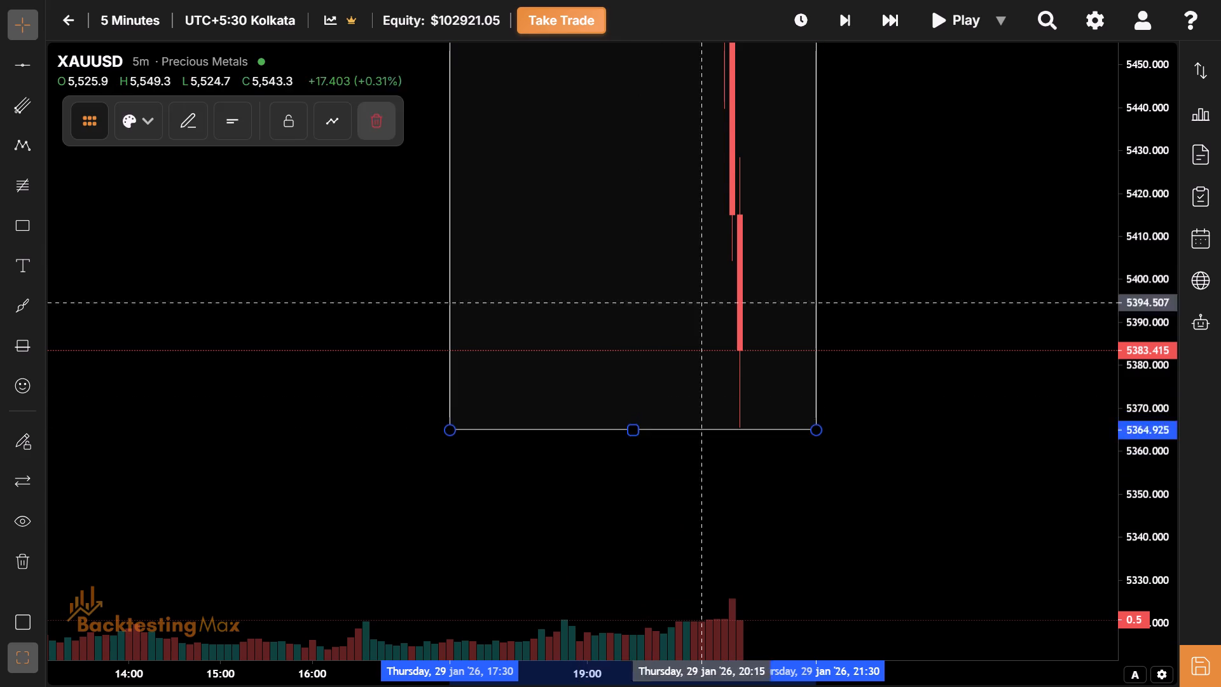
Advance the replay by two 5-minute bars to the 20:50 candle.
left_click_drag(723, 260, 722, 302)
left_click(850, 22)
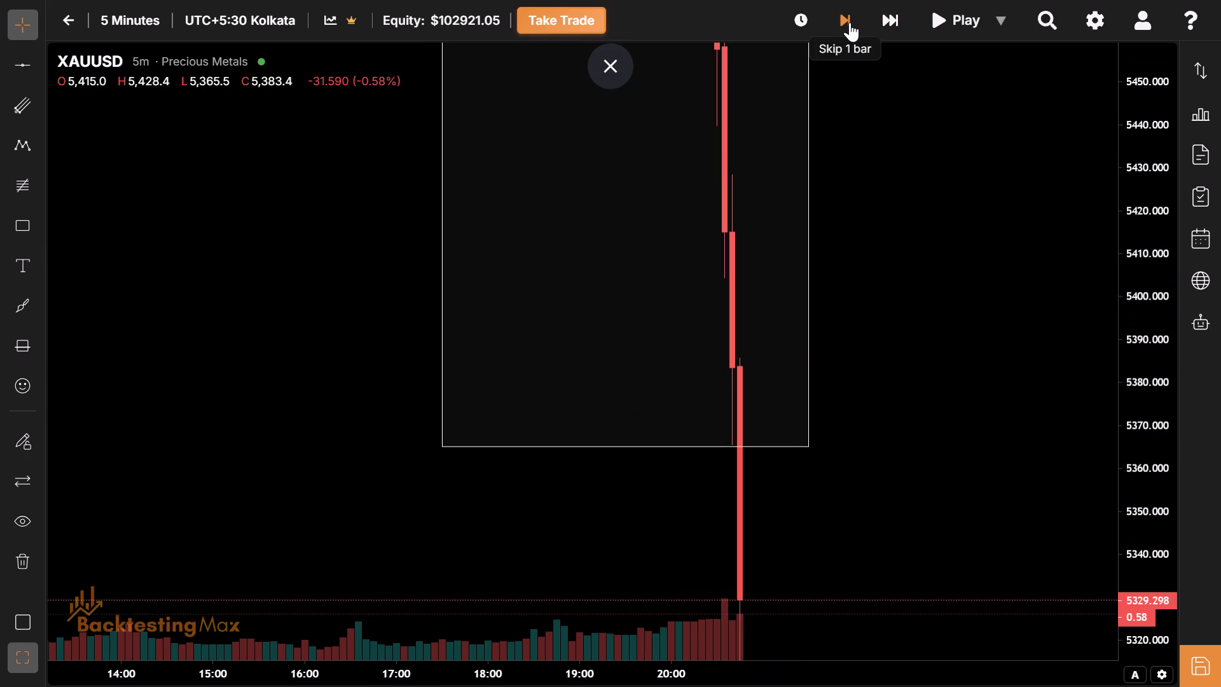
left_click(850, 22)
Extend the white NY session range's lower edge to about 5277, at the 20:45 candle's low.
left_click_drag(811, 450, 907, 58)
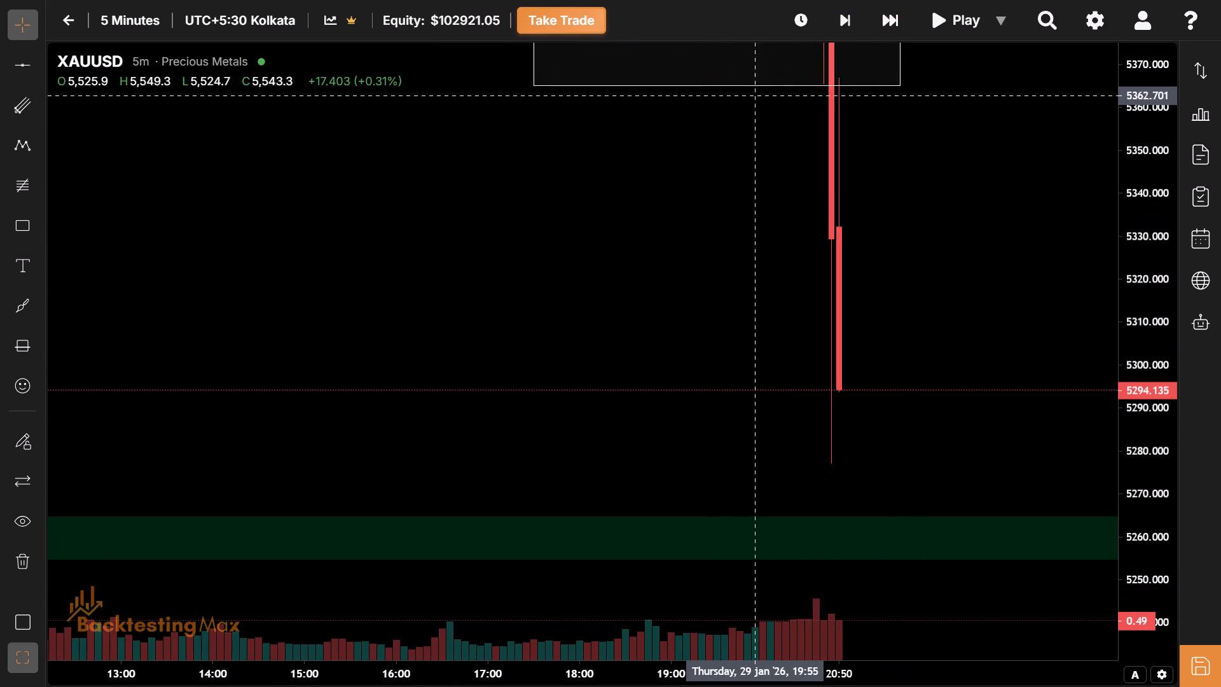
left_click_drag(717, 88, 790, 451)
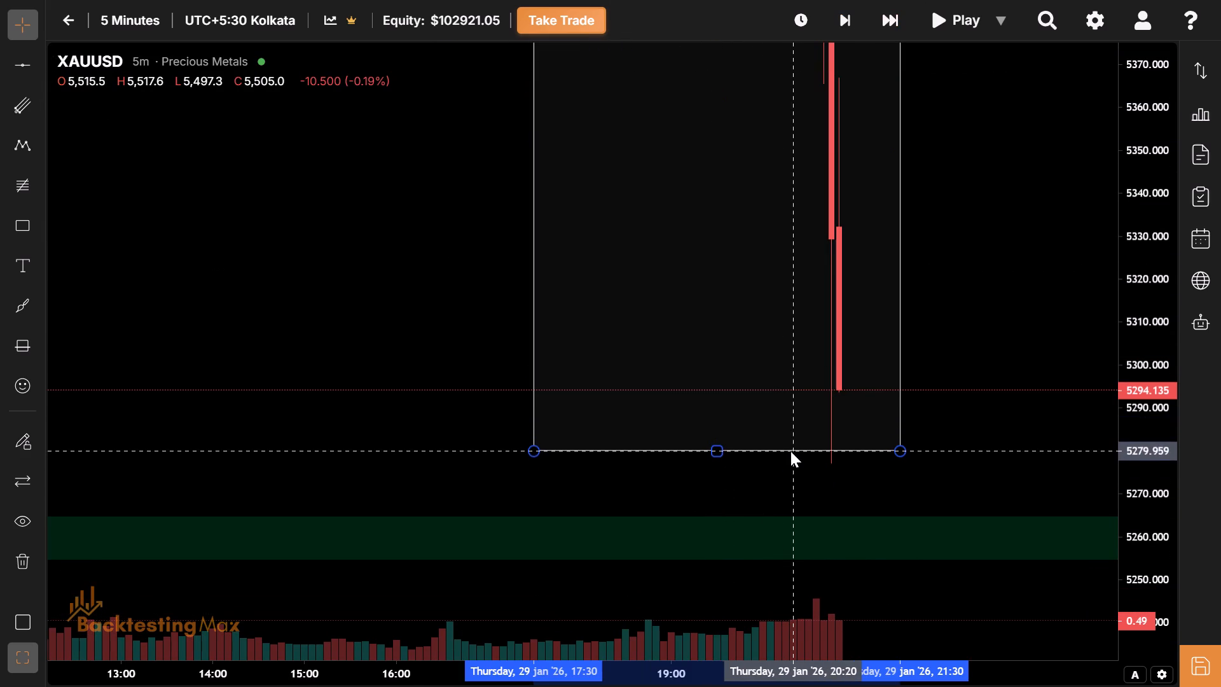
left_click_drag(790, 451, 792, 462)
left_click_drag(813, 343, 787, 408)
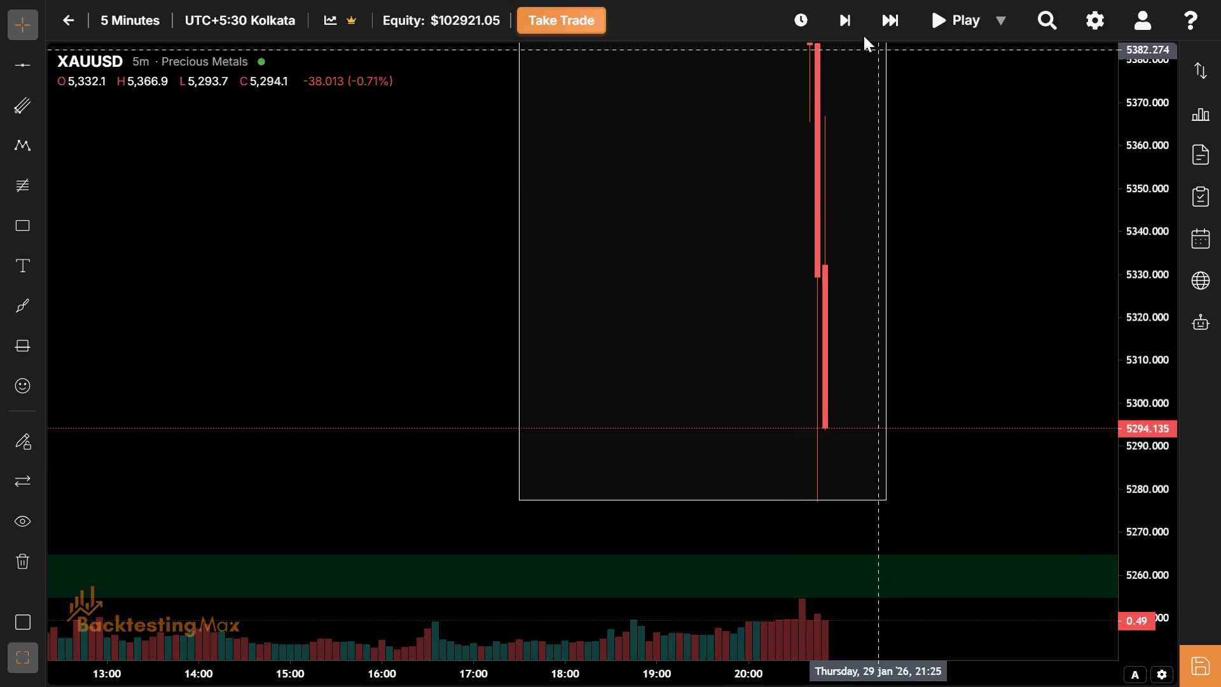
Advance the replay by one 5-minute bar to the 20:55 candle.
left_click(843, 27)
Extend the white NY session range's lower edge to about 5099, at the 20:55 candle's low.
left_click_drag(764, 449, 725, 123)
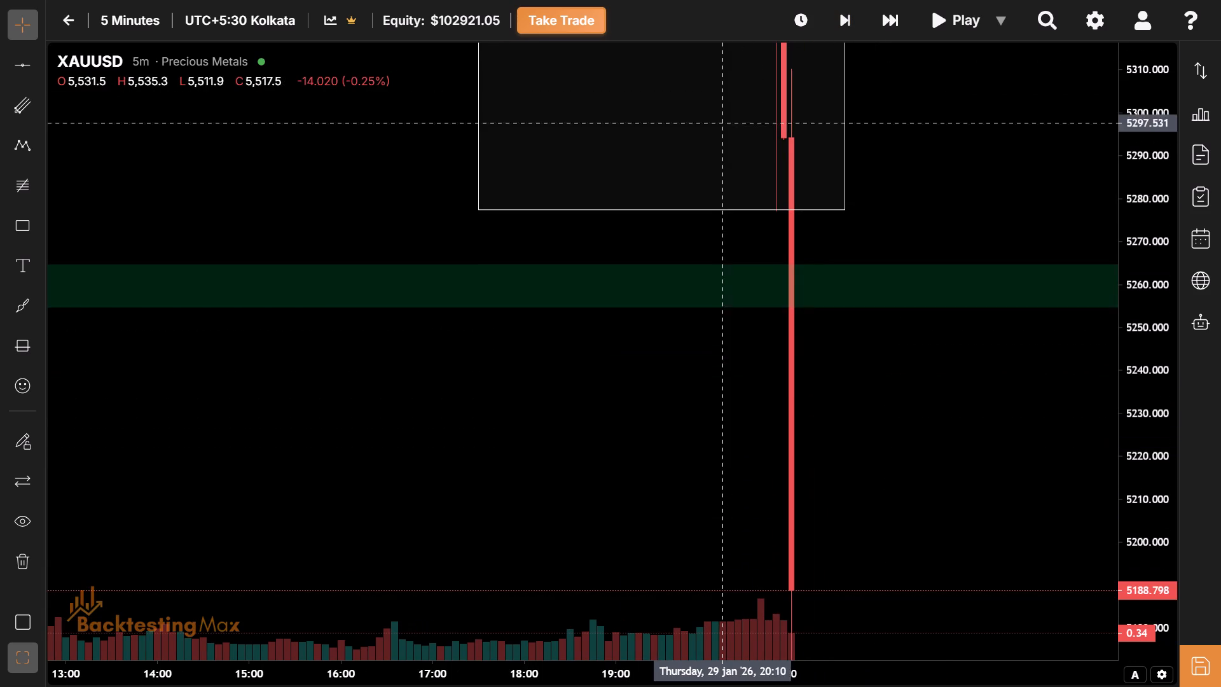
left_click_drag(721, 524, 721, 458)
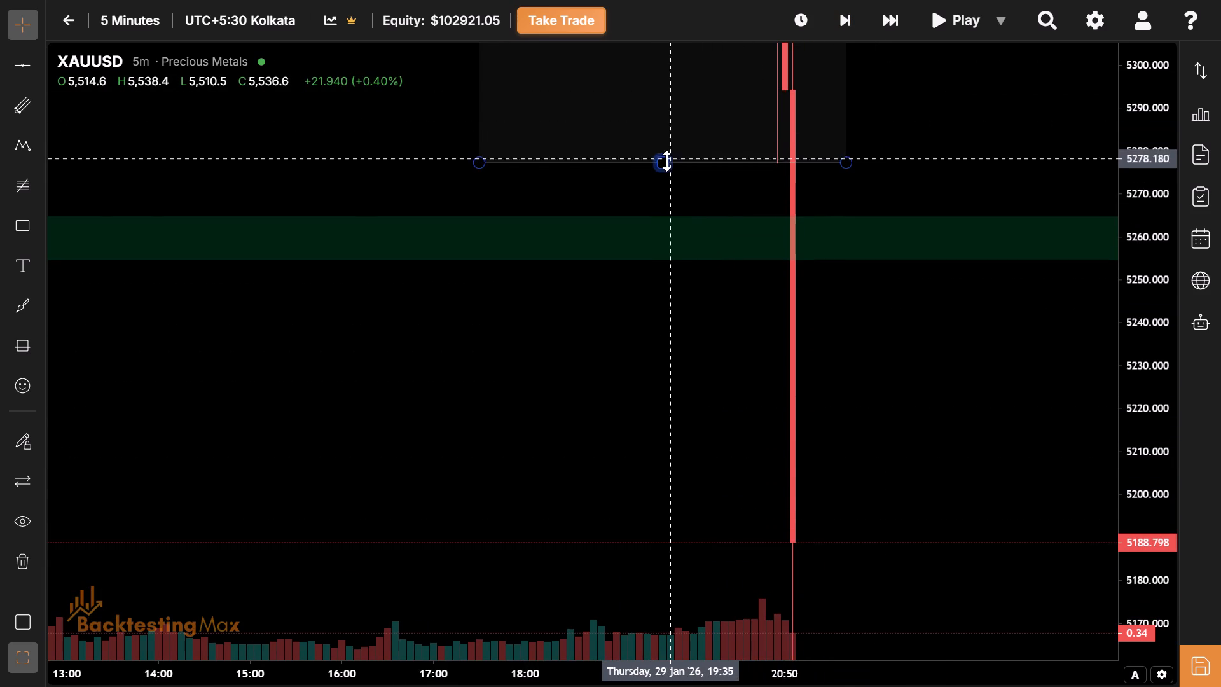
left_click_drag(665, 162, 689, 518)
left_click_drag(960, 502, 916, 318)
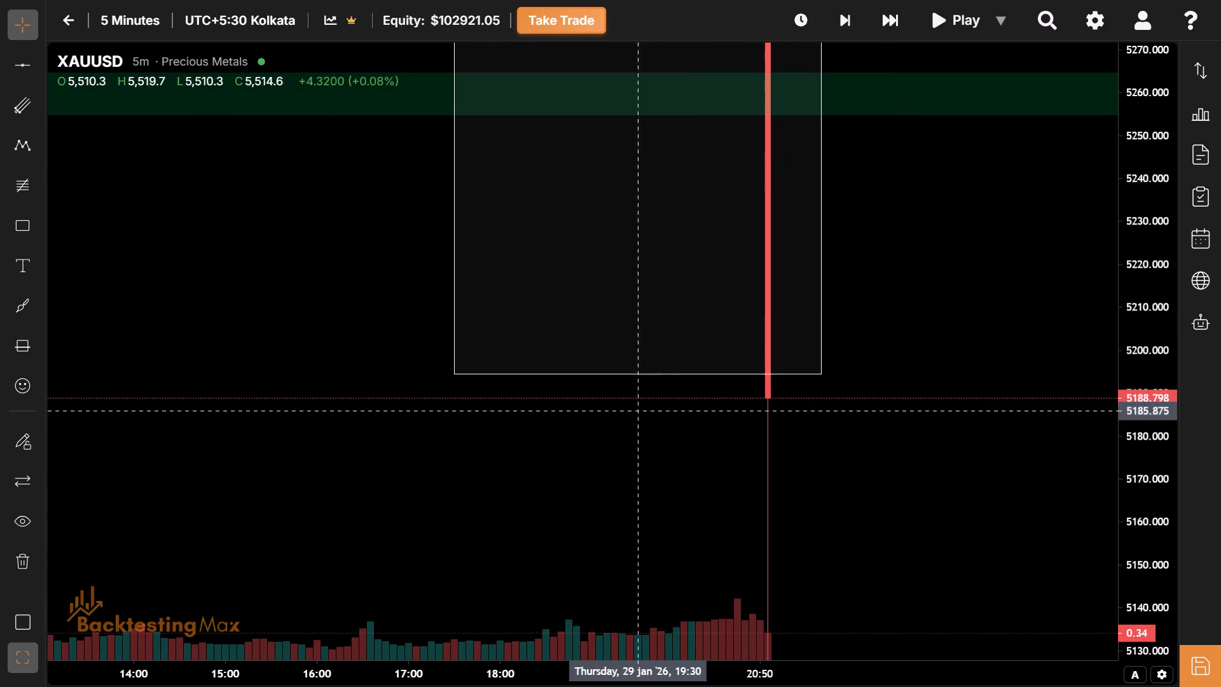
left_click_drag(710, 473, 687, 295)
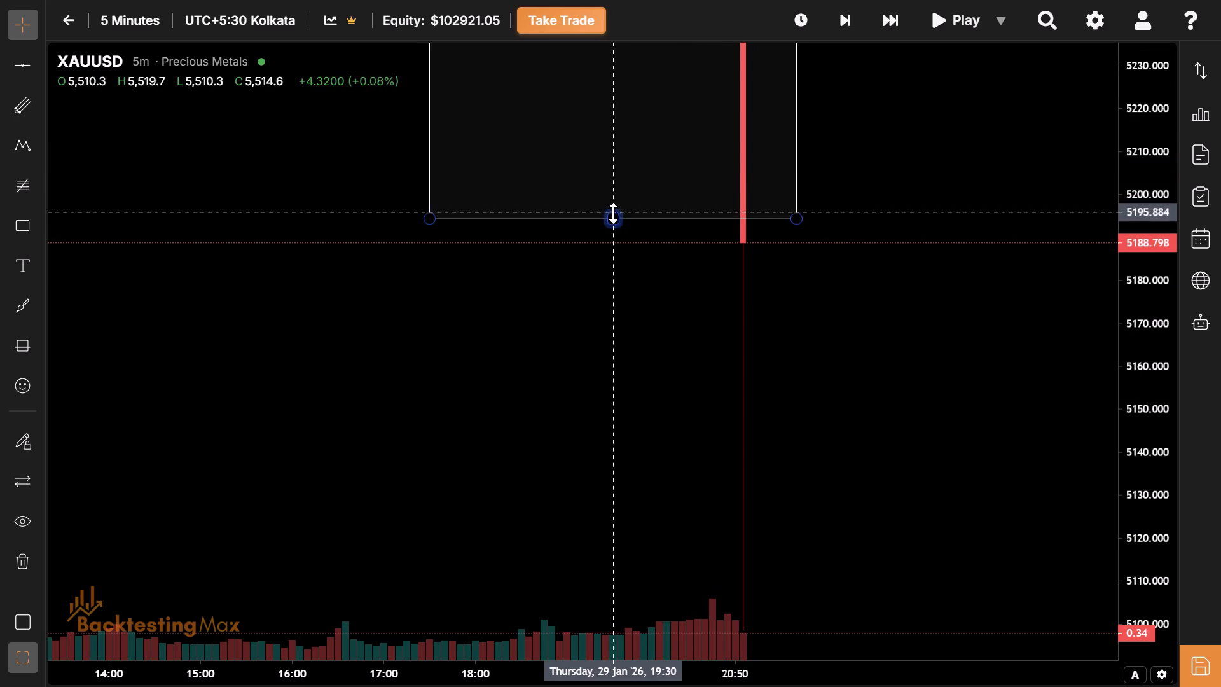
left_click_drag(610, 220, 642, 577)
left_click_drag(944, 507, 925, 306)
left_click_drag(610, 414, 614, 448)
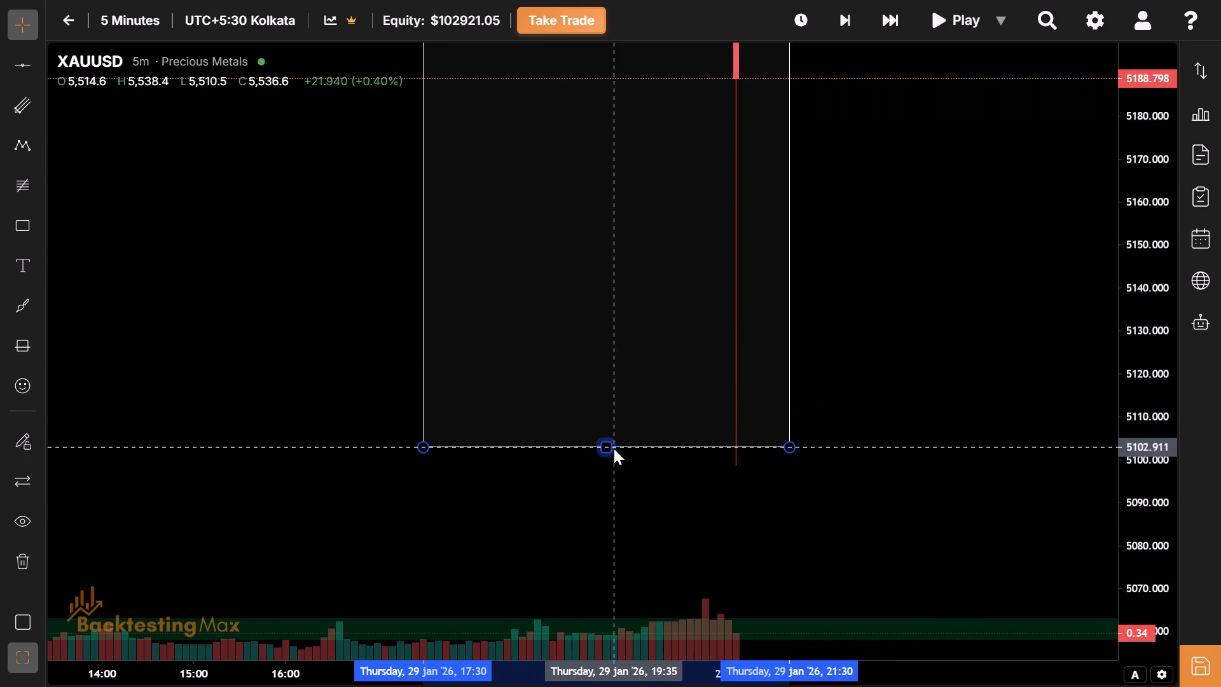
left_click_drag(614, 448, 619, 462)
Apply the Resistance/Supply template to the green zone between about 5254.7 and 5264.7.
left_click_drag(656, 269, 657, 653)
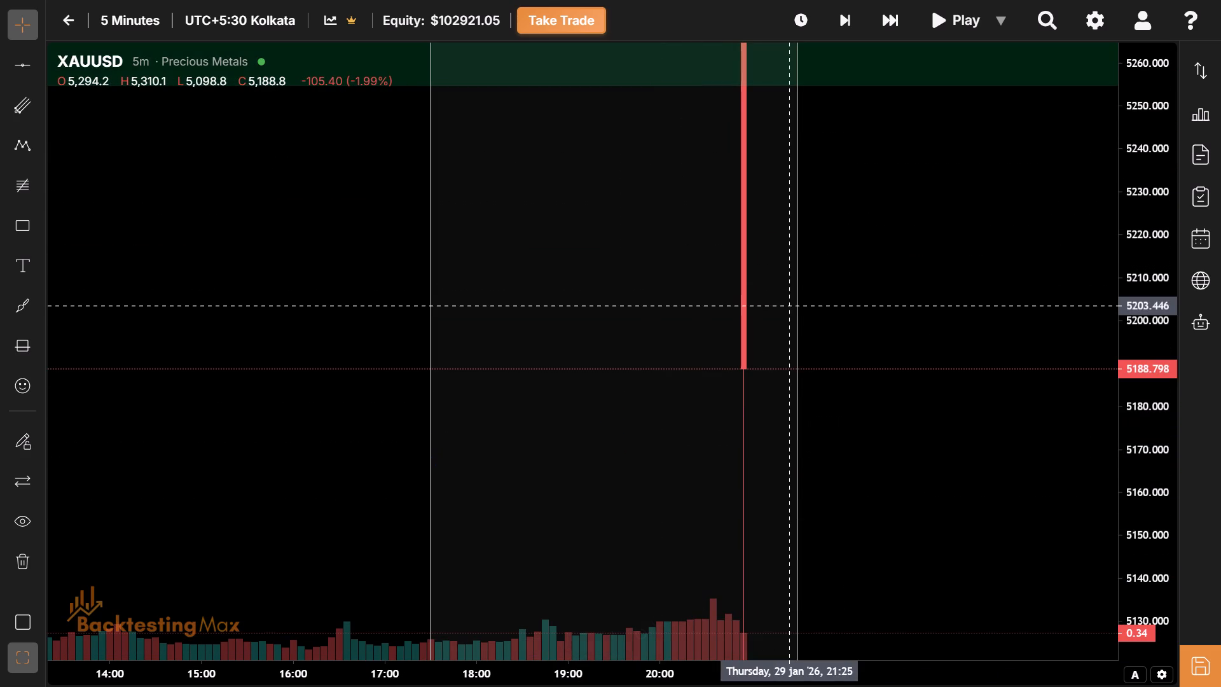
left_click_drag(857, 305, 694, 569)
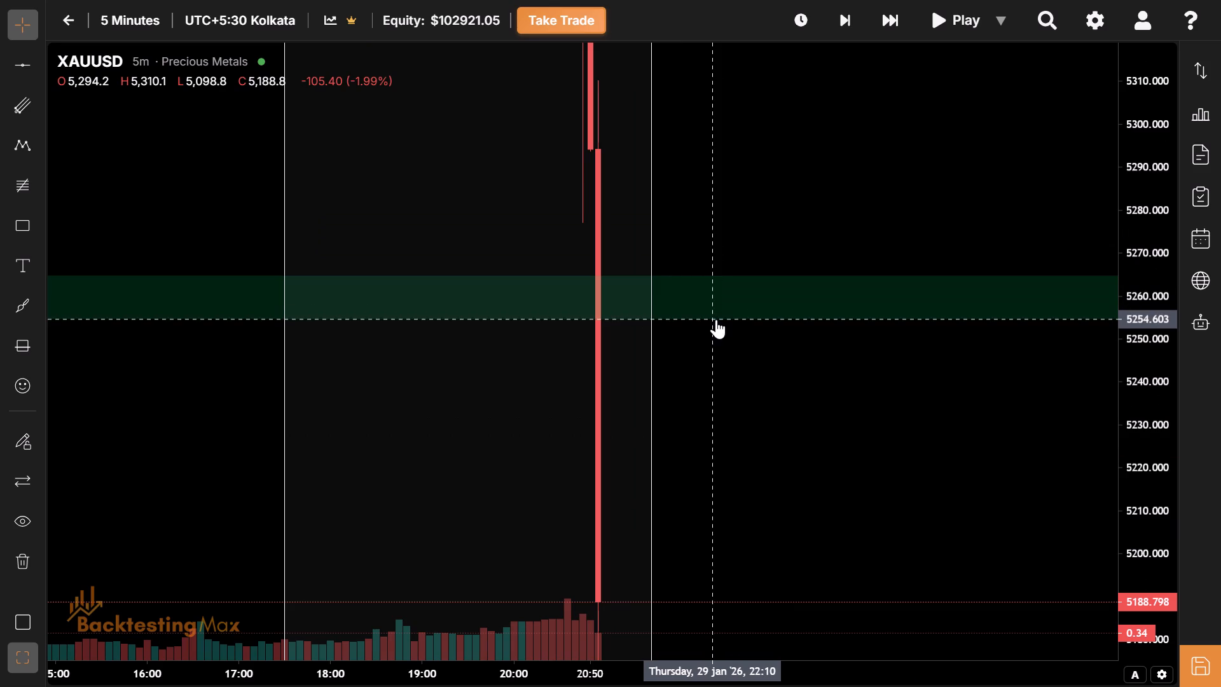
left_click(716, 319)
left_click(155, 112)
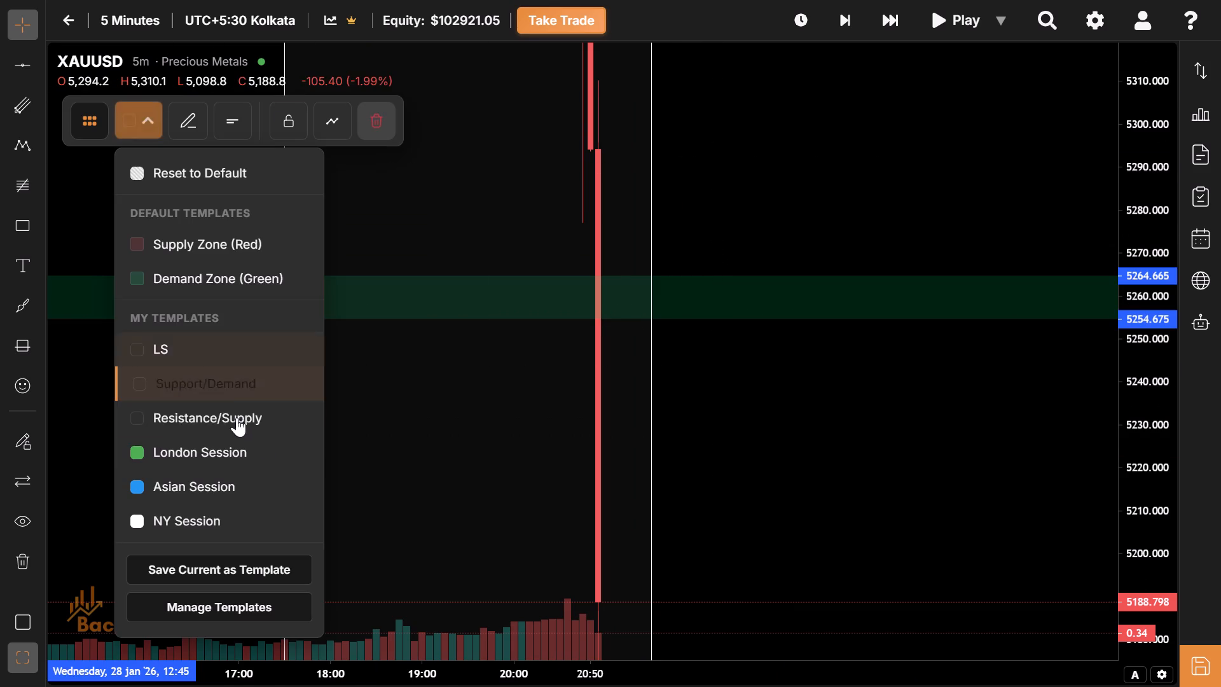
left_click(261, 406)
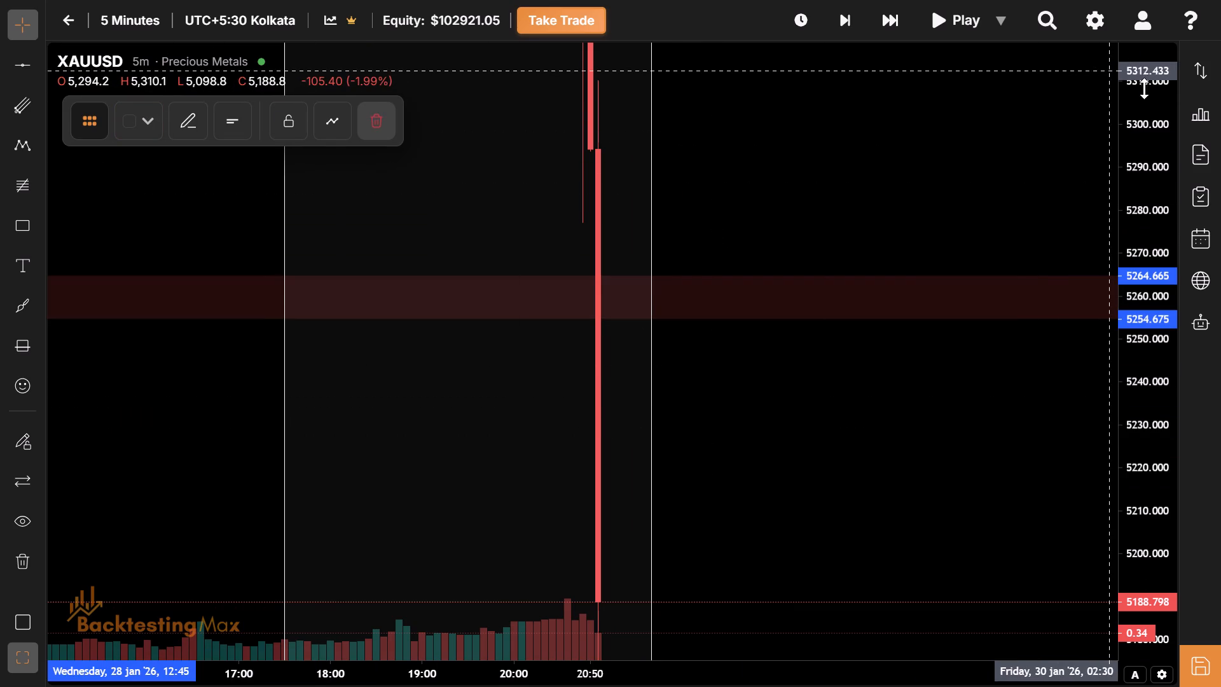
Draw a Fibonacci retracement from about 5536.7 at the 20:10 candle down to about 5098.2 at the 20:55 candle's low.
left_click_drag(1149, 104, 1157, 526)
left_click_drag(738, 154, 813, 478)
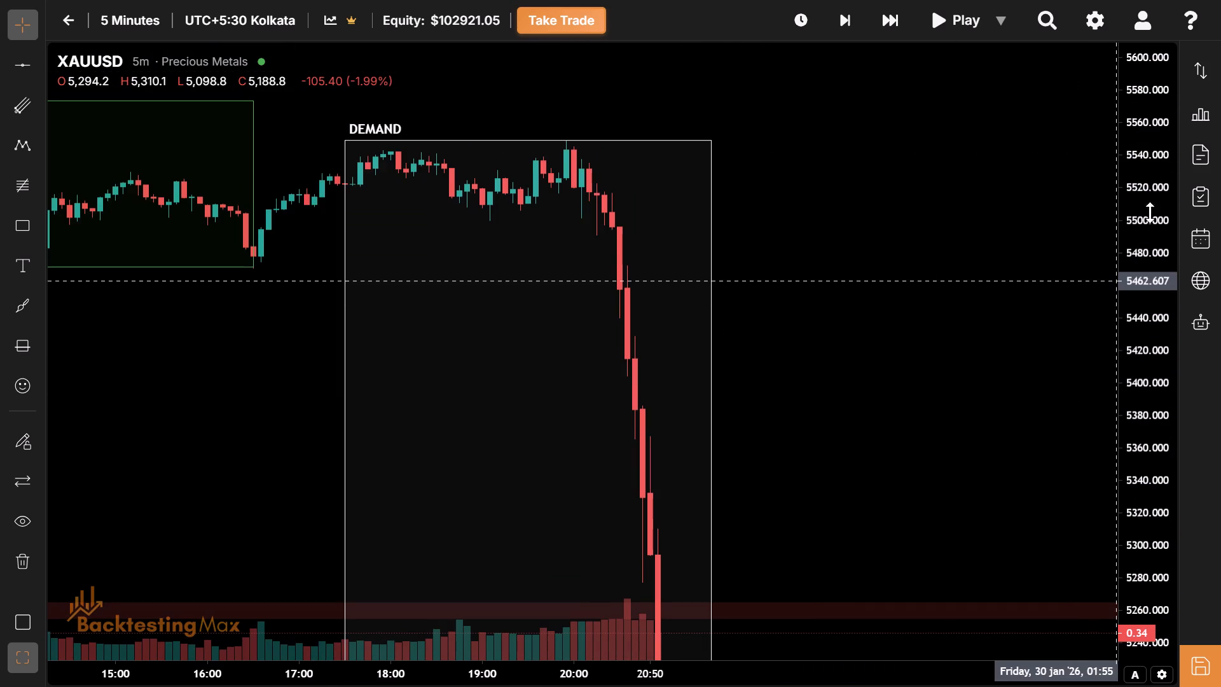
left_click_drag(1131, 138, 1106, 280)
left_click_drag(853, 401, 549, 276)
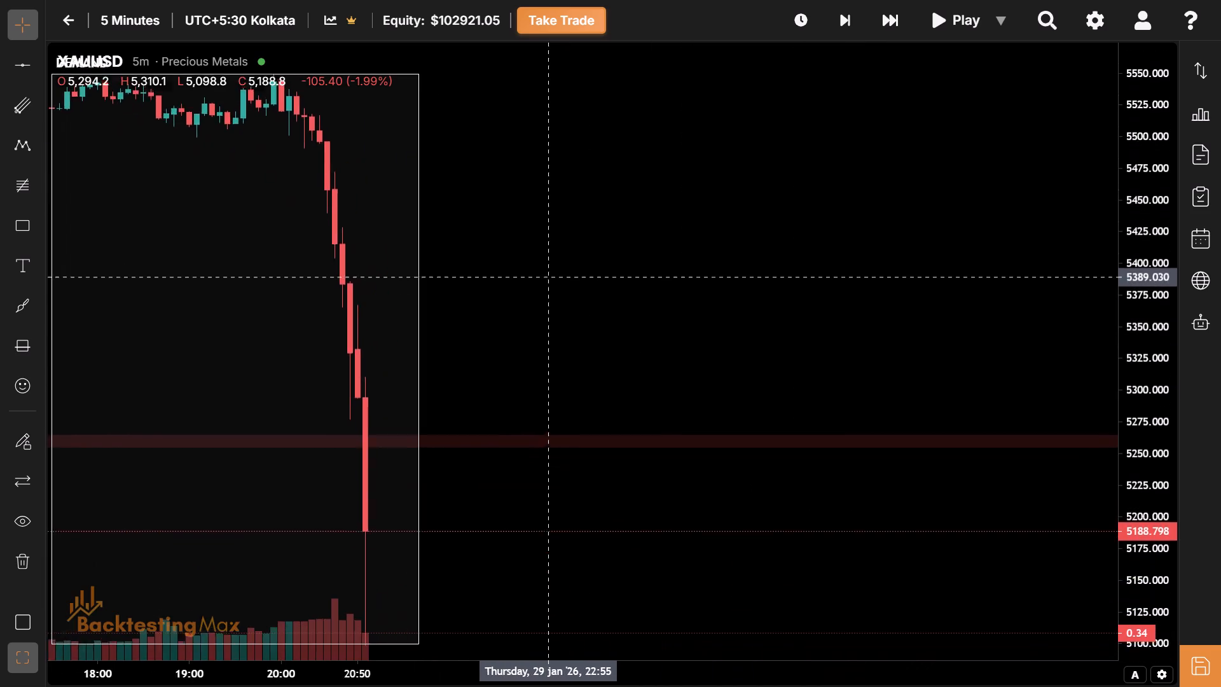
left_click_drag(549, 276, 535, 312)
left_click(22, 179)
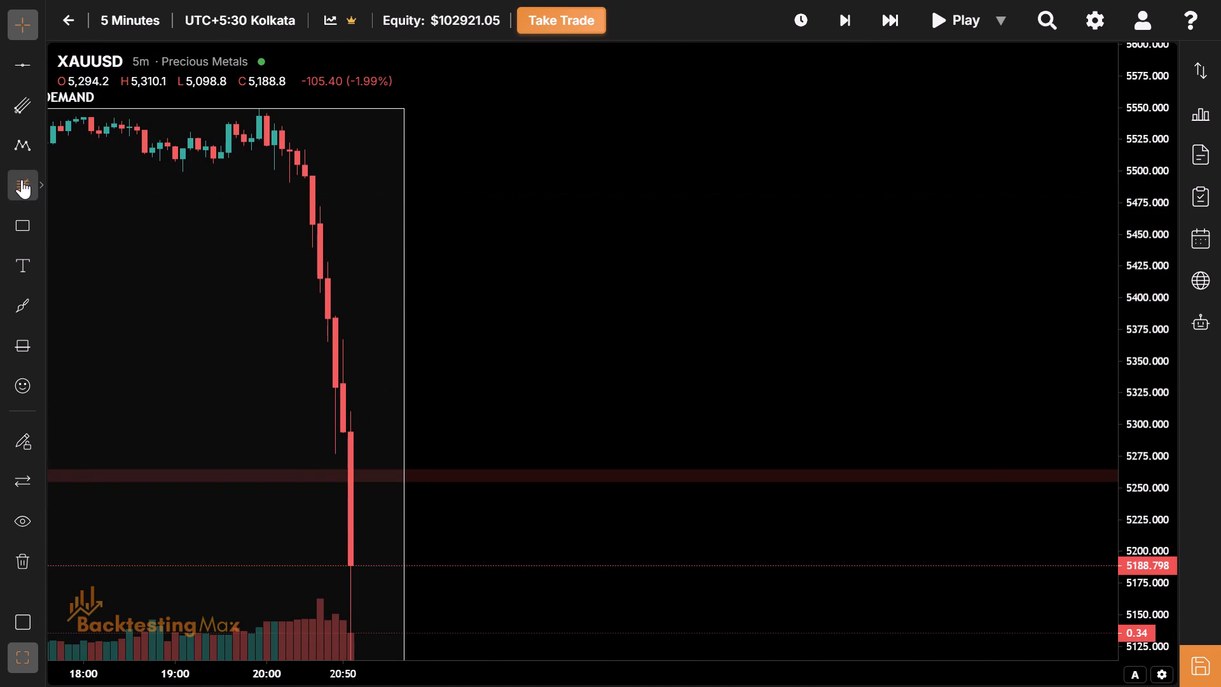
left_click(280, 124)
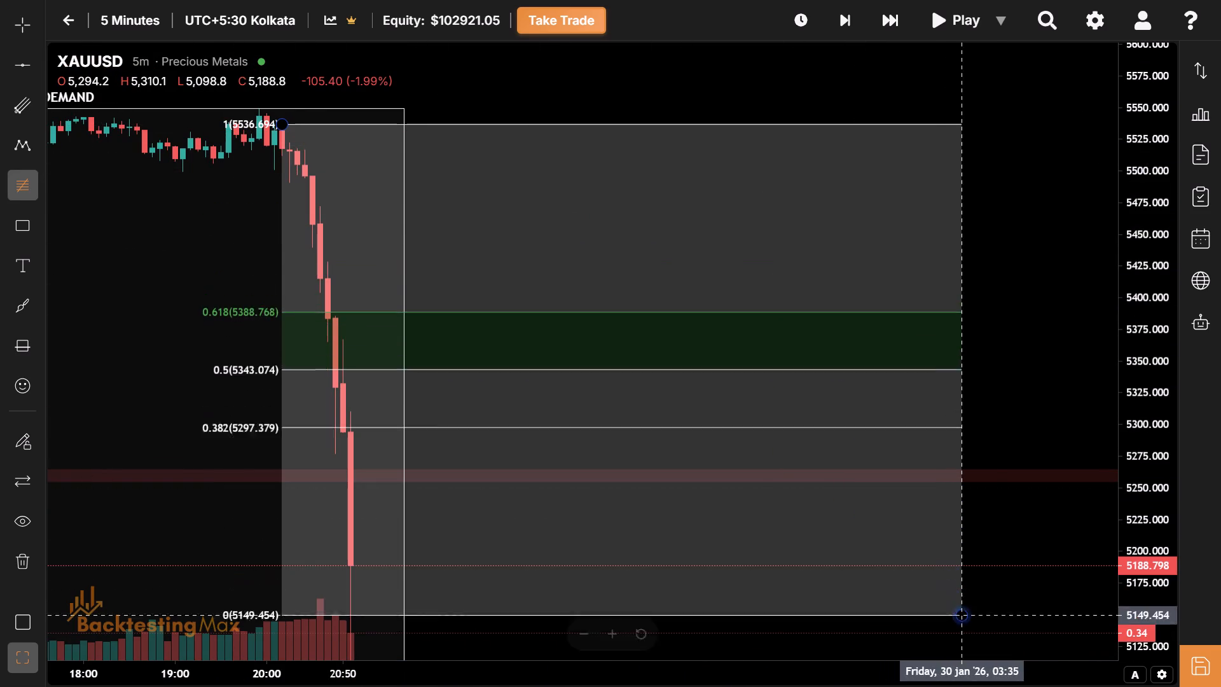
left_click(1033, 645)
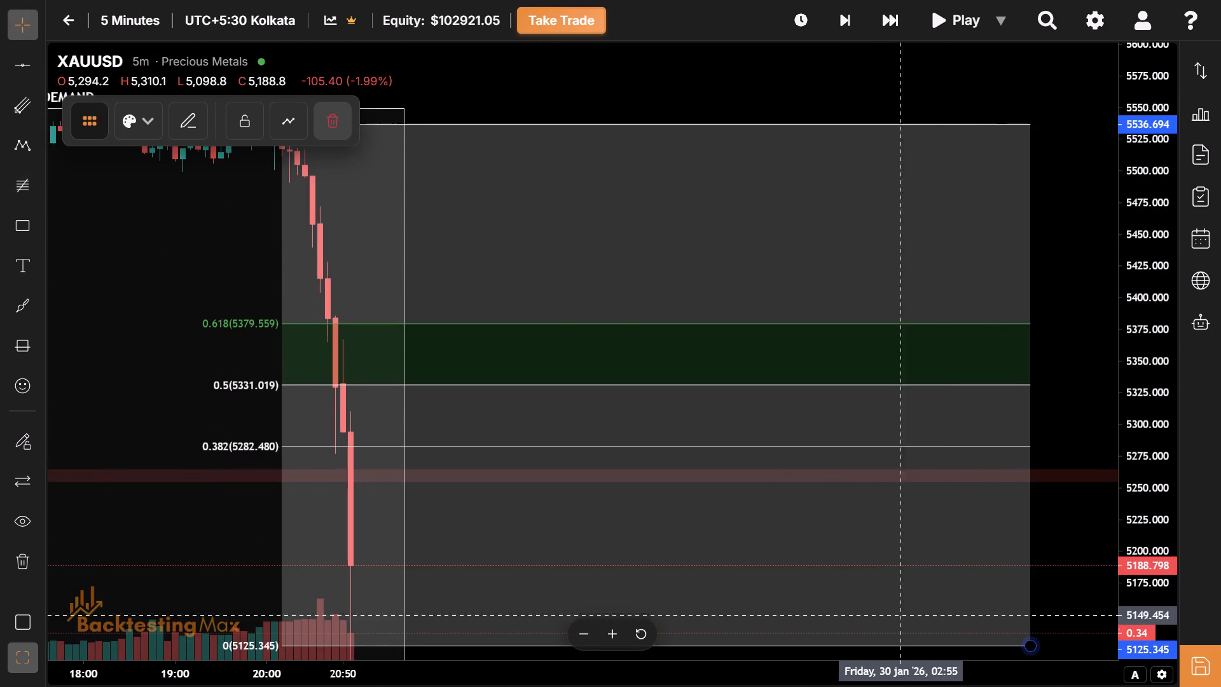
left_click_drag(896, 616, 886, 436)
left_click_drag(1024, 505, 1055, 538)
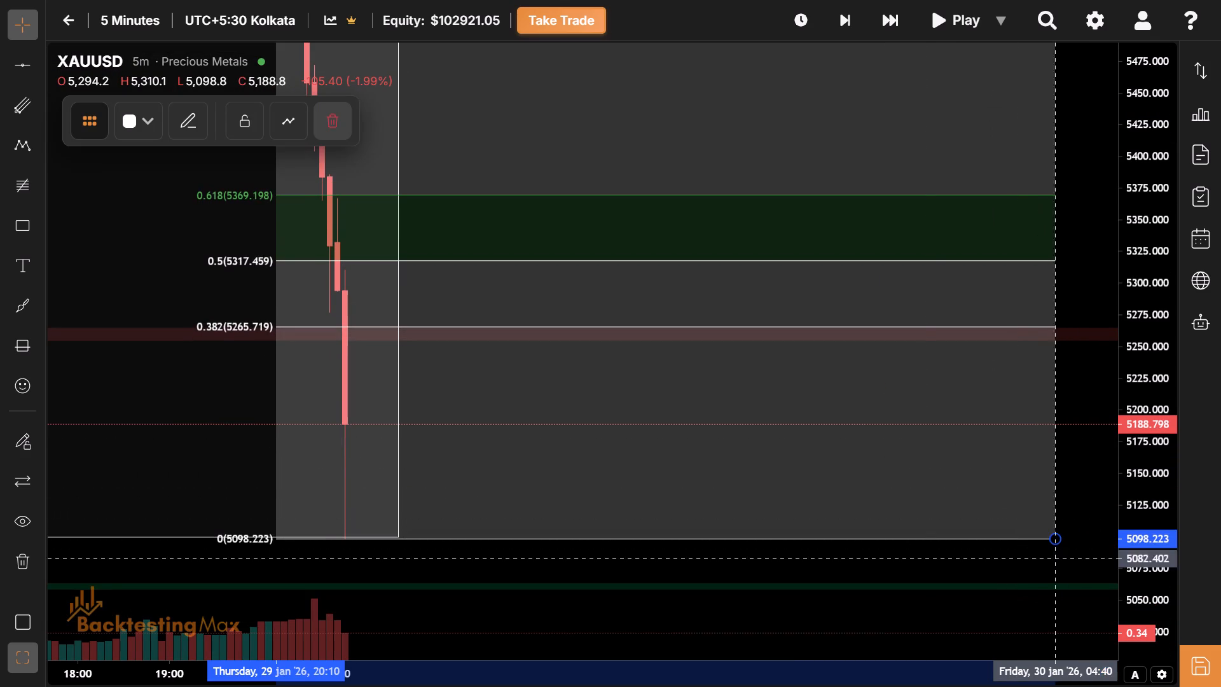
Advance the replay by three 5-minute bars to the 21:10 candle.
left_click_drag(860, 451, 1002, 548)
left_click_drag(822, 520, 749, 436)
left_click_drag(699, 437, 771, 416)
left_click(841, 25)
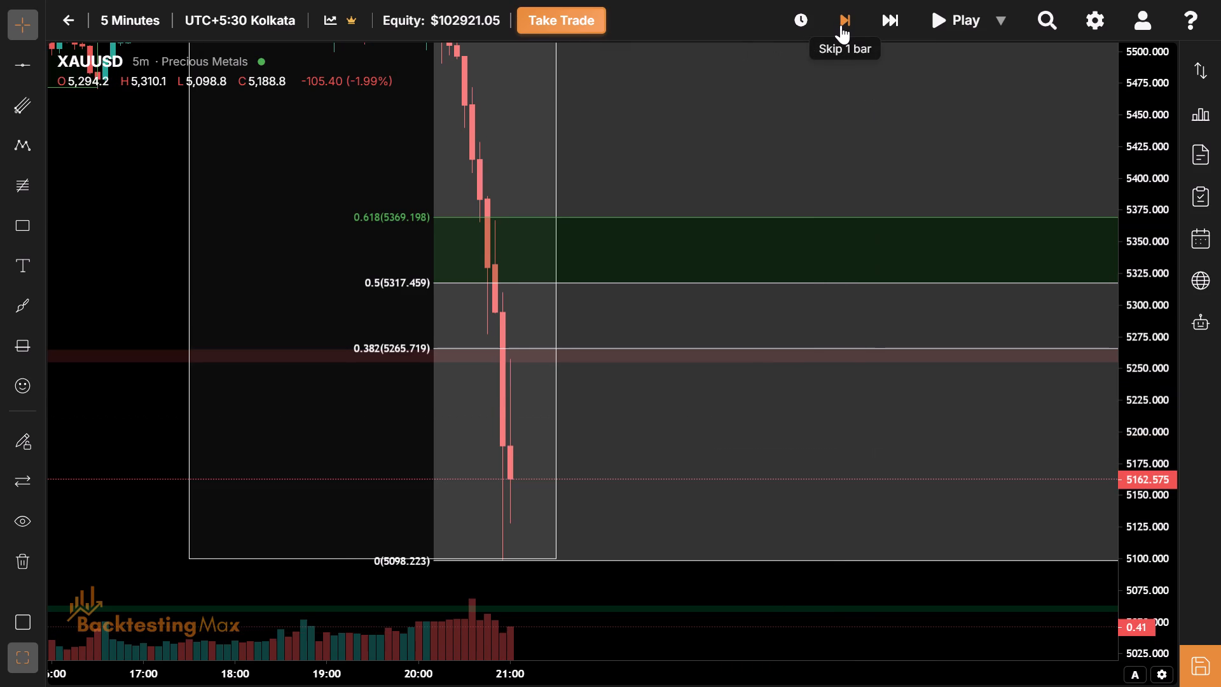
left_click(841, 25)
left_click(841, 25)
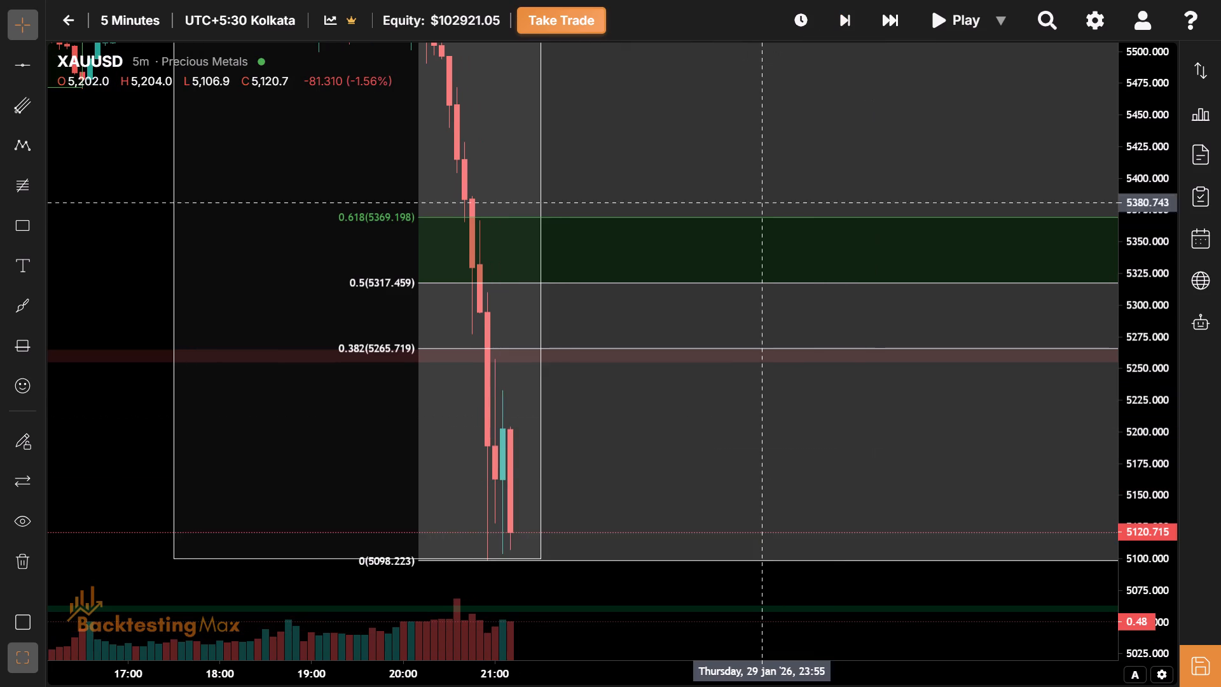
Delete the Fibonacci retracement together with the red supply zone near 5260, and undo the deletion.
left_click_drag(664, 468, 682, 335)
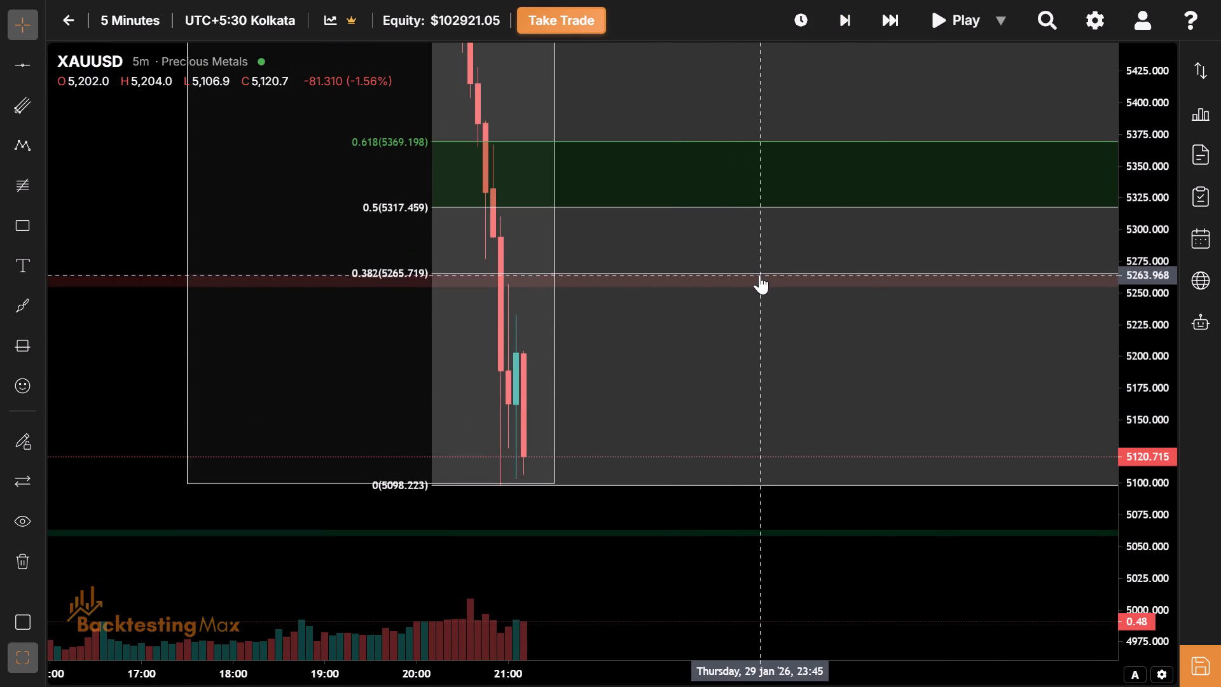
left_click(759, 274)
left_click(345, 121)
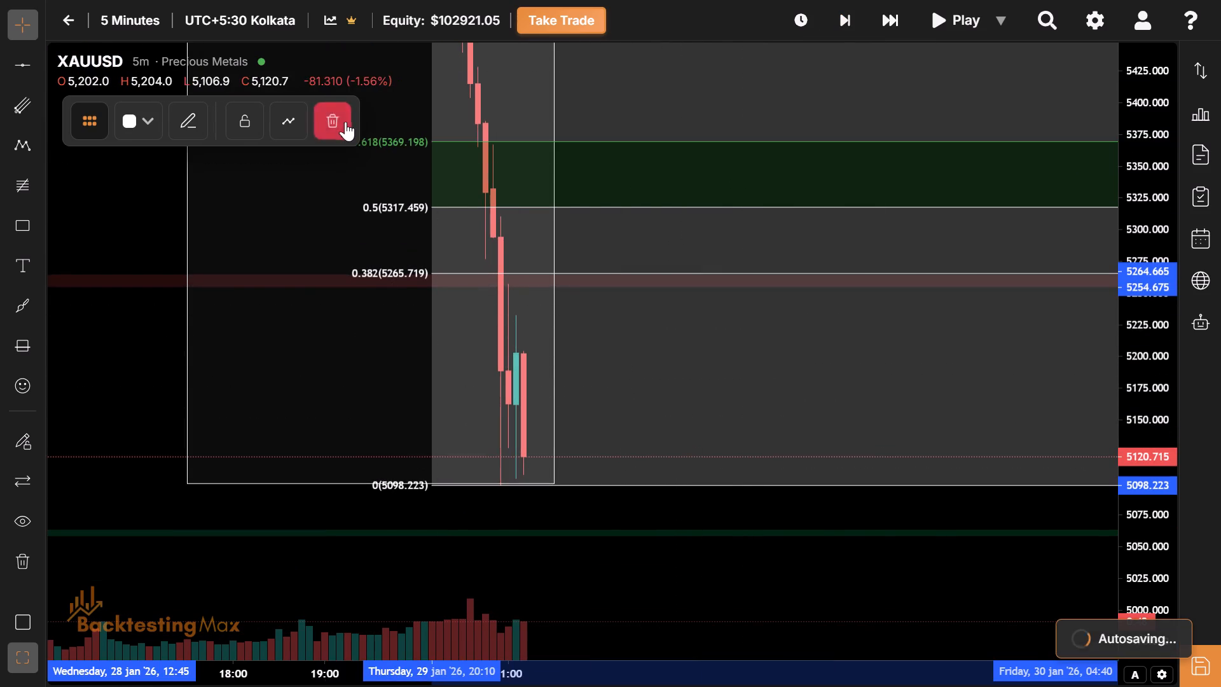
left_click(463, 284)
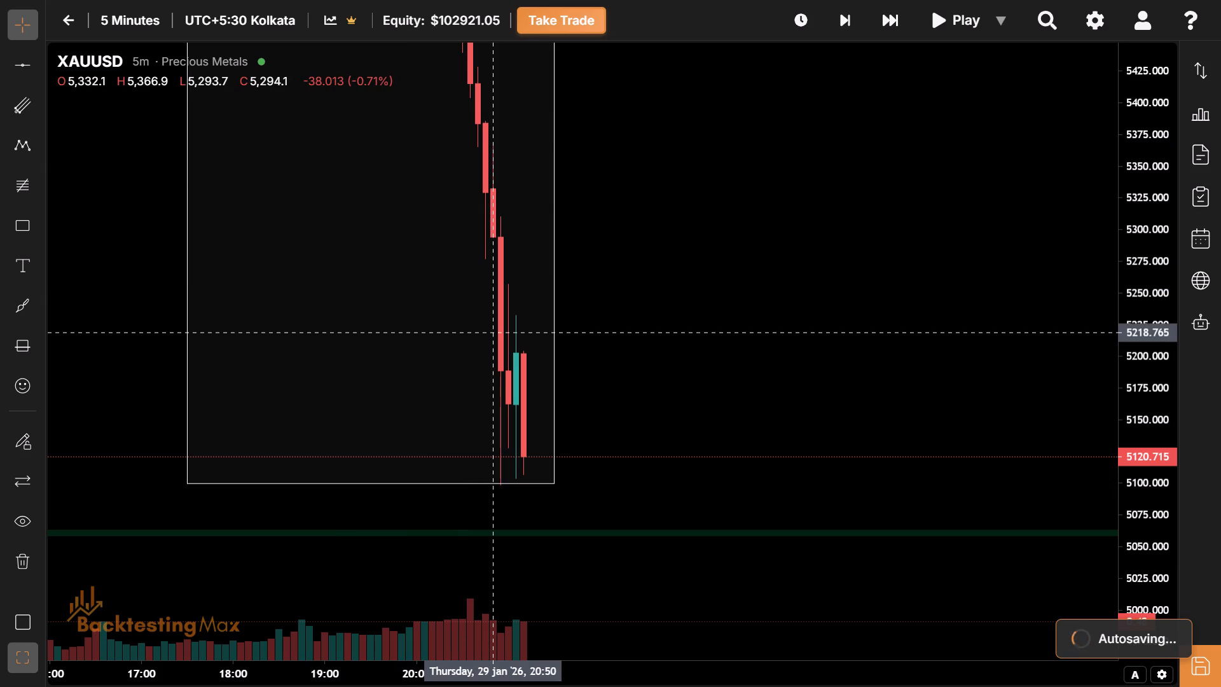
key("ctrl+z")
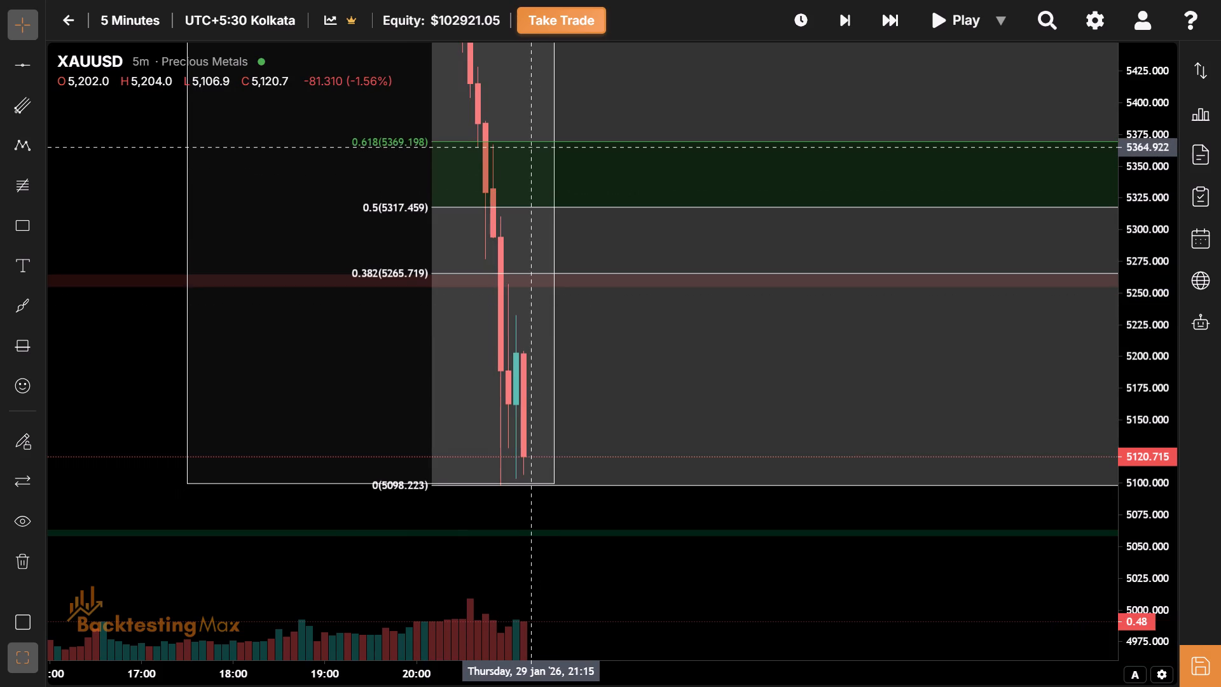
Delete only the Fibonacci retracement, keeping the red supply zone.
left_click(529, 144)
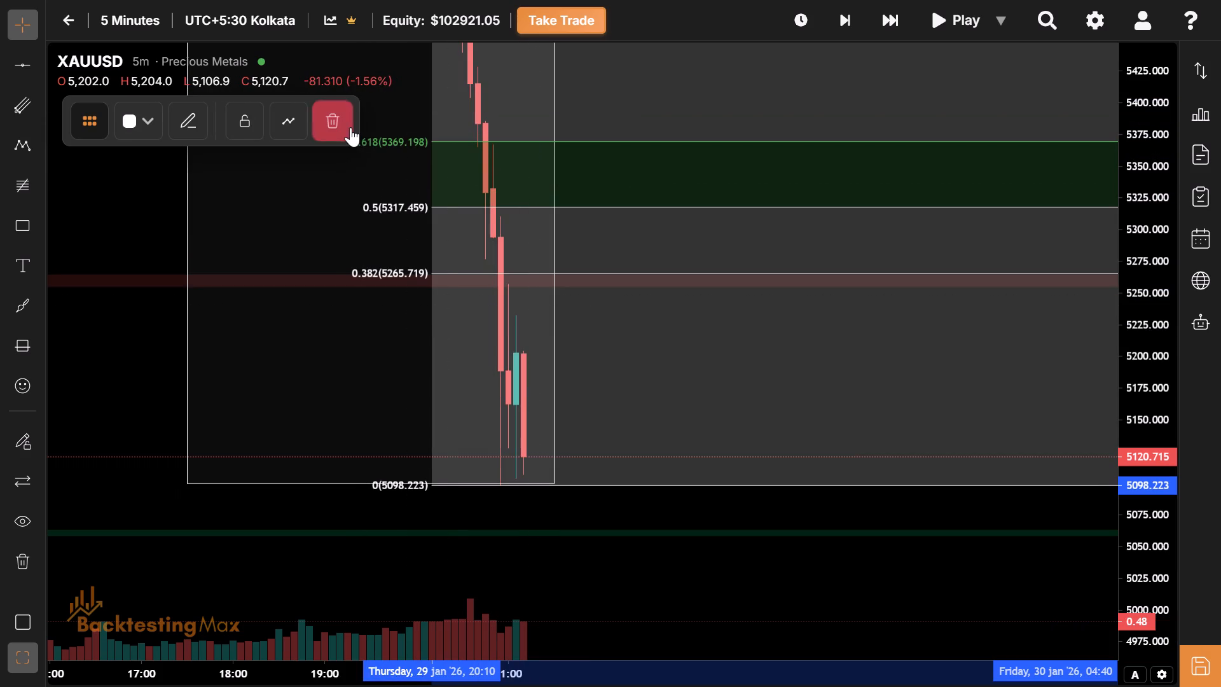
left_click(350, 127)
Advance the replay by five 5-minute bars to the 21:35 candle.
left_click_drag(515, 310, 591, 364)
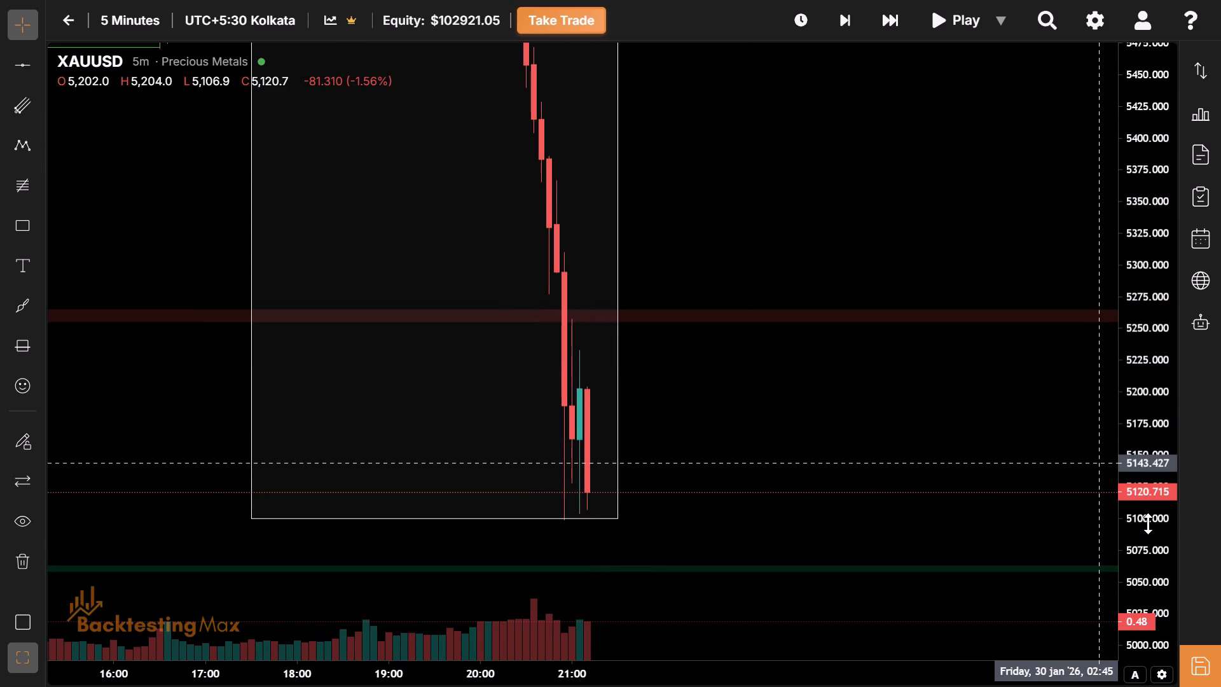
left_click_drag(1148, 524, 1133, 312)
left_click_drag(820, 443, 823, 132)
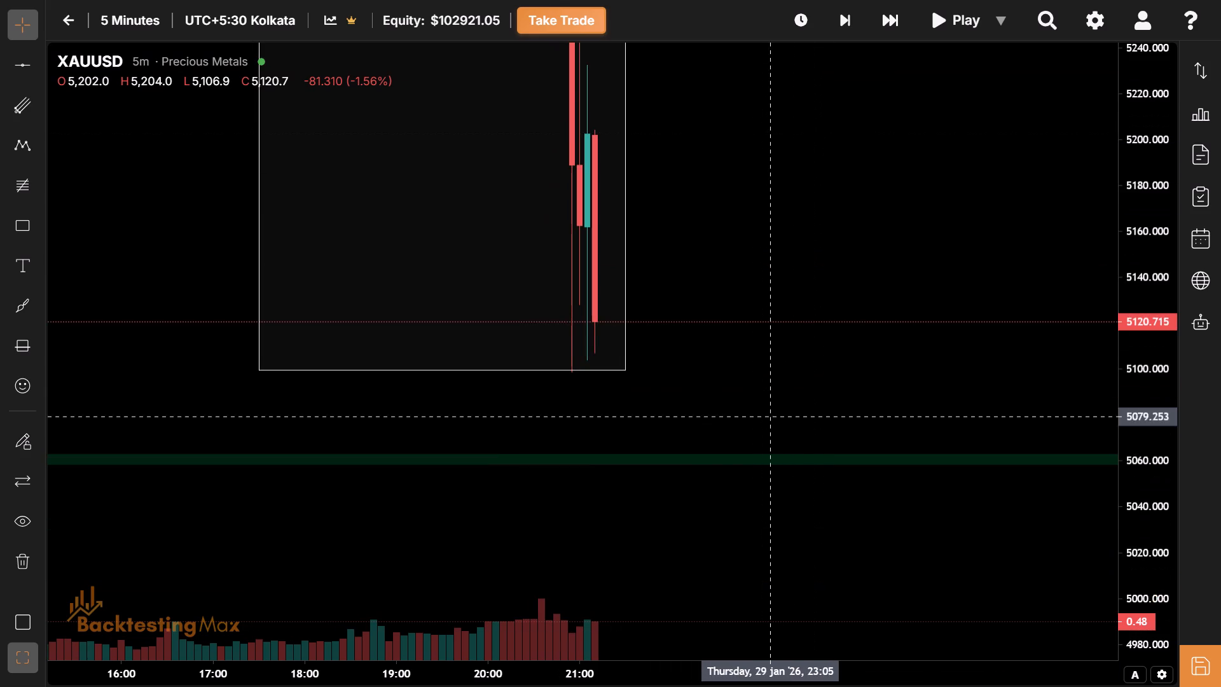
left_click_drag(767, 324, 863, 413)
left_click_drag(635, 686, 666, 674)
left_click_drag(666, 674, 484, 680)
left_click_drag(683, 340, 624, 426)
left_click(887, 14)
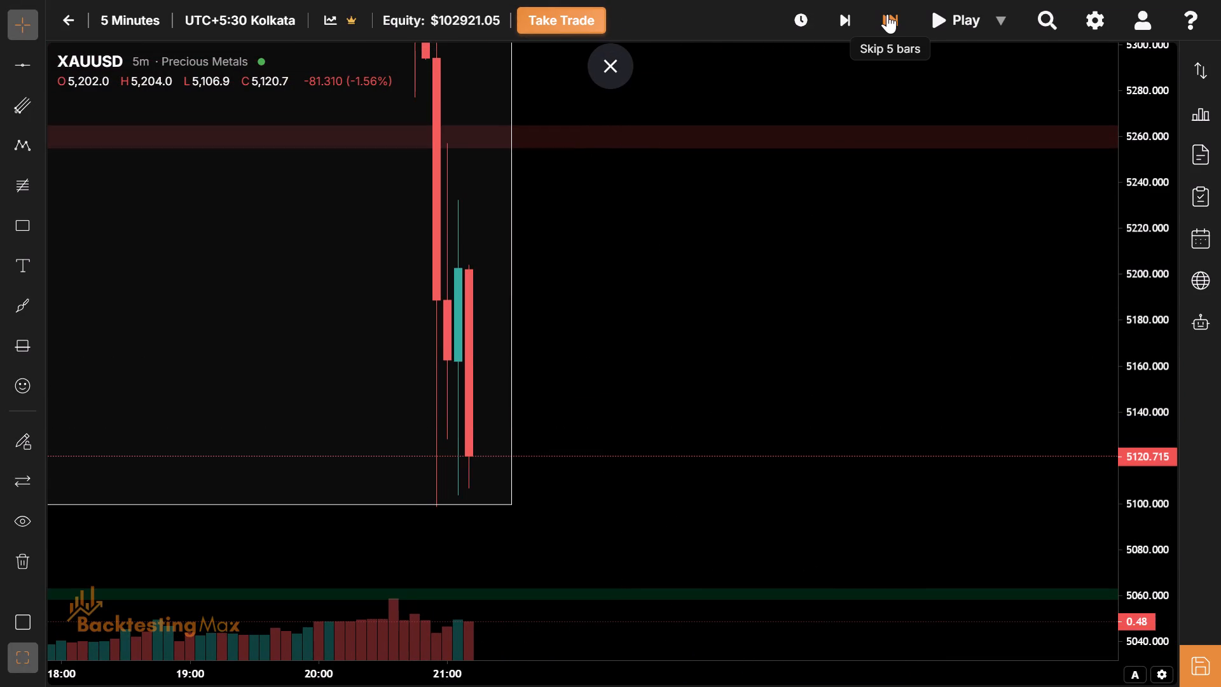
left_click_drag(711, 287, 755, 375)
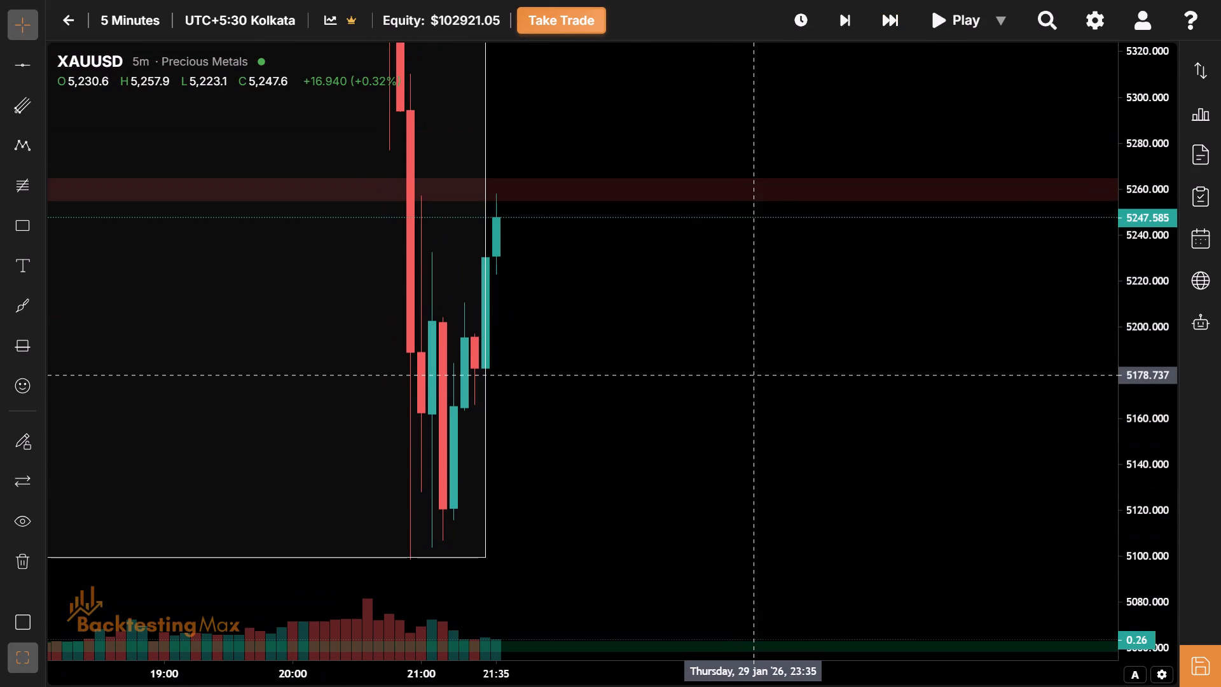
Save the backtesting session and dismiss the save notifications.
key("ctrl+s")
left_click(477, 489)
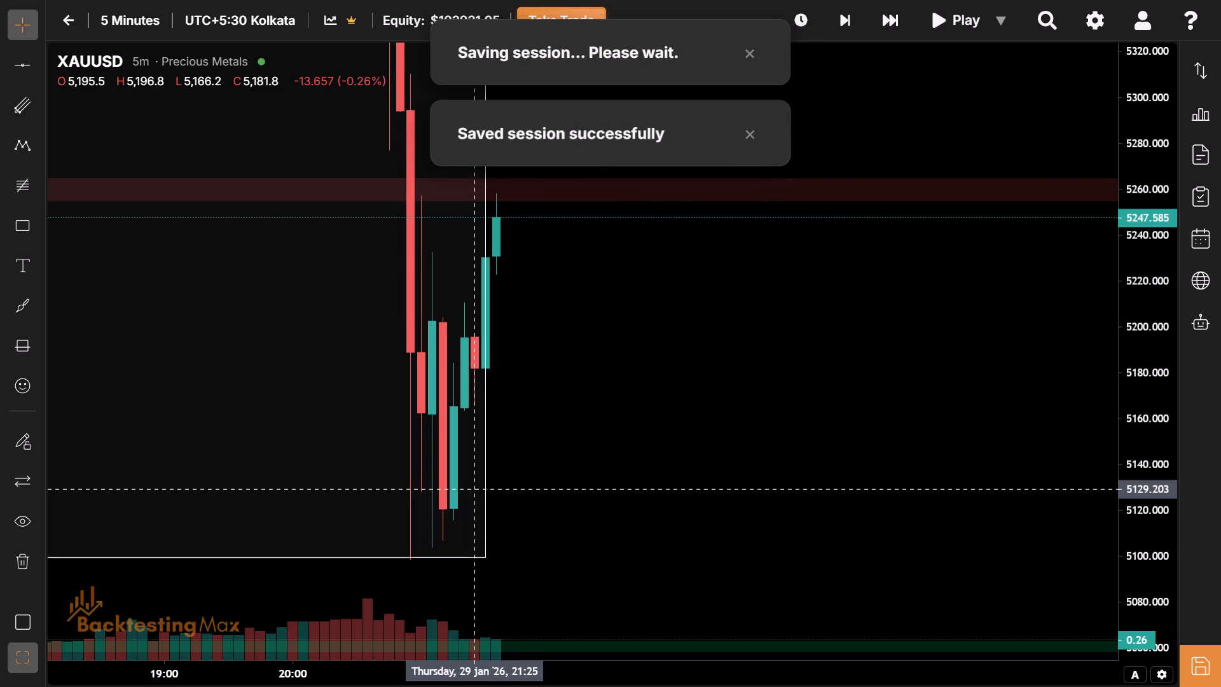
left_click_drag(635, 417, 808, 440)
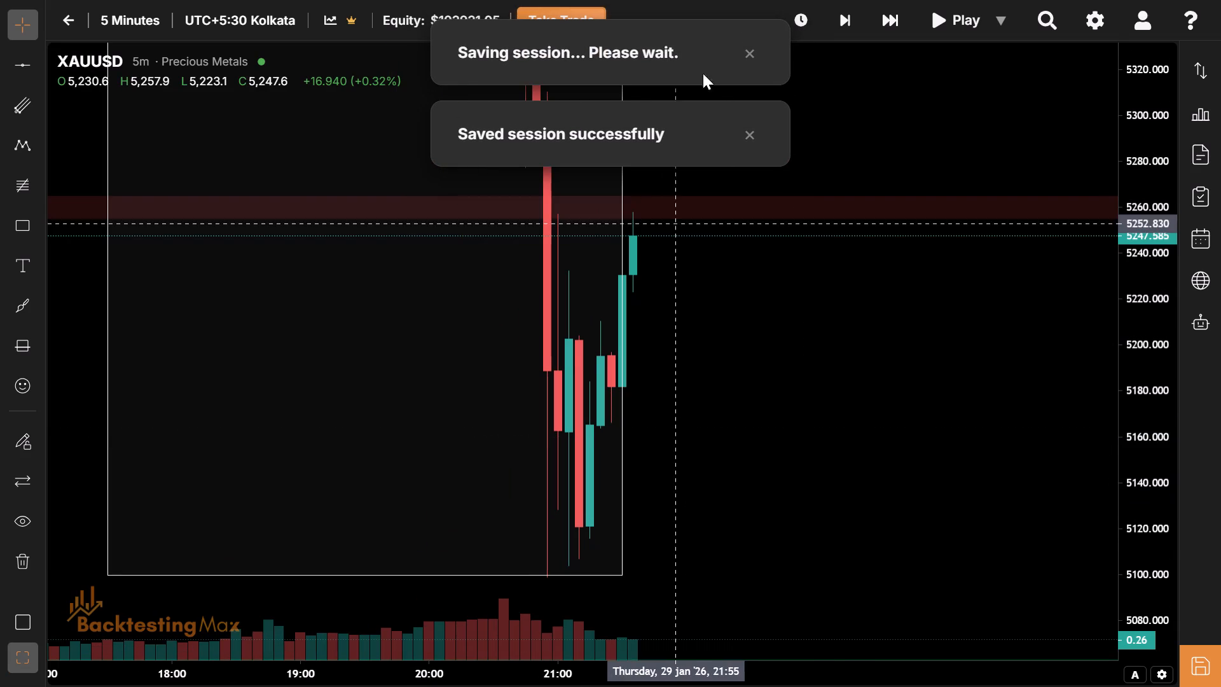
left_click(753, 55)
left_click(753, 55)
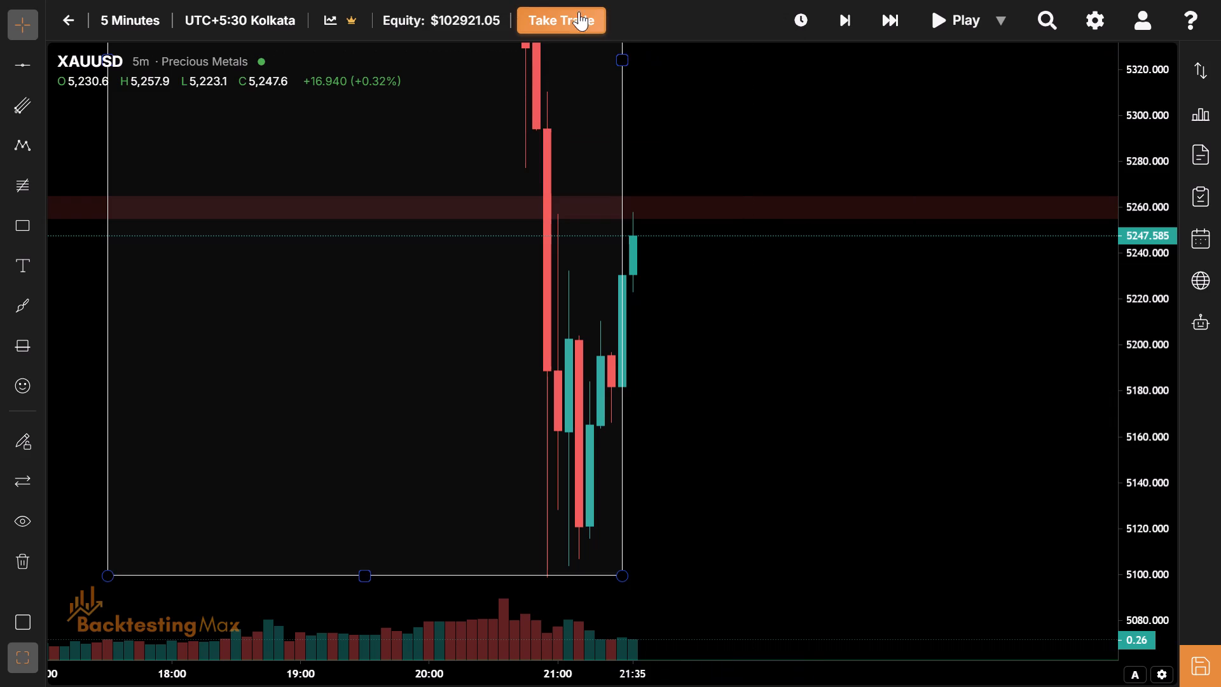
Exit full screen and leave the replay for the list of all trading sessions.
left_click_drag(761, 124, 677, 175)
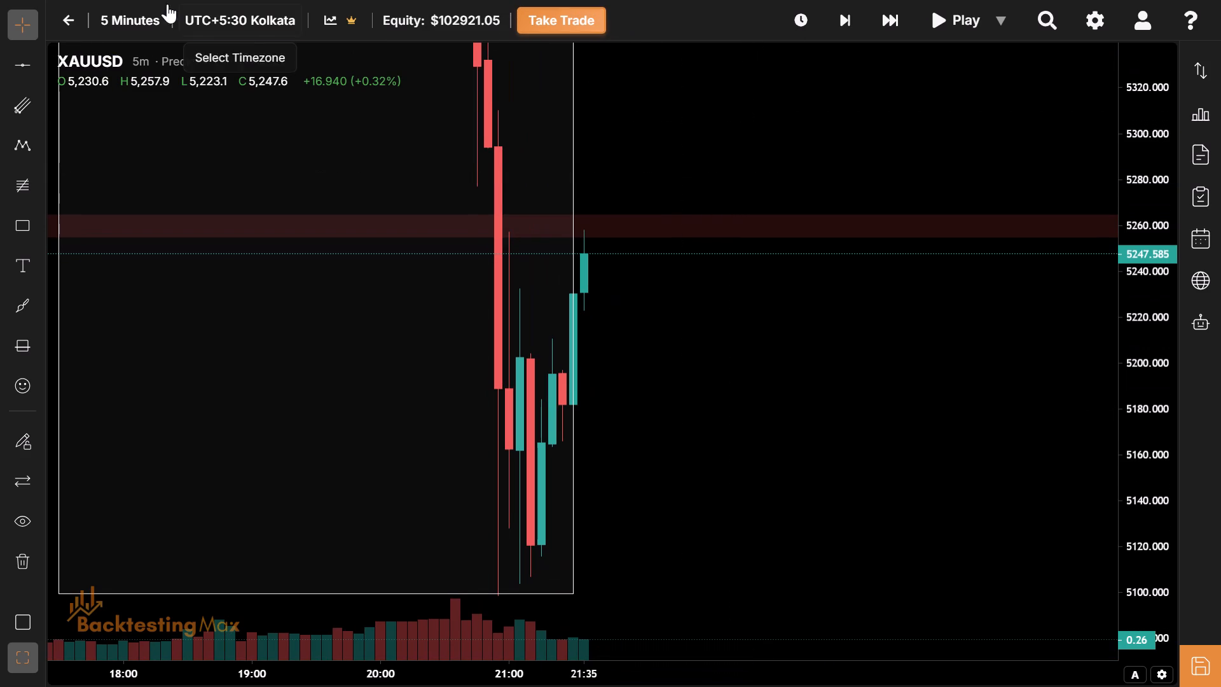
key("Escape")
left_click_drag(715, 222, 707, 219)
left_click(66, 95)
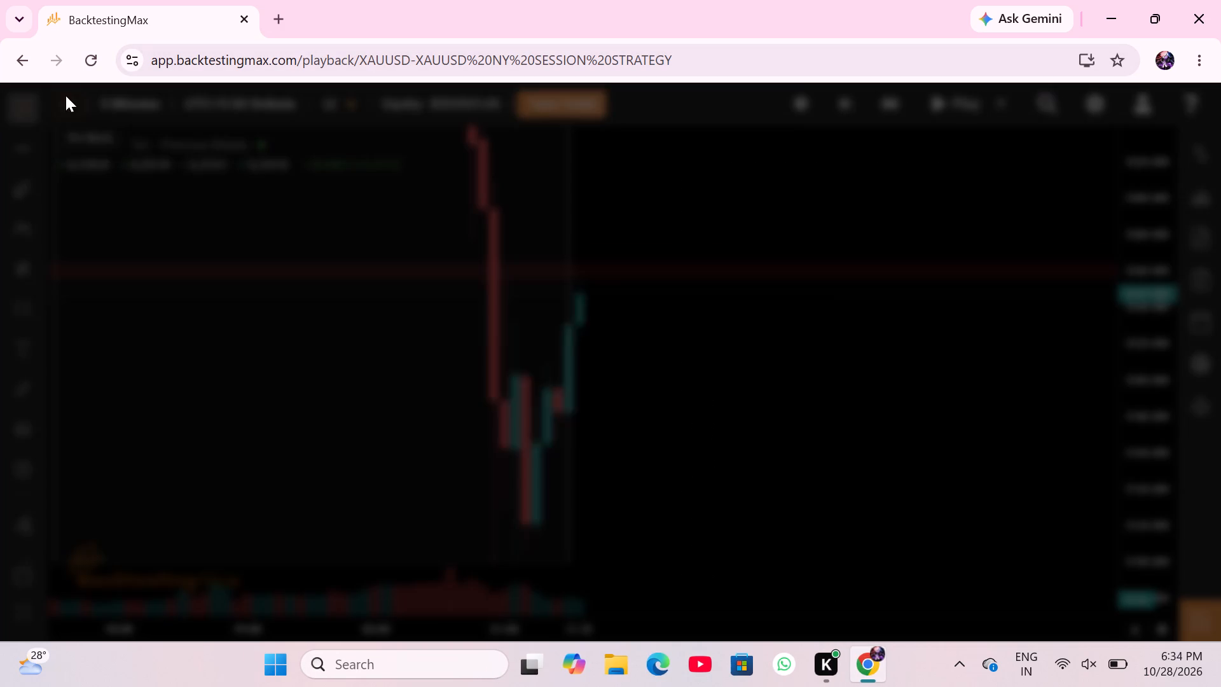
left_click(604, 403)
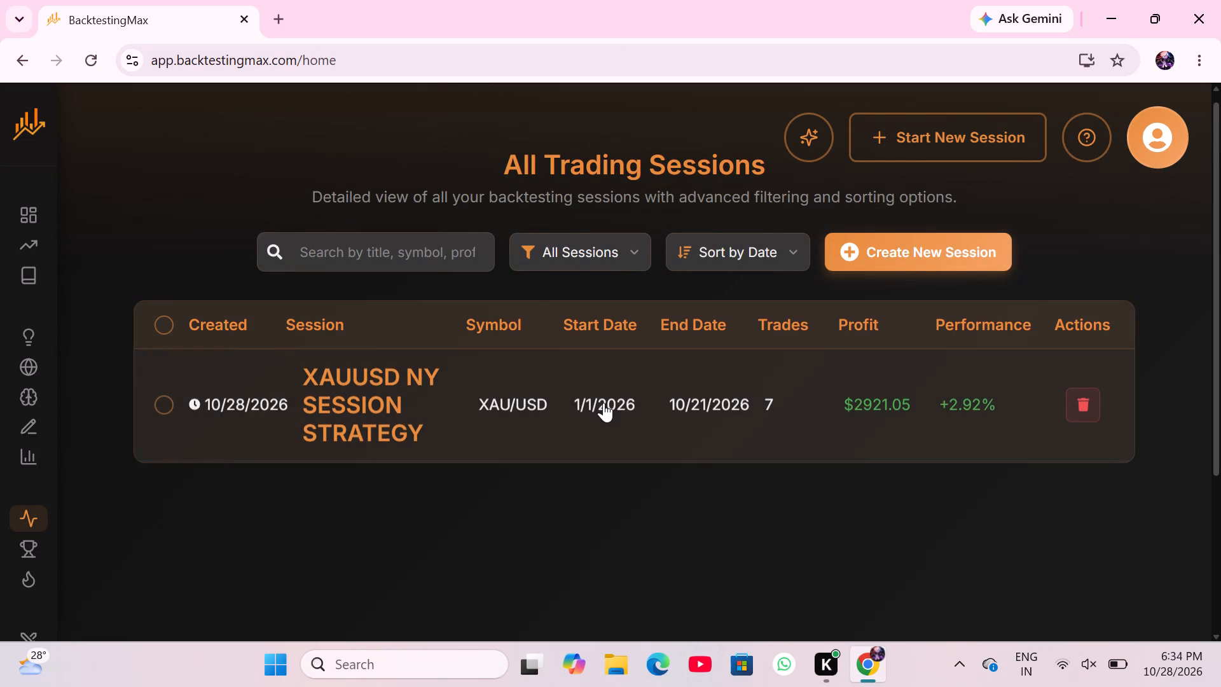
Open the XAUUSD NY SESSION STRATEGY session details and examine its summary metrics and the balance and equity chart.
left_click(778, 418)
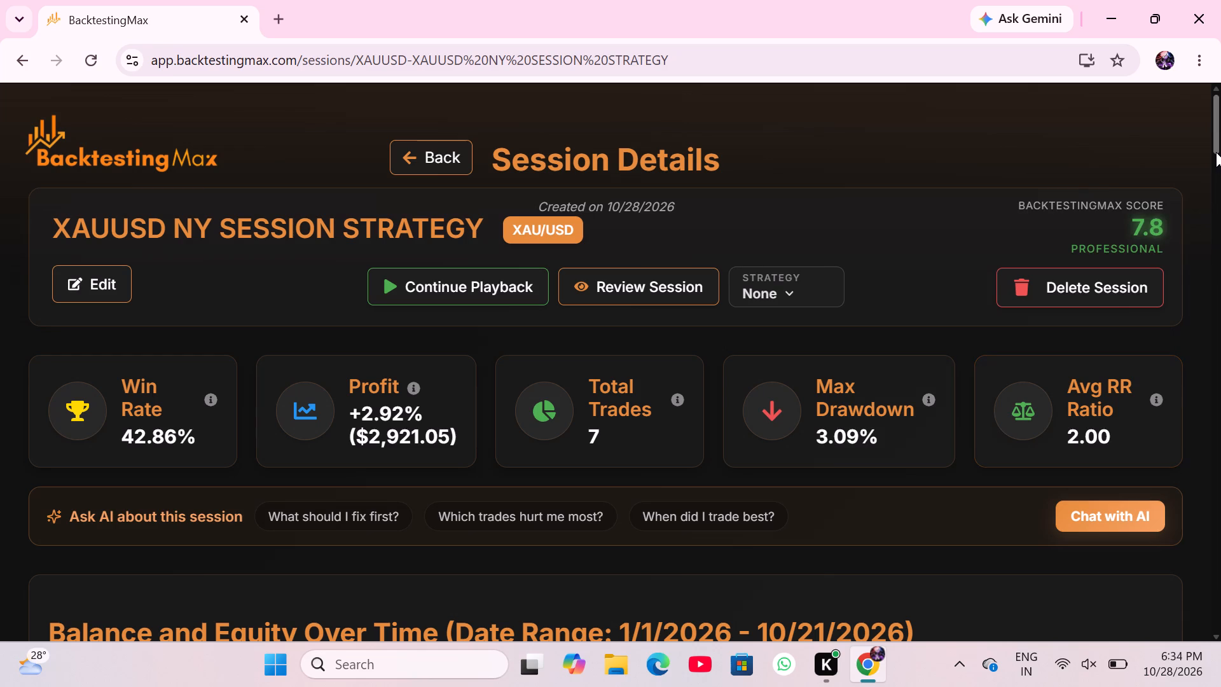
left_click_drag(1216, 132, 1218, 156)
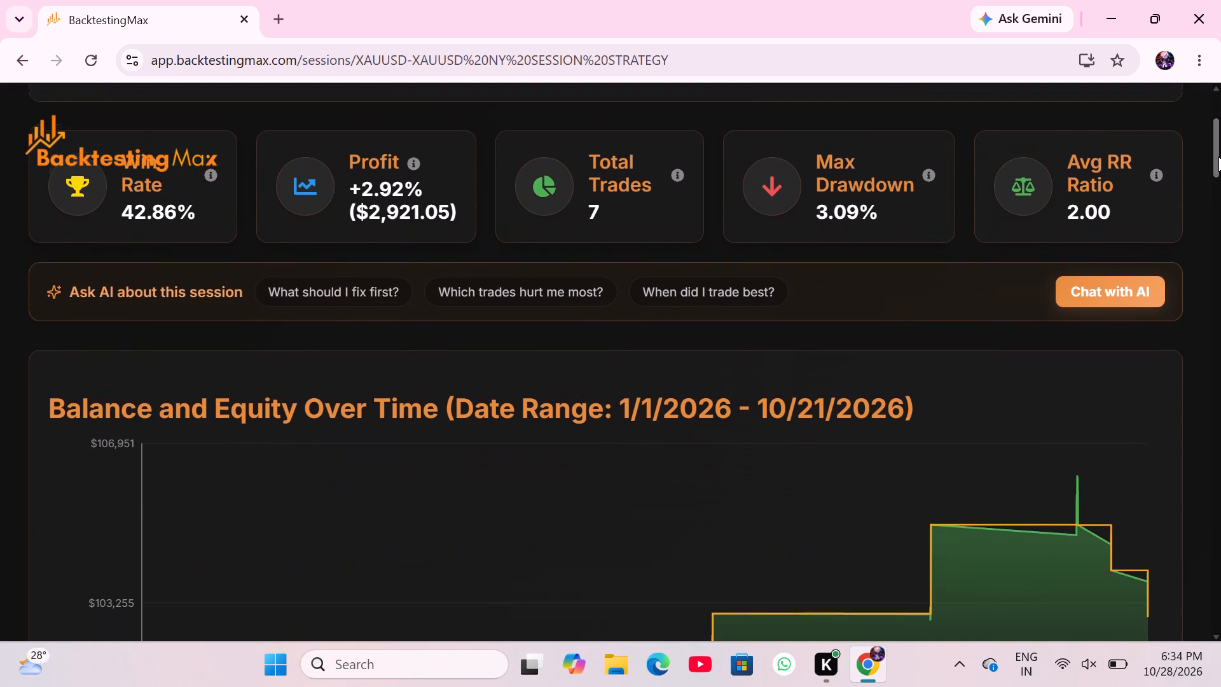
left_click_drag(1218, 156, 1213, 151)
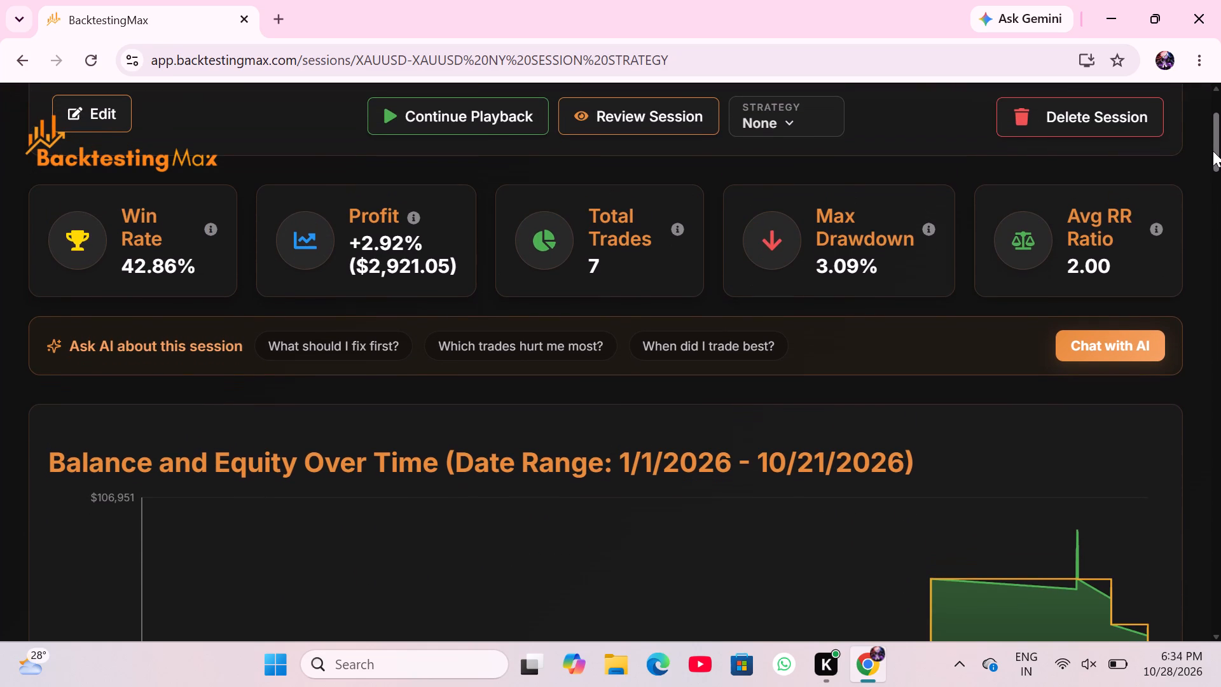
left_click_drag(1213, 151, 1208, 140)
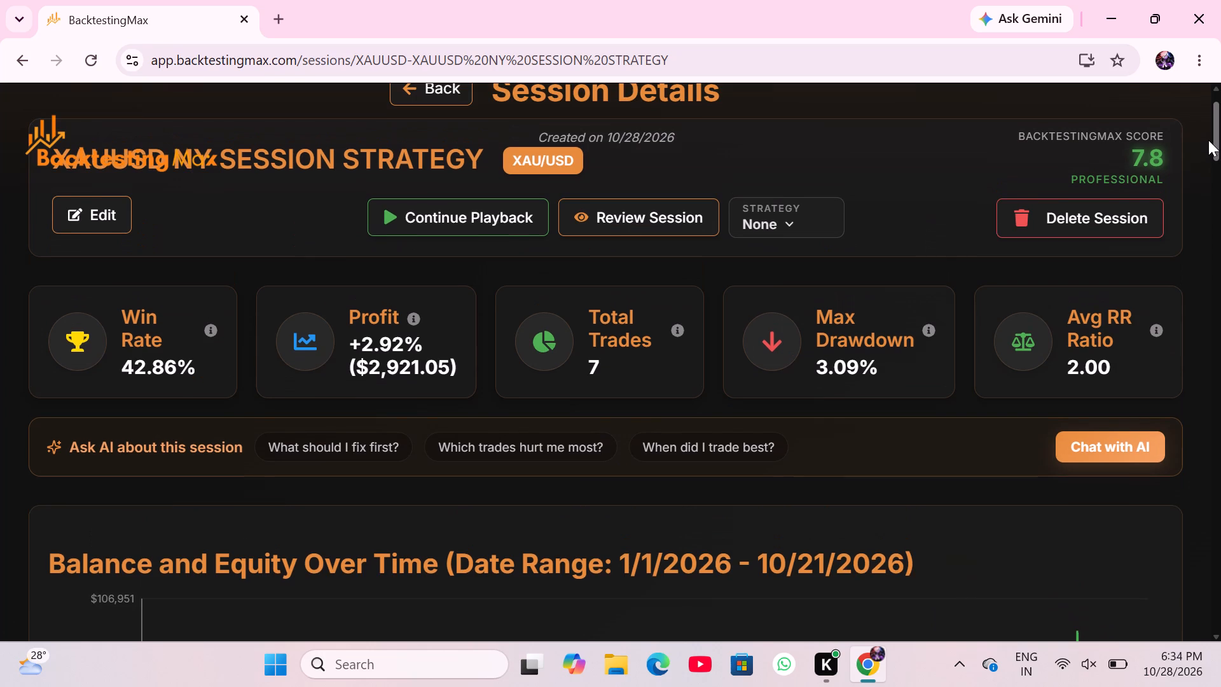
left_click_drag(1208, 140, 1198, 164)
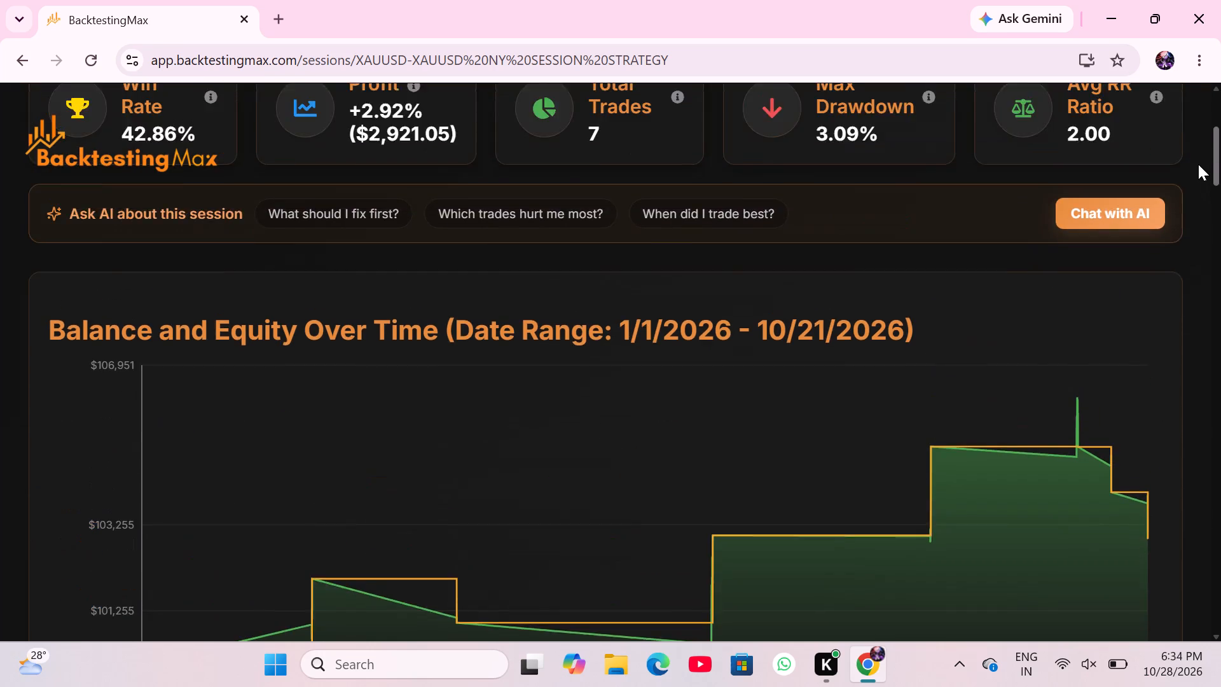
left_click_drag(1198, 164, 1199, 176)
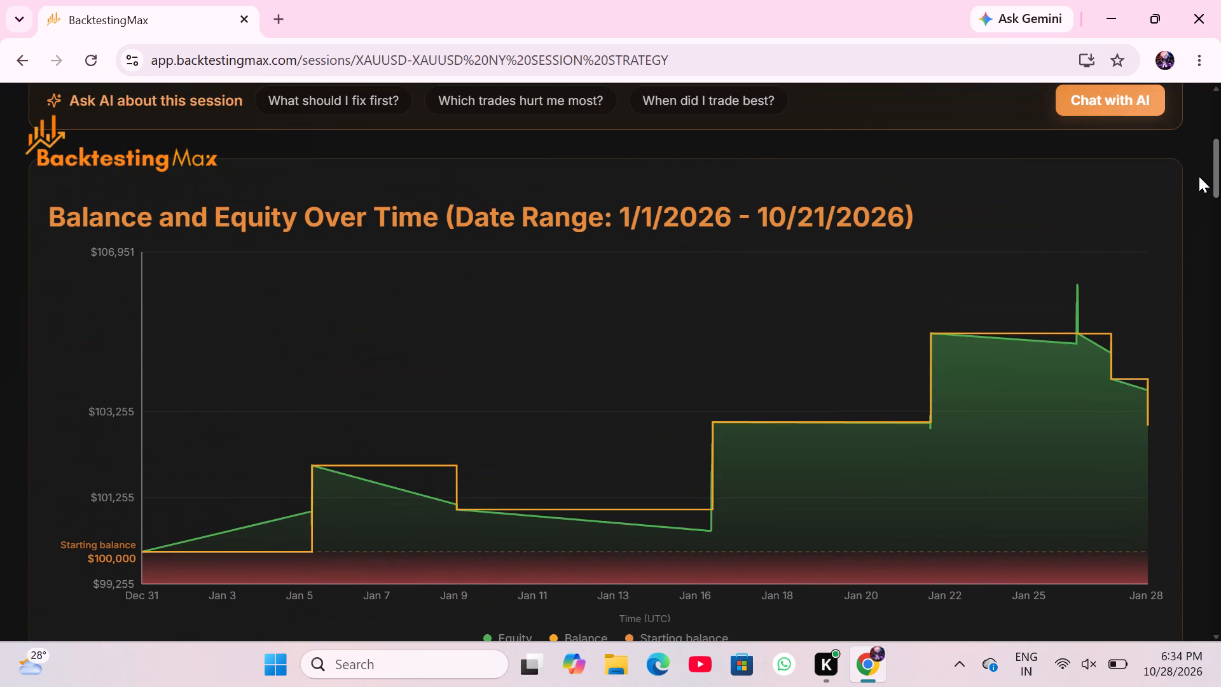
left_click_drag(1199, 176, 1155, 62)
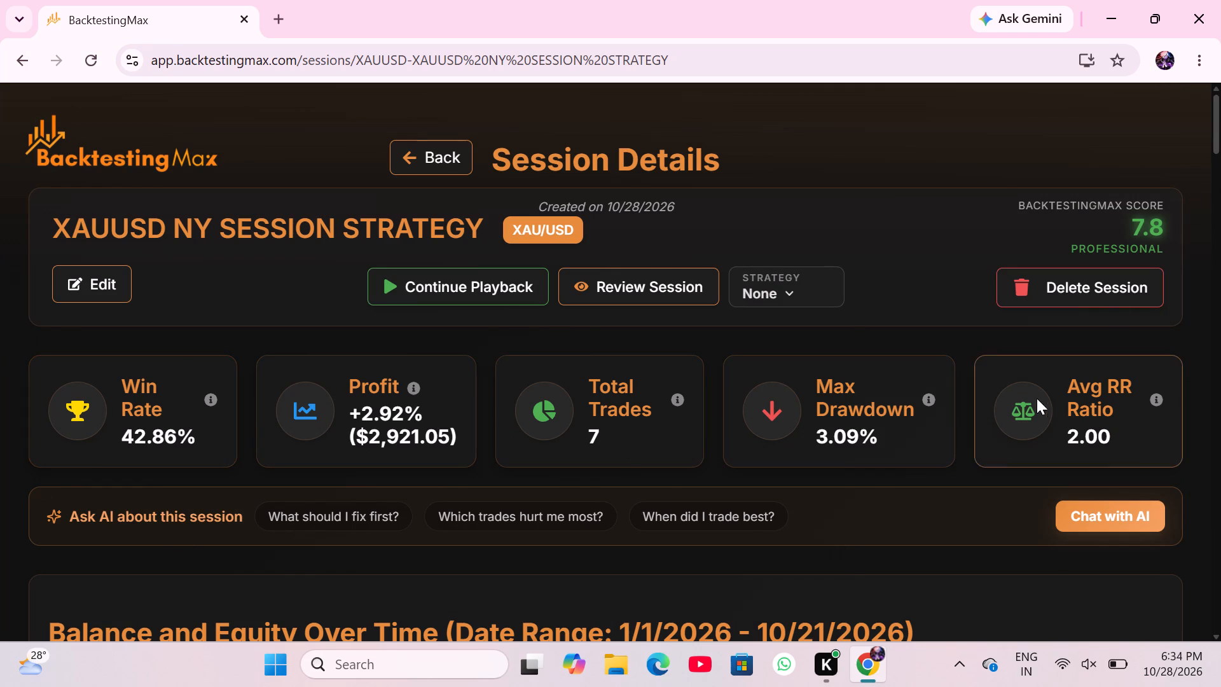
Examine the session's Trade Direction Analysis and Wins vs Losses Breakdown, and return to the start of the session details.
left_click_drag(1211, 151, 1220, 212)
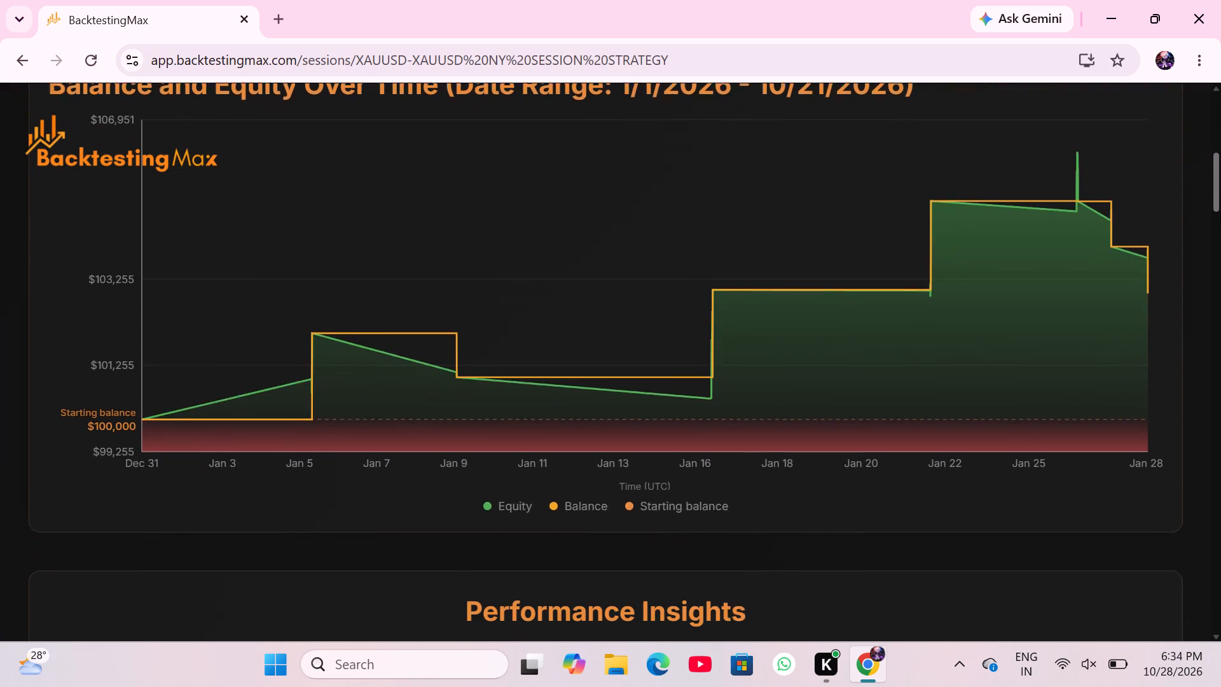
left_click_drag(1220, 212, 1220, 299)
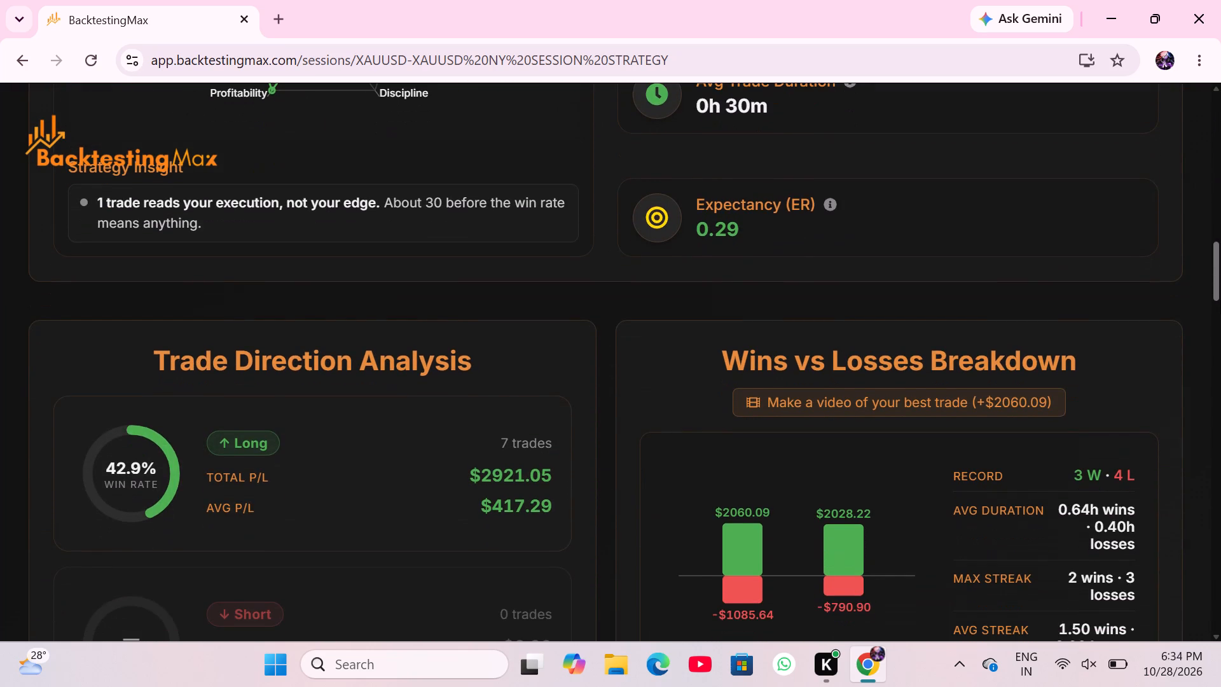
left_click_drag(1220, 299, 1220, 314)
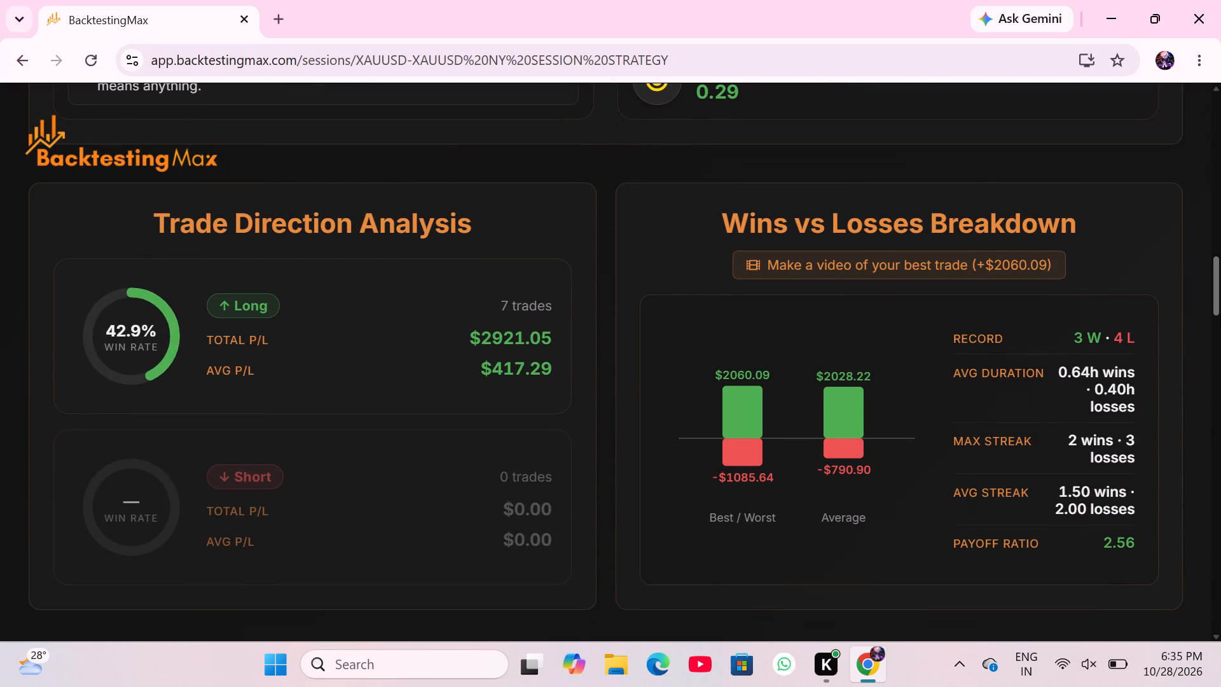
left_click_drag(1220, 314, 1220, 318)
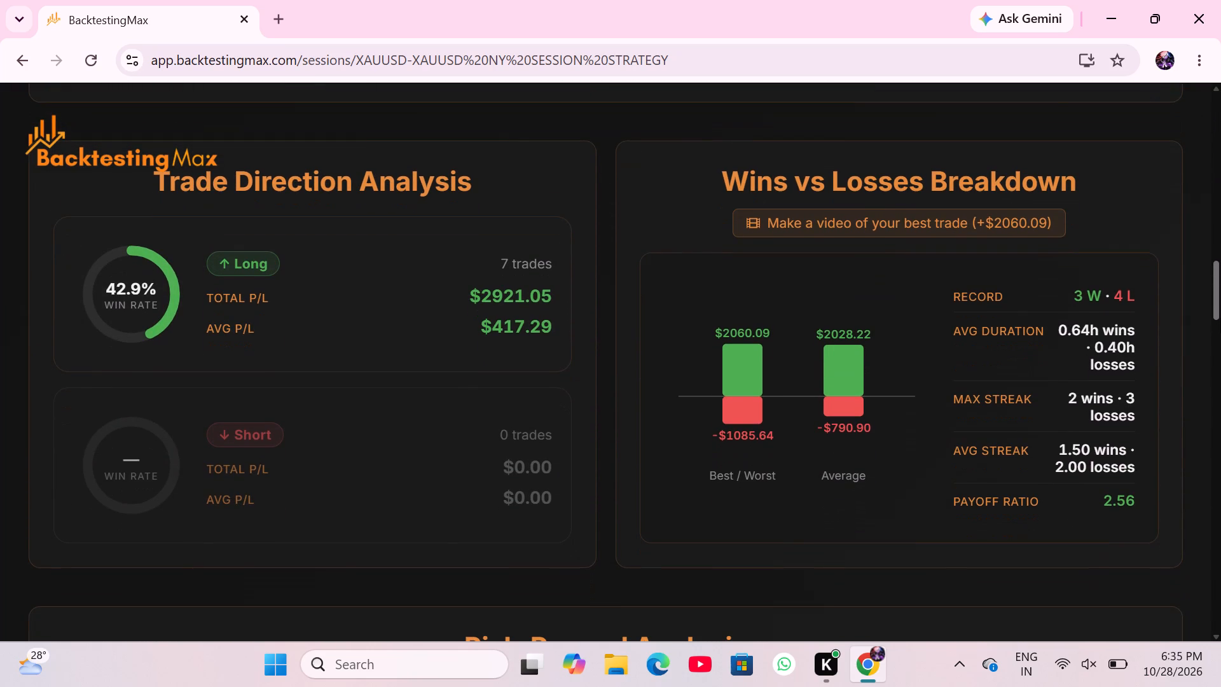
left_click_drag(1220, 318, 1189, 99)
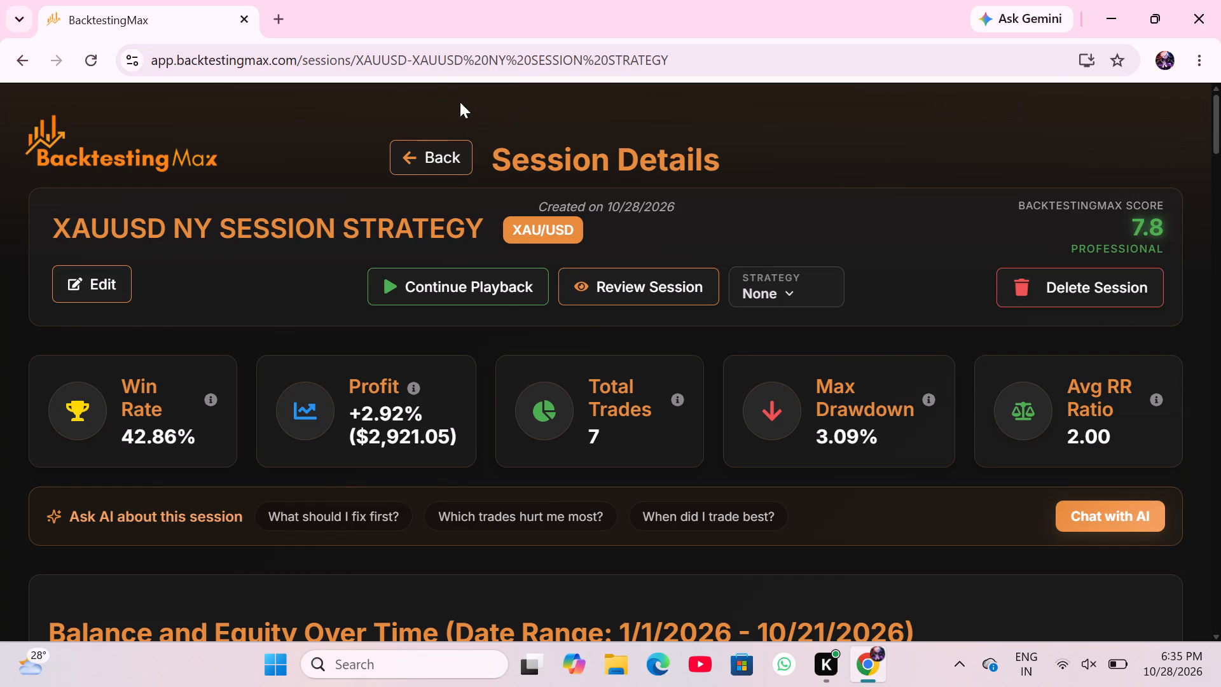